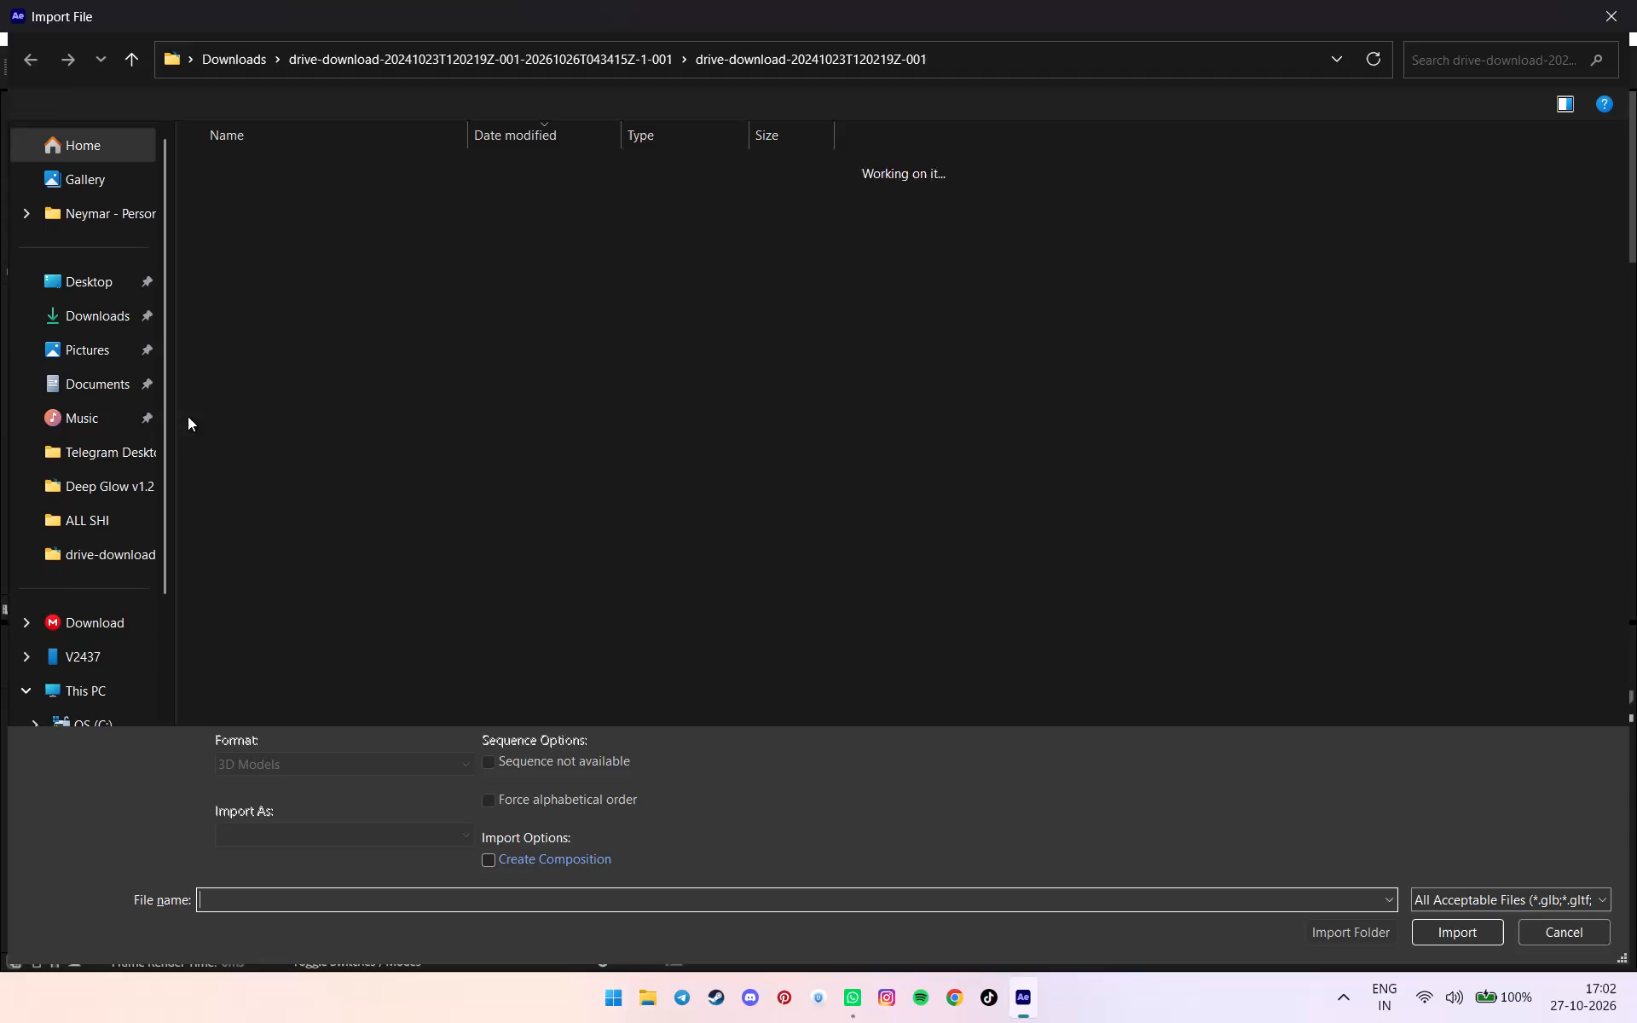
Look through the Downloads folder on New Volume (D:) for footage to import.
{"action": "left_click", "coordinate": [122, 331]}
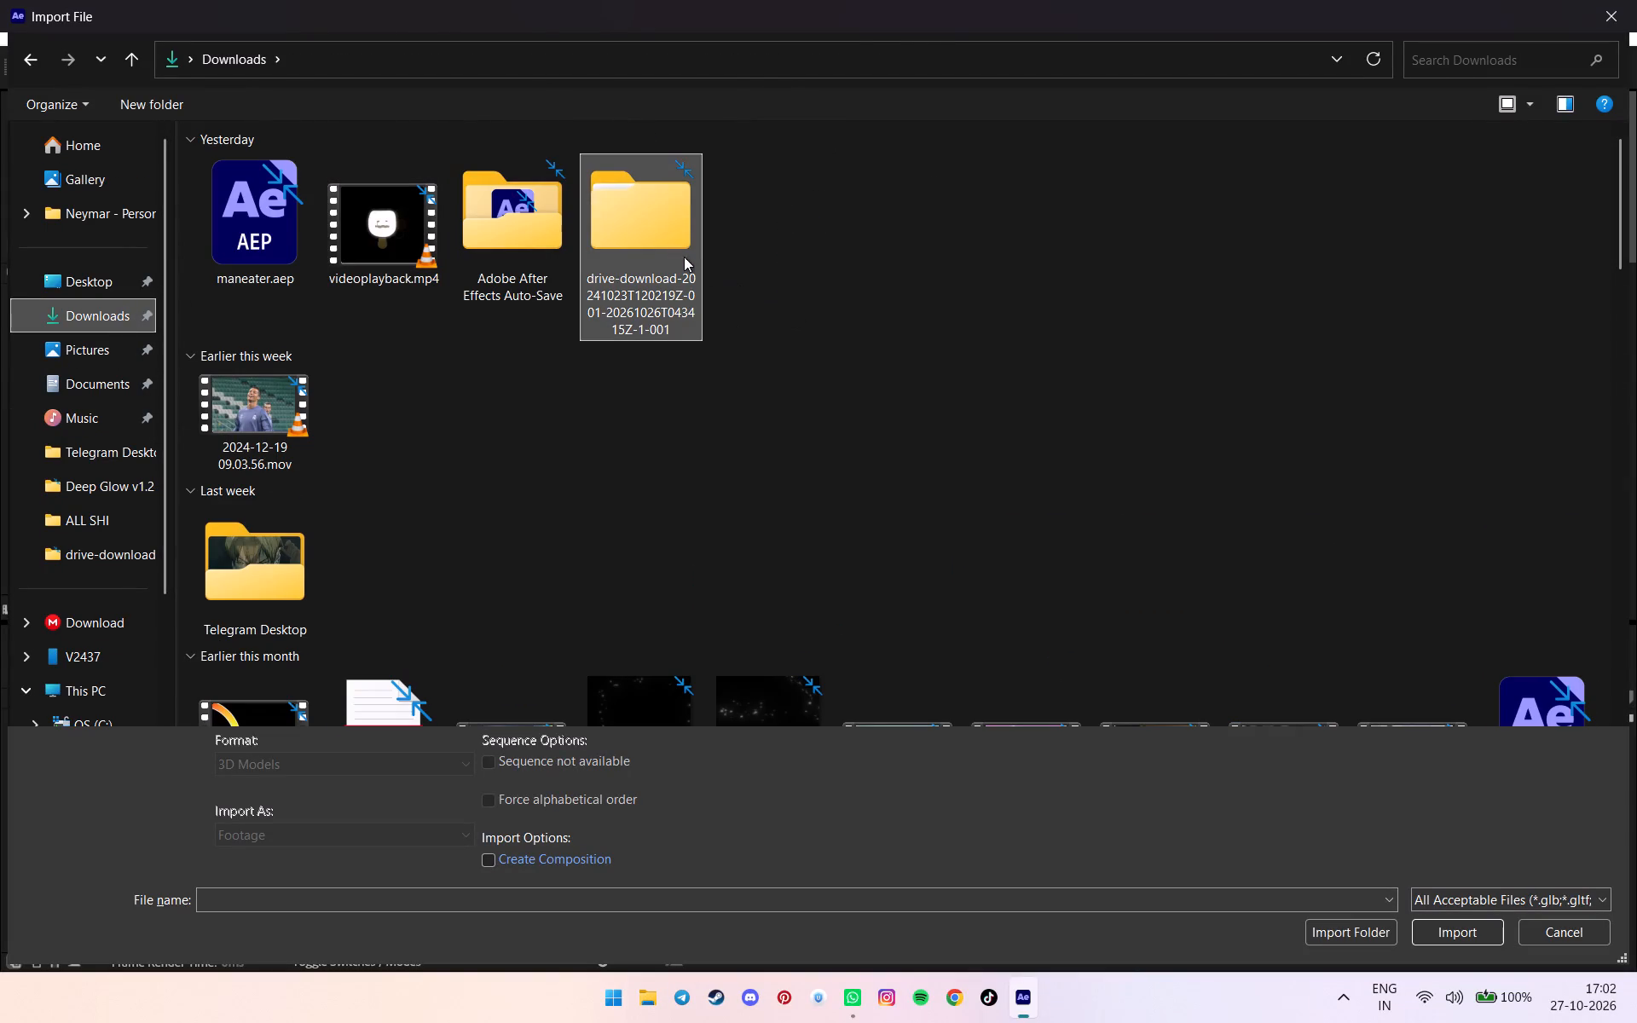
{"action": "scroll", "coordinate": [691, 250], "scroll_direction": "down", "scroll_amount": 1}
{"action": "scroll", "coordinate": [691, 250], "scroll_direction": "up", "scroll_amount": 3}
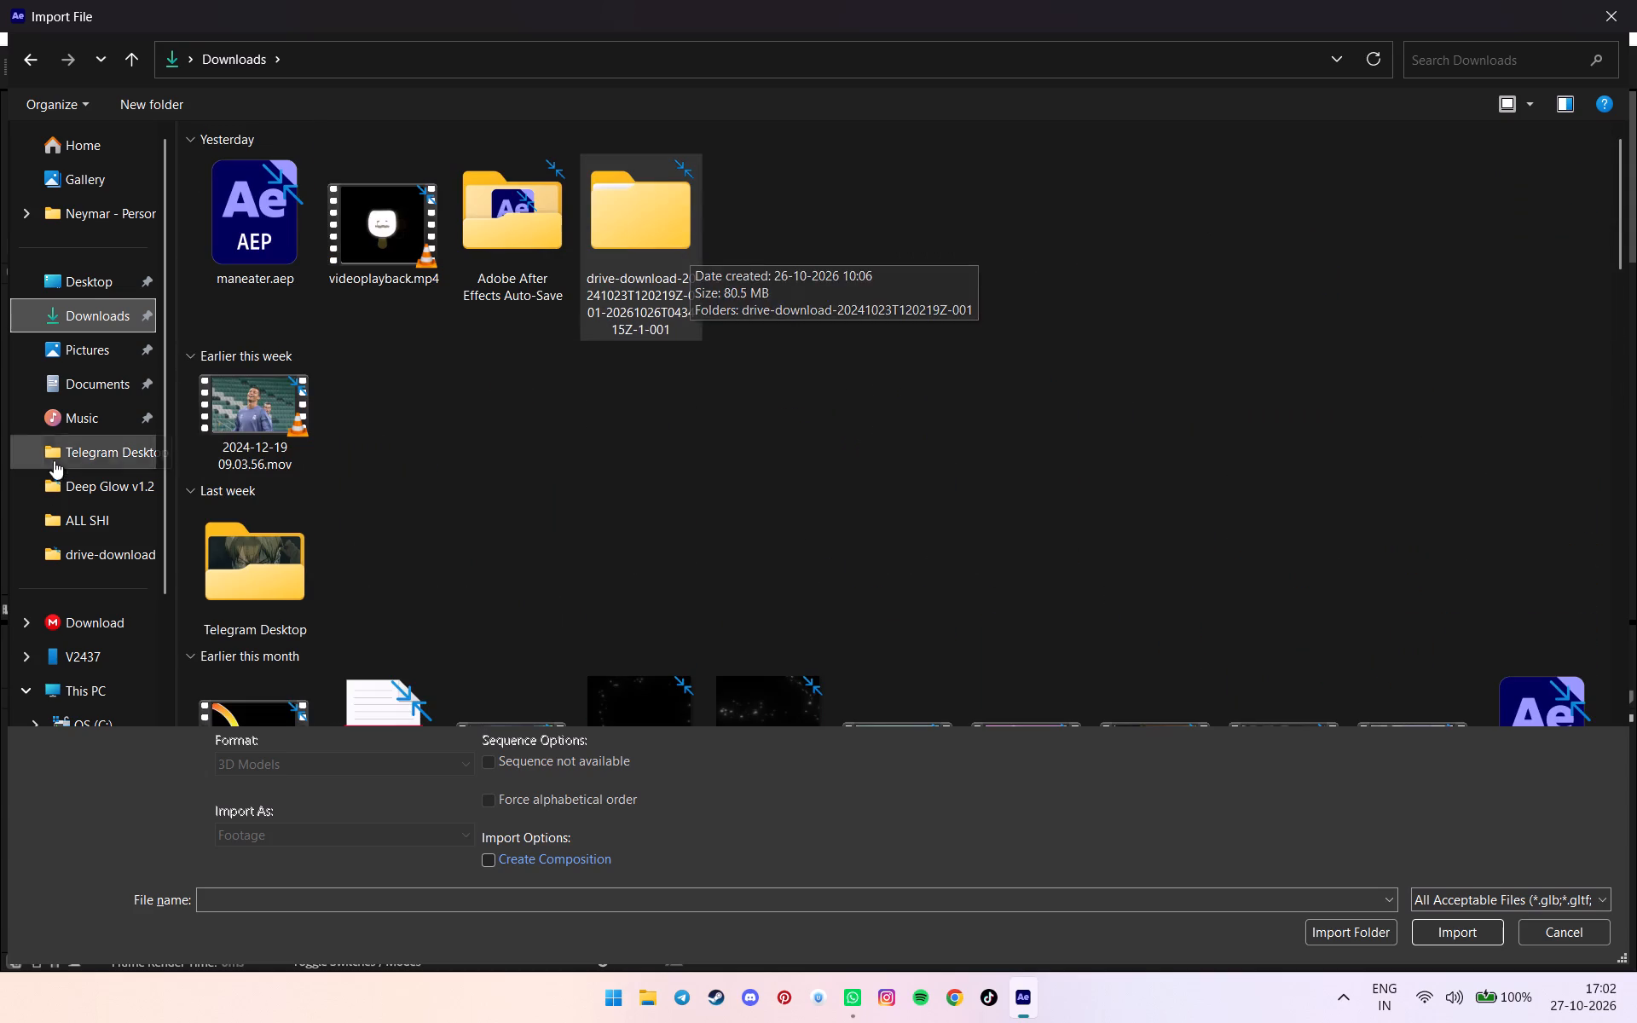
{"action": "scroll", "coordinate": [137, 613], "scroll_direction": "down", "scroll_amount": 3}
{"action": "left_click", "coordinate": [121, 602]}
{"action": "left_click", "coordinate": [120, 581]}
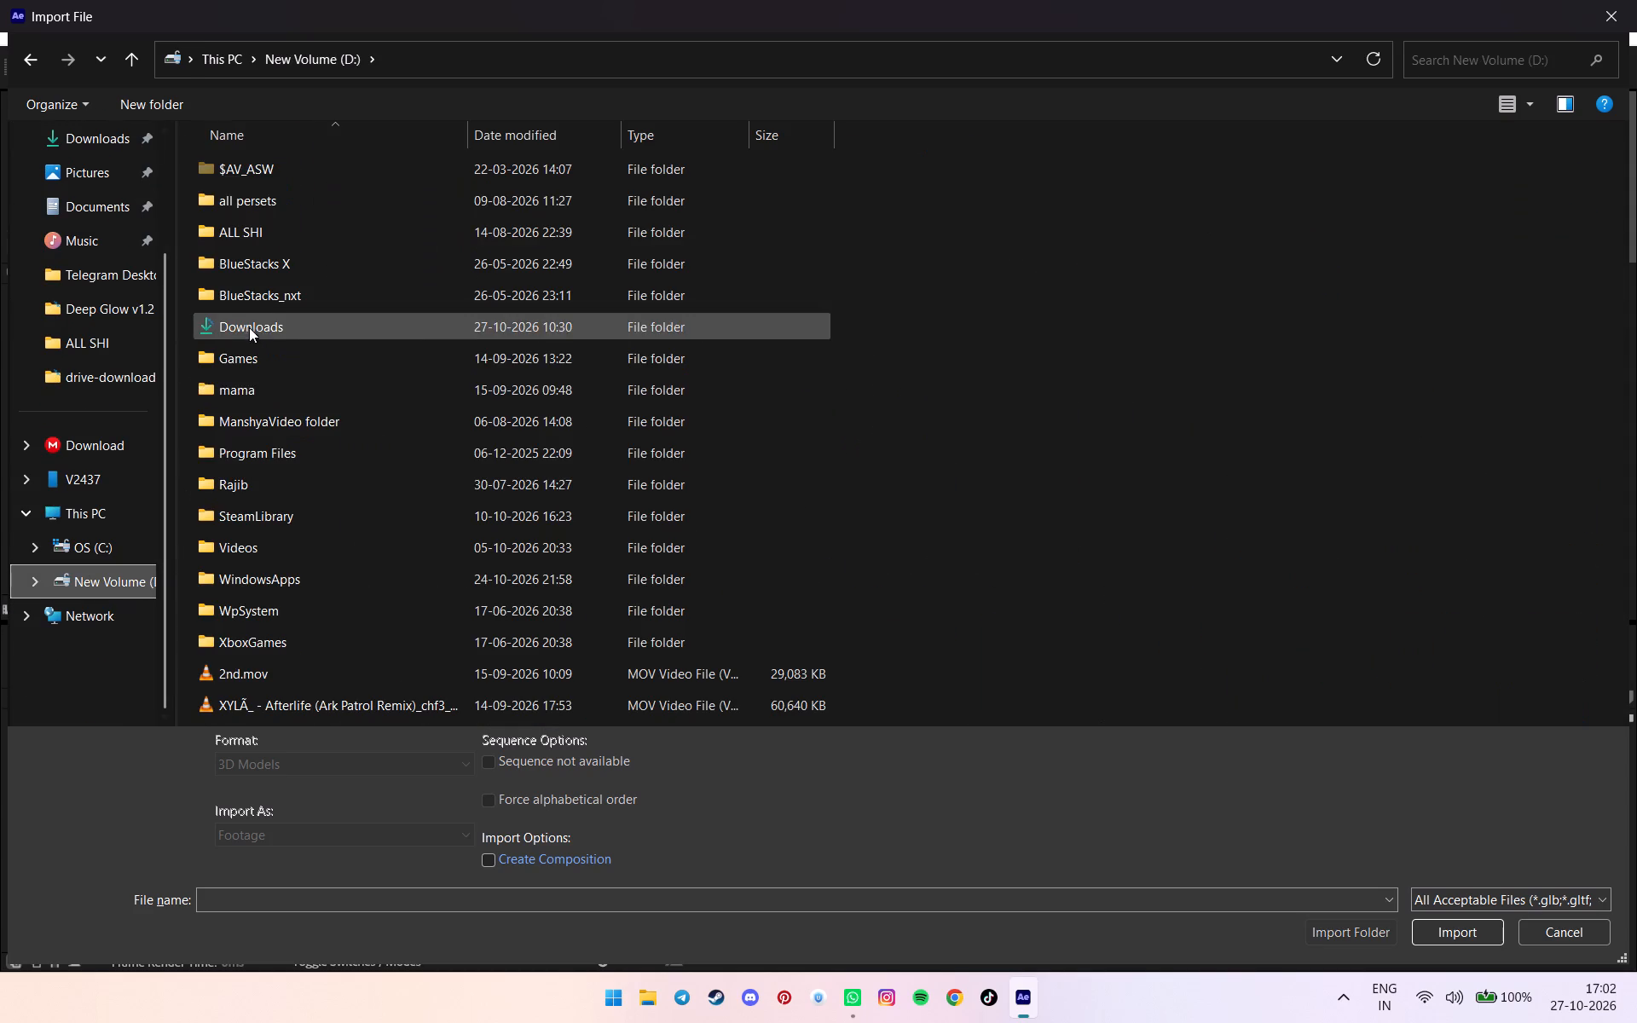
{"action": "double_click", "coordinate": [264, 323]}
{"action": "scroll", "coordinate": [507, 292], "scroll_direction": "down", "scroll_amount": 1}
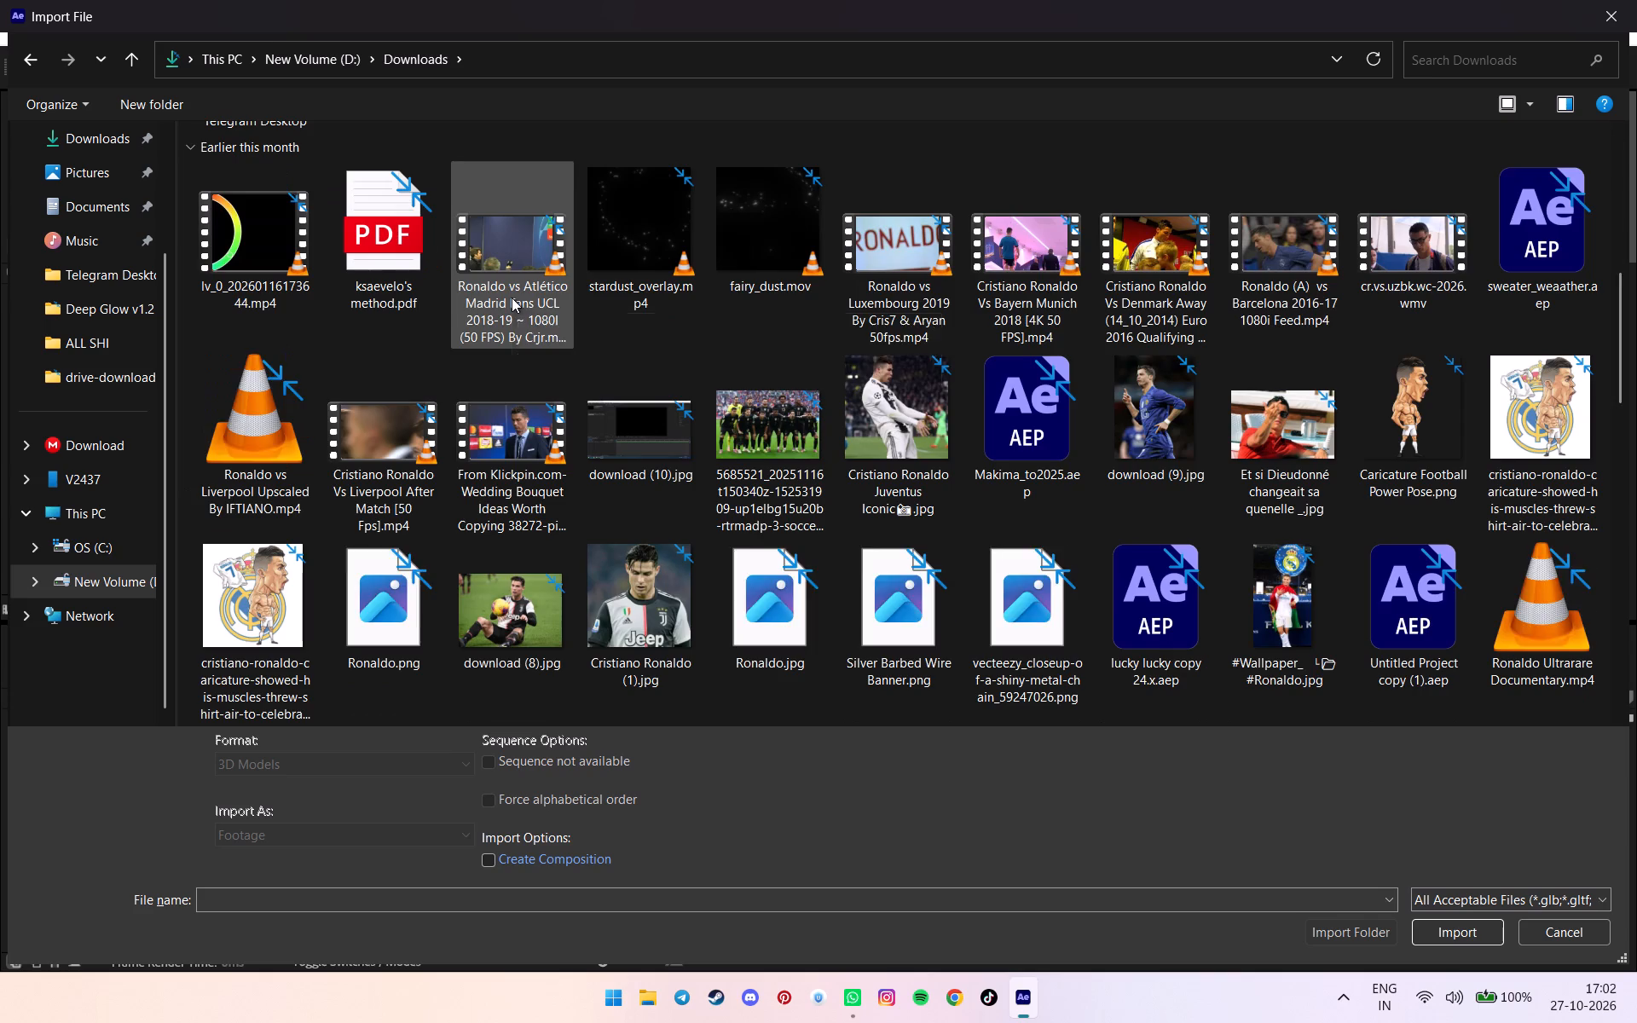
{"action": "scroll", "coordinate": [373, 357], "scroll_direction": "up", "scroll_amount": 1}
Open the comps folder inside Videos on New Volume (D:) to find a file to import.
{"action": "left_click", "coordinate": [62, 598]}
{"action": "left_click", "coordinate": [72, 589]}
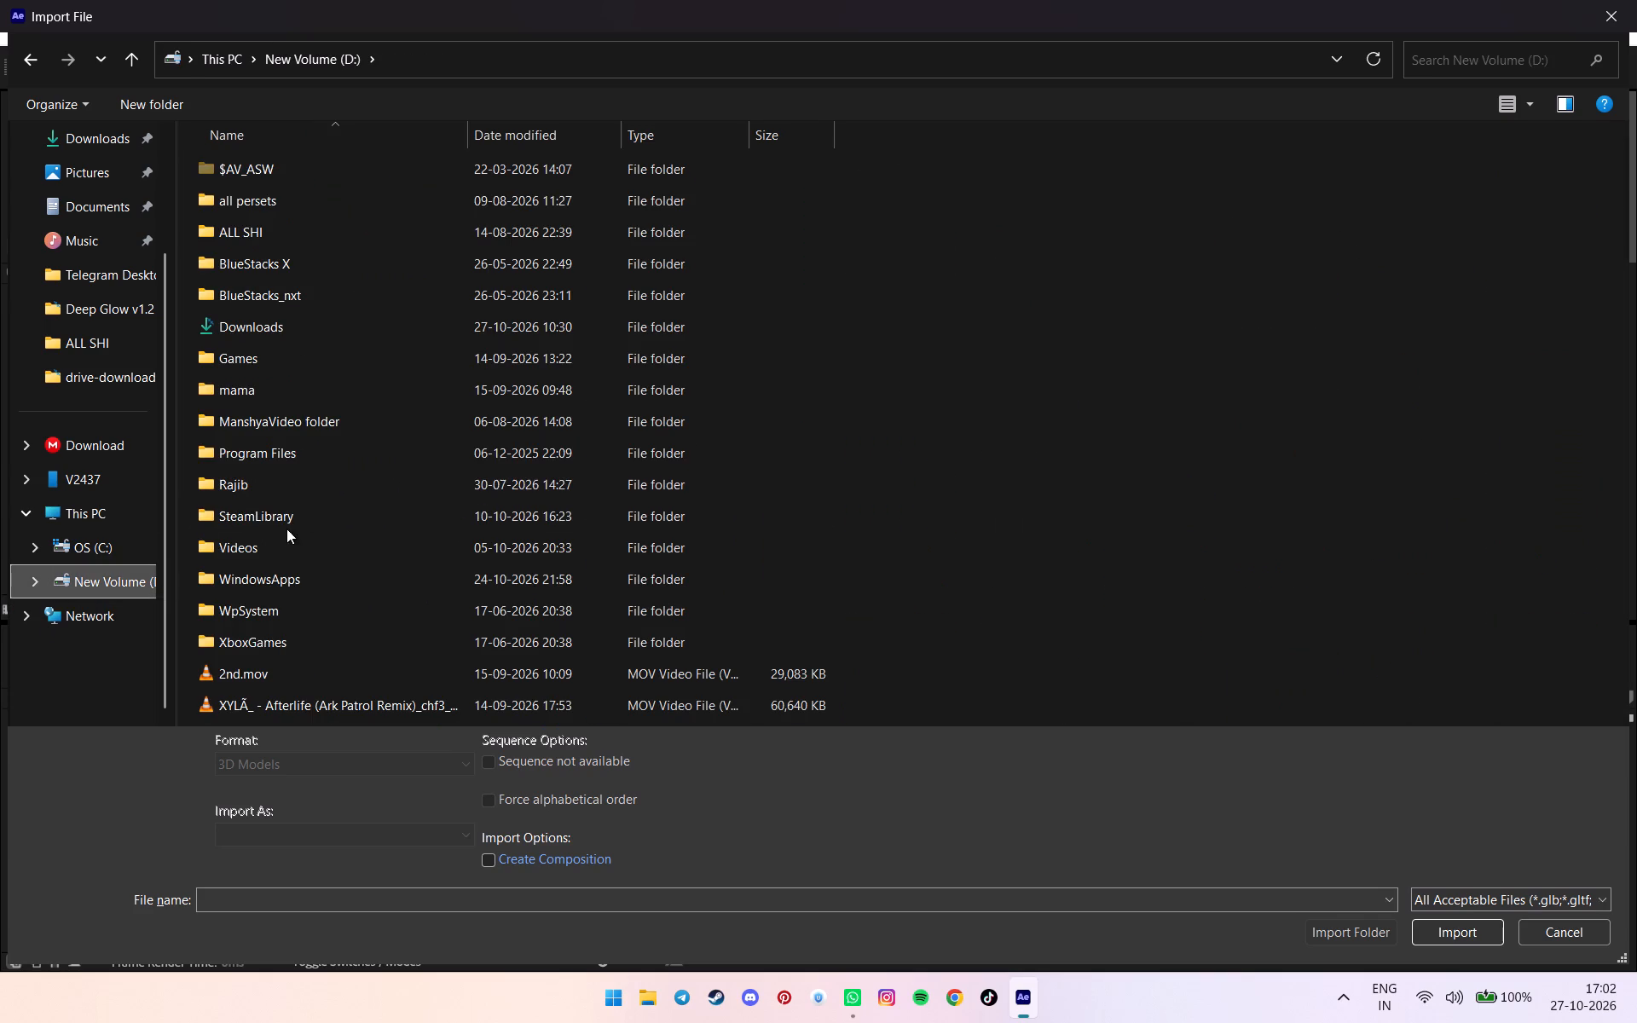
{"action": "double_click", "coordinate": [283, 538]}
{"action": "double_click", "coordinate": [264, 207]}
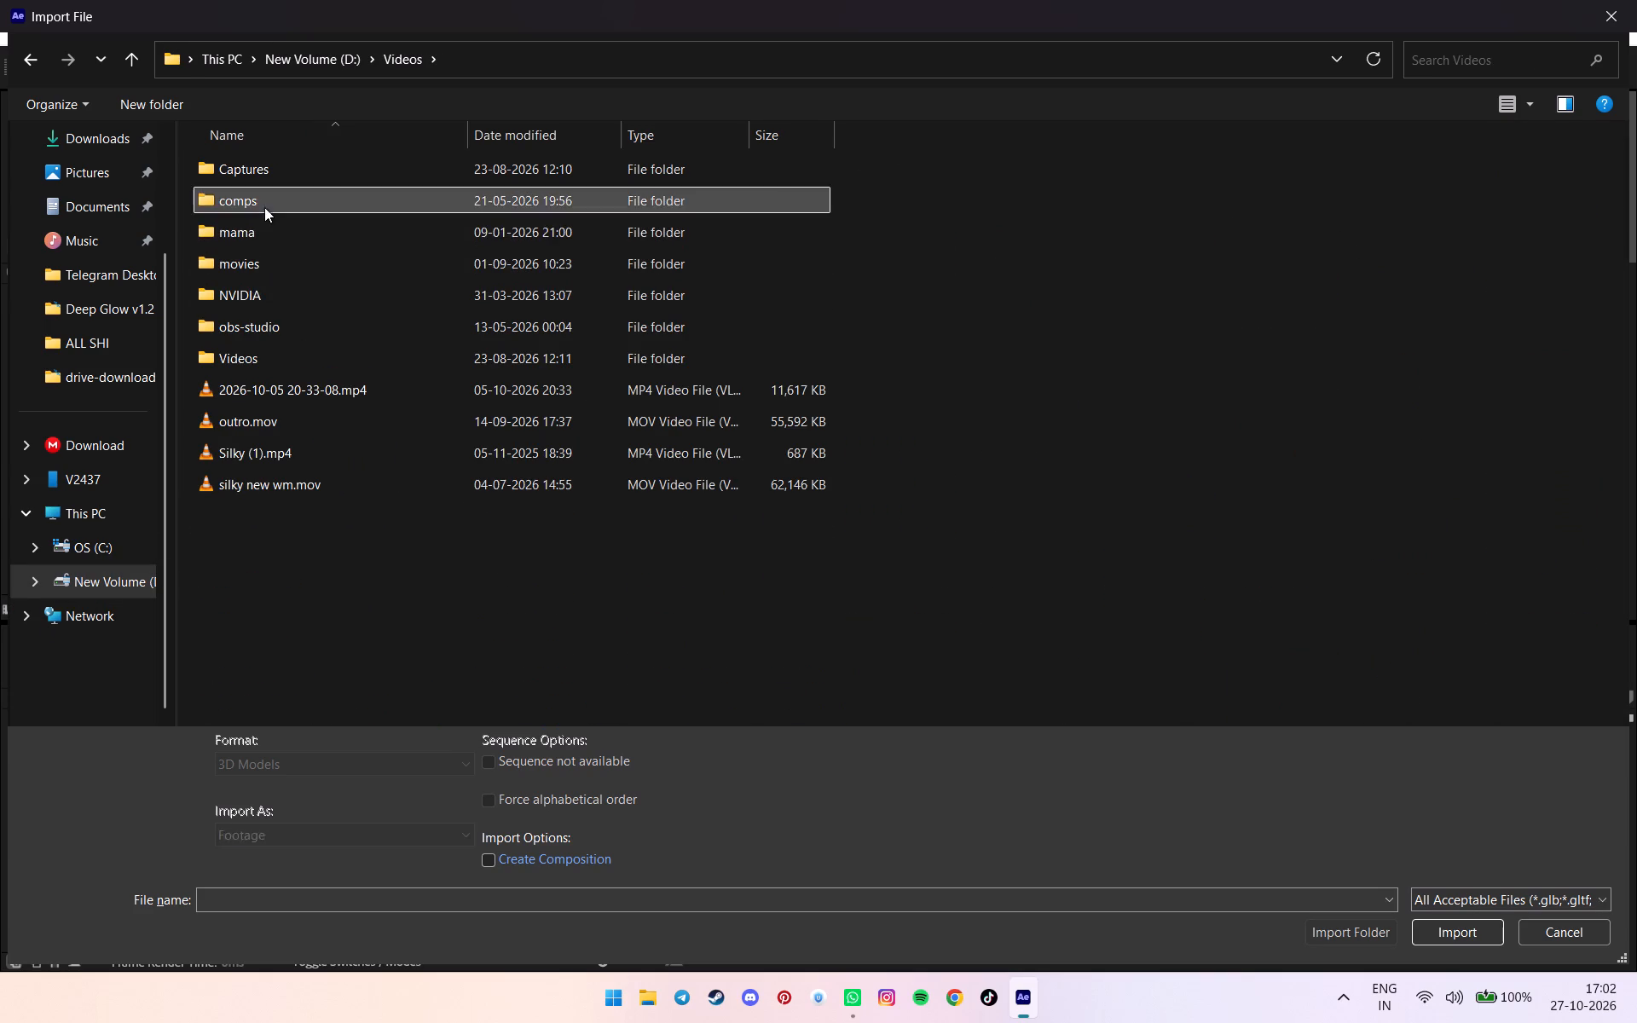
Import the footage file Wasa x n3rvny Scp topaz.mp4 from the comps folder.
{"action": "double_click", "coordinate": [875, 217]}
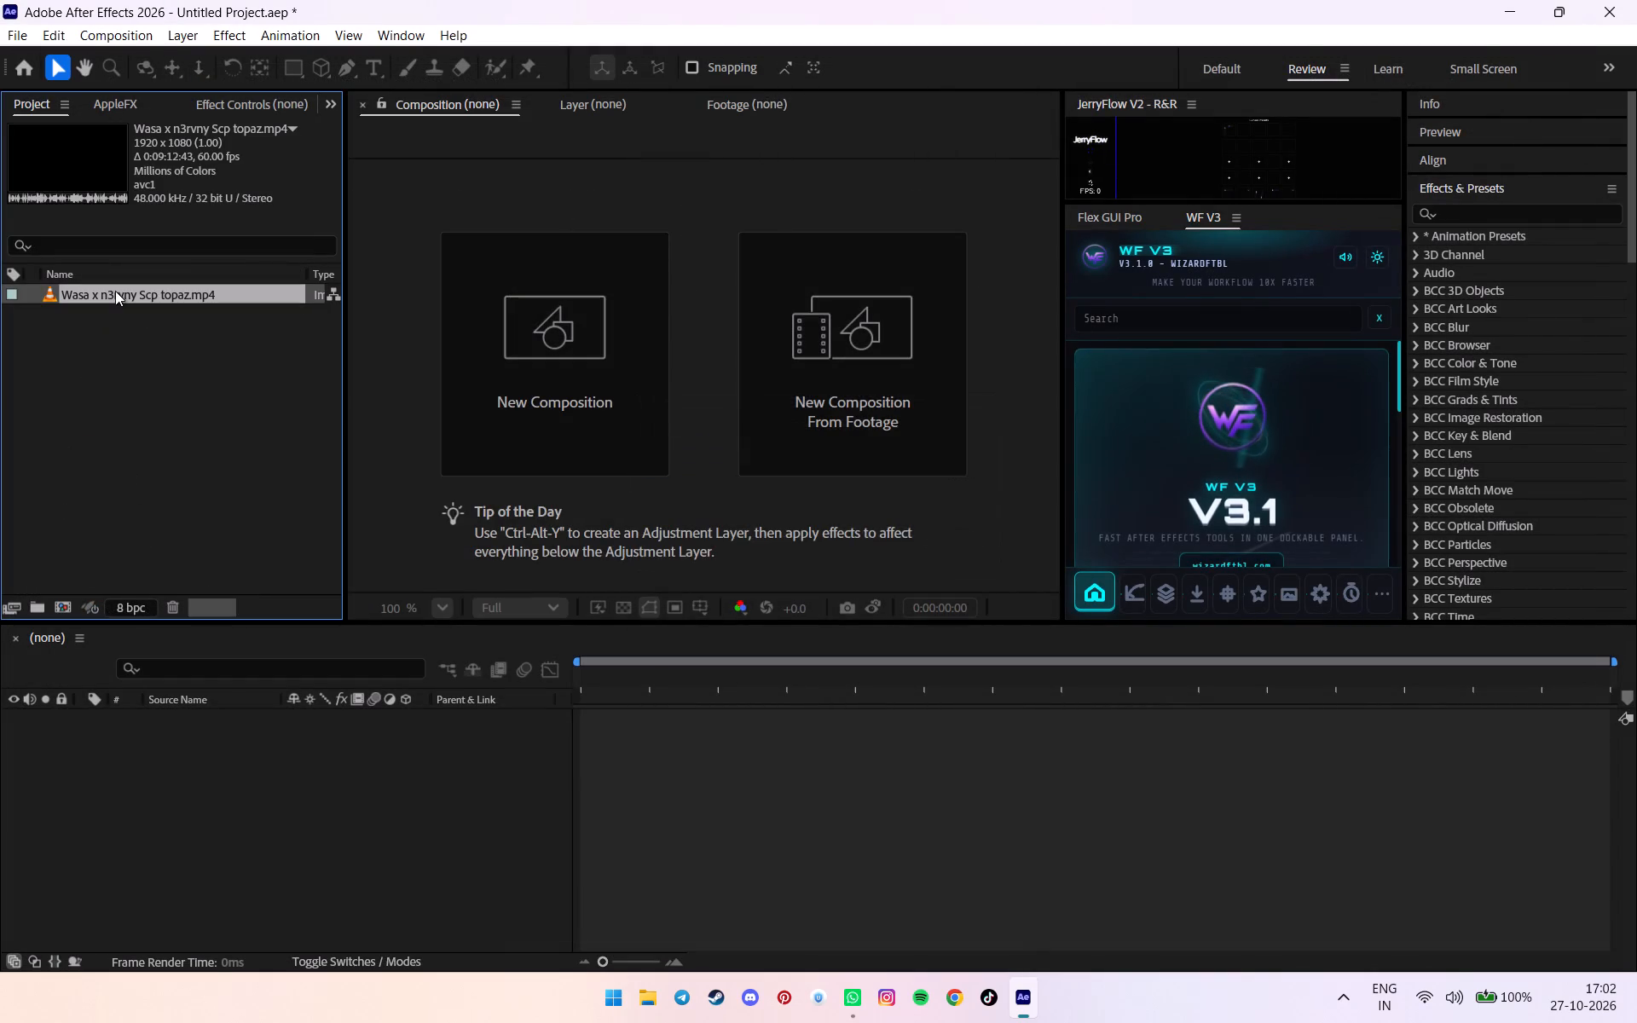
Open the Wasa x n3rvny Scp topaz.mp4 footage, scrub through its clips, and set its In point at 0:03:22:55.
{"action": "double_click", "coordinate": [115, 291]}
{"action": "left_click_drag", "start_coordinate": [421, 562], "coordinate": [450, 560]}
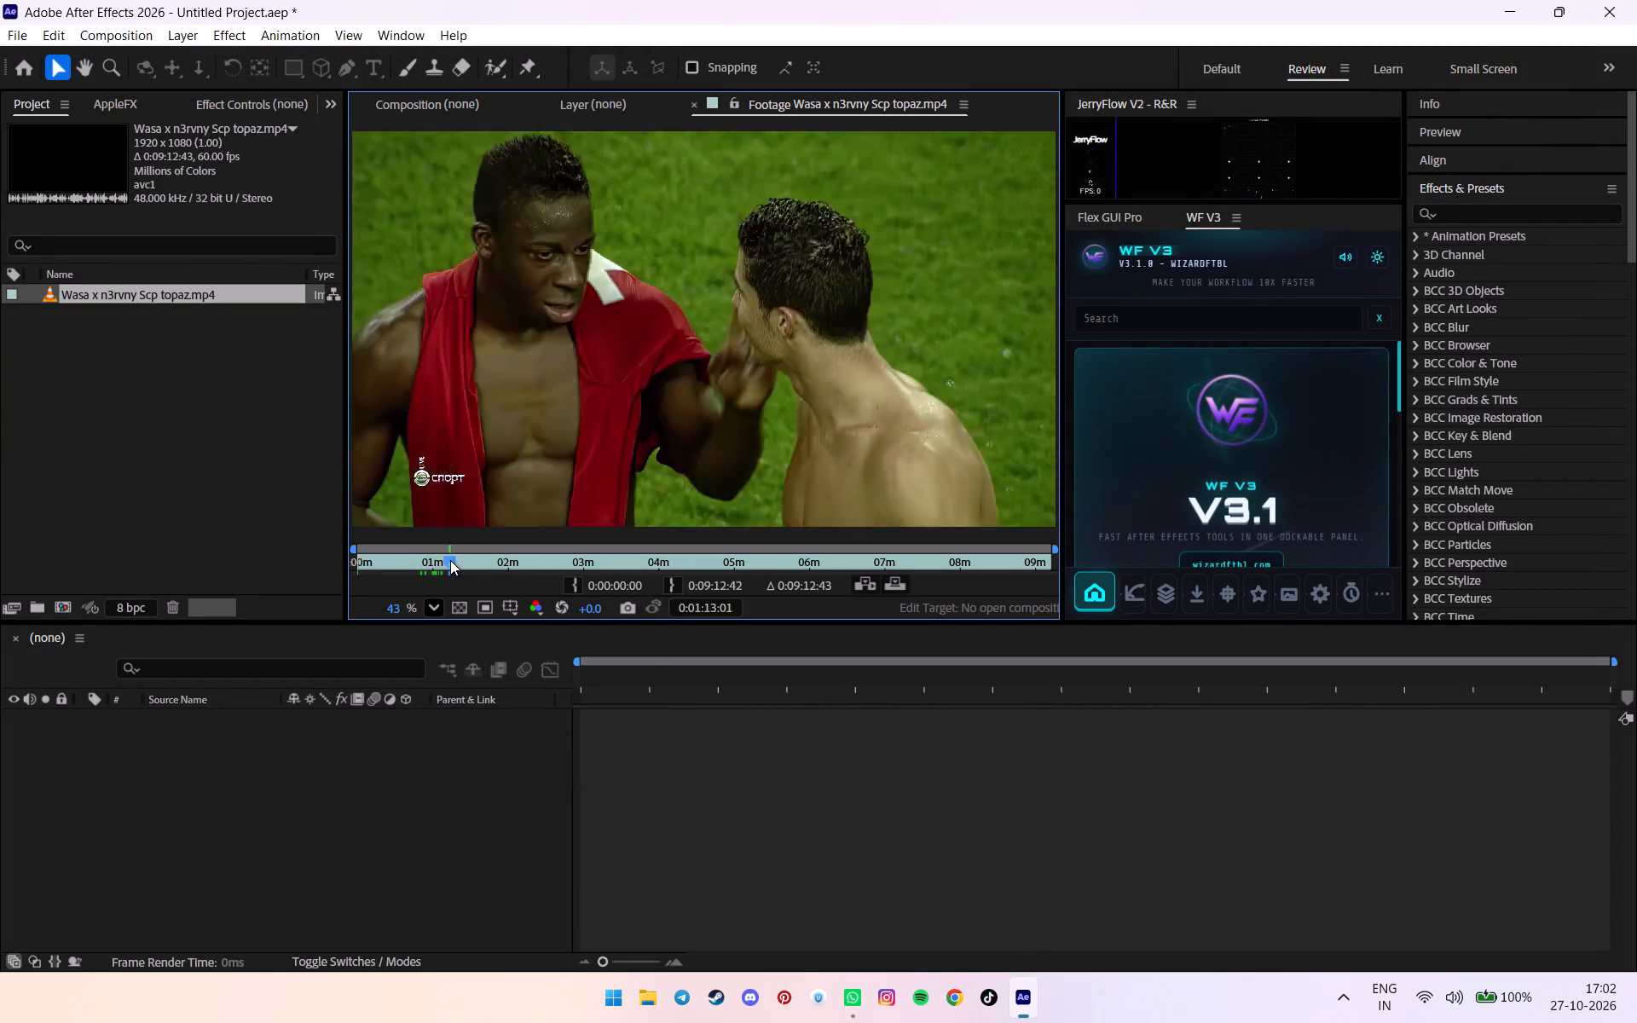
{"action": "left_click_drag", "start_coordinate": [450, 560], "coordinate": [532, 564]}
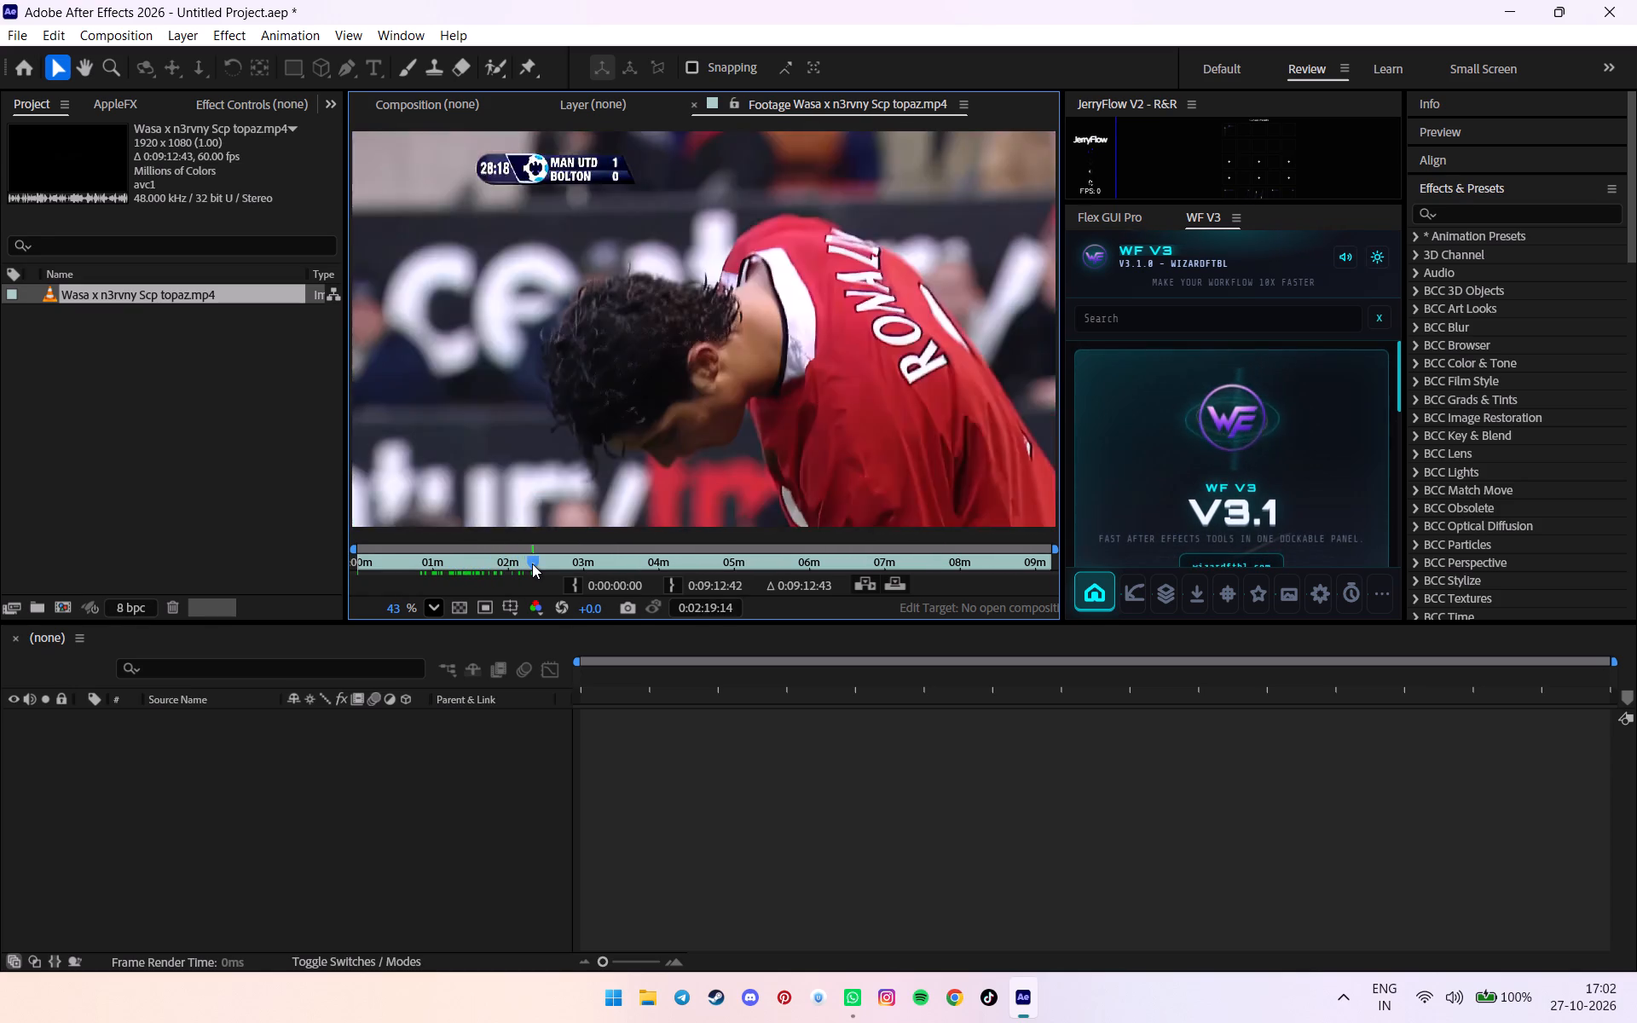
{"action": "left_click_drag", "start_coordinate": [532, 564], "coordinate": [595, 561]}
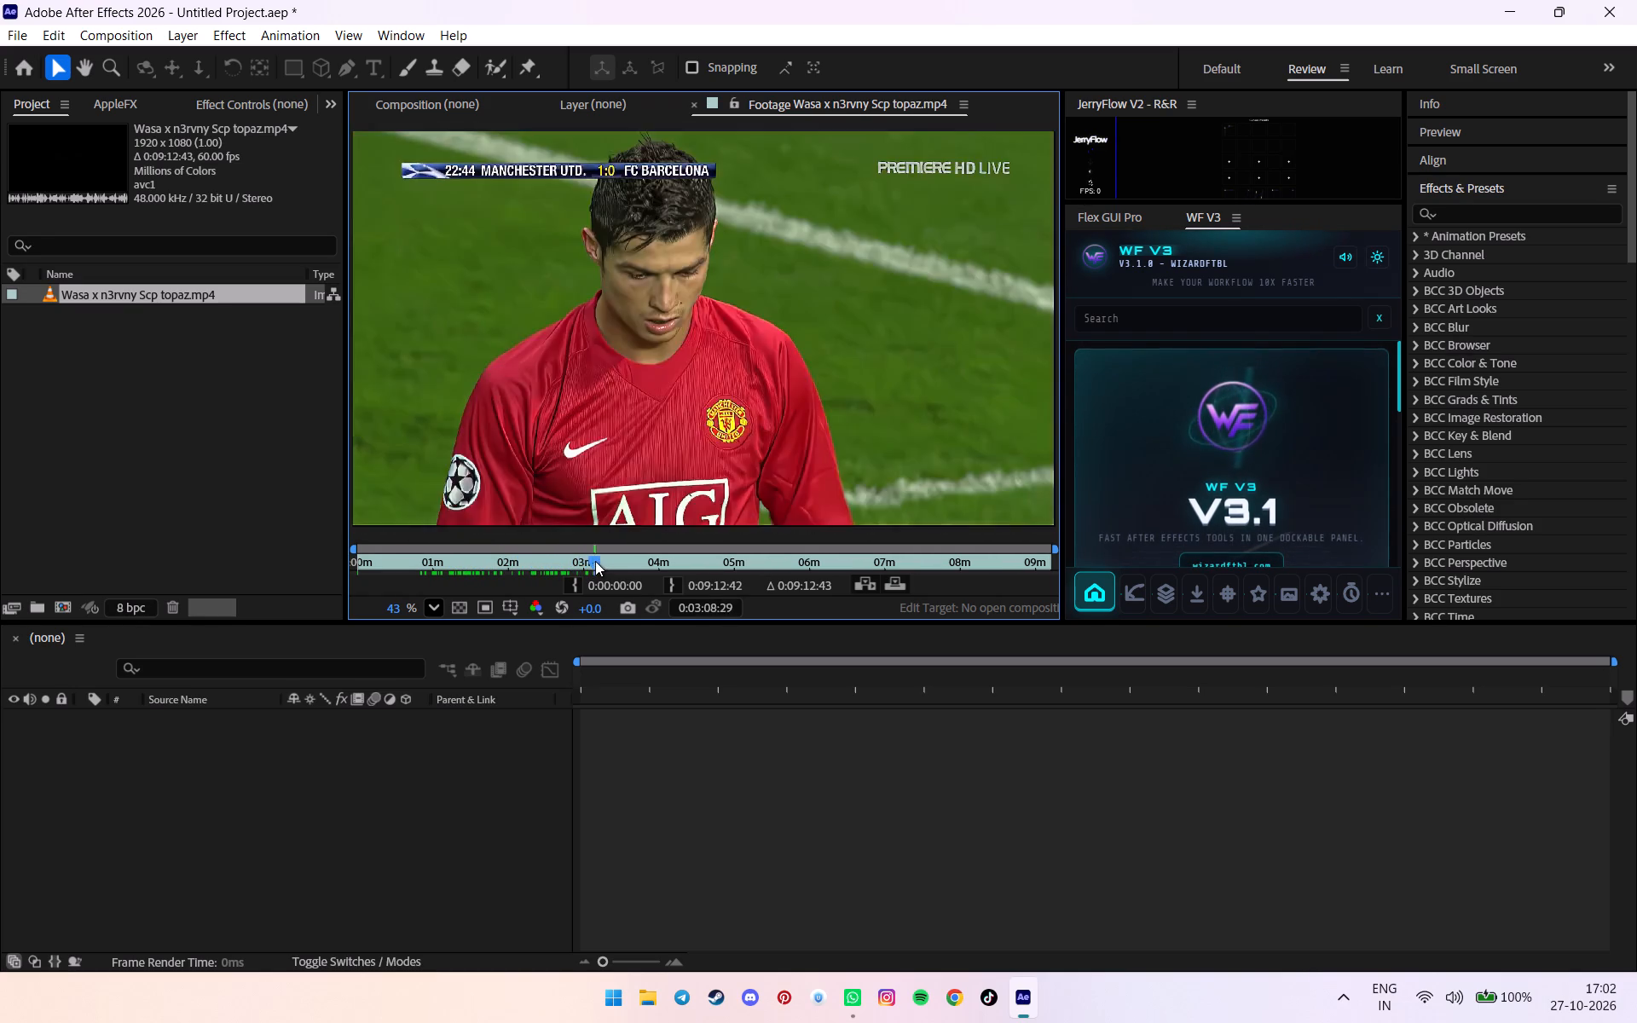
{"action": "left_click_drag", "start_coordinate": [595, 561], "coordinate": [612, 558]}
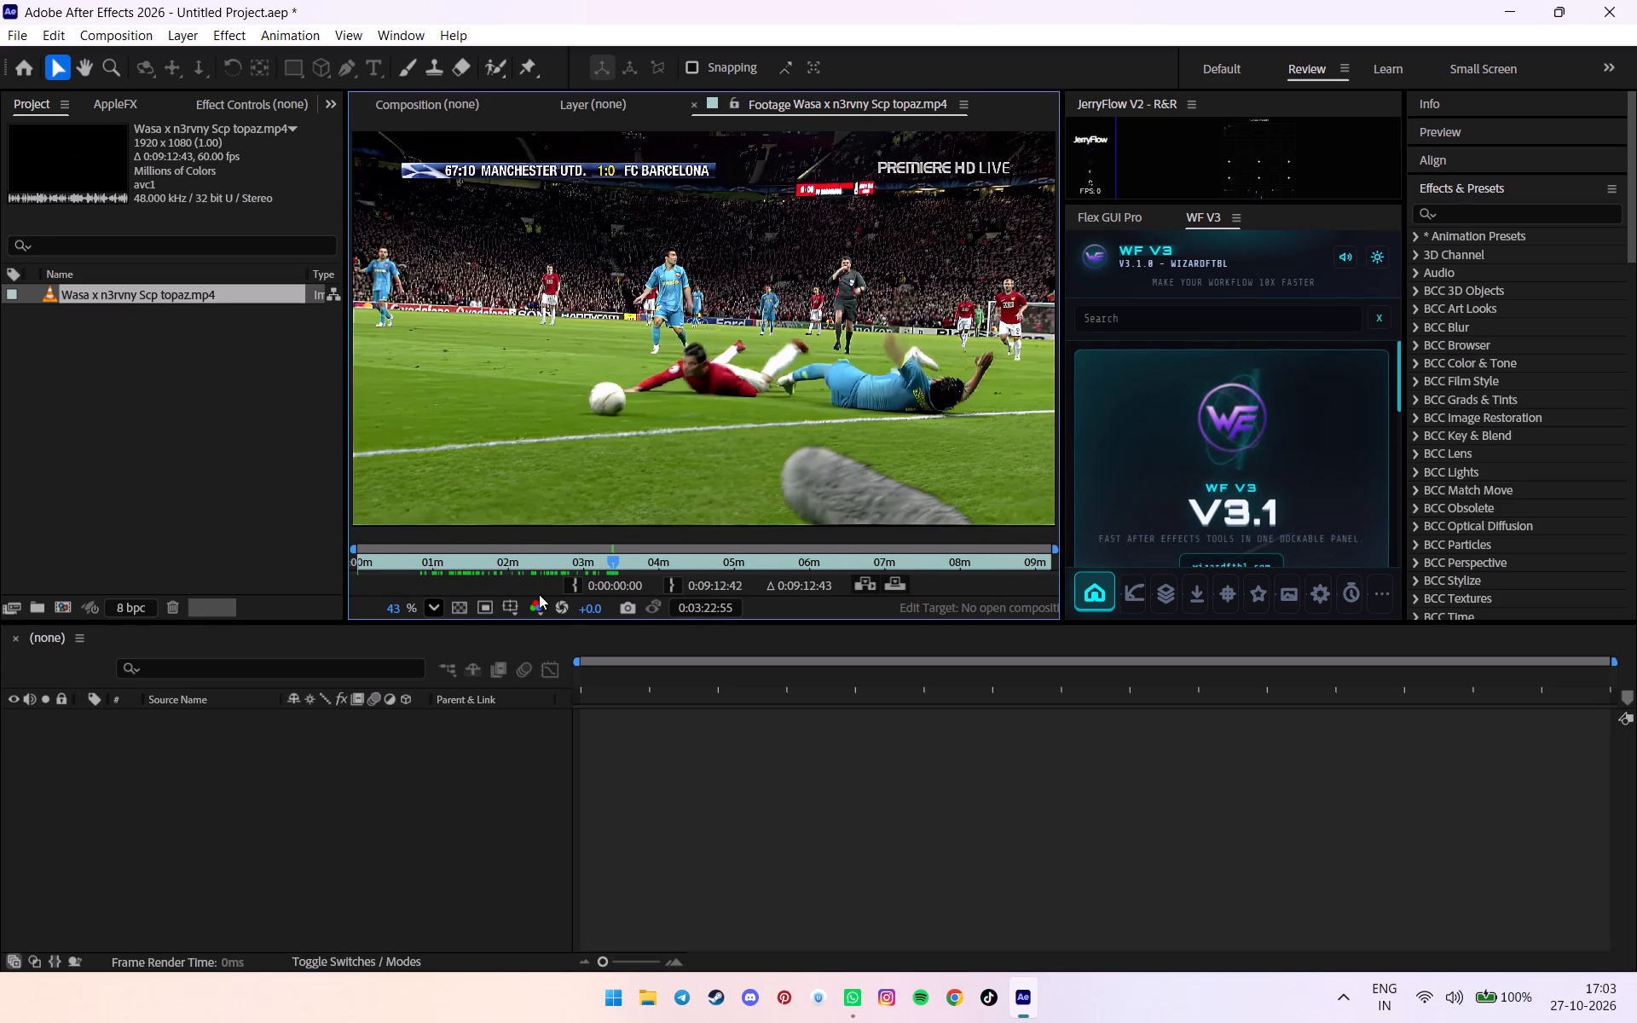
{"action": "double_click", "coordinate": [573, 578]}
Start another file import and look through the Downloads and Telegram Desktop folders for more media.
{"action": "left_click", "coordinate": [56, 427]}
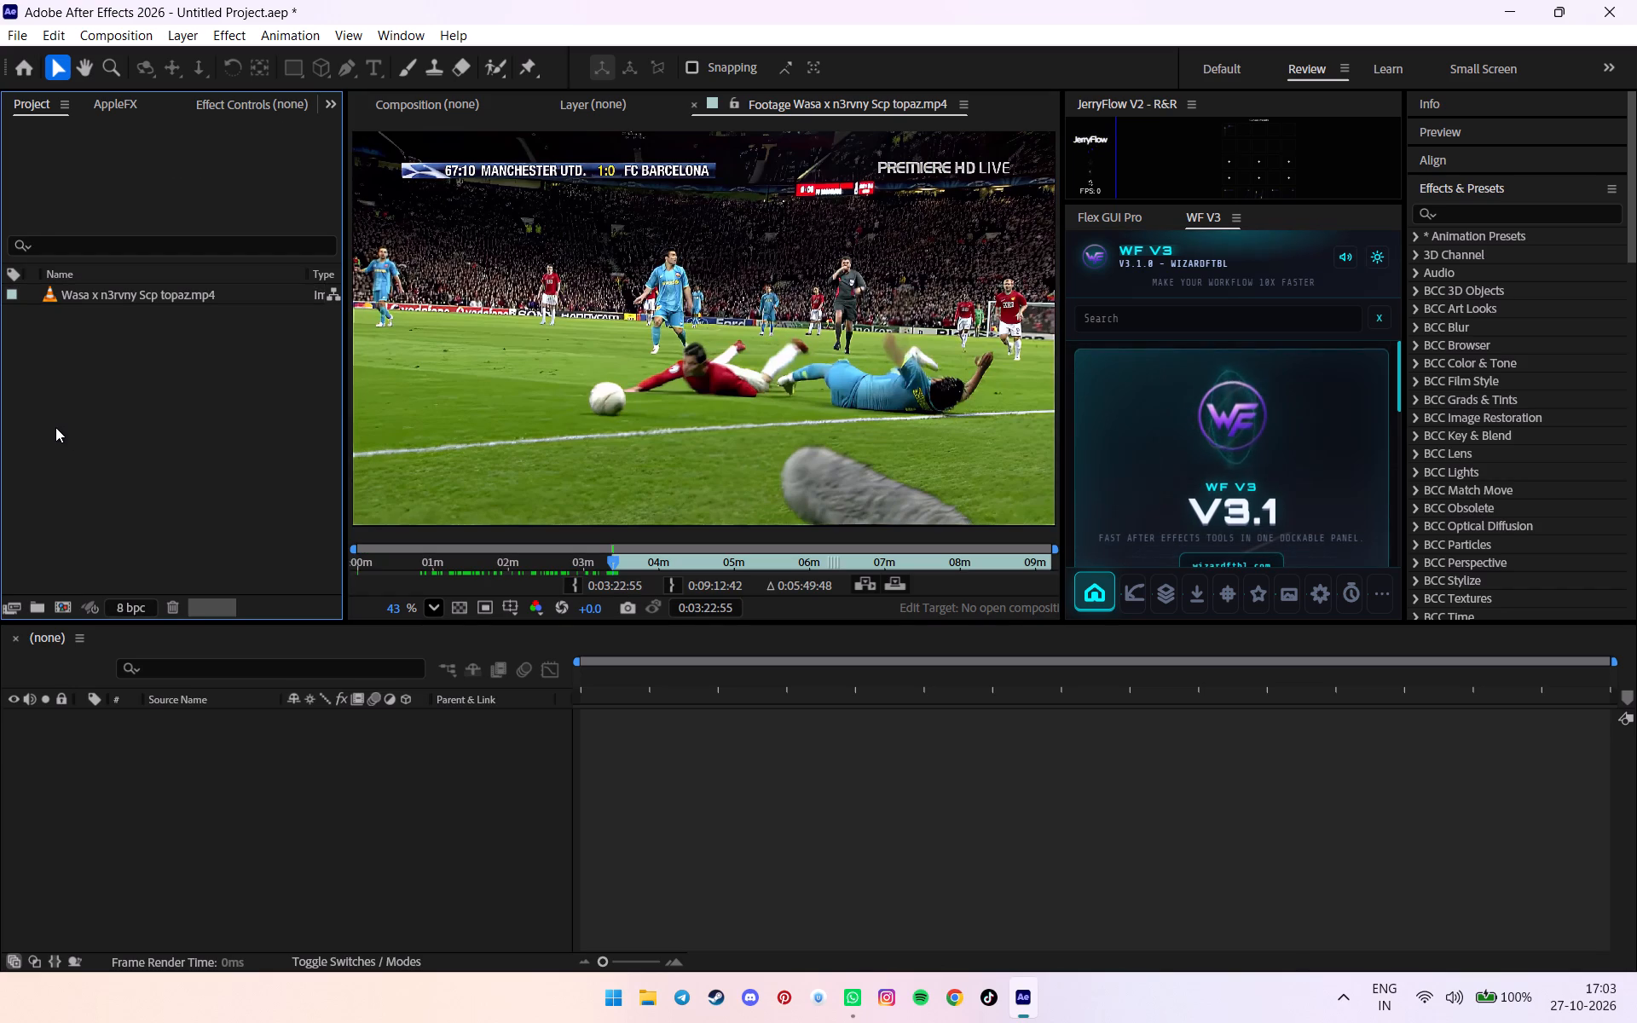
{"action": "key", "text": "ctrl+i"}
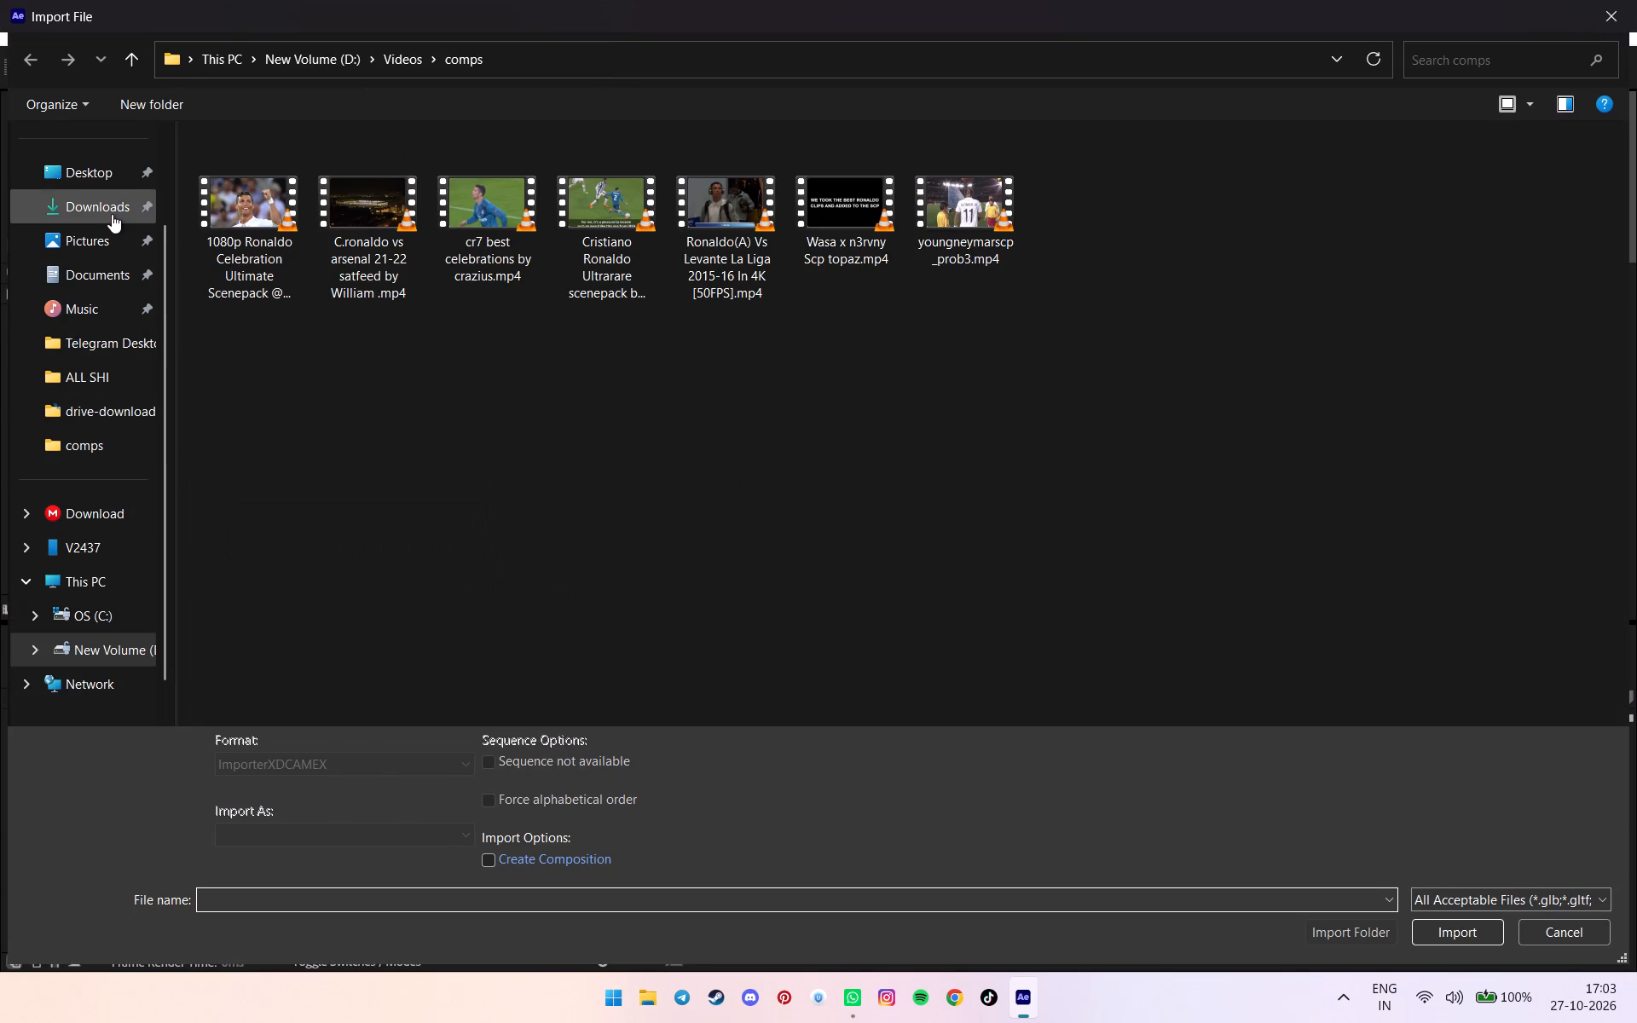
{"action": "left_click", "coordinate": [112, 214]}
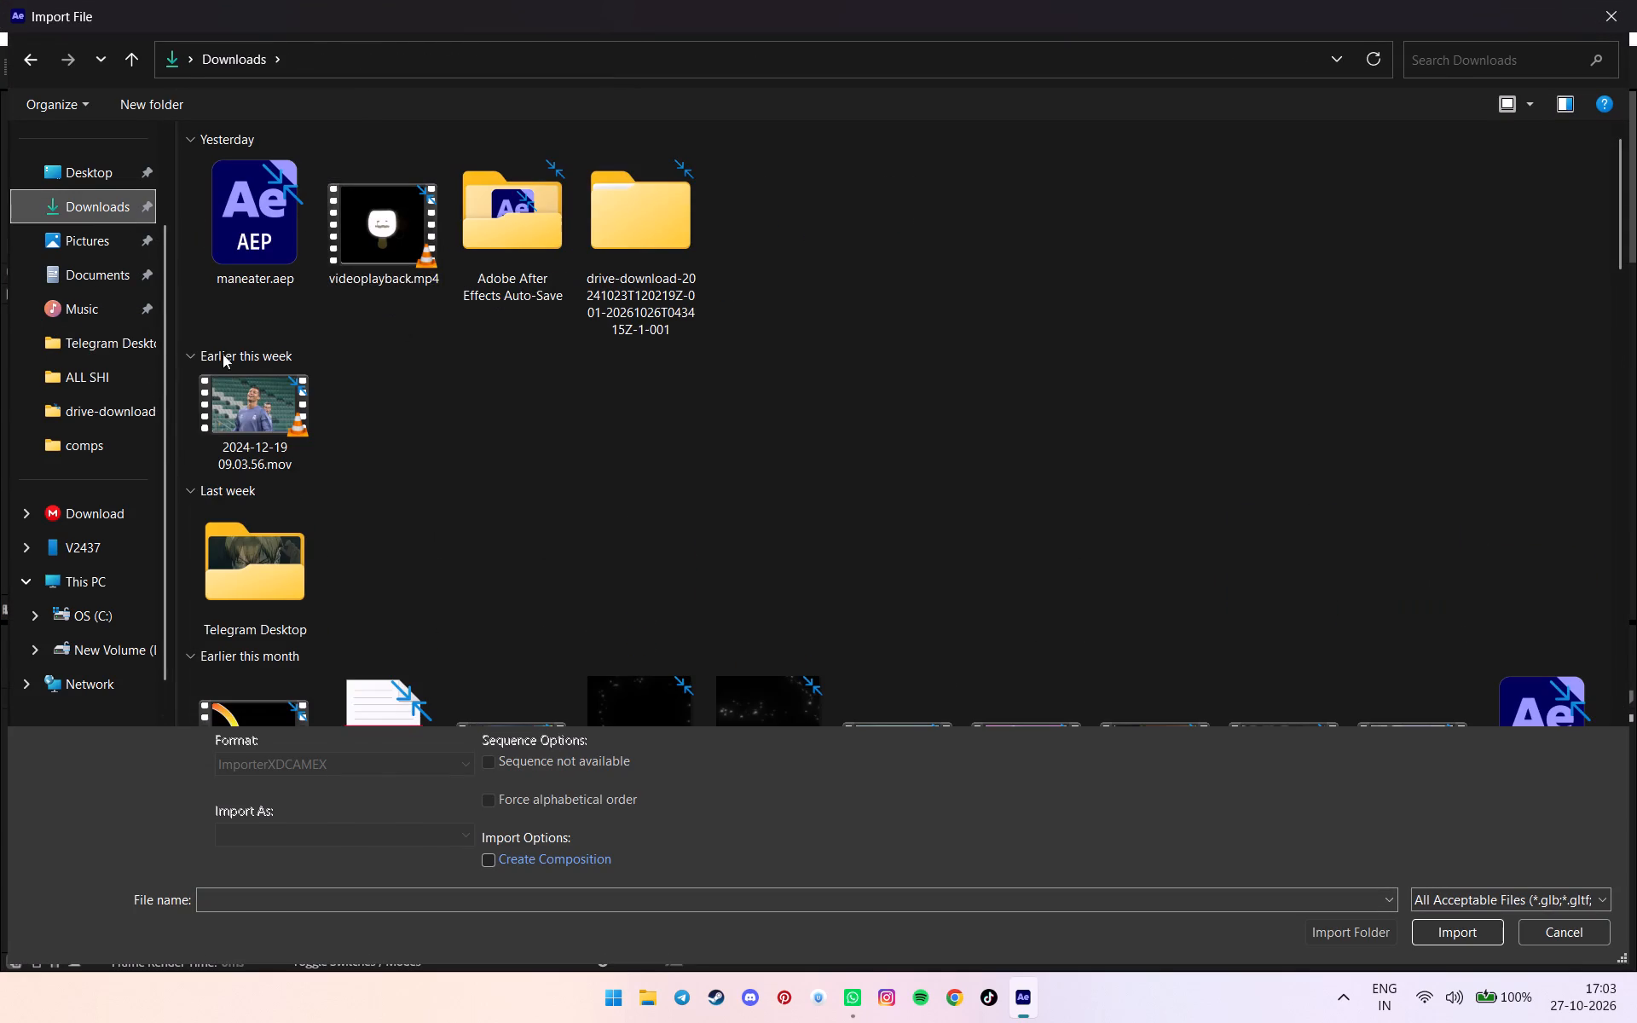
{"action": "left_click", "coordinate": [120, 345]}
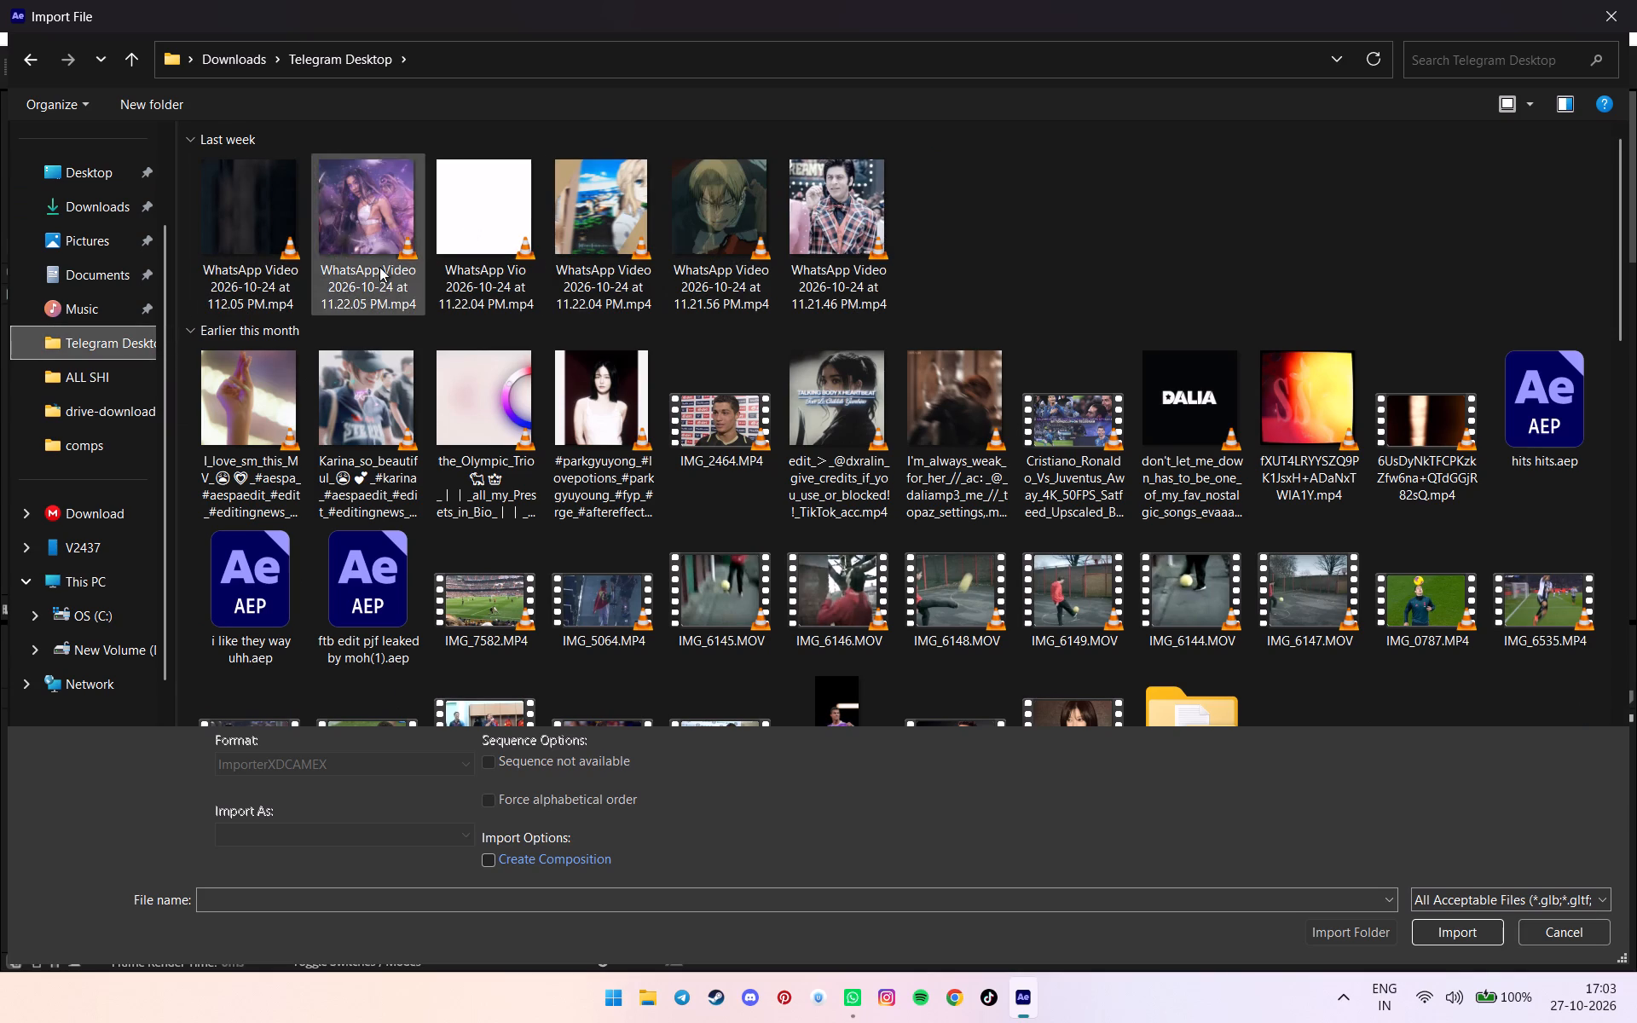
{"action": "scroll", "coordinate": [298, 298], "scroll_direction": "up", "scroll_amount": 4}
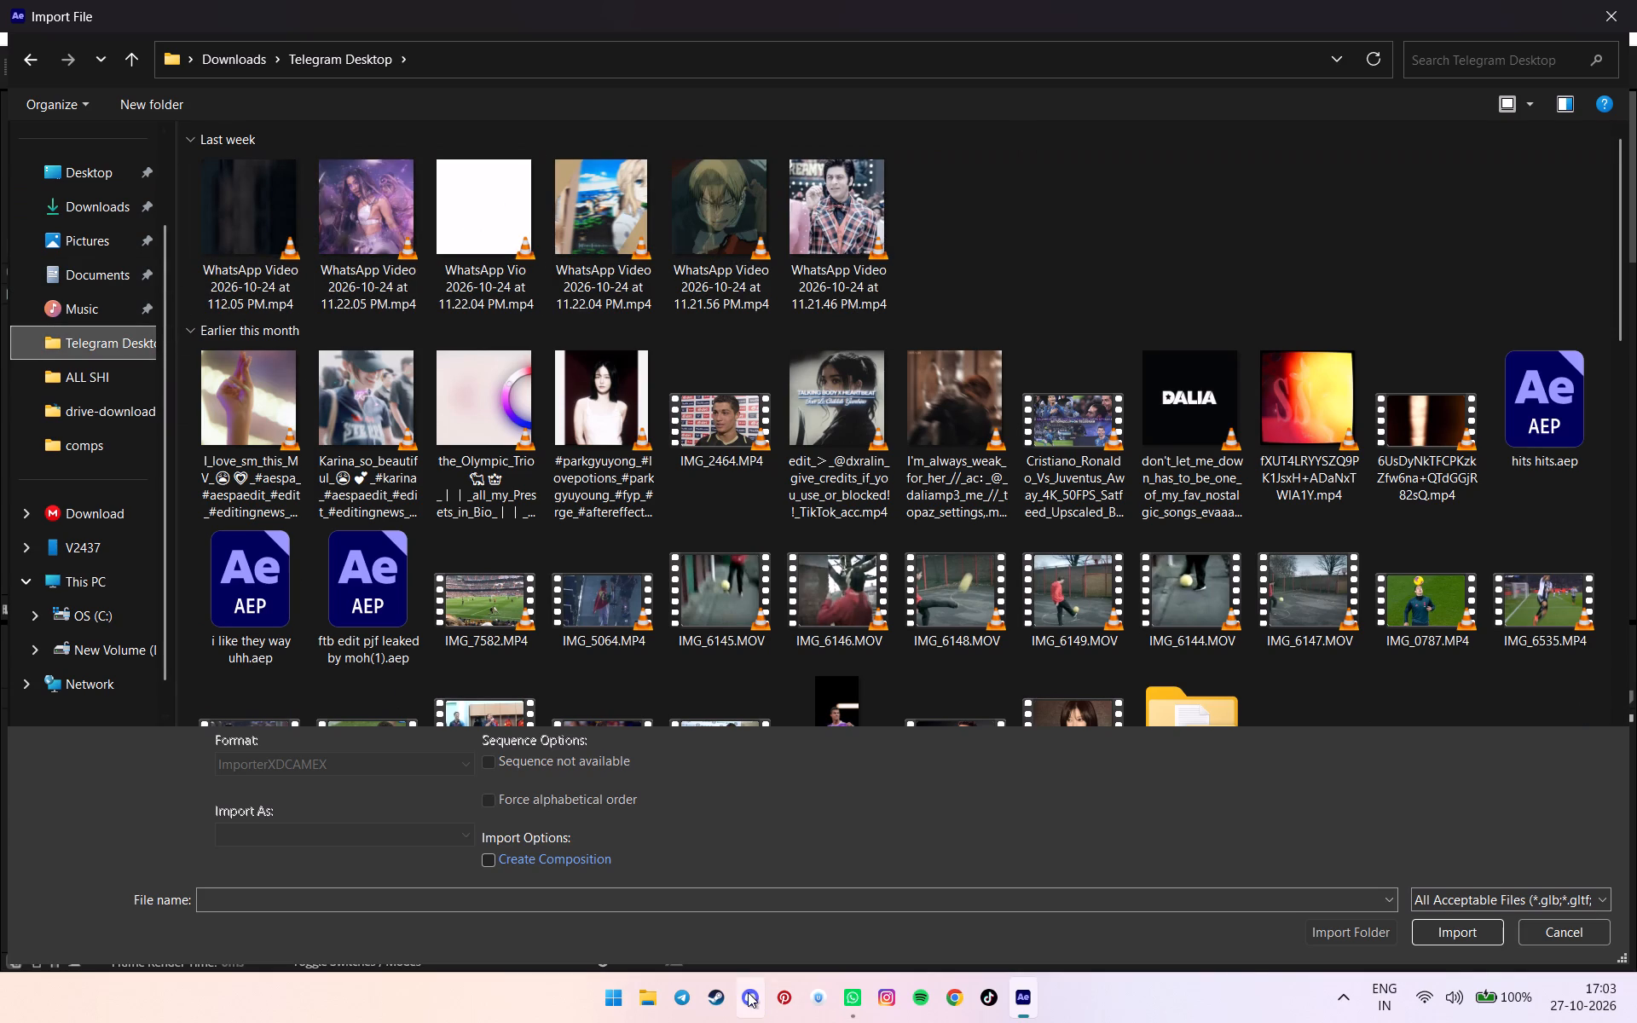
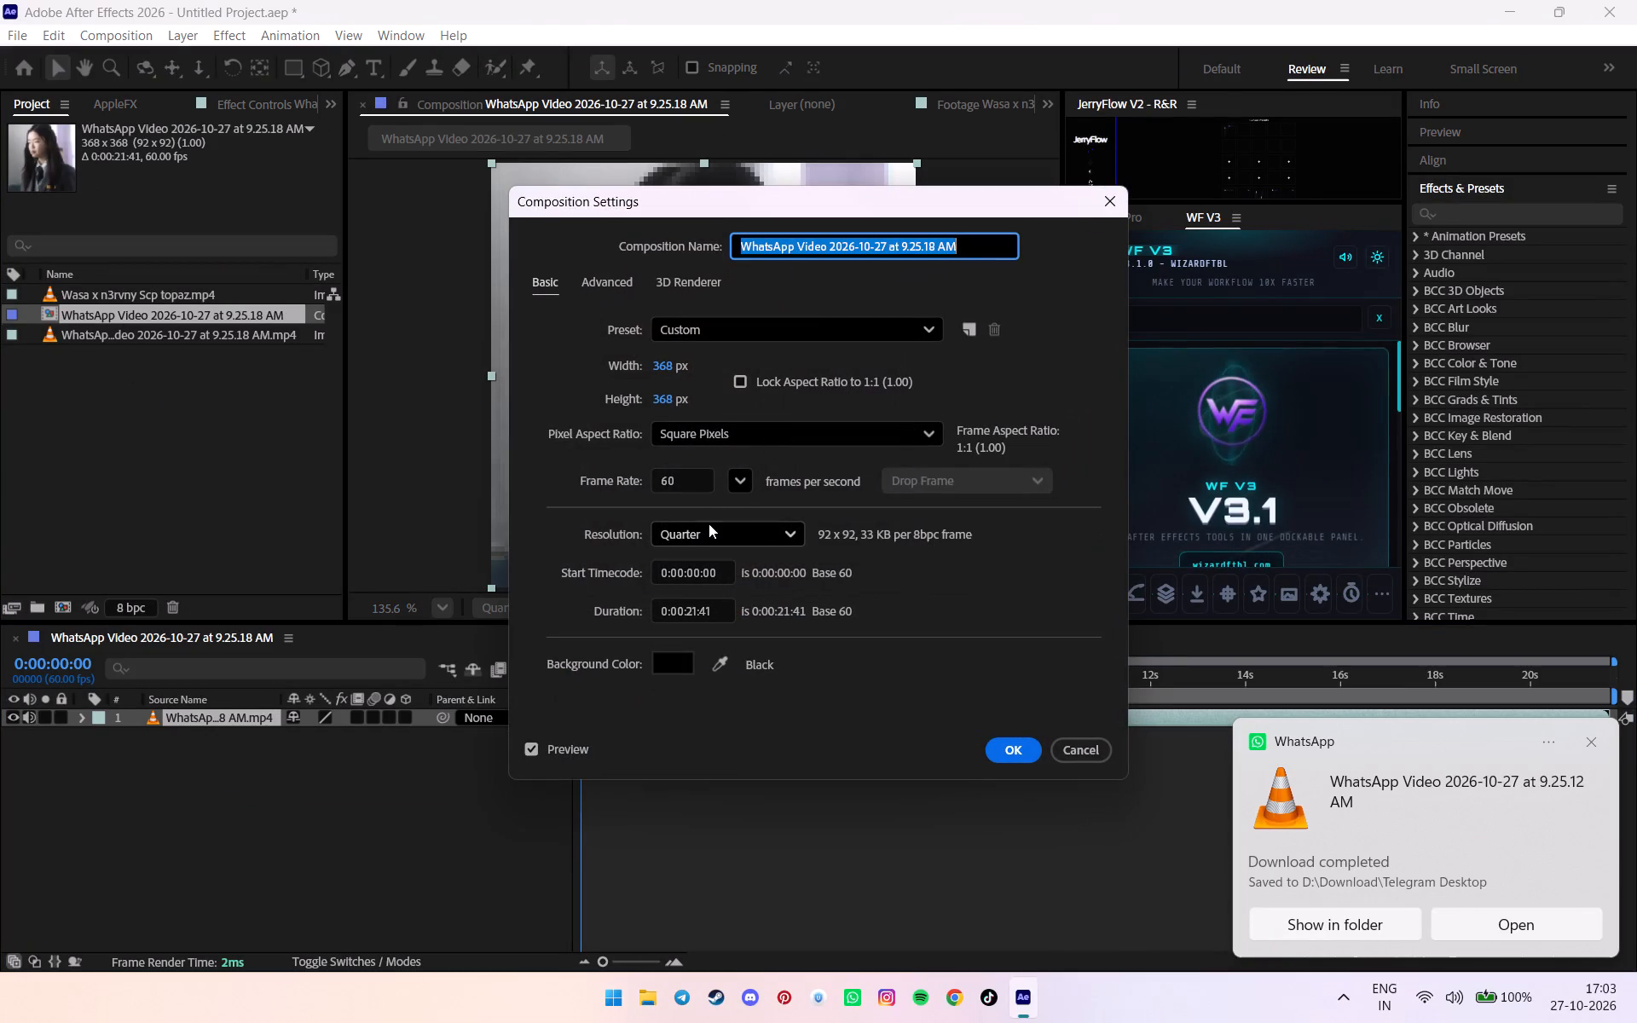
{"action": "left_click", "coordinate": [737, 489]}
{"action": "left_click", "coordinate": [773, 694]}
{"action": "left_click", "coordinate": [998, 739]}
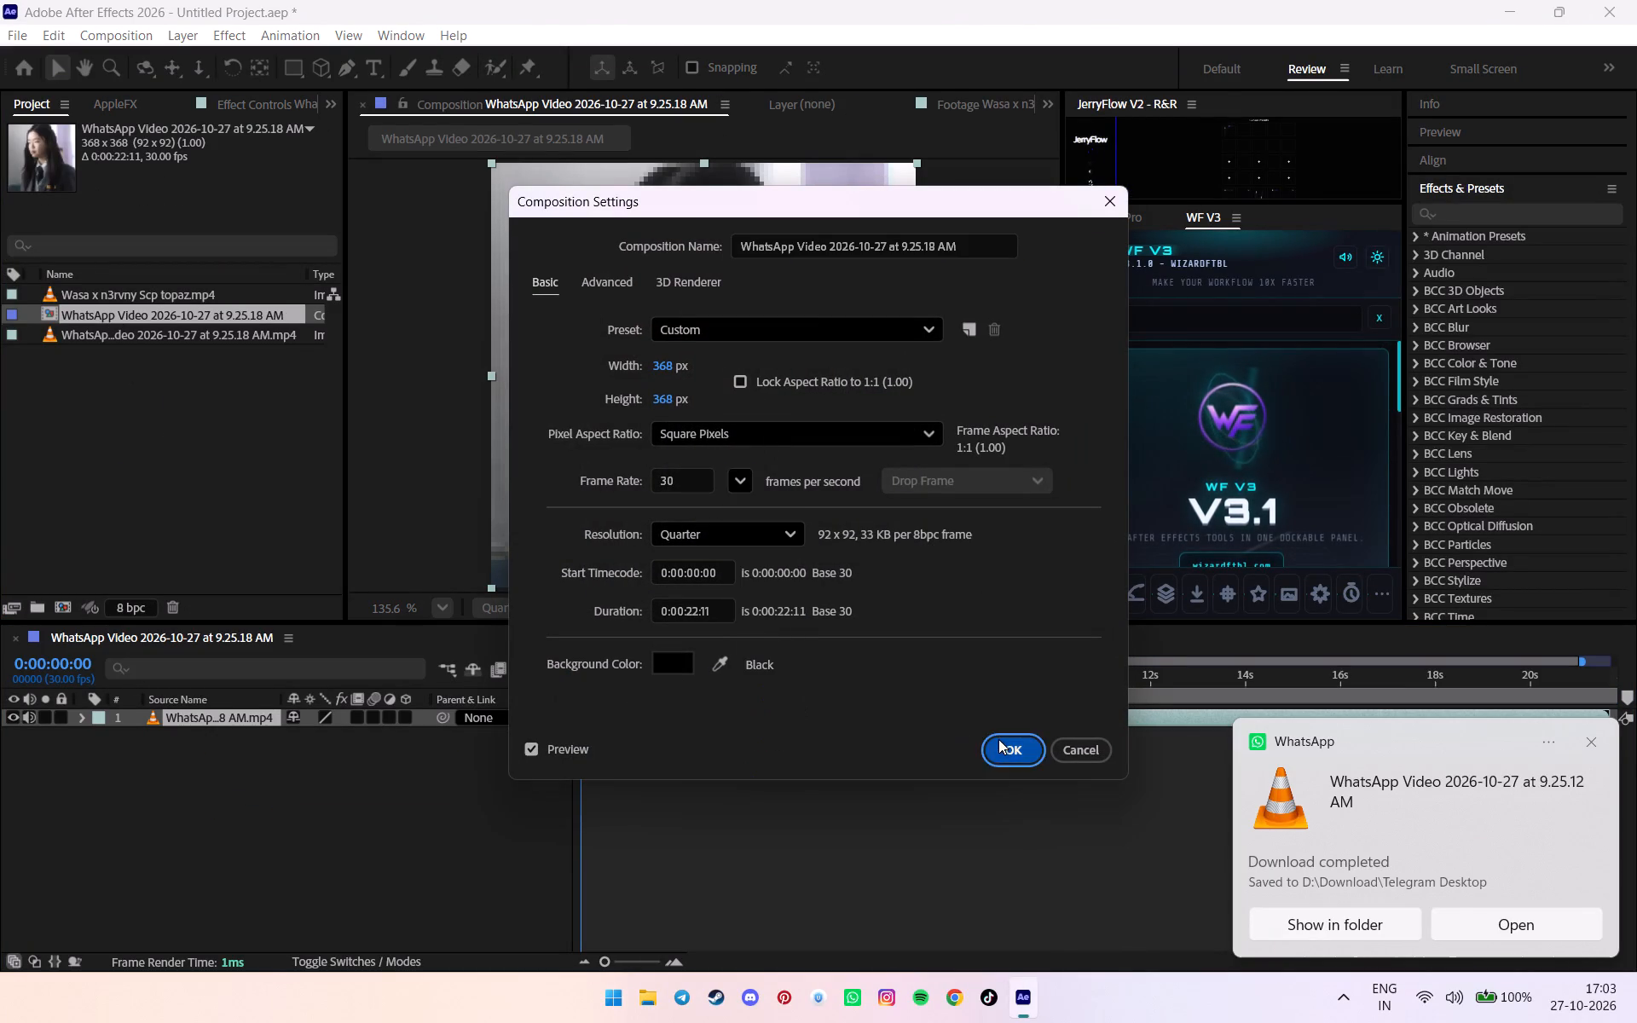
Preview the composition, shorten the work area to the end of the video layer, and trim the comp to it.
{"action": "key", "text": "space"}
{"action": "left_click", "coordinate": [1593, 739]}
{"action": "scroll", "coordinate": [1148, 834], "scroll_direction": "down", "scroll_amount": 9, "text": "alt"}
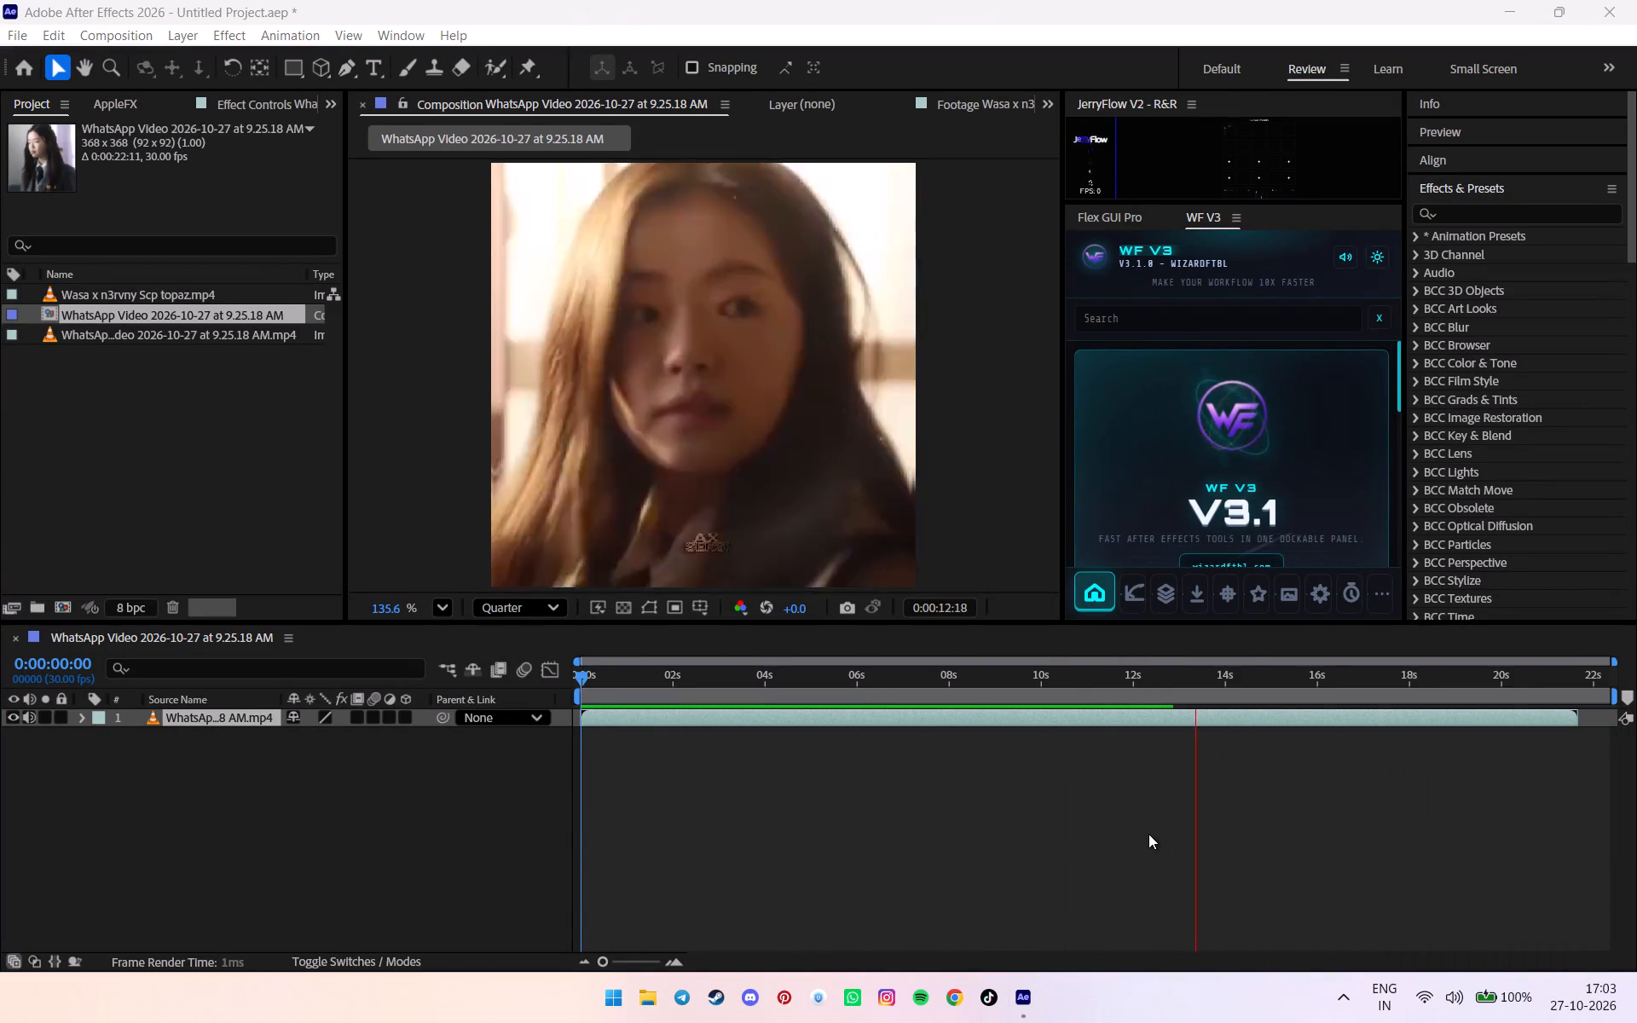
{"action": "scroll", "coordinate": [1148, 834], "scroll_direction": "down", "scroll_amount": 13, "text": "alt"}
{"action": "scroll", "coordinate": [1542, 788], "scroll_direction": "down", "scroll_amount": 8, "text": "alt"}
{"action": "left_click", "coordinate": [1572, 677]}
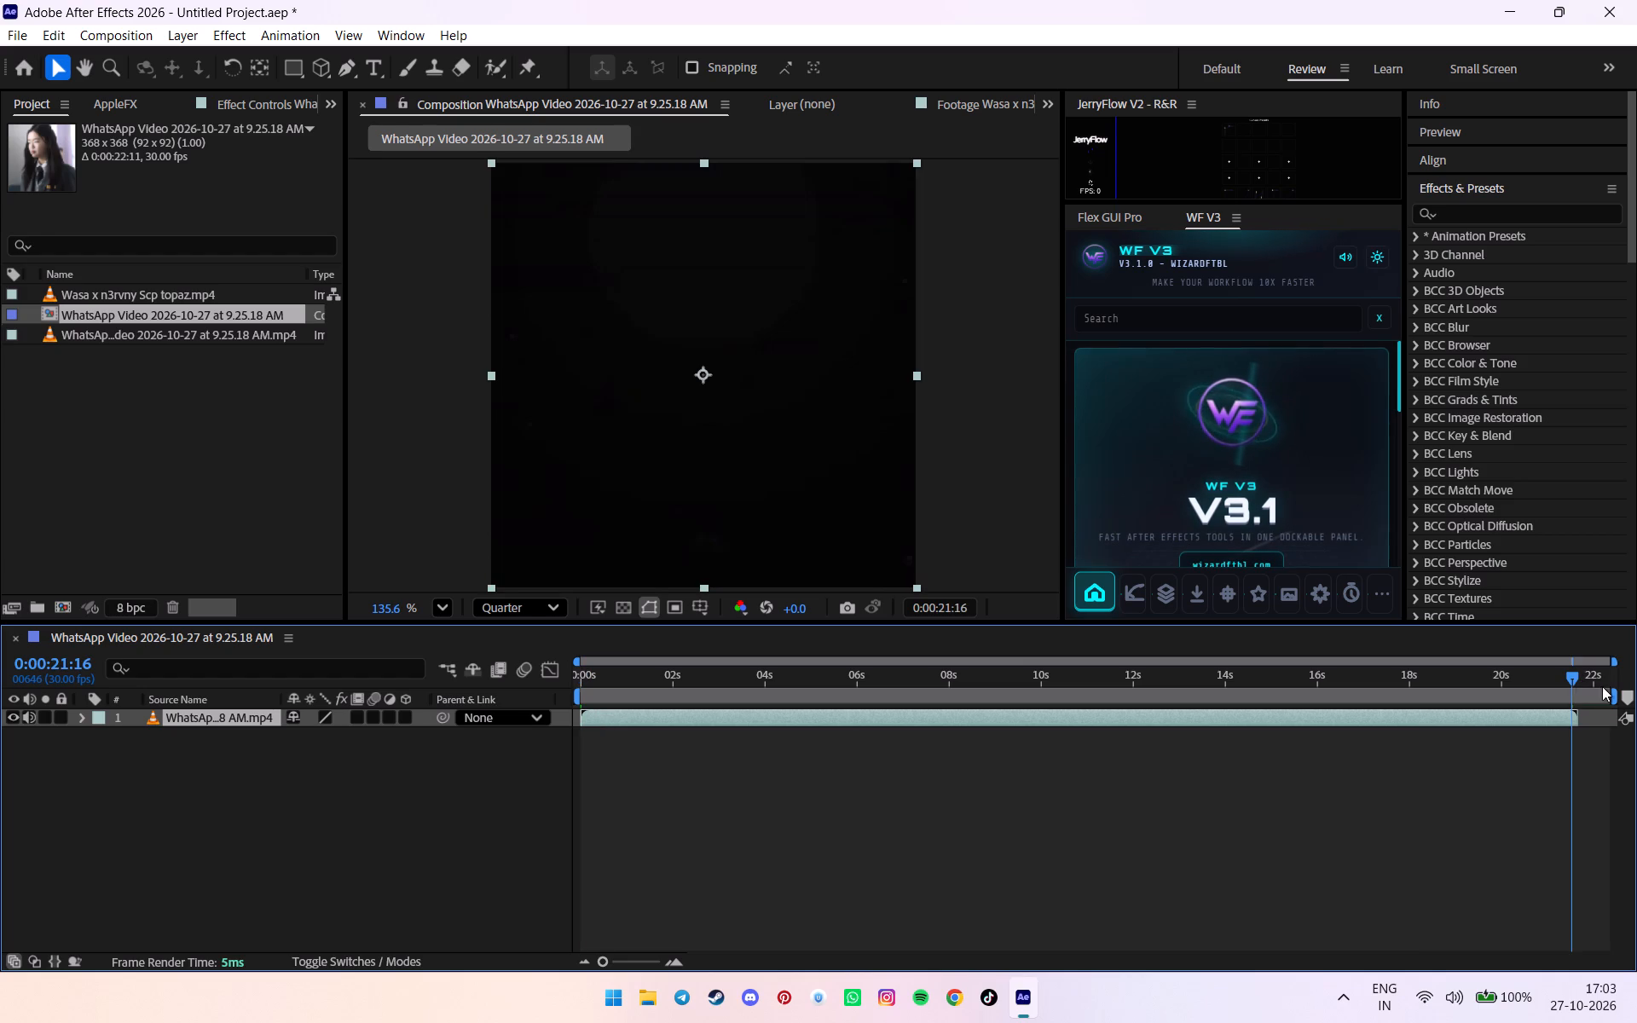
{"action": "left_click", "coordinate": [1608, 685]}
{"action": "left_click_drag", "start_coordinate": [1611, 694], "coordinate": [1586, 697]}
{"action": "right_click", "coordinate": [1558, 699]}
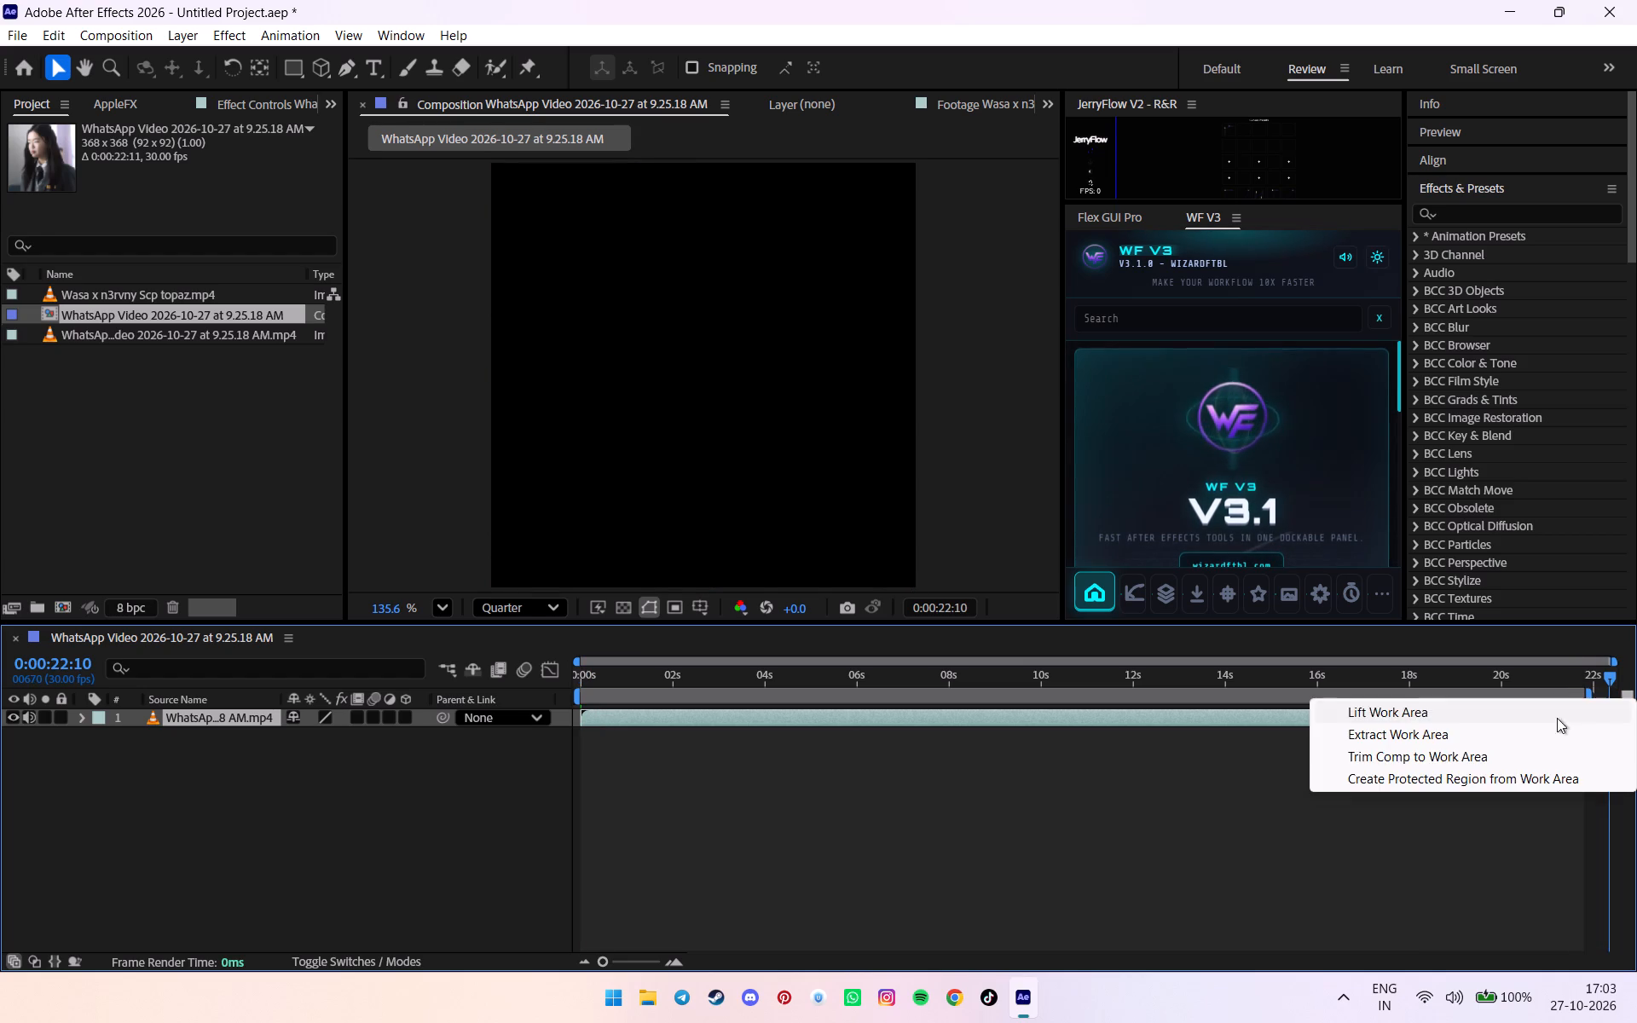
{"action": "left_click", "coordinate": [1524, 763]}
Preview the trimmed composition from its start, scrub to about 0:00:11:06, and set the preview resolution to Full.
{"action": "scroll", "coordinate": [1004, 748], "scroll_direction": "down", "scroll_amount": 6, "text": "alt"}
{"action": "left_click_drag", "start_coordinate": [662, 686], "coordinate": [525, 694]}
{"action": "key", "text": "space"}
{"action": "scroll", "coordinate": [639, 724], "scroll_direction": "down", "scroll_amount": 7, "text": "alt"}
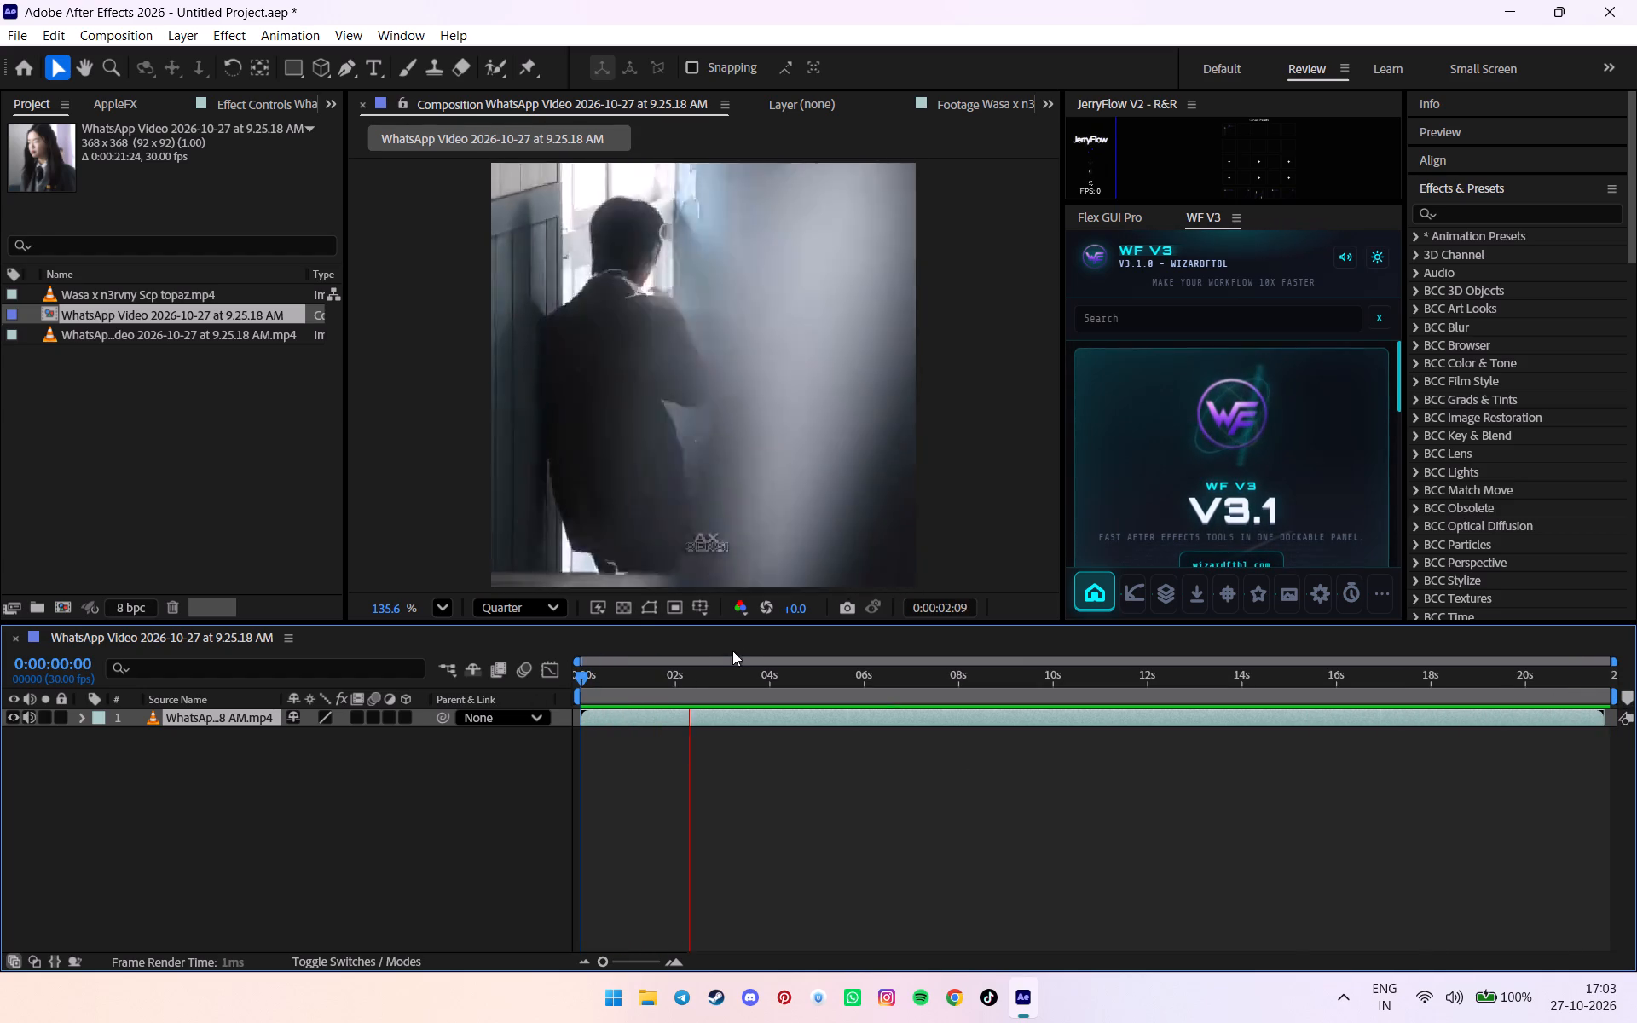
{"action": "left_click_drag", "start_coordinate": [743, 689], "coordinate": [1084, 685]}
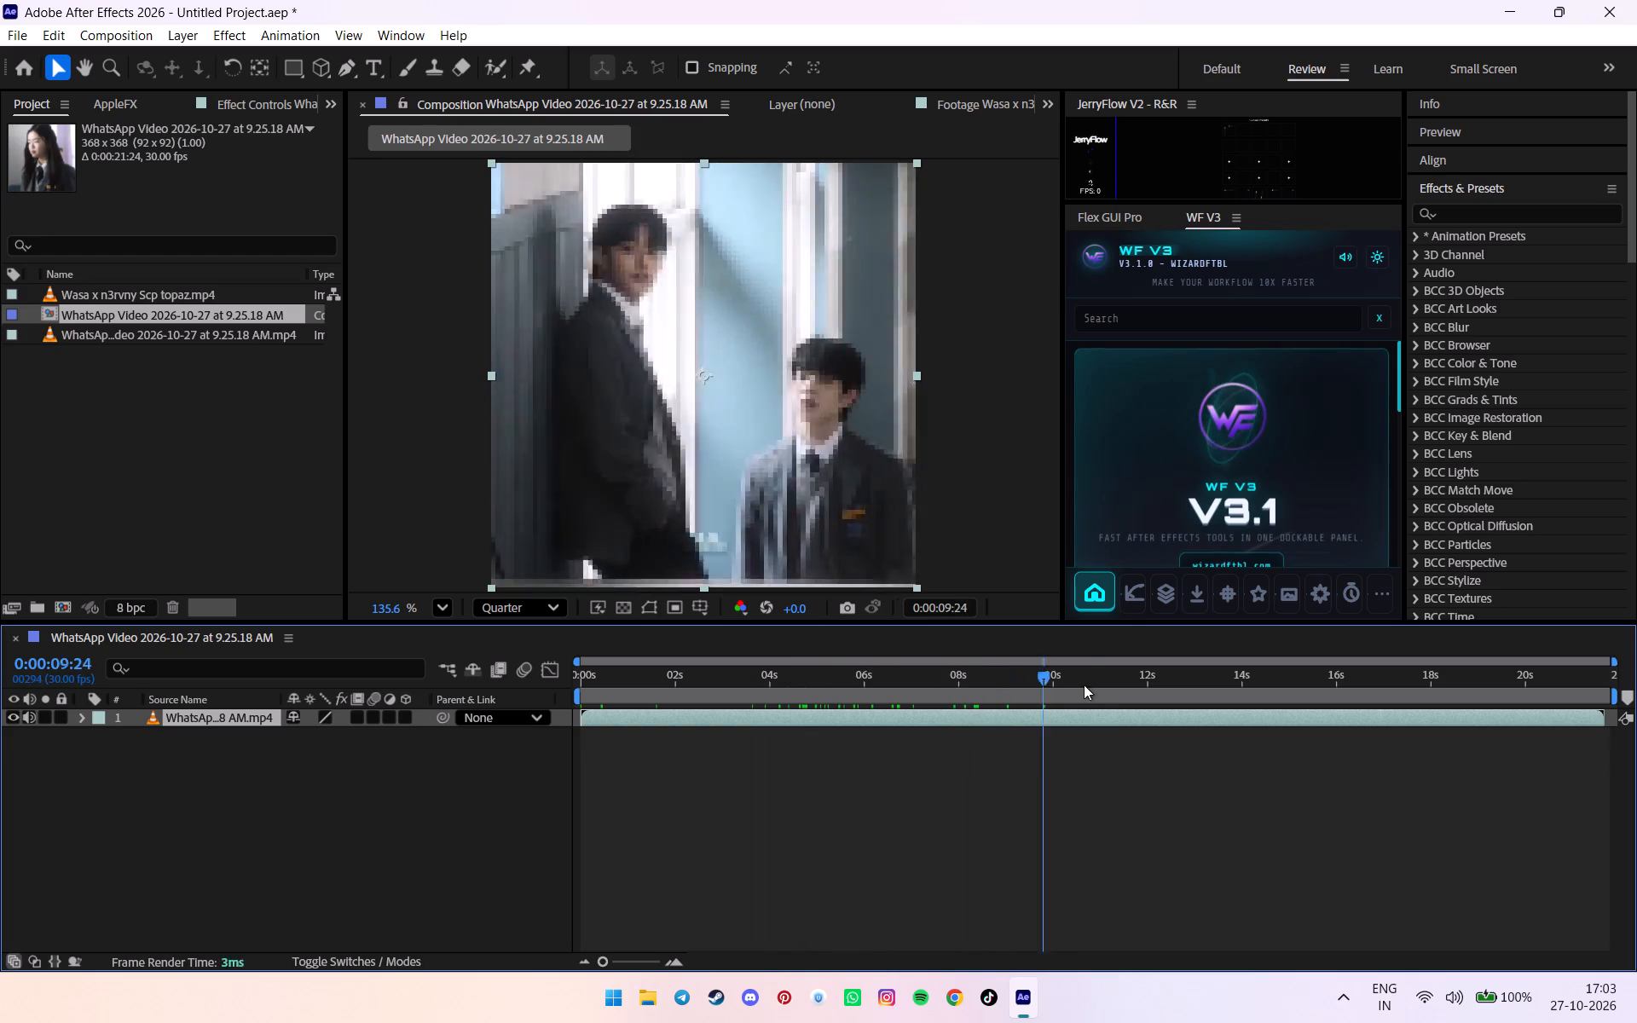
{"action": "left_click_drag", "start_coordinate": [1084, 685], "coordinate": [1111, 684]}
{"action": "left_click", "coordinate": [538, 598]}
{"action": "left_click", "coordinate": [518, 668]}
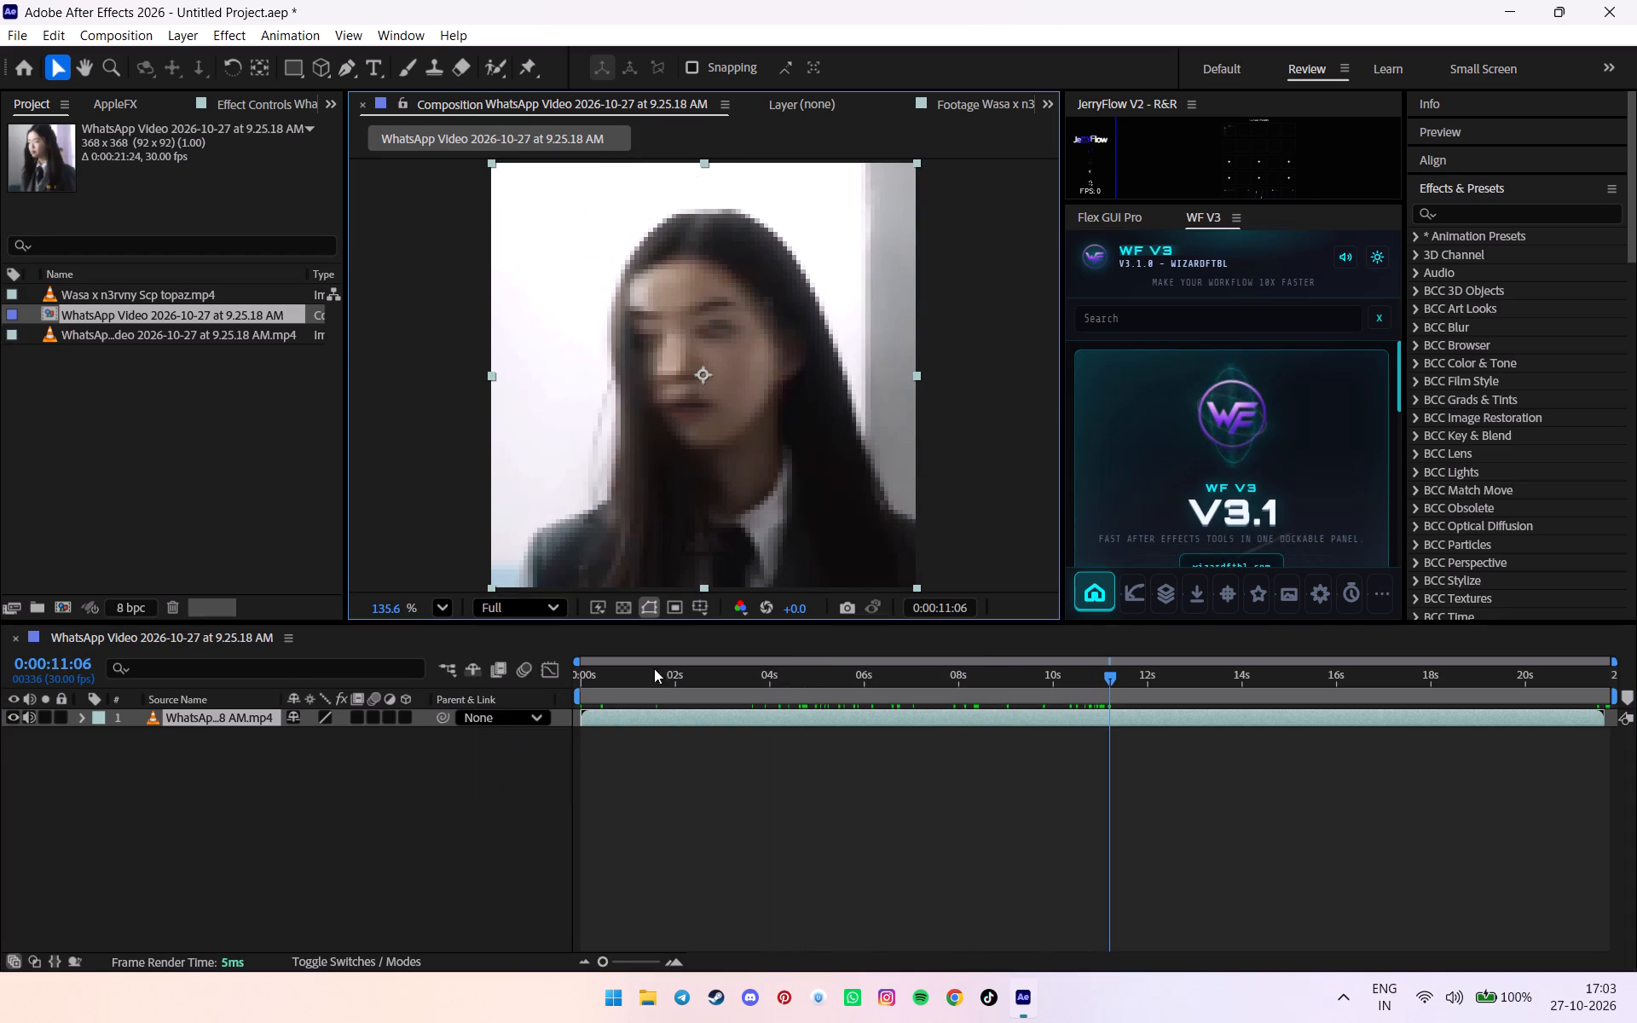
Find the shot change near 13 seconds frame by frame and add a layer marker at 0:00:13:00.
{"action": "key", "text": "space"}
{"action": "scroll", "coordinate": [1116, 774], "scroll_direction": "down", "scroll_amount": 3, "text": "alt"}
{"action": "scroll", "coordinate": [1117, 676], "scroll_direction": "down", "scroll_amount": 6, "text": "alt"}
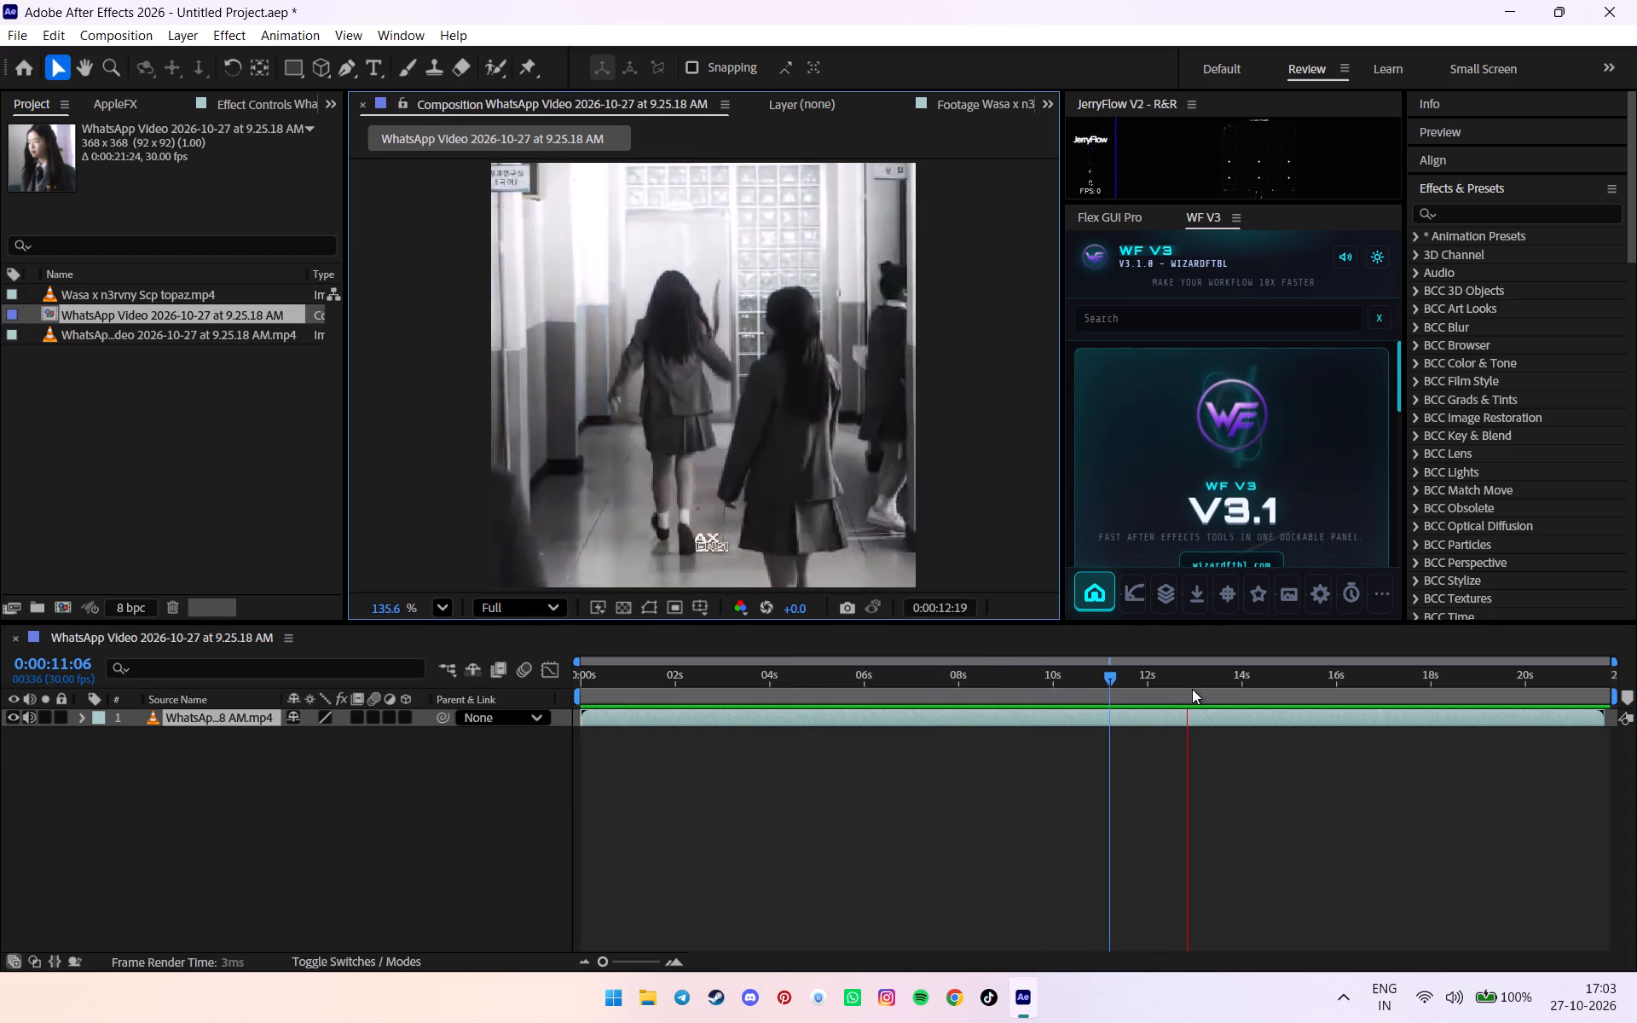
{"action": "left_click", "coordinate": [1192, 689]}
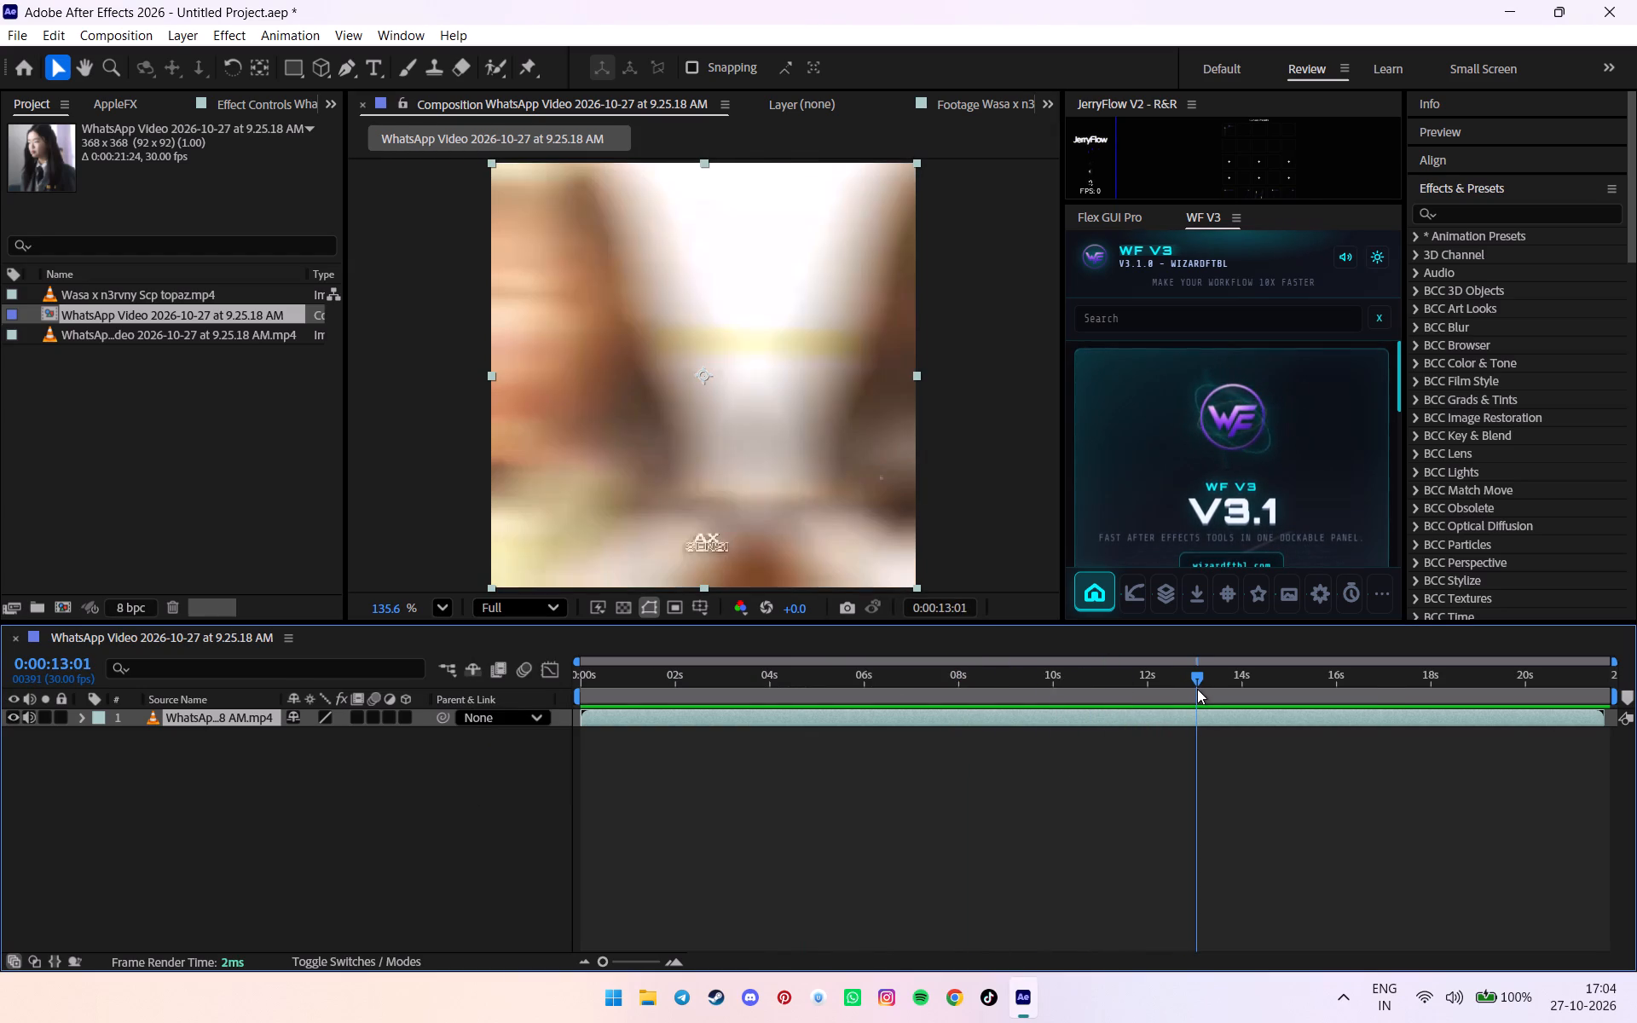
{"action": "key", "text": "ctrl+Left"}
{"action": "key", "text": "ctrl+Left"}
{"action": "key", "text": "ctrl+Left"}
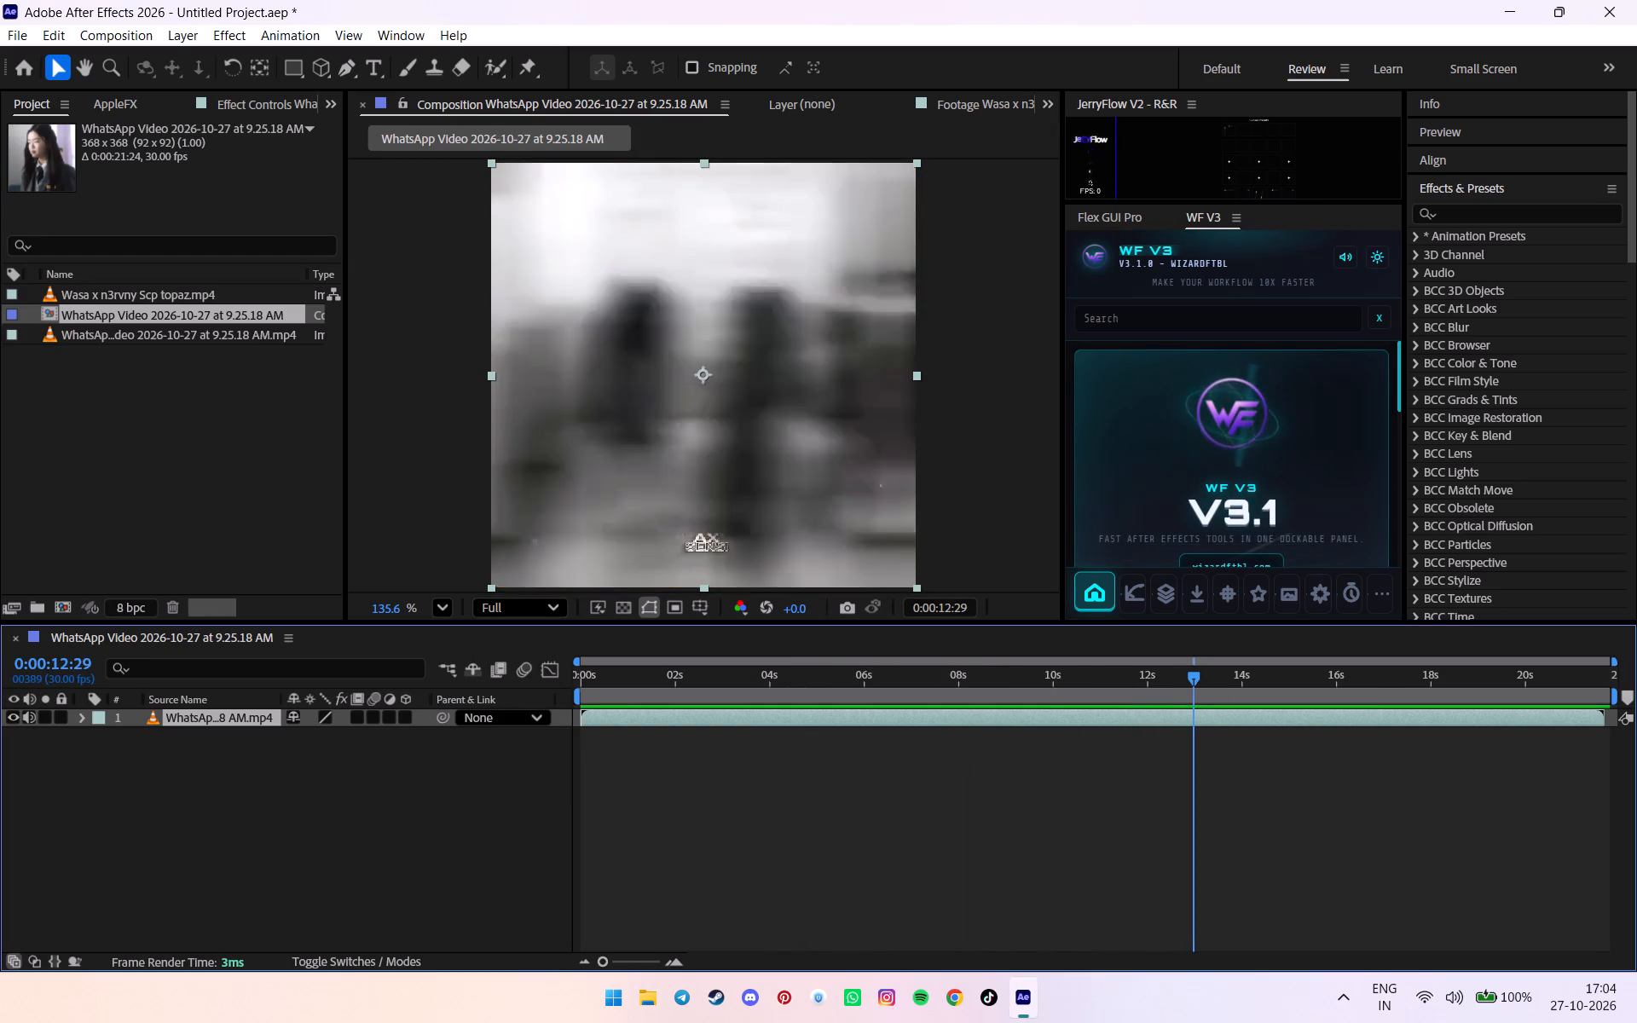
{"action": "key", "text": "ctrl+Left"}
{"action": "key", "text": "ctrl+Right"}
{"action": "key", "text": "ctrl+Right"}
{"action": "key", "text": "ctrl+Right"}
{"action": "key", "text": "ctrl+Left"}
{"action": "key", "text": "ctrl+Right"}
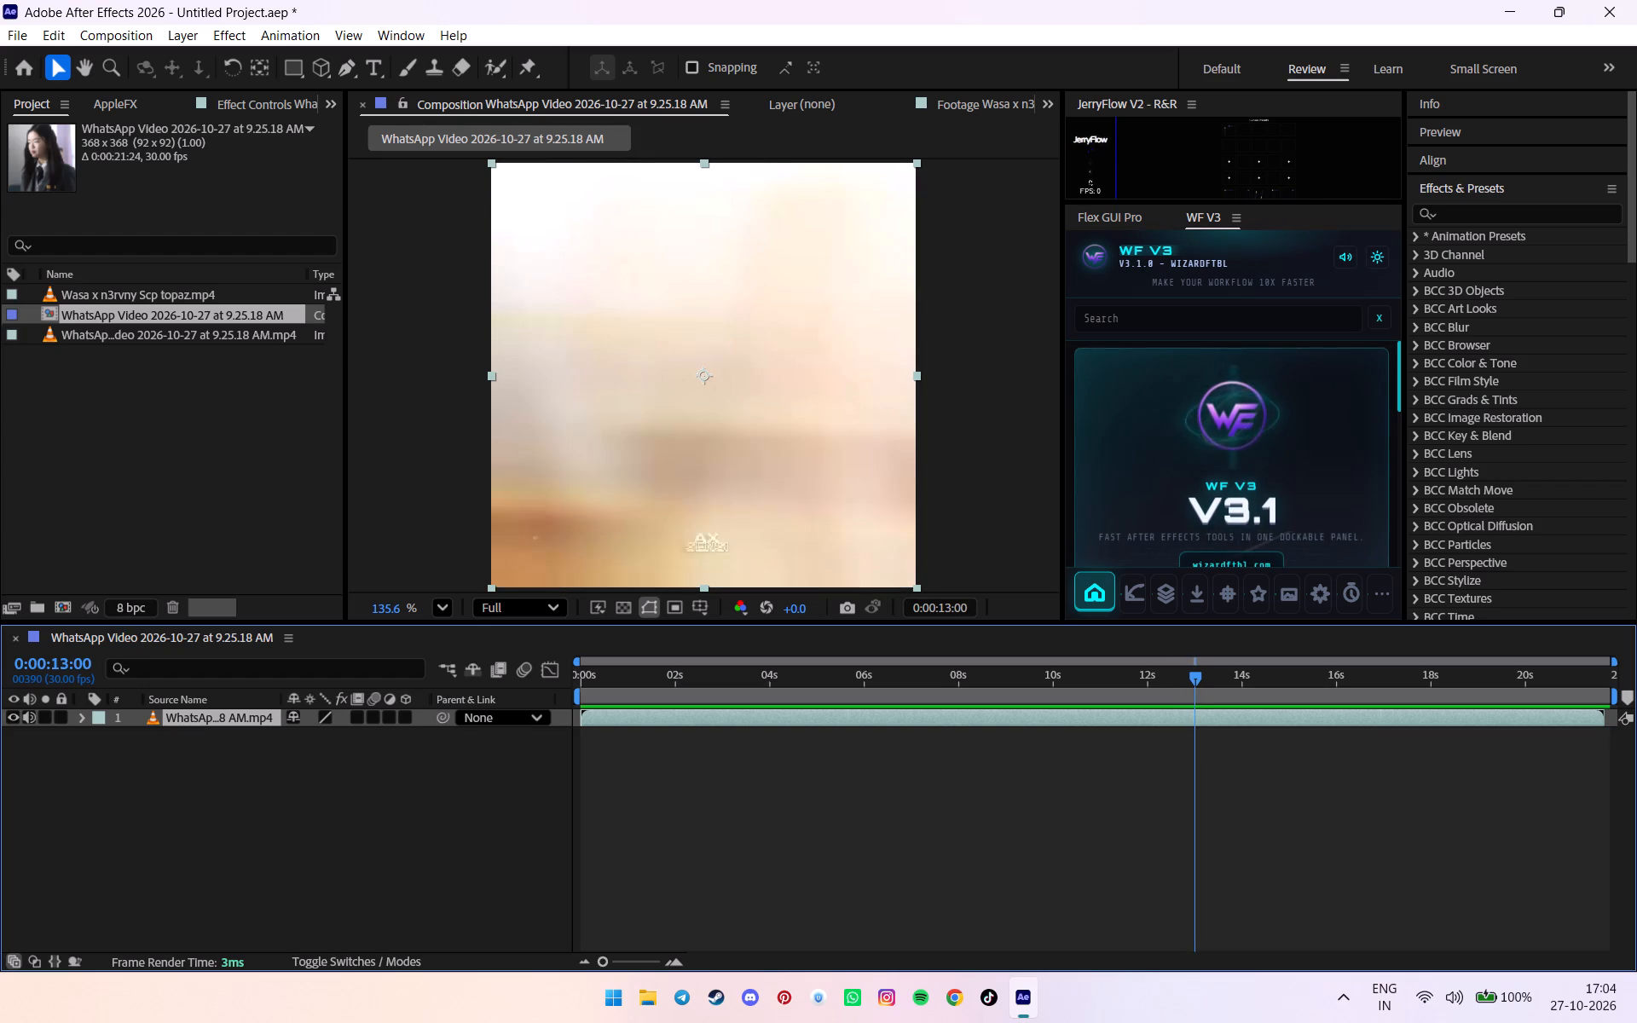
{"action": "key", "text": "asterisk"}
Advance frame by frame to the following shot change and add a layer marker at 0:00:13:14.
{"action": "key", "text": "ctrl+Down"}
{"action": "key", "text": "ctrl+Right"}
{"action": "key", "text": "ctrl+Right"}
{"action": "key", "text": "ctrl+Right"}
{"action": "key", "text": "ctrl+Right"}
{"action": "key", "text": "ctrl+Right"}
{"action": "key", "text": "ctrl+Right"}
{"action": "key", "text": "ctrl+Right"}
{"action": "key", "text": "ctrl+Right"}
{"action": "key", "text": "ctrl+Right"}
{"action": "key", "text": "ctrl+Right"}
{"action": "key", "text": "ctrl+Right"}
{"action": "key", "text": "ctrl+Right"}
{"action": "key", "text": "ctrl+Right"}
{"action": "key", "text": "ctrl+Right"}
{"action": "key", "text": "ctrl+Right"}
{"action": "key", "text": "ctrl+Right"}
{"action": "key", "text": "ctrl+Right"}
{"action": "key", "text": "ctrl+Right"}
{"action": "key", "text": "ctrl+Right"}
{"action": "key", "text": "ctrl+Right"}
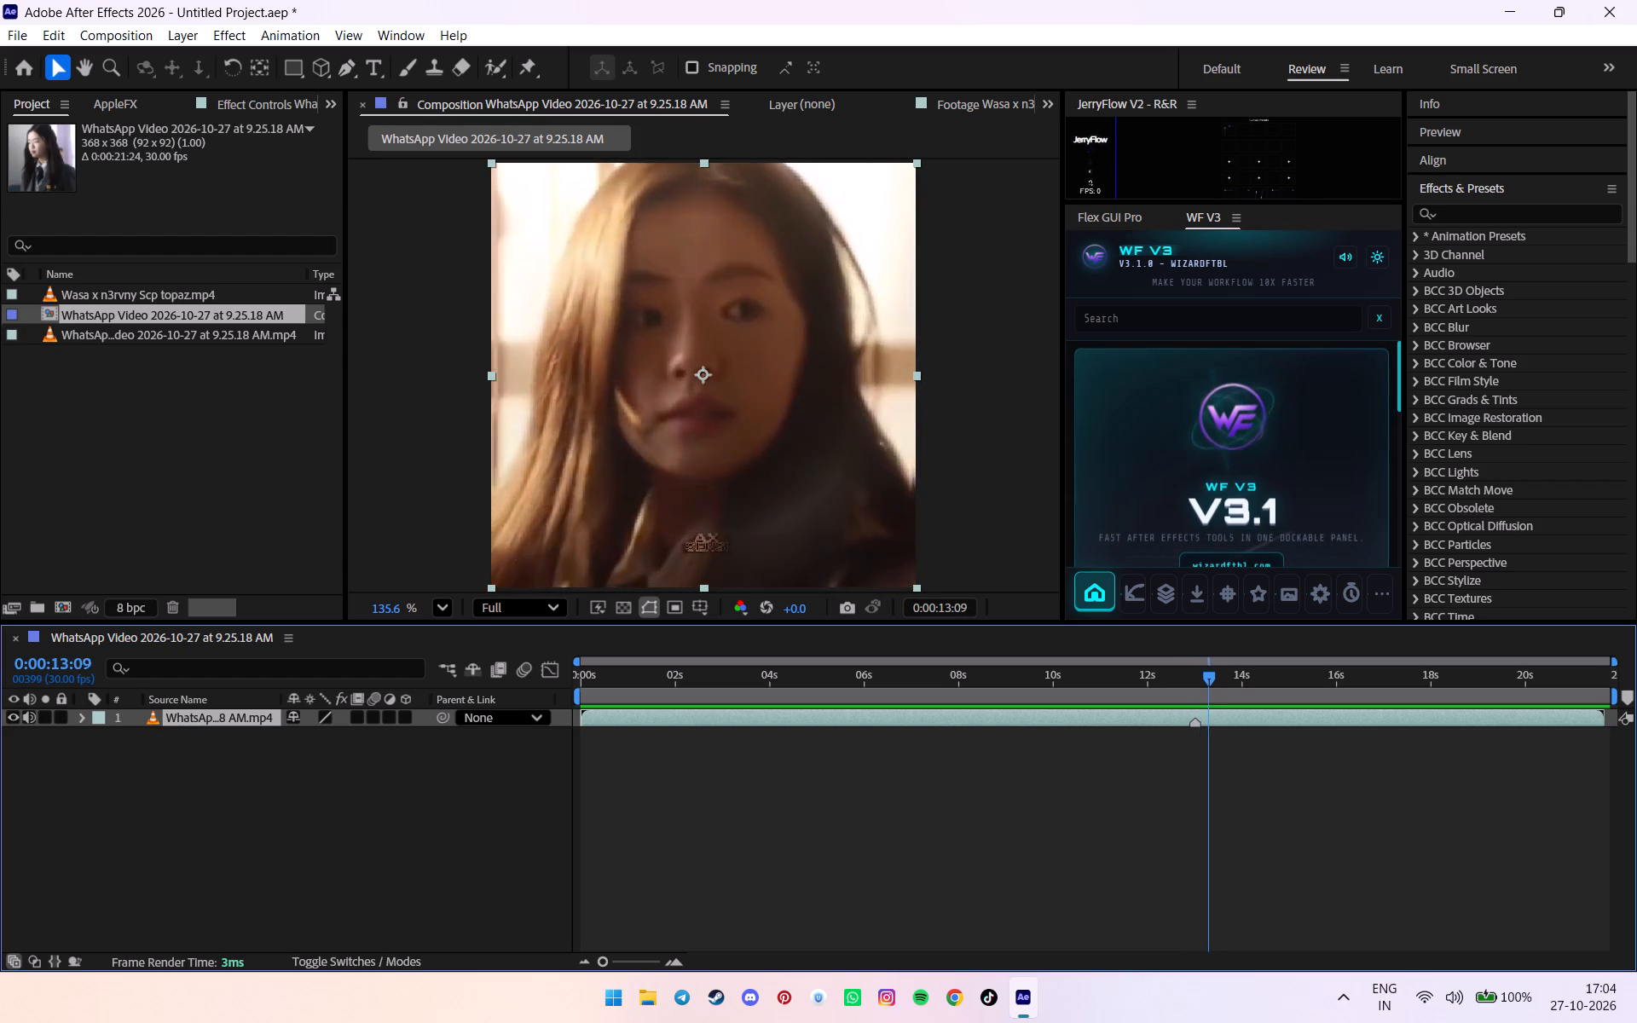
{"action": "key", "text": "ctrl+Right"}
{"action": "key", "text": "ctrl+Left"}
{"action": "key", "text": "ctrl+Left"}
{"action": "key", "text": "ctrl+Right"}
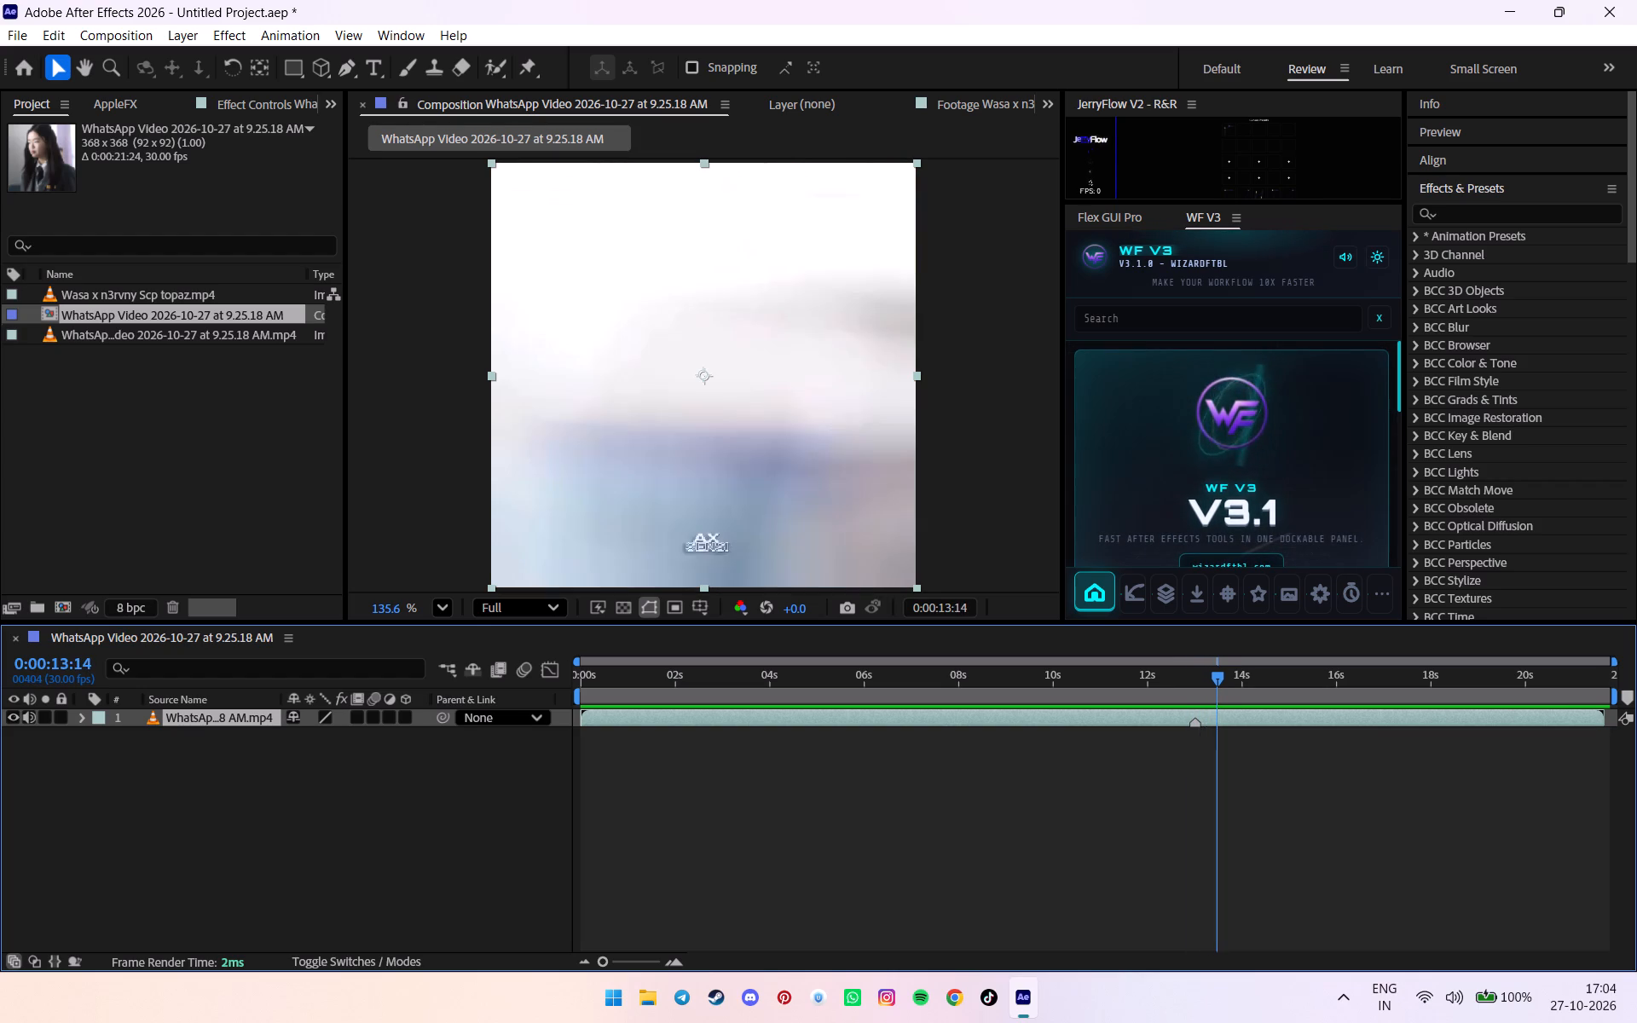
{"action": "key", "text": "asterisk"}
Advance frame by frame along the video layer to the next shot change at 0:00:13:29.
{"action": "key", "text": "ctrl+Right"}
{"action": "key", "text": "ctrl+Right"}
{"action": "key", "text": "ctrl+Right"}
{"action": "key", "text": "ctrl+Right"}
{"action": "key", "text": "ctrl+Right"}
{"action": "key", "text": "ctrl+Right"}
{"action": "key", "text": "ctrl+Right"}
{"action": "key", "text": "ctrl+Right"}
{"action": "key", "text": "ctrl+Right"}
{"action": "key", "text": "ctrl+Right"}
{"action": "key", "text": "ctrl+Right"}
{"action": "key", "text": "ctrl+Right"}
{"action": "key", "text": "ctrl+Right"}
{"action": "key", "text": "ctrl+Right"}
{"action": "key", "text": "ctrl+Right"}
{"action": "key", "text": "ctrl+Right"}
{"action": "key", "text": "ctrl+Right"}
{"action": "key", "text": "ctrl+Right"}
{"action": "key", "text": "ctrl+Right"}
{"action": "key", "text": "ctrl+Right"}
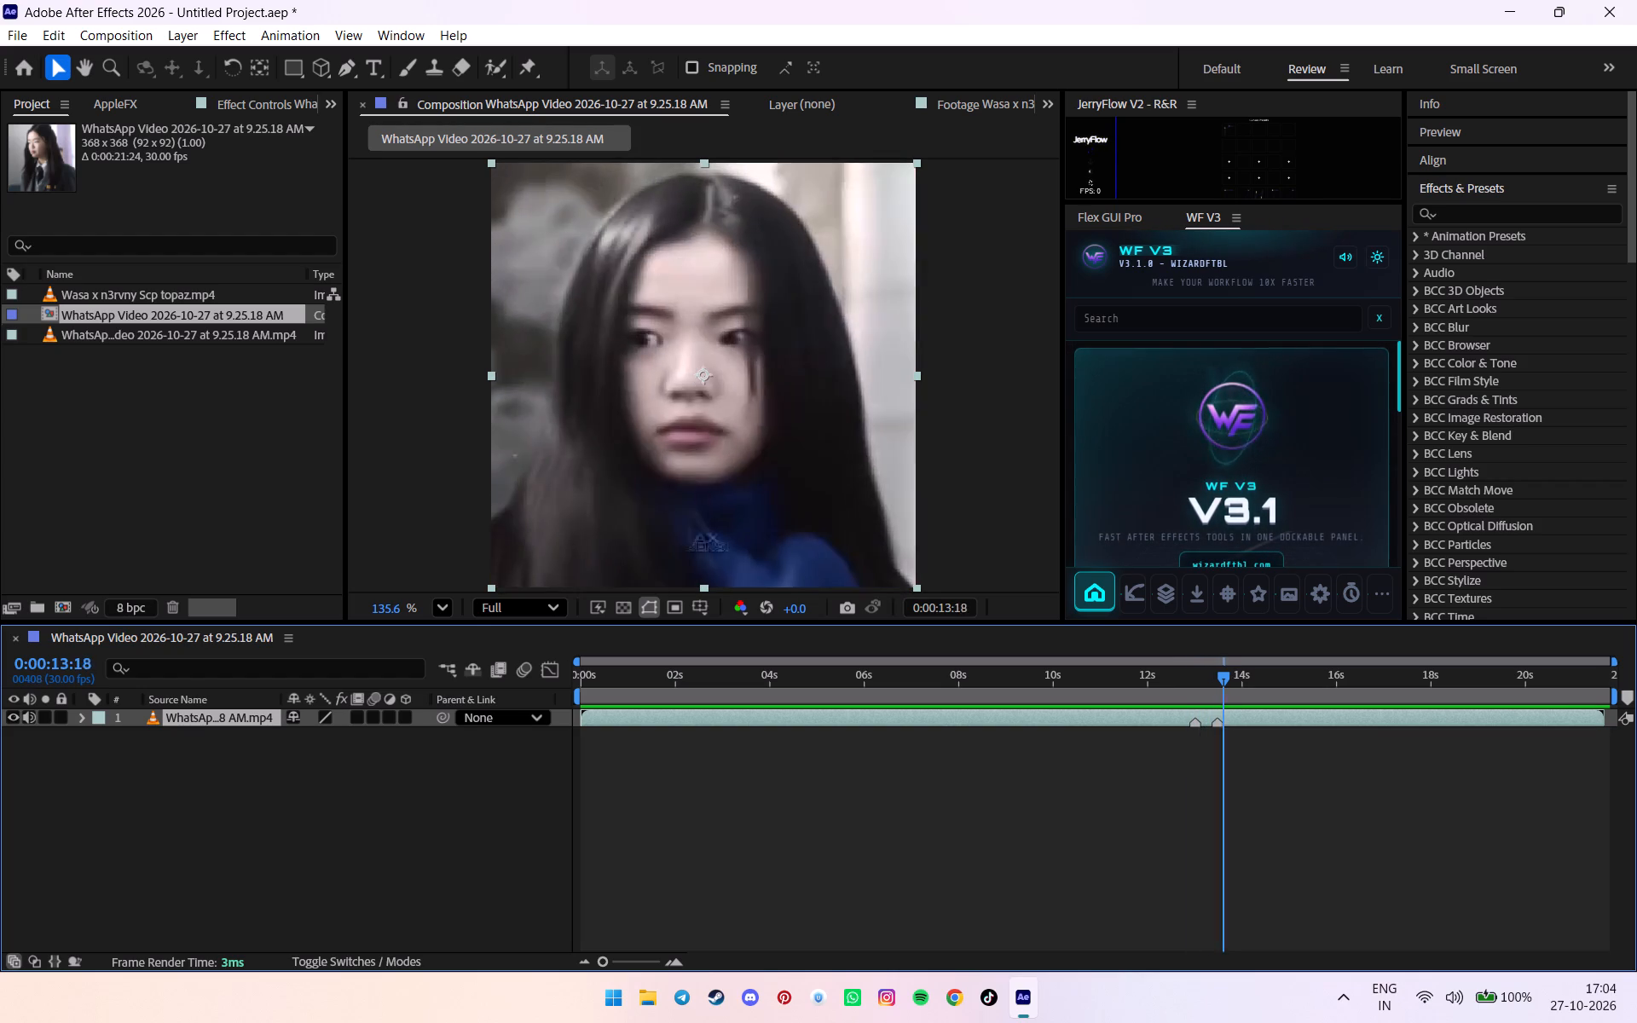
{"action": "key", "text": "ctrl+Left"}
{"action": "key", "text": "ctrl+Right"}
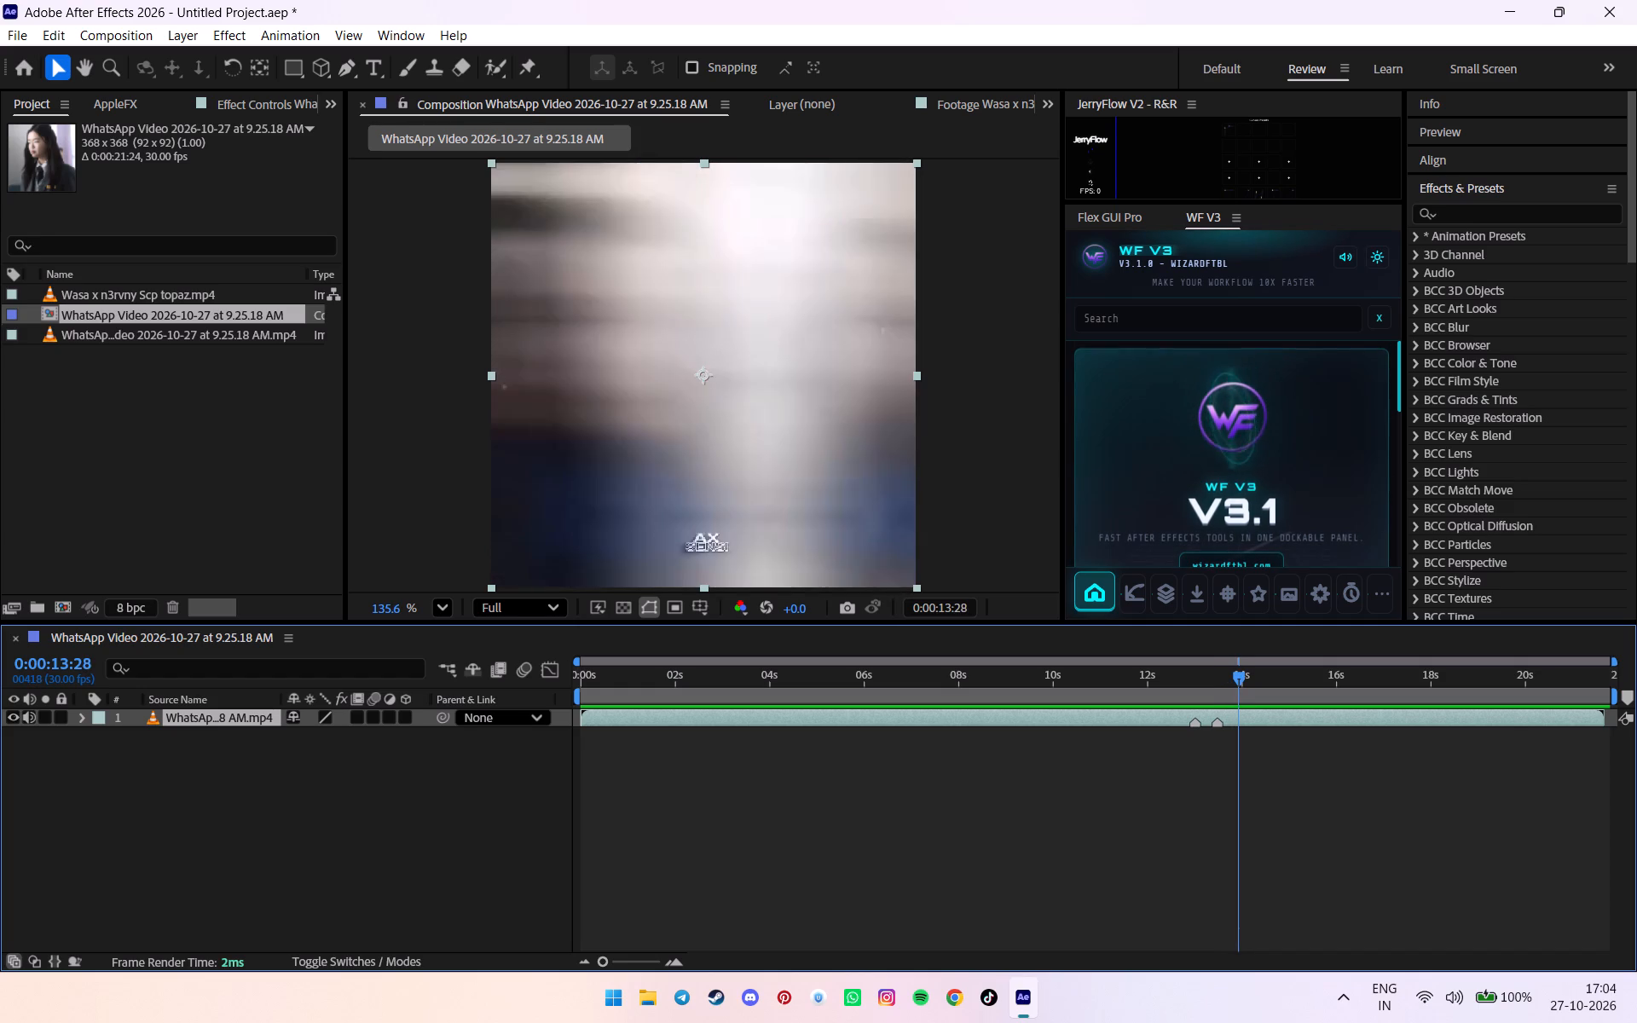
{"action": "key", "text": "ctrl+Right"}
{"action": "key", "text": "ctrl+Right"}
{"action": "key", "text": "ctrl+Left"}
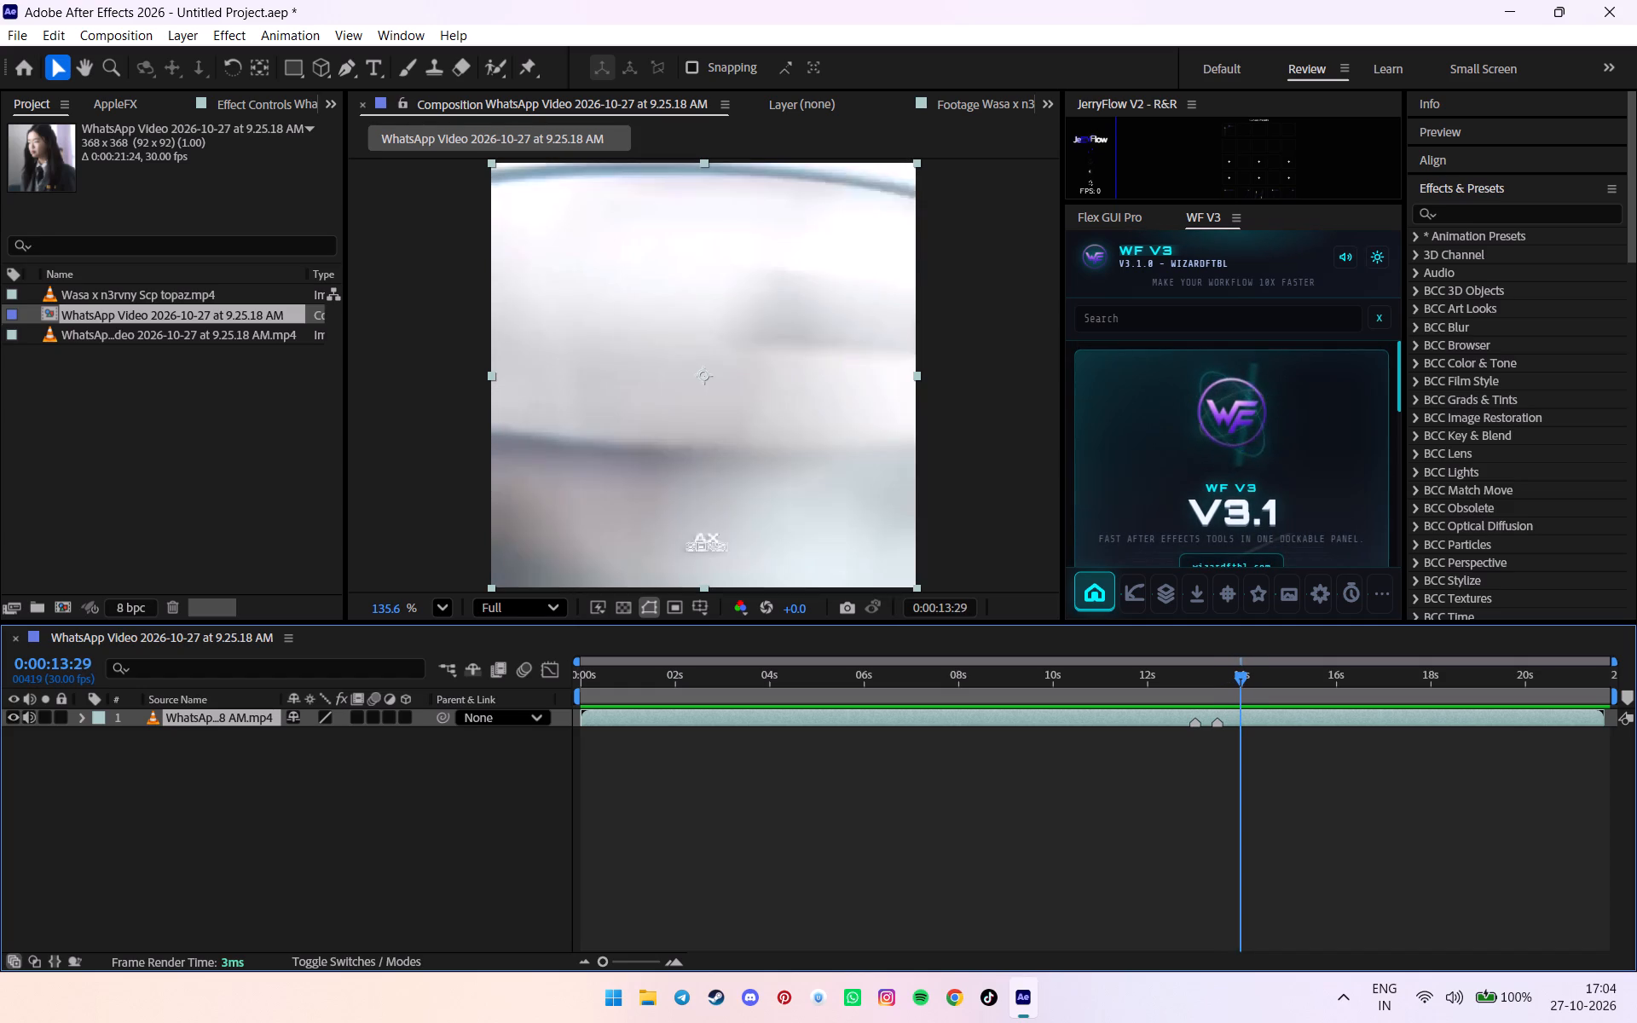
Add a layer marker to the WhatsApp video layer at the cut around 0:00:13:29.
{"action": "key", "text": "ctrl+Left"}
{"action": "key", "text": "ctrl+Right"}
{"action": "key", "text": "asterisk"}
Advance frame by frame to the next cut and add a layer marker to the WhatsApp video at about 0:00:14:12.
{"action": "key", "text": "ctrl+Right"}
{"action": "key", "text": "ctrl+Right"}
{"action": "key", "text": "ctrl+Right"}
{"action": "key", "text": "ctrl+Right"}
{"action": "key", "text": "ctrl+Right"}
{"action": "key", "text": "ctrl+Right"}
{"action": "key", "text": "ctrl+Right"}
{"action": "key", "text": "ctrl+Right"}
{"action": "key", "text": "ctrl+Right"}
{"action": "key", "text": "ctrl+Right"}
{"action": "key", "text": "ctrl+Right"}
{"action": "key", "text": "ctrl+Right"}
{"action": "key", "text": "ctrl+Right"}
{"action": "key", "text": "ctrl+Right"}
{"action": "key", "text": "ctrl+Right"}
{"action": "key", "text": "ctrl+Right"}
{"action": "key", "text": "ctrl+Right"}
{"action": "key", "text": "ctrl+Right"}
{"action": "key", "text": "ctrl+Right"}
{"action": "key", "text": "ctrl+Right"}
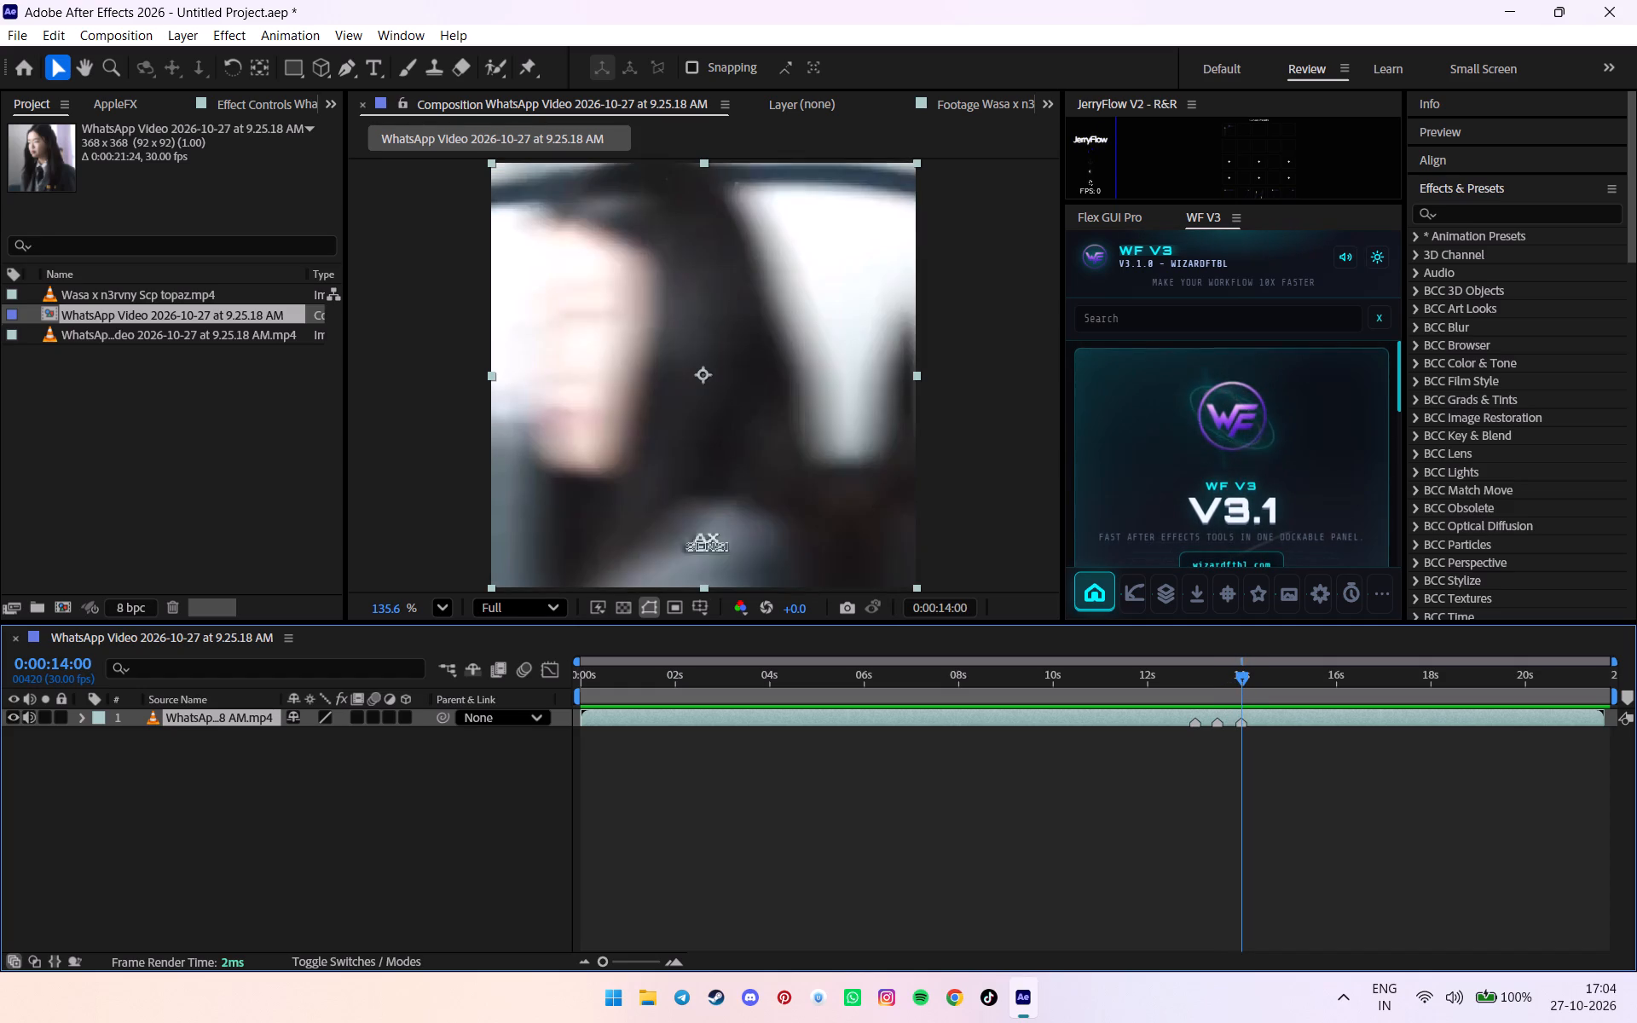
{"action": "key", "text": "ctrl+Left"}
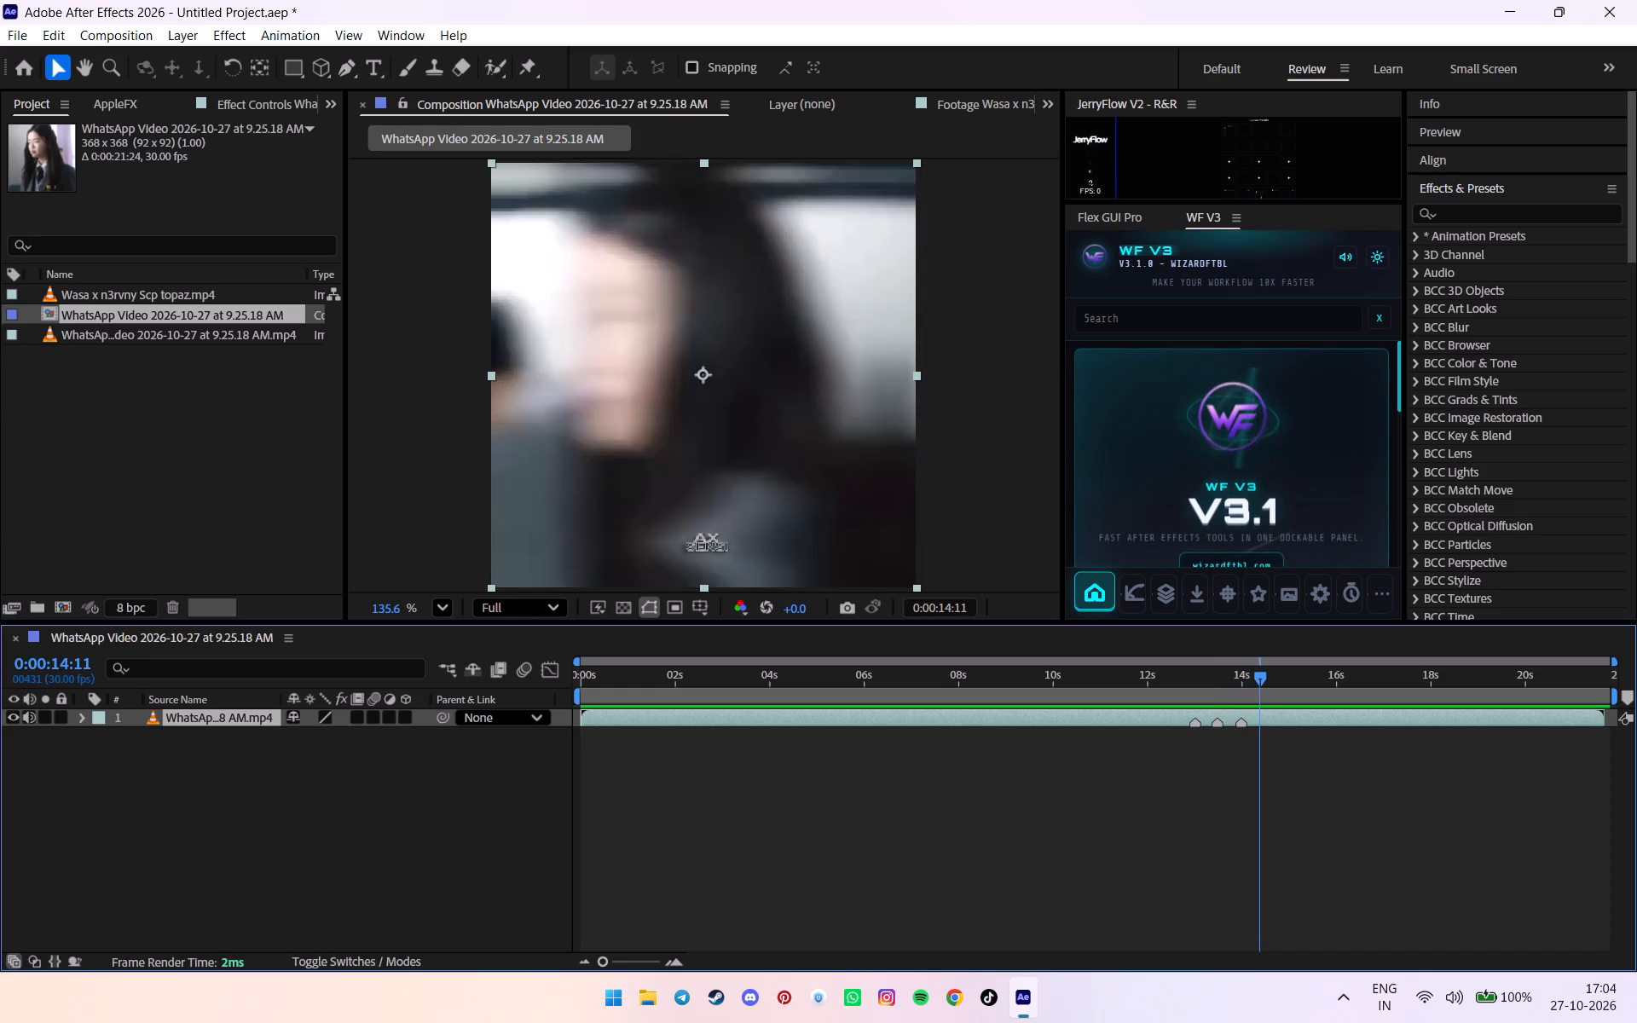
{"action": "key", "text": "ctrl+Right"}
{"action": "key", "text": "asterisk"}
Advance to the following cut and add a layer marker to the WhatsApp video at about 0:00:14:27.
{"action": "key", "text": "ctrl+Right"}
{"action": "key", "text": "ctrl+Right"}
{"action": "key", "text": "ctrl+Right"}
{"action": "key", "text": "ctrl+Right"}
{"action": "key", "text": "ctrl+Right"}
{"action": "key", "text": "ctrl+Right"}
{"action": "key", "text": "ctrl+Right"}
{"action": "key", "text": "ctrl+Right"}
{"action": "key", "text": "ctrl+Right"}
{"action": "key", "text": "ctrl+Right"}
{"action": "key", "text": "ctrl+Right"}
{"action": "key", "text": "ctrl+Right"}
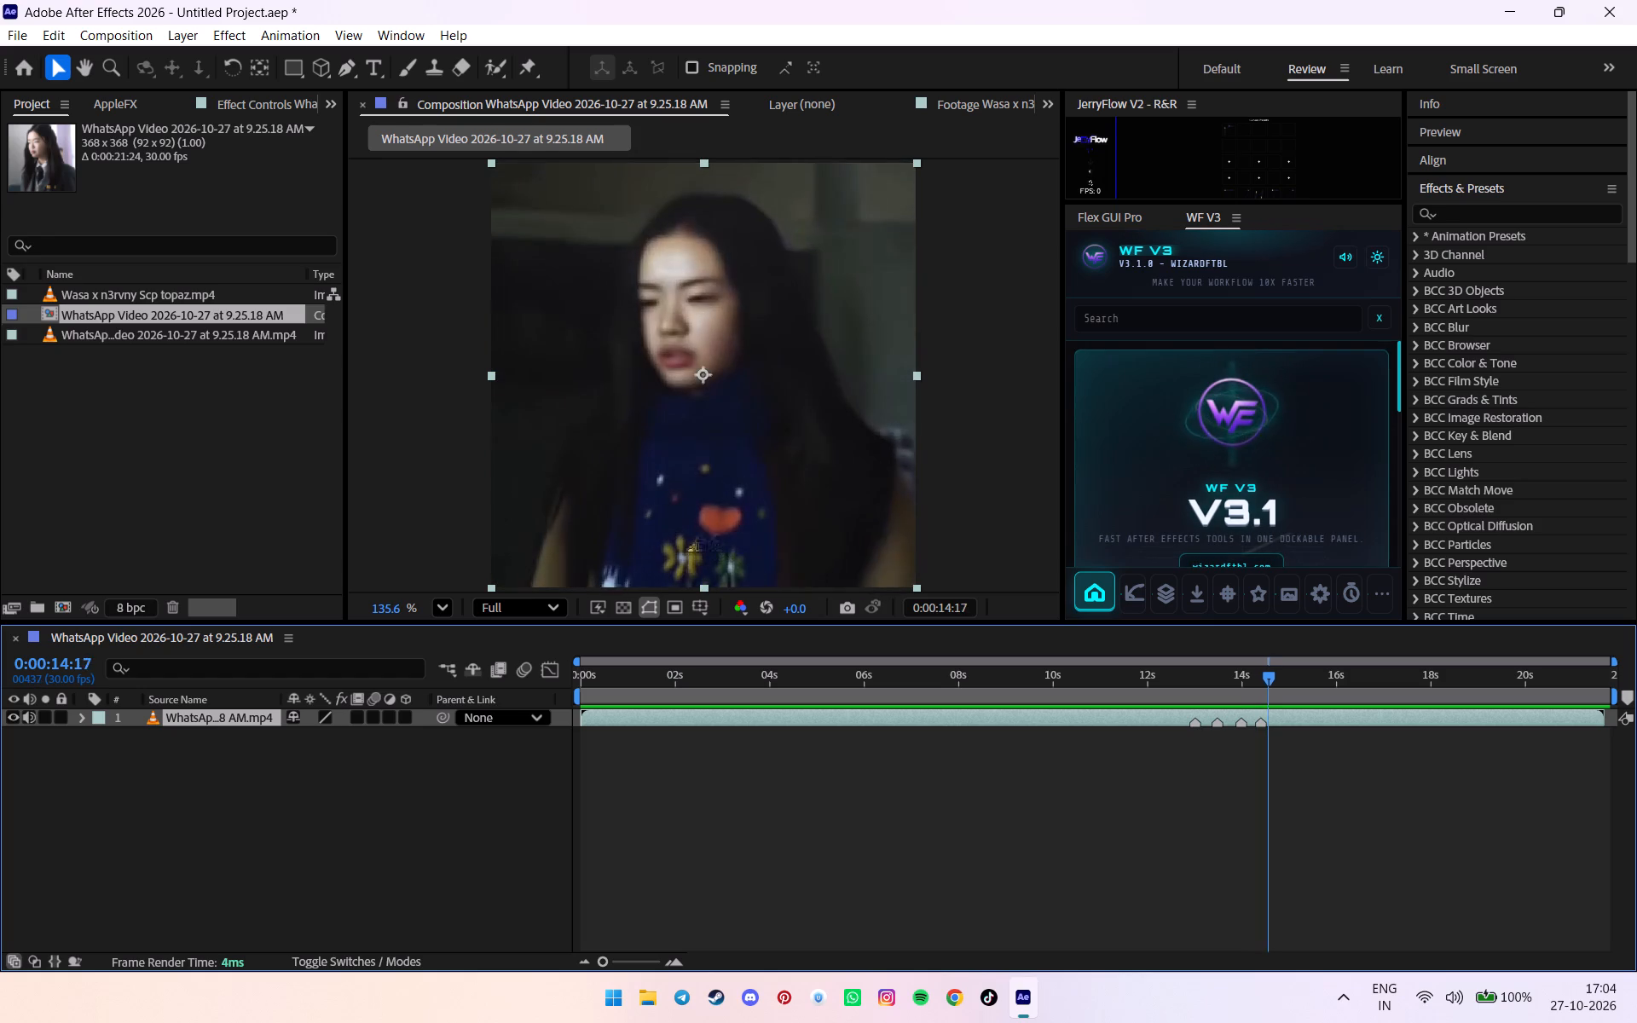
{"action": "key", "text": "ctrl+Right"}
{"action": "key", "text": "ctrl+Right"}
{"action": "key", "text": "ctrl+Right"}
{"action": "key", "text": "ctrl+Right"}
{"action": "key", "text": "ctrl+Right"}
{"action": "key", "text": "ctrl+Right"}
{"action": "key", "text": "ctrl+Right"}
{"action": "key", "text": "ctrl+Right"}
{"action": "key", "text": "ctrl+Right"}
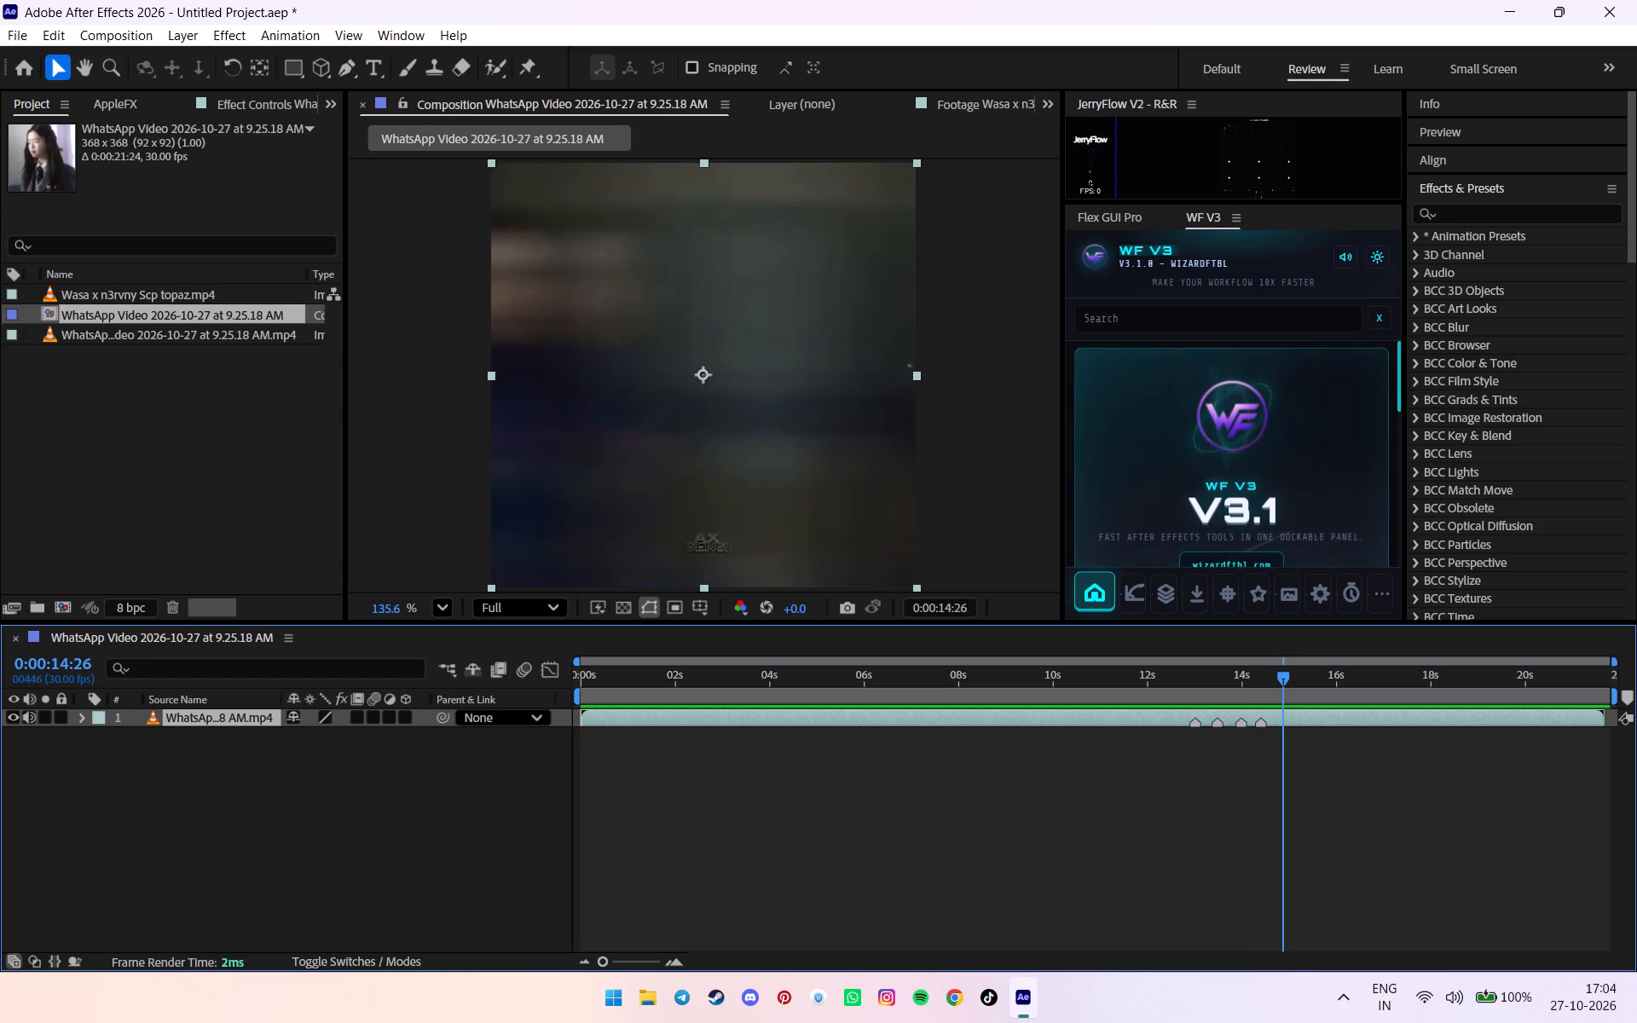
{"action": "key", "text": "ctrl+Right"}
{"action": "key", "text": "asterisk"}
Find the next cut frame by frame and mark it on the WhatsApp video layer at 0:00:15:10.
{"action": "key", "text": "ctrl+Right"}
{"action": "key", "text": "ctrl+Right"}
{"action": "key", "text": "ctrl+Right"}
{"action": "key", "text": "ctrl+Right"}
{"action": "key", "text": "ctrl+Right"}
{"action": "key", "text": "ctrl+Right"}
{"action": "key", "text": "ctrl+Right"}
{"action": "key", "text": "ctrl+Right"}
{"action": "key", "text": "ctrl+Right"}
{"action": "key", "text": "ctrl+Right"}
{"action": "key", "text": "ctrl+Right"}
{"action": "key", "text": "ctrl+Right"}
{"action": "key", "text": "ctrl+Right"}
{"action": "key", "text": "ctrl+Right"}
{"action": "key", "text": "ctrl+Right"}
{"action": "key", "text": "ctrl+Right"}
{"action": "key", "text": "ctrl+Right"}
{"action": "key", "text": "ctrl+Right"}
{"action": "key", "text": "ctrl+Right"}
{"action": "key", "text": "ctrl+Right"}
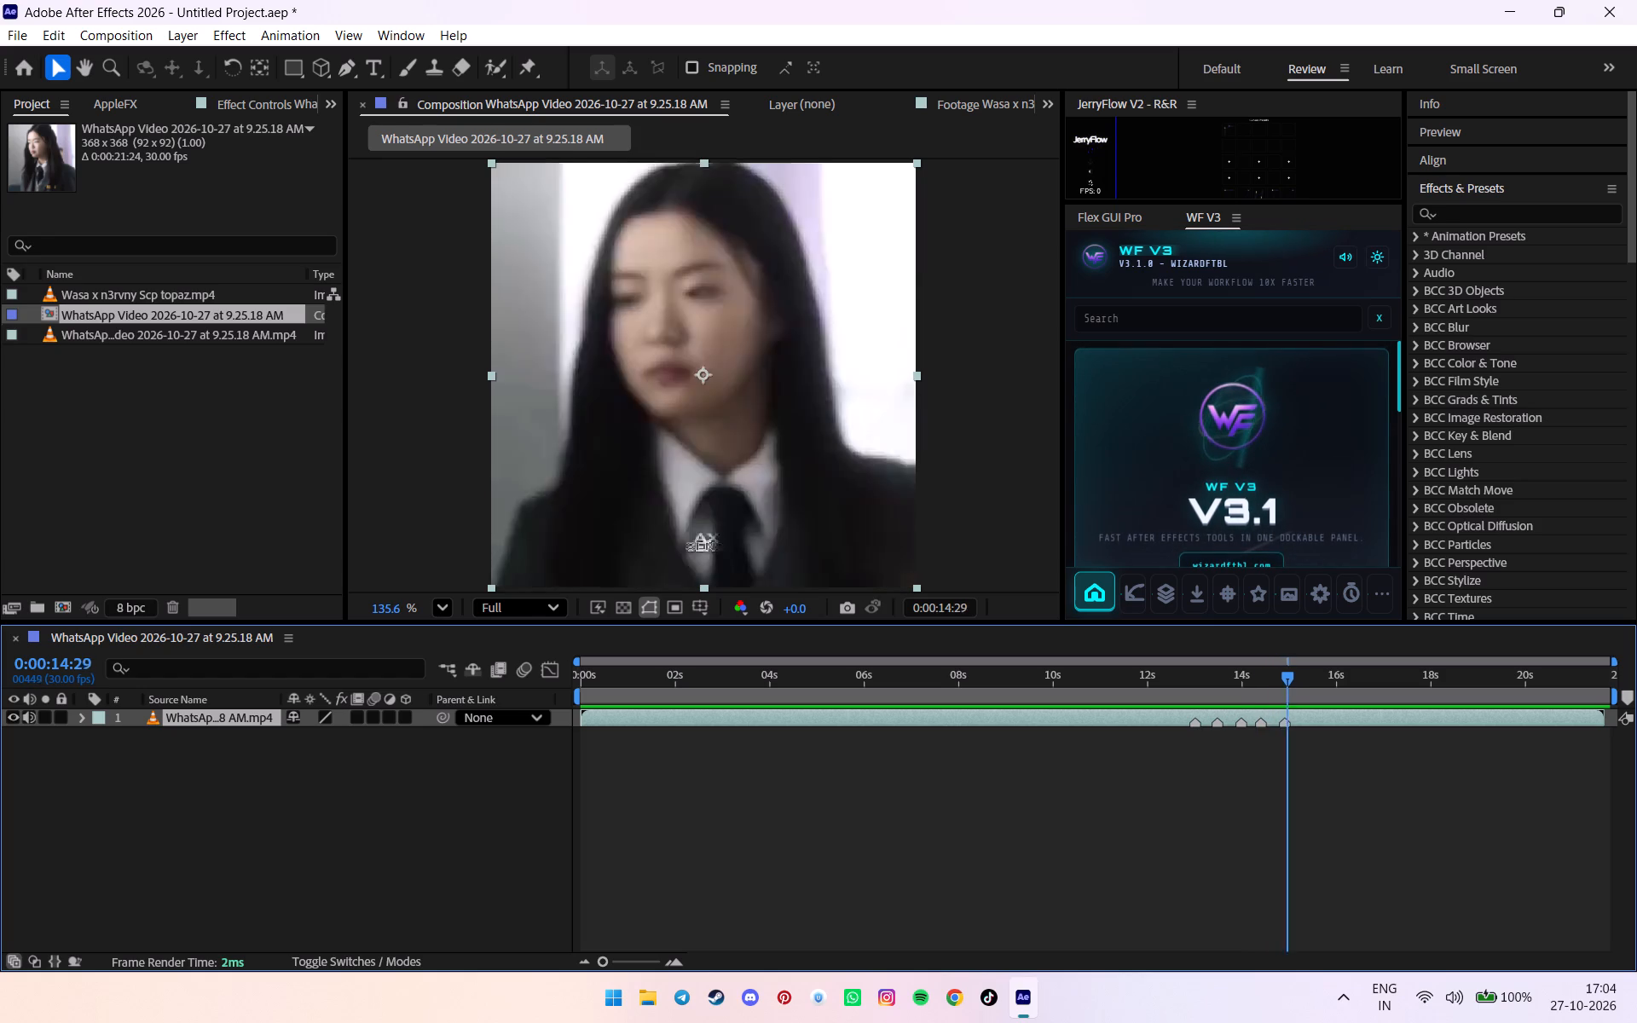
{"action": "key", "text": "ctrl+Right"}
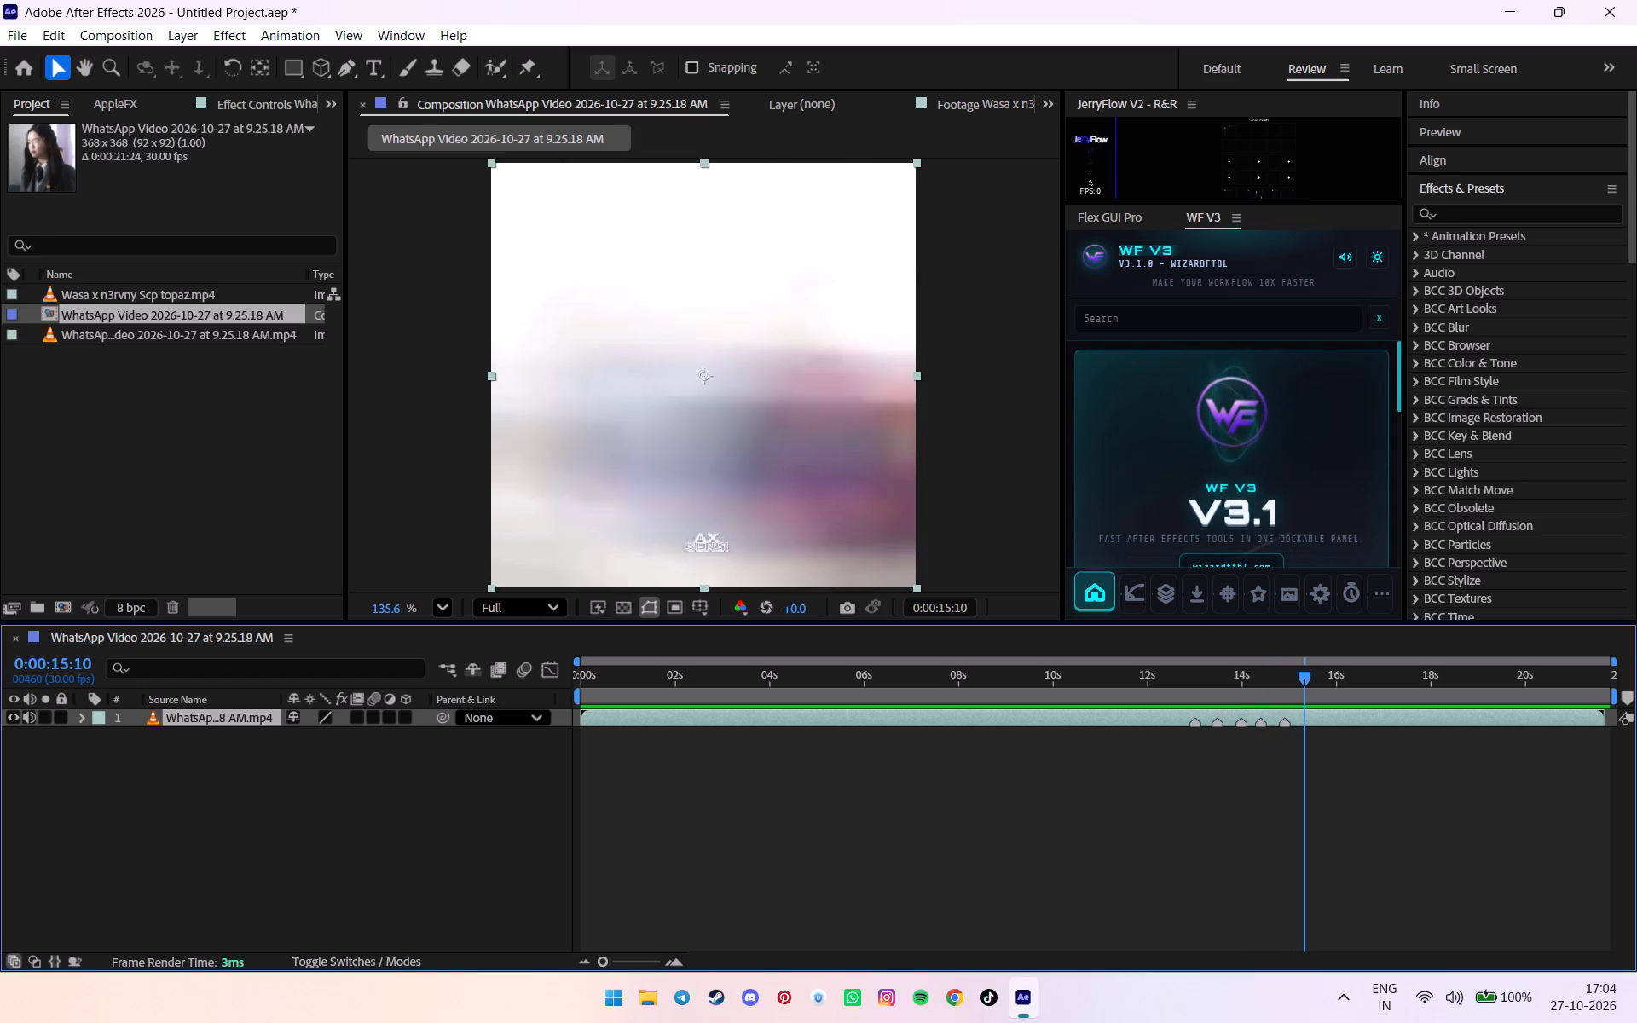
{"action": "key", "text": "asterisk"}
Advance to the next cut and add a layer marker to the WhatsApp video at 0:00:15:25.
{"action": "key", "text": "ctrl+Right"}
{"action": "key", "text": "ctrl+Right"}
{"action": "key", "text": "ctrl+Right"}
{"action": "key", "text": "ctrl+Right"}
{"action": "key", "text": "ctrl+Right"}
{"action": "key", "text": "ctrl+Right"}
{"action": "key", "text": "ctrl+Right"}
{"action": "key", "text": "ctrl+Right"}
{"action": "key", "text": "ctrl+Right"}
{"action": "key", "text": "ctrl+Right"}
{"action": "key", "text": "ctrl+Right"}
{"action": "key", "text": "ctrl+Right"}
{"action": "key", "text": "ctrl+Right"}
{"action": "key", "text": "ctrl+Right"}
{"action": "key", "text": "ctrl+Right"}
{"action": "key", "text": "ctrl+Right"}
{"action": "key", "text": "ctrl+Right"}
{"action": "key", "text": "ctrl+Right"}
{"action": "key", "text": "ctrl+Right"}
{"action": "key", "text": "ctrl+Right"}
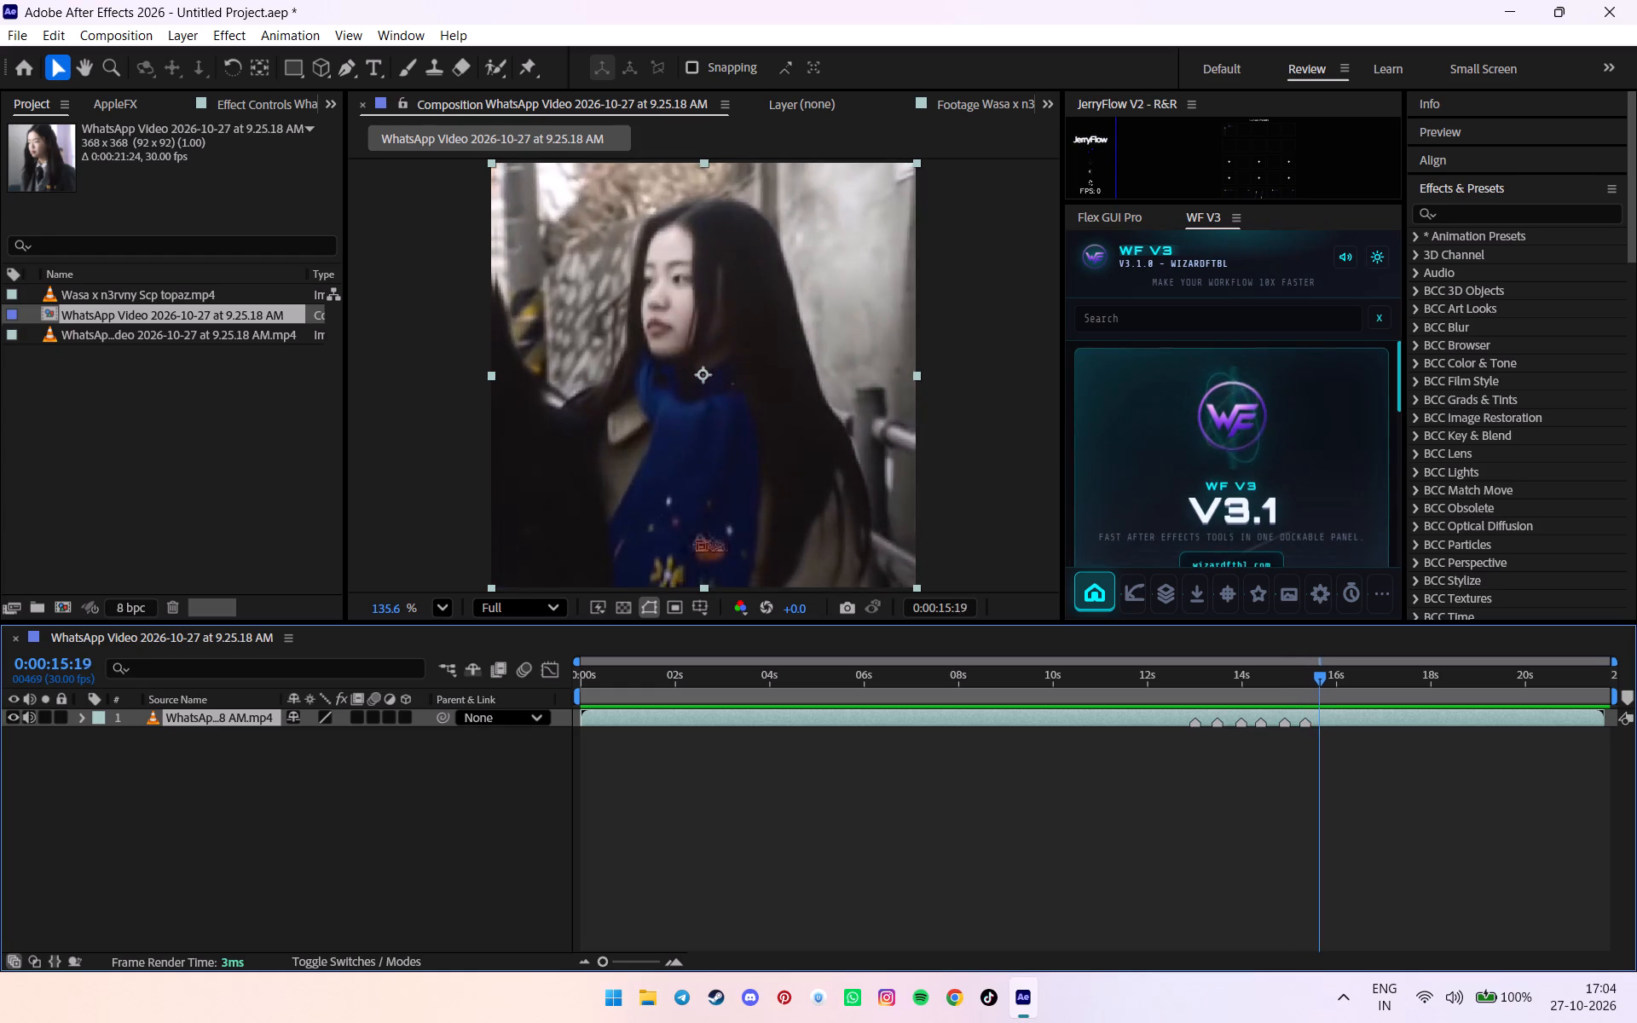
{"action": "key", "text": "ctrl+Right"}
{"action": "key", "text": "asterisk"}
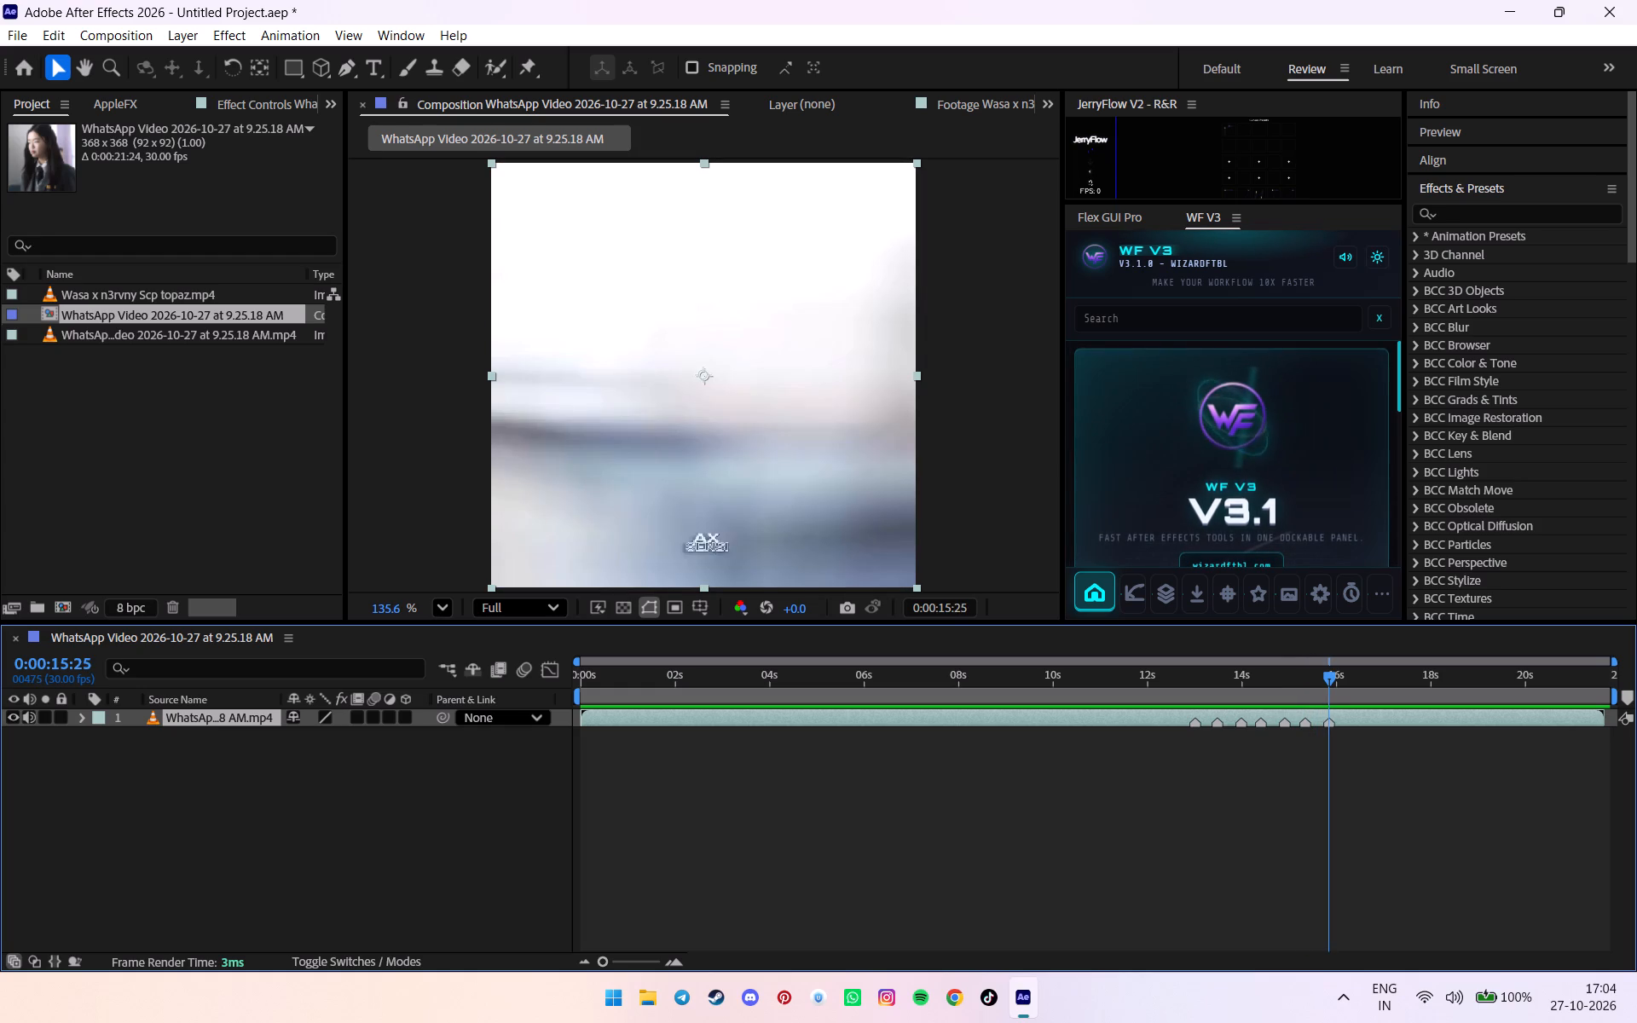
Locate the next cut frame by frame and add a layer marker to the WhatsApp video at about 0:00:16:08.
{"action": "key", "text": "ctrl+Right"}
{"action": "key", "text": "ctrl+Right"}
{"action": "key", "text": "ctrl+Right"}
{"action": "key", "text": "ctrl+Right"}
{"action": "key", "text": "ctrl+Right"}
{"action": "key", "text": "ctrl+Right"}
{"action": "key", "text": "ctrl+Right"}
{"action": "key", "text": "ctrl+Right"}
{"action": "key", "text": "ctrl+Right"}
{"action": "key", "text": "ctrl+Right"}
{"action": "key", "text": "ctrl+Right"}
{"action": "key", "text": "ctrl+Right"}
{"action": "key", "text": "ctrl+Right"}
{"action": "key", "text": "ctrl+Right"}
{"action": "key", "text": "ctrl+Right"}
{"action": "key", "text": "ctrl+Right"}
{"action": "key", "text": "ctrl+Right"}
{"action": "key", "text": "ctrl+Right"}
{"action": "key", "text": "ctrl+Right"}
{"action": "key", "text": "ctrl+Right"}
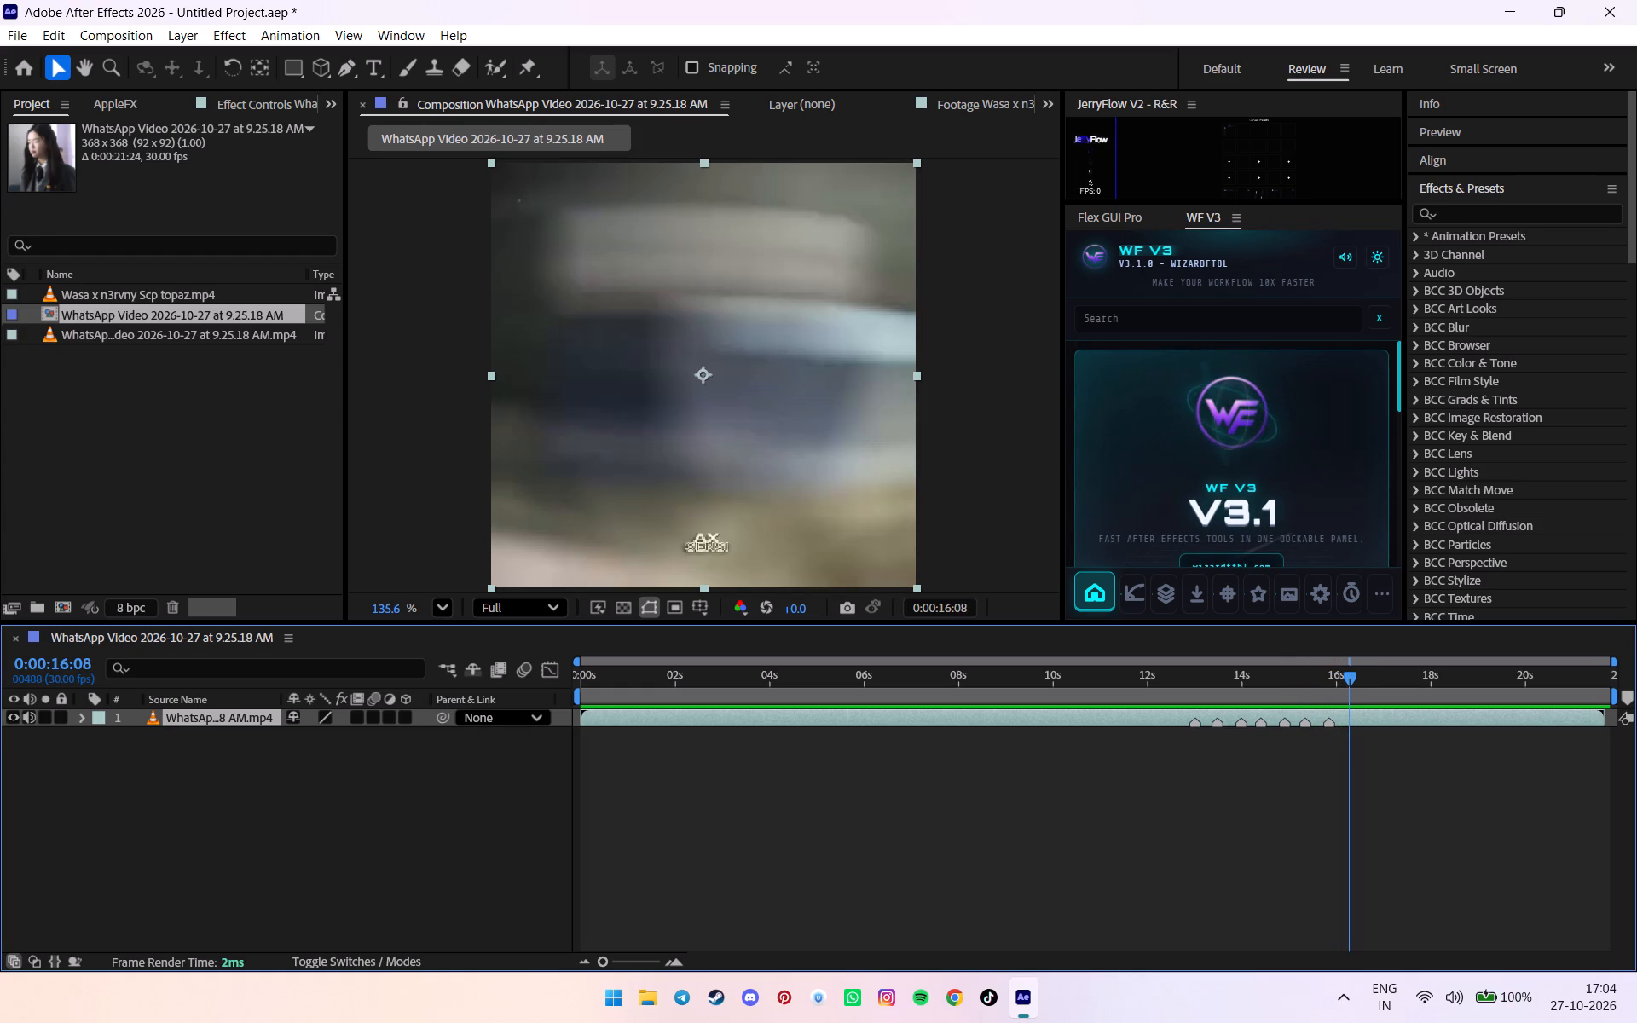
{"action": "key", "text": "ctrl+Left"}
{"action": "key", "text": "ctrl+Right"}
{"action": "key", "text": "asterisk"}
Find the next cut frame by frame and add a layer marker to the WhatsApp video at 0:00:16:23.
{"action": "key", "text": "ctrl+Right"}
{"action": "key", "text": "ctrl+Right"}
{"action": "key", "text": "ctrl+Right"}
{"action": "key", "text": "ctrl+Right"}
{"action": "key", "text": "ctrl+Right"}
{"action": "key", "text": "ctrl+Right"}
{"action": "key", "text": "ctrl+Right"}
{"action": "key", "text": "ctrl+Right"}
{"action": "key", "text": "ctrl+Right"}
{"action": "key", "text": "ctrl+Right"}
{"action": "key", "text": "ctrl+Right"}
{"action": "key", "text": "ctrl+Right"}
{"action": "key", "text": "ctrl+Right"}
{"action": "key", "text": "ctrl+Right"}
{"action": "key", "text": "ctrl+Right"}
{"action": "key", "text": "ctrl+Right"}
{"action": "key", "text": "ctrl+Right"}
{"action": "key", "text": "ctrl+Right"}
{"action": "key", "text": "ctrl+Right"}
{"action": "key", "text": "ctrl+Right"}
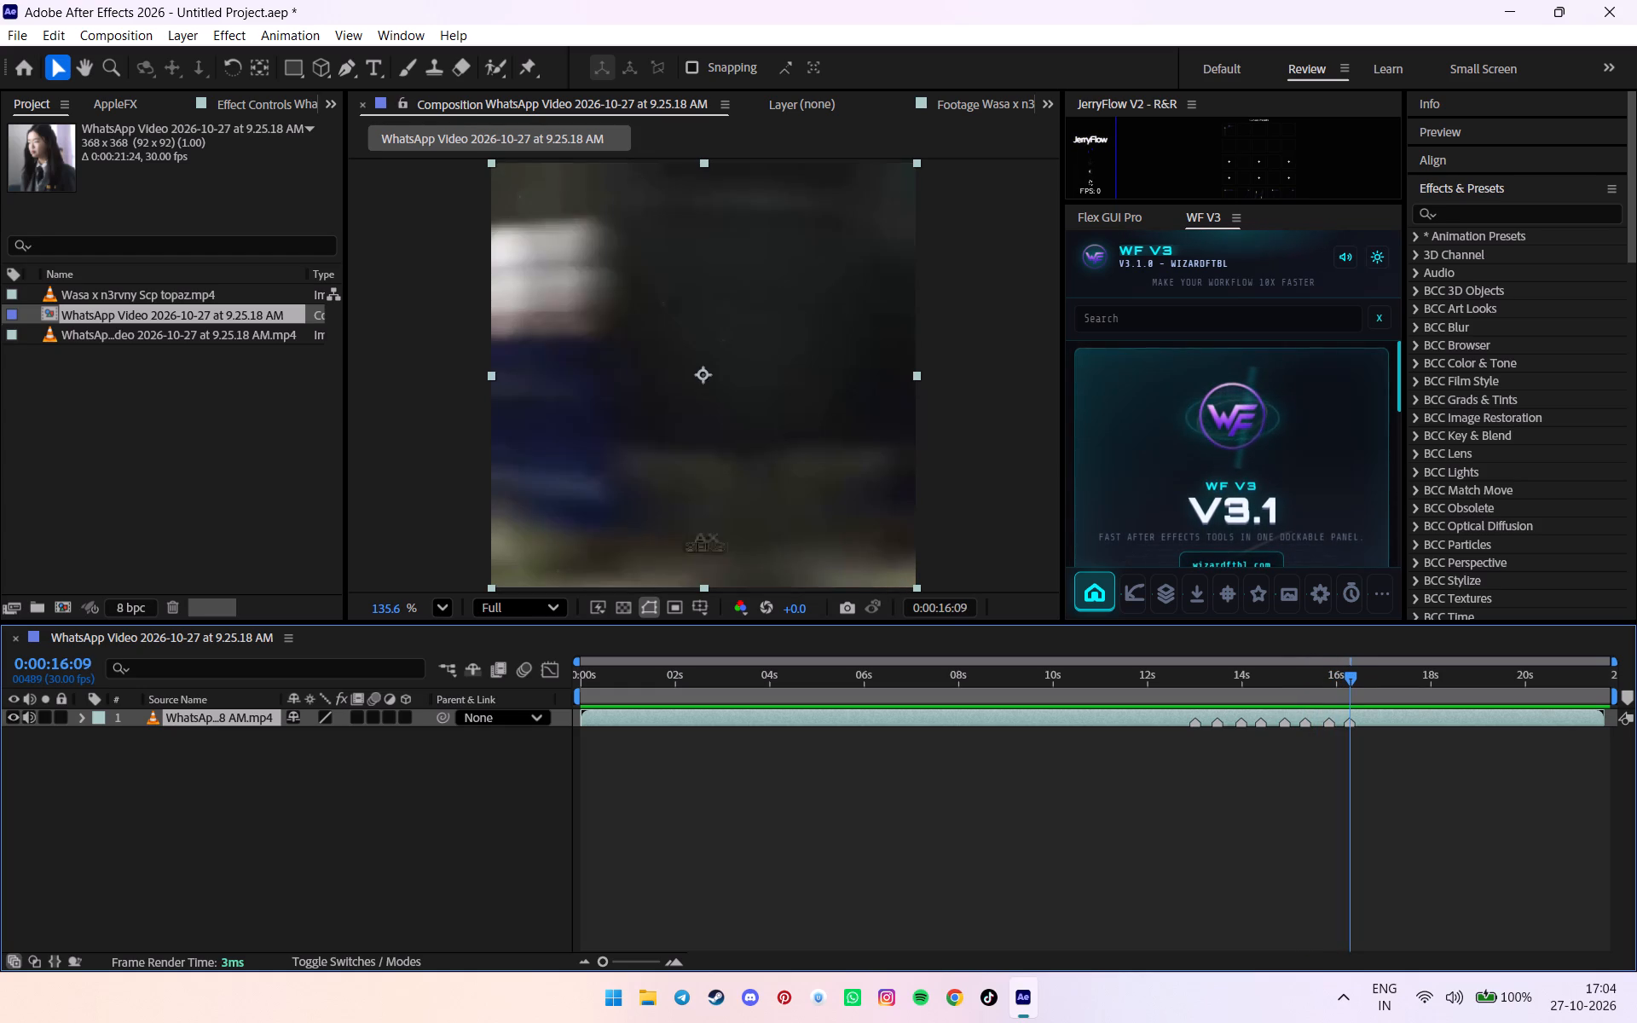
{"action": "key", "text": "ctrl+Left"}
{"action": "key", "text": "ctrl+Left"}
{"action": "key", "text": "ctrl+Left"}
{"action": "key", "text": "ctrl+Left"}
{"action": "key", "text": "ctrl+Left"}
{"action": "key", "text": "ctrl+Left"}
{"action": "key", "text": "ctrl+Left"}
{"action": "key", "text": "ctrl+Left"}
{"action": "key", "text": "ctrl+Left"}
{"action": "key", "text": "ctrl+Left"}
{"action": "key", "text": "ctrl+Left"}
{"action": "key", "text": "ctrl+Left"}
{"action": "key", "text": "ctrl+Left"}
{"action": "key", "text": "ctrl+Left"}
{"action": "key", "text": "ctrl+Left"}
{"action": "key", "text": "ctrl+Left"}
{"action": "key", "text": "ctrl+Left"}
{"action": "key", "text": "ctrl+Left"}
{"action": "key", "text": "ctrl+Left"}
{"action": "key", "text": "ctrl+Left"}
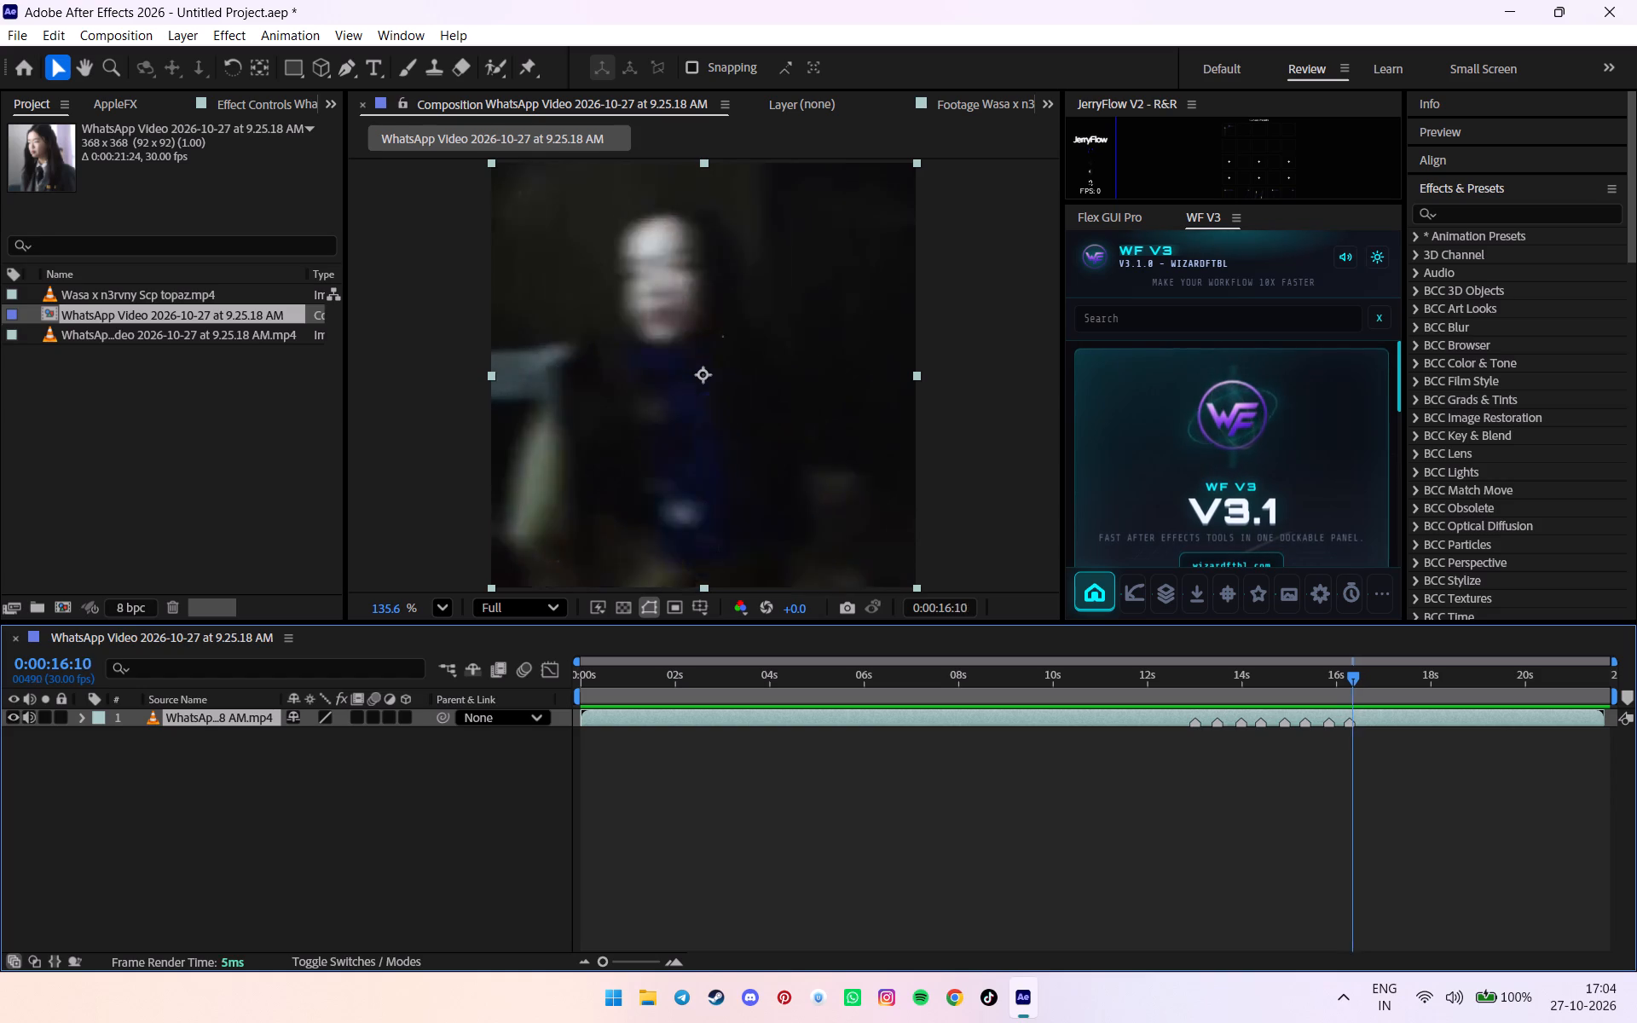
{"action": "key", "text": "ctrl+Right"}
{"action": "key", "text": "ctrl+Right"}
{"action": "key", "text": "ctrl+Right"}
{"action": "key", "text": "ctrl+Right"}
{"action": "key", "text": "ctrl+Right"}
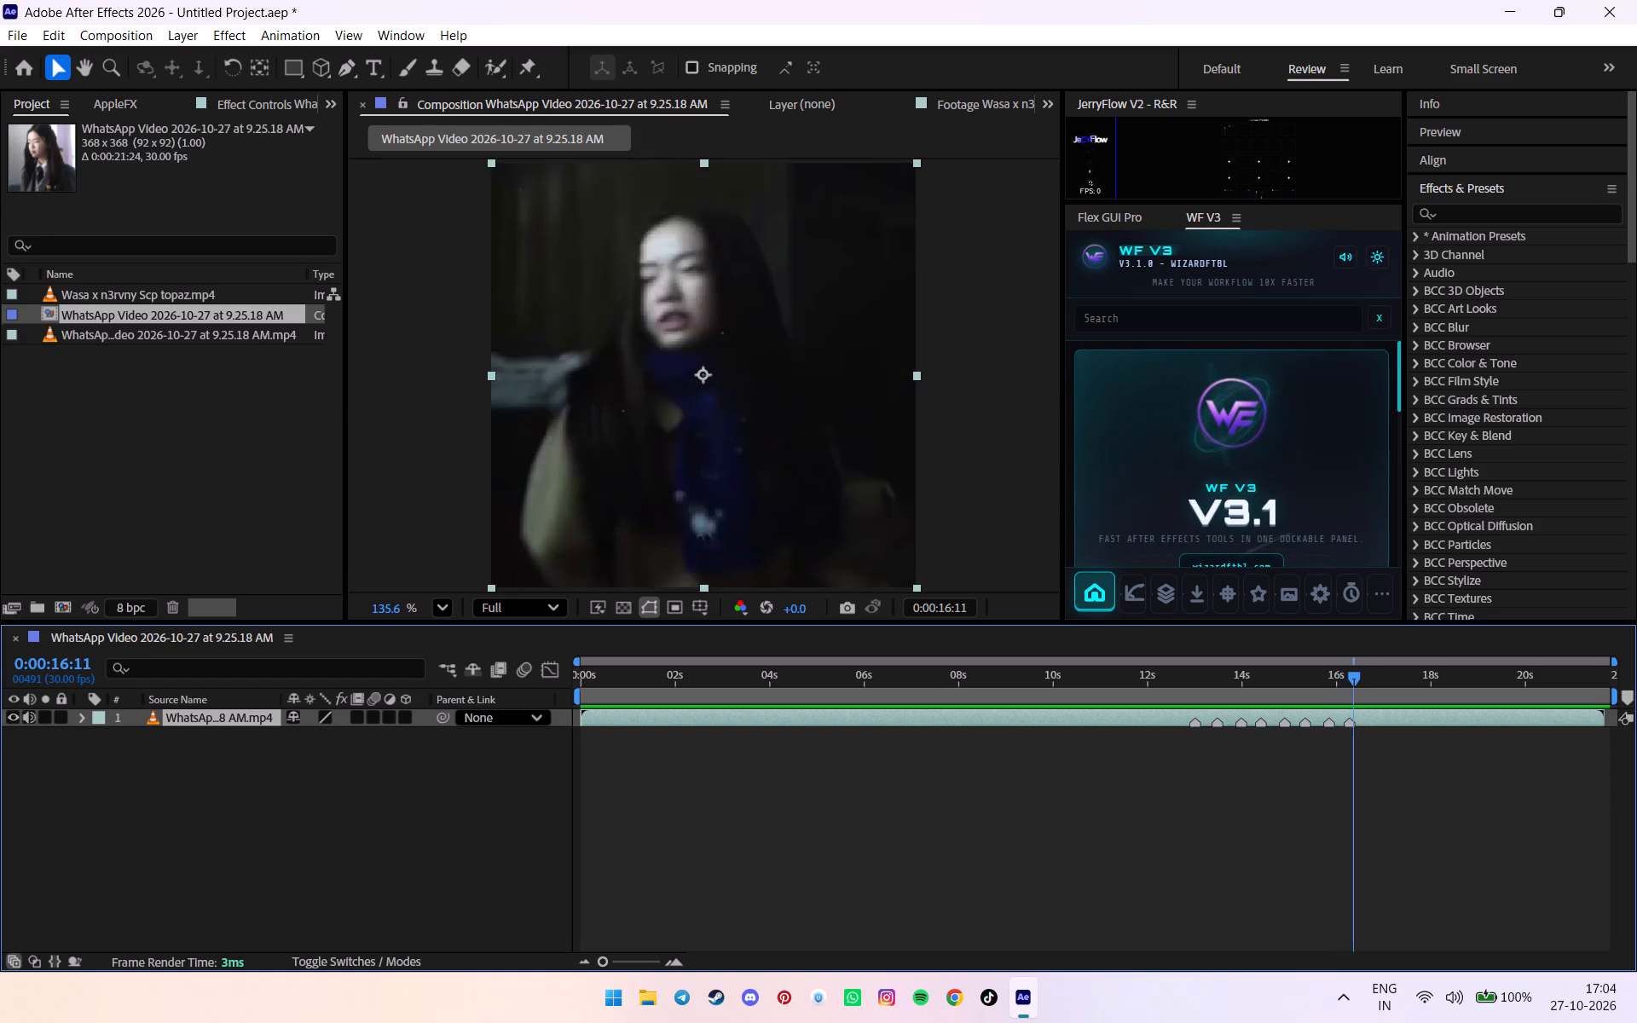
{"action": "key", "text": "ctrl+Right"}
{"action": "key", "text": "ctrl+Right"}
{"action": "key", "text": "ctrl+Right"}
{"action": "key", "text": "ctrl+Right"}
{"action": "key", "text": "ctrl+Right"}
{"action": "key", "text": "ctrl+Right"}
{"action": "key", "text": "ctrl+Right"}
{"action": "key", "text": "ctrl+Right"}
{"action": "key", "text": "ctrl+Right"}
{"action": "key", "text": "ctrl+Right"}
{"action": "key", "text": "ctrl+Right"}
{"action": "key", "text": "ctrl+Right"}
{"action": "key", "text": "ctrl+Right"}
{"action": "key", "text": "ctrl+Right"}
{"action": "key", "text": "ctrl+Right"}
{"action": "key", "text": "ctrl+Right"}
{"action": "key", "text": "ctrl+Right"}
{"action": "key", "text": "ctrl+Right"}
{"action": "key", "text": "ctrl+Right"}
{"action": "key", "text": "ctrl+Right"}
{"action": "key", "text": "ctrl+Right"}
{"action": "key", "text": "ctrl+Right"}
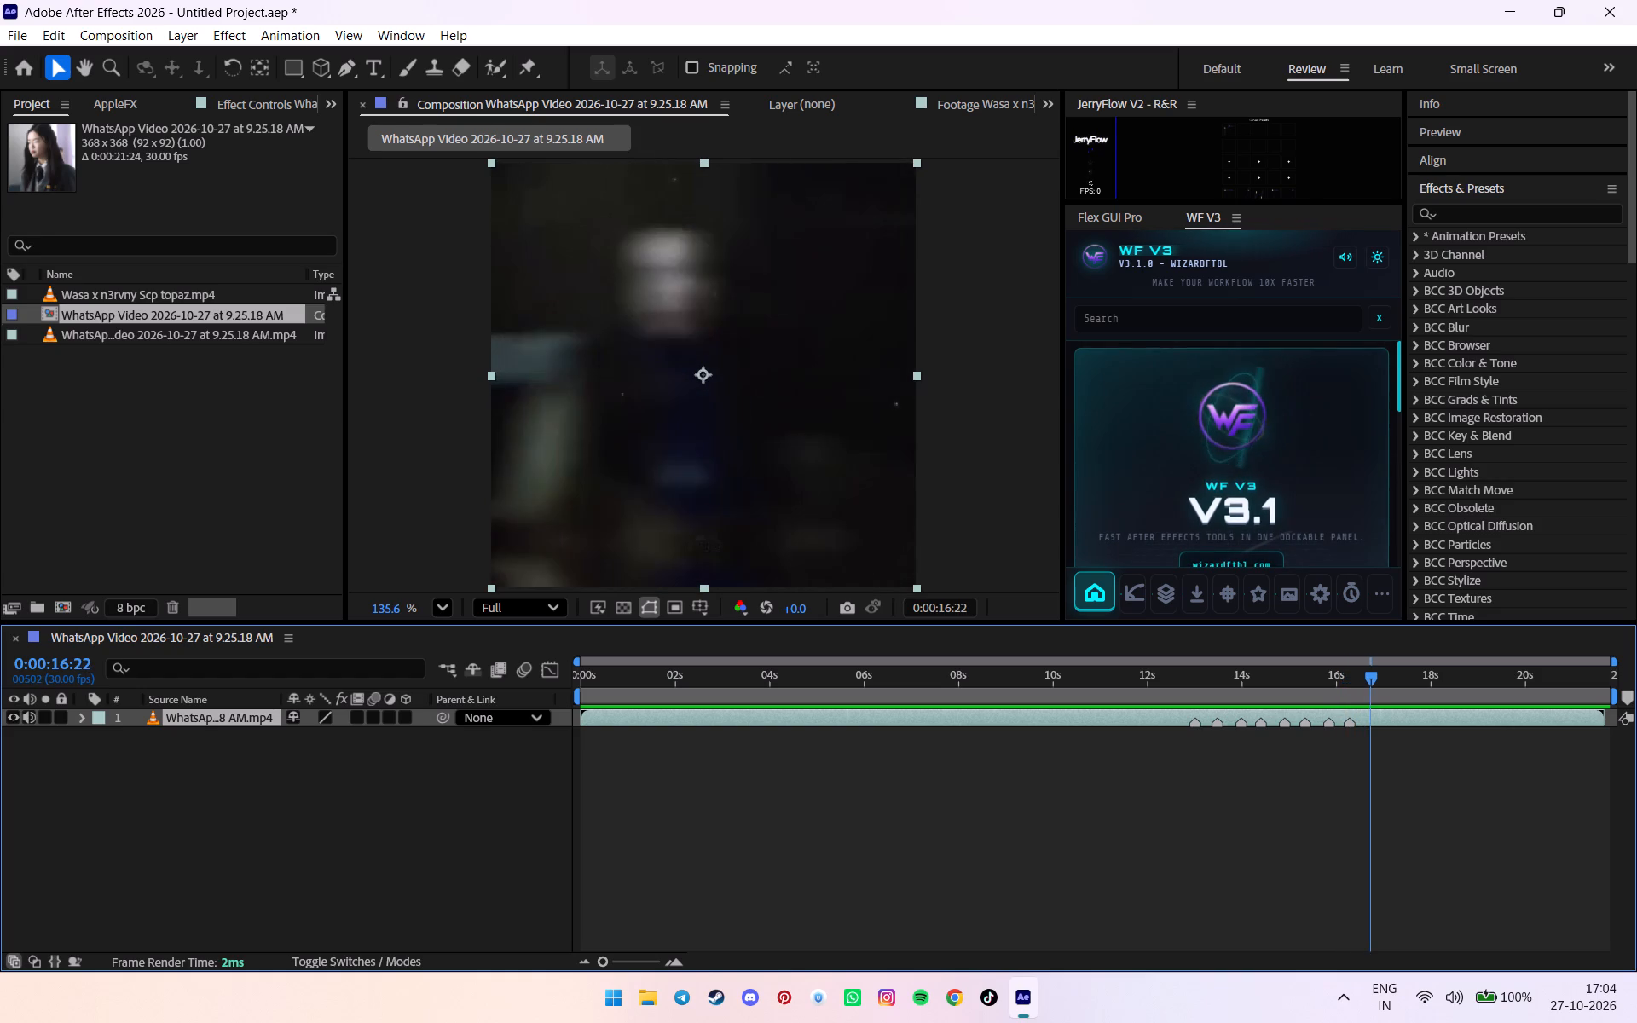
{"action": "key", "text": "ctrl+Right"}
{"action": "key", "text": "asterisk"}
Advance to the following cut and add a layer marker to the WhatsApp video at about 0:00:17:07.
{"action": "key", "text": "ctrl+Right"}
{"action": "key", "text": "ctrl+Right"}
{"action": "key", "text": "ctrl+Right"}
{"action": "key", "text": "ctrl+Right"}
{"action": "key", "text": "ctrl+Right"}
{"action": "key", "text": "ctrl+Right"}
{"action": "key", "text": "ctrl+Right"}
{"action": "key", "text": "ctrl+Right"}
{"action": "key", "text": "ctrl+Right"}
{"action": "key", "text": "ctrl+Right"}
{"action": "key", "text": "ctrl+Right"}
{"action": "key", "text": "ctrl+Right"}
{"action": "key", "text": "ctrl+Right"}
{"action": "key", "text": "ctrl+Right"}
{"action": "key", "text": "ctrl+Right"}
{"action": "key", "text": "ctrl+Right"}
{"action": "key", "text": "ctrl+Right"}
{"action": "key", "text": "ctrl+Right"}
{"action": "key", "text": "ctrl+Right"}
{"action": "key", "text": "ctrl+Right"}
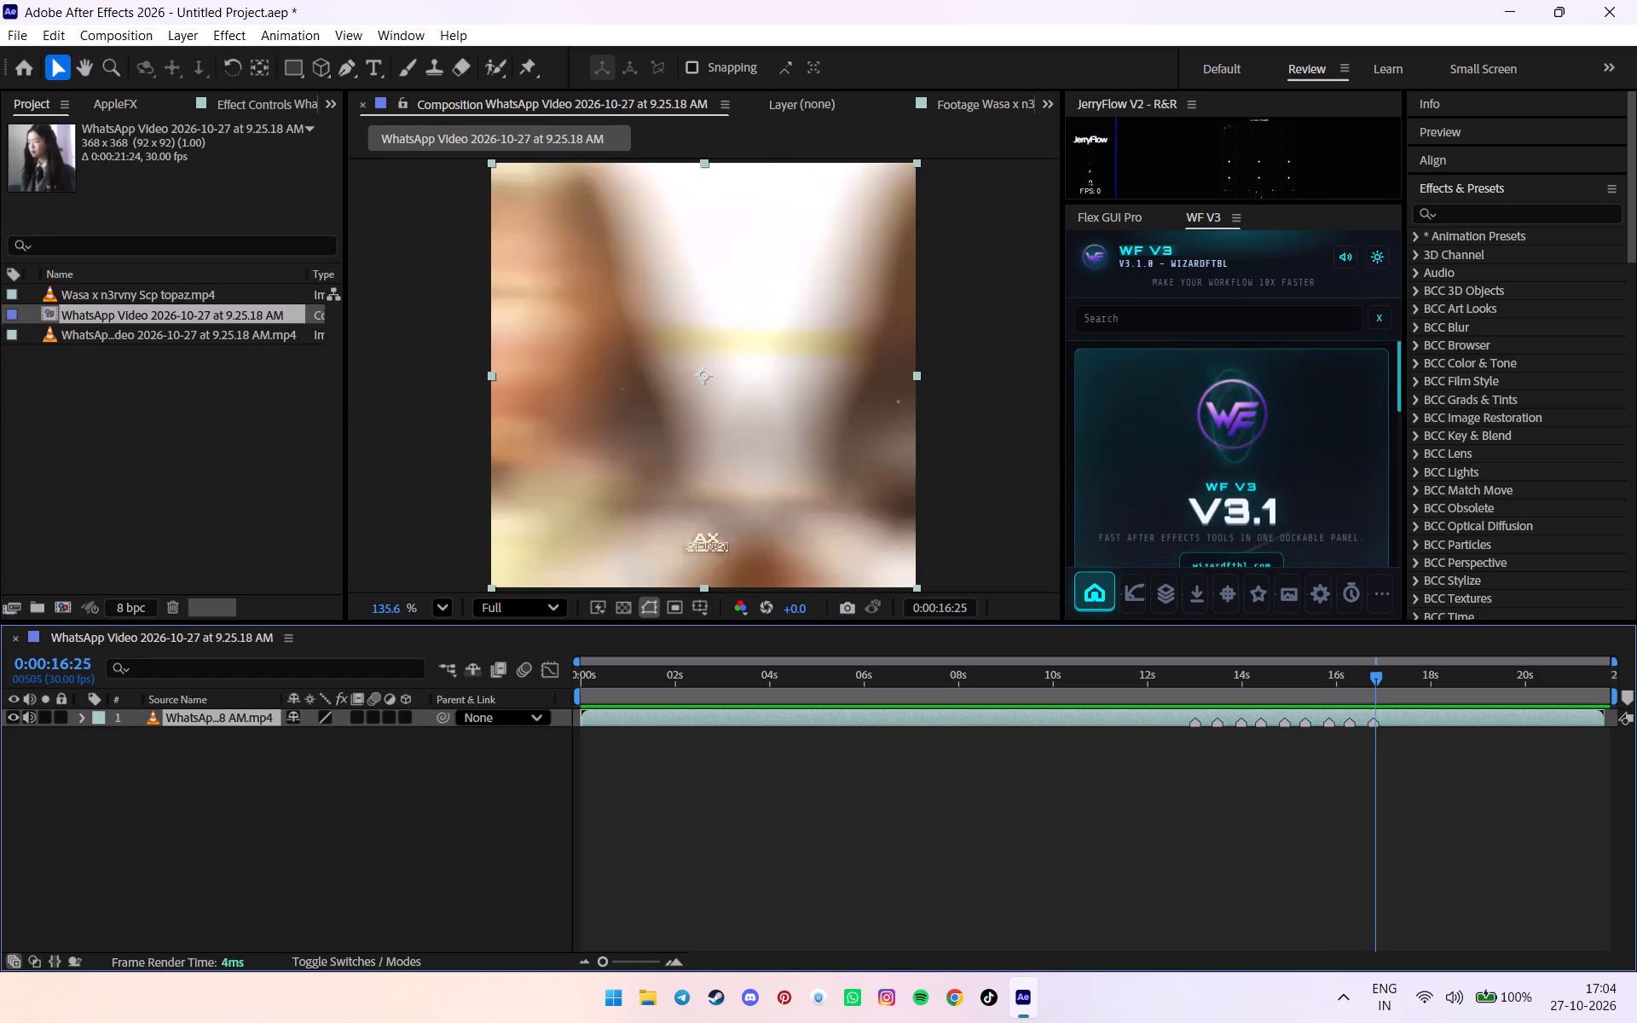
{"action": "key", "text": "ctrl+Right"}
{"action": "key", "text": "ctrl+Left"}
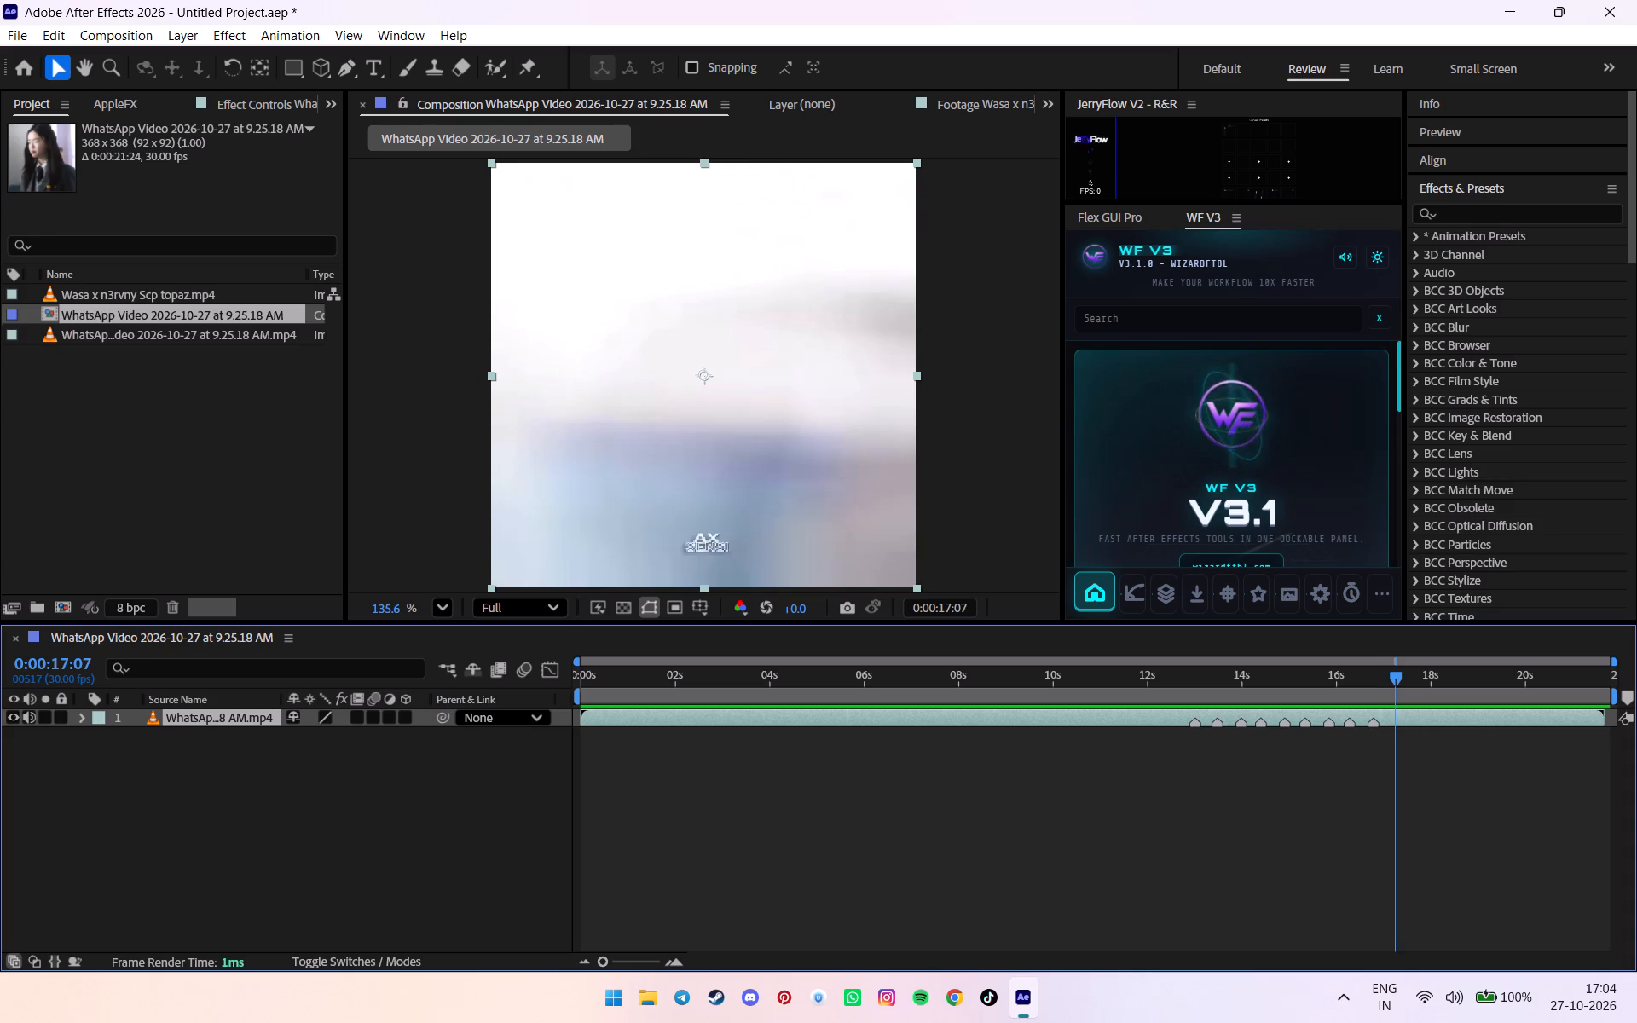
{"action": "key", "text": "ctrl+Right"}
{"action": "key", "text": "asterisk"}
Go back to the cut at 0:00:16:23 and add a composition marker there.
{"action": "key", "text": "ctrl+Left"}
{"action": "key", "text": "ctrl+Left"}
{"action": "key", "text": "ctrl+Left"}
{"action": "key", "text": "ctrl+Left"}
{"action": "key", "text": "ctrl+Left"}
{"action": "key", "text": "ctrl+Left"}
{"action": "key", "text": "ctrl+Left"}
{"action": "key", "text": "ctrl+Left"}
{"action": "key", "text": "ctrl+Left"}
{"action": "key", "text": "ctrl+Left"}
{"action": "key", "text": "ctrl+Left"}
{"action": "key", "text": "ctrl+Left"}
{"action": "key", "text": "ctrl+Left"}
{"action": "key", "text": "ctrl+Left"}
{"action": "key", "text": "ctrl+Left"}
{"action": "key", "text": "ctrl+Left"}
{"action": "key", "text": "ctrl+Left"}
{"action": "key", "text": "ctrl+Left"}
{"action": "key", "text": "ctrl+Left"}
{"action": "key", "text": "ctrl+Left"}
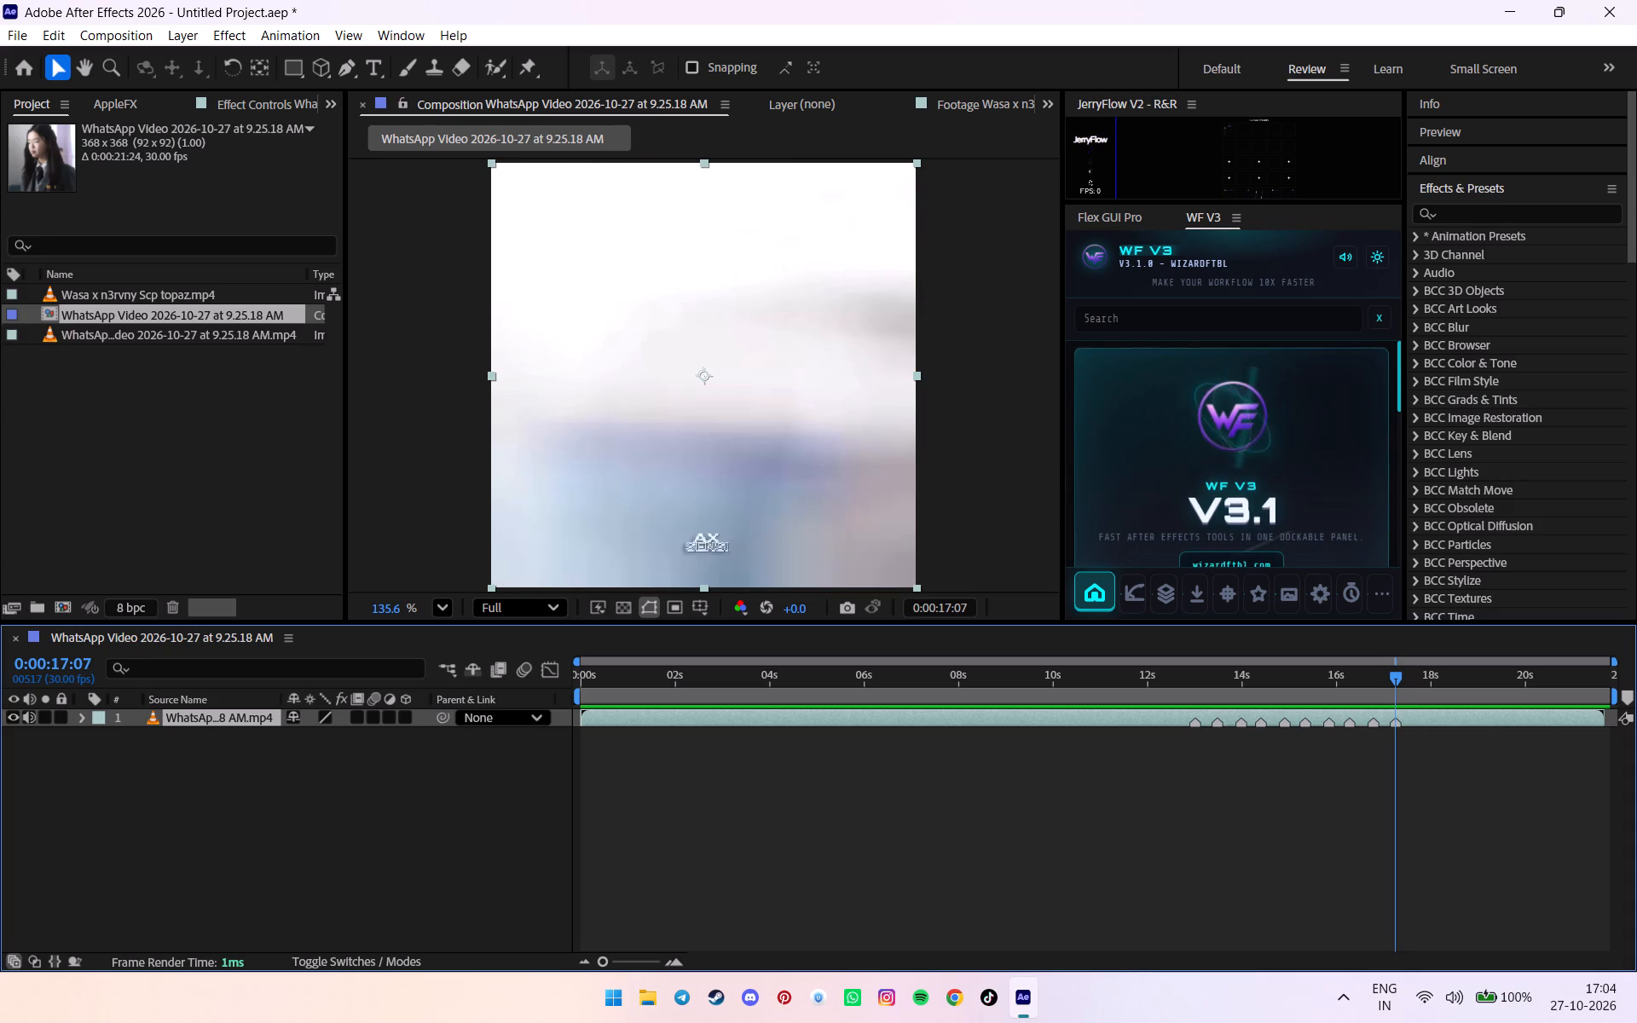
{"action": "key", "text": "ctrl+Left"}
{"action": "key", "text": "ctrl+Left"}
{"action": "key", "text": "ctrl+Left"}
{"action": "key", "text": "ctrl+Left"}
{"action": "key", "text": "ctrl+Left"}
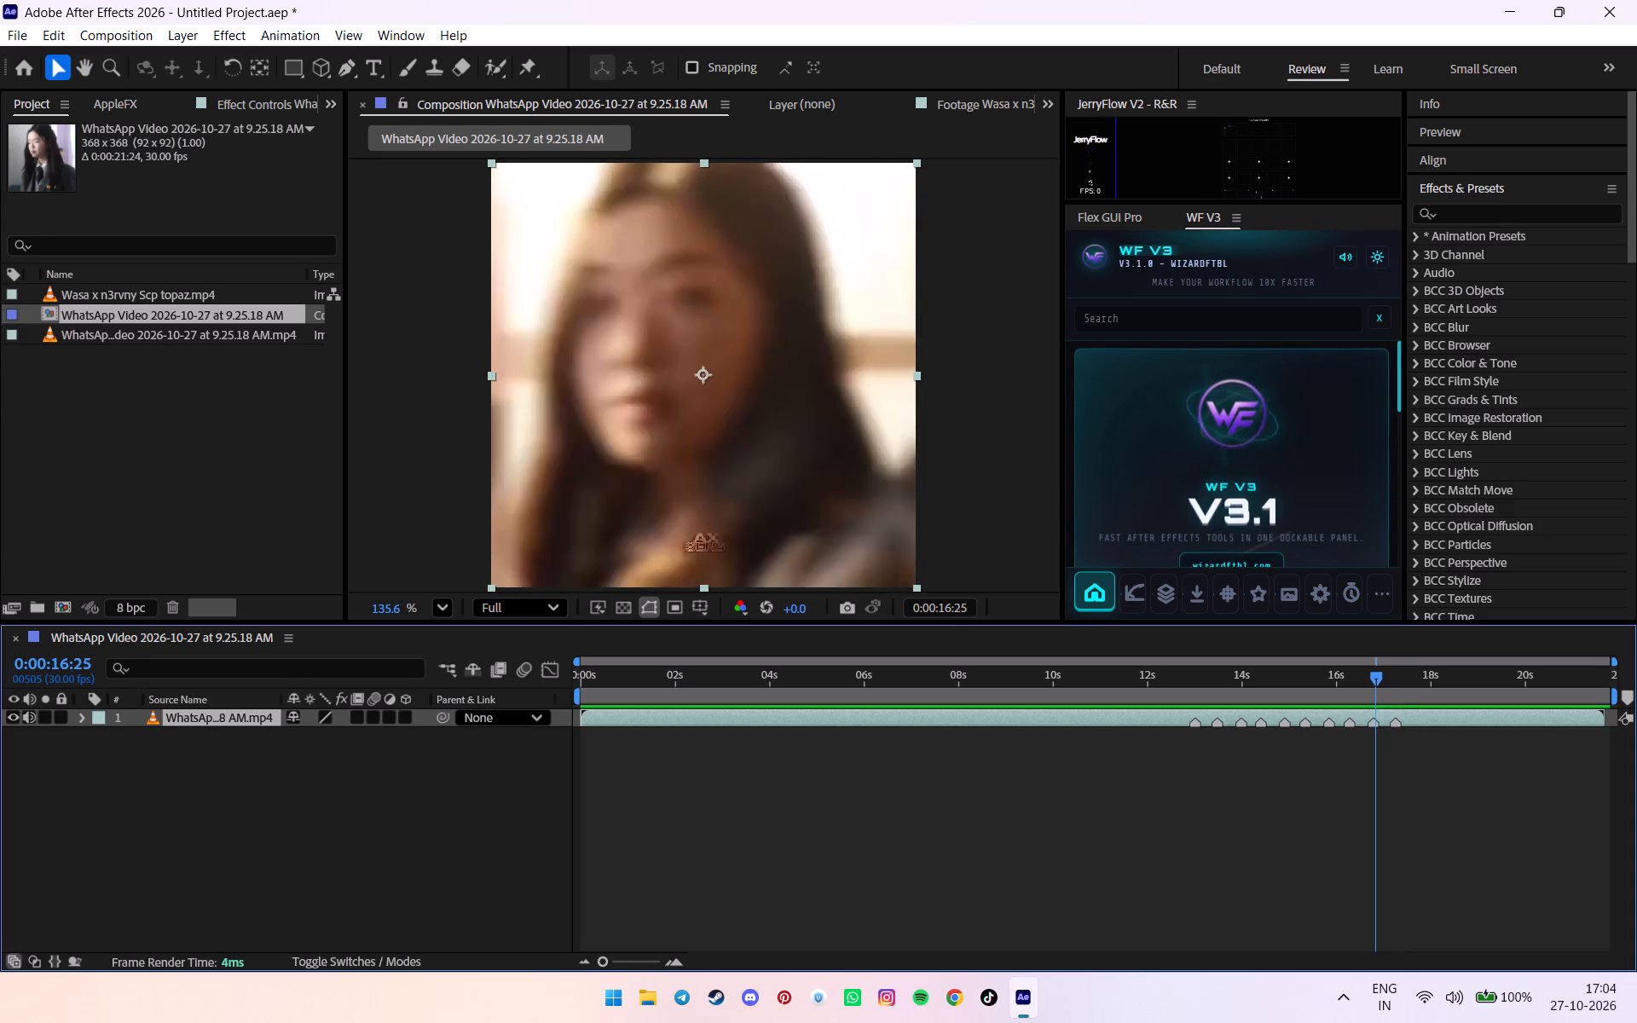
{"action": "key", "text": "ctrl+Left"}
{"action": "key", "text": "ctrl+Left"}
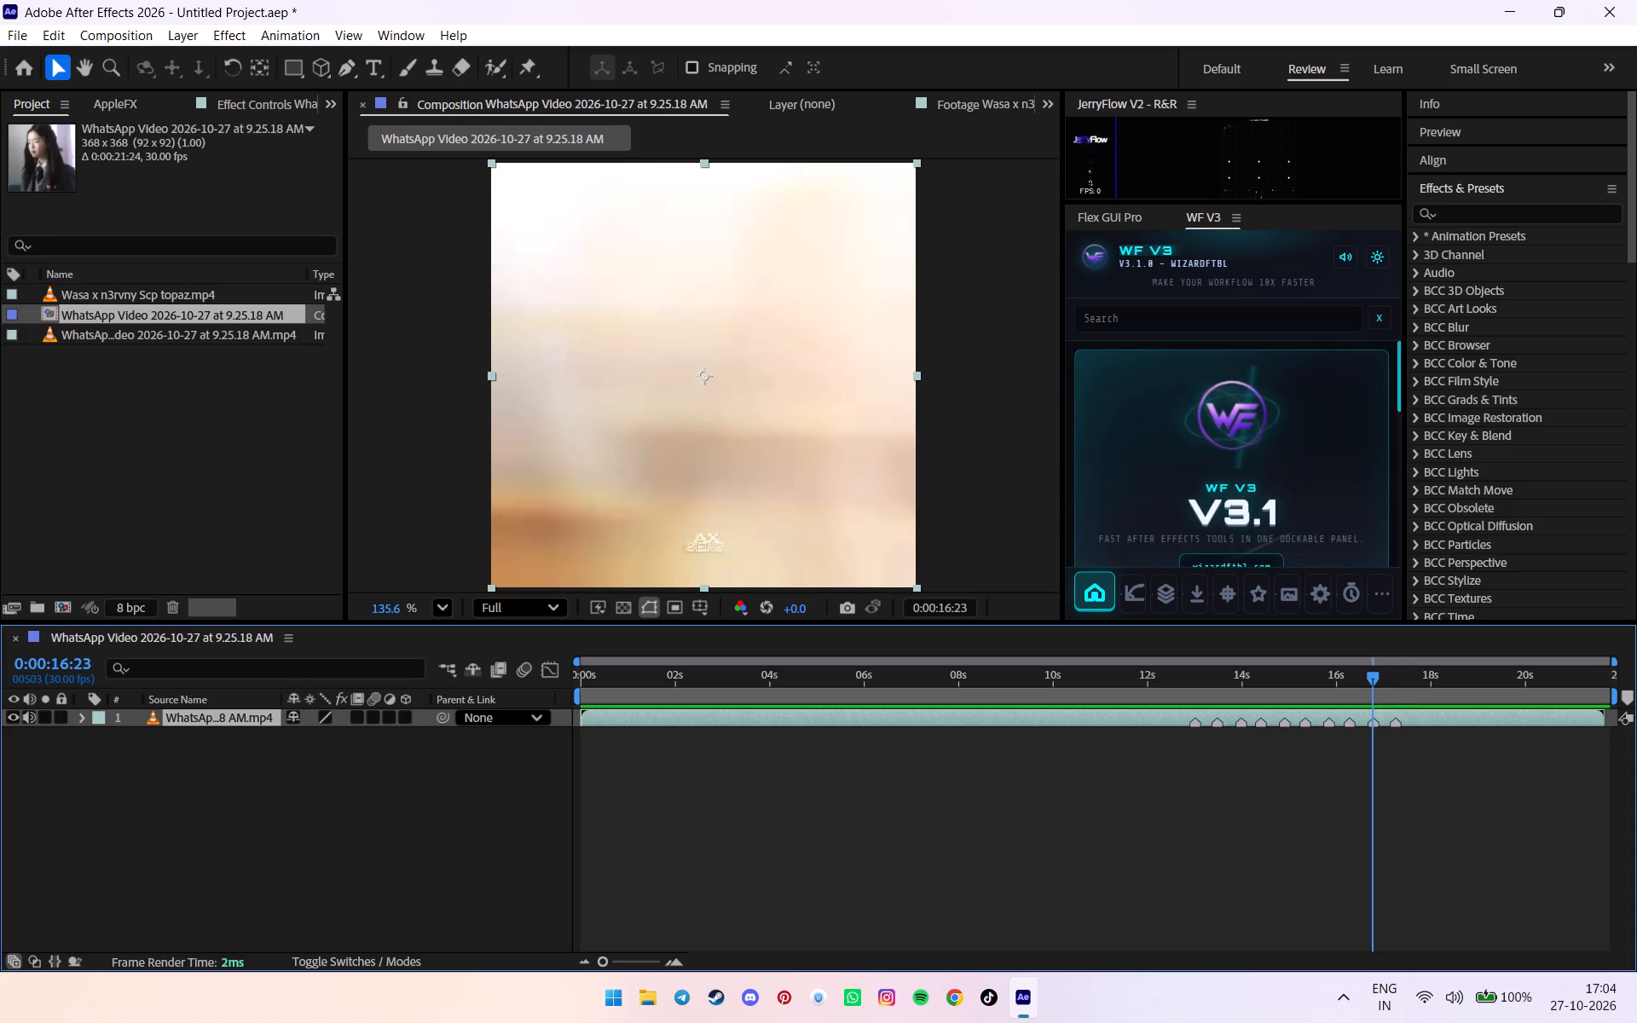
{"action": "left_click", "coordinate": [1625, 688]}
Play the composition from about 0:00:11:07 and scrub across the marked cuts to check their timing.
{"action": "left_click_drag", "start_coordinate": [1375, 677], "coordinate": [1364, 678]}
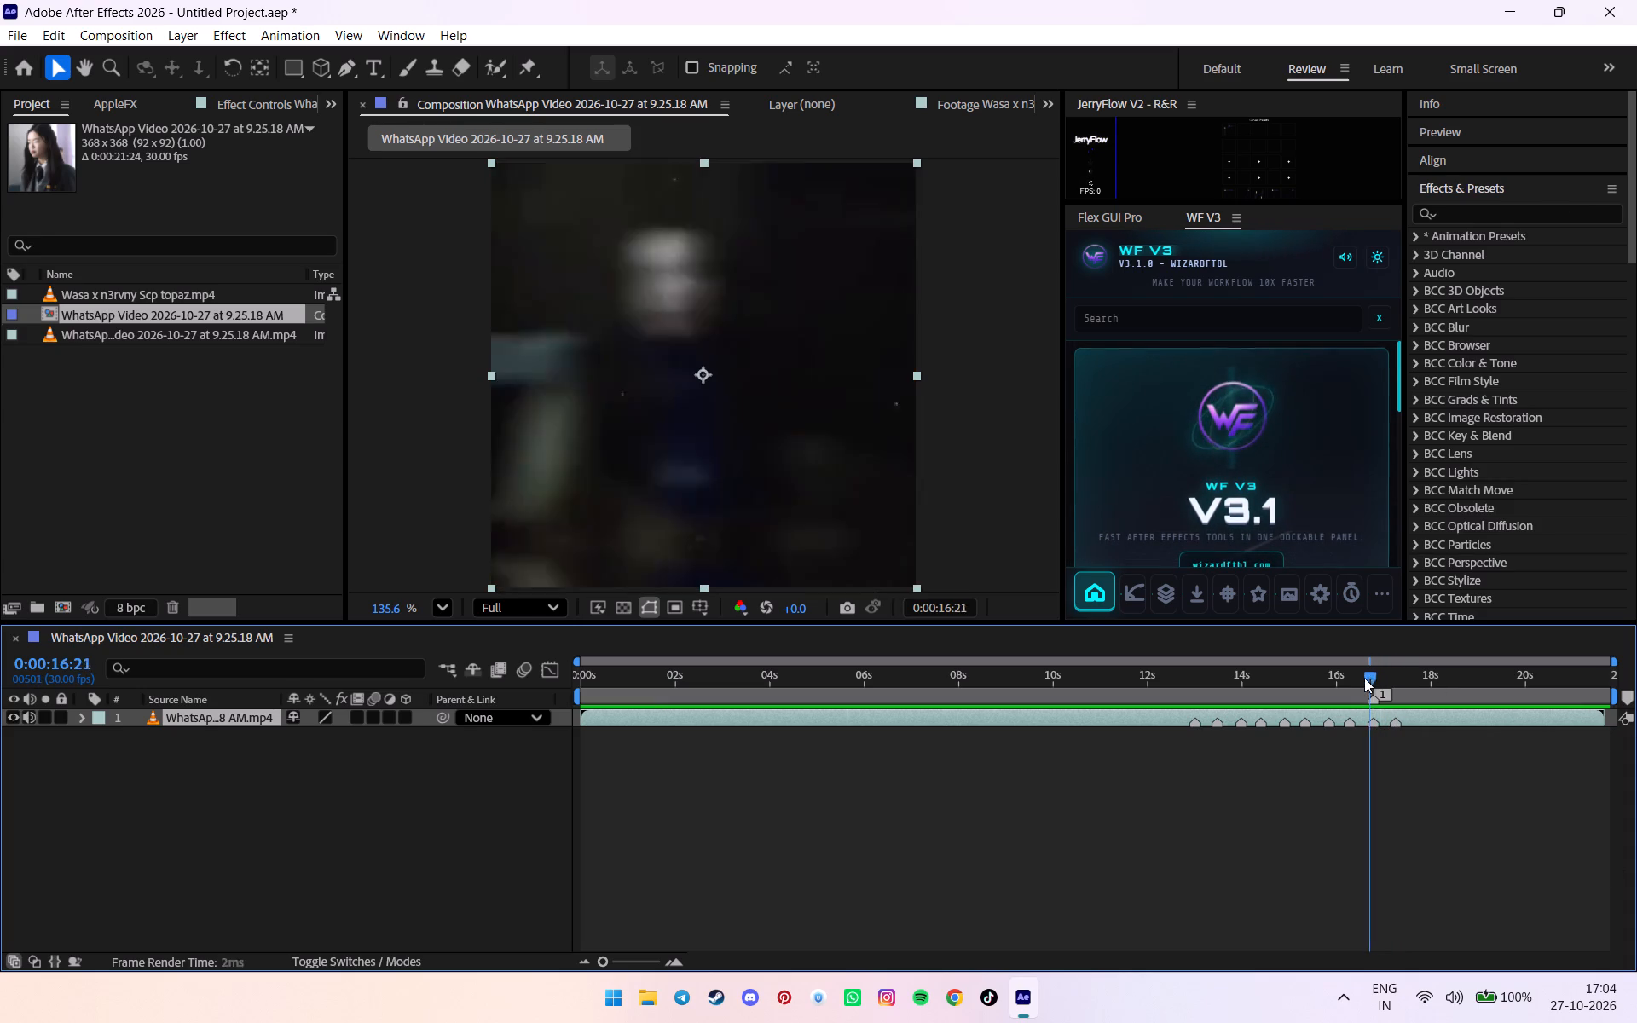
{"action": "left_click_drag", "start_coordinate": [1364, 678], "coordinate": [1355, 678]}
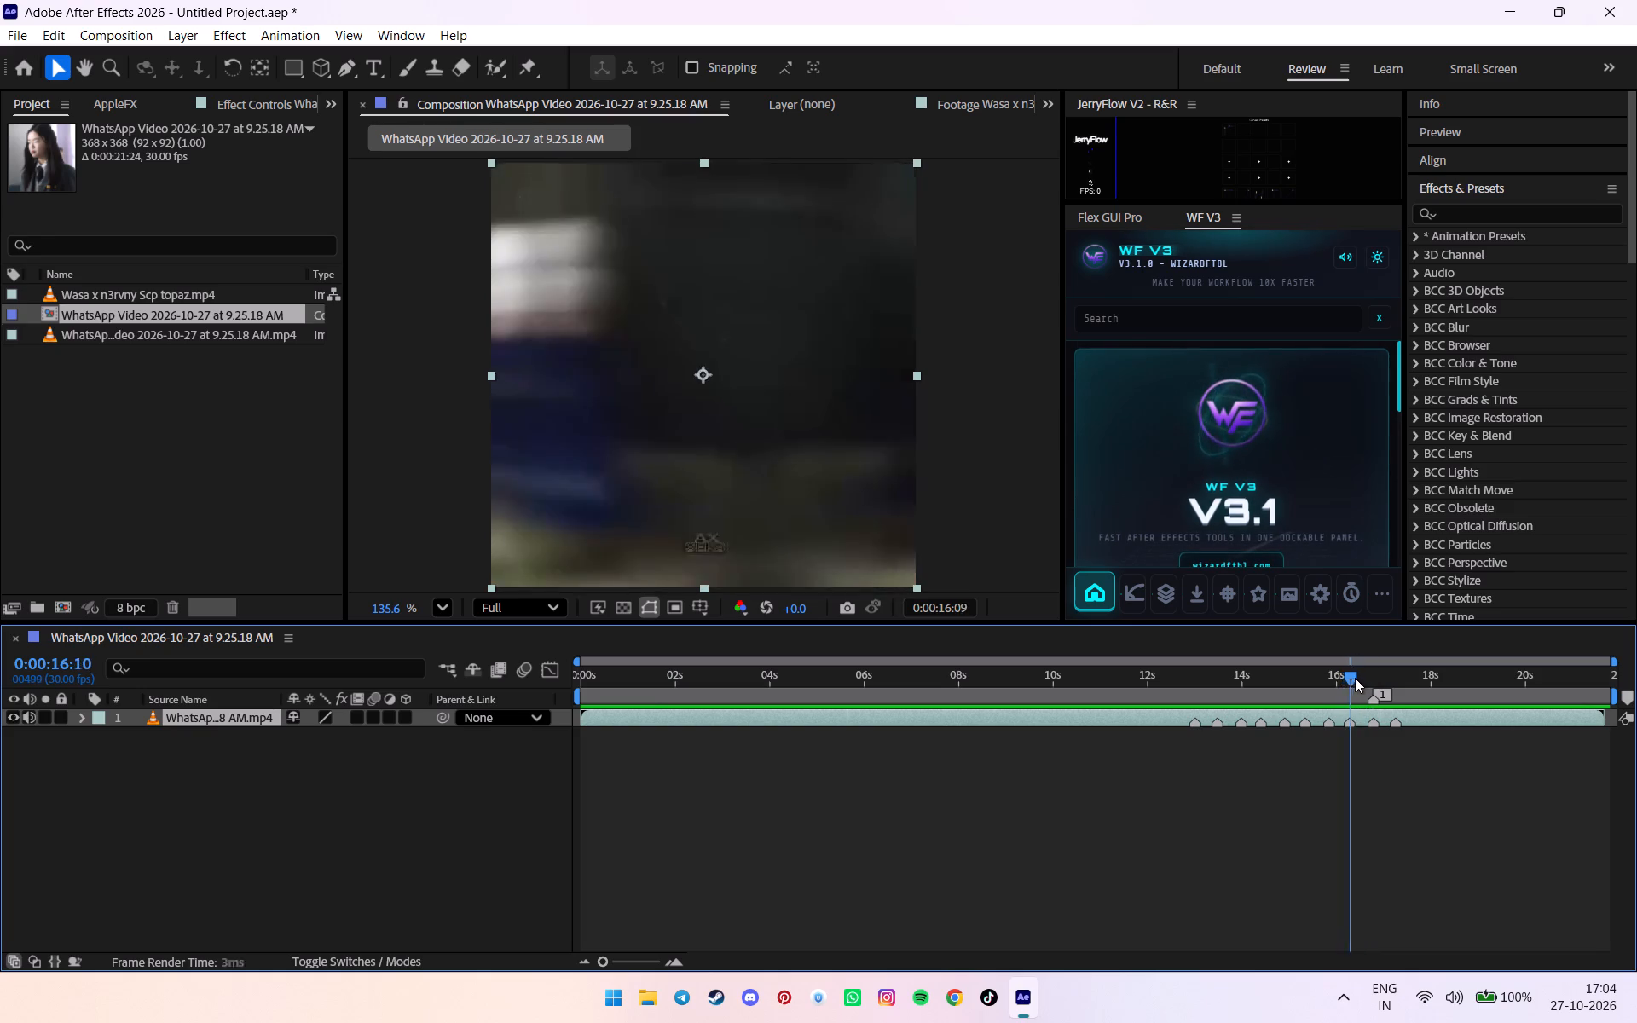
{"action": "left_click_drag", "start_coordinate": [1355, 678], "coordinate": [1114, 706]}
{"action": "key", "text": "space"}
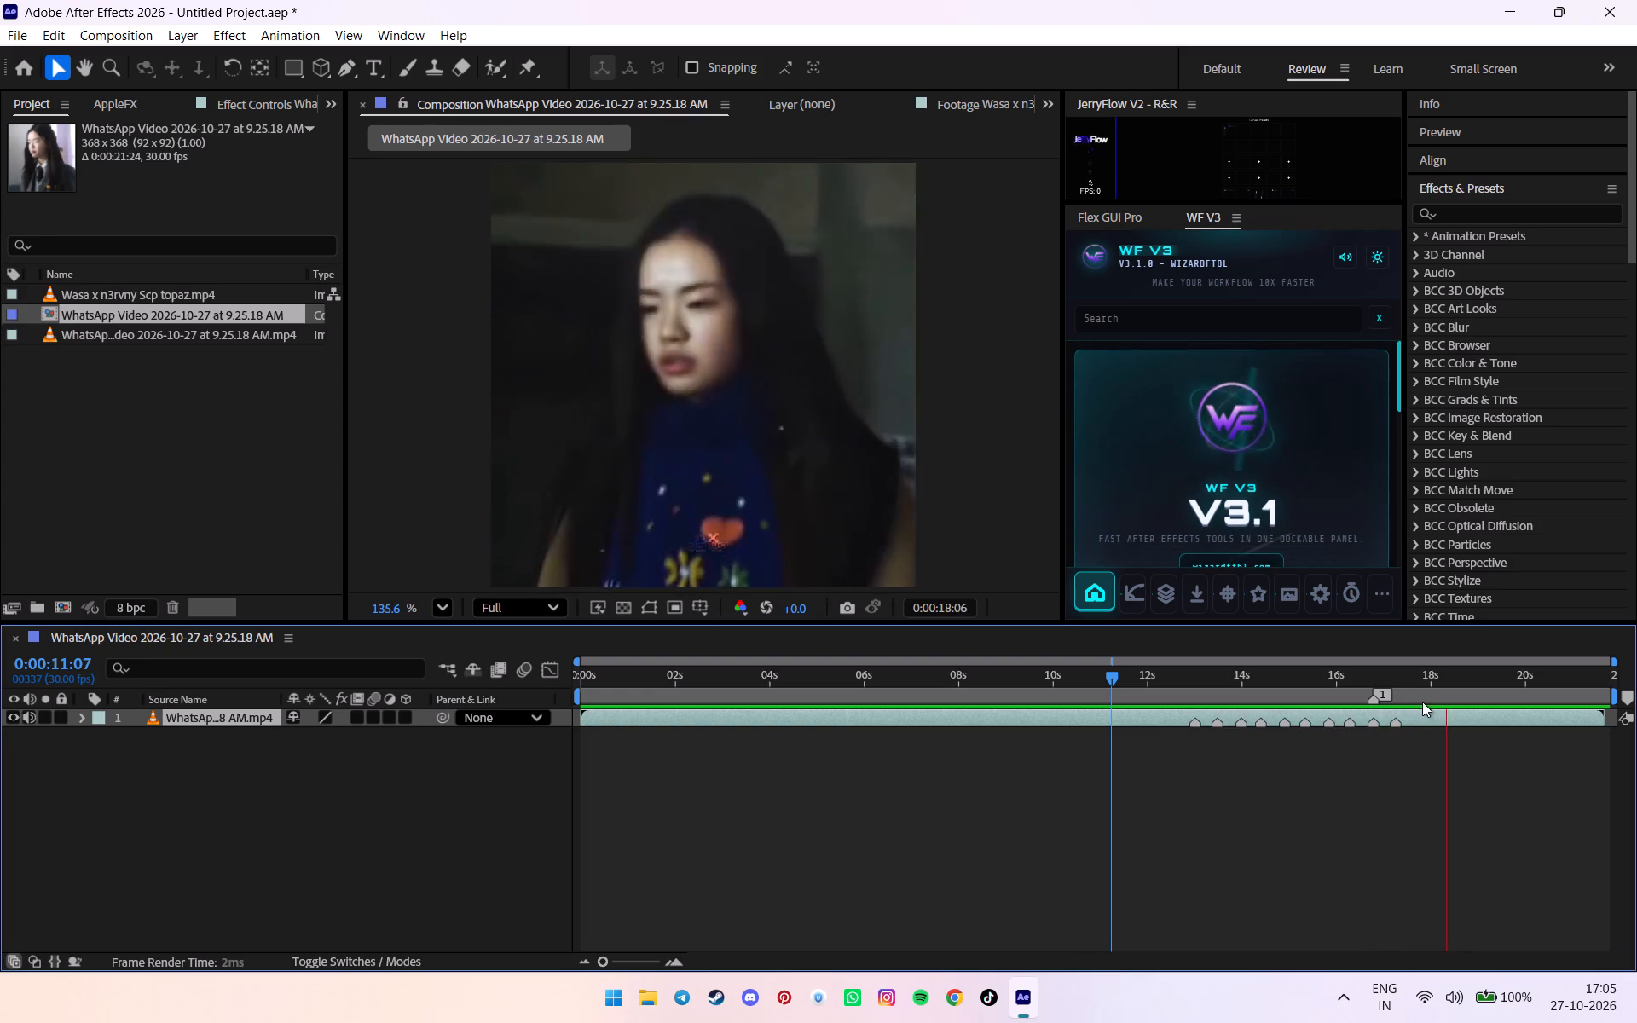
{"action": "left_click_drag", "start_coordinate": [1378, 680], "coordinate": [1227, 683]}
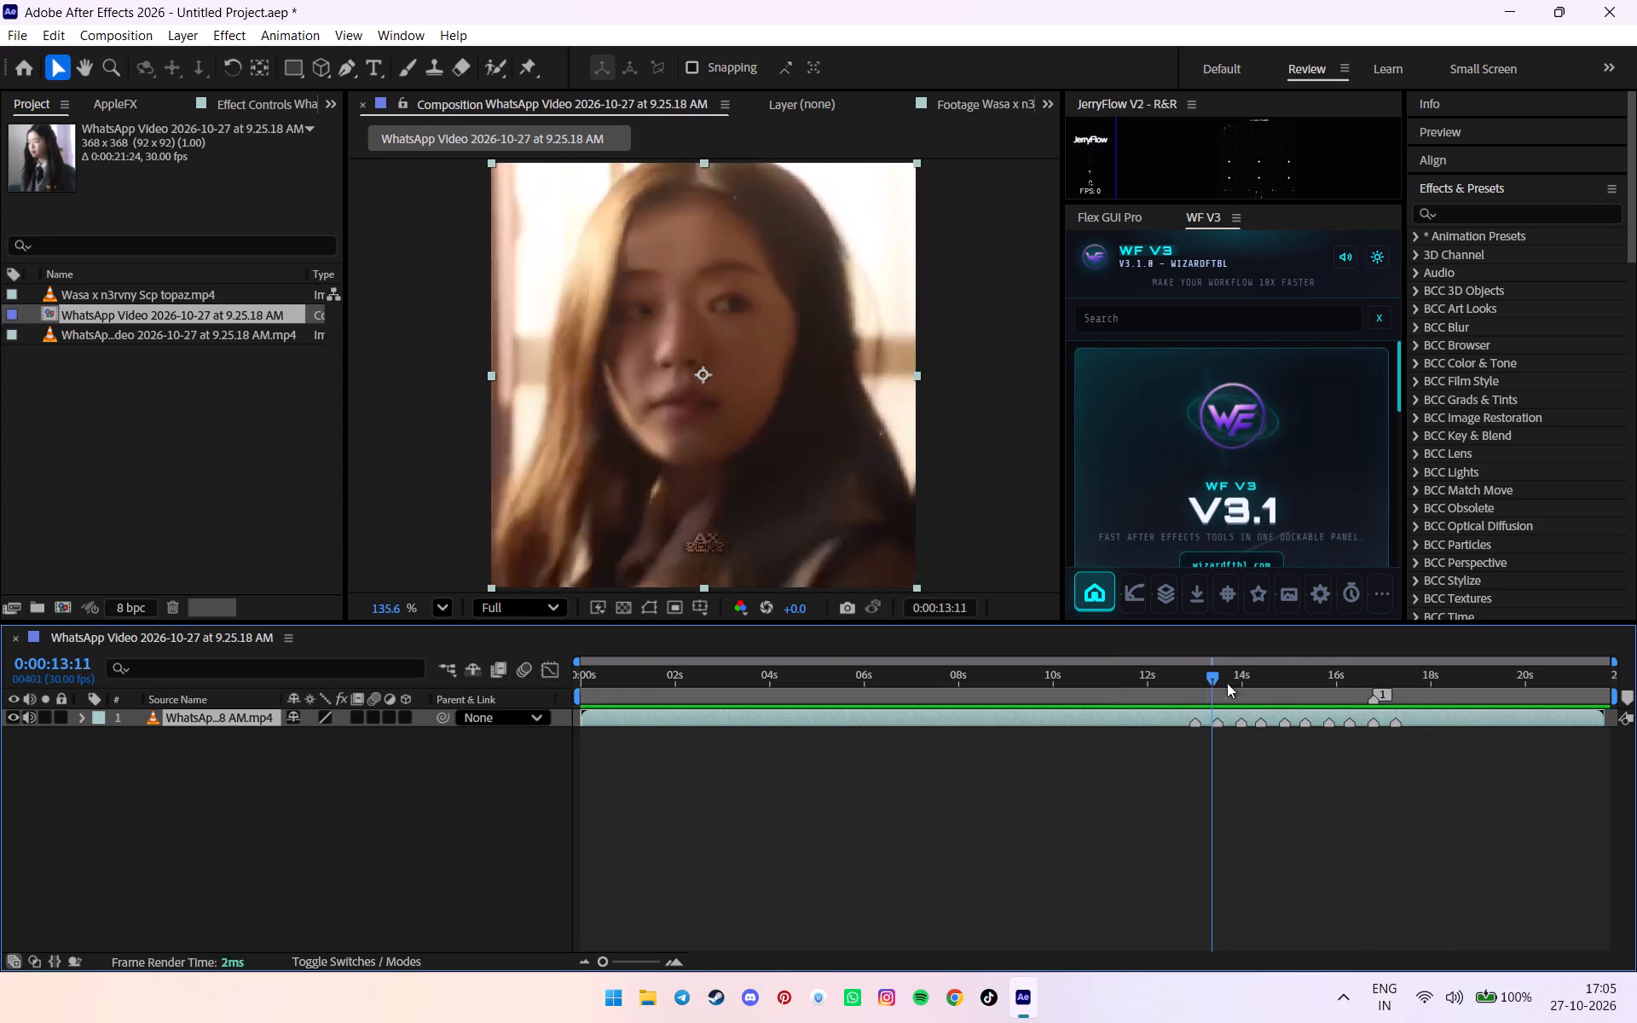
{"action": "left_click_drag", "start_coordinate": [1227, 683], "coordinate": [1389, 698]}
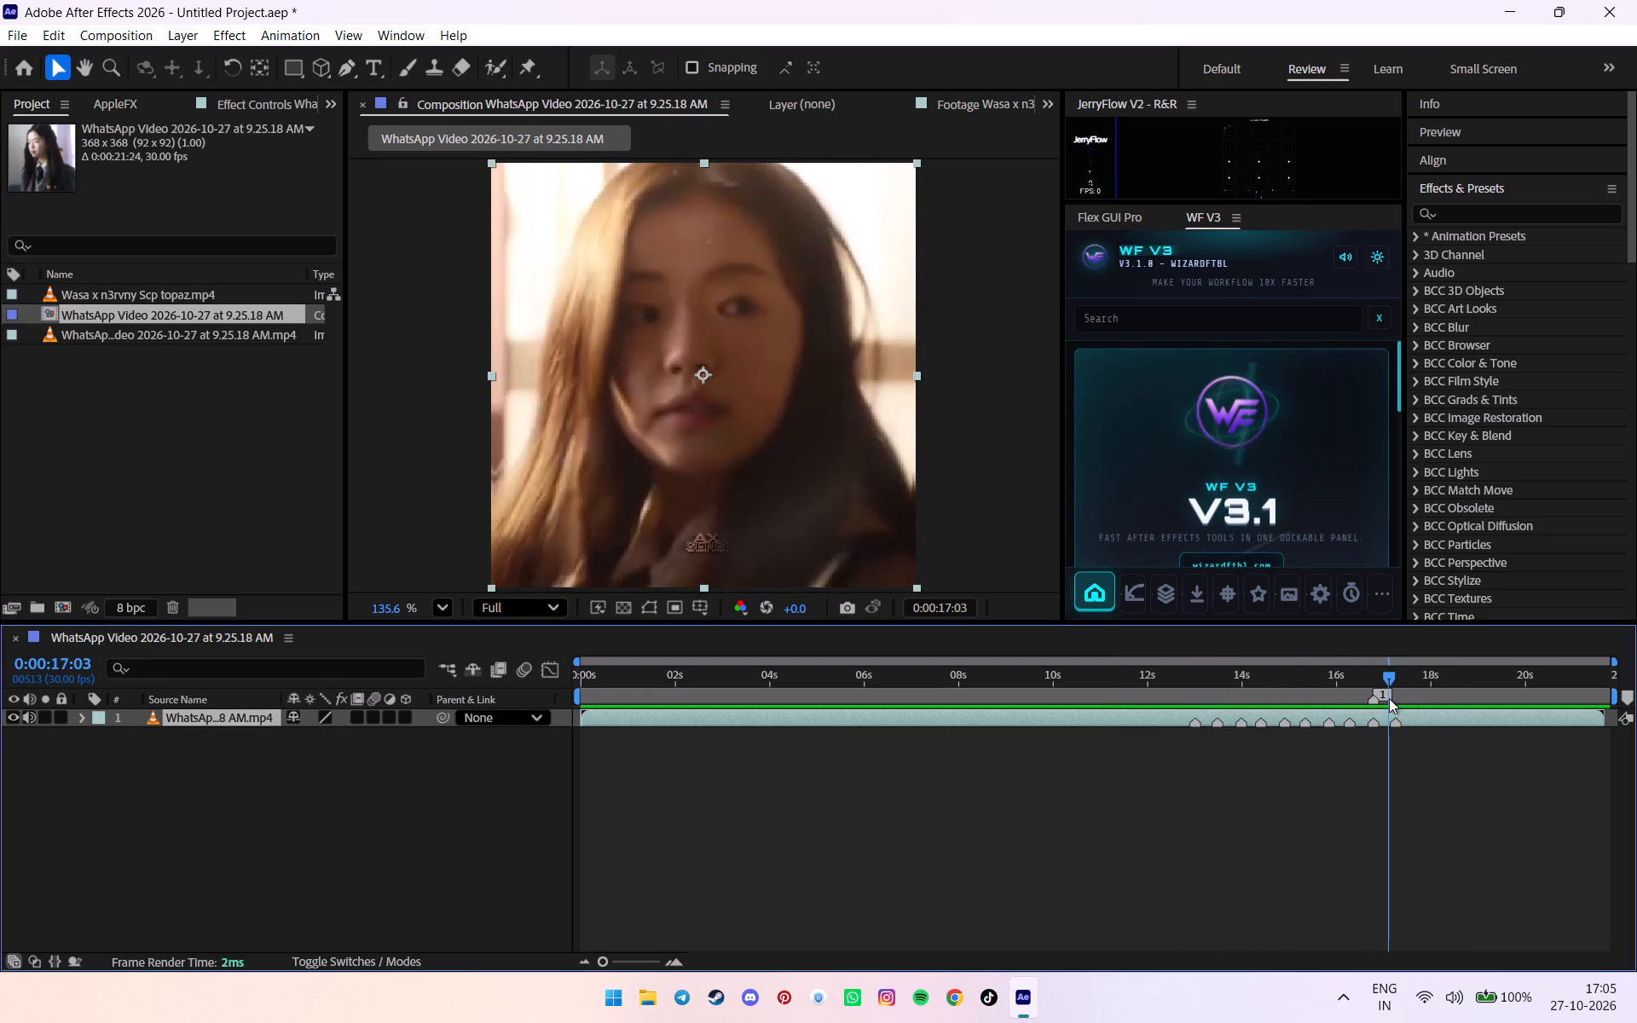
{"action": "left_click_drag", "start_coordinate": [1389, 698], "coordinate": [1377, 698]}
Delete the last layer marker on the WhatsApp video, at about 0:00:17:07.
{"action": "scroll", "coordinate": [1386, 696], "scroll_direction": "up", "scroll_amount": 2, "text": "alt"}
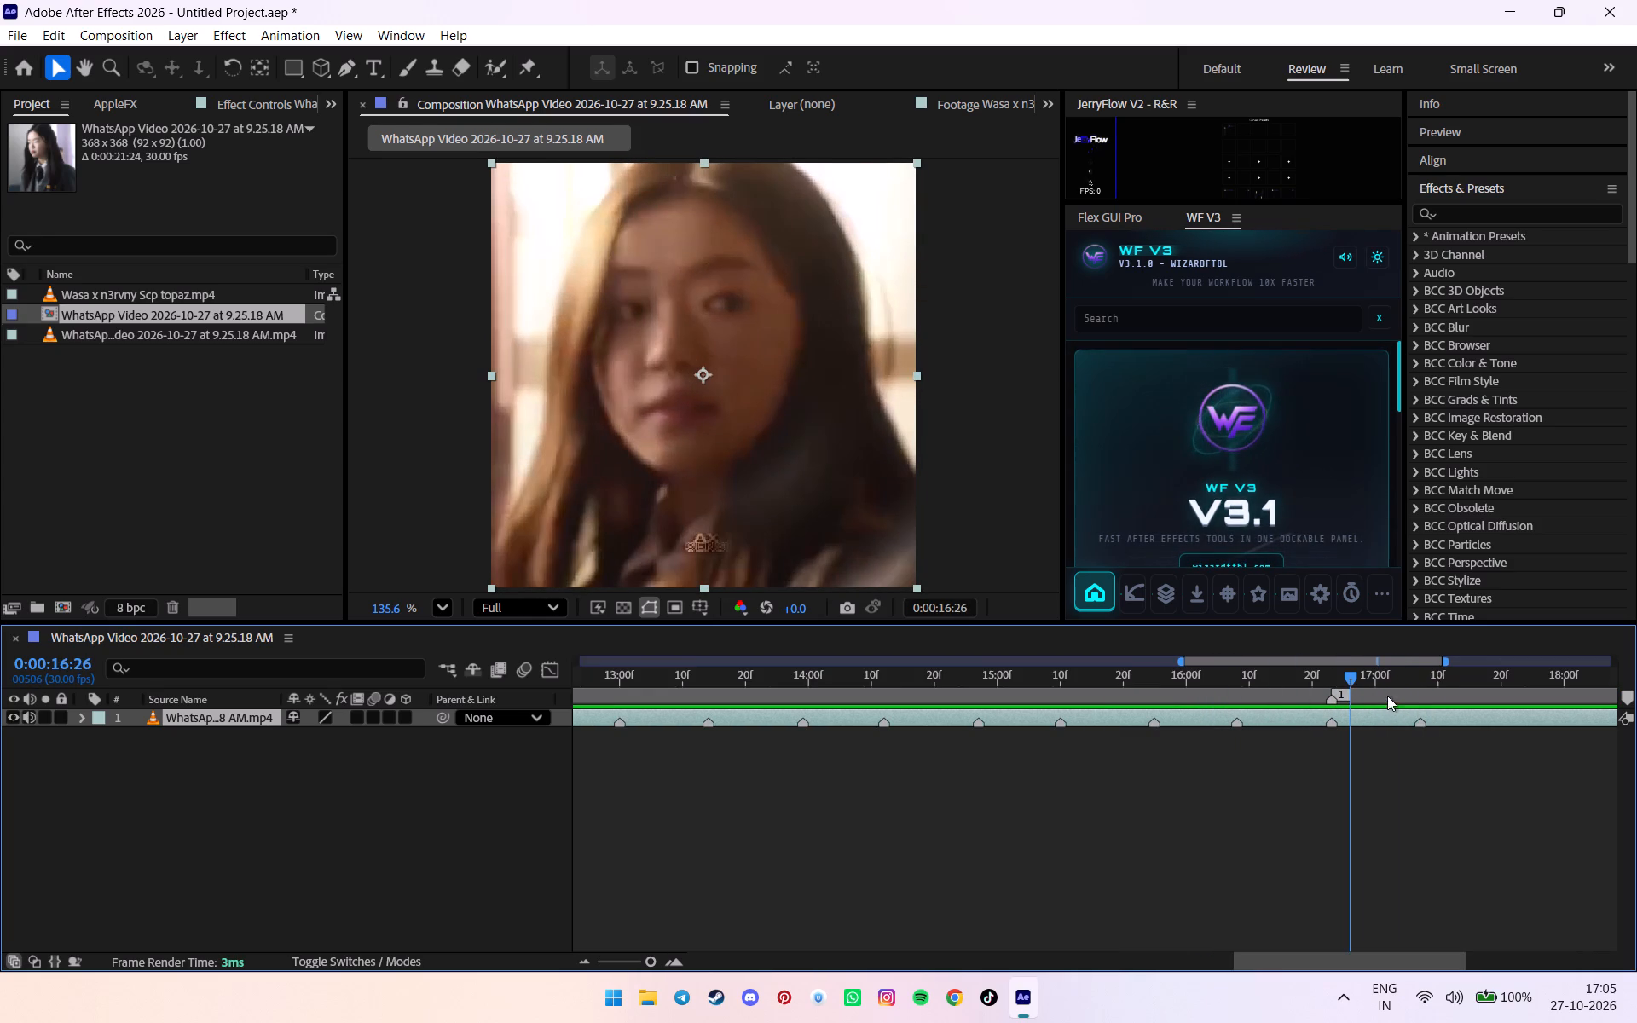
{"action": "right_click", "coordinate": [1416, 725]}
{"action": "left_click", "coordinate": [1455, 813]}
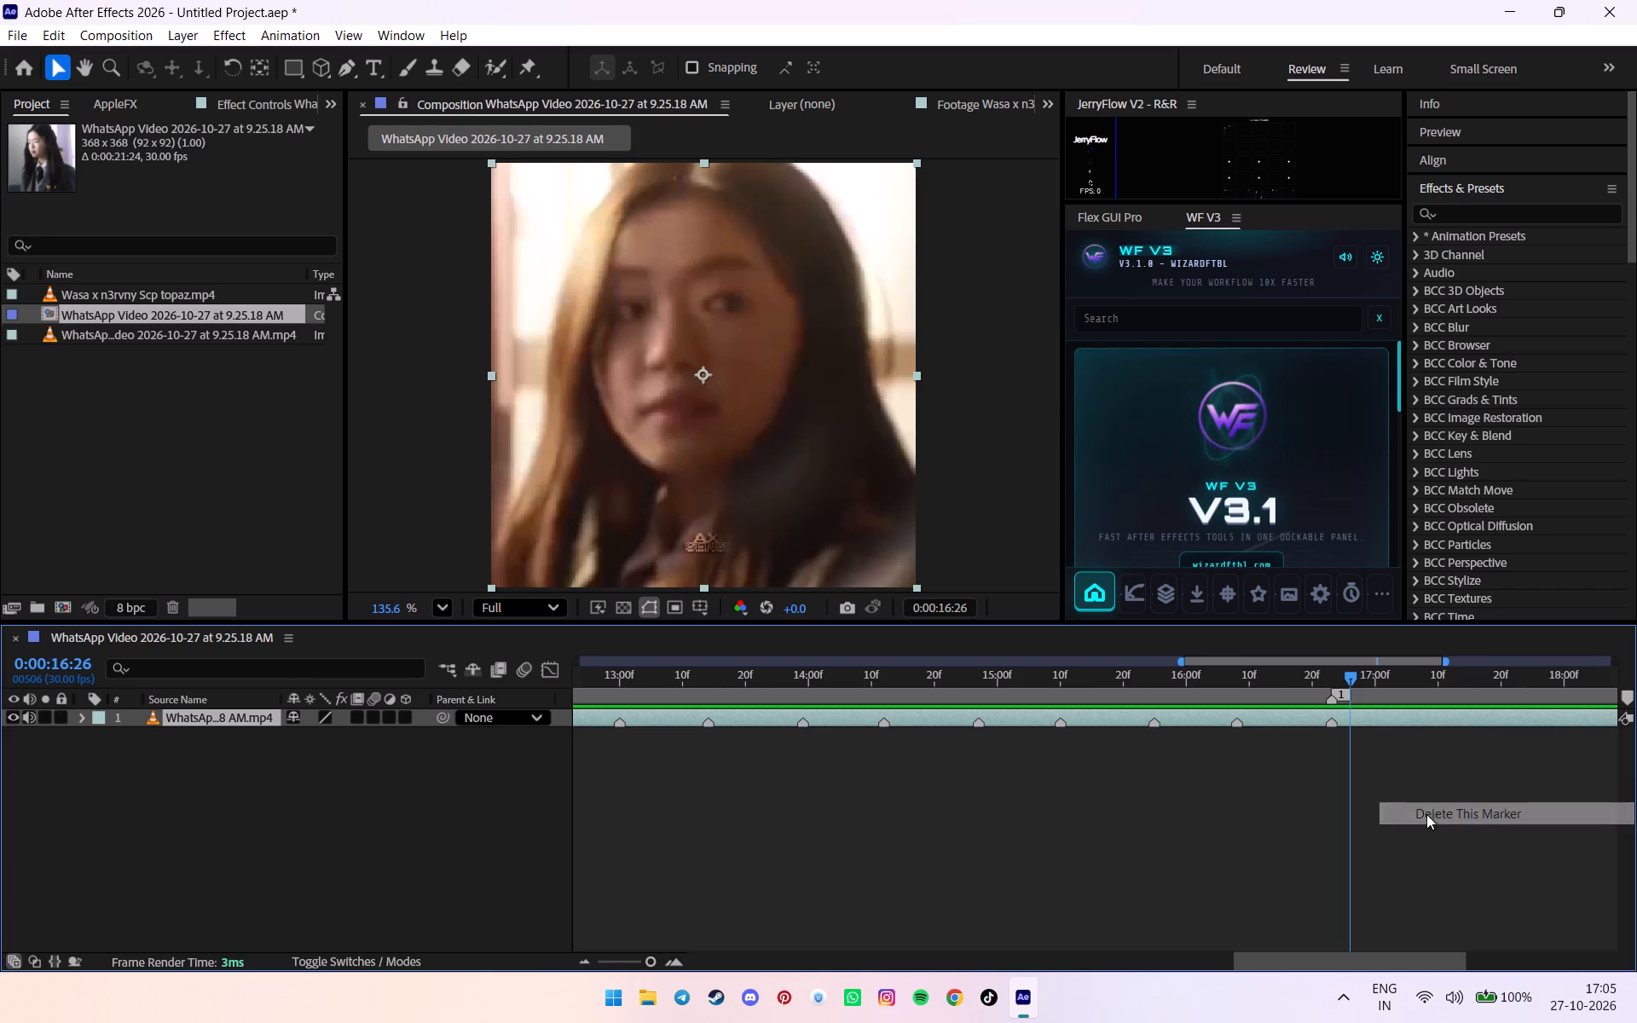
Add a composition marker at 0:00:13:00, aligned with the first layer marker of the WhatsApp video.
{"action": "scroll", "coordinate": [1420, 812], "scroll_direction": "down", "scroll_amount": 3, "text": "alt"}
{"action": "left_click_drag", "start_coordinate": [1369, 674], "coordinate": [1198, 694]}
{"action": "scroll", "coordinate": [1199, 694], "scroll_direction": "up", "scroll_amount": 2, "text": "alt"}
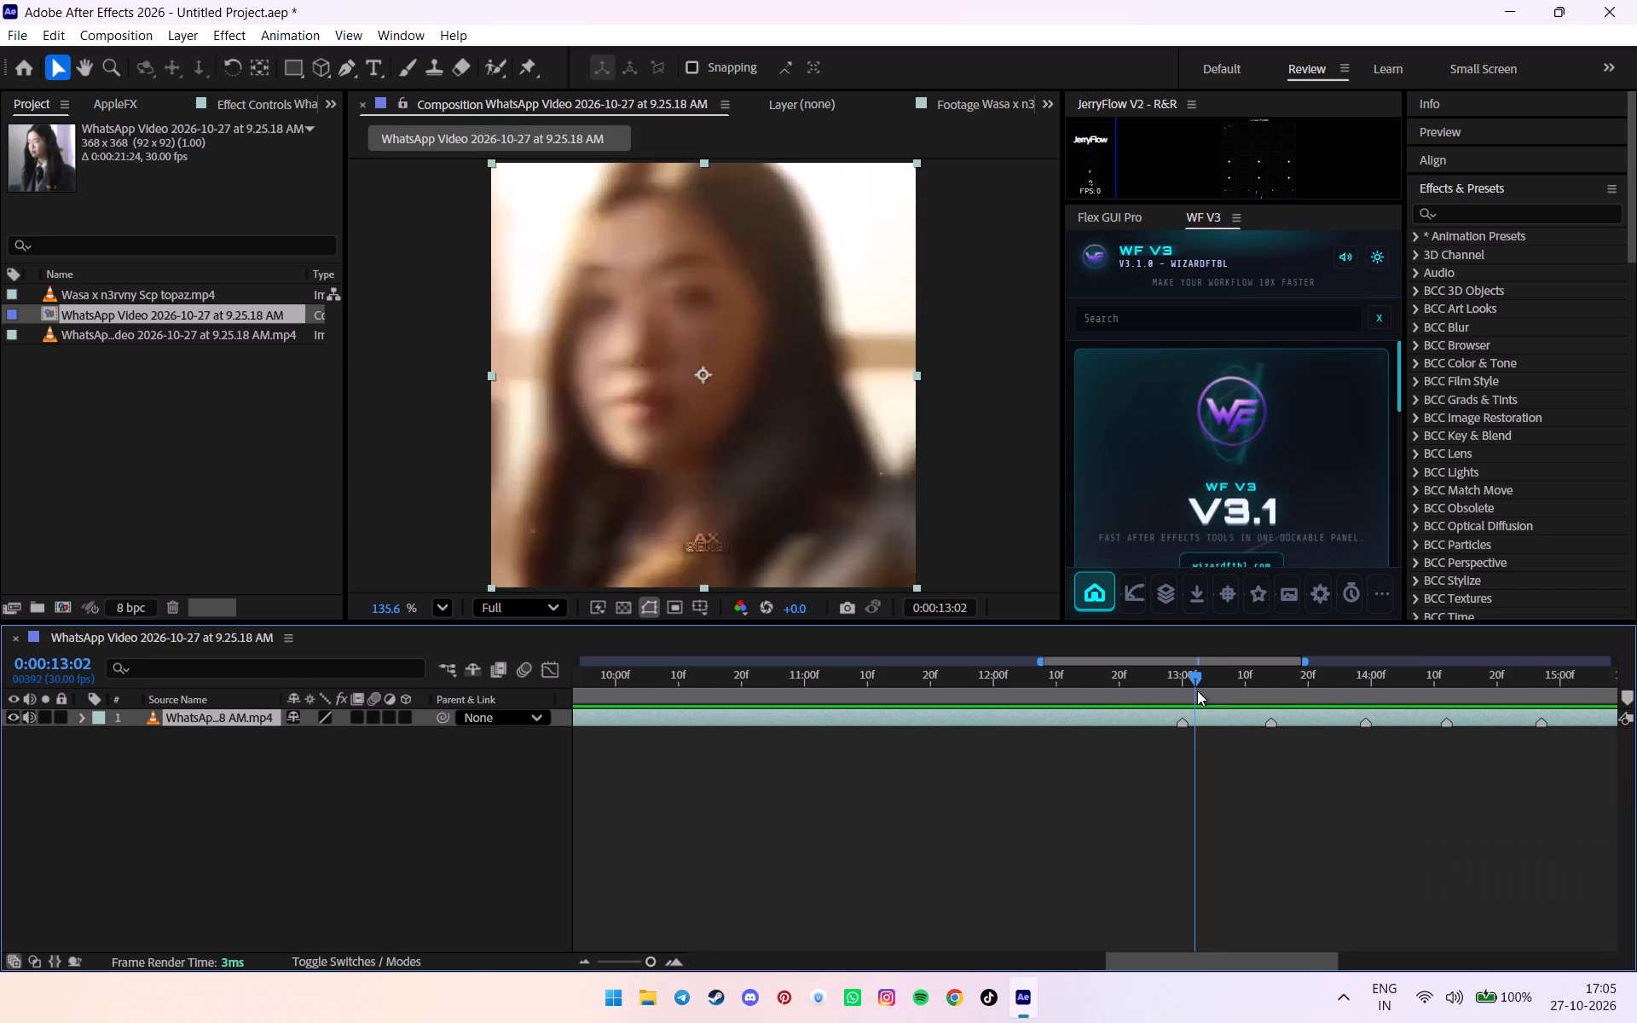
{"action": "left_click_drag", "start_coordinate": [1194, 686], "coordinate": [1183, 686]}
{"action": "left_click", "coordinate": [1627, 694]}
{"action": "scroll", "coordinate": [1270, 734], "scroll_direction": "down", "scroll_amount": 5, "text": "alt"}
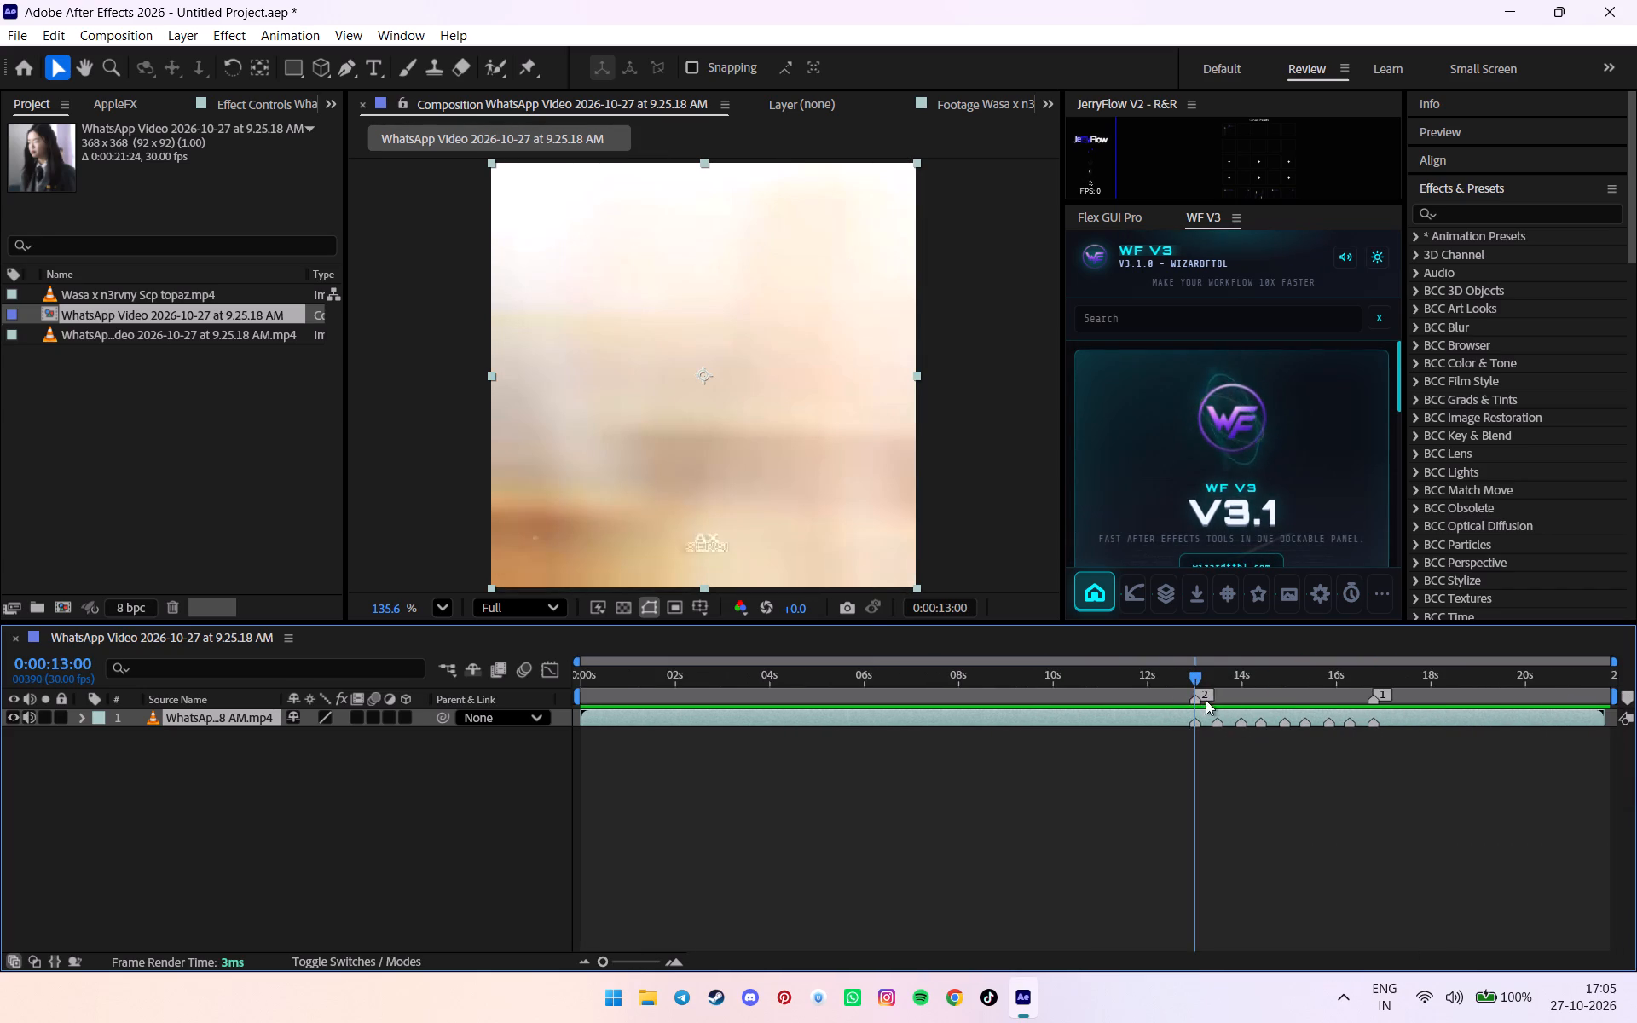
Give the composition marker at 0:00:13:00 the comment "start".
{"action": "right_click", "coordinate": [1194, 694]}
{"action": "left_click", "coordinate": [1215, 703]}
{"action": "type", "text": "start"}
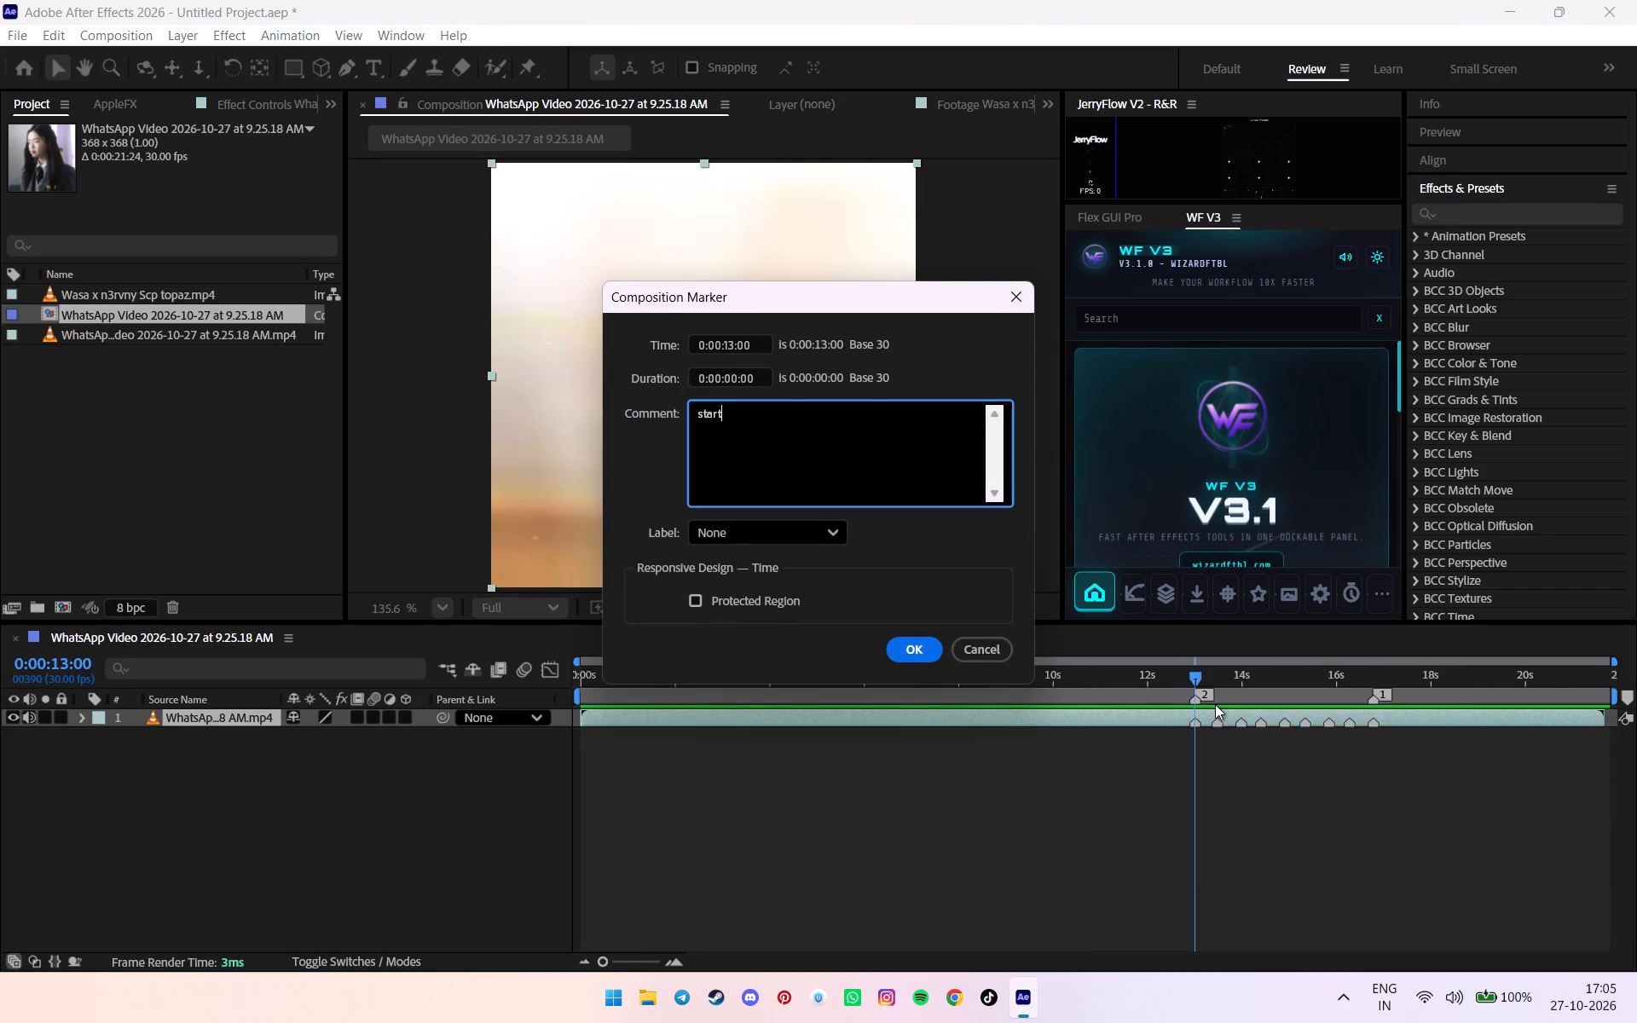
{"action": "scroll", "coordinate": [824, 548], "scroll_direction": "down", "scroll_amount": 7}
{"action": "left_click", "coordinate": [899, 654]}
Save the project to the Desktop as "neew trendfd ahh song nmaybe ig".
{"action": "key", "text": "ctrl+s"}
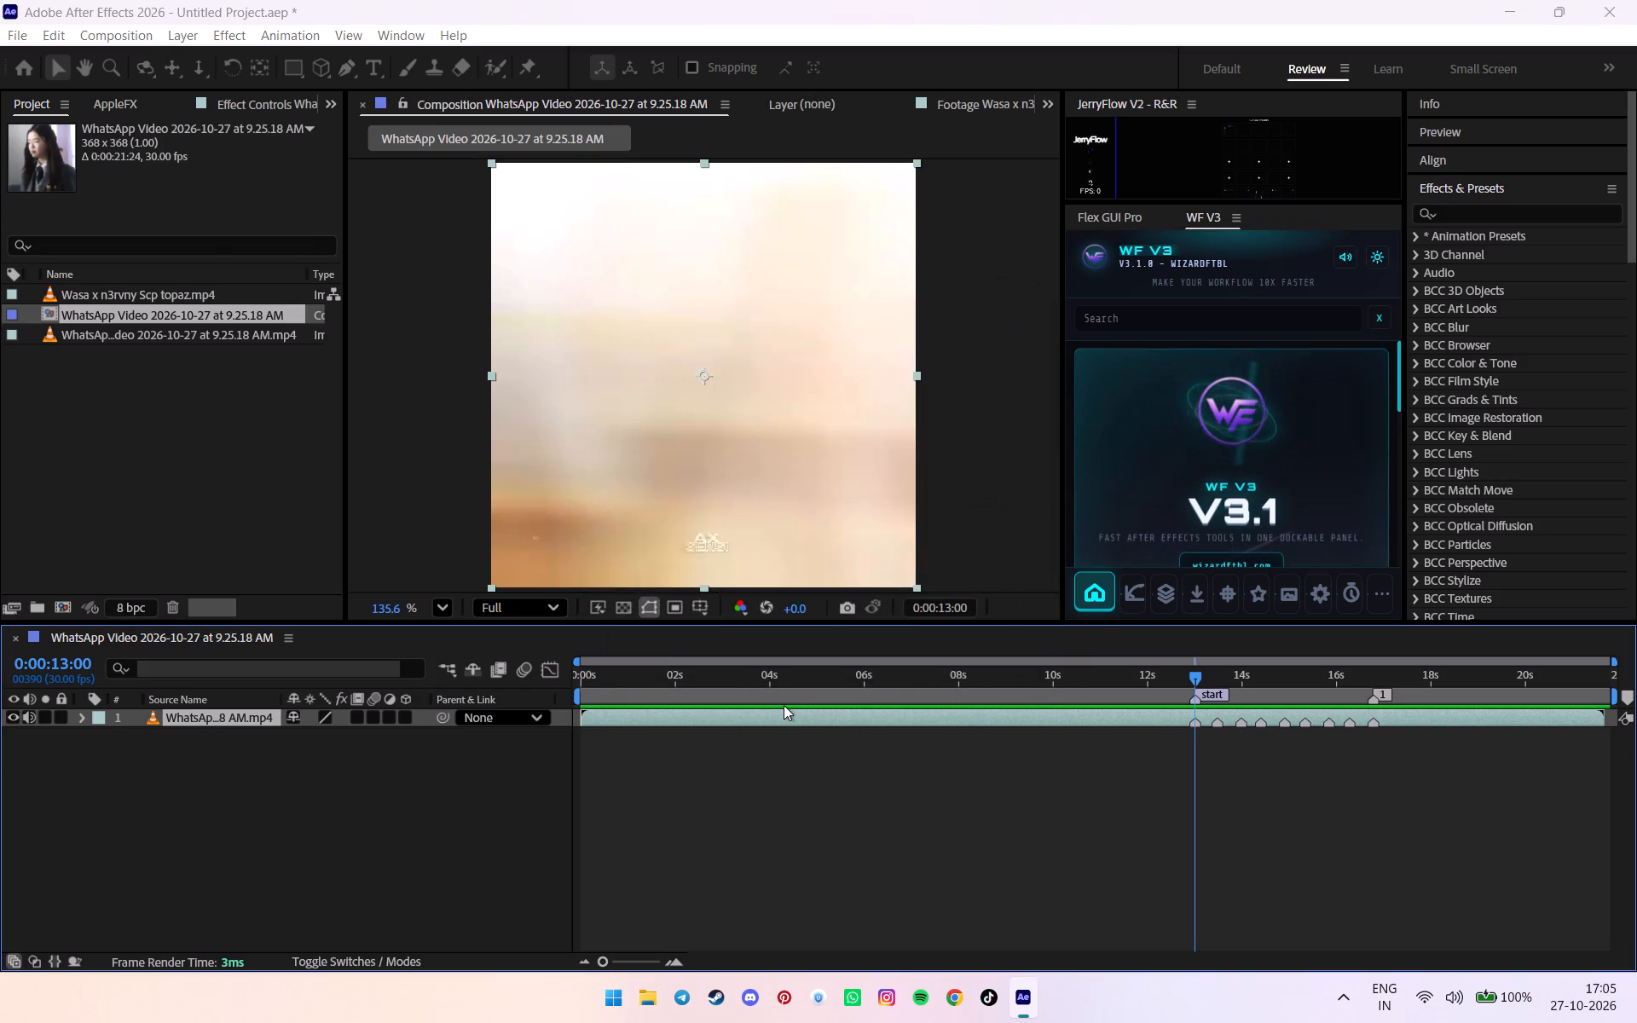
{"action": "scroll", "coordinate": [756, 682], "scroll_direction": "down", "scroll_amount": 1}
{"action": "scroll", "coordinate": [26, 245], "scroll_direction": "up", "scroll_amount": 4}
{"action": "left_click", "coordinate": [97, 333]}
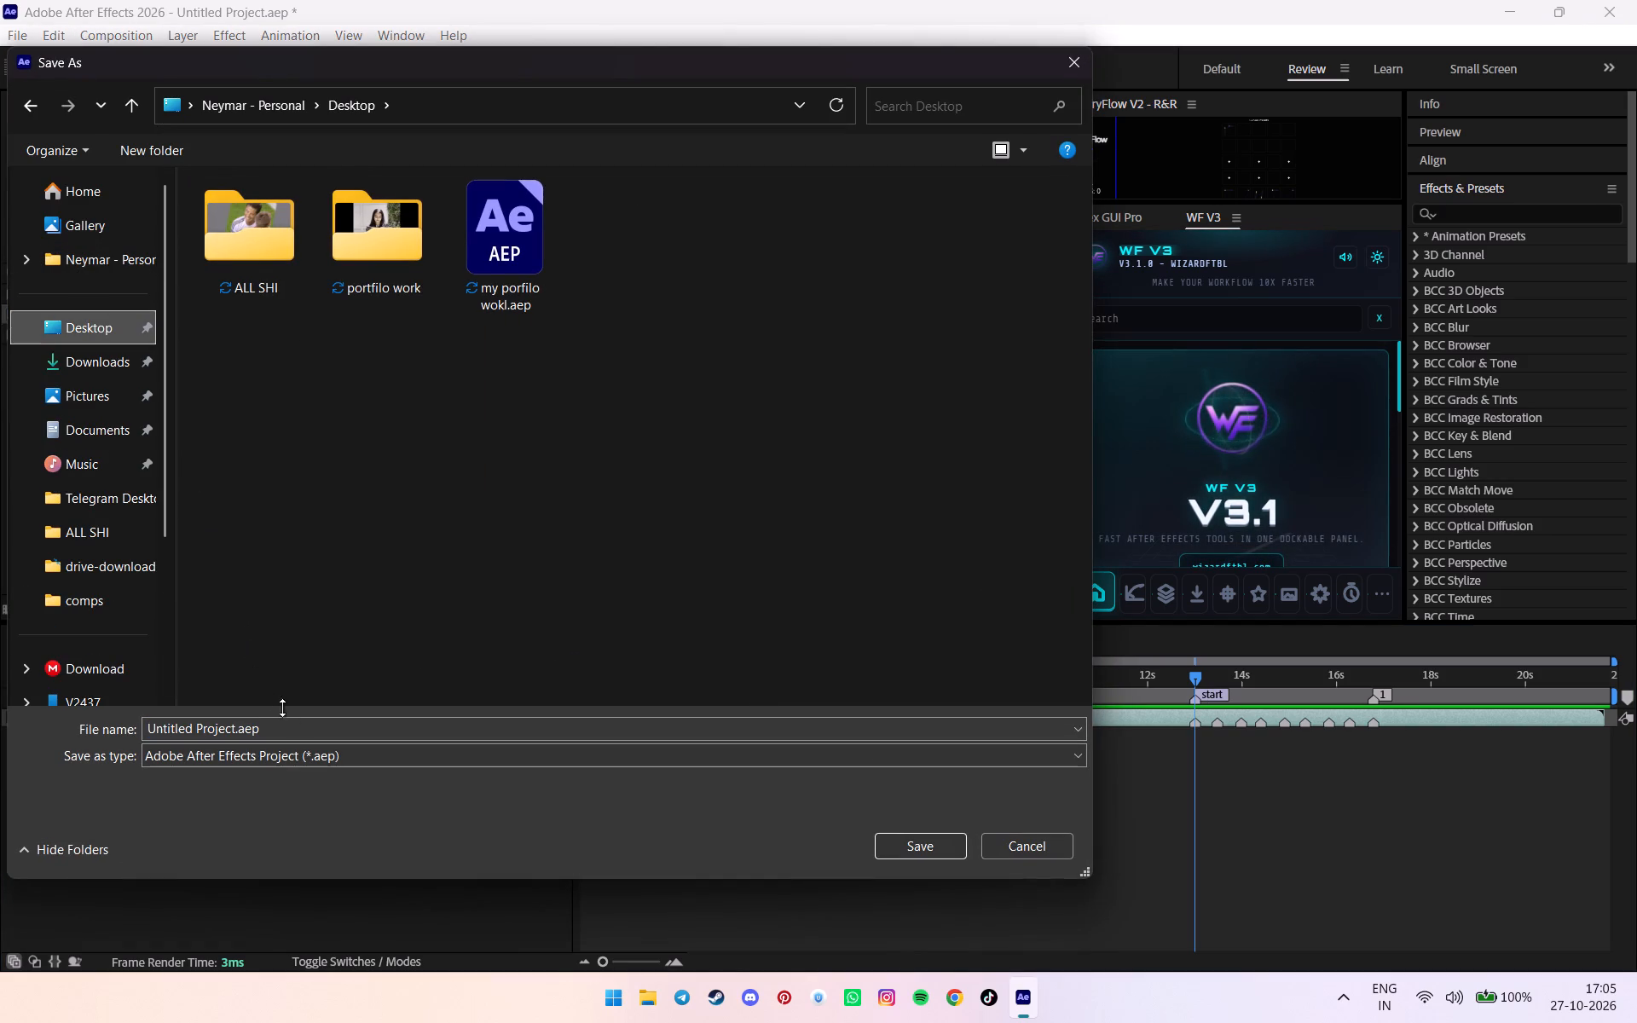
{"action": "left_click", "coordinate": [297, 717]}
{"action": "type", "text": "neew trendfd ahh song nmaybe iv"}
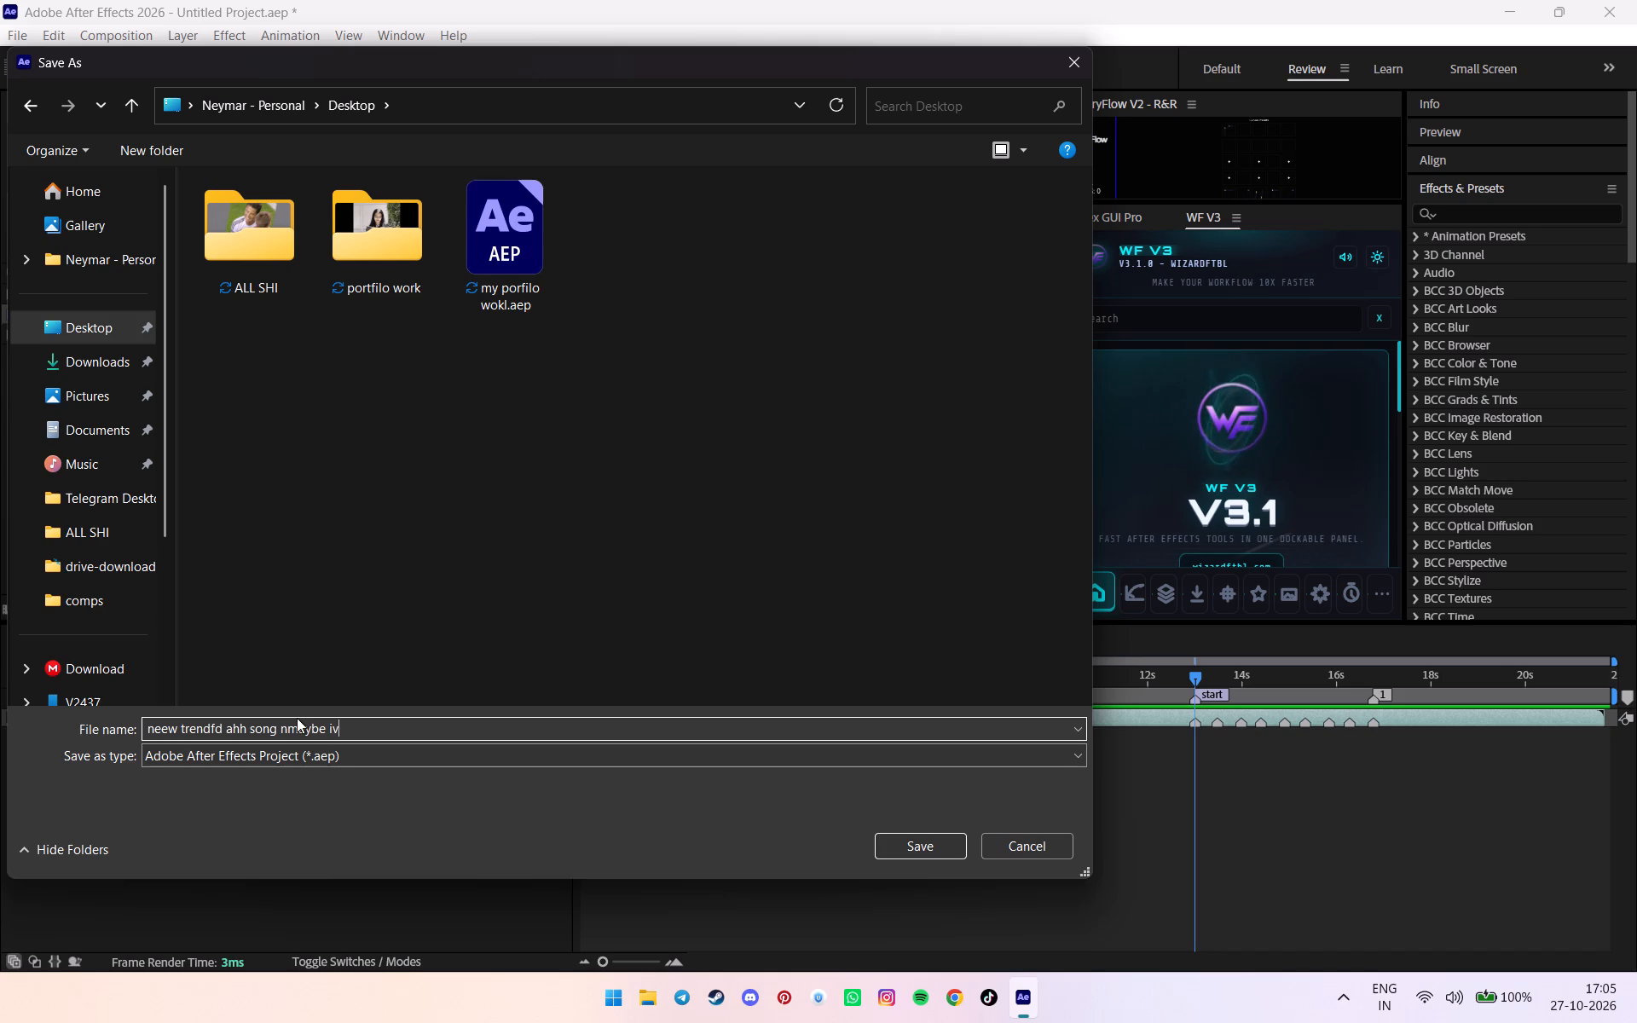
{"action": "key", "text": "BackSpace"}
{"action": "key", "text": "g"}
{"action": "key", "text": "Return"}
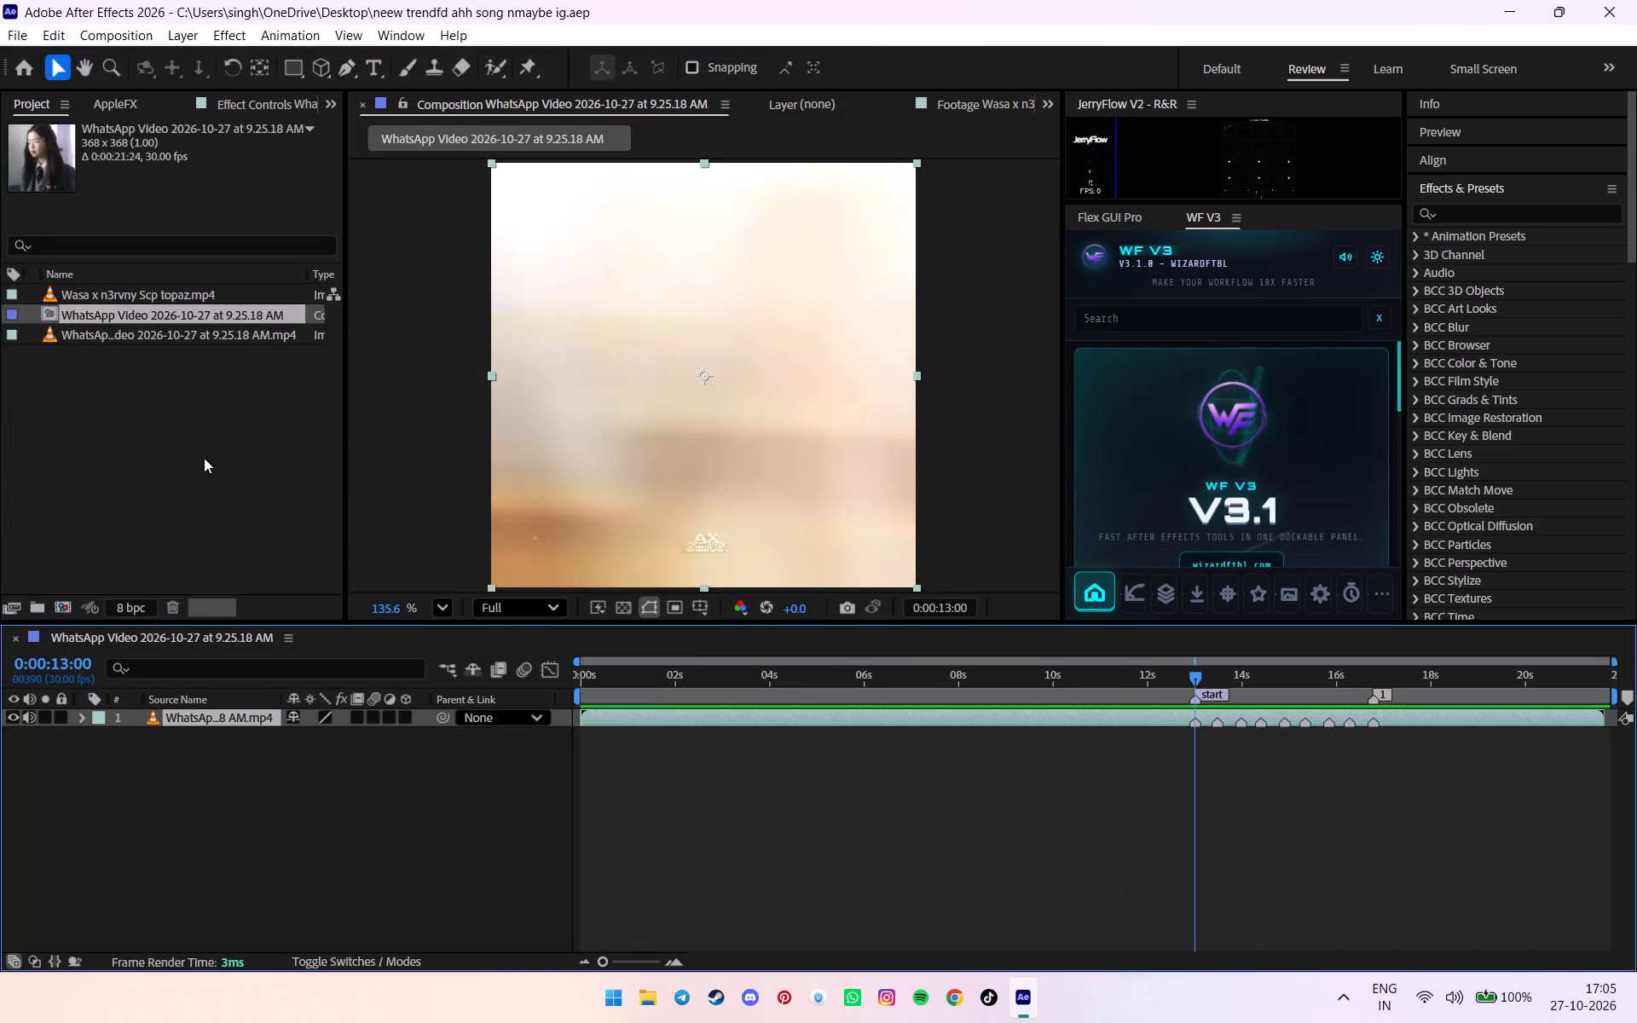
Rename the WhatsApp video composition as "main" and save the project.
{"action": "left_click", "coordinate": [129, 314]}
{"action": "key", "text": "Return"}
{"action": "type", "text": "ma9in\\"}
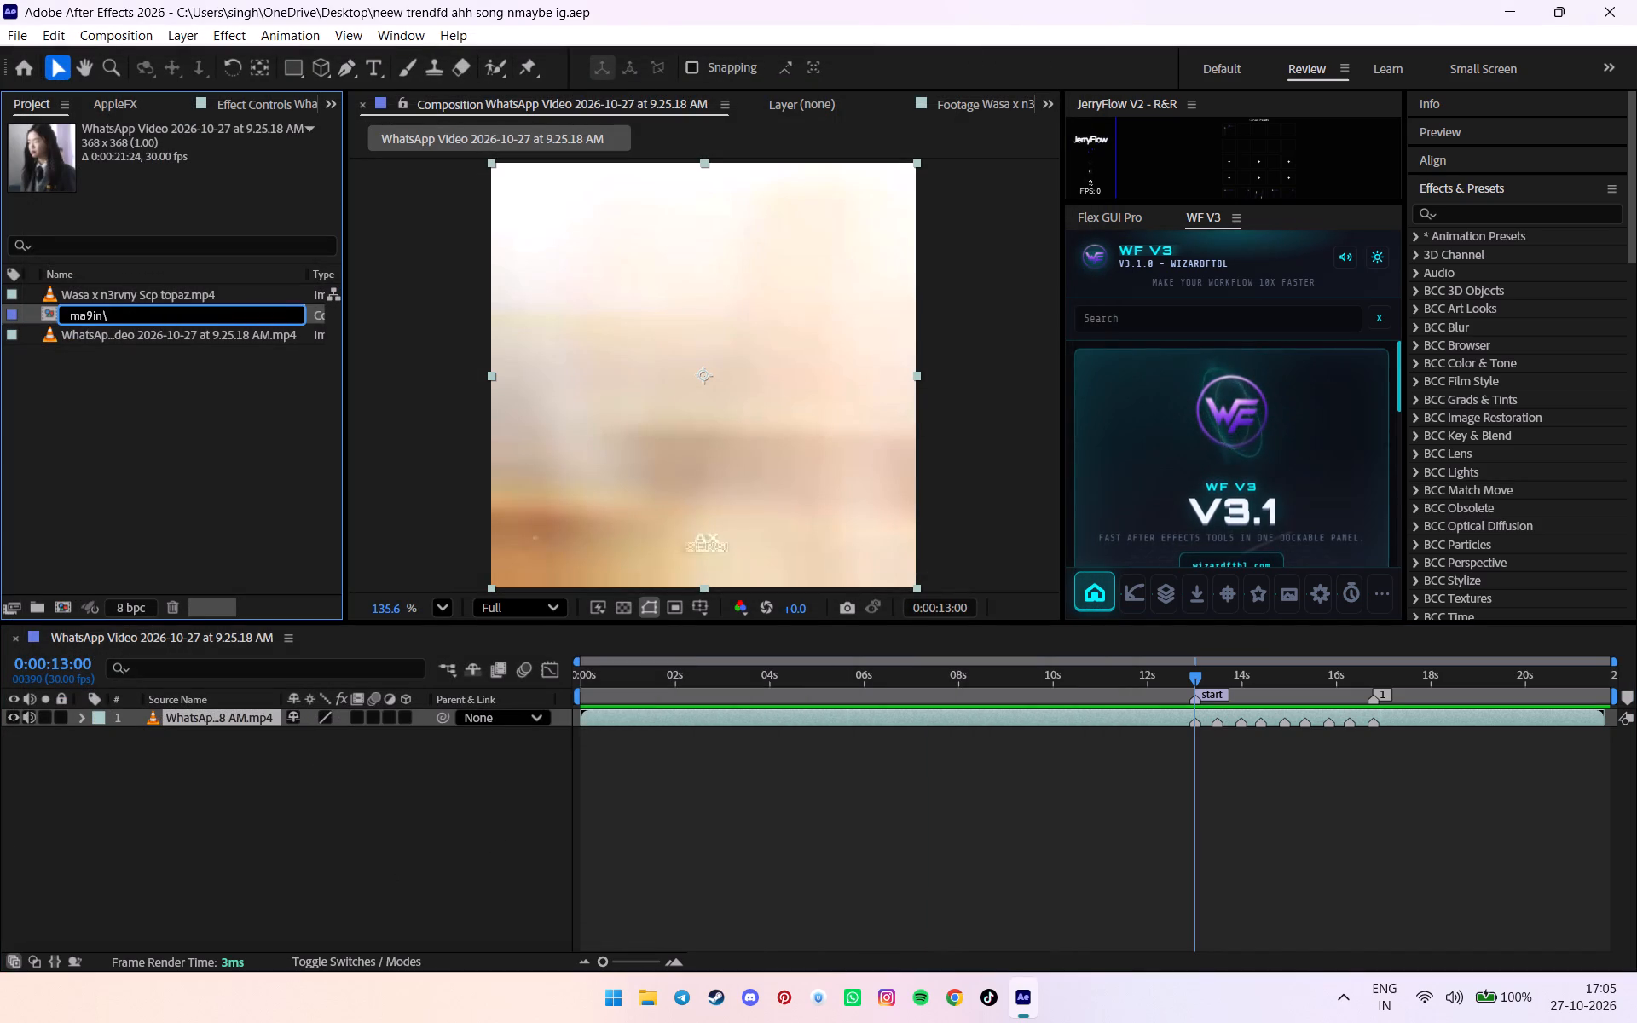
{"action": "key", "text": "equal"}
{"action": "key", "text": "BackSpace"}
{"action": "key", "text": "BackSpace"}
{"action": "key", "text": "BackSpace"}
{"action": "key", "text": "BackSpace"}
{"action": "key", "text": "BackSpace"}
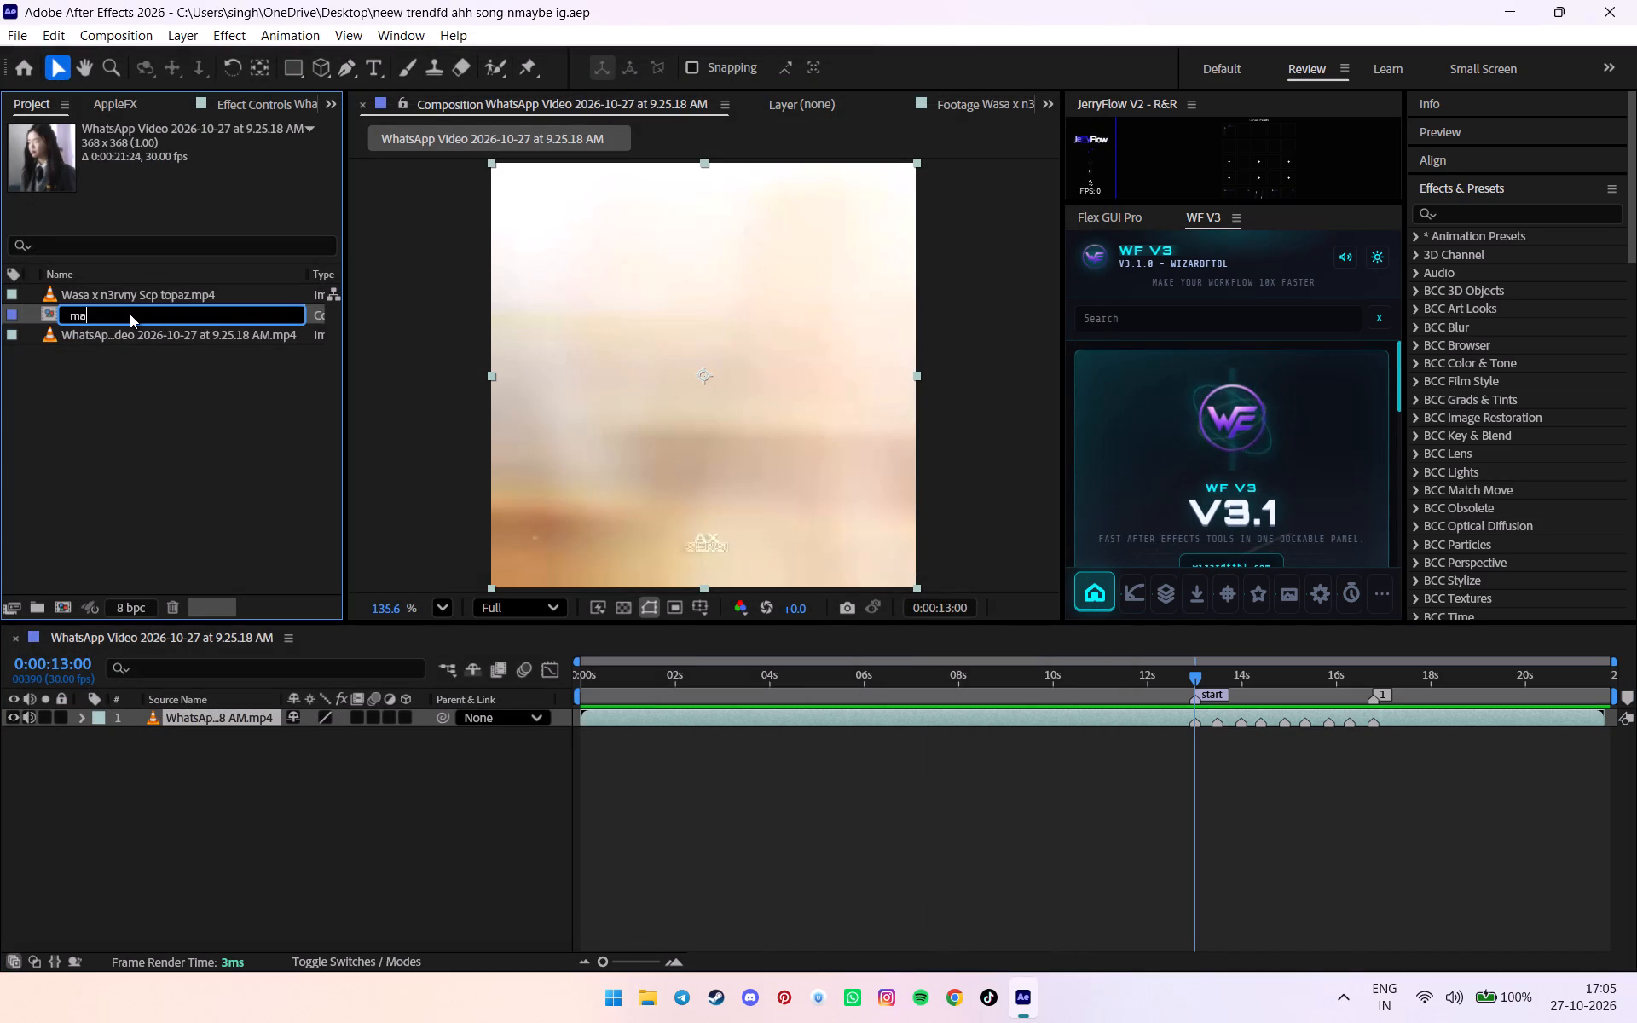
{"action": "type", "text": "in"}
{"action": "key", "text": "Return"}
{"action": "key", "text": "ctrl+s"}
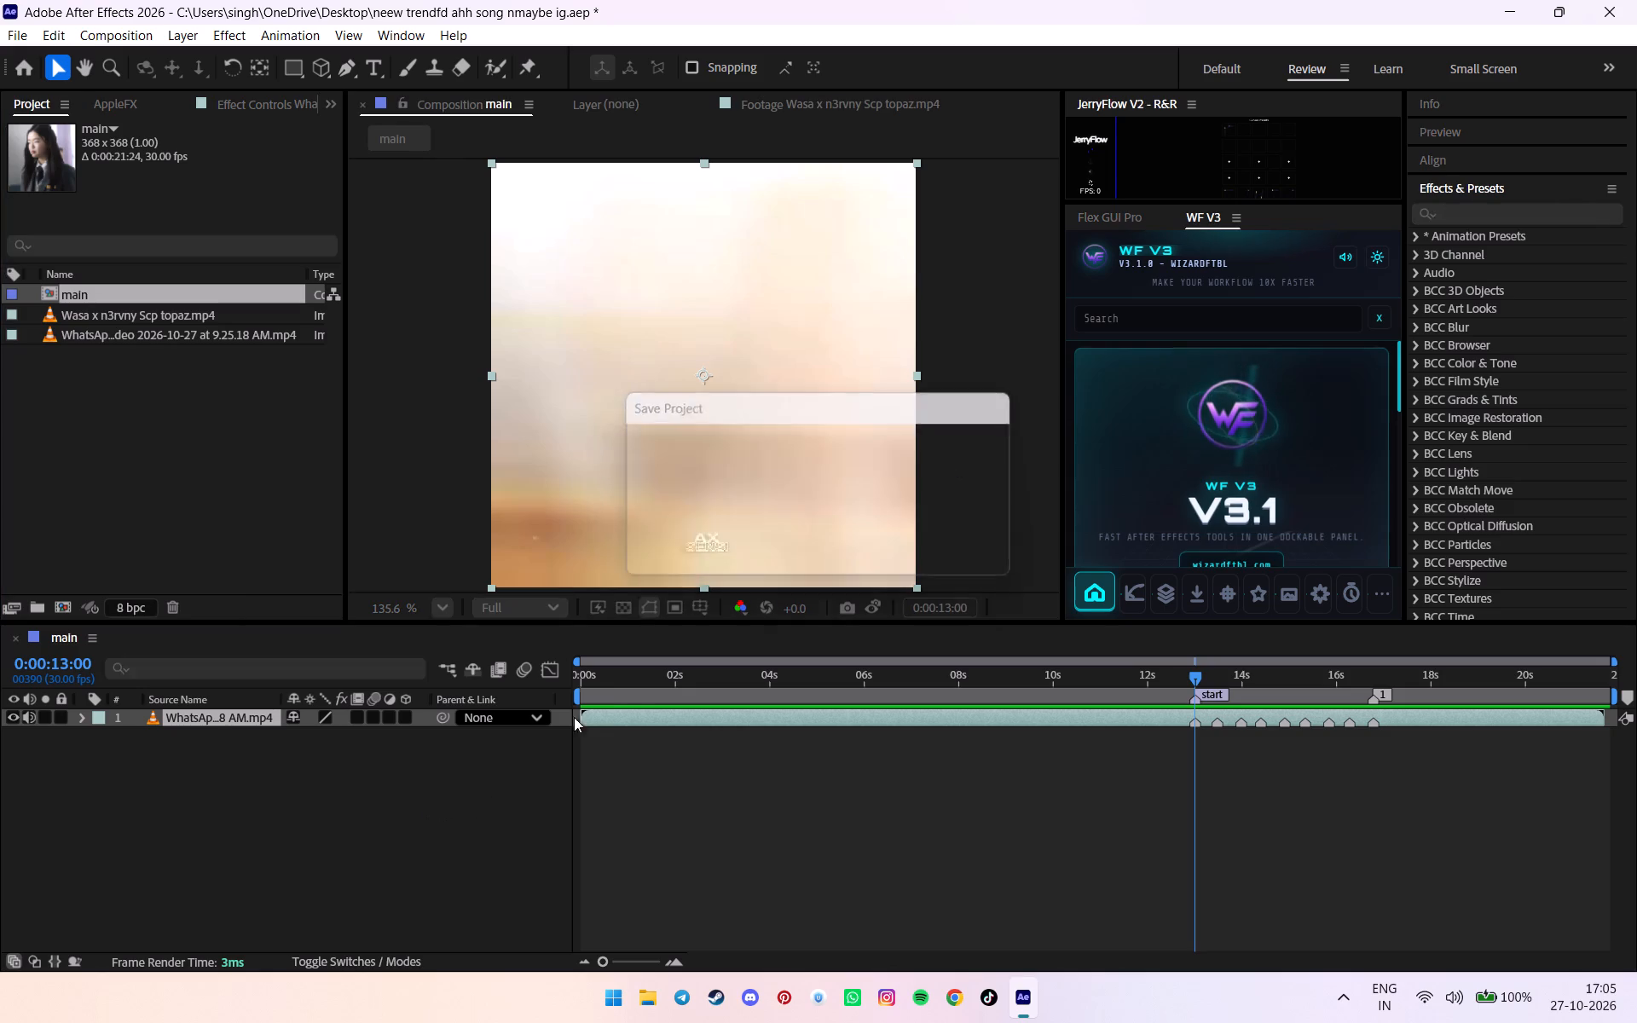
Add the "Wasa x n3rvny Scp topaz.mp4" footage above the WhatsApp video, starting at 0:00:00:00, after previewing the composition.
{"action": "left_click_drag", "start_coordinate": [628, 688], "coordinate": [587, 688]}
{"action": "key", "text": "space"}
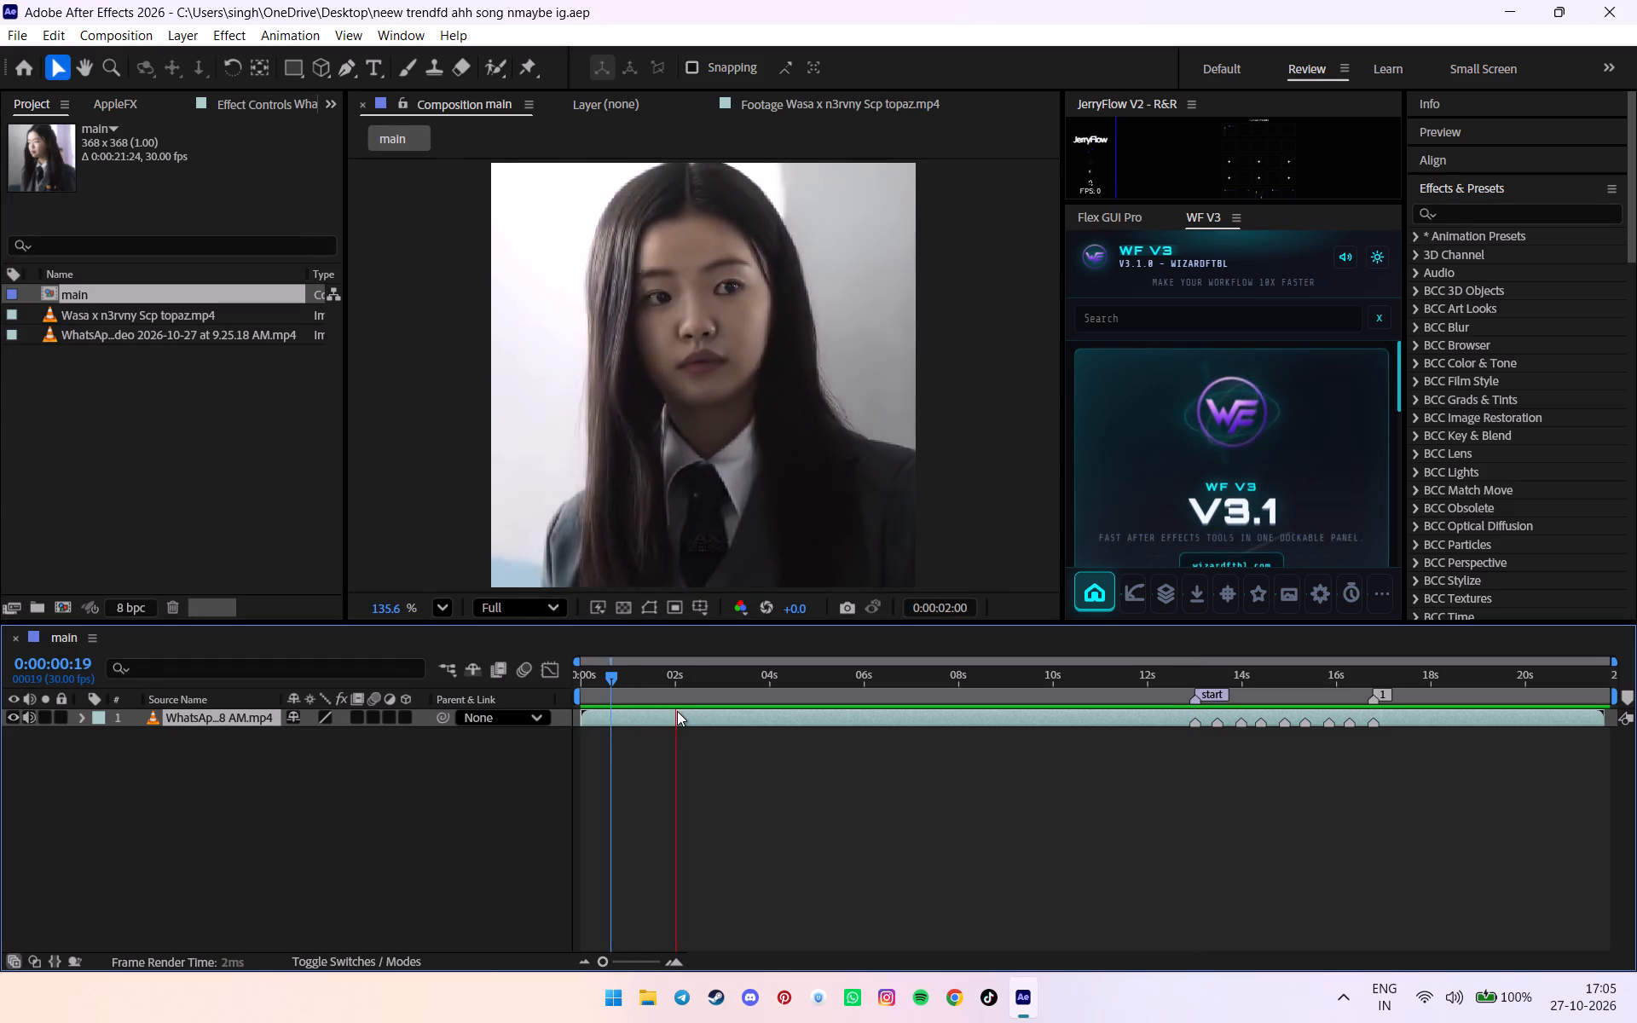
{"action": "left_click_drag", "start_coordinate": [674, 706], "coordinate": [638, 701]}
{"action": "left_click_drag", "start_coordinate": [637, 698], "coordinate": [576, 697]}
{"action": "left_click_drag", "start_coordinate": [132, 338], "coordinate": [125, 708]}
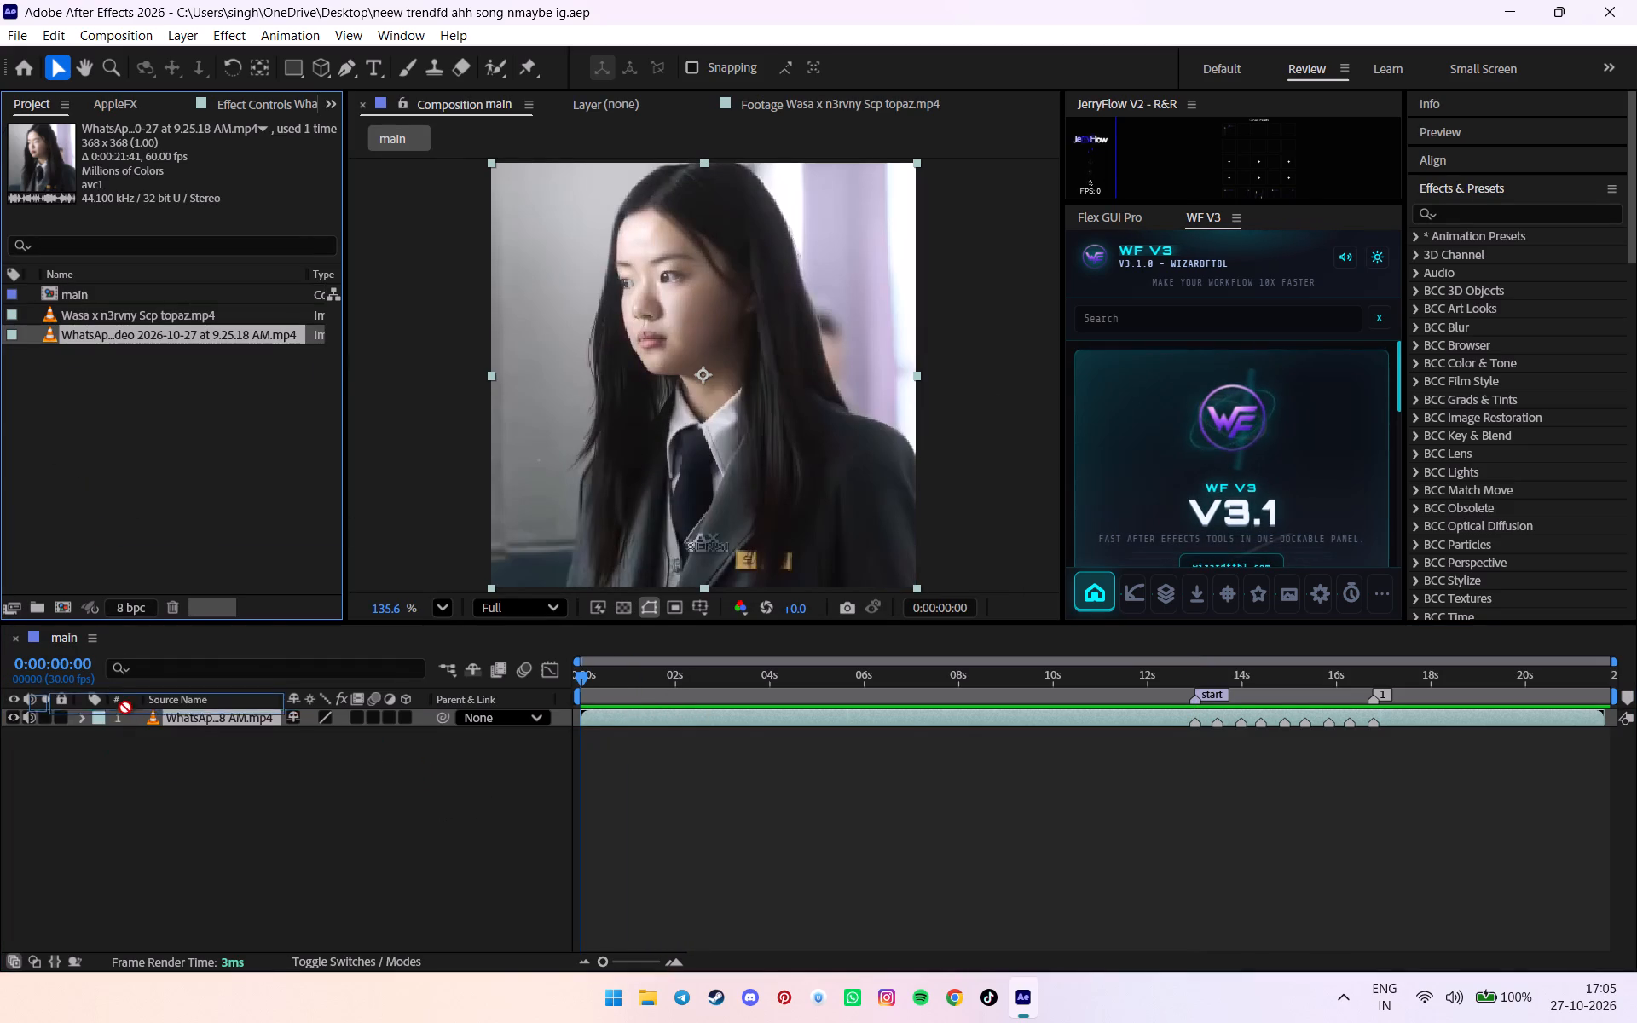
{"action": "left_click_drag", "start_coordinate": [125, 708], "coordinate": [136, 390]}
{"action": "left_click_drag", "start_coordinate": [153, 317], "coordinate": [199, 713]}
Scale the football footage layer down to 35%.
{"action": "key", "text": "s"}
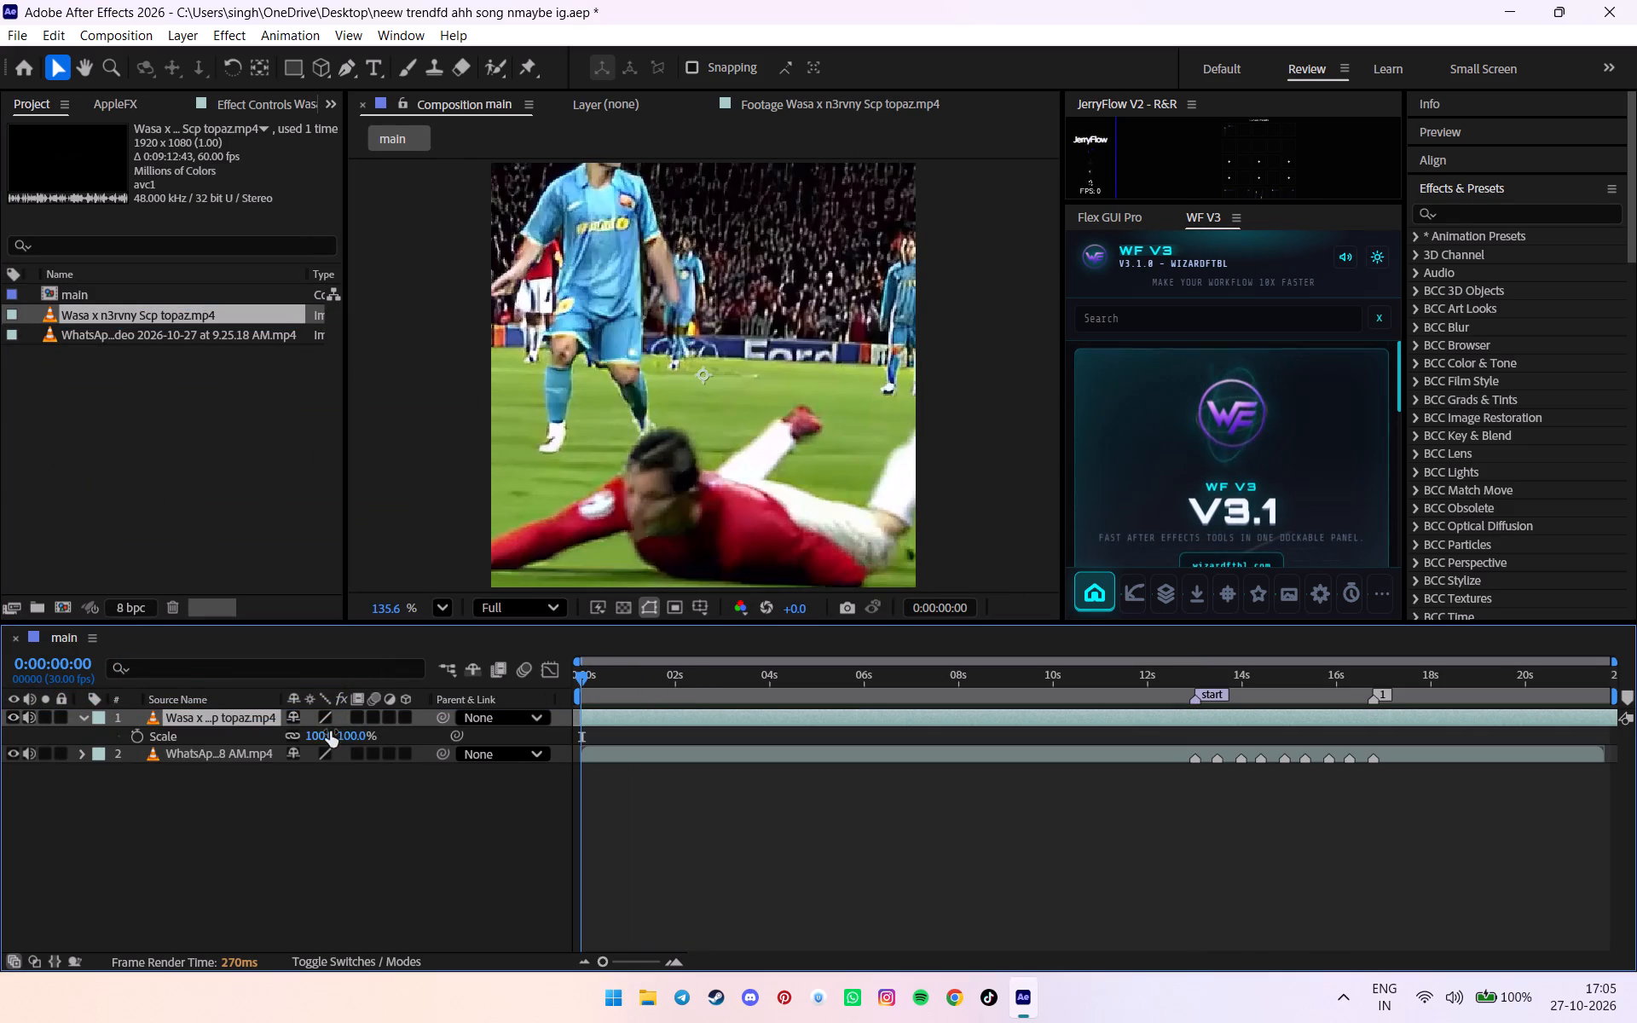
{"action": "left_click_drag", "start_coordinate": [320, 737], "coordinate": [263, 748]}
Move the football footage layer about 4.4 seconds later and extend its in-point back to the composition's start.
{"action": "left_click_drag", "start_coordinate": [607, 717], "coordinate": [815, 729]}
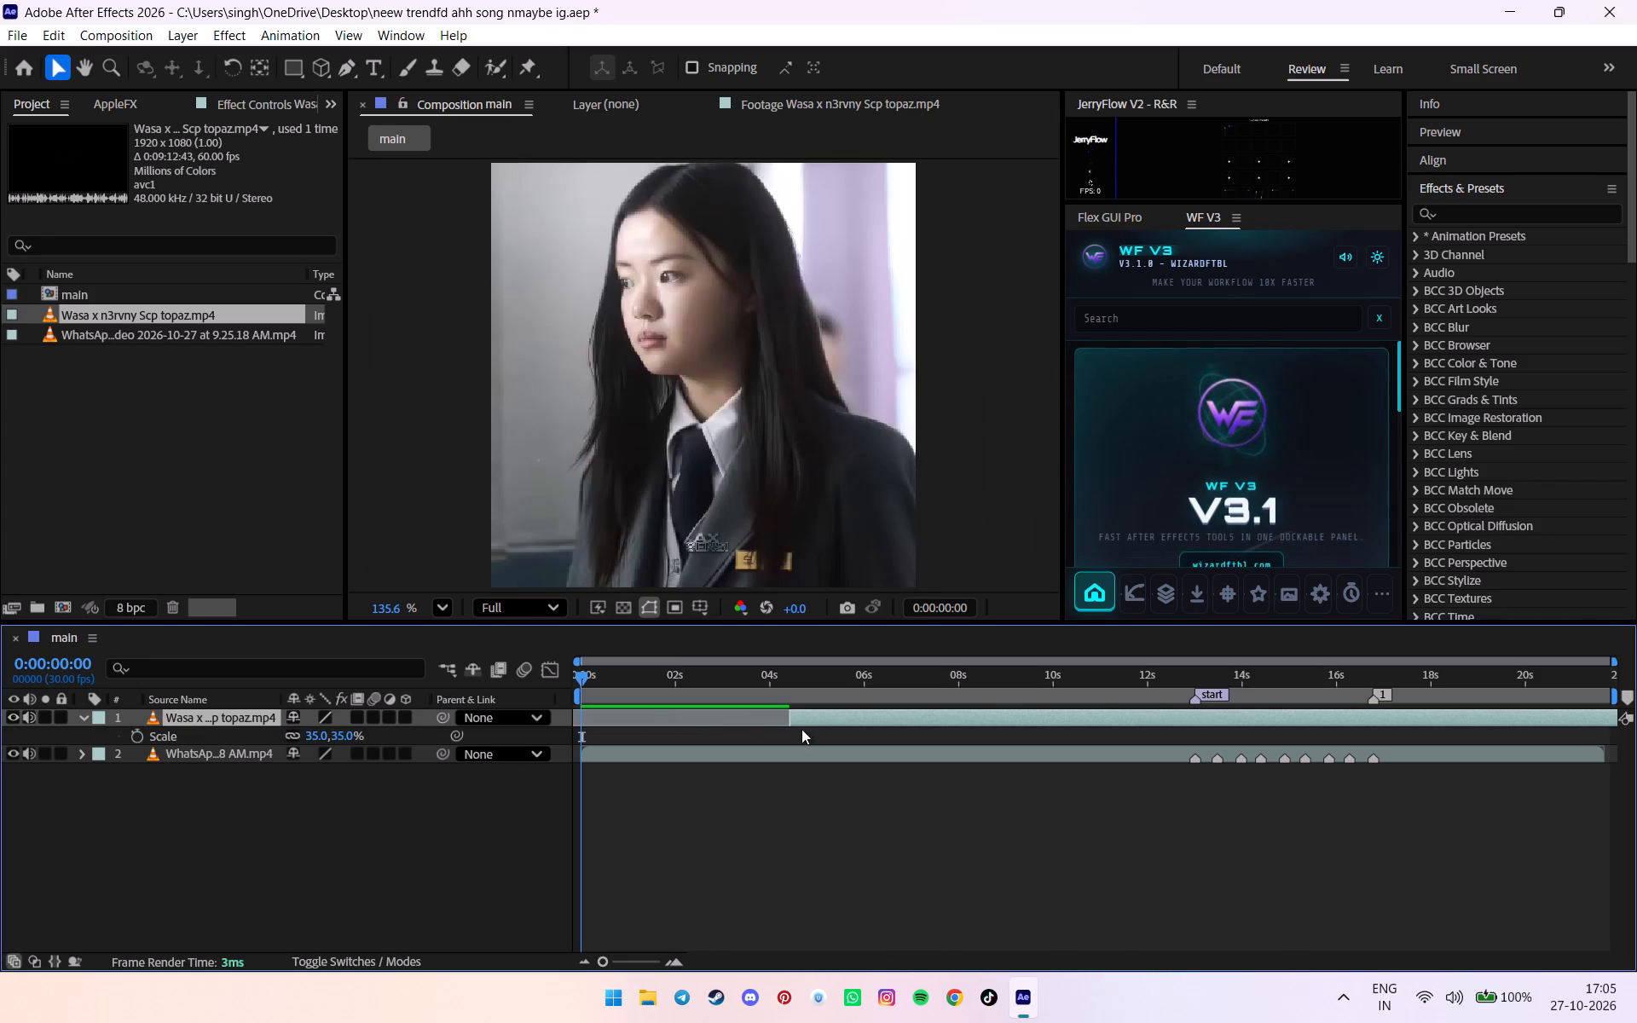
{"action": "left_click_drag", "start_coordinate": [786, 716], "coordinate": [574, 714]}
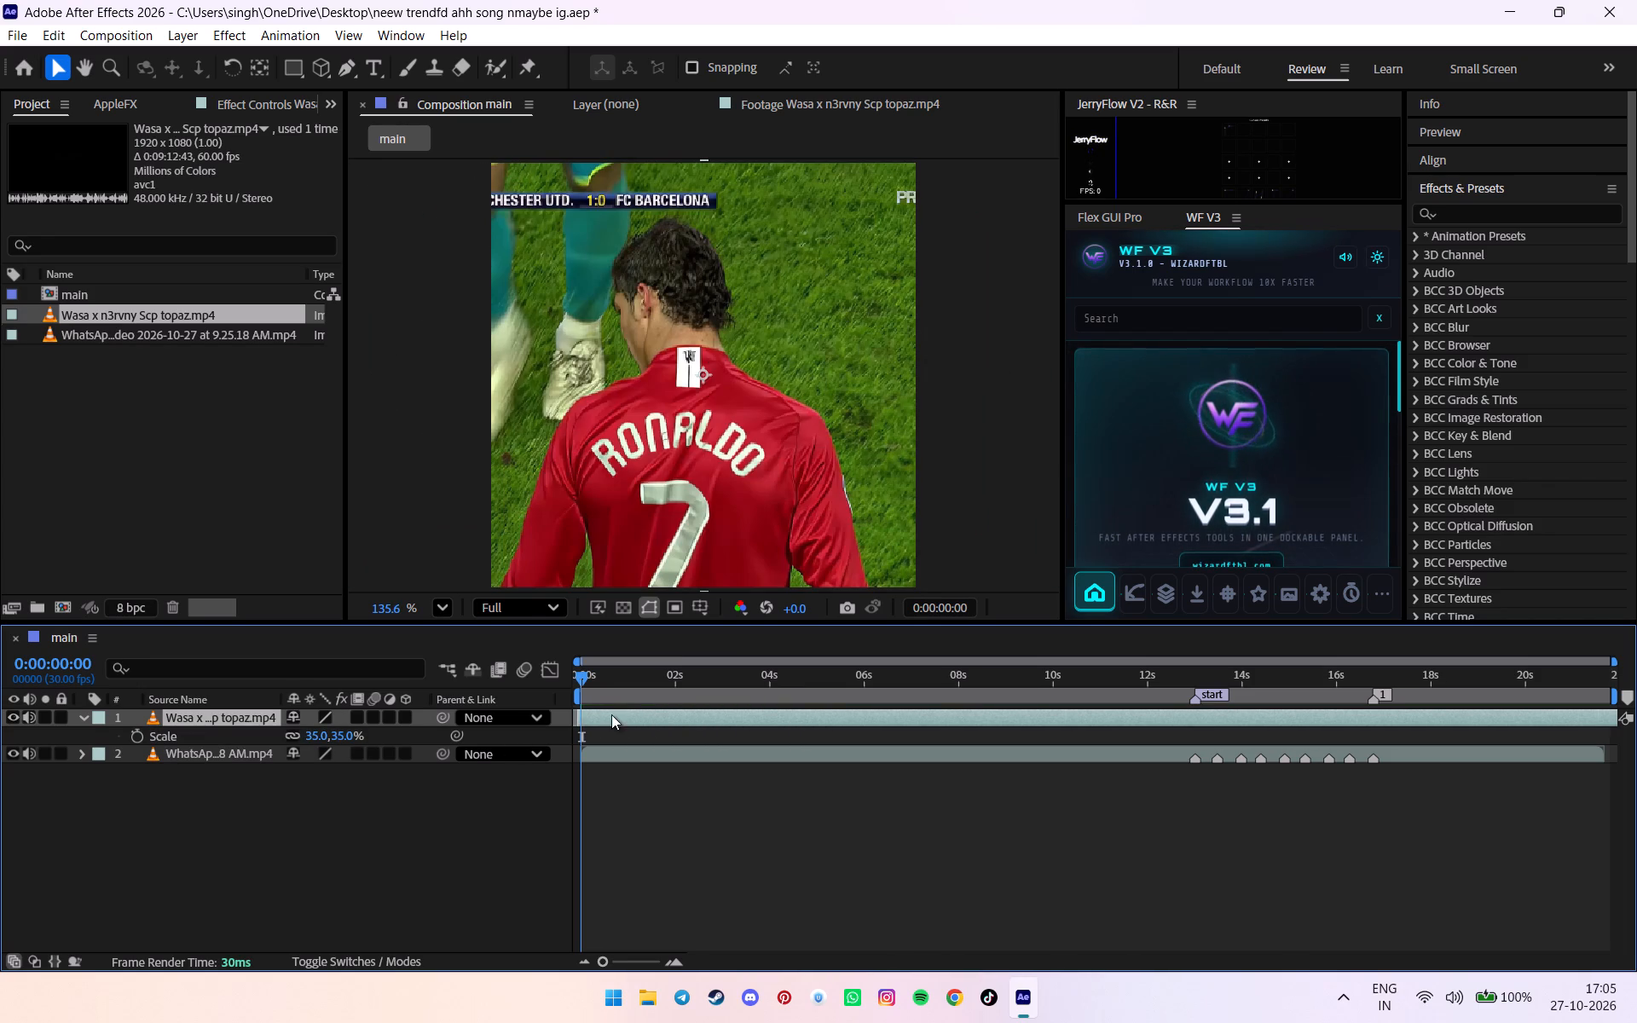
Slide the football footage layer earlier in small moves so different match footage falls at 0:00:00:00.
{"action": "left_click_drag", "start_coordinate": [637, 714], "coordinate": [580, 731]}
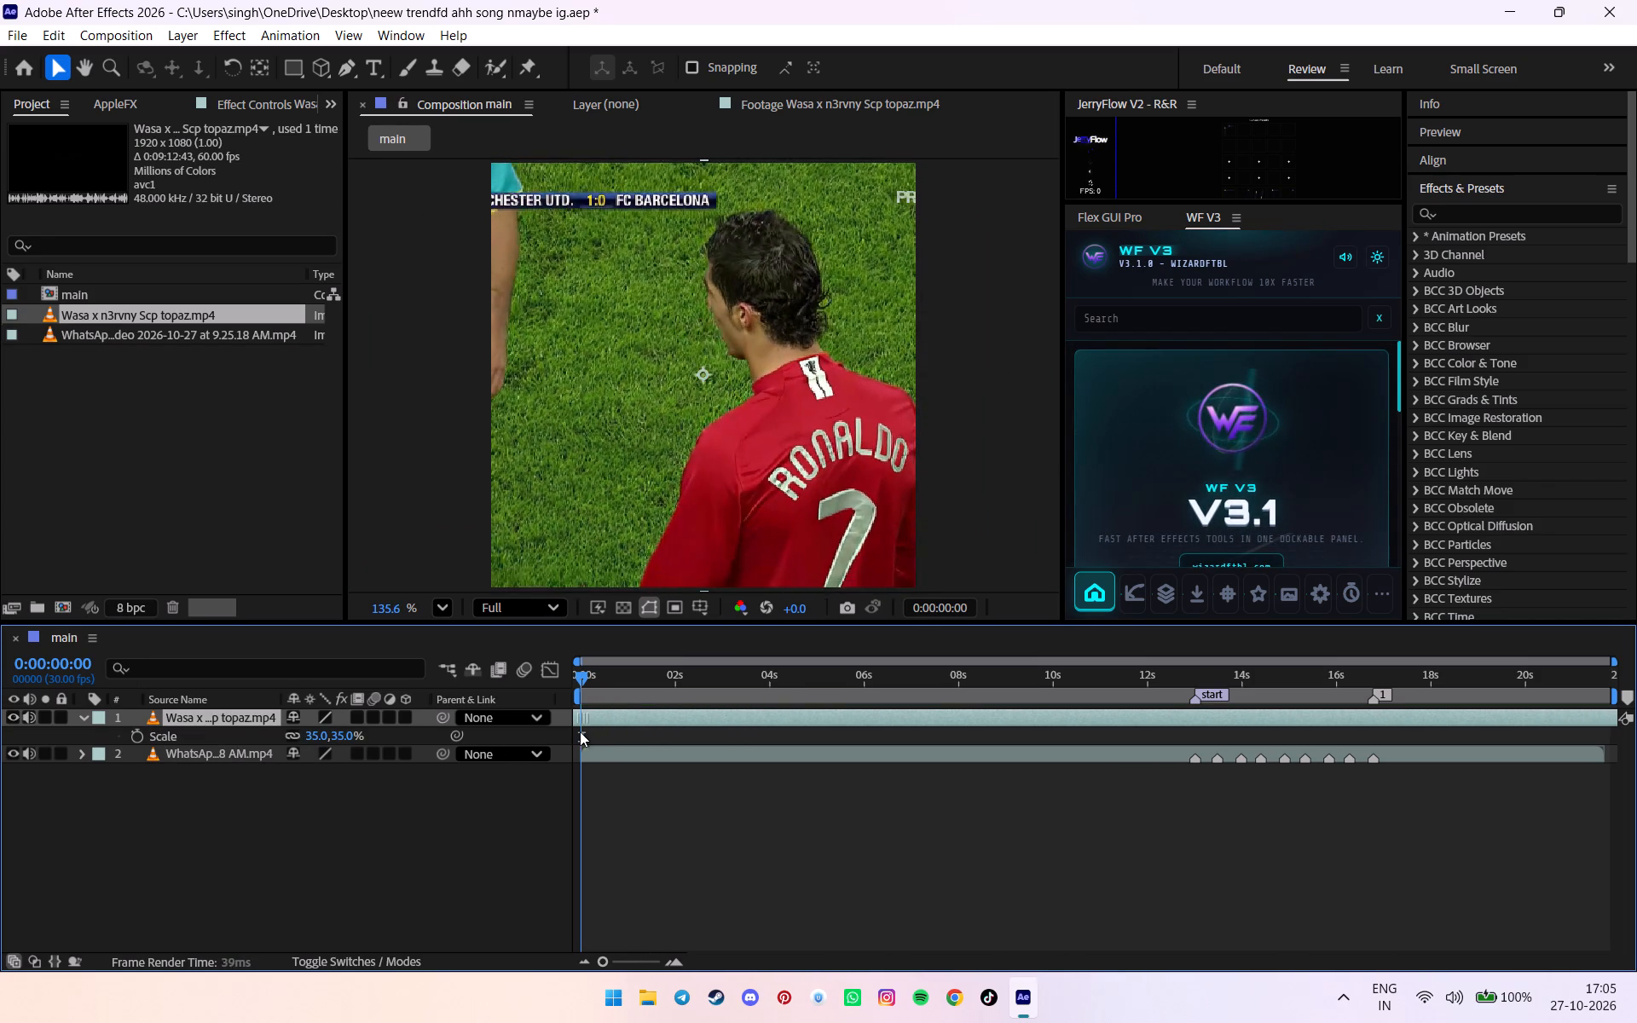
{"action": "left_click_drag", "start_coordinate": [580, 731], "coordinate": [518, 756]}
{"action": "left_click_drag", "start_coordinate": [632, 719], "coordinate": [618, 723]}
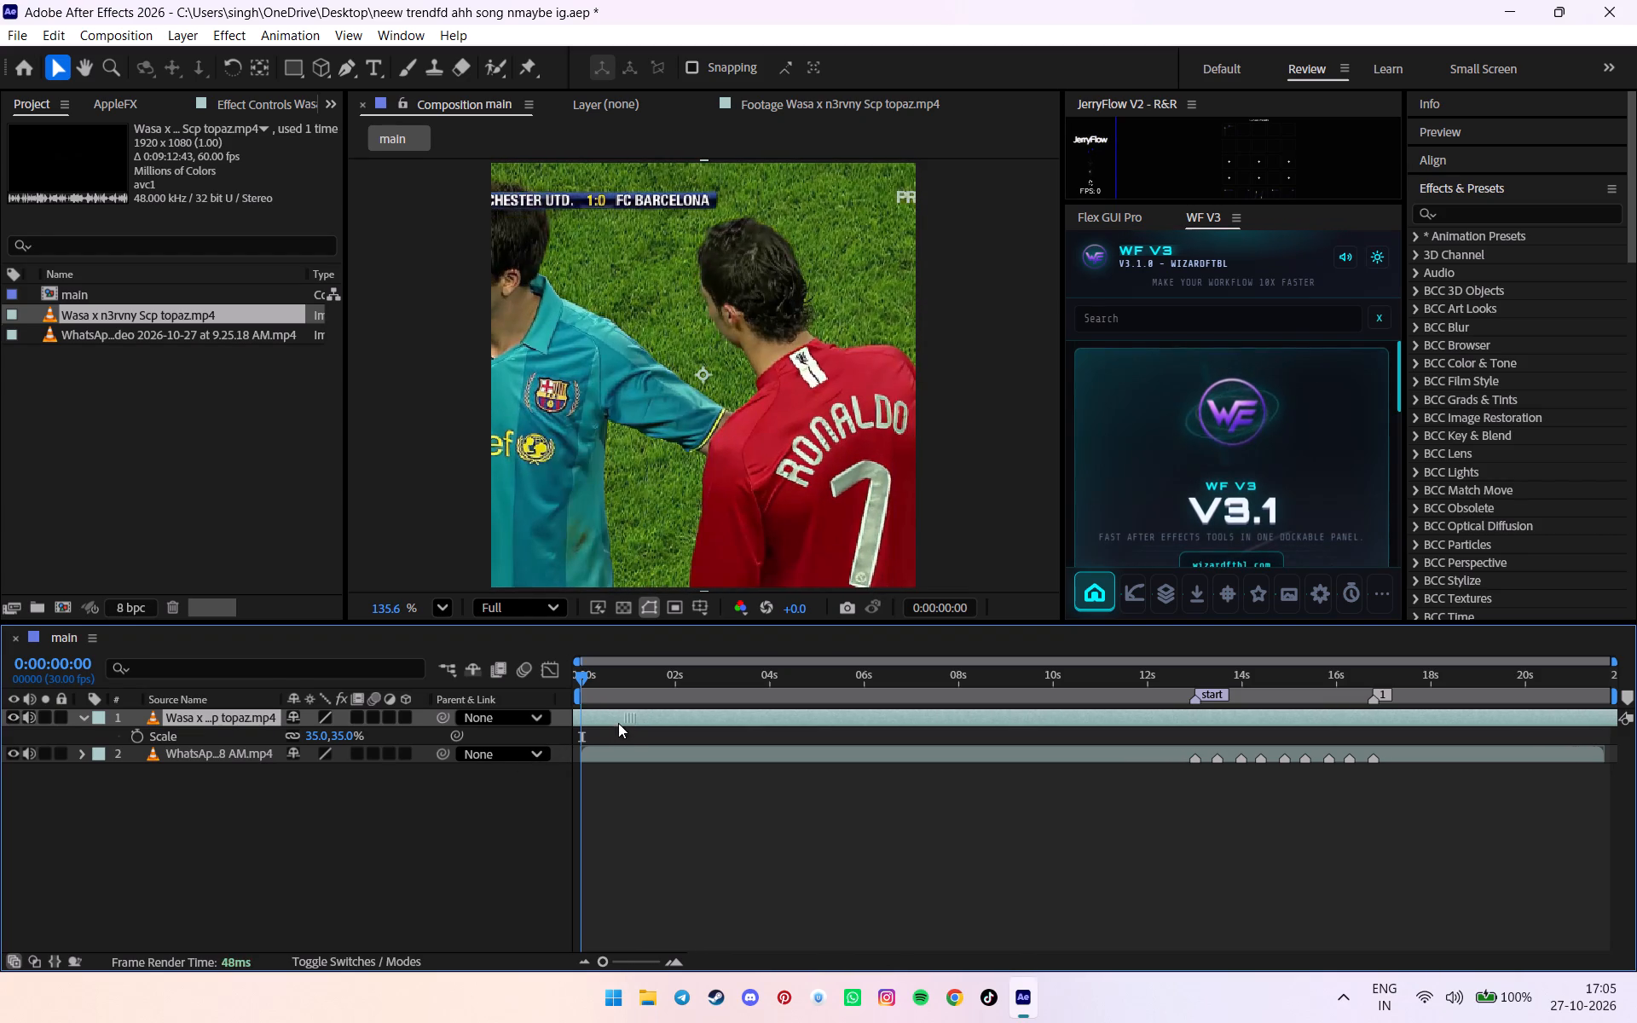
{"action": "left_click_drag", "start_coordinate": [618, 723], "coordinate": [564, 734]}
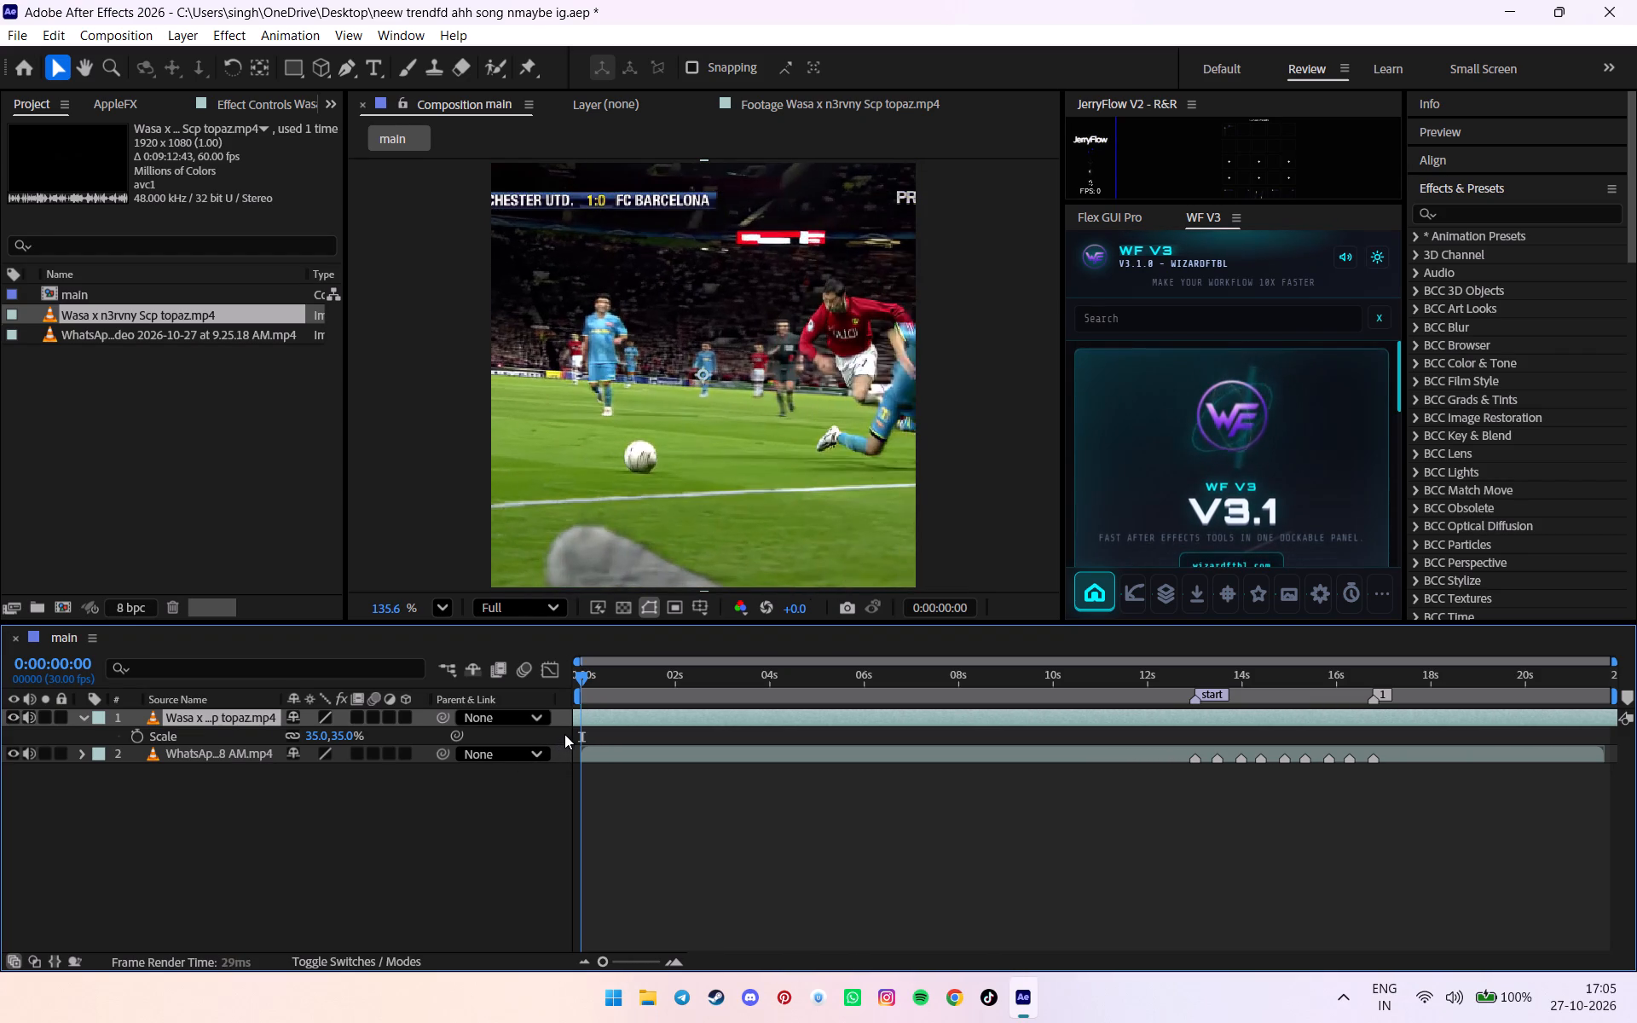
{"action": "left_click_drag", "start_coordinate": [564, 734], "coordinate": [567, 732]}
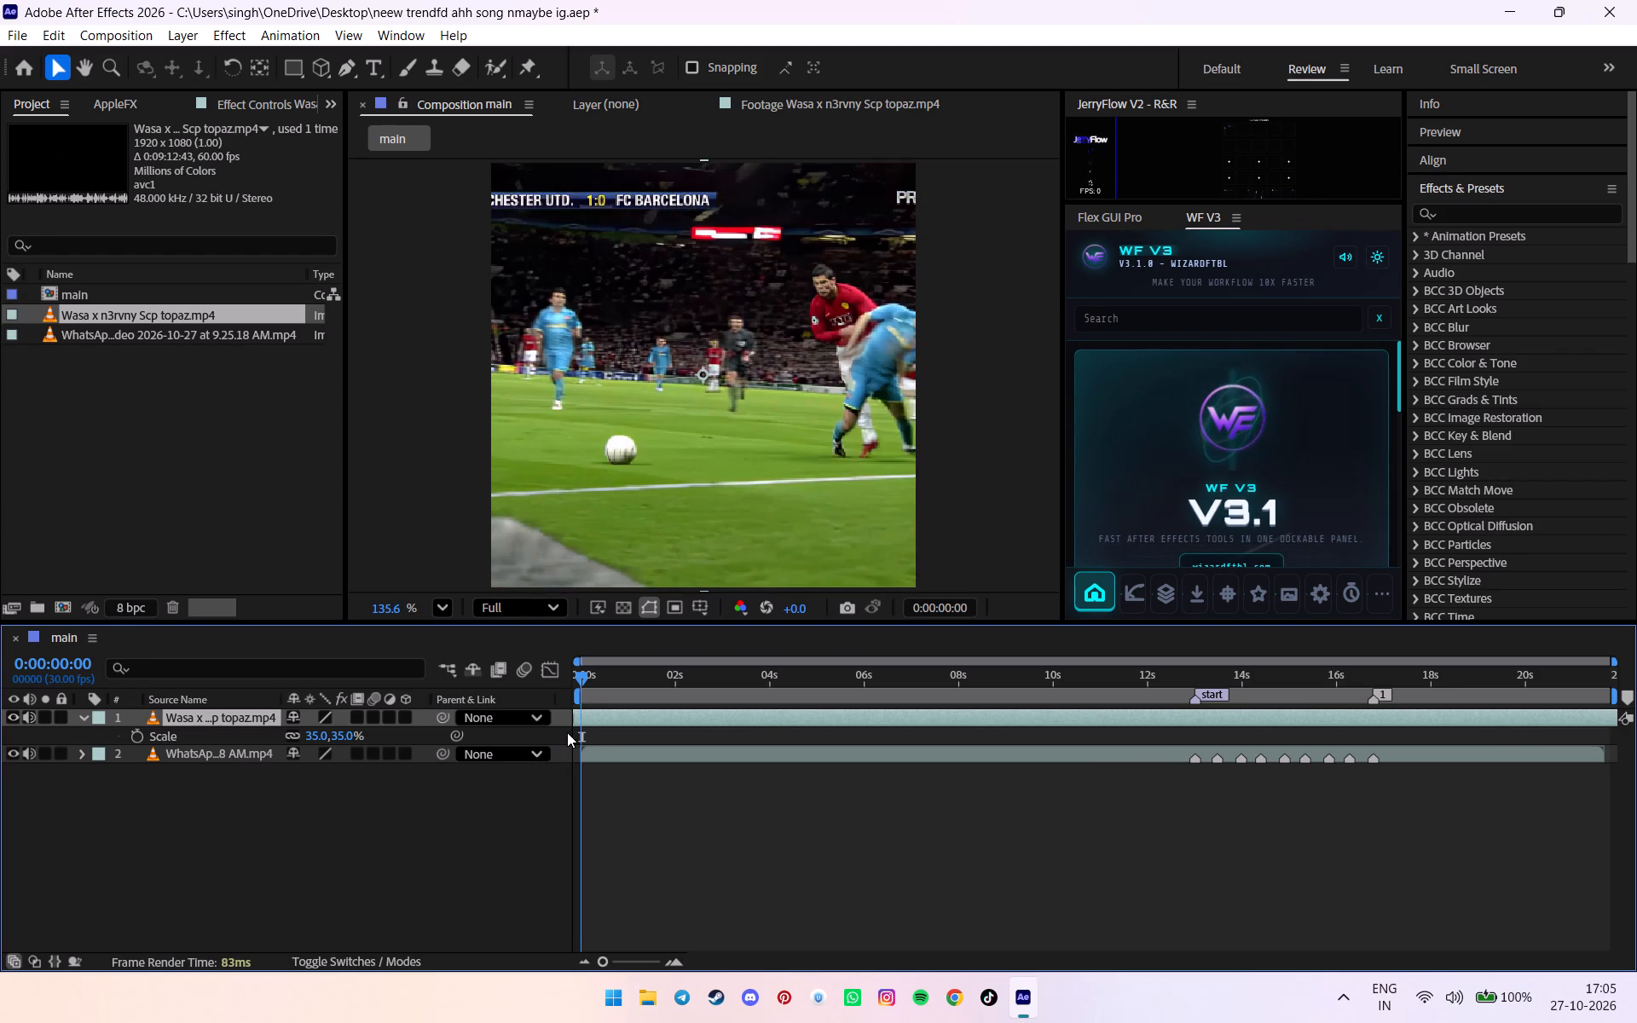
{"action": "left_click_drag", "start_coordinate": [567, 732], "coordinate": [569, 732]}
Set the work area start to 0:00:08:09 and trim the main composition to the work area.
{"action": "left_click_drag", "start_coordinate": [661, 691], "coordinate": [758, 685]}
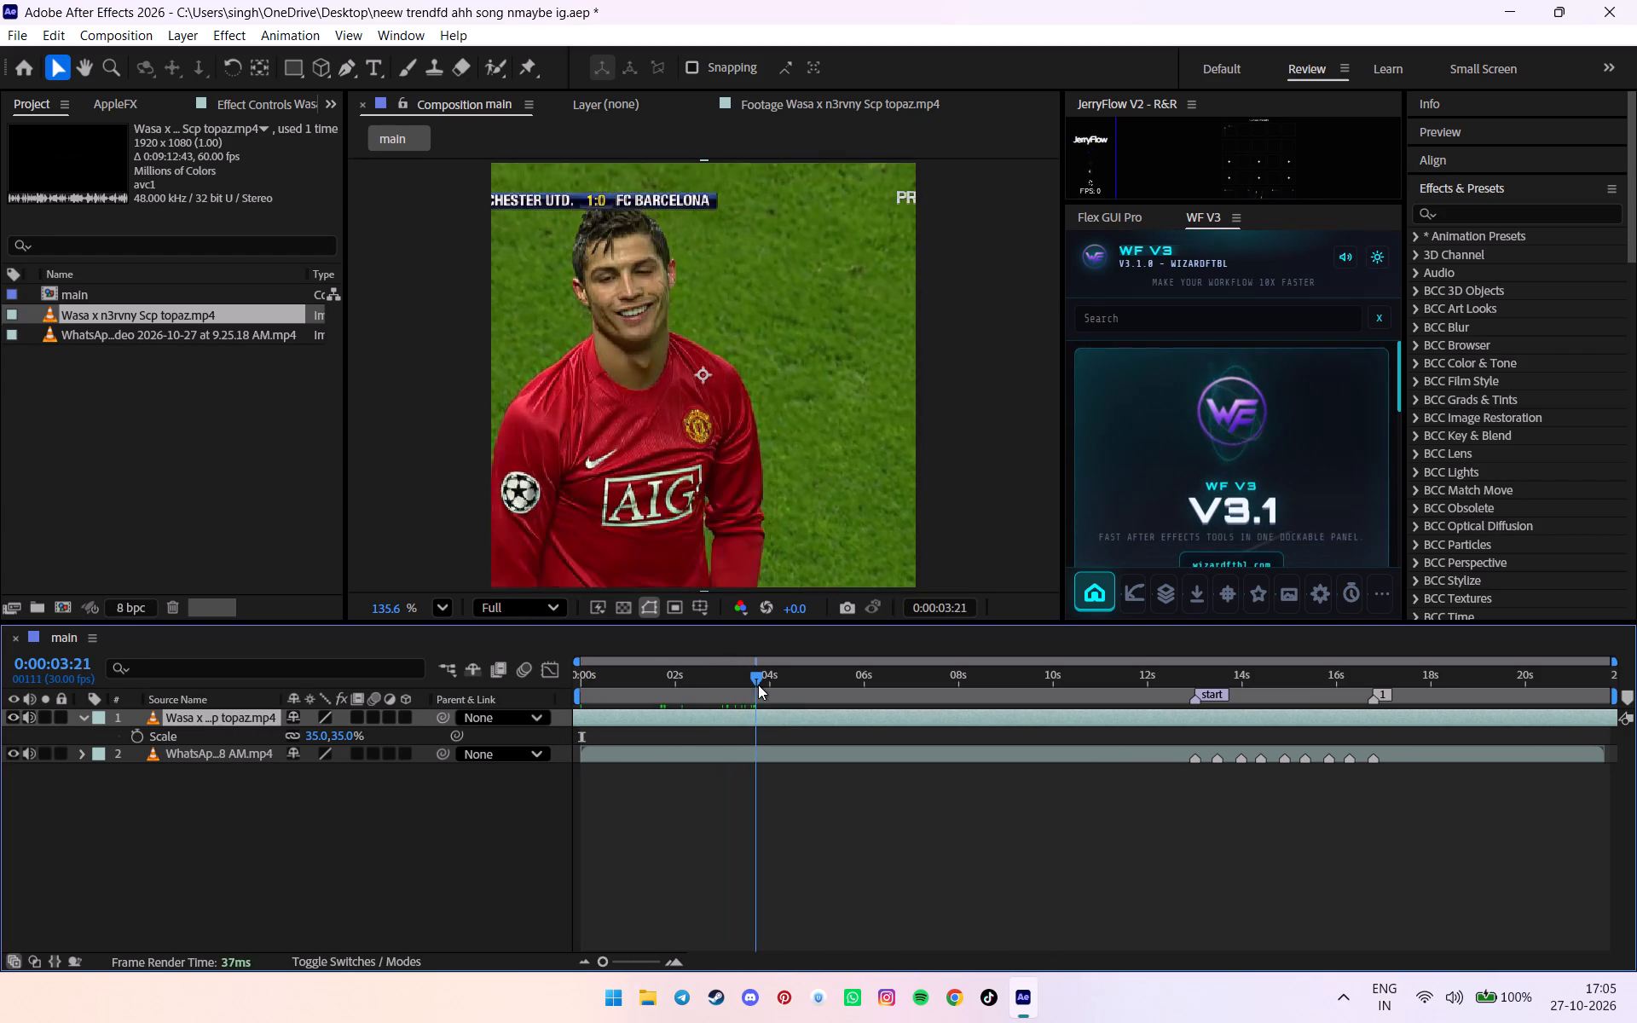
{"action": "left_click_drag", "start_coordinate": [758, 685], "coordinate": [703, 714]}
{"action": "left_click", "coordinate": [730, 762]}
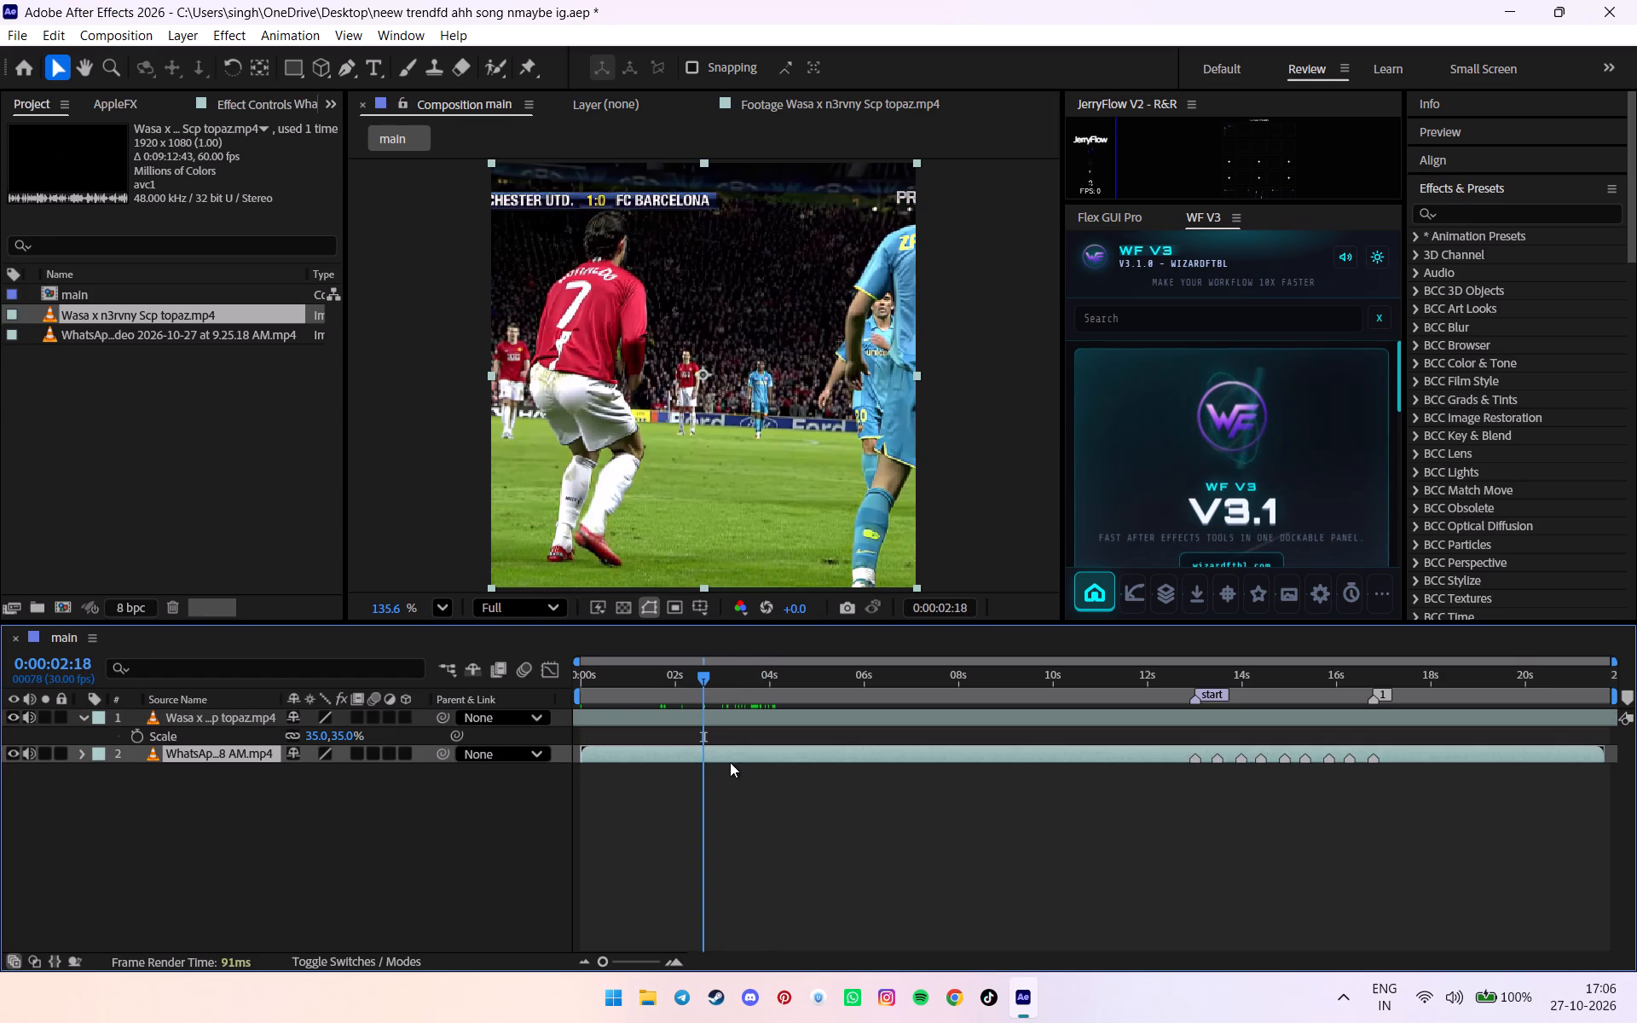
{"action": "left_click_drag", "start_coordinate": [813, 683], "coordinate": [898, 687]}
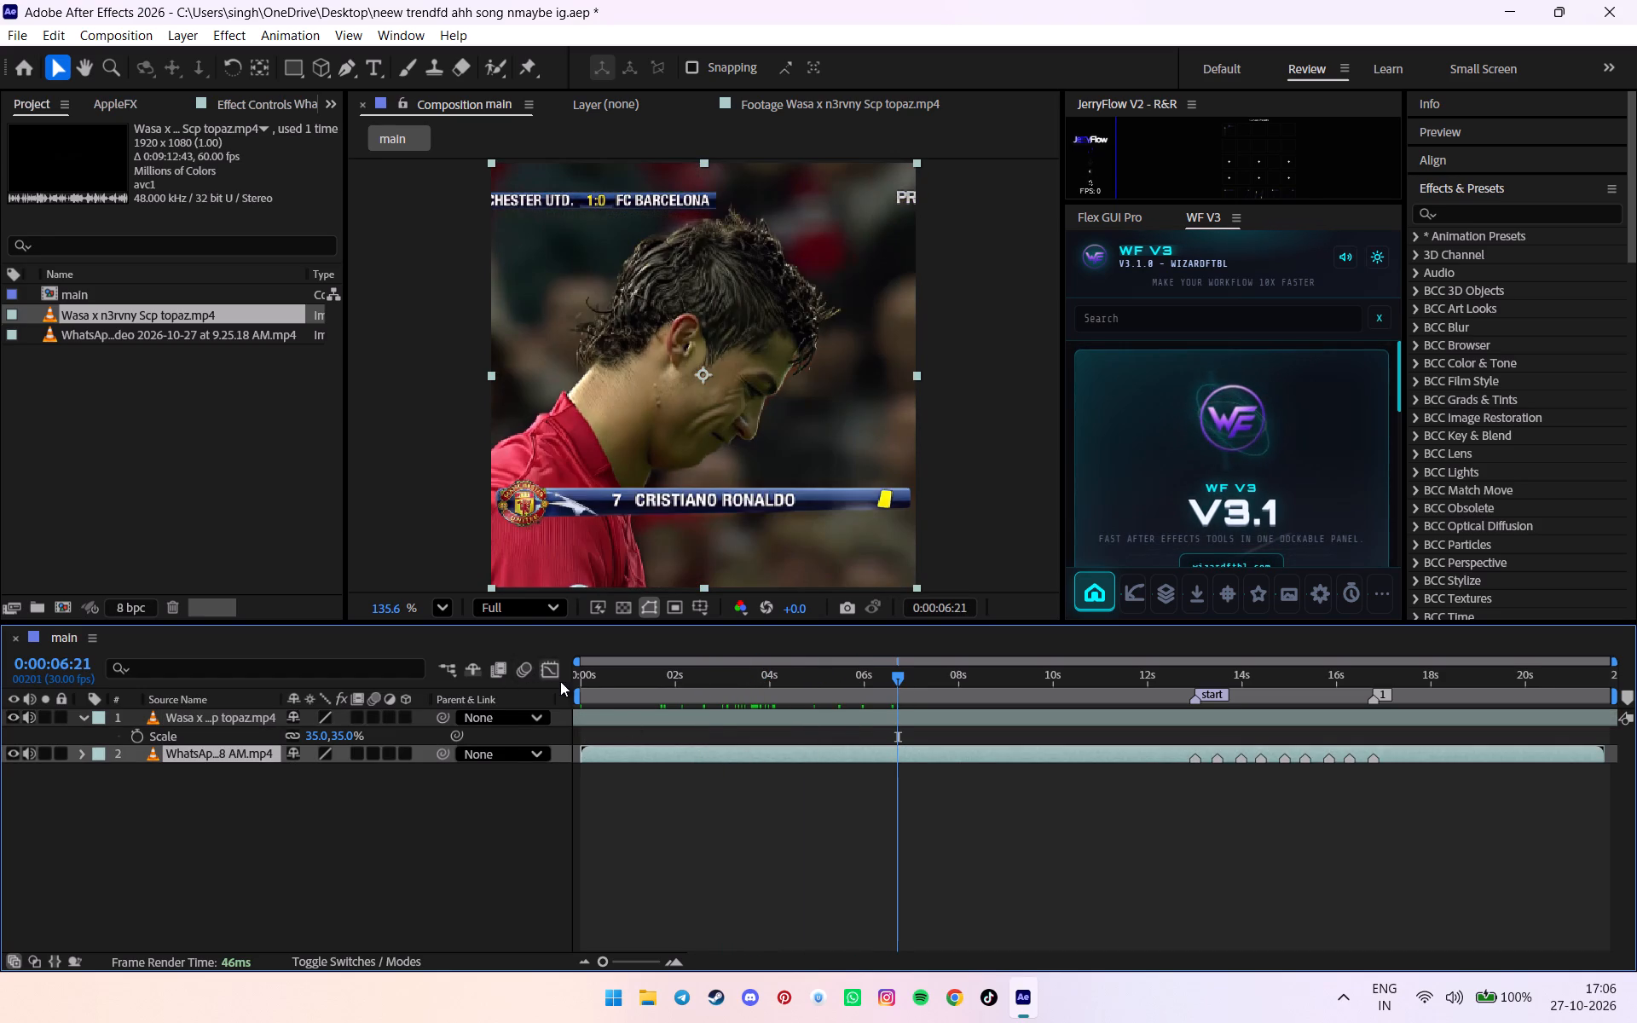
{"action": "left_click_drag", "start_coordinate": [575, 696], "coordinate": [857, 696]}
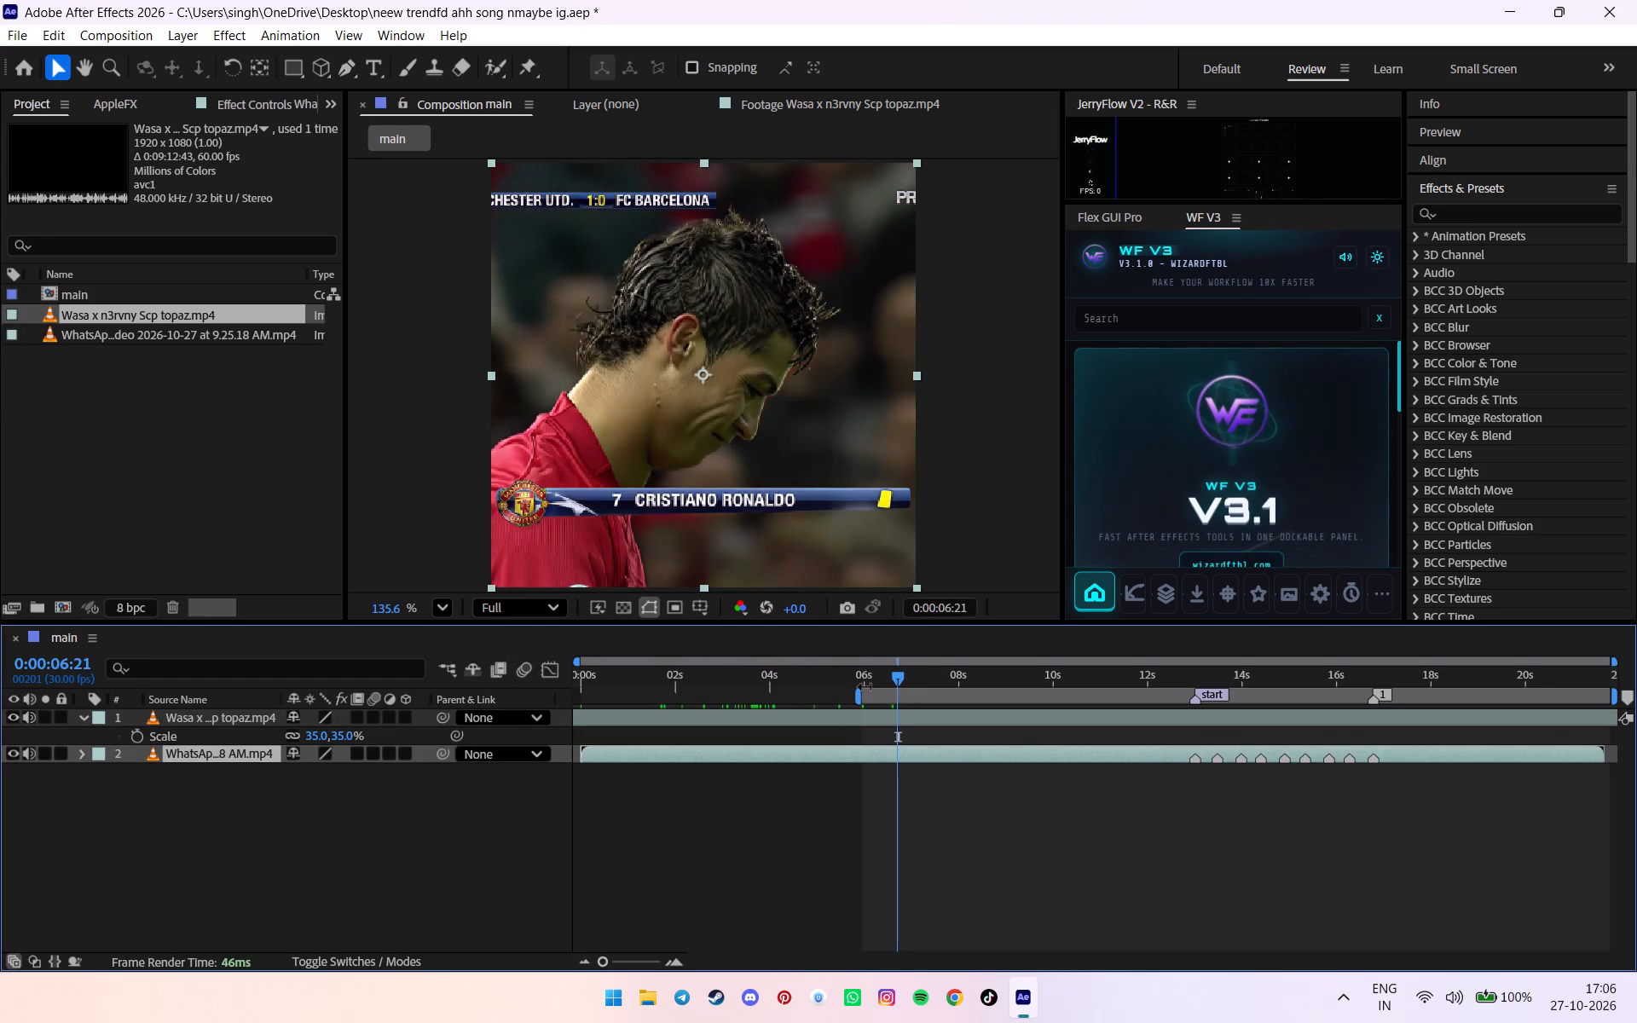
{"action": "left_click_drag", "start_coordinate": [853, 694], "coordinate": [906, 699]}
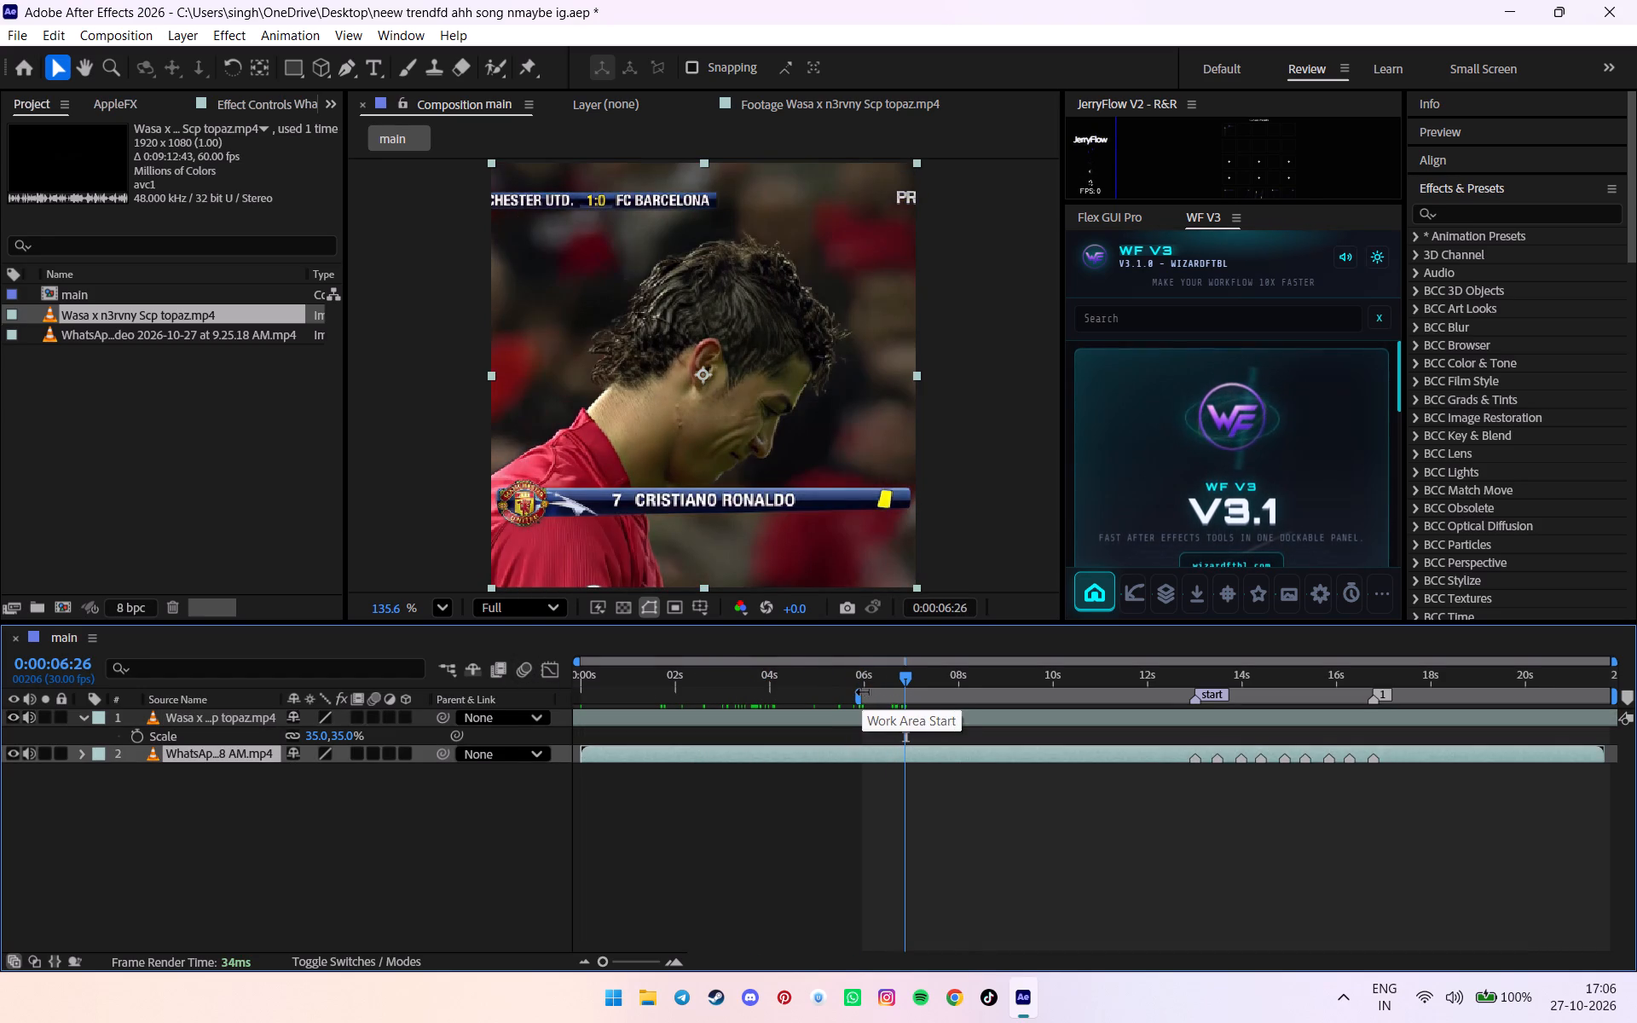
{"action": "left_click_drag", "start_coordinate": [856, 692], "coordinate": [967, 692]}
{"action": "right_click", "coordinate": [985, 693]}
{"action": "left_click", "coordinate": [1016, 748]}
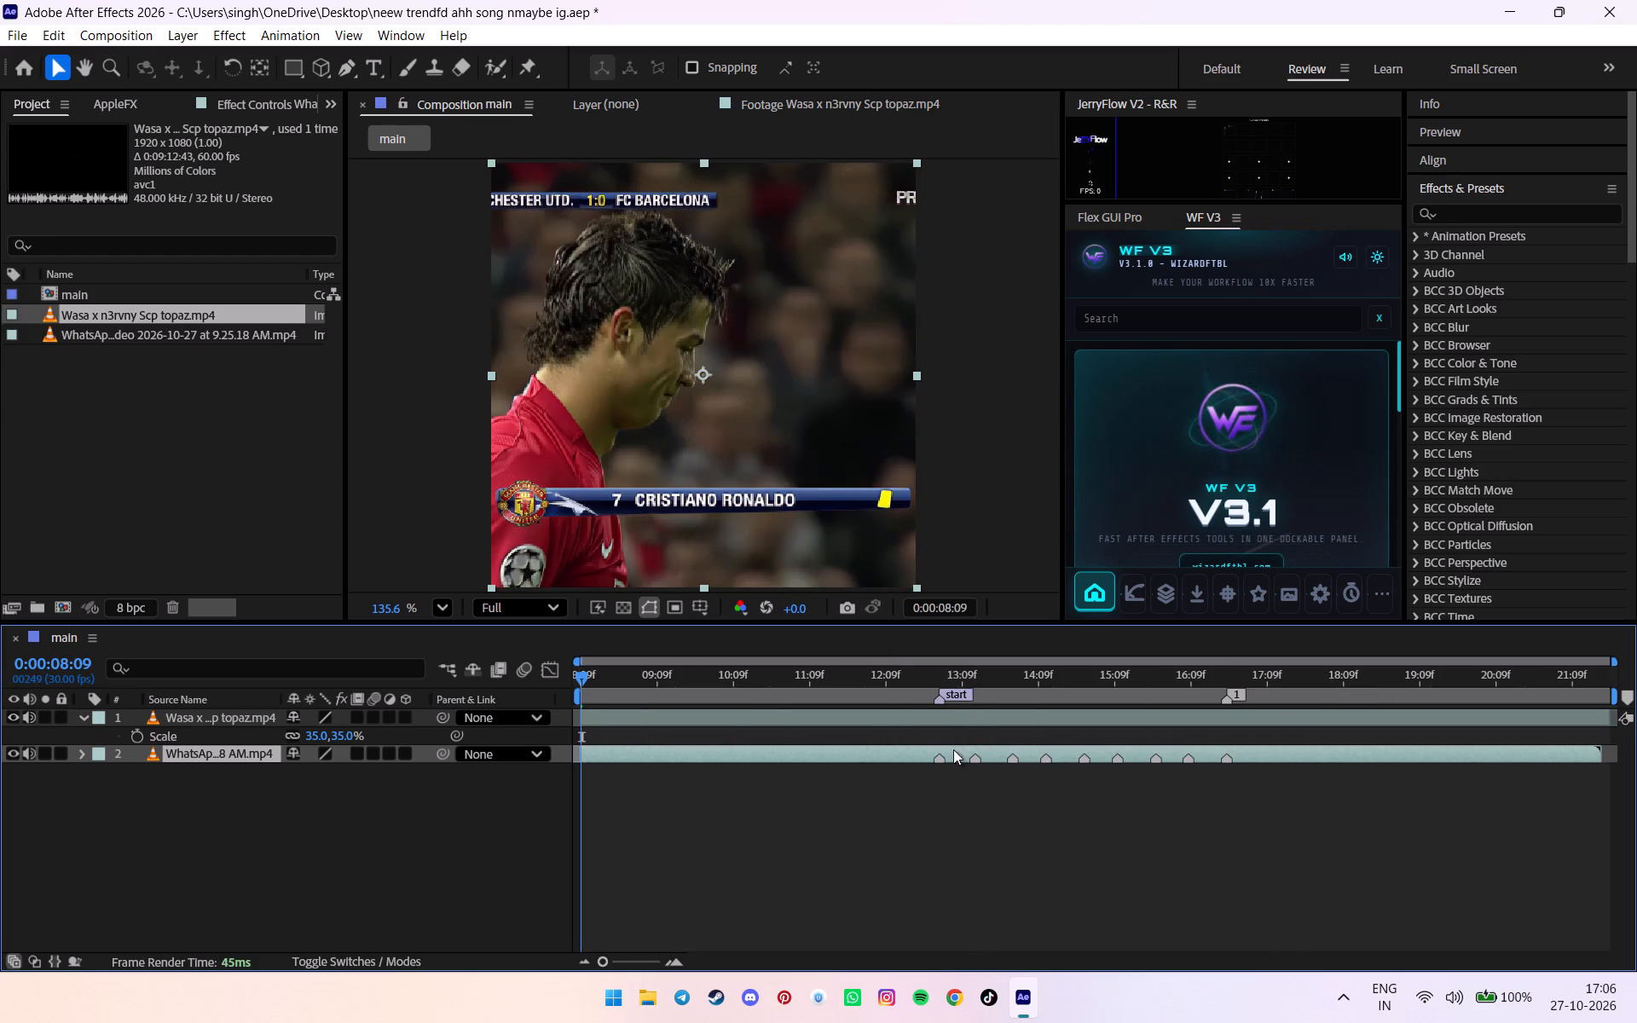
Move the football footage layer about 4 seconds later and extend its in-point back to the start at 0:00:08:09.
{"action": "left_click_drag", "start_coordinate": [593, 716], "coordinate": [917, 725]}
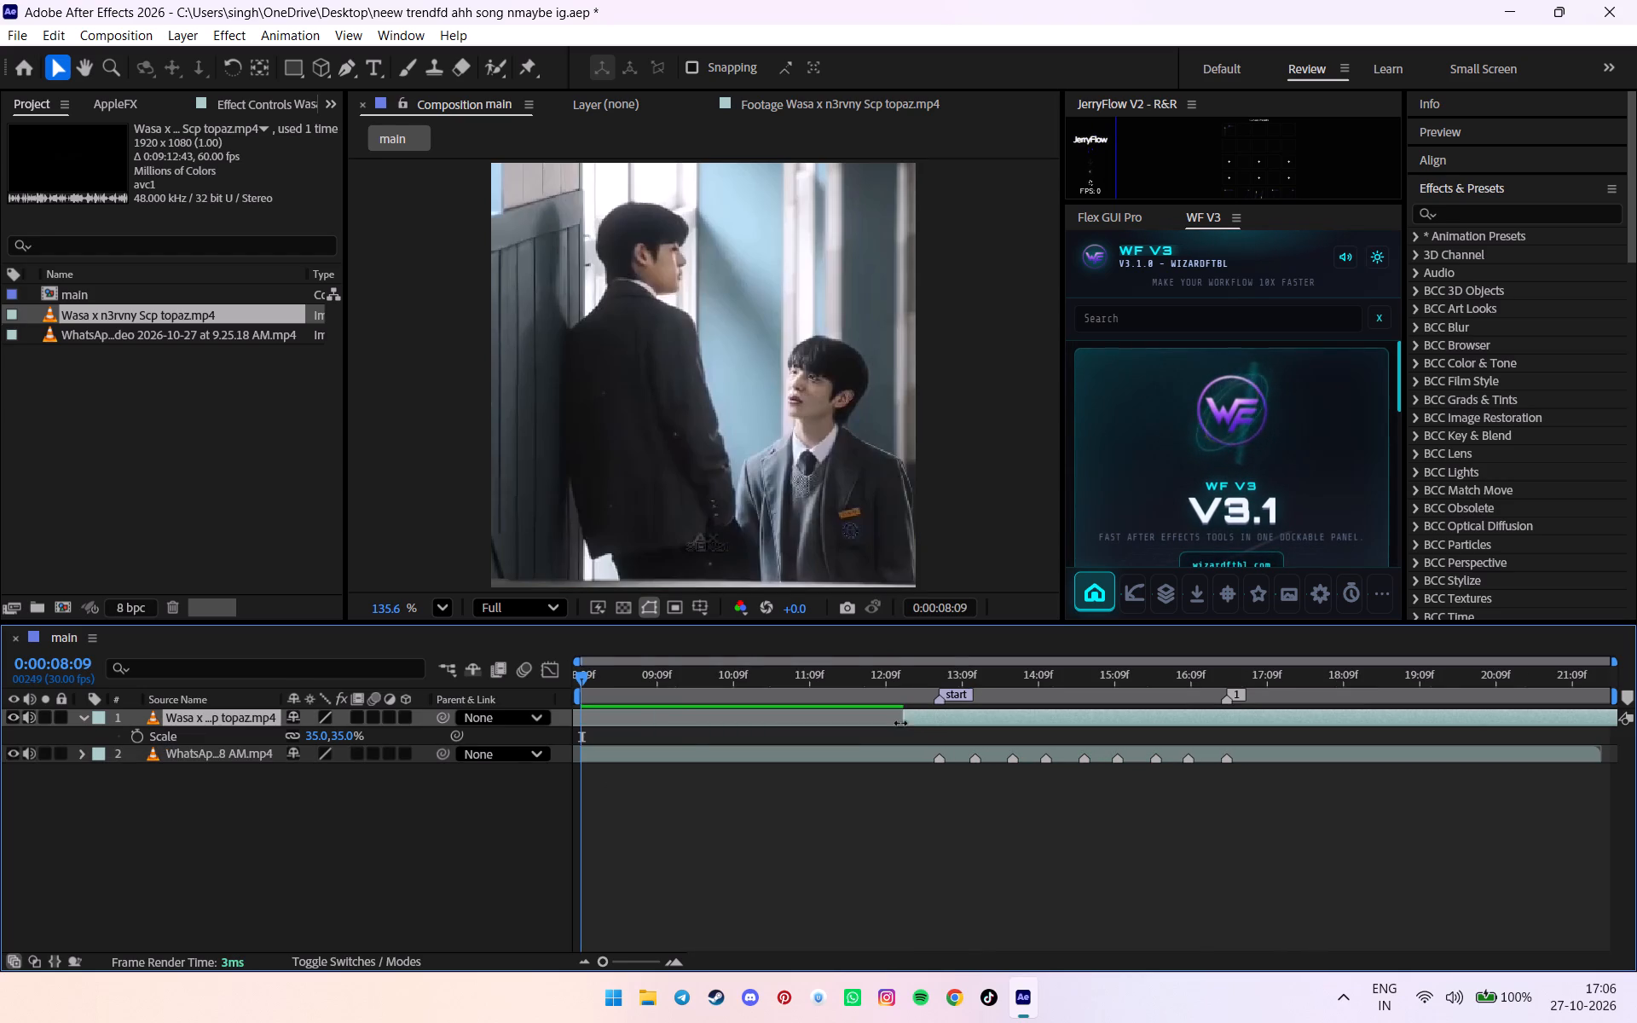
{"action": "left_click_drag", "start_coordinate": [899, 720], "coordinate": [571, 756]}
Keyframe an audio fade-in on the WhatsApp video from -40 dB at 0:00:08:09 to 0 dB about 0.6 seconds further on.
{"action": "left_click", "coordinate": [615, 758]}
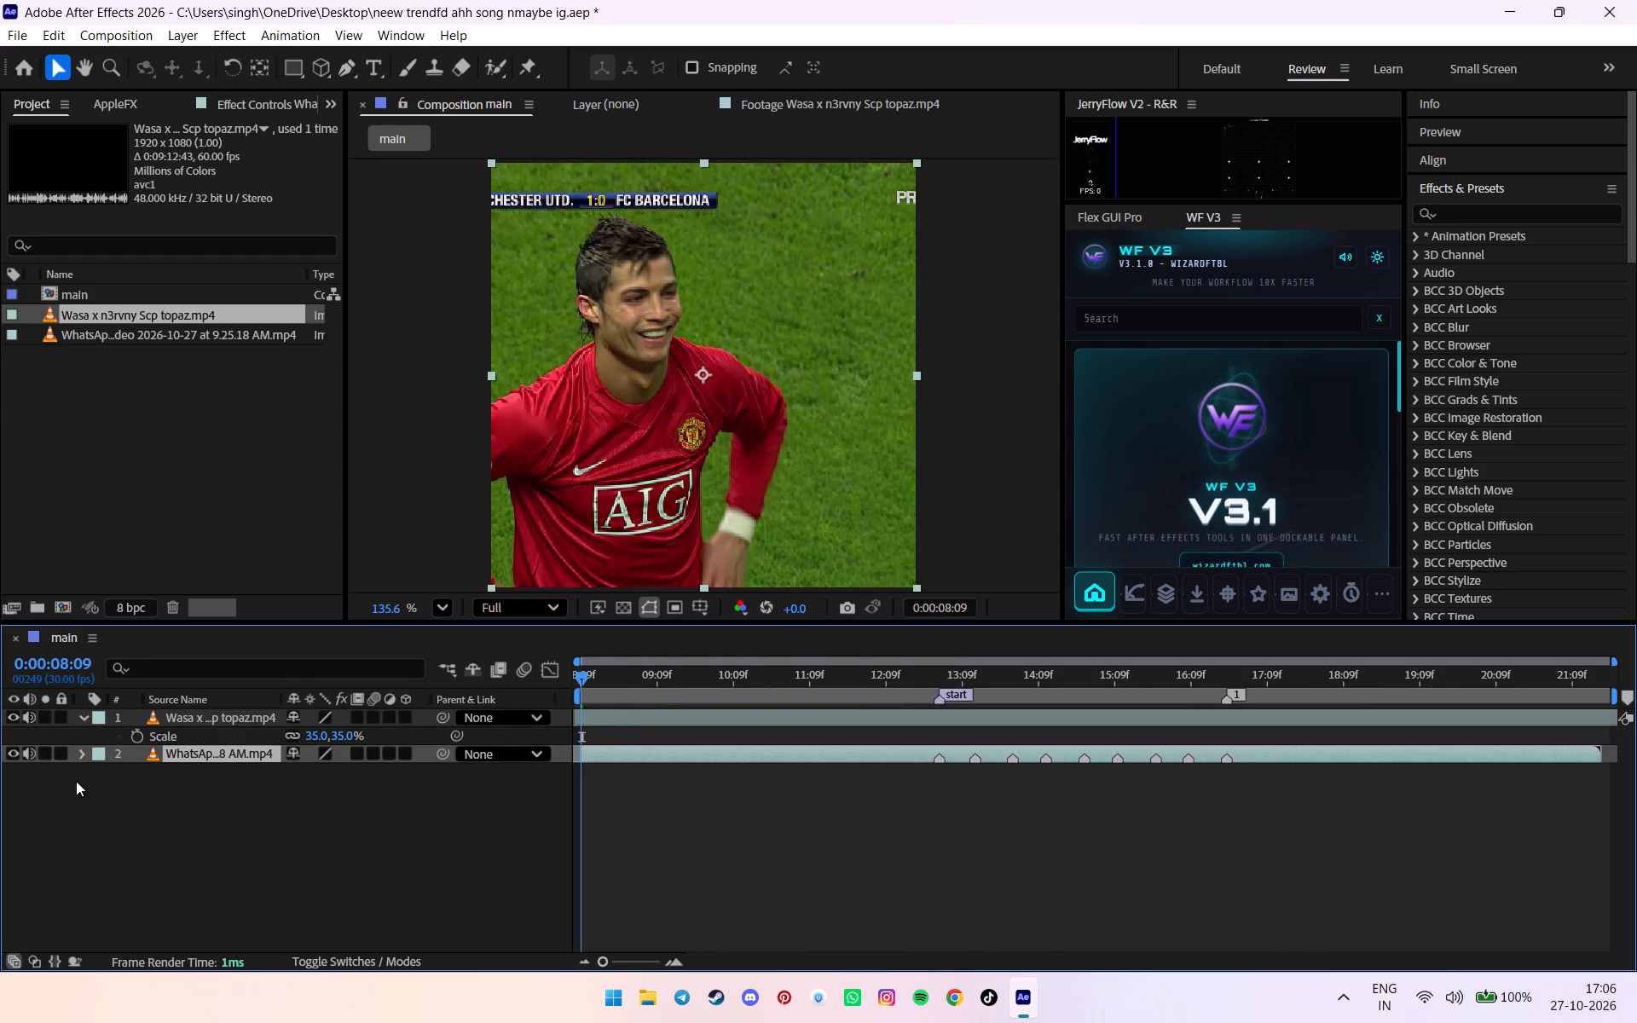
{"action": "left_click", "coordinate": [83, 756]}
{"action": "left_click", "coordinate": [101, 786]}
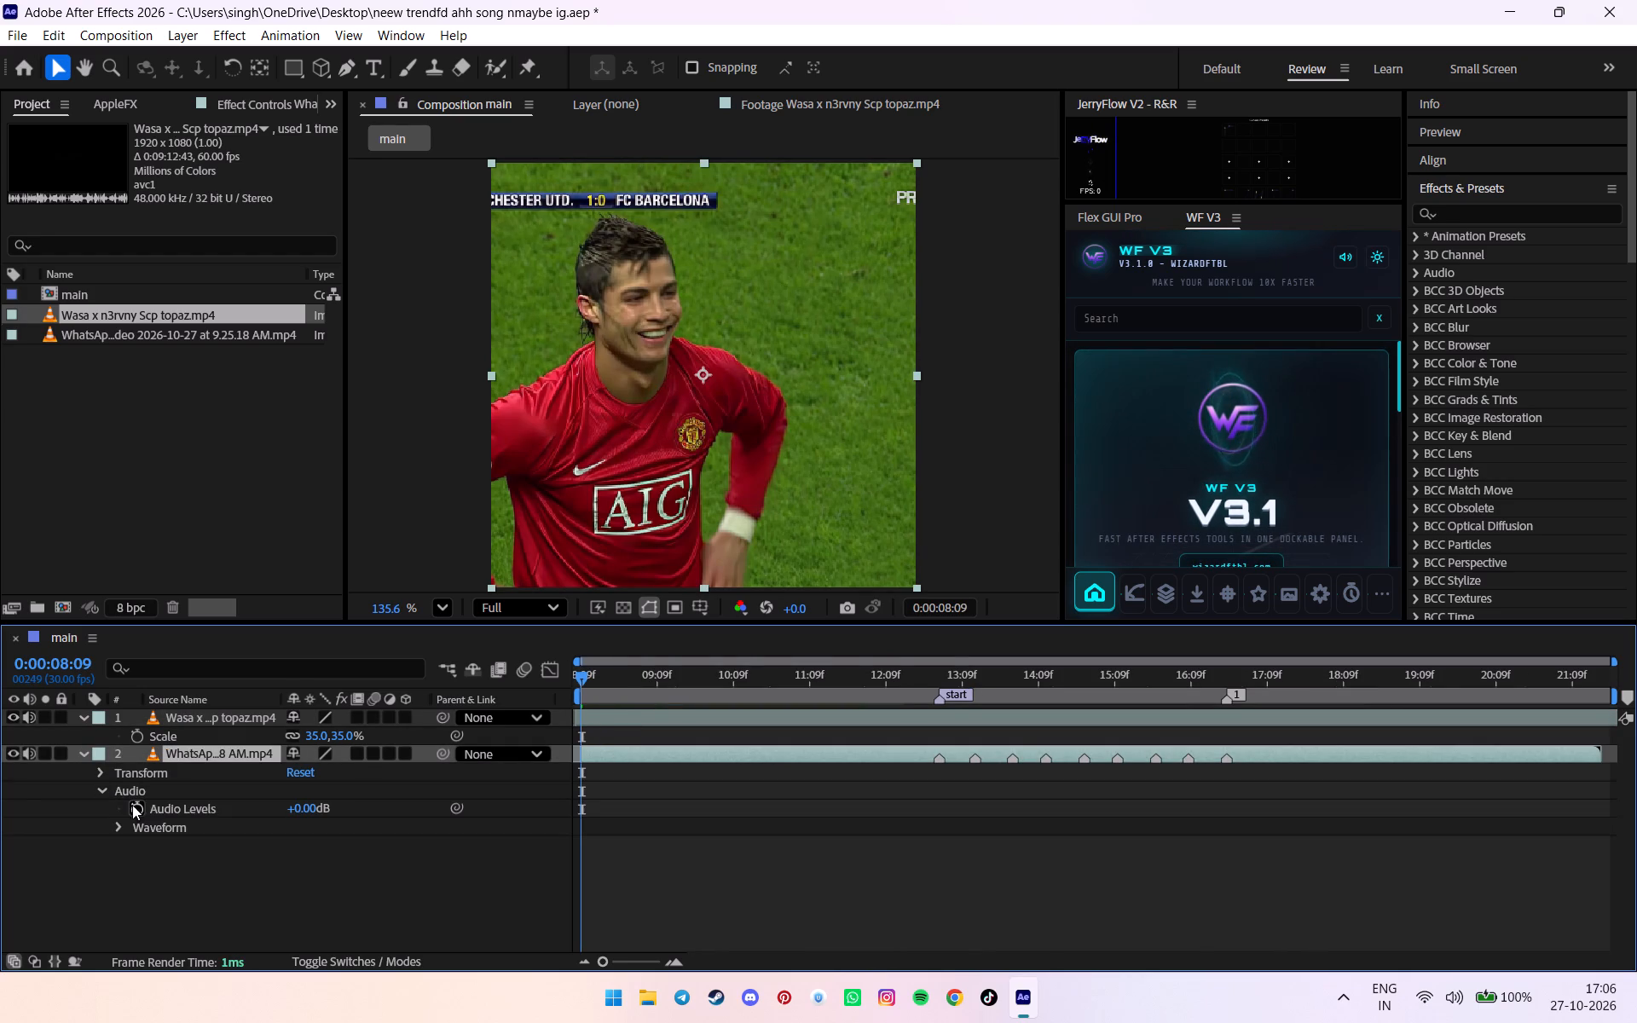
{"action": "left_click", "coordinate": [133, 805]}
{"action": "left_click_drag", "start_coordinate": [578, 814], "coordinate": [625, 814]}
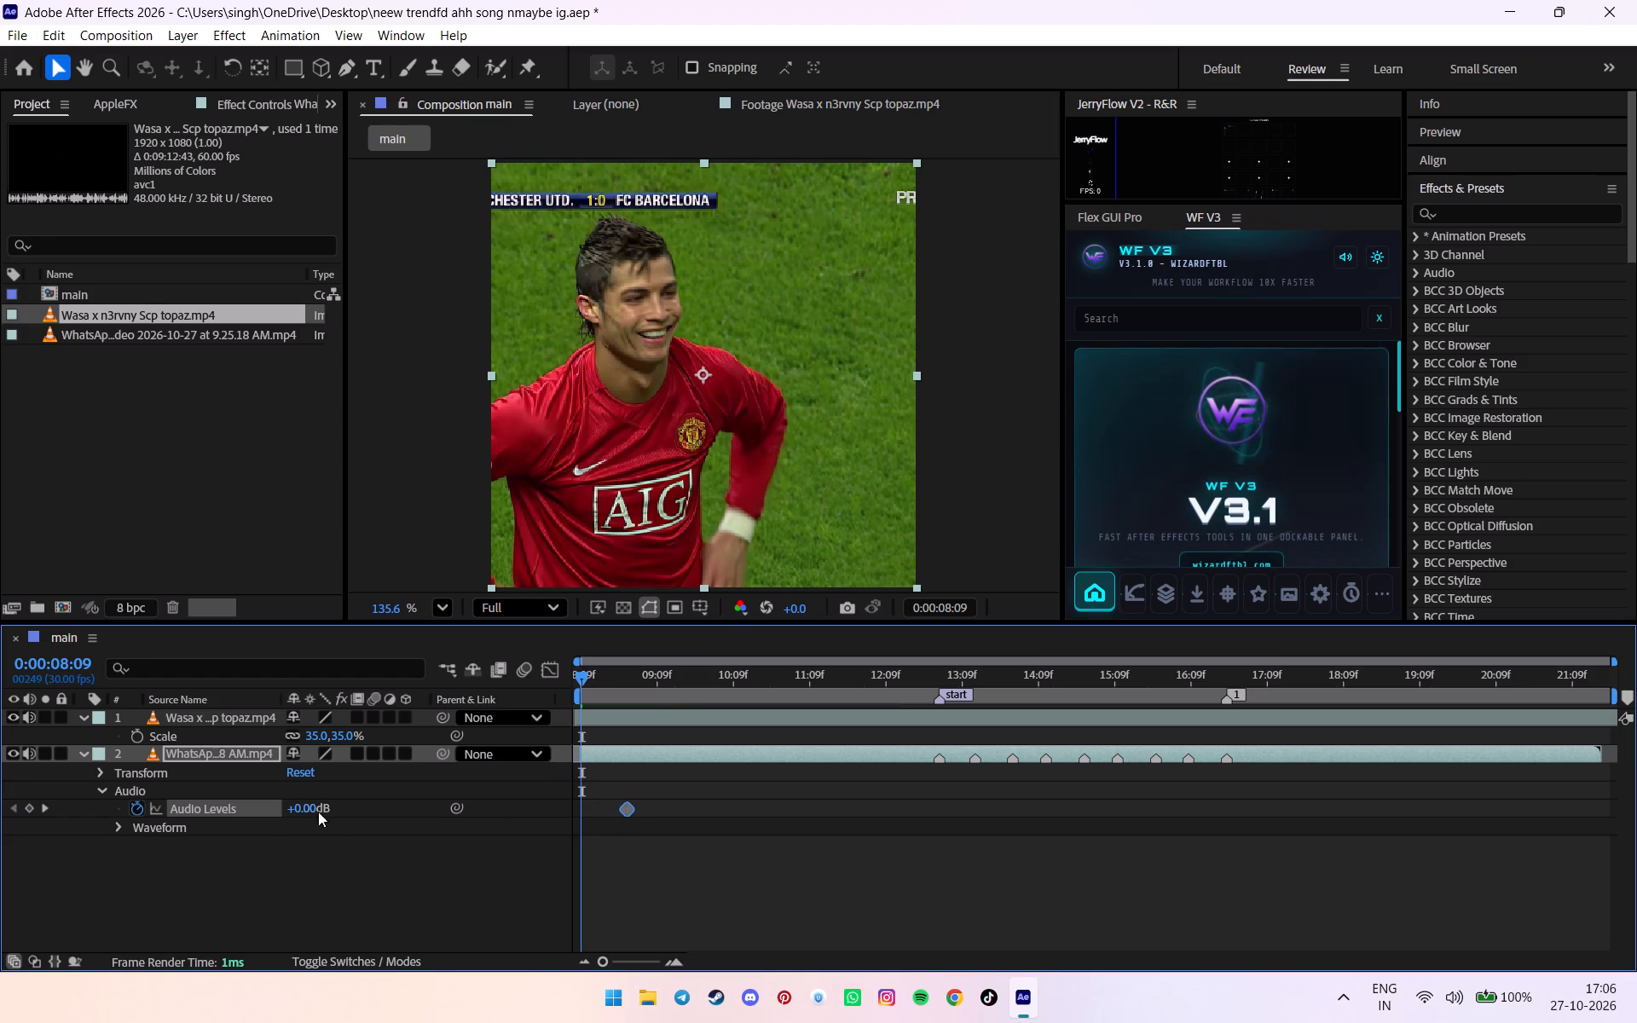
{"action": "left_click_drag", "start_coordinate": [291, 806], "coordinate": [254, 811]}
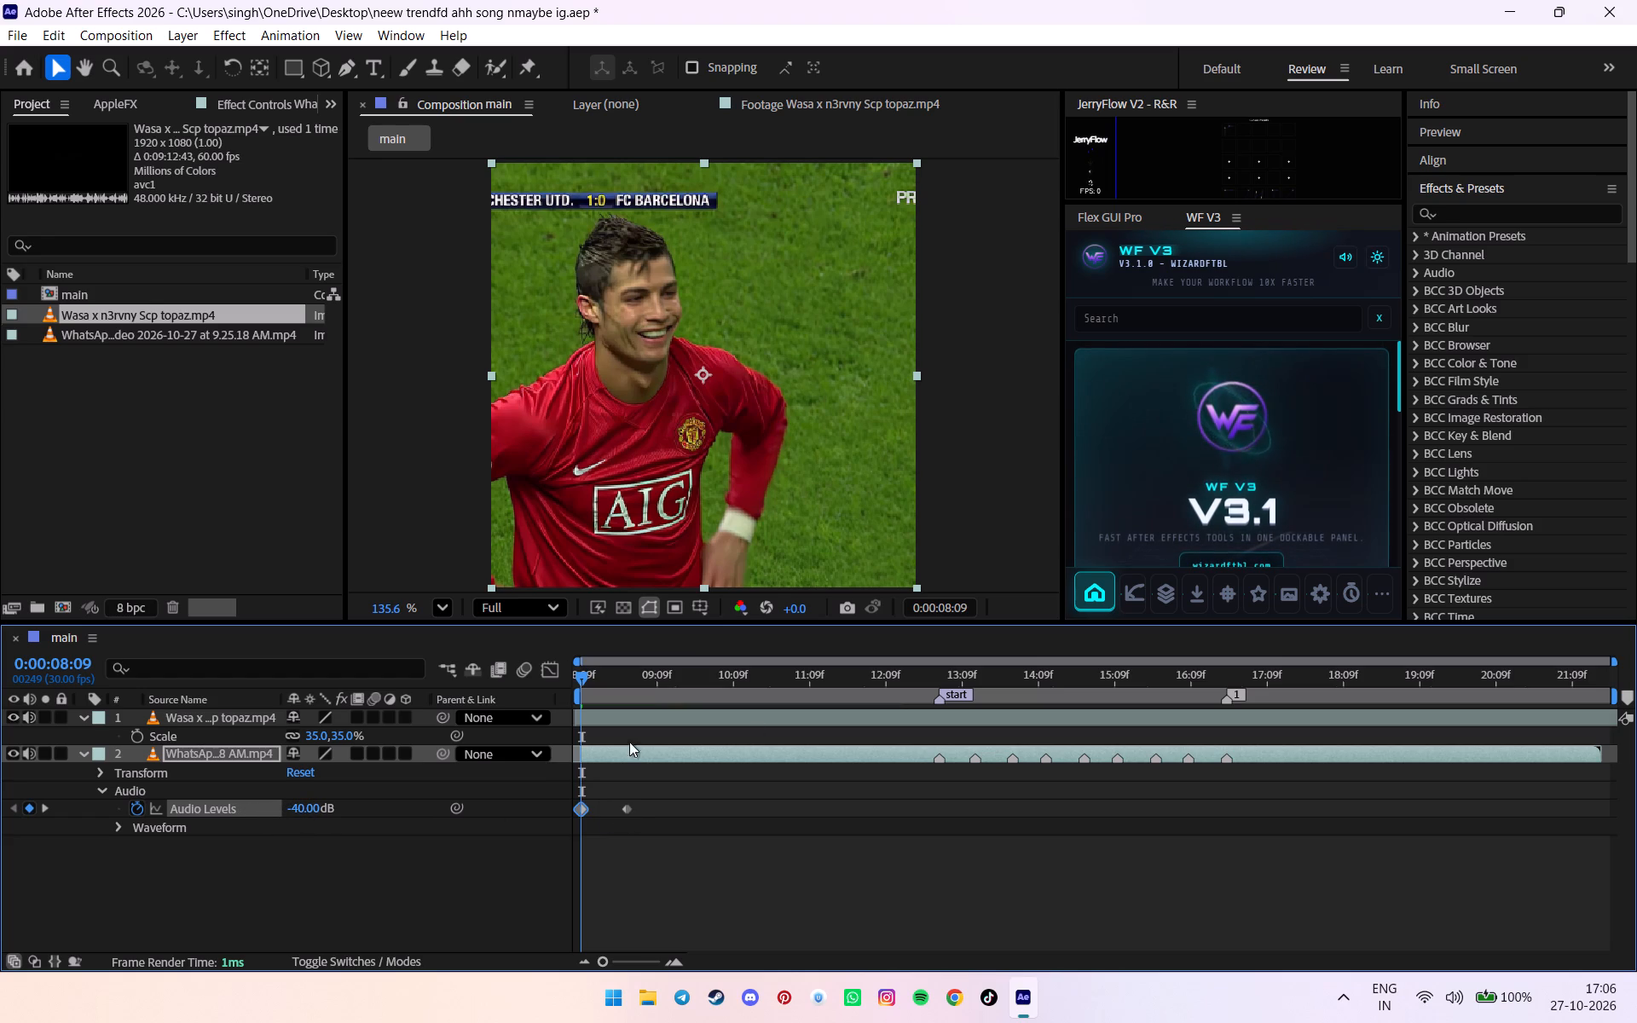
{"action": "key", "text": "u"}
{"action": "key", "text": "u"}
Hide and mute the football footage layer, and preview the WhatsApp video from the composition's start.
{"action": "left_click", "coordinate": [11, 722]}
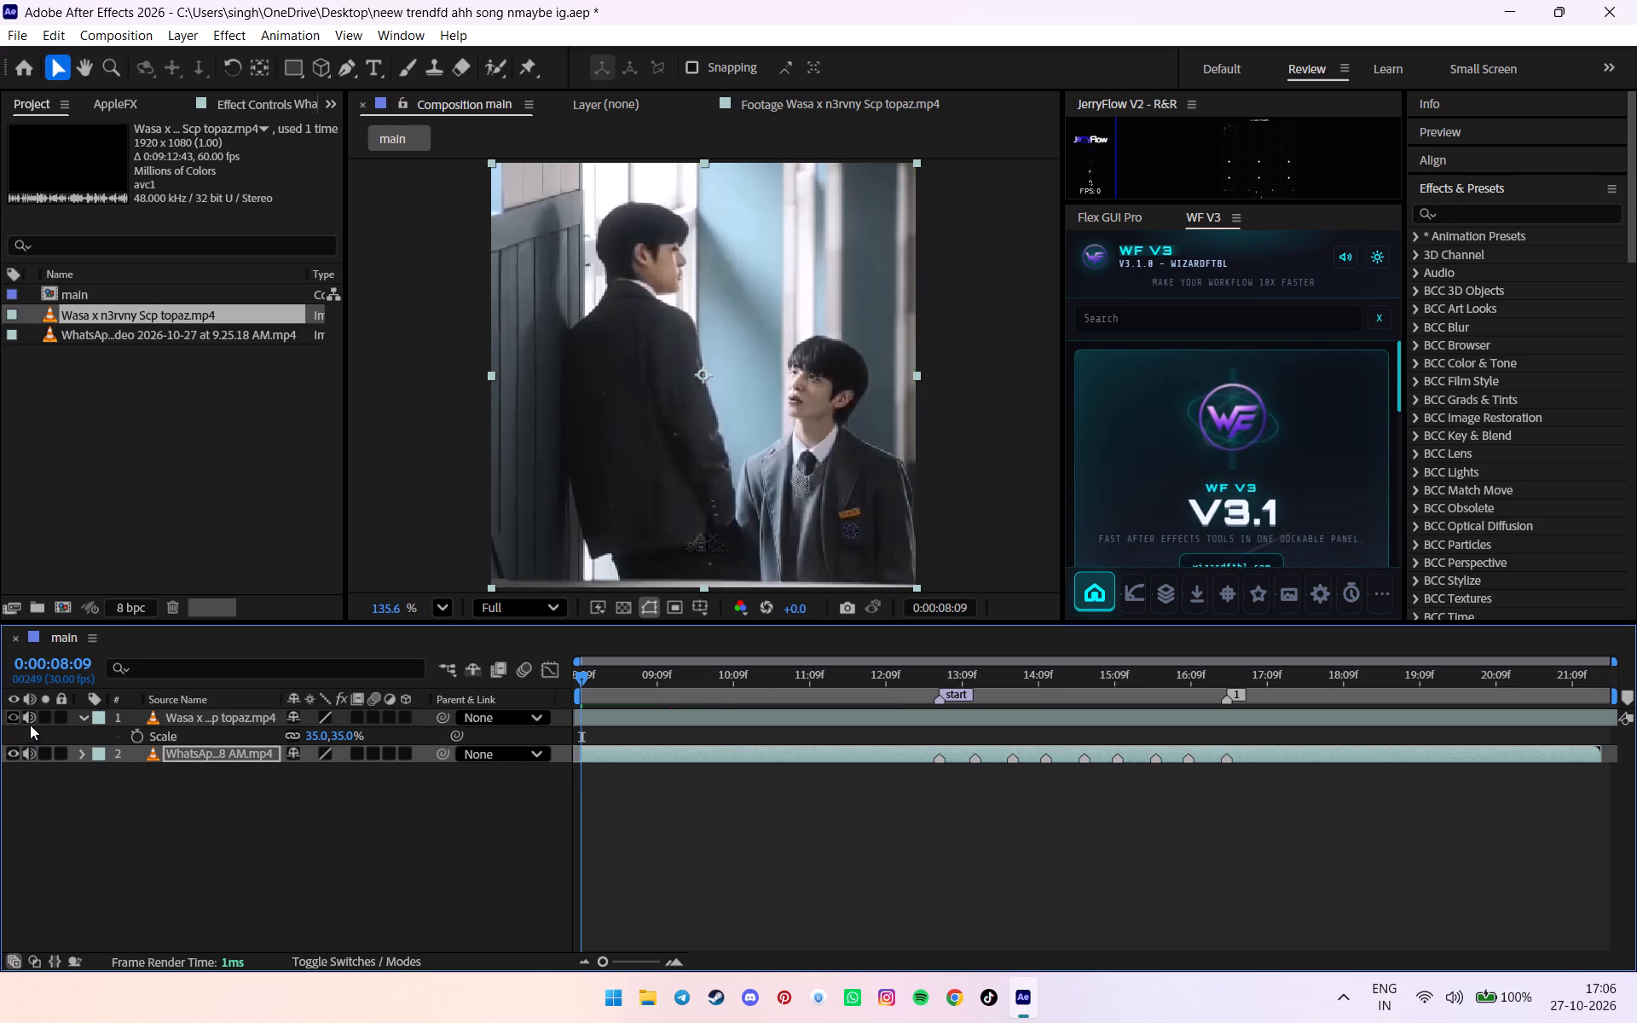
{"action": "left_click", "coordinate": [282, 902]}
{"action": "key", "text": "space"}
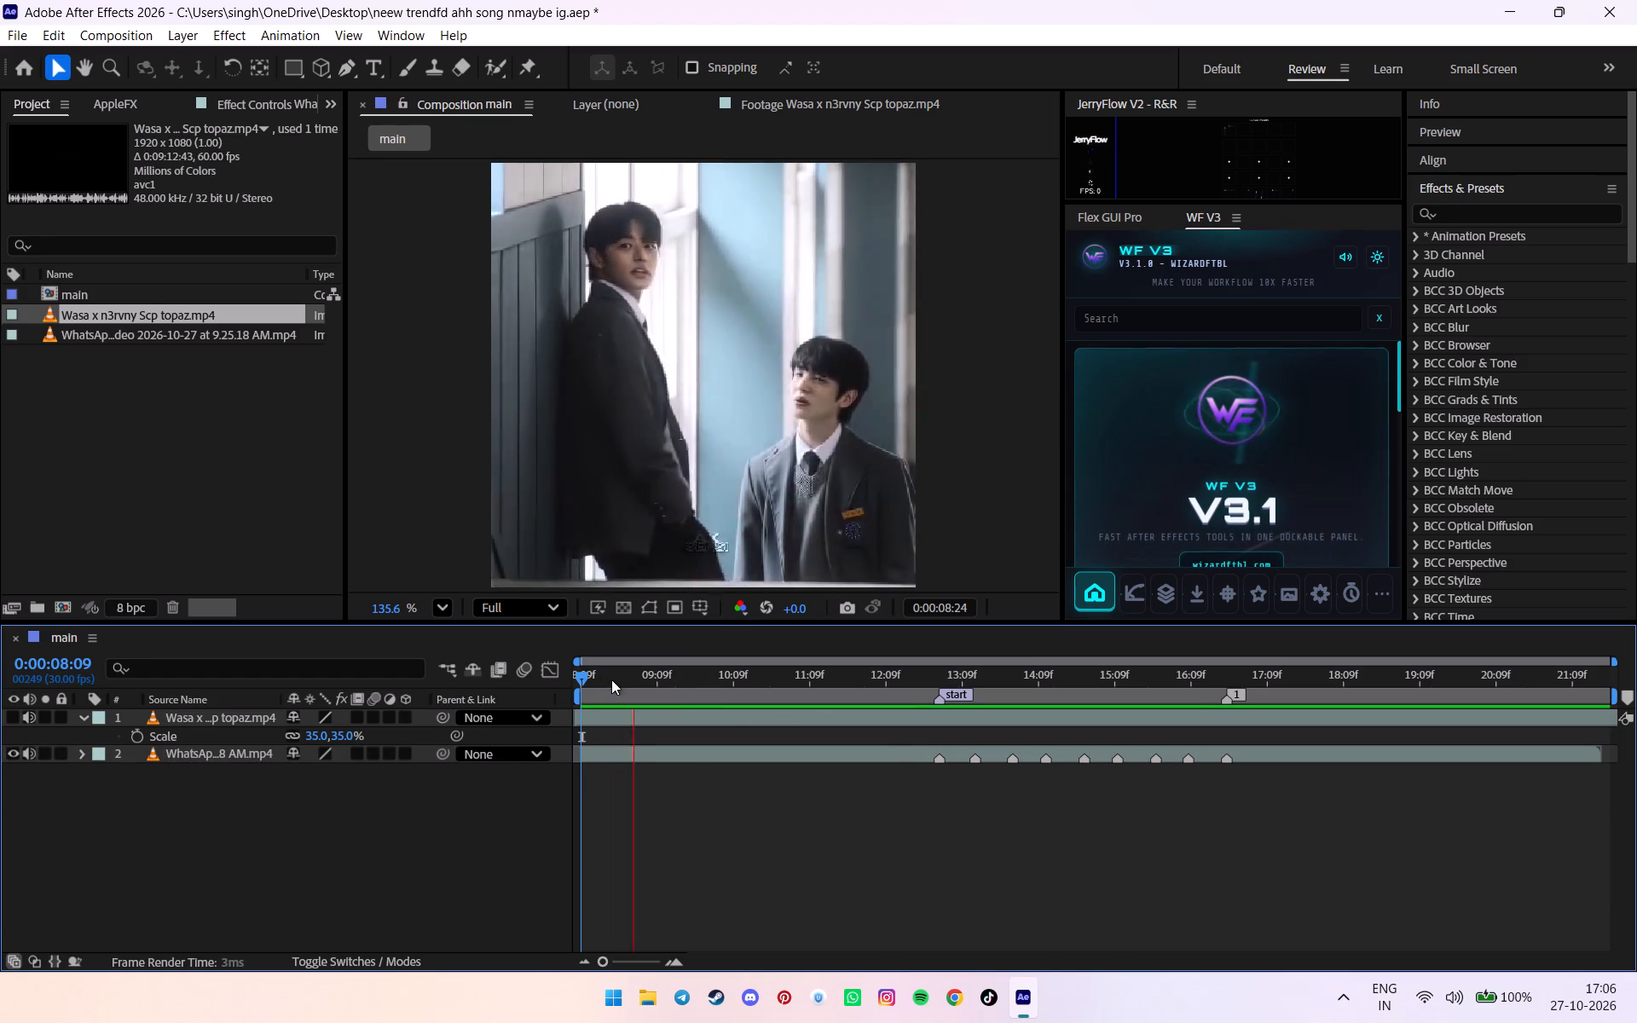
{"action": "left_click_drag", "start_coordinate": [610, 682], "coordinate": [569, 684]}
{"action": "left_click", "coordinate": [26, 721]}
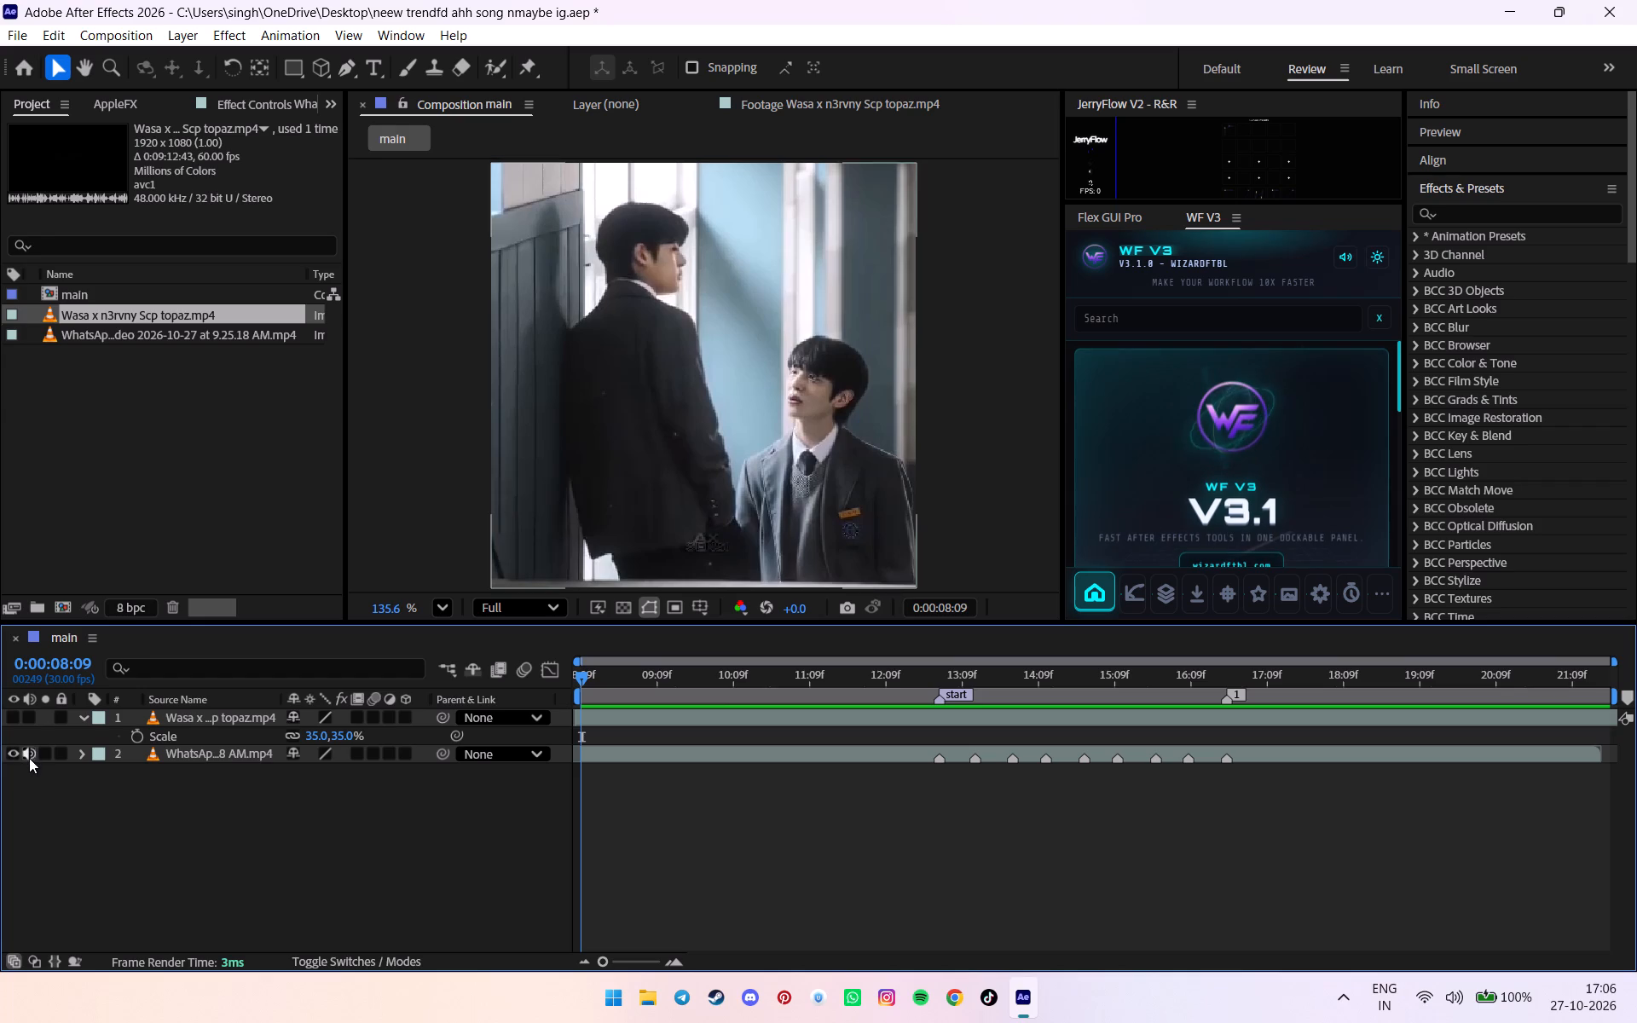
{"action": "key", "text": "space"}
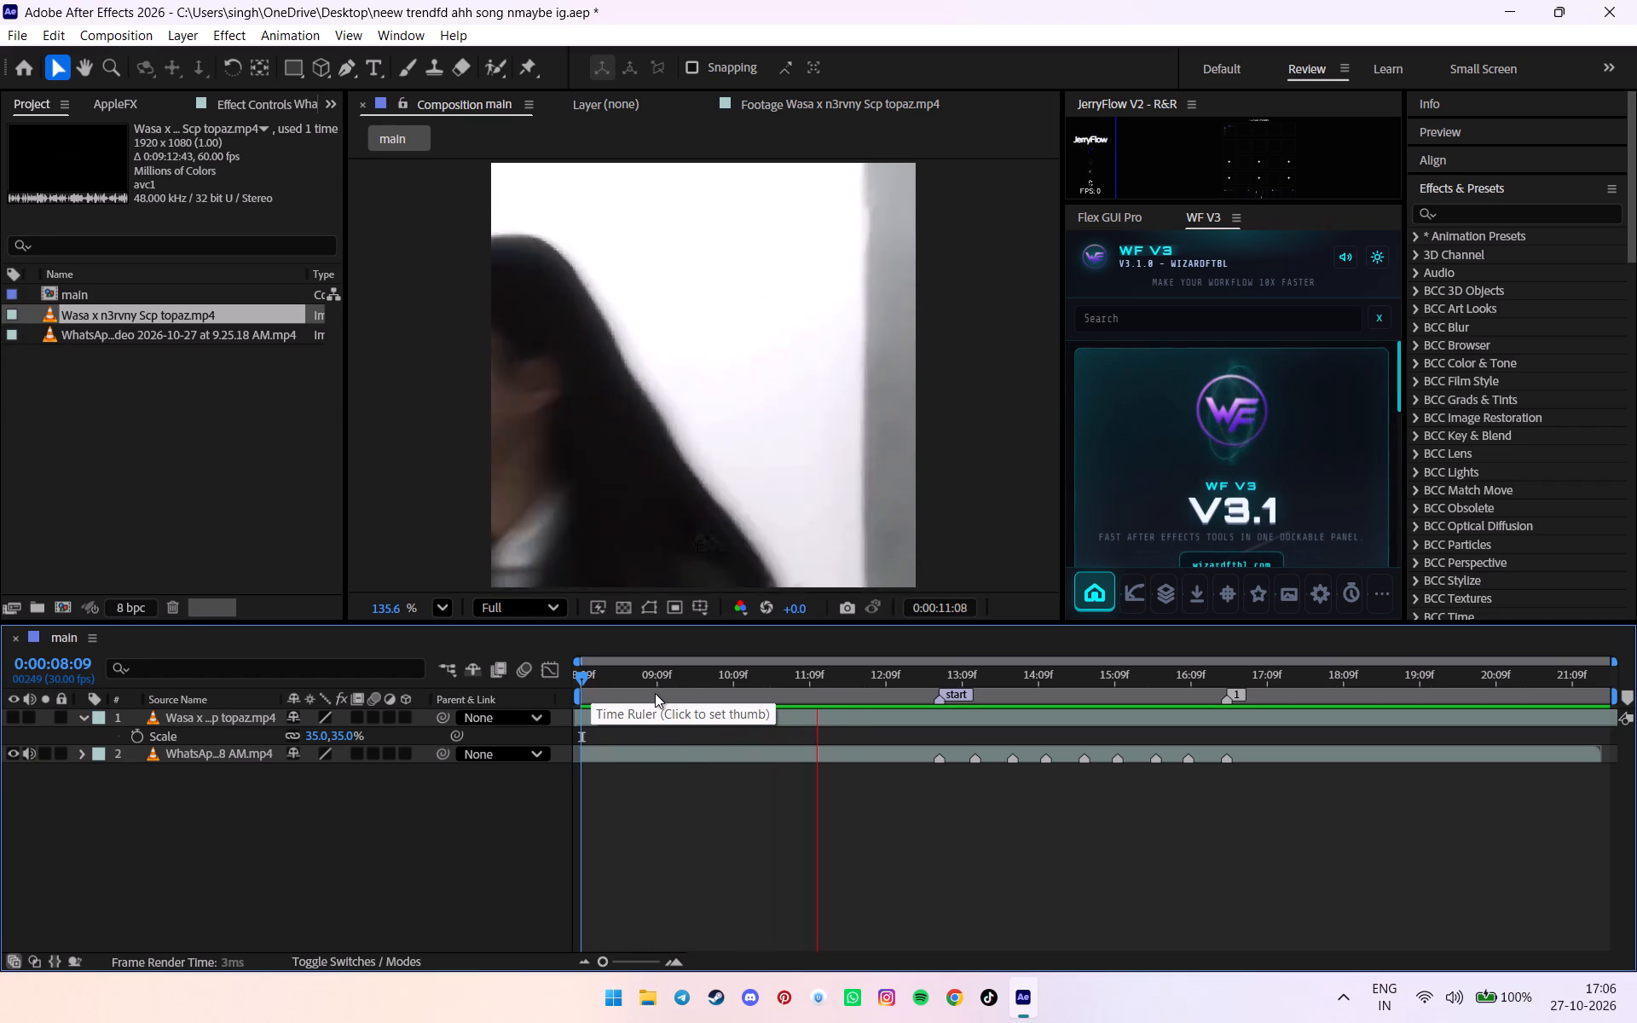
Preview the opening of the main composition from its start at 0:00:08:09 and park the playhead at 0:00:08:23.
{"action": "left_click_drag", "start_coordinate": [662, 693], "coordinate": [542, 708]}
{"action": "key", "text": "space"}
{"action": "key", "text": "space"}
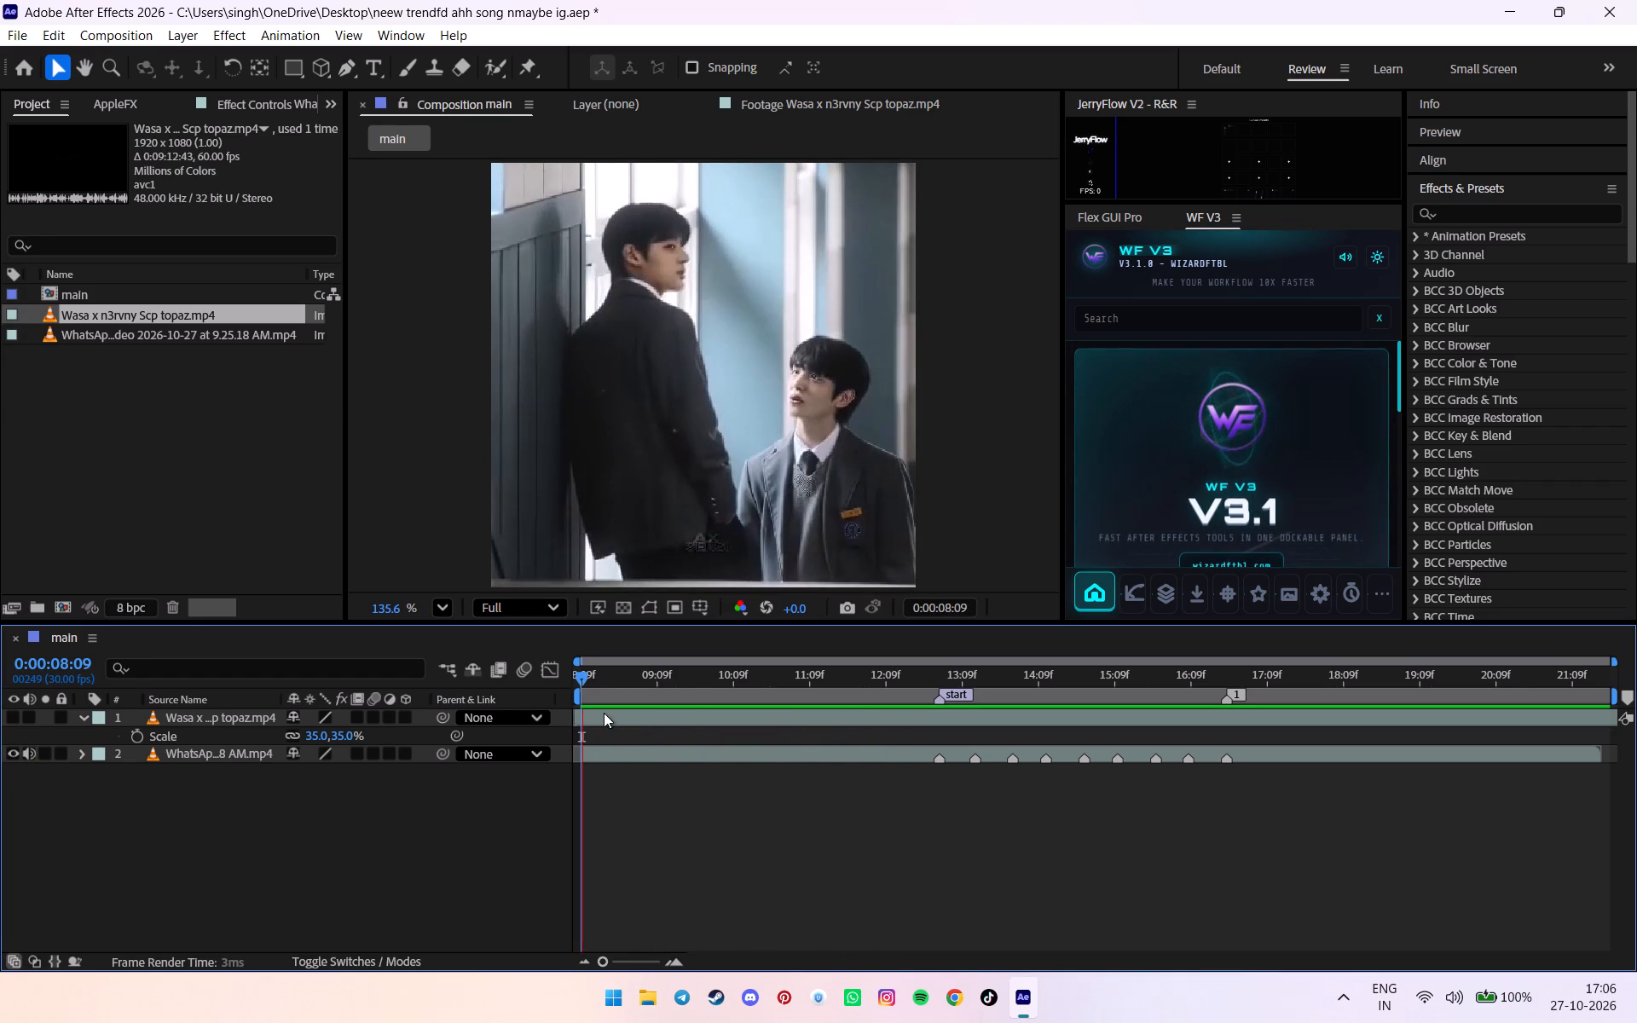
{"action": "left_click_drag", "start_coordinate": [610, 688], "coordinate": [535, 696]}
{"action": "key", "text": "space"}
{"action": "left_click", "coordinate": [616, 688]}
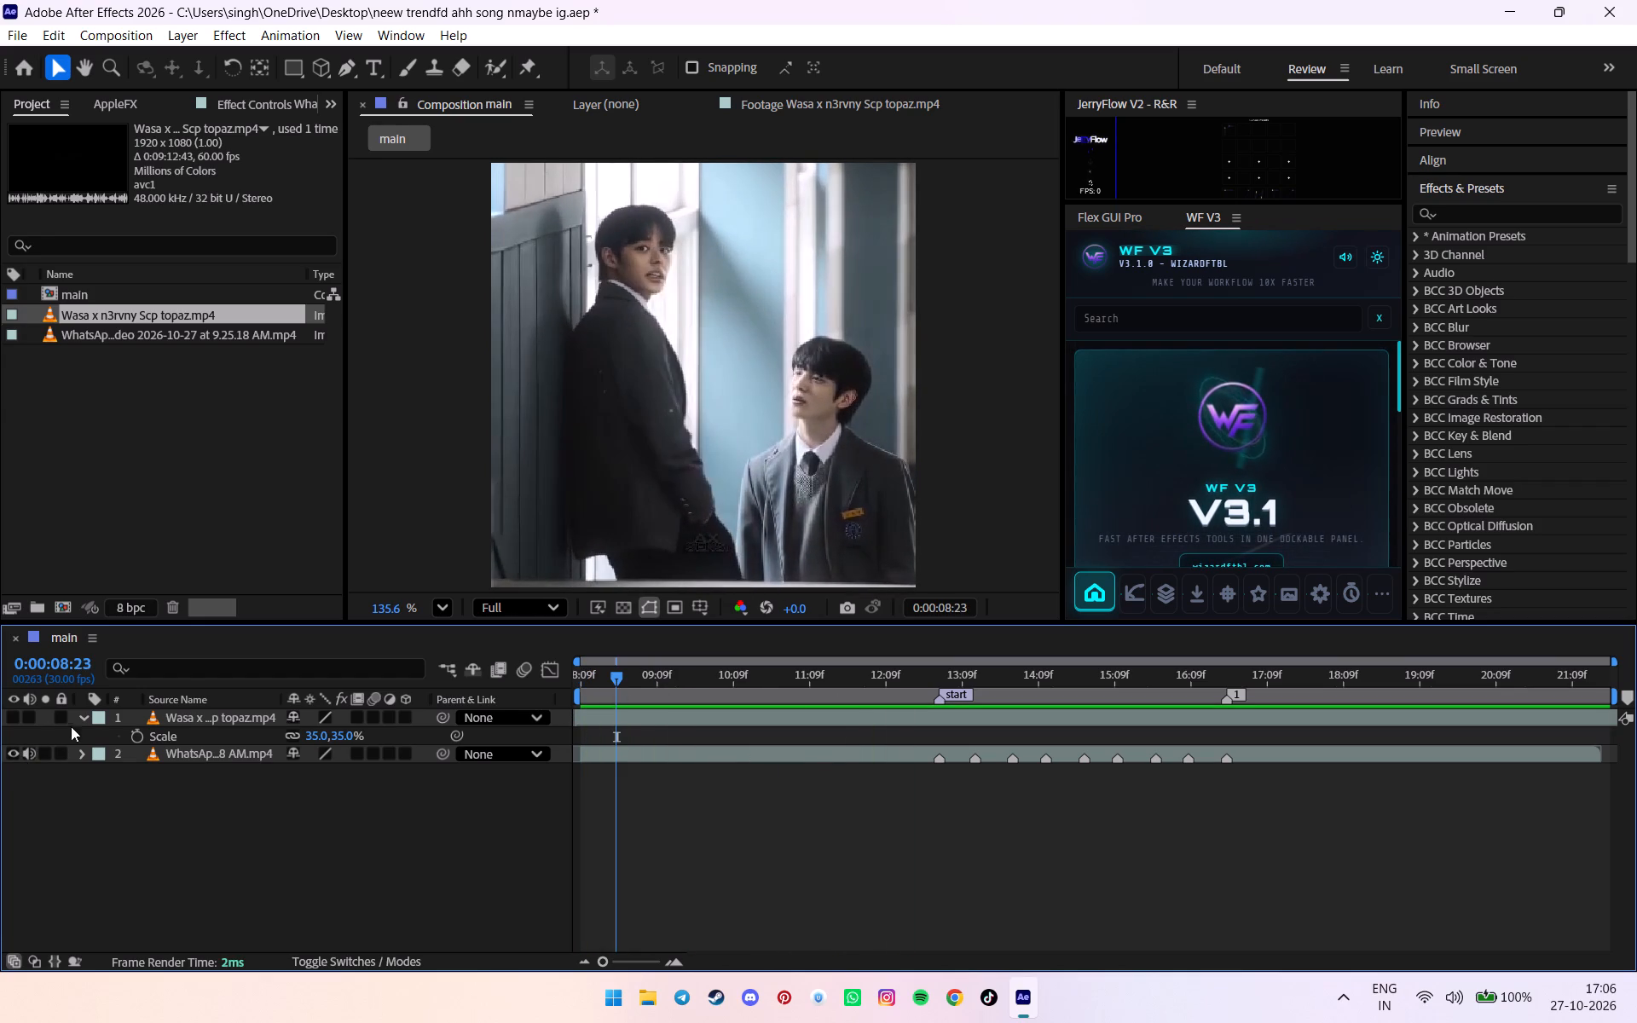
Show the Wasa x n3rvny layer and shift it along the timeline to find a suitable opening shot at 0:00:08:09.
{"action": "left_click", "coordinate": [16, 722]}
{"action": "left_click_drag", "start_coordinate": [612, 679], "coordinate": [568, 690]}
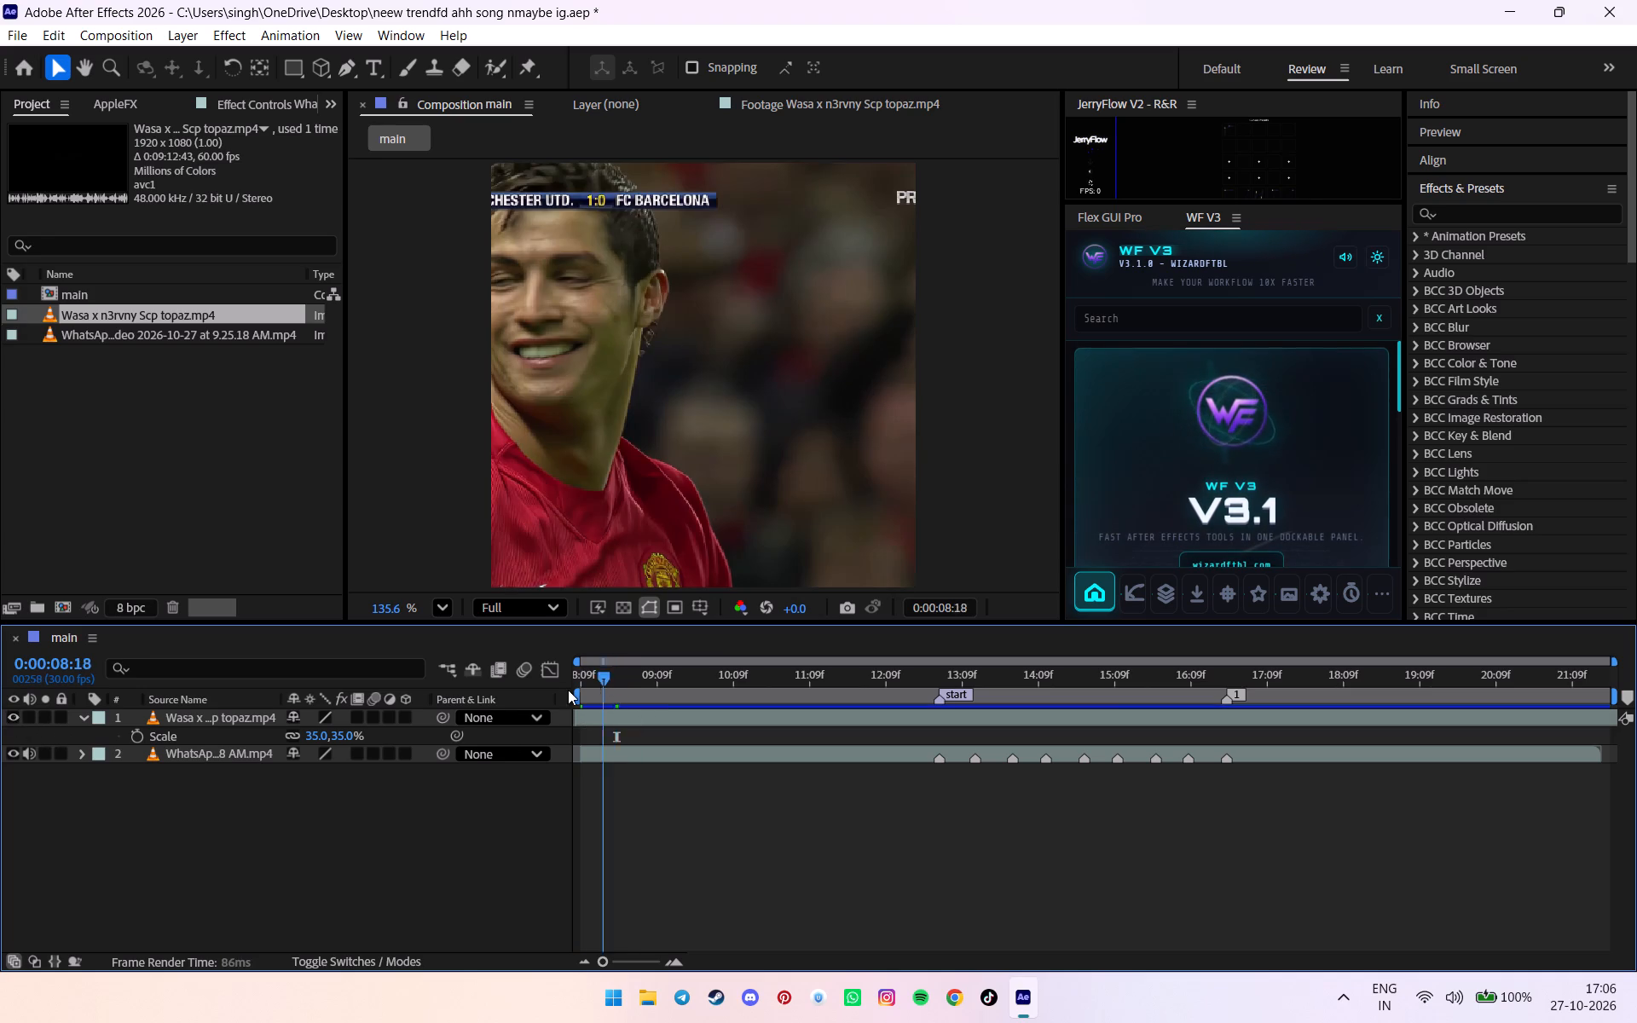
{"action": "left_click_drag", "start_coordinate": [568, 690], "coordinate": [568, 691]}
{"action": "left_click_drag", "start_coordinate": [593, 718], "coordinate": [779, 715]}
{"action": "left_click_drag", "start_coordinate": [756, 715], "coordinate": [484, 721]}
{"action": "left_click_drag", "start_coordinate": [625, 714], "coordinate": [687, 714]}
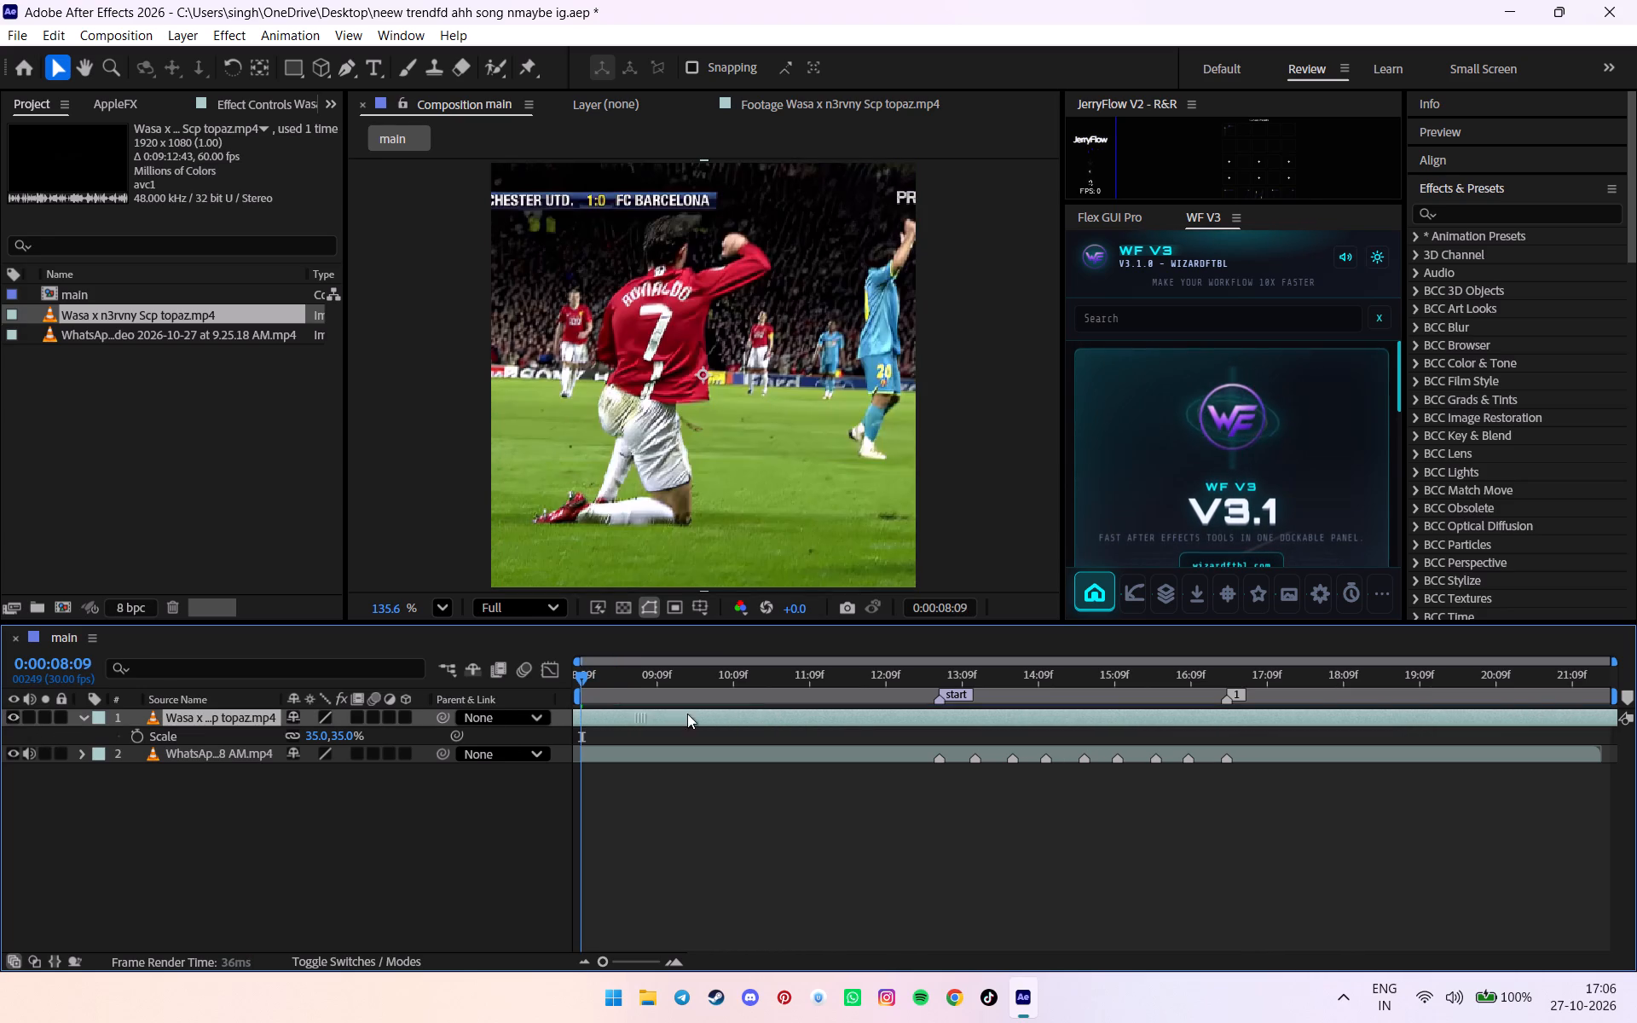
{"action": "left_click_drag", "start_coordinate": [687, 714], "coordinate": [968, 697]}
{"action": "left_click_drag", "start_coordinate": [832, 716], "coordinate": [574, 723]}
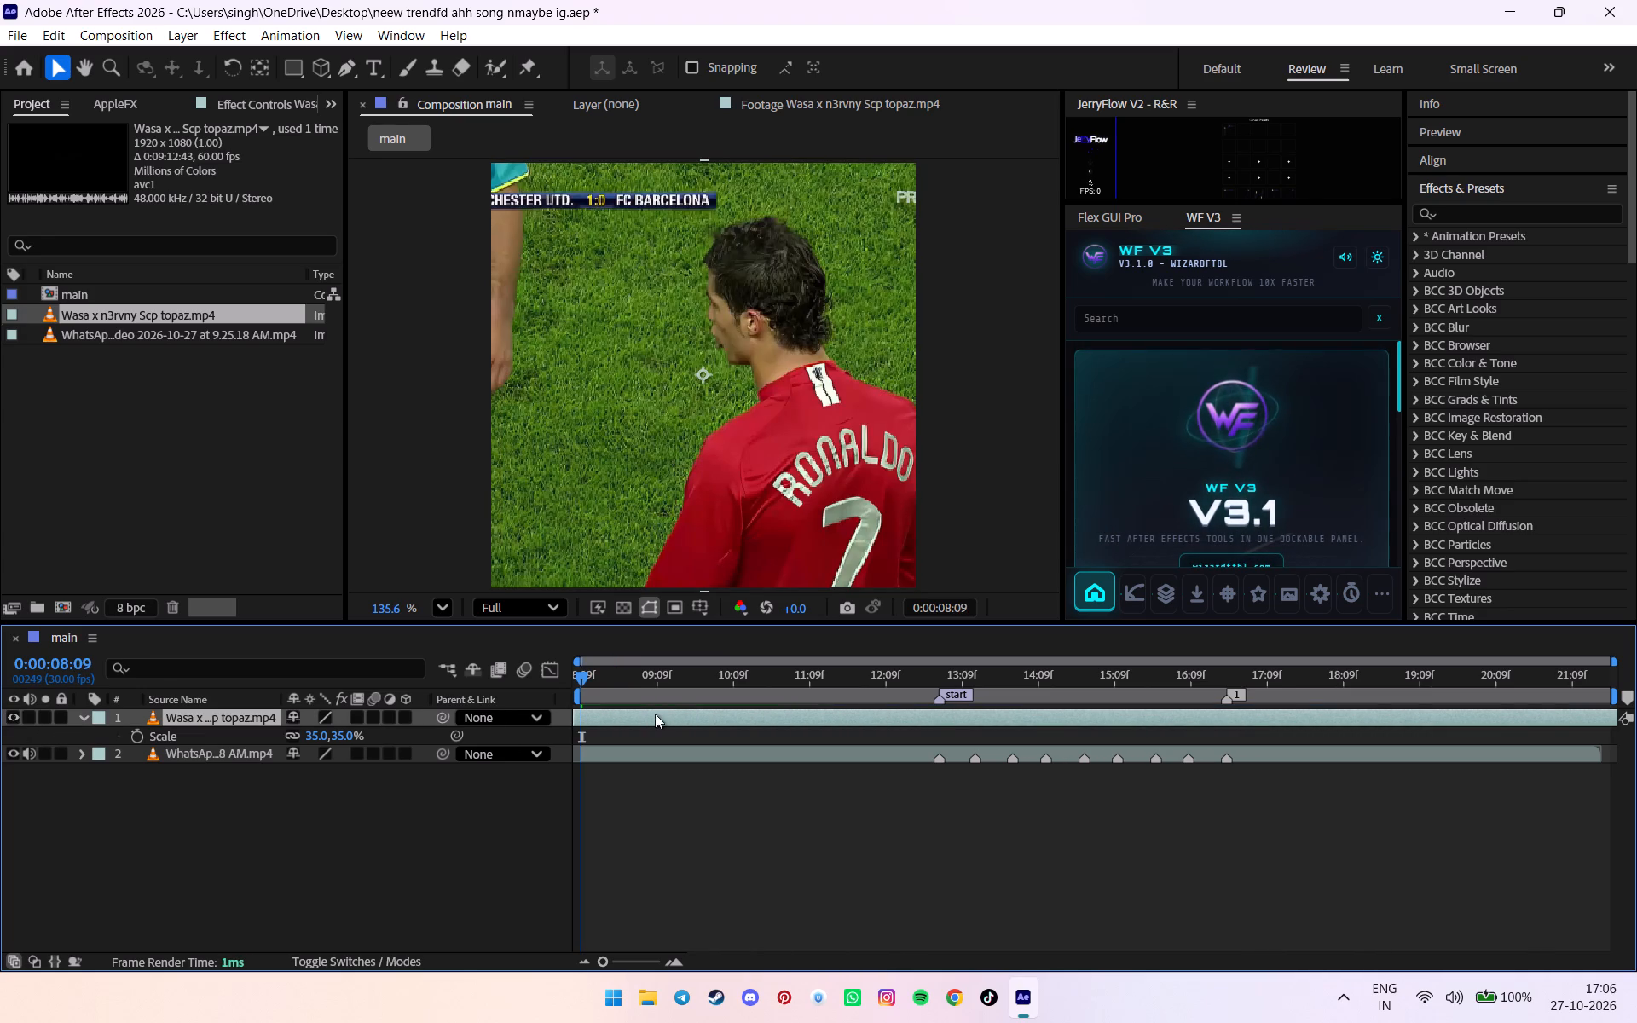
{"action": "left_click_drag", "start_coordinate": [655, 714], "coordinate": [579, 714]}
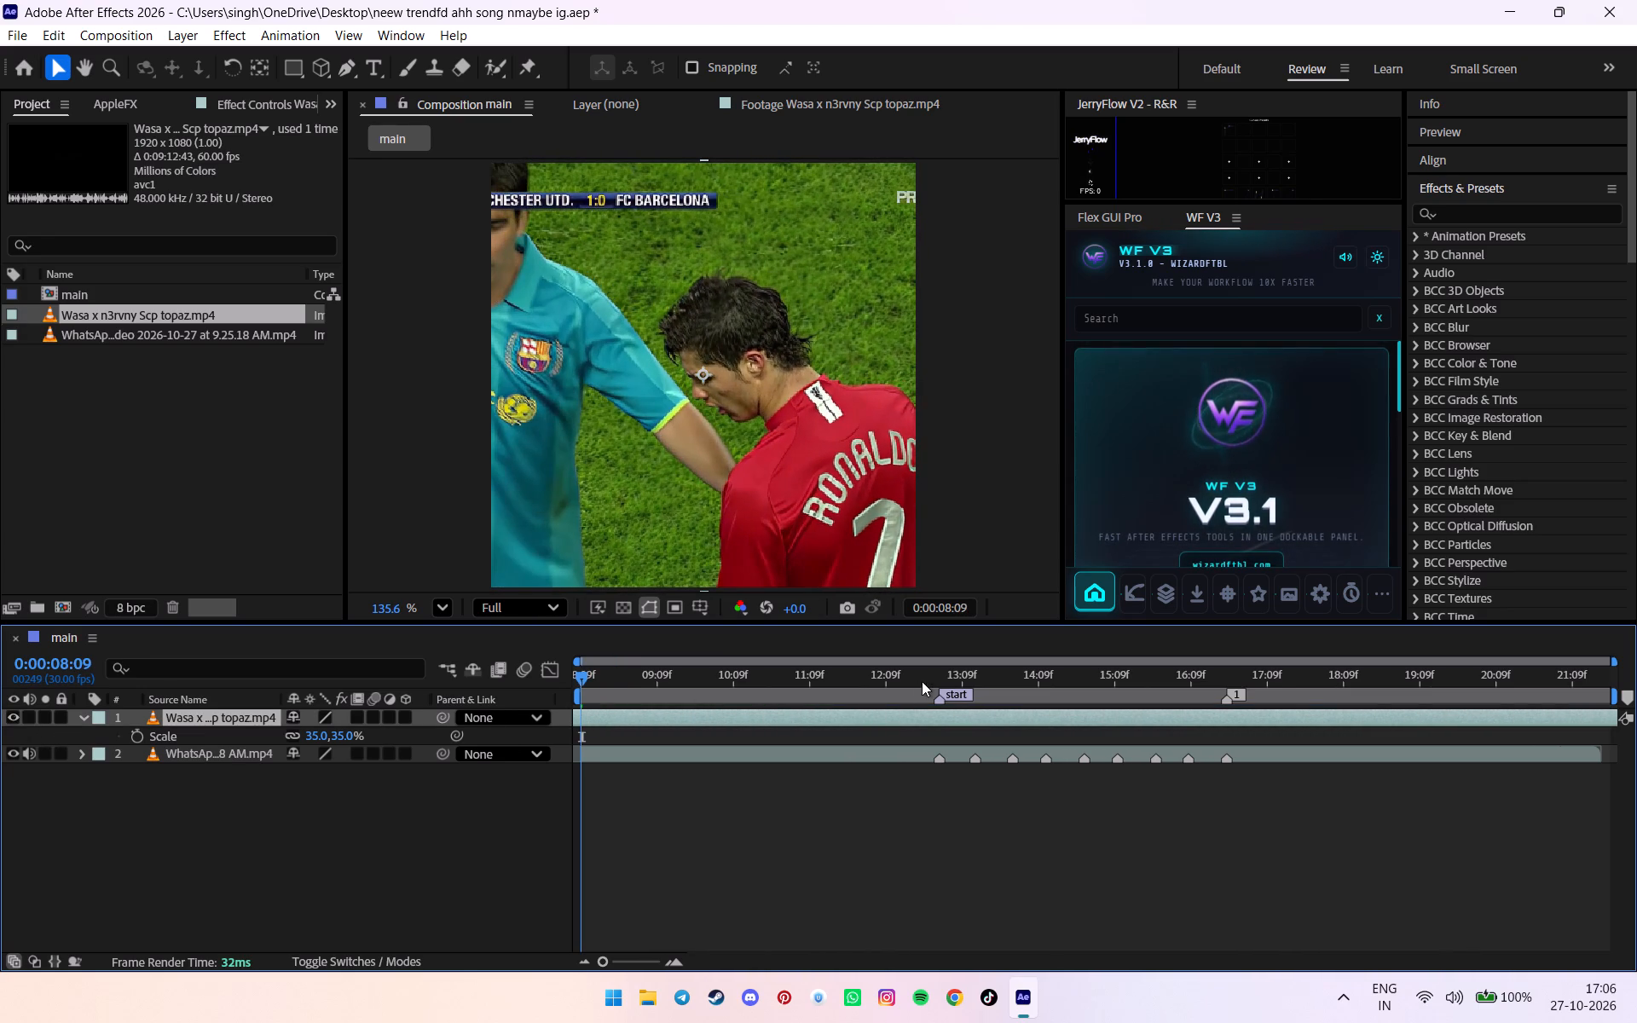
Slide the Wasa x n3rvny layer so the smiling close-up of Ronaldo falls on the "start" marker at 0:00:13:00.
{"action": "left_click", "coordinate": [922, 681]}
{"action": "scroll", "coordinate": [929, 681], "scroll_direction": "up", "scroll_amount": 3, "text": "alt"}
{"action": "left_click_drag", "start_coordinate": [933, 681], "coordinate": [1011, 684]}
{"action": "scroll", "coordinate": [1011, 690], "scroll_direction": "down", "scroll_amount": 2, "text": "alt"}
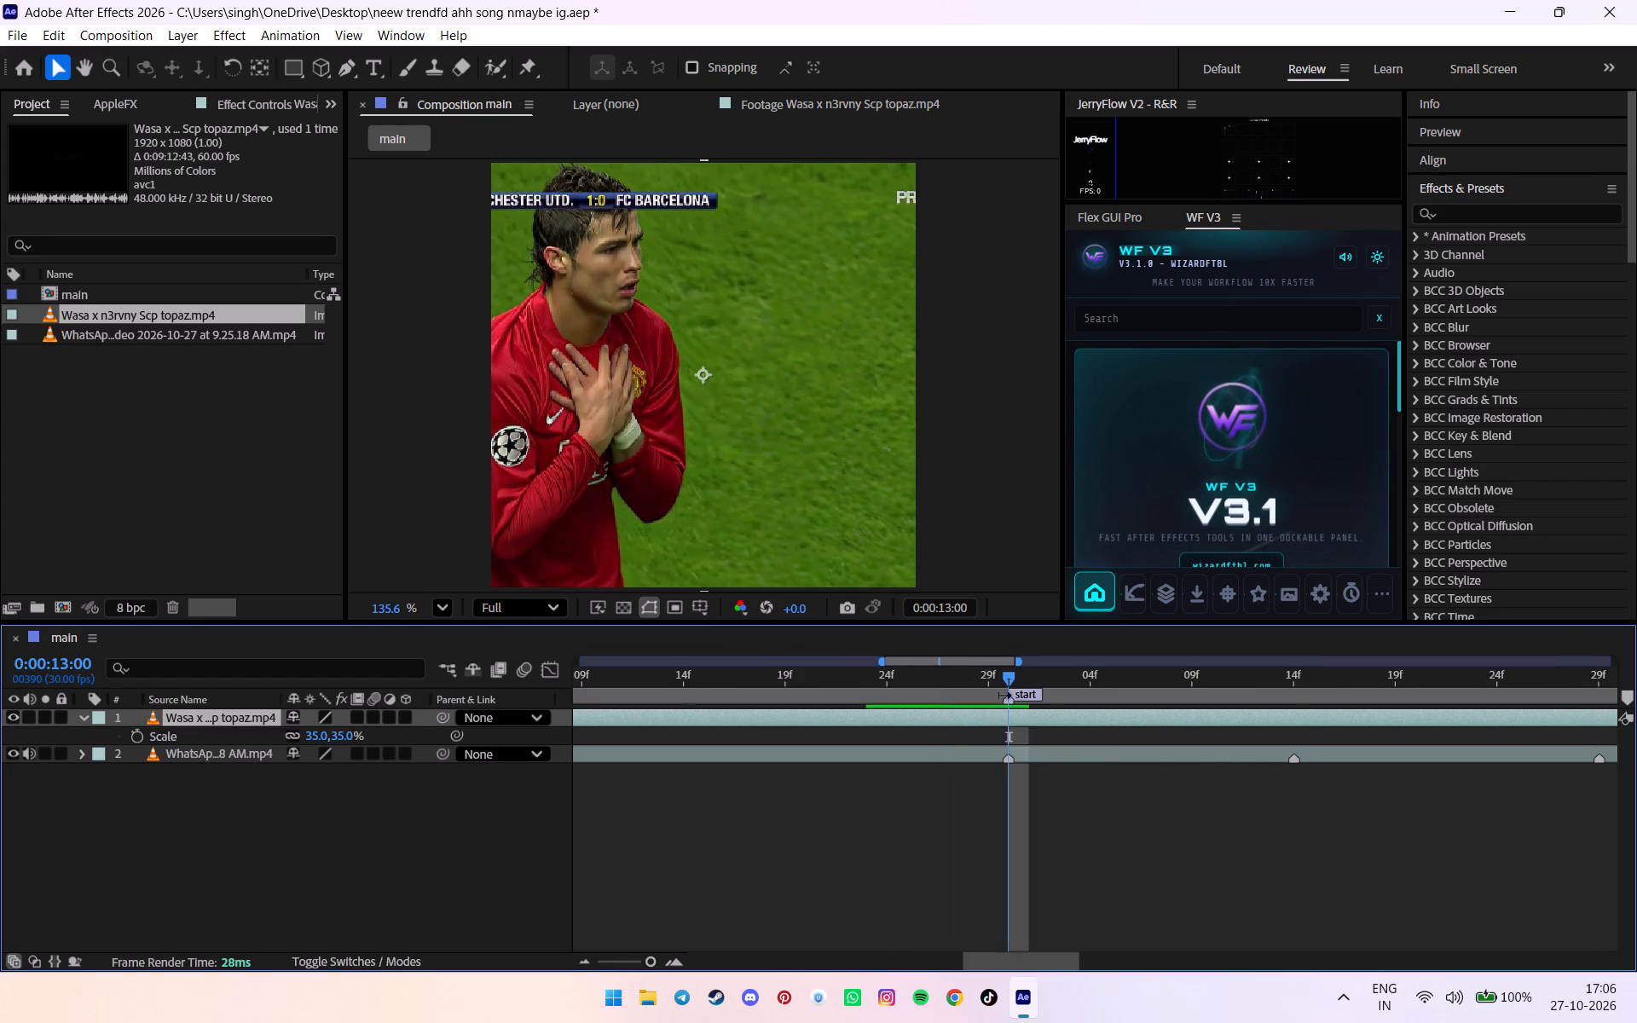
{"action": "scroll", "coordinate": [1011, 696], "scroll_direction": "down", "scroll_amount": 3, "text": "alt"}
{"action": "left_click_drag", "start_coordinate": [999, 714], "coordinate": [946, 723]}
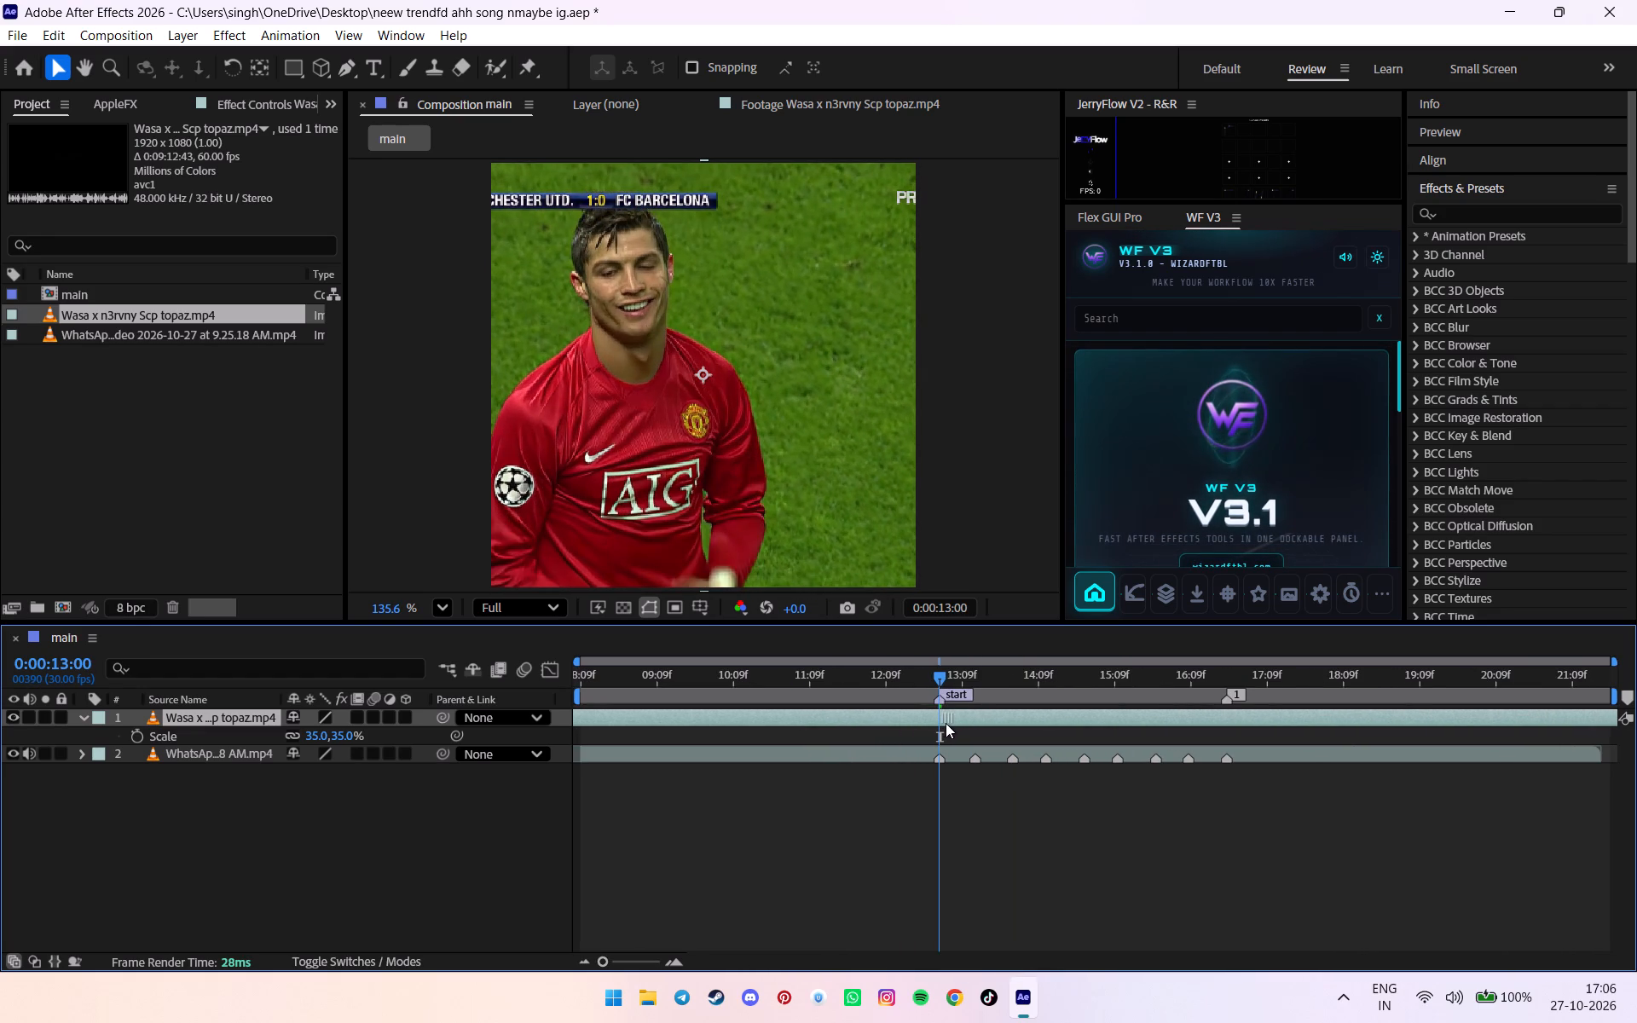
{"action": "left_click_drag", "start_coordinate": [946, 723], "coordinate": [946, 722]}
Set the Wasa x n3rvny layer's horizontal Position to 252 to reframe Ronaldo.
{"action": "key", "text": "p"}
{"action": "left_click_drag", "start_coordinate": [298, 742], "coordinate": [469, 741]}
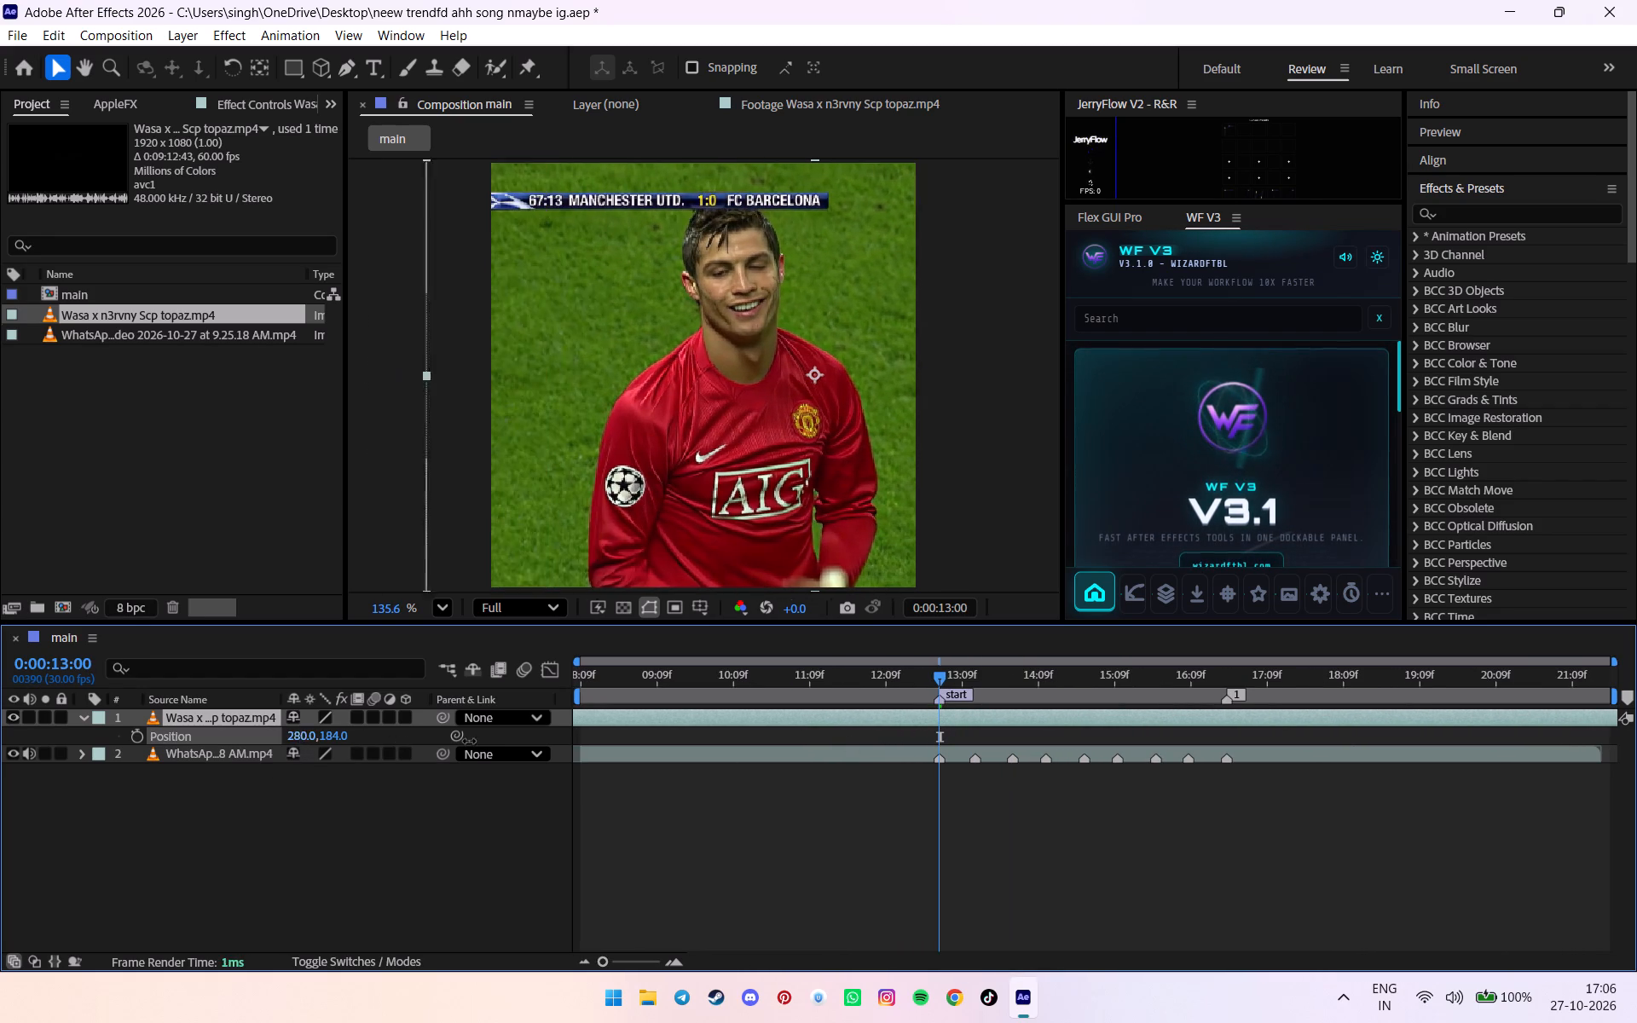
{"action": "left_click_drag", "start_coordinate": [469, 741], "coordinate": [370, 737]}
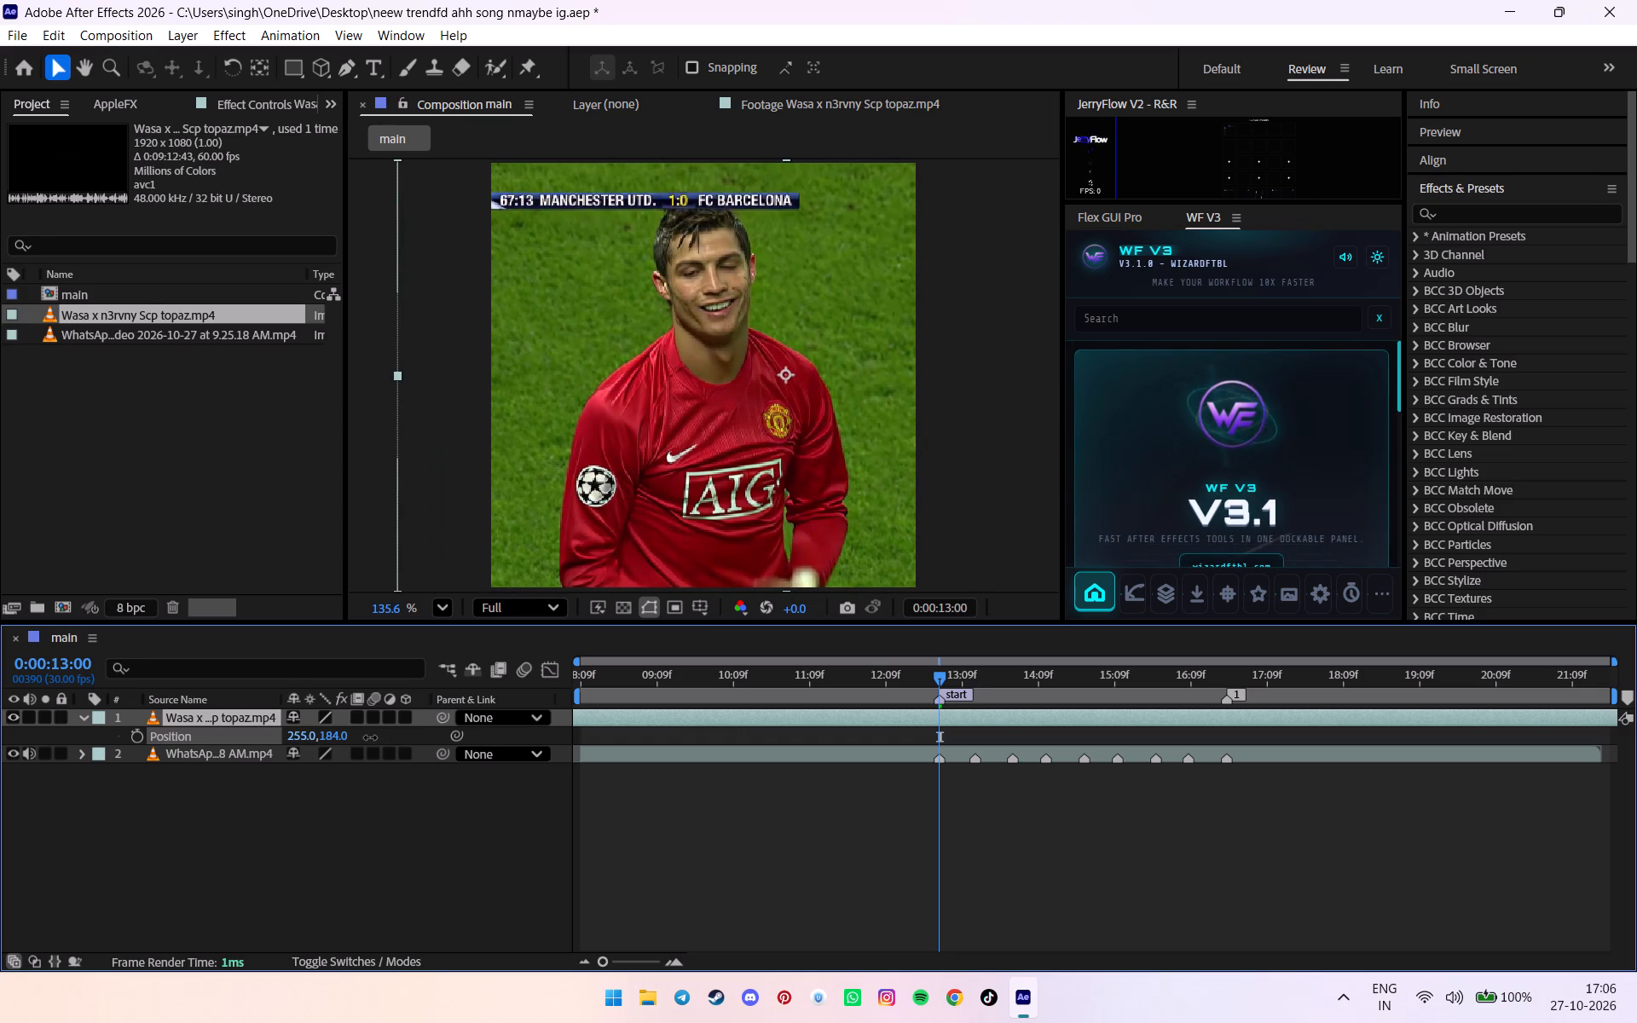
{"action": "left_click_drag", "start_coordinate": [370, 737], "coordinate": [367, 737]}
Split the Wasa x n3rvny layer at 0:00:13:00 and 0:00:13:14, and delete the piece after the second cut.
{"action": "key", "text": "ctrl+shift+d"}
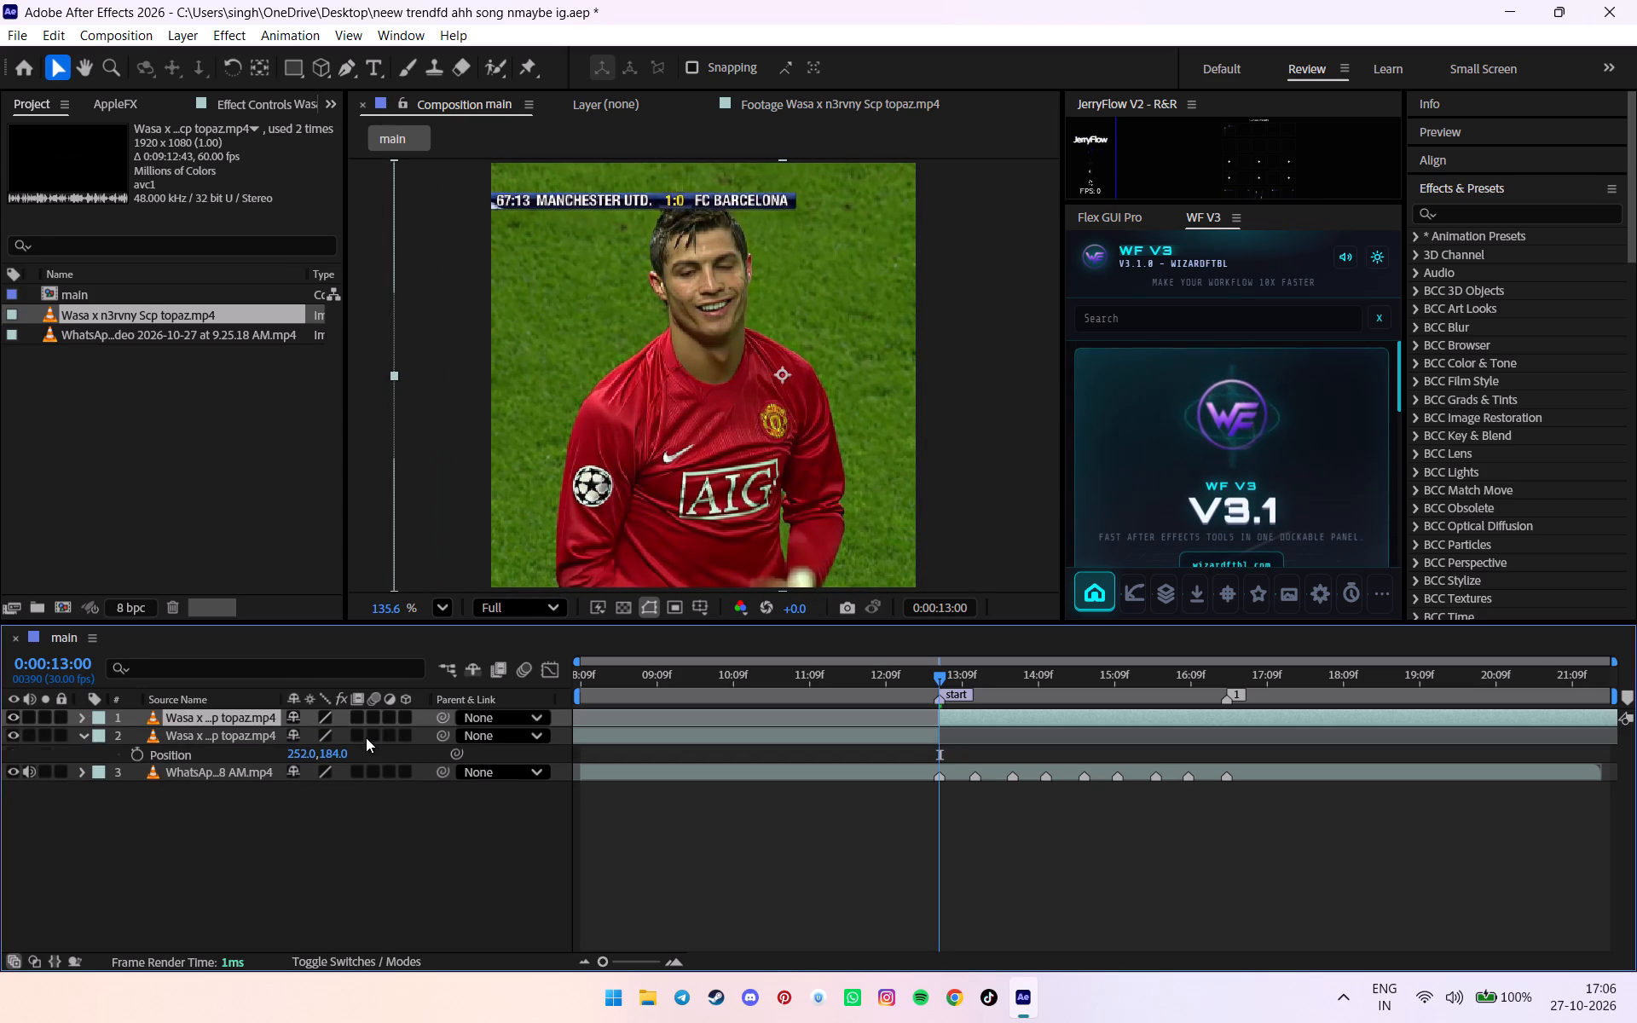
{"action": "scroll", "coordinate": [993, 700], "scroll_direction": "up", "scroll_amount": 2, "text": "alt"}
{"action": "left_click_drag", "start_coordinate": [933, 678], "coordinate": [923, 681]}
{"action": "key", "text": "ctrl+shift+d"}
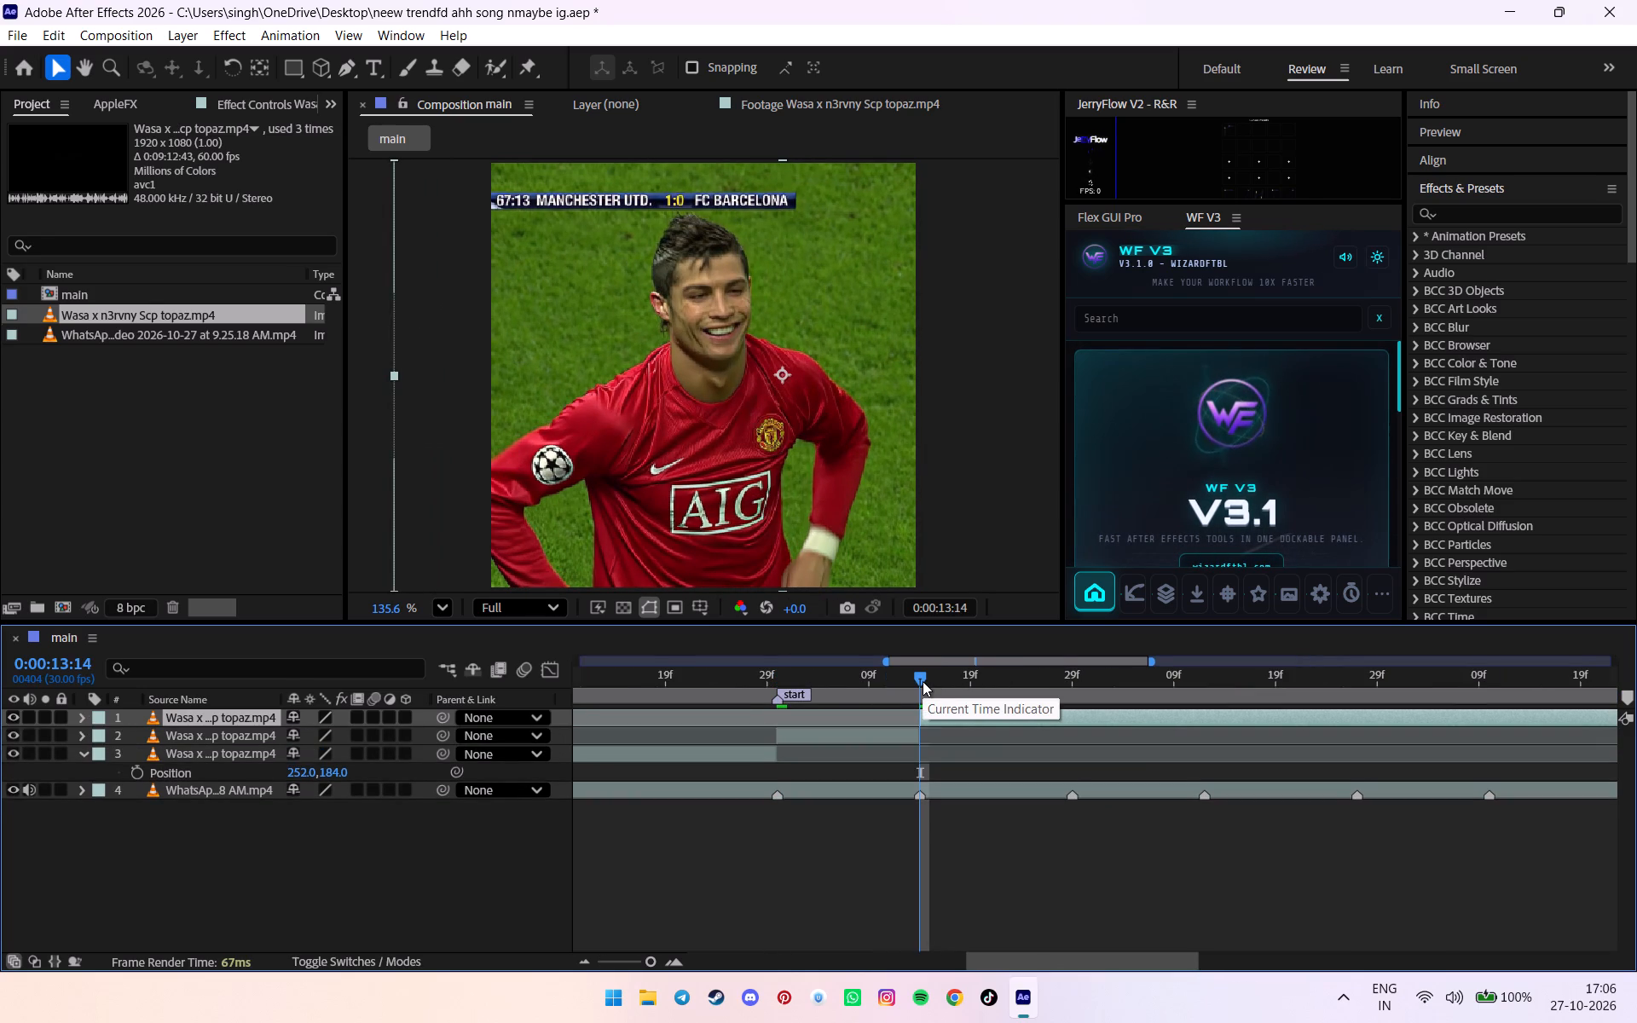
{"action": "key", "text": "Delete"}
Scrub through the footage before and around the "start" marker to review the intro and the first cut.
{"action": "scroll", "coordinate": [922, 681], "scroll_direction": "down", "scroll_amount": 6, "text": "alt"}
{"action": "left_click_drag", "start_coordinate": [832, 681], "coordinate": [777, 697]}
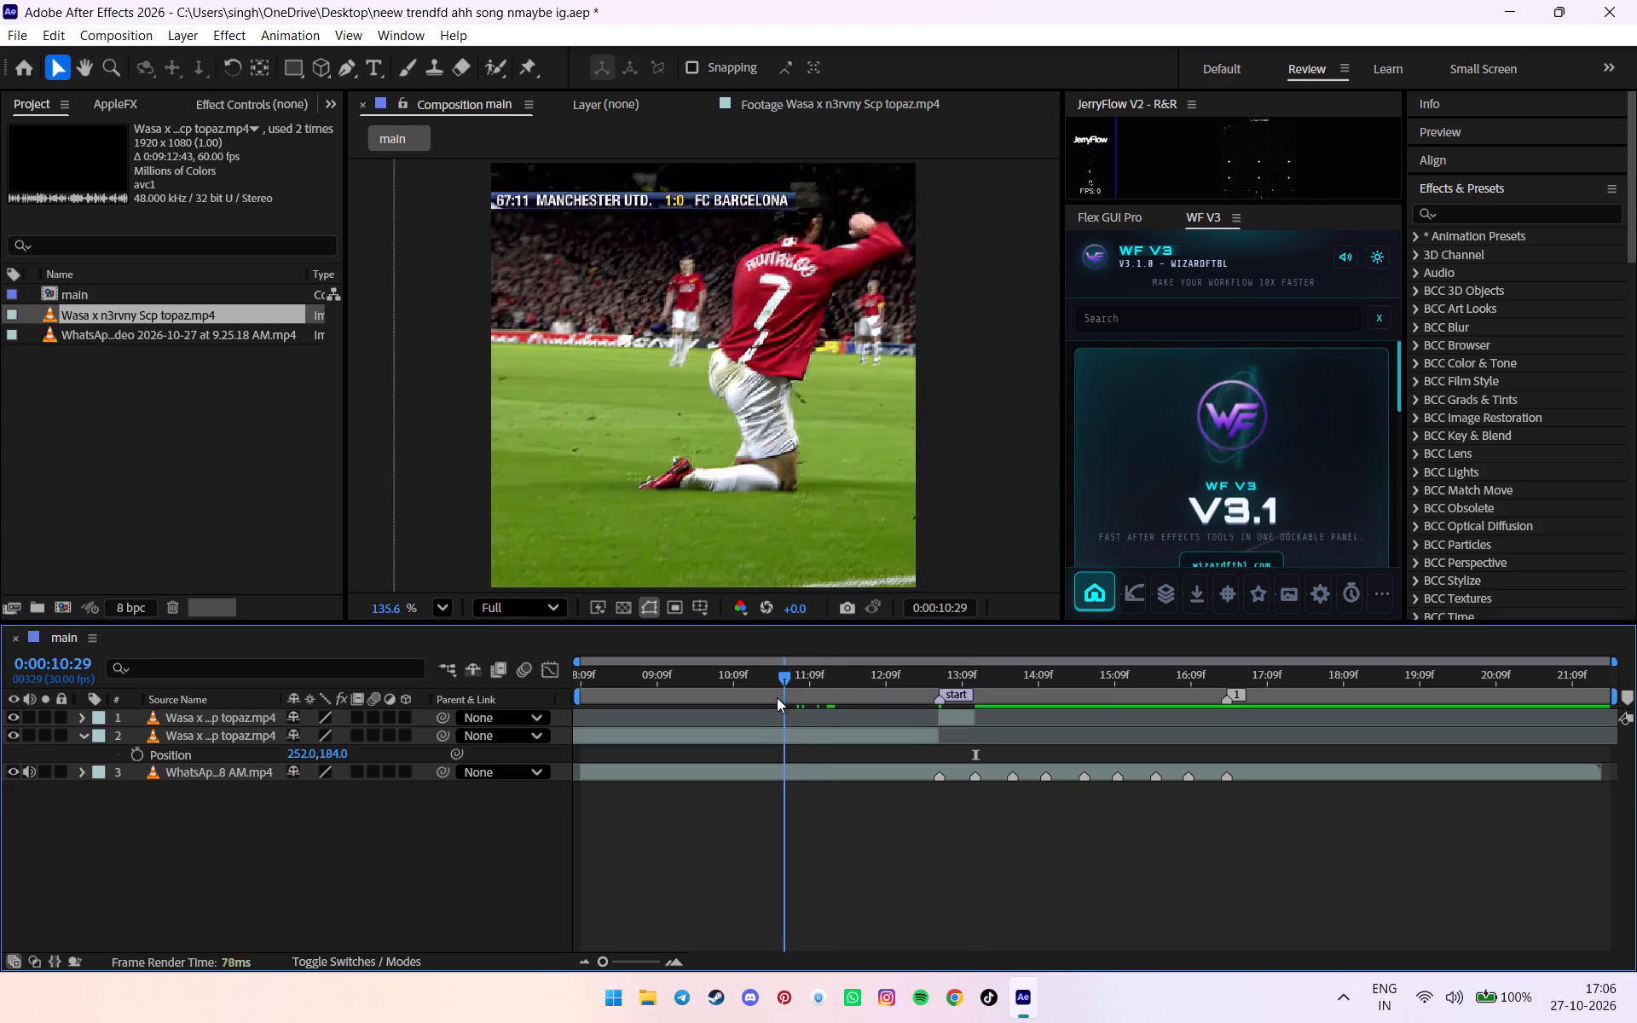
{"action": "left_click_drag", "start_coordinate": [777, 697], "coordinate": [875, 699]}
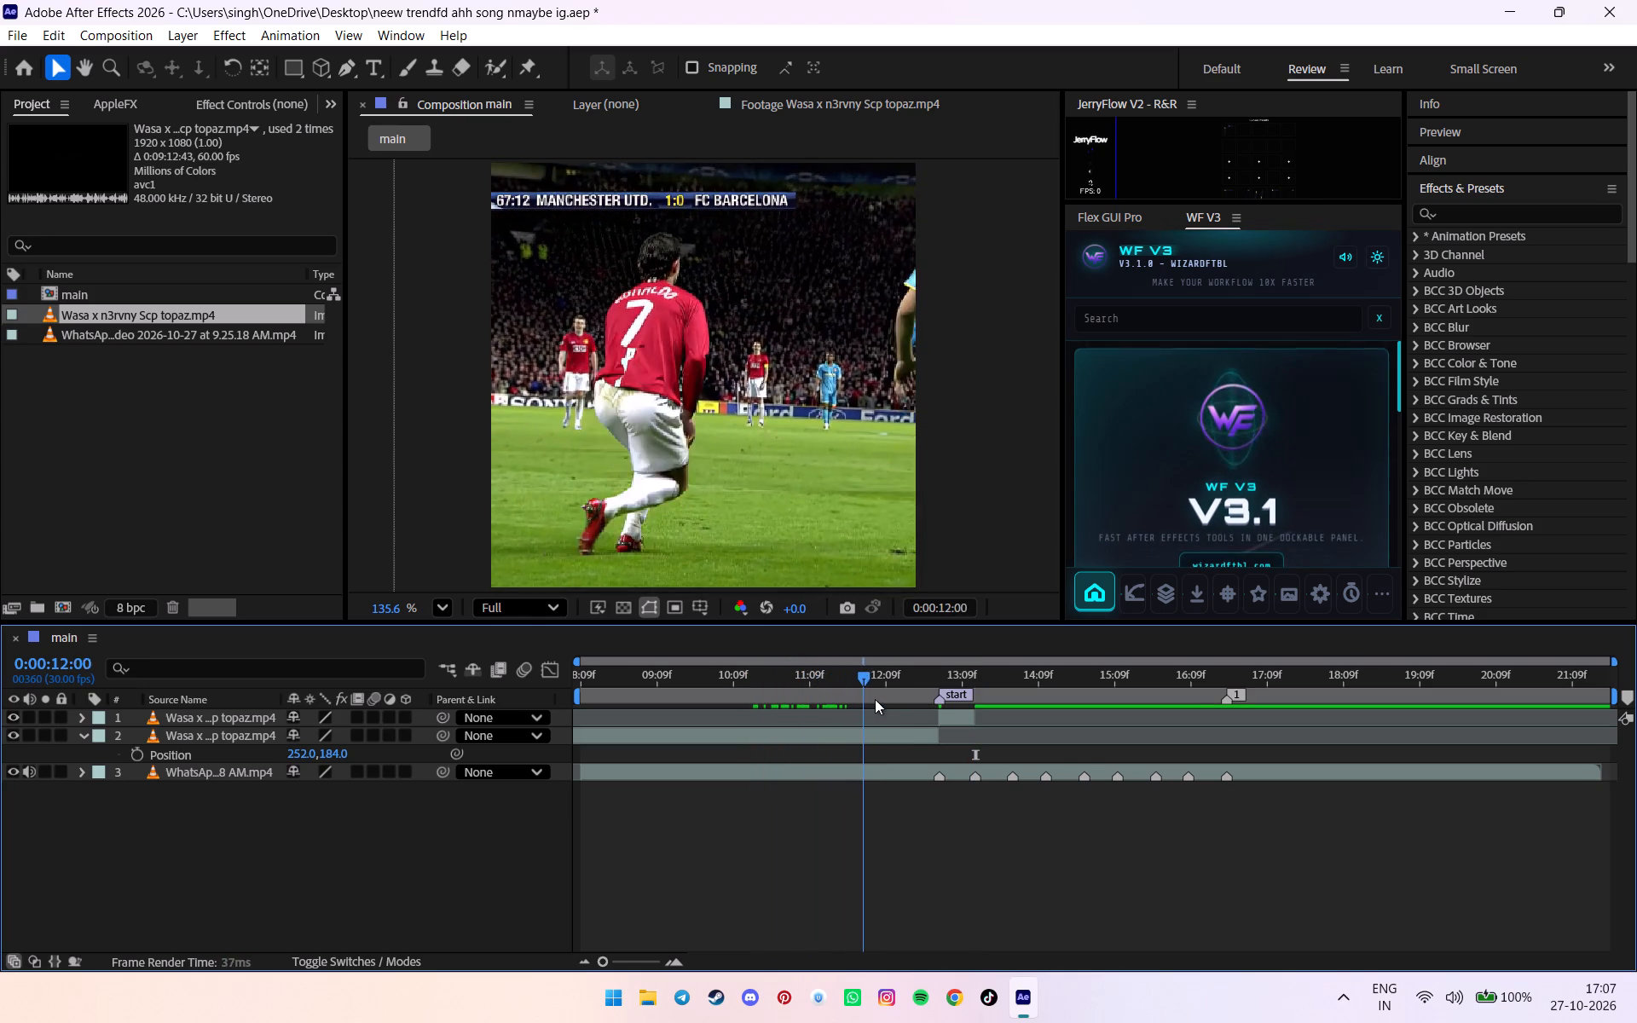
{"action": "left_click_drag", "start_coordinate": [875, 699], "coordinate": [945, 702]}
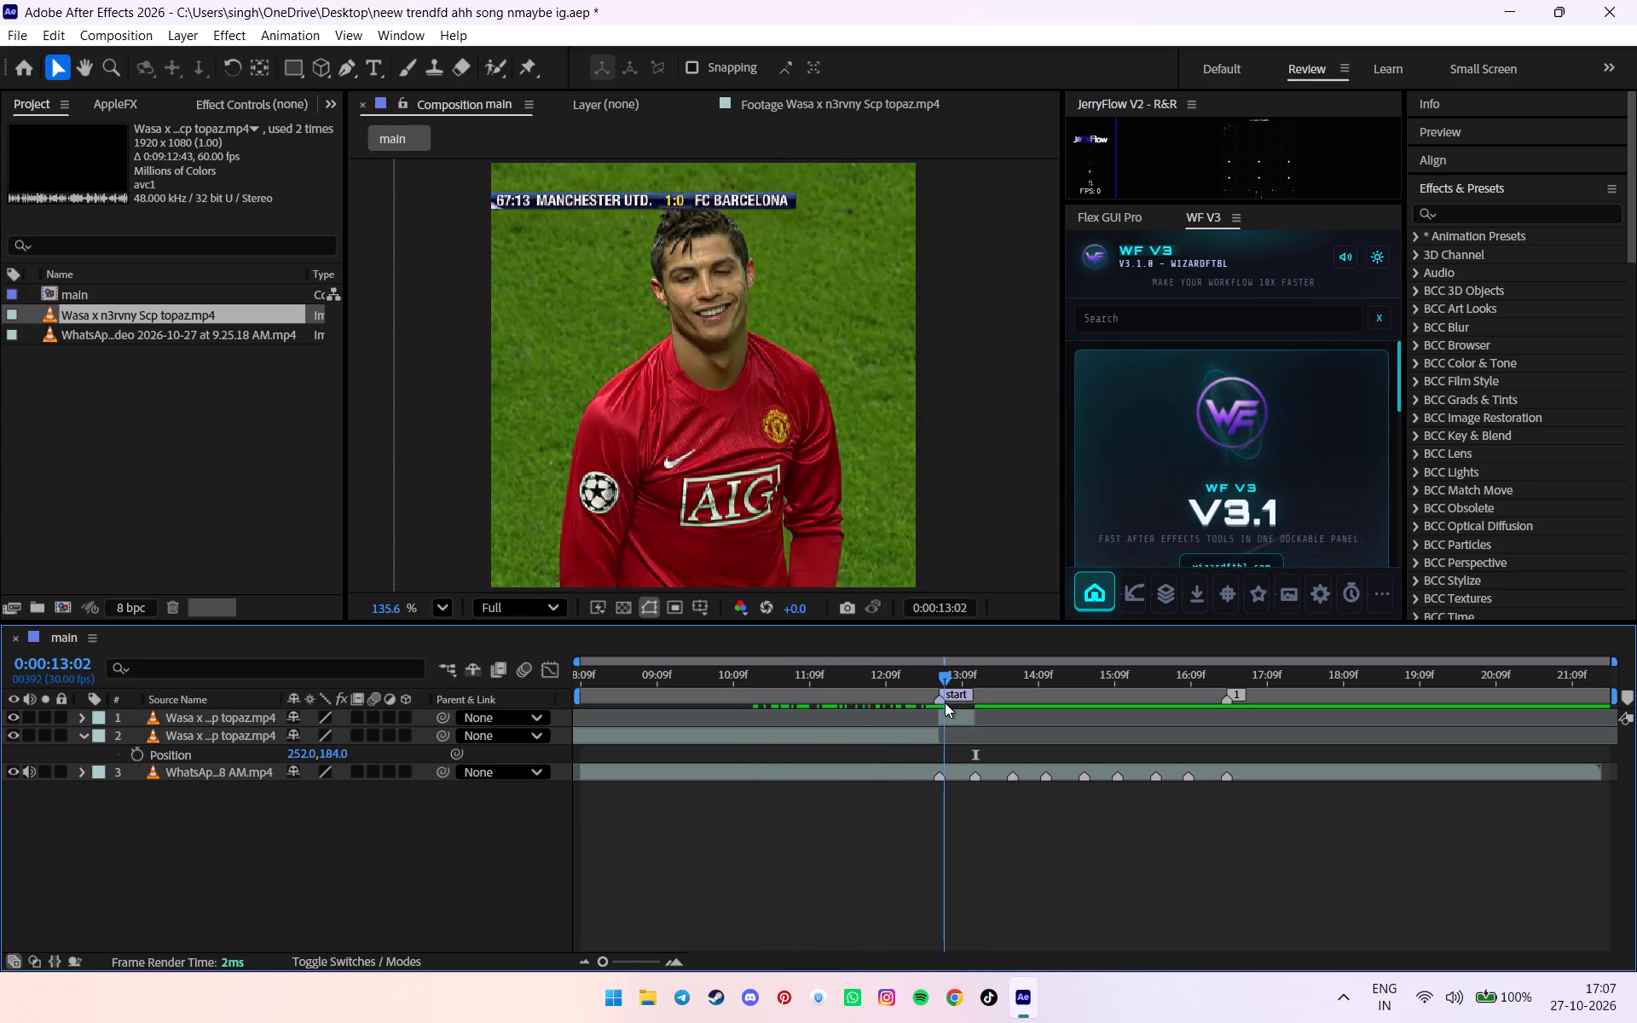
{"action": "left_click_drag", "start_coordinate": [945, 702], "coordinate": [956, 701]}
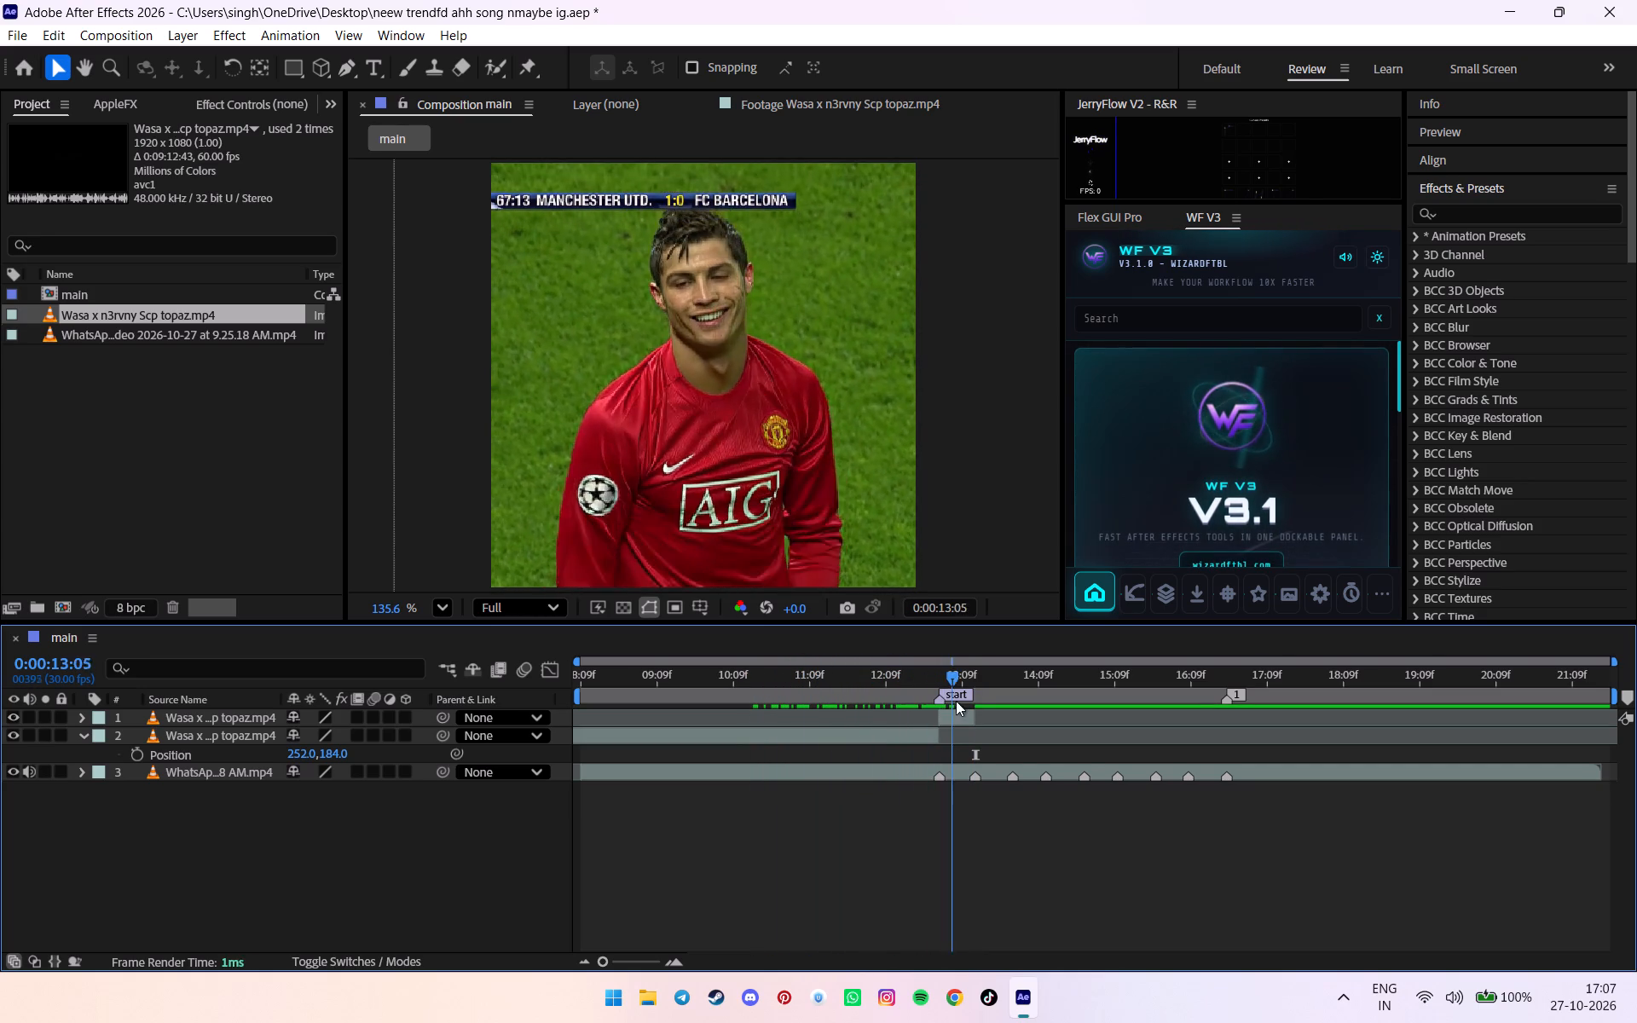
{"action": "left_click_drag", "start_coordinate": [956, 701], "coordinate": [550, 750]}
{"action": "left_click", "coordinate": [621, 743]}
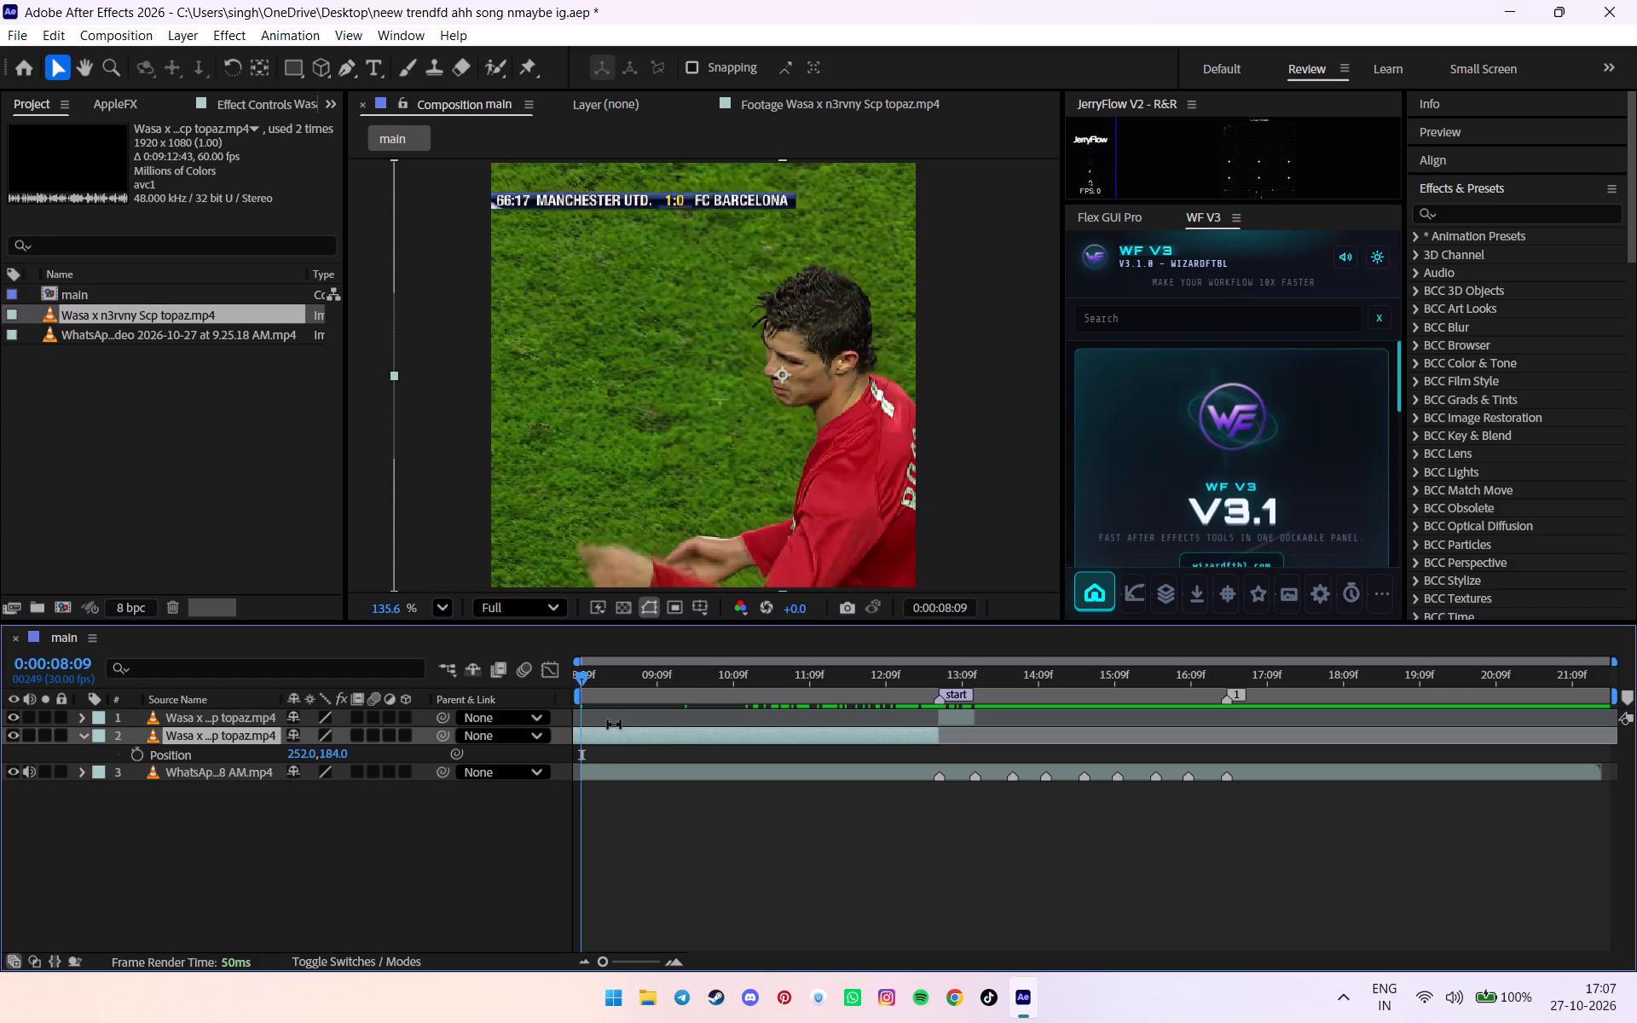
{"action": "left_click_drag", "start_coordinate": [592, 673], "coordinate": [630, 679]}
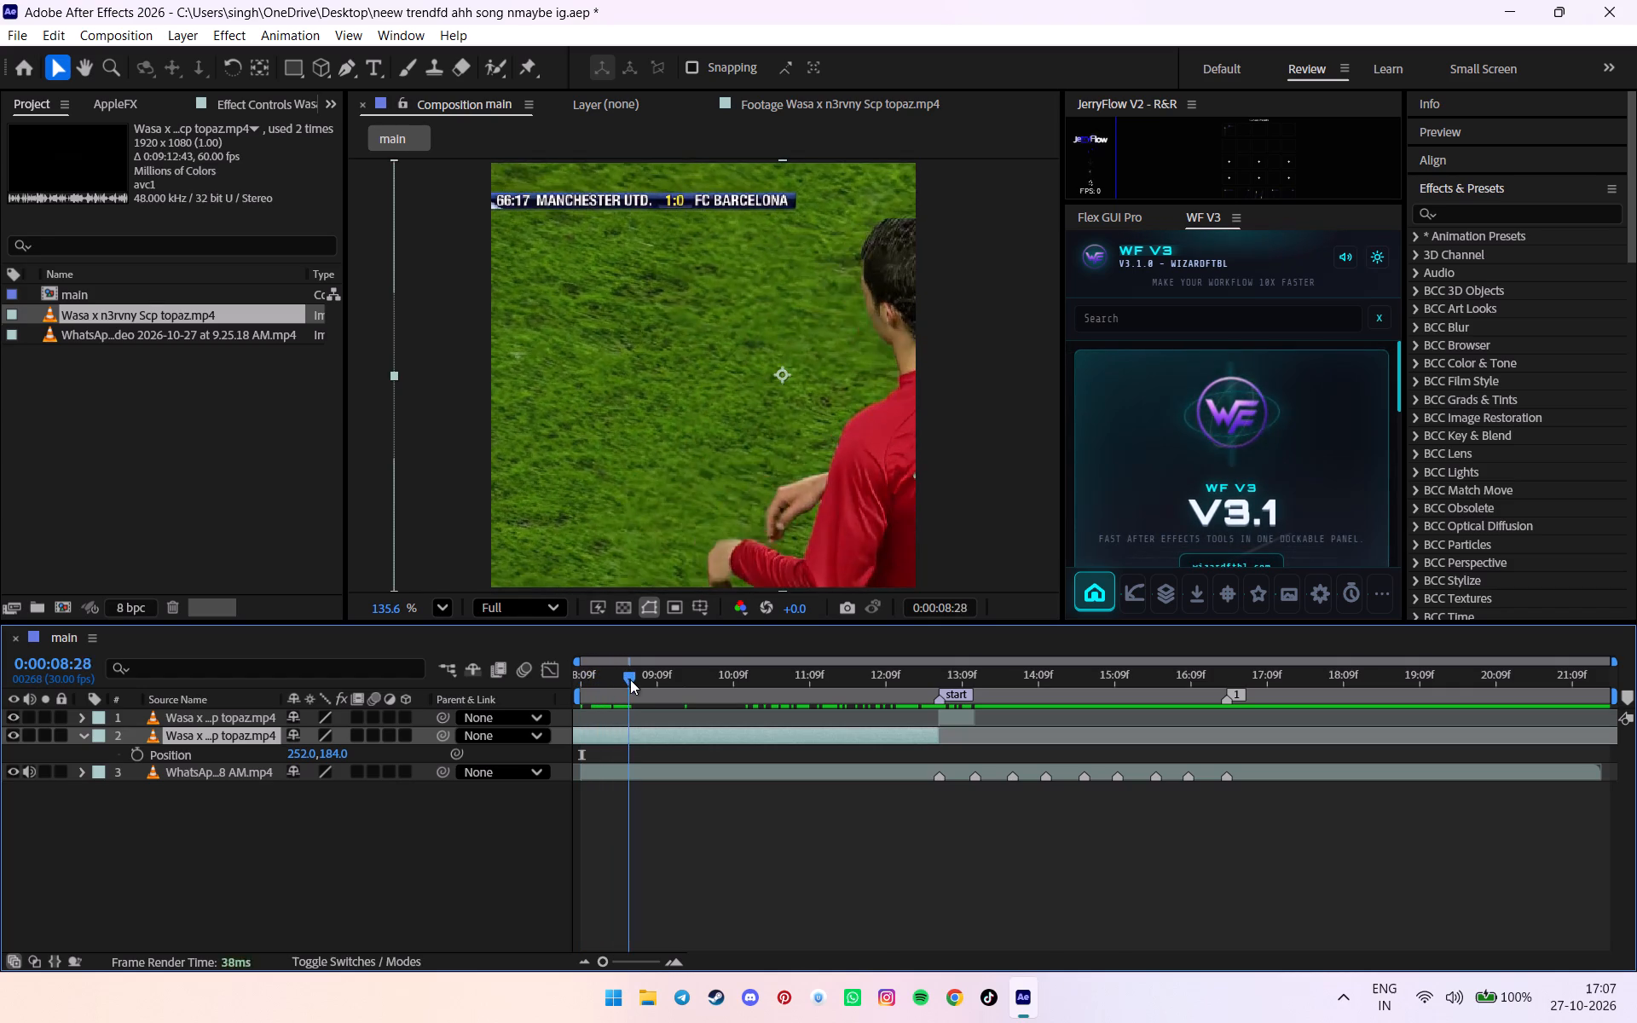
{"action": "left_click_drag", "start_coordinate": [630, 679], "coordinate": [662, 685]}
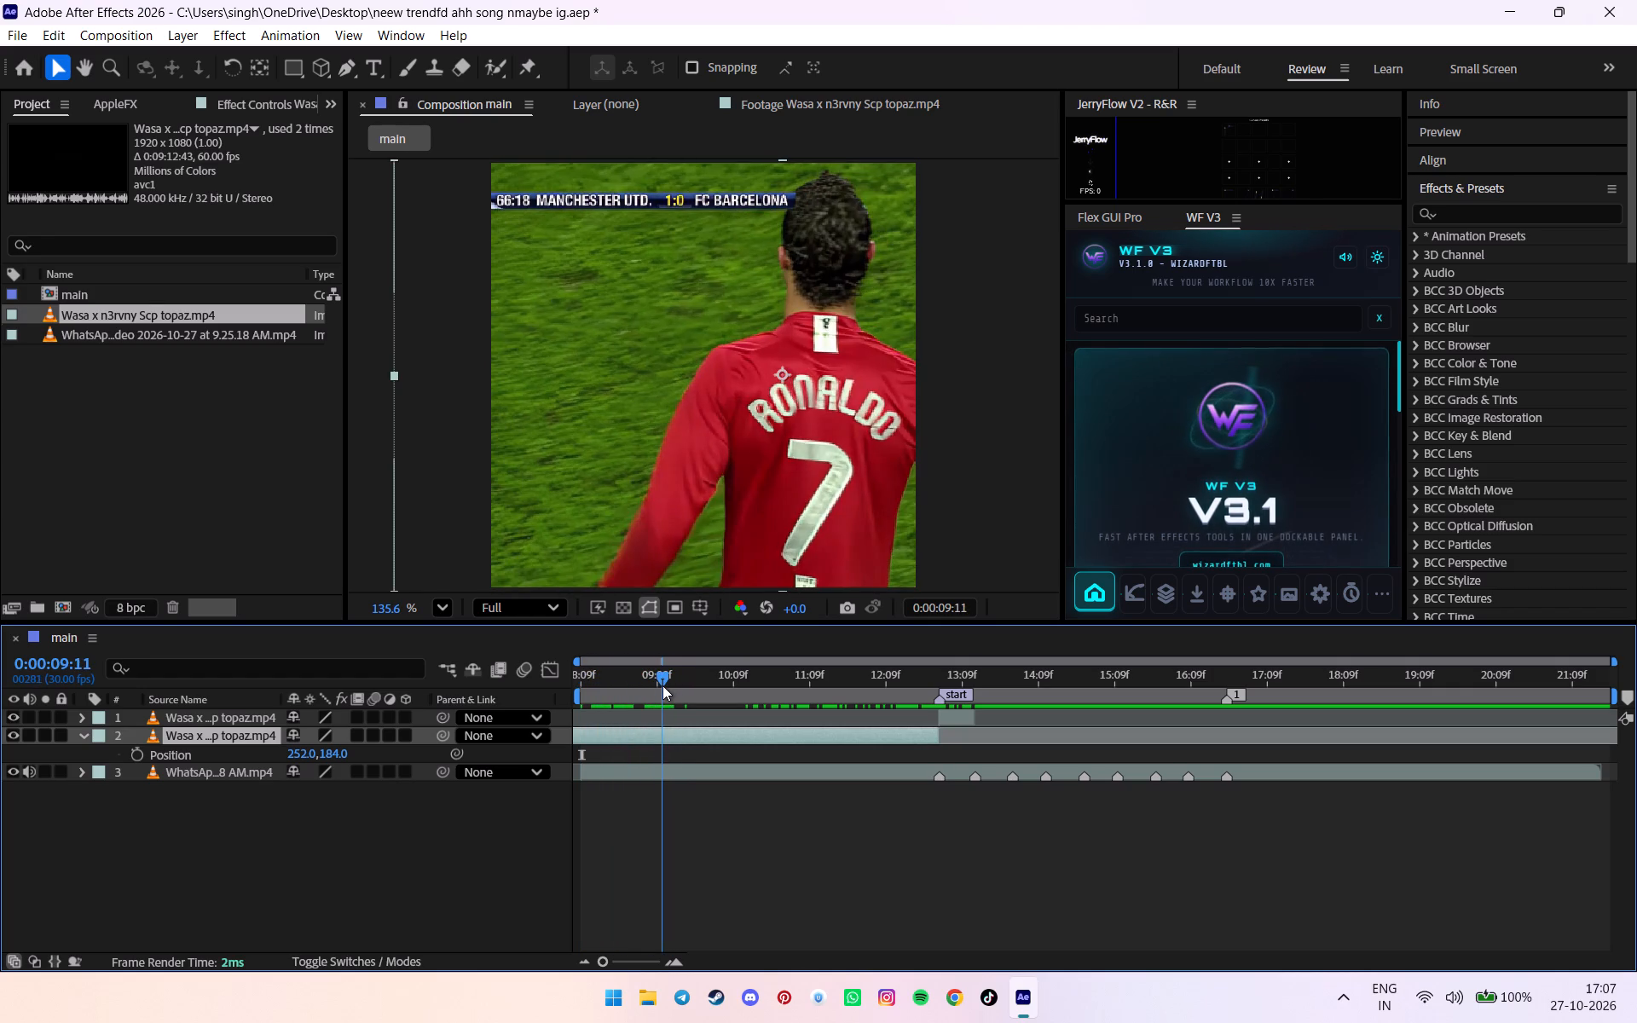
{"action": "left_click_drag", "start_coordinate": [662, 685], "coordinate": [667, 685]}
Move both Audio Levels keyframes of the WhatsApp video about 1 second later.
{"action": "left_click", "coordinate": [663, 782]}
{"action": "left_click", "coordinate": [667, 777]}
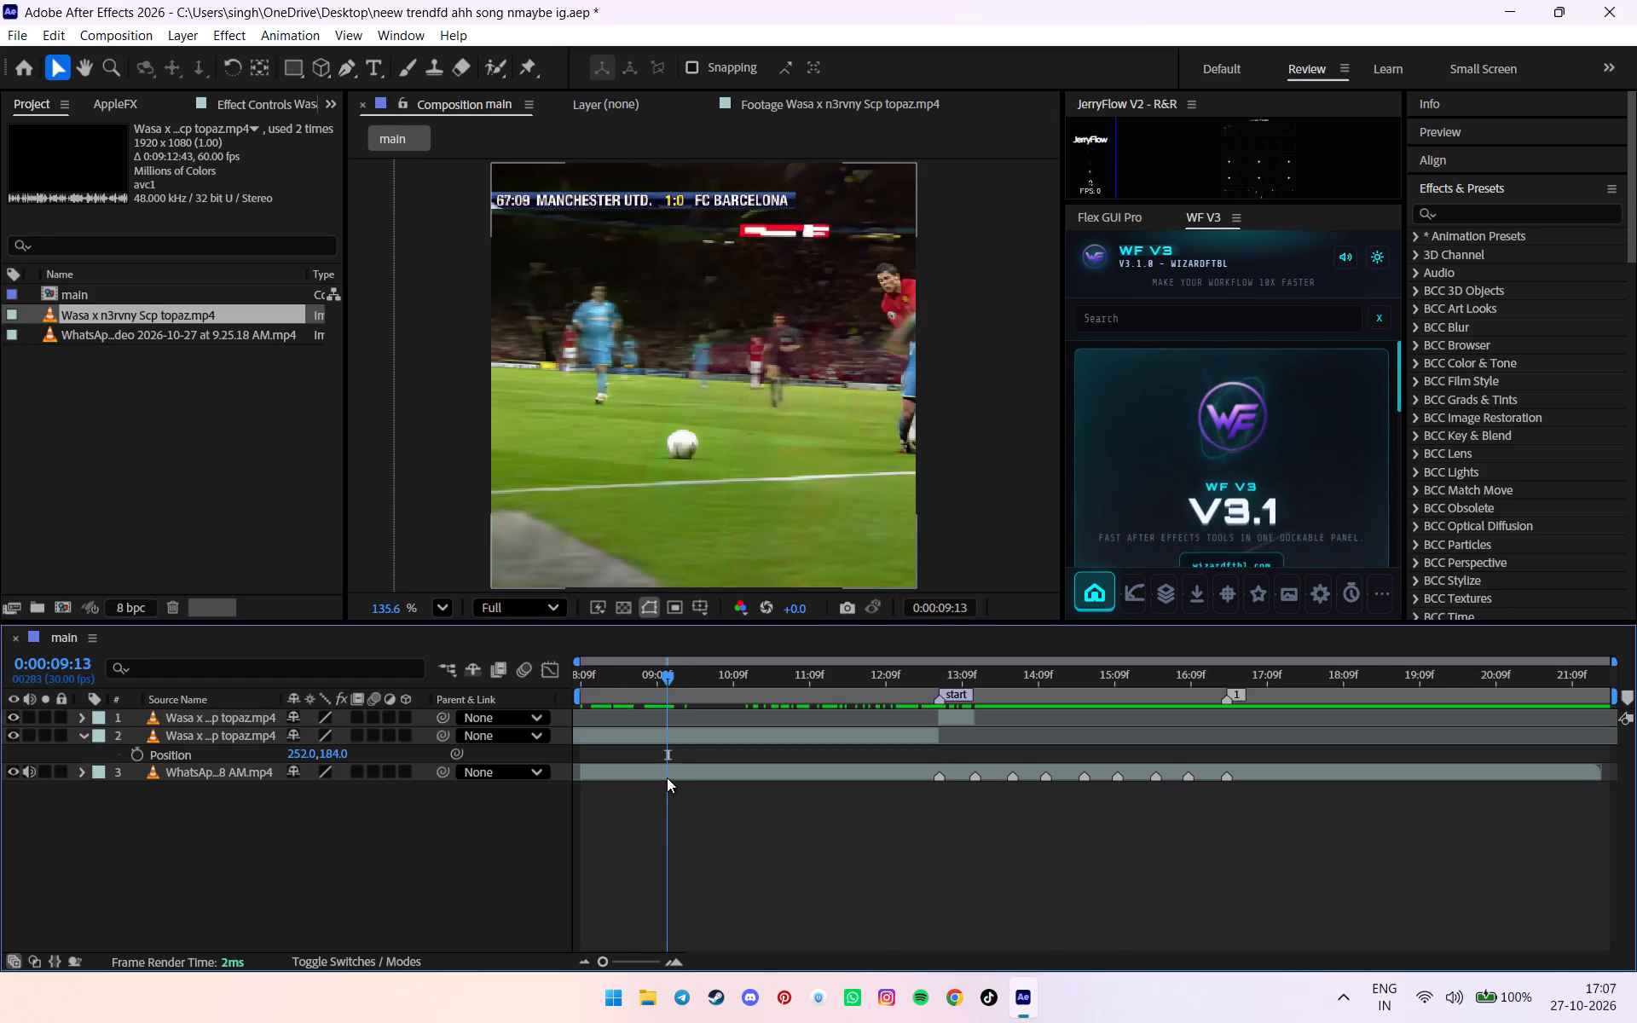
{"action": "key", "text": "u"}
{"action": "left_click_drag", "start_coordinate": [588, 812], "coordinate": [597, 797]}
{"action": "left_click_drag", "start_coordinate": [701, 824], "coordinate": [570, 800]}
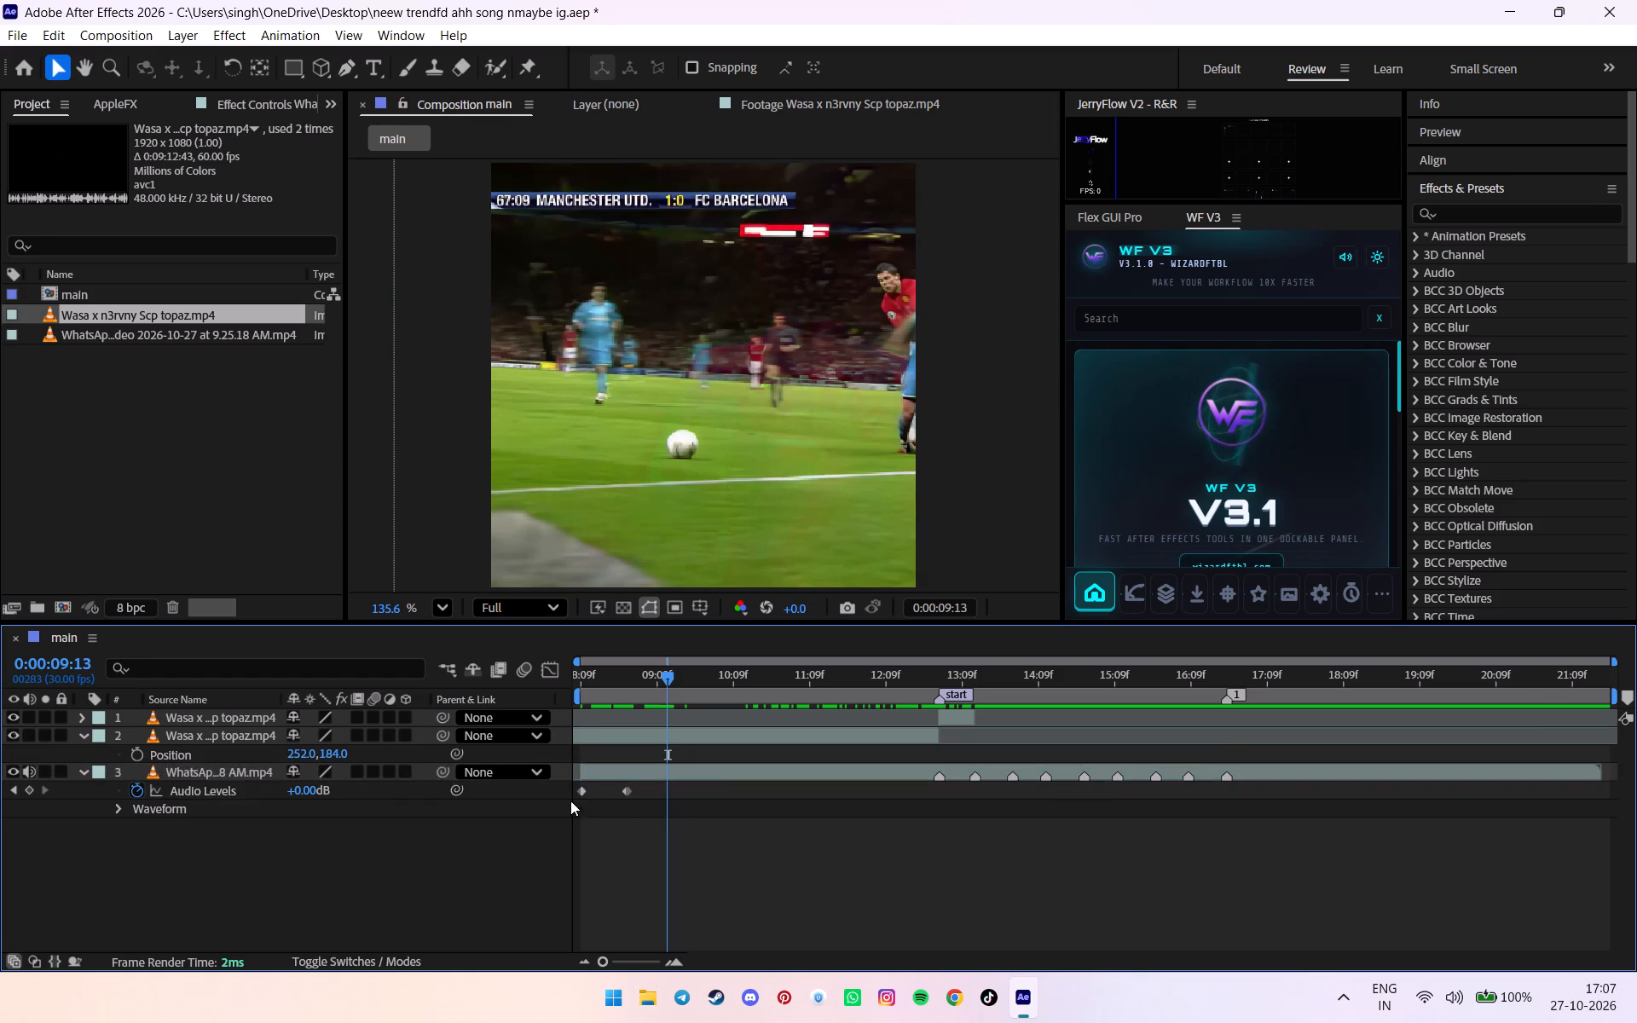
{"action": "left_click_drag", "start_coordinate": [570, 800], "coordinate": [405, 745]}
{"action": "left_click_drag", "start_coordinate": [623, 795], "coordinate": [706, 799]}
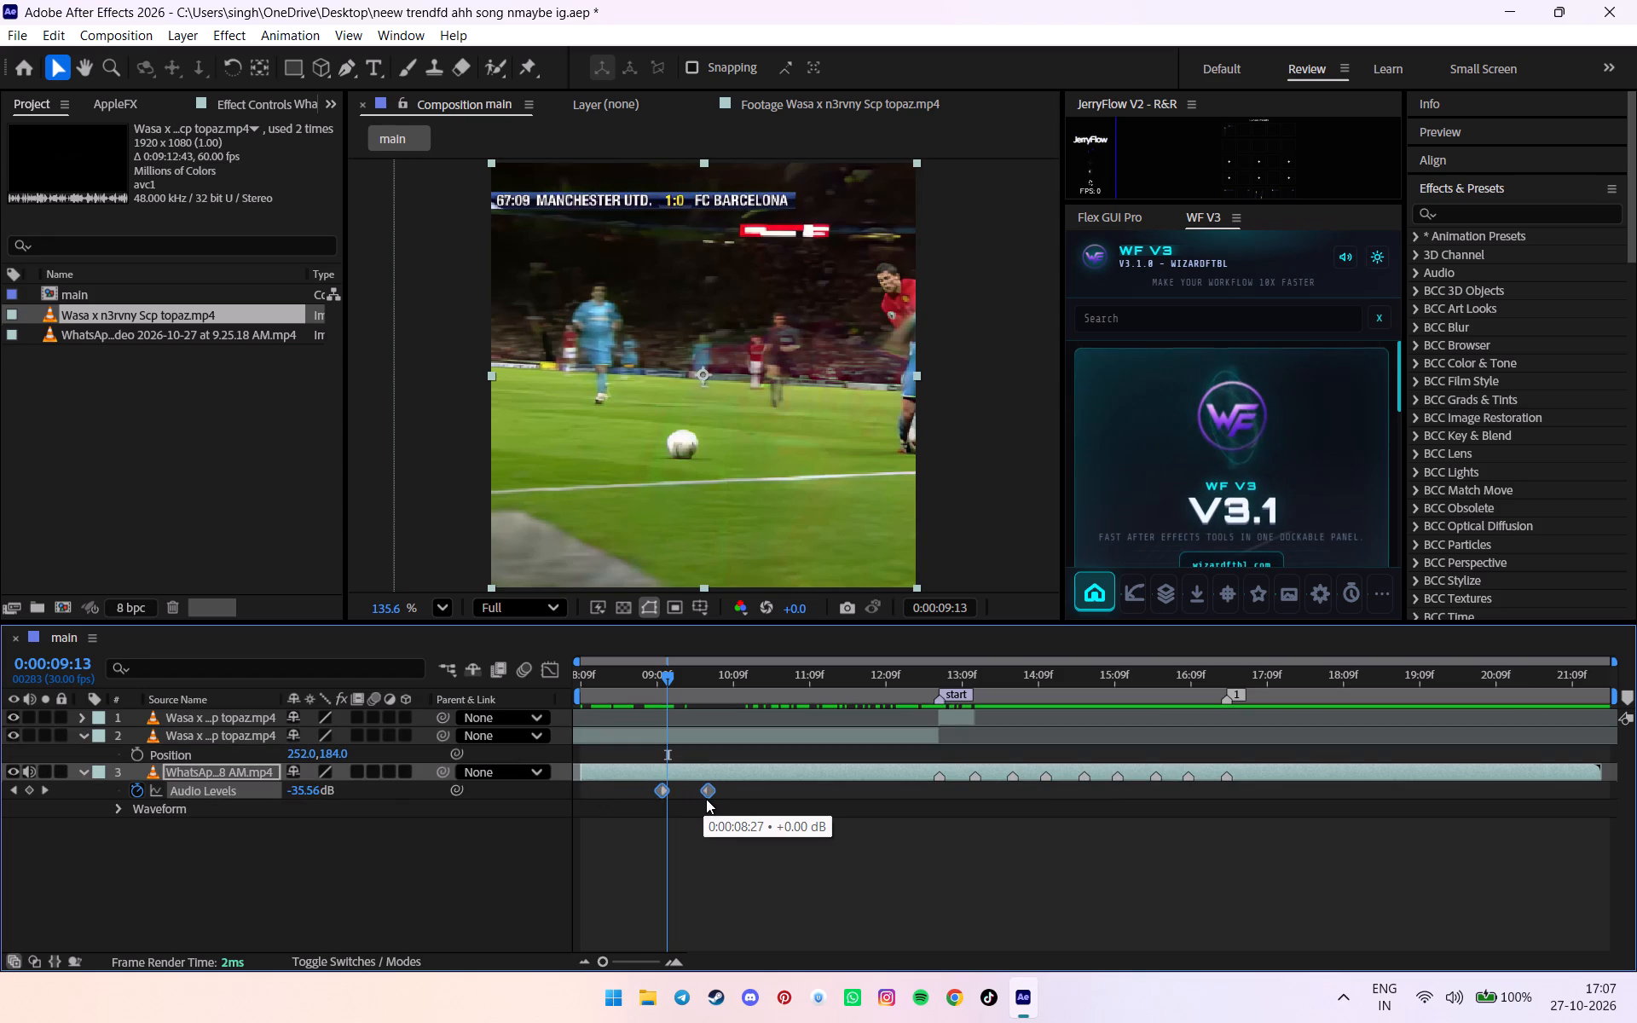
{"action": "left_click_drag", "start_coordinate": [706, 799], "coordinate": [709, 797]}
{"action": "key", "text": "u"}
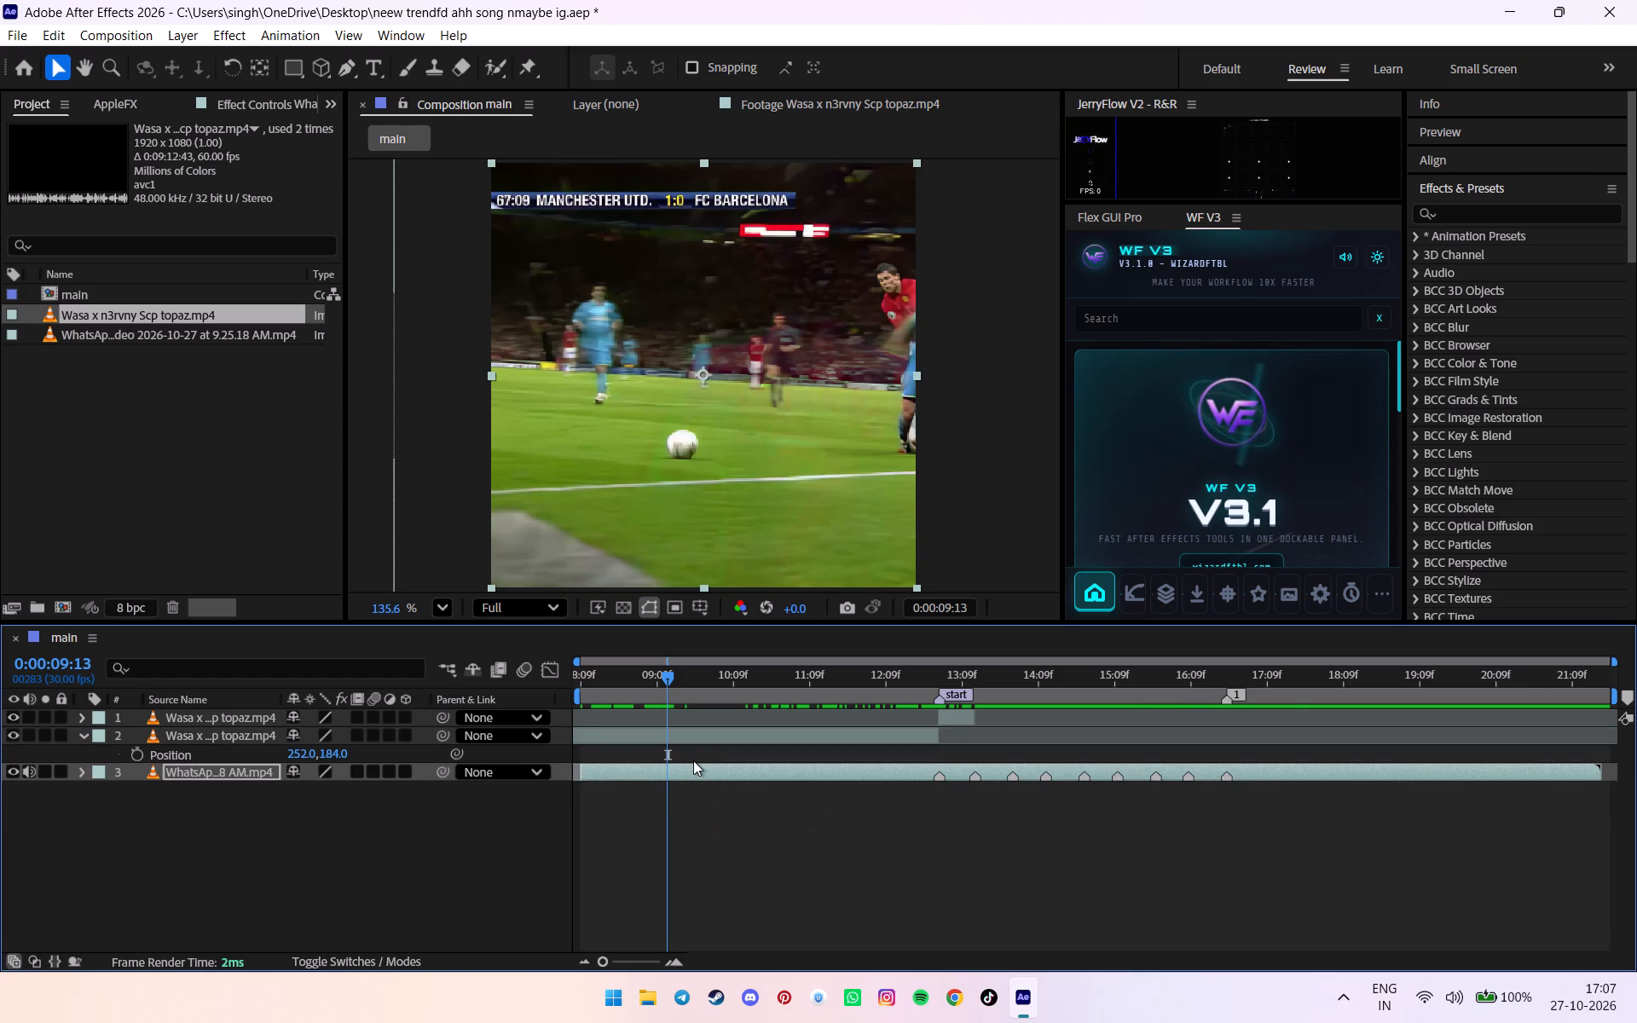
Shift both Wasa x n3rvny clips and the WhatsApp video together about 2.5 seconds later in the timeline.
{"action": "left_click_drag", "start_coordinate": [671, 676], "coordinate": [553, 696]}
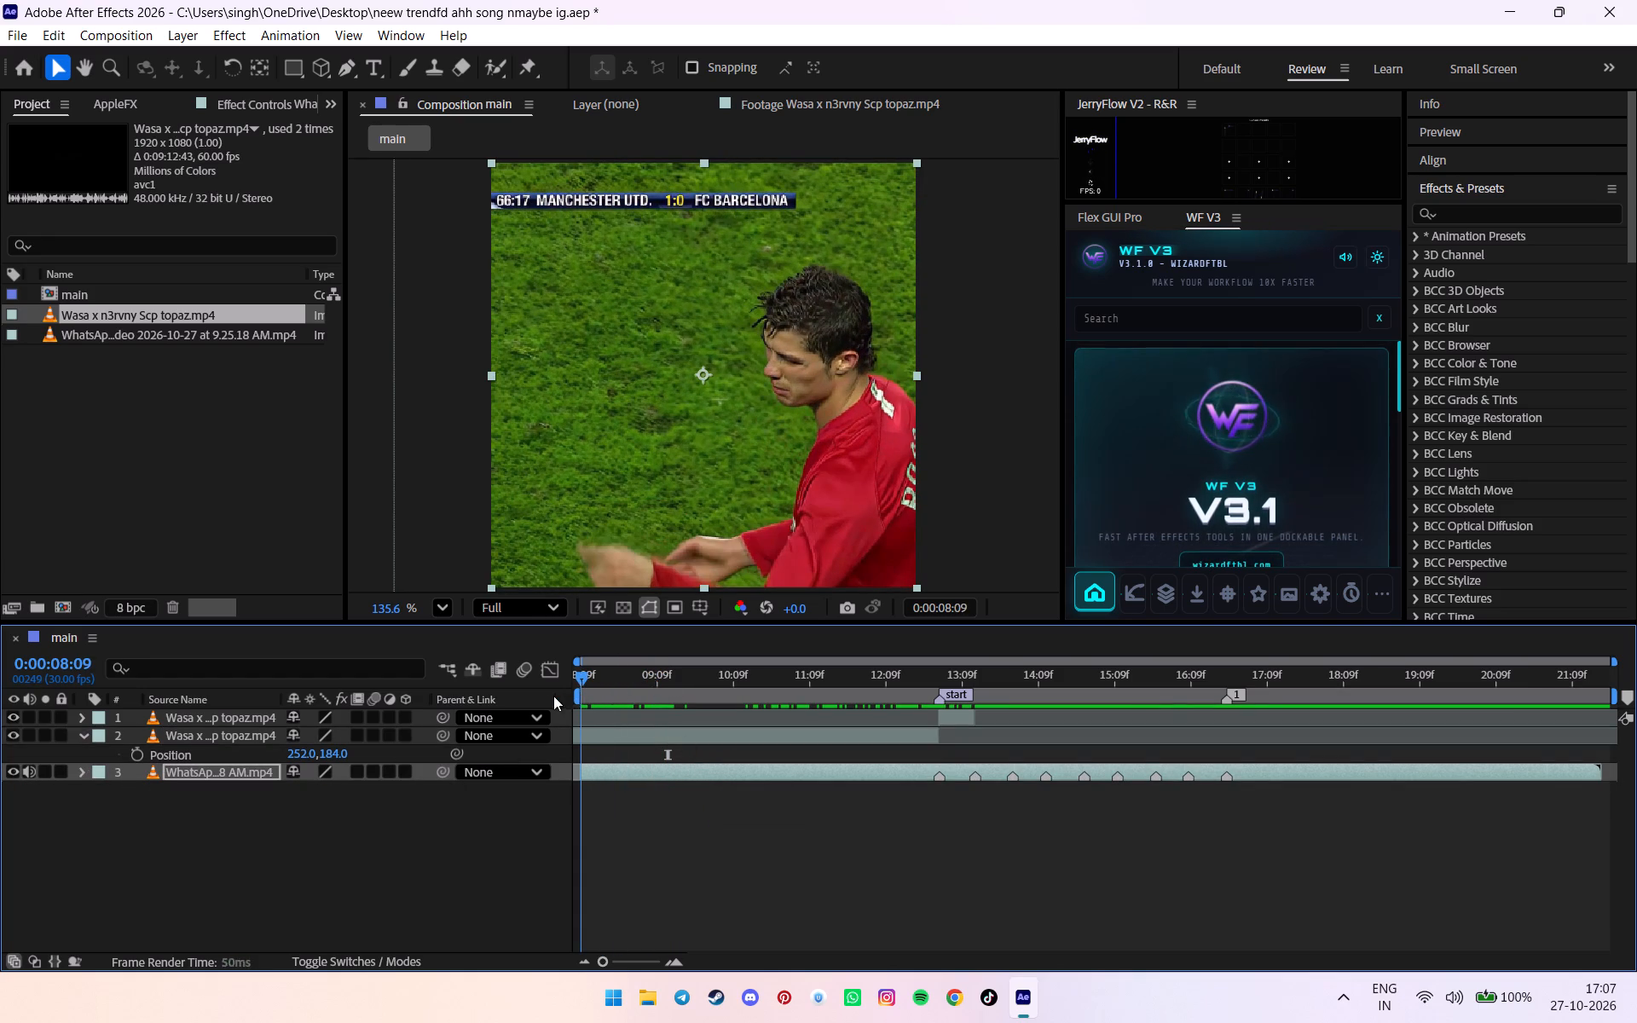
{"action": "left_click_drag", "start_coordinate": [553, 696], "coordinate": [549, 697]}
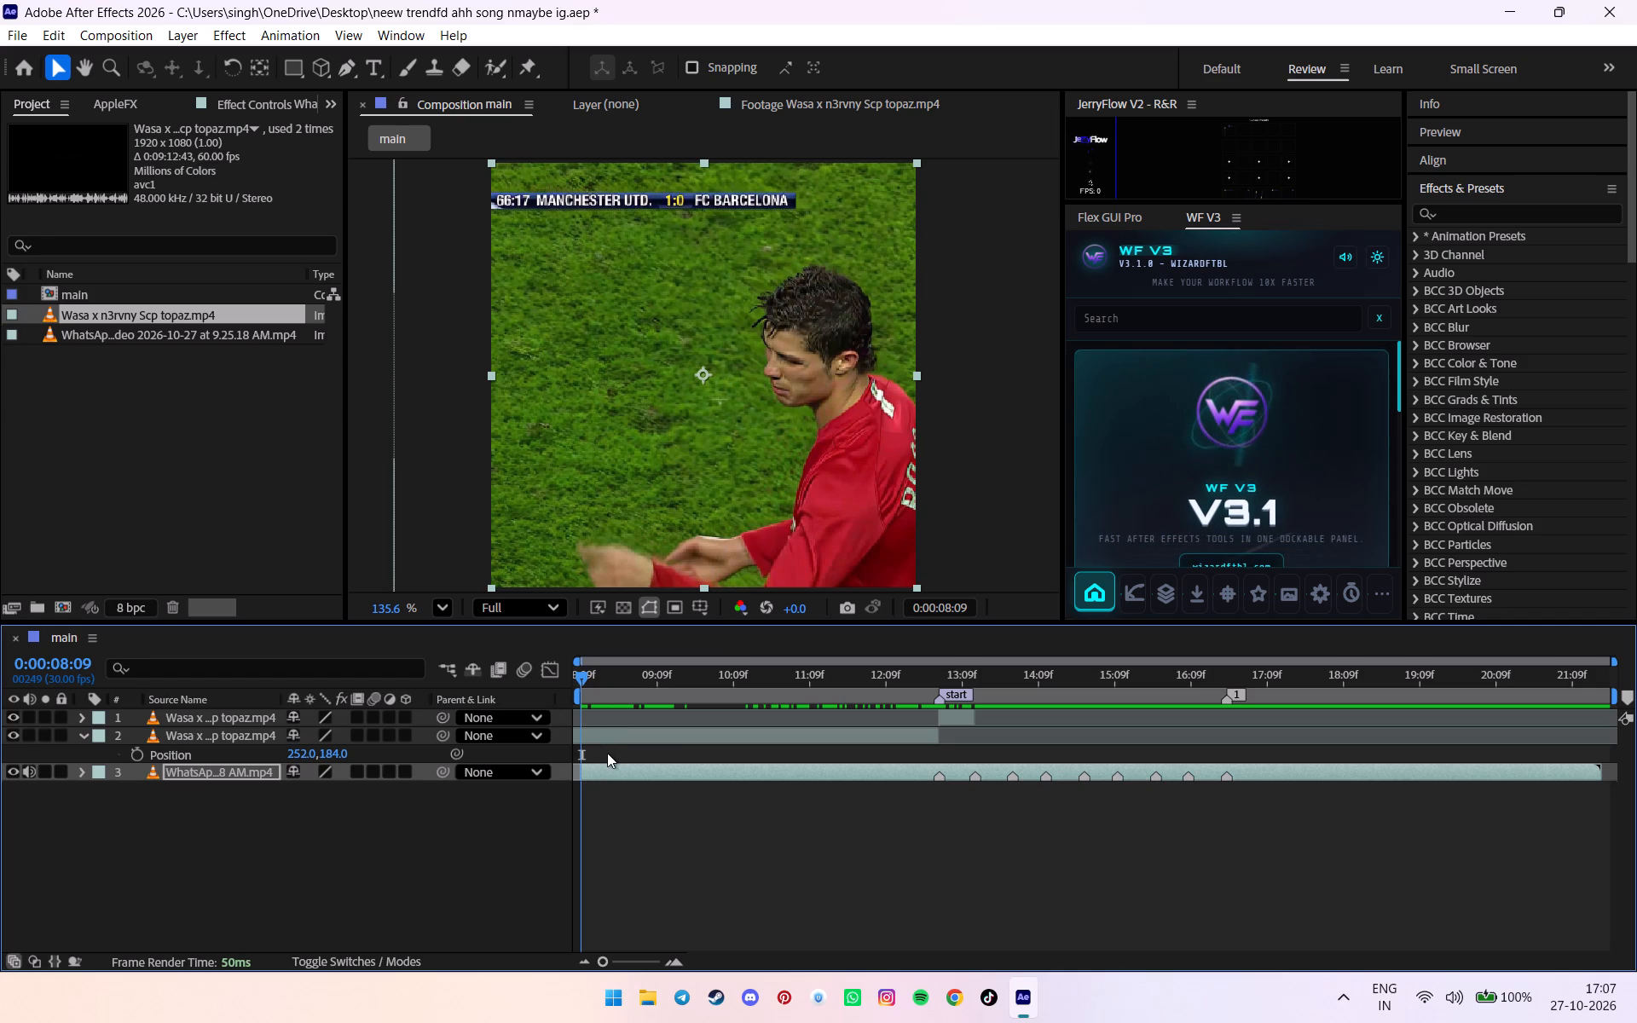
{"action": "left_click", "coordinate": [603, 740], "text": "shift"}
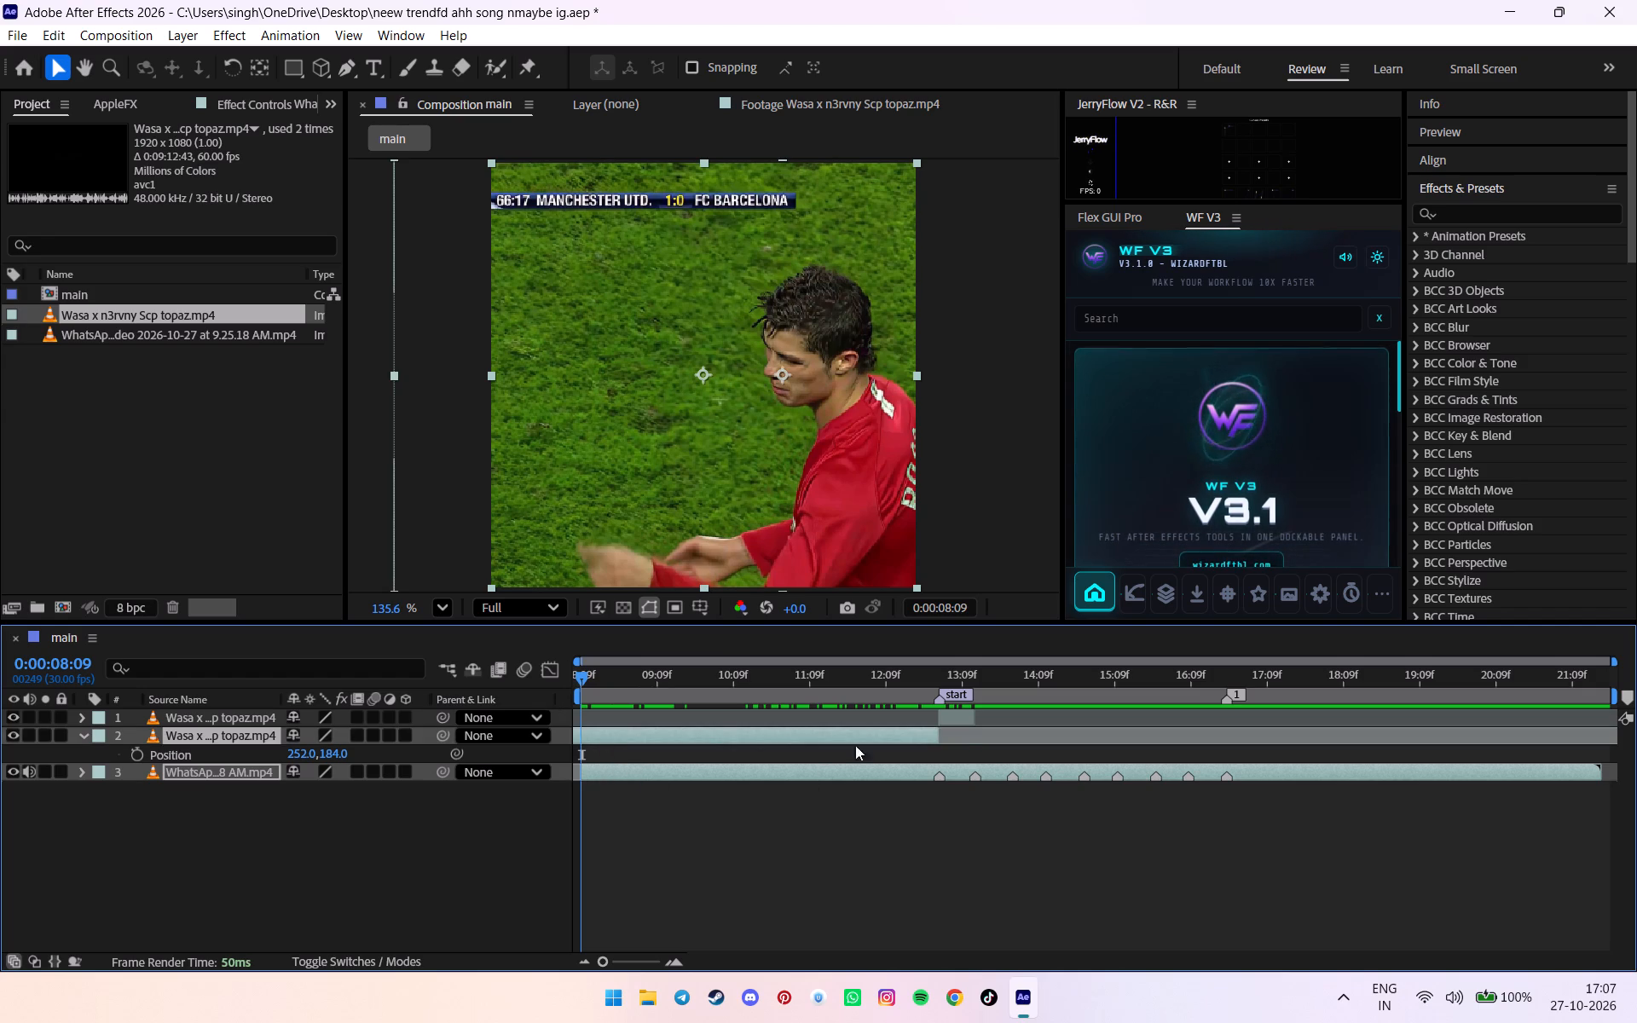
{"action": "left_click", "coordinate": [961, 723], "text": "shift"}
{"action": "left_click_drag", "start_coordinate": [639, 773], "coordinate": [673, 767]}
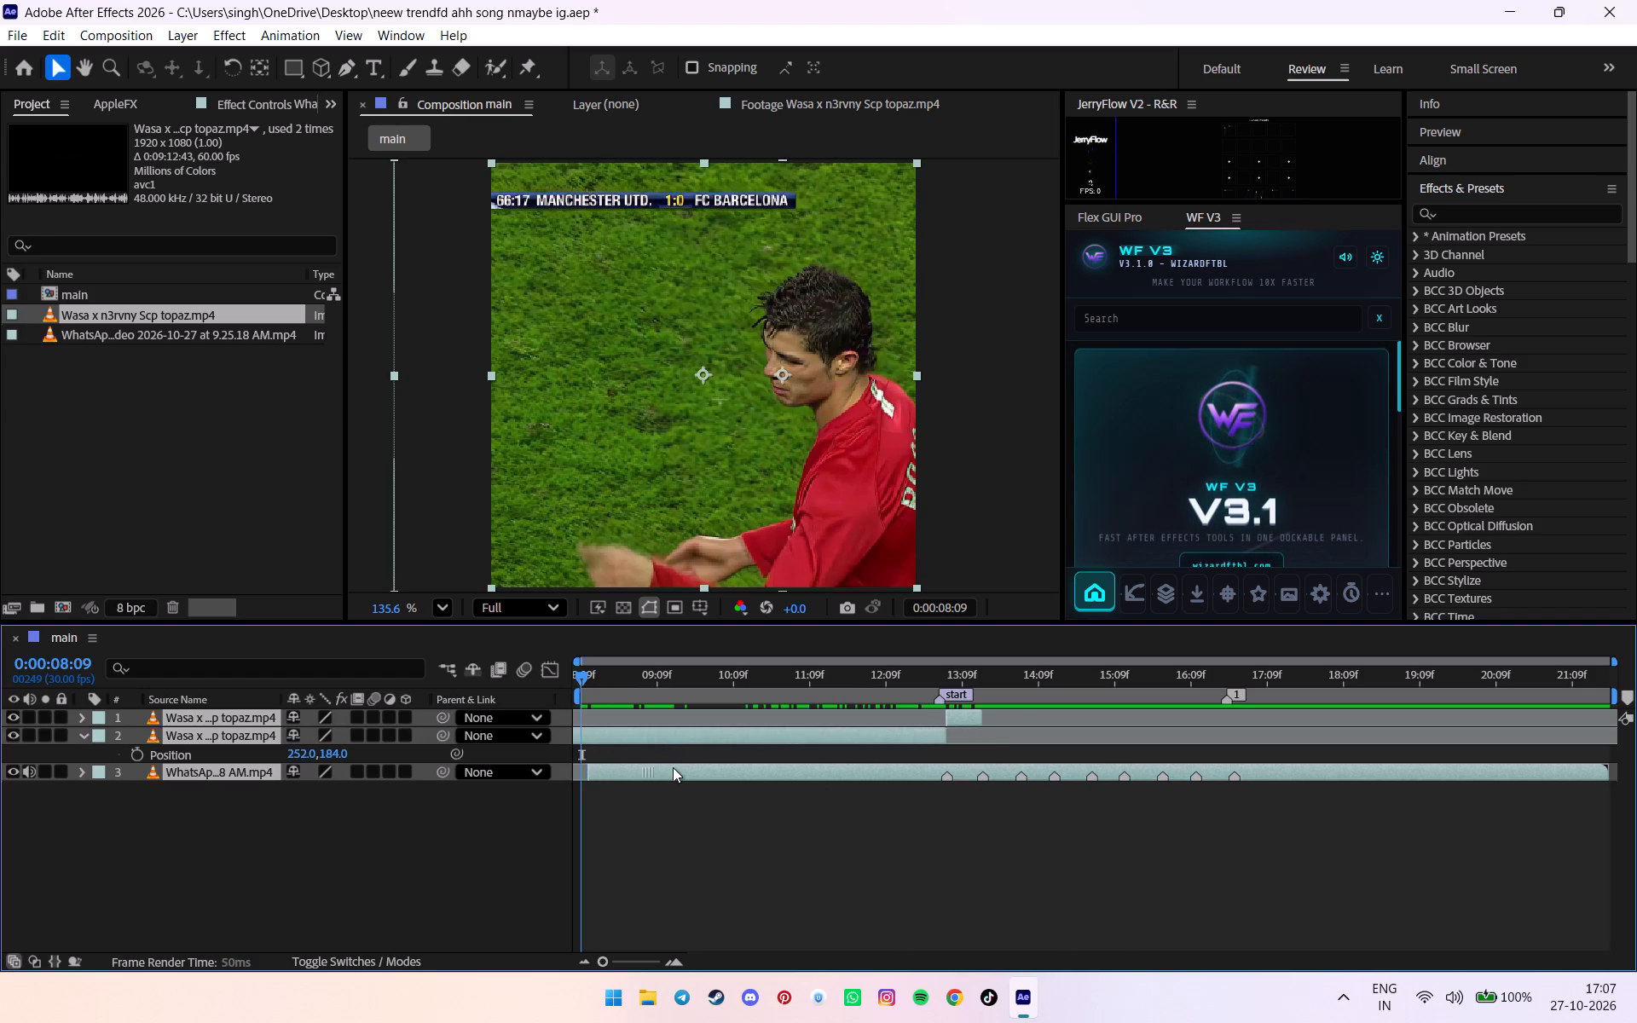
{"action": "left_click_drag", "start_coordinate": [673, 767], "coordinate": [831, 770]}
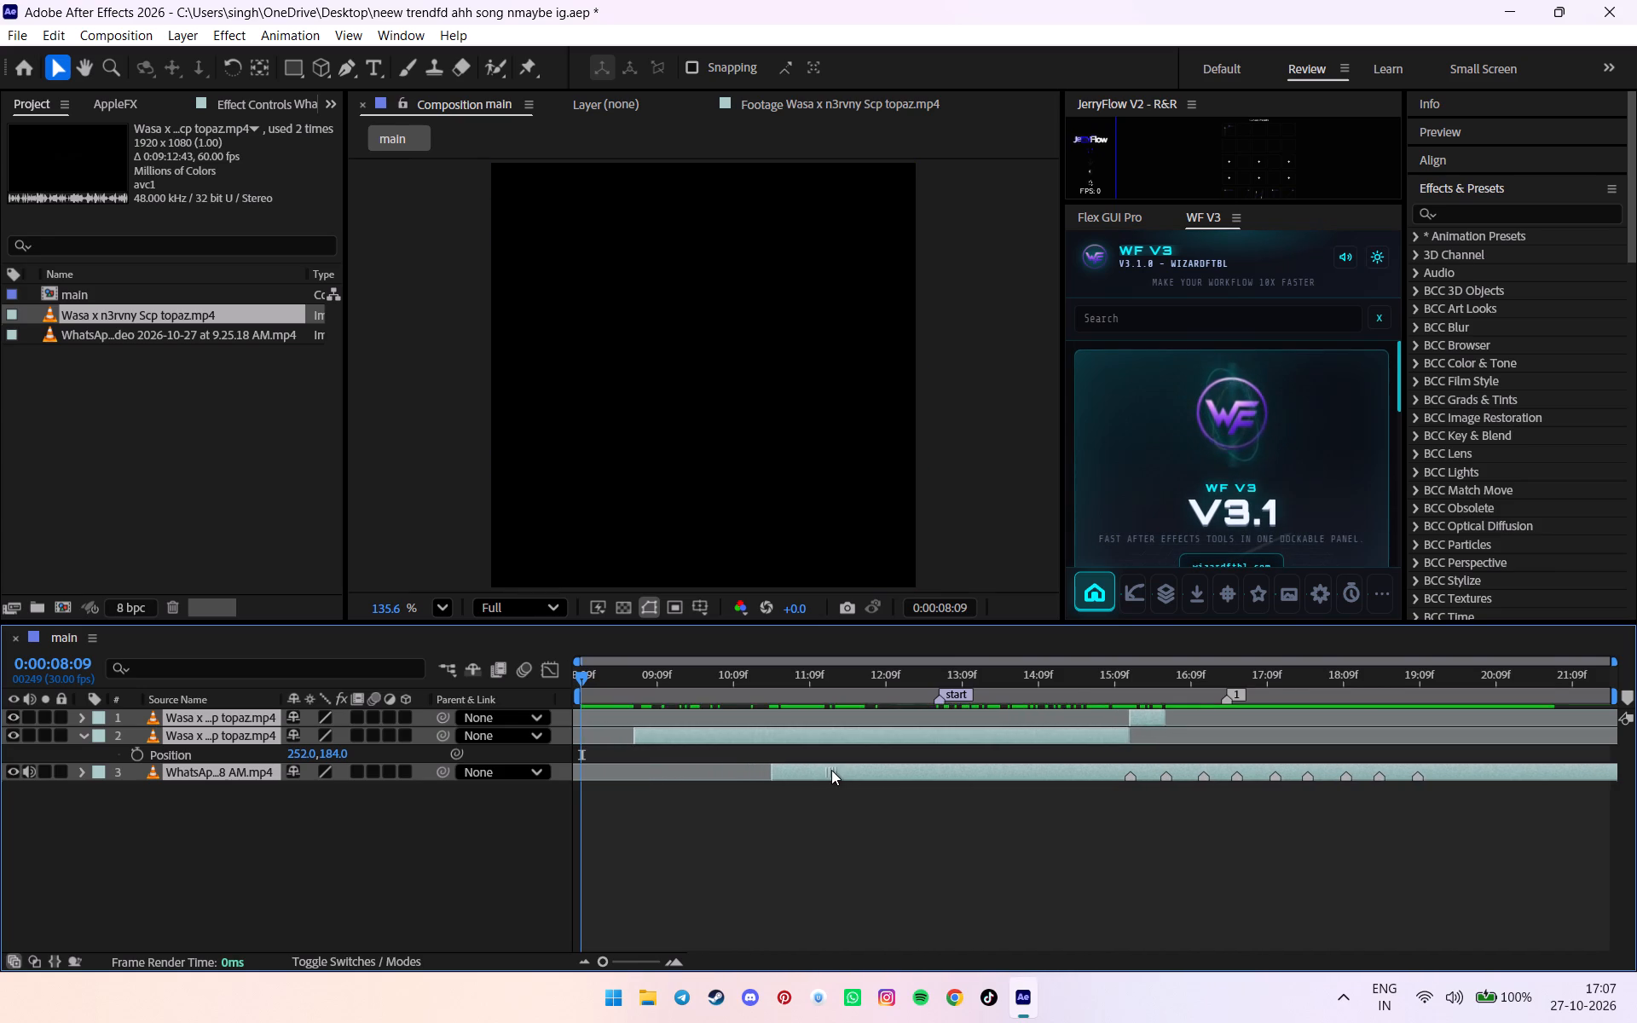
{"action": "left_click_drag", "start_coordinate": [831, 770], "coordinate": [832, 772]}
Extend the starts of all three layers earlier together until the WhatsApp video begins at 0:00:08:09.
{"action": "left_click_drag", "start_coordinate": [773, 774], "coordinate": [577, 767]}
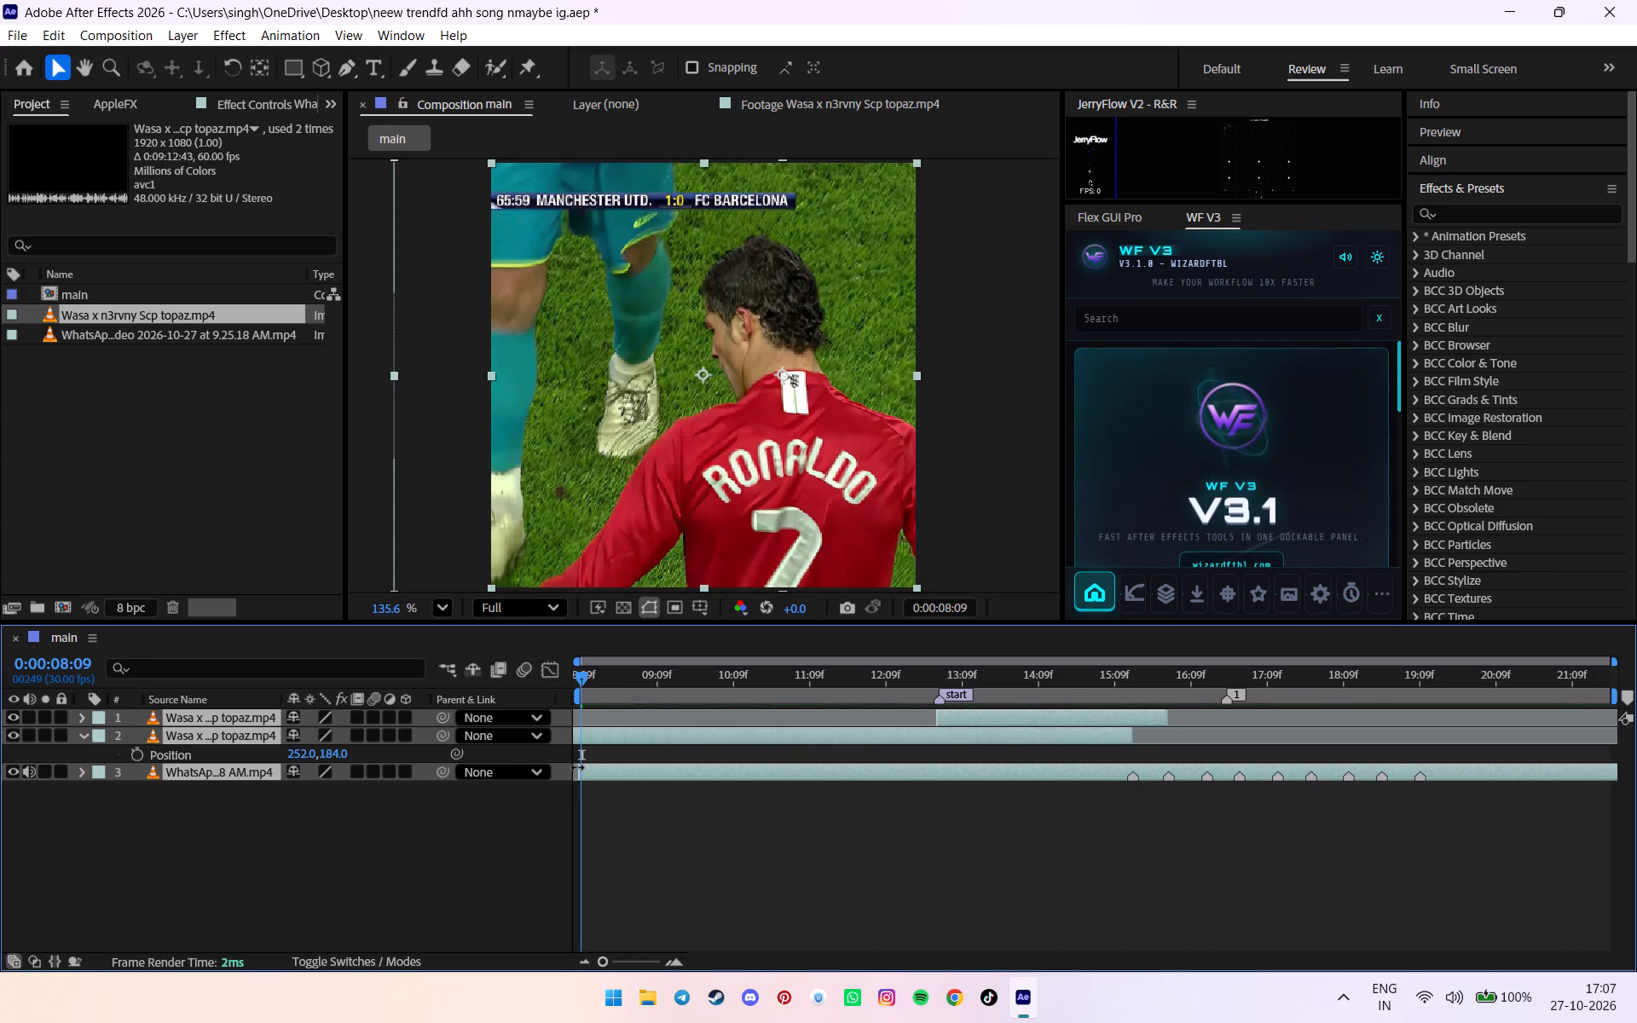
{"action": "left_click", "coordinate": [628, 820]}
Shift the longer Wasa x n3rvny clip about 6 frames later, choosing which shot of Ronaldo opens at 0:00:08:09.
{"action": "left_click_drag", "start_coordinate": [634, 741], "coordinate": [747, 735]}
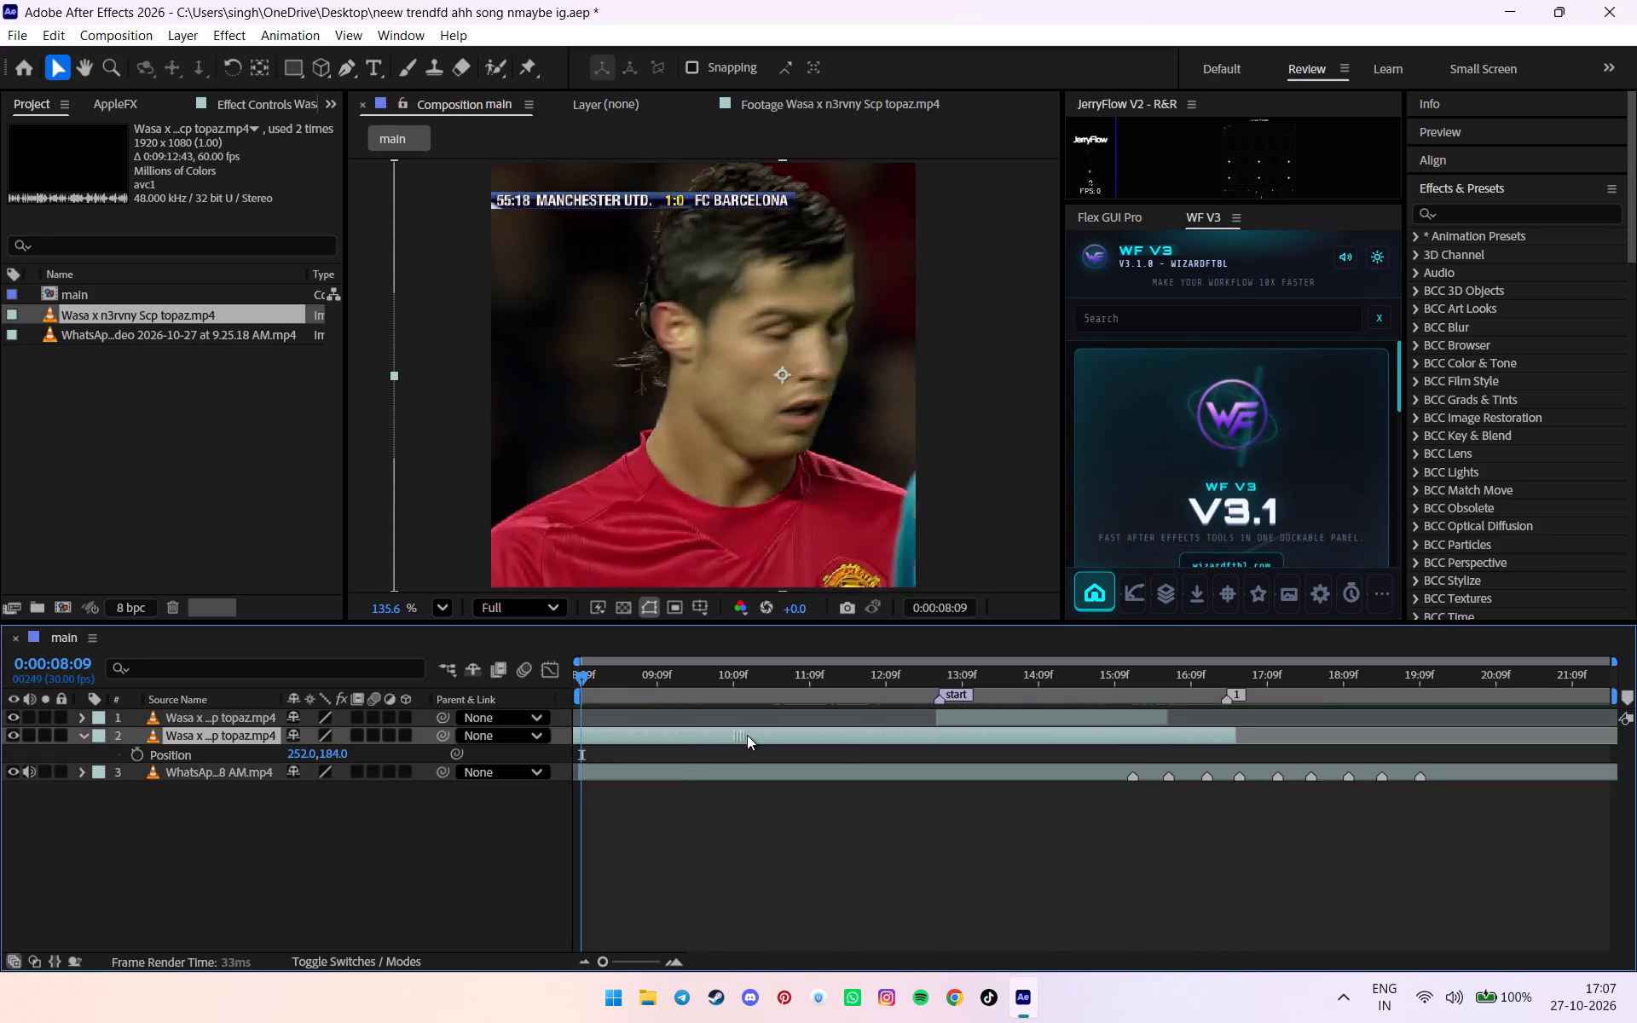
{"action": "left_click_drag", "start_coordinate": [747, 735], "coordinate": [761, 731]}
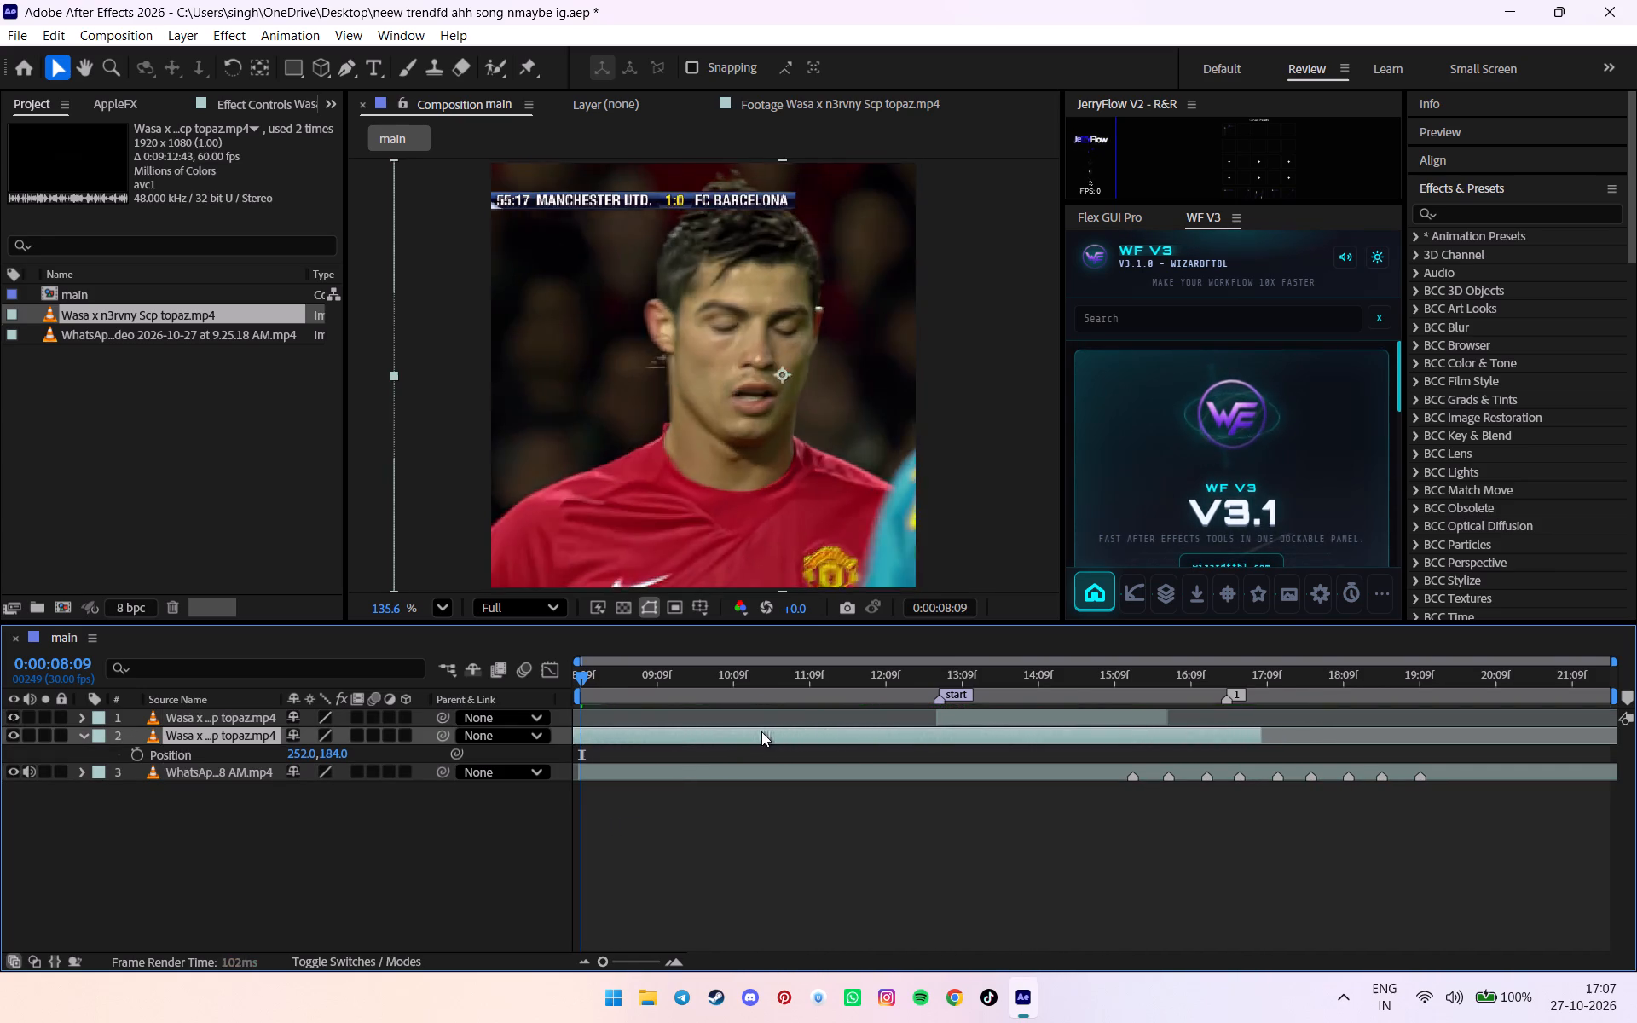
{"action": "left_click_drag", "start_coordinate": [761, 731], "coordinate": [653, 731]}
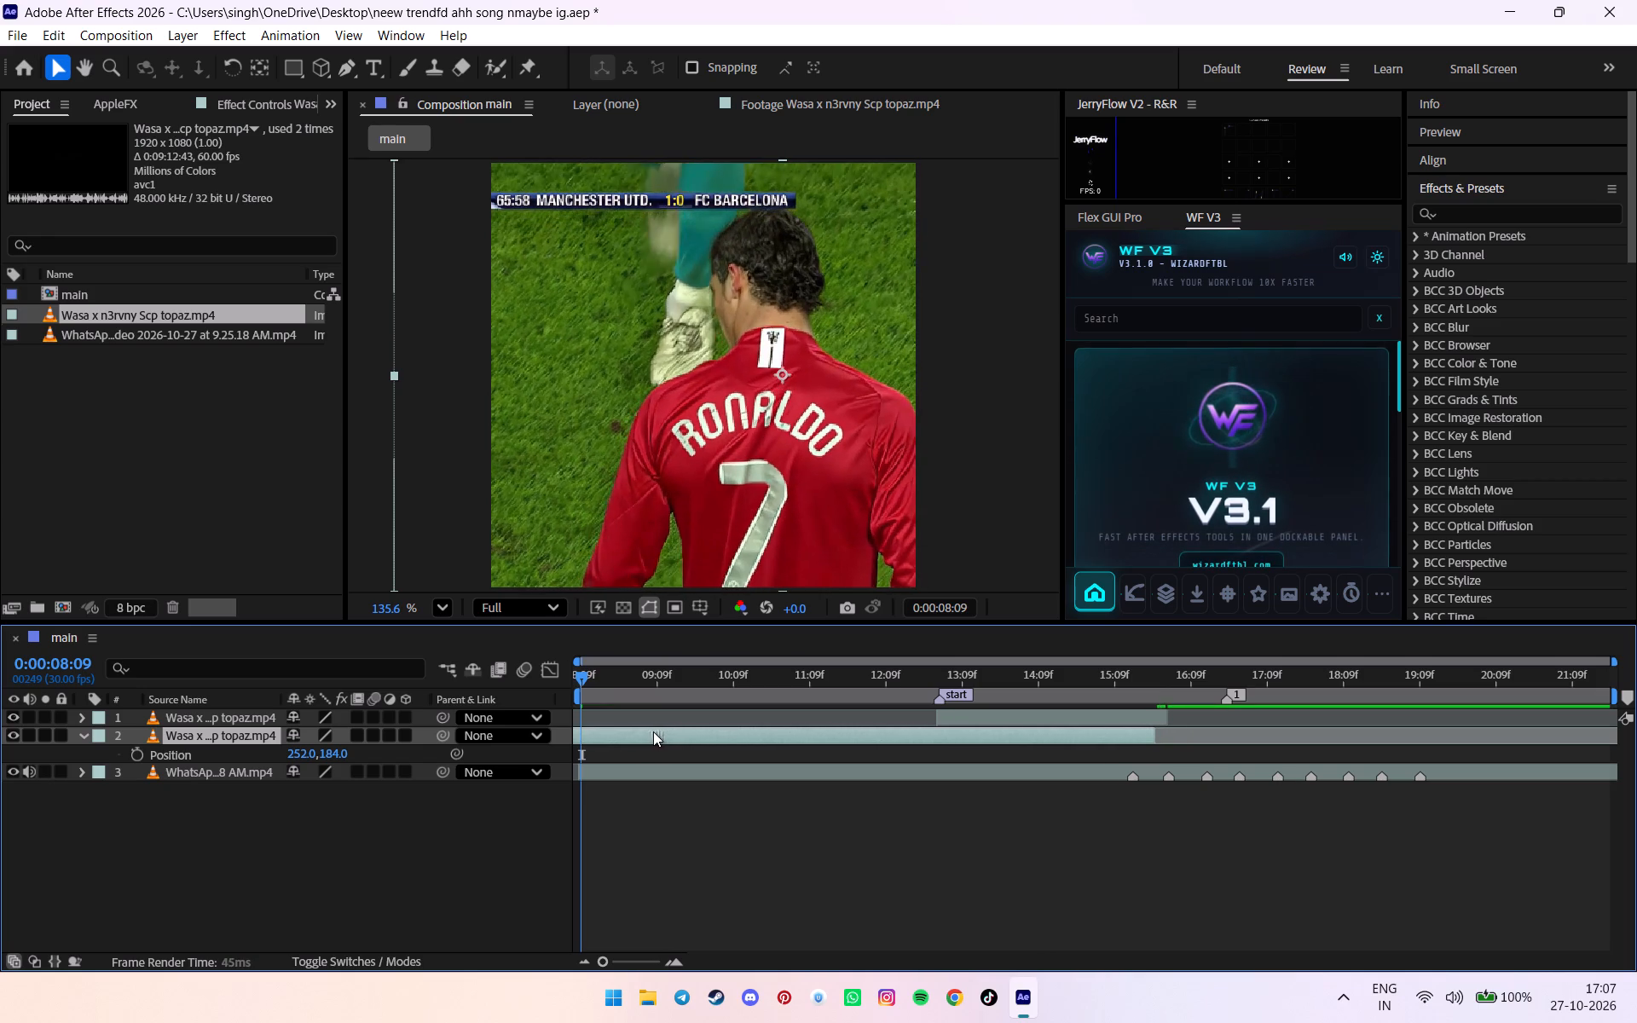
{"action": "left_click_drag", "start_coordinate": [653, 731], "coordinate": [650, 731]}
Fit the composition in the viewer and set the longer Wasa x n3rvny clip's horizontal Position to 211.
{"action": "scroll", "coordinate": [717, 522], "scroll_direction": "down", "scroll_amount": 2}
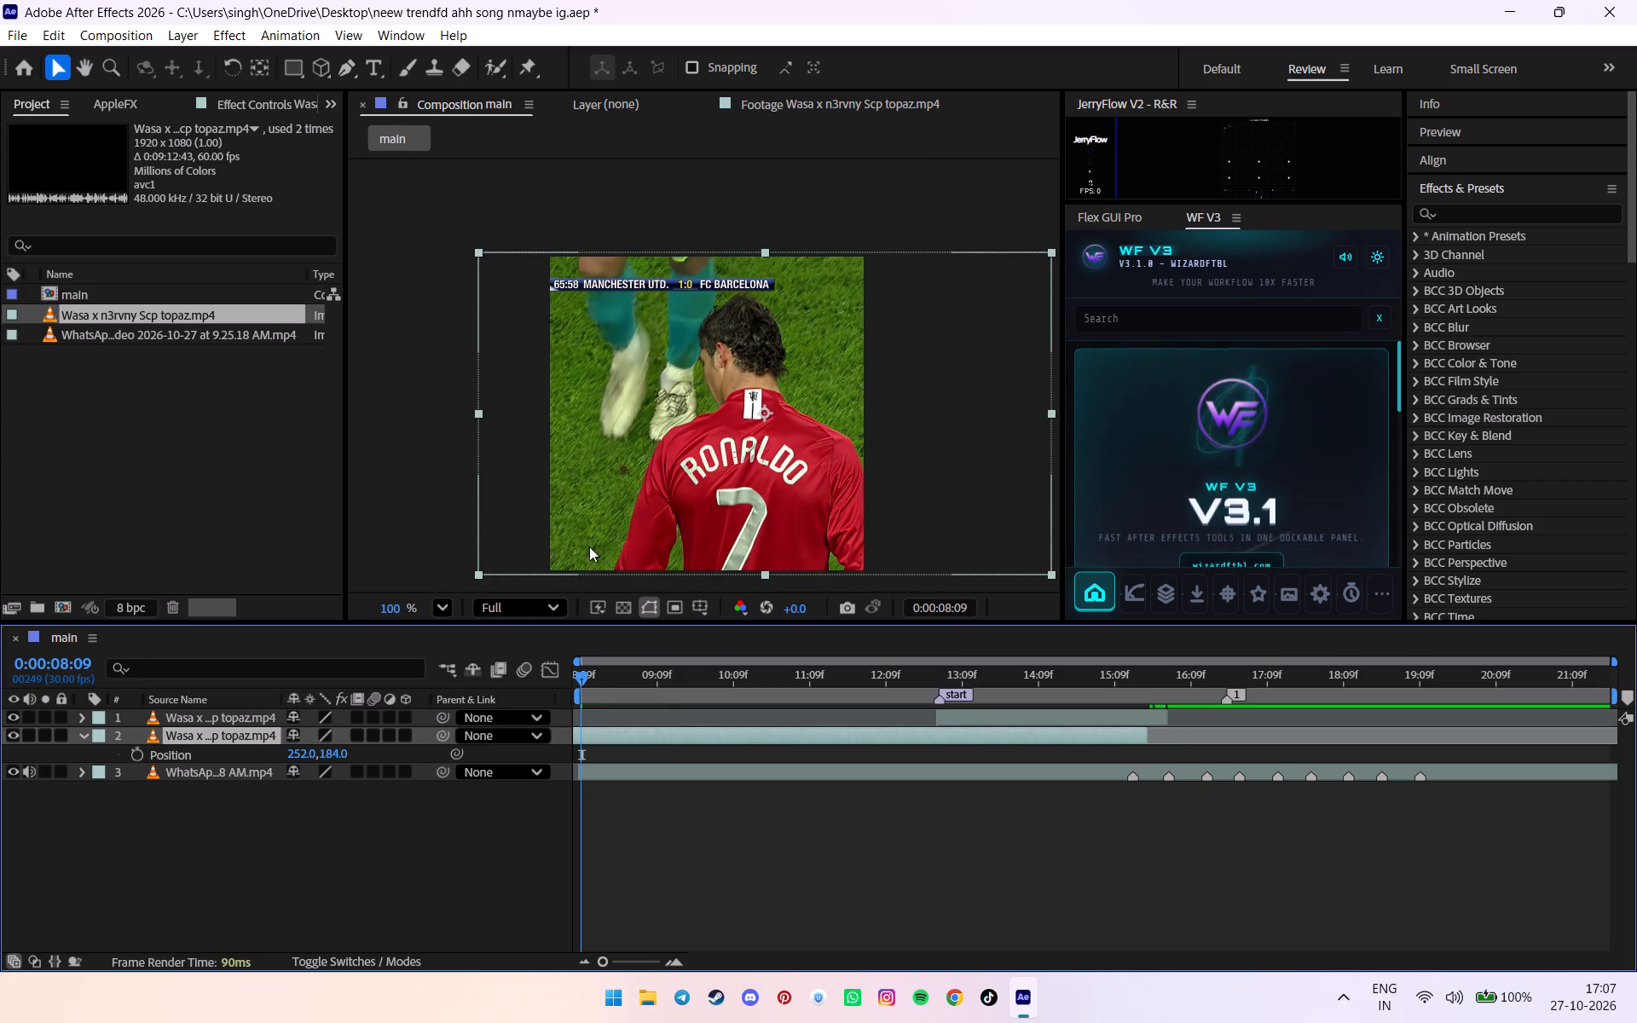
{"action": "left_click", "coordinate": [453, 604]}
{"action": "left_click", "coordinate": [469, 183]}
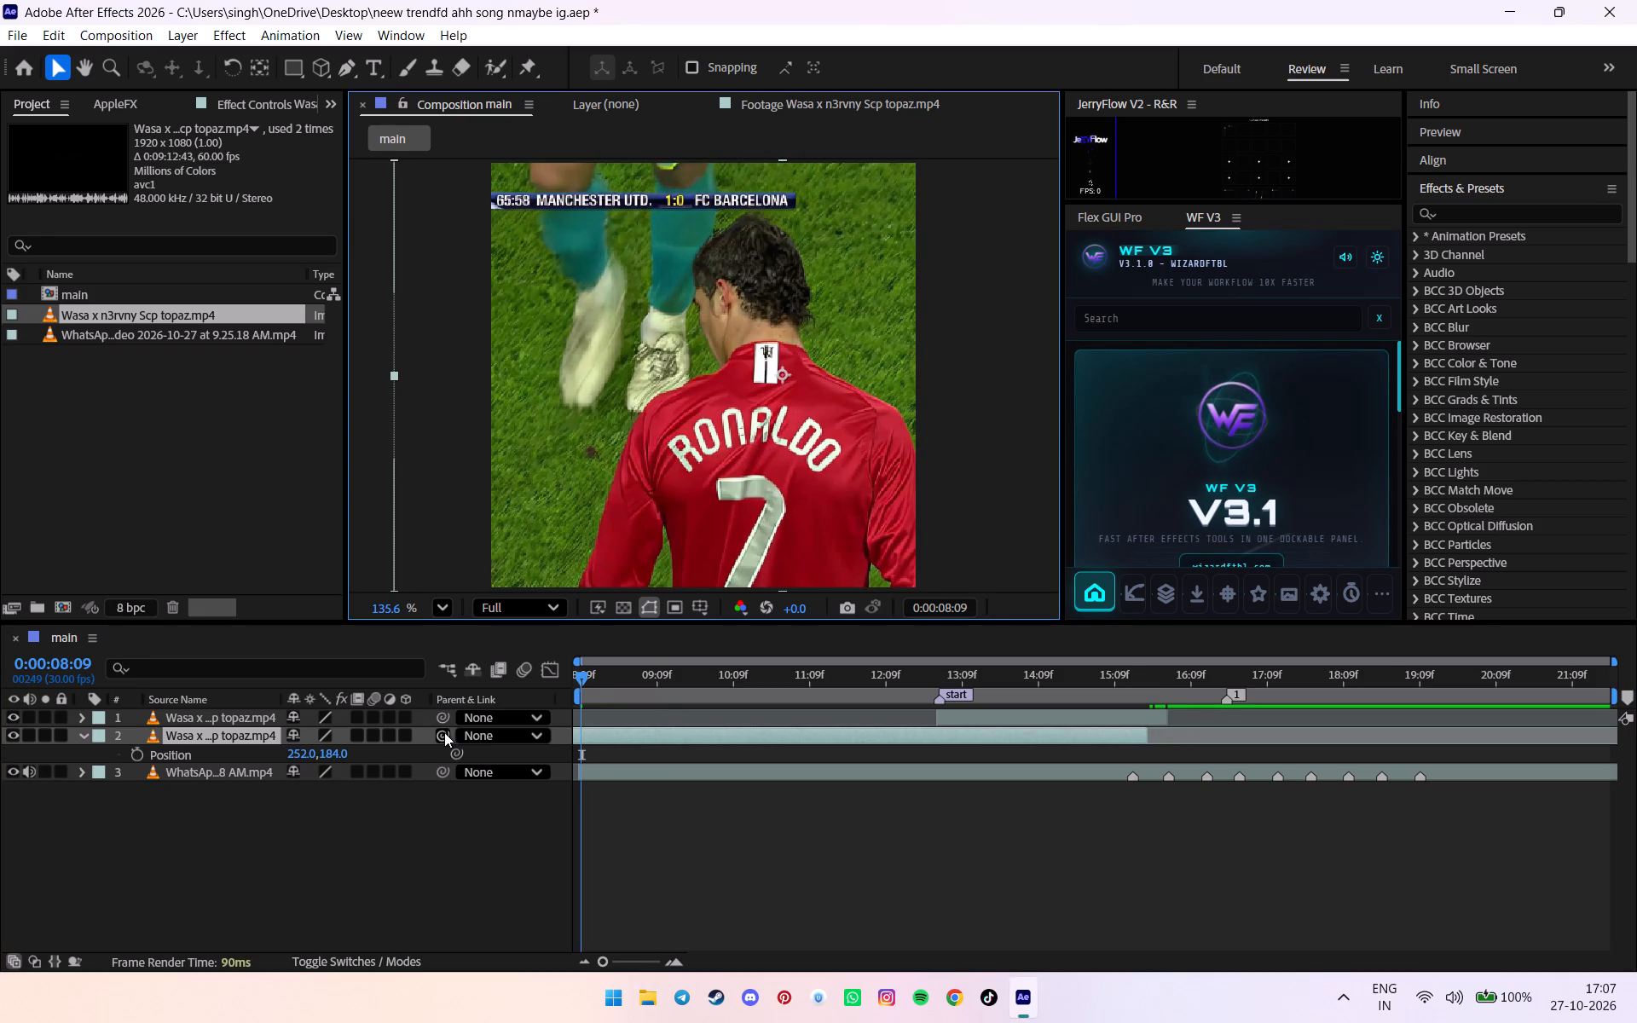
{"action": "left_click_drag", "start_coordinate": [299, 755], "coordinate": [258, 754]}
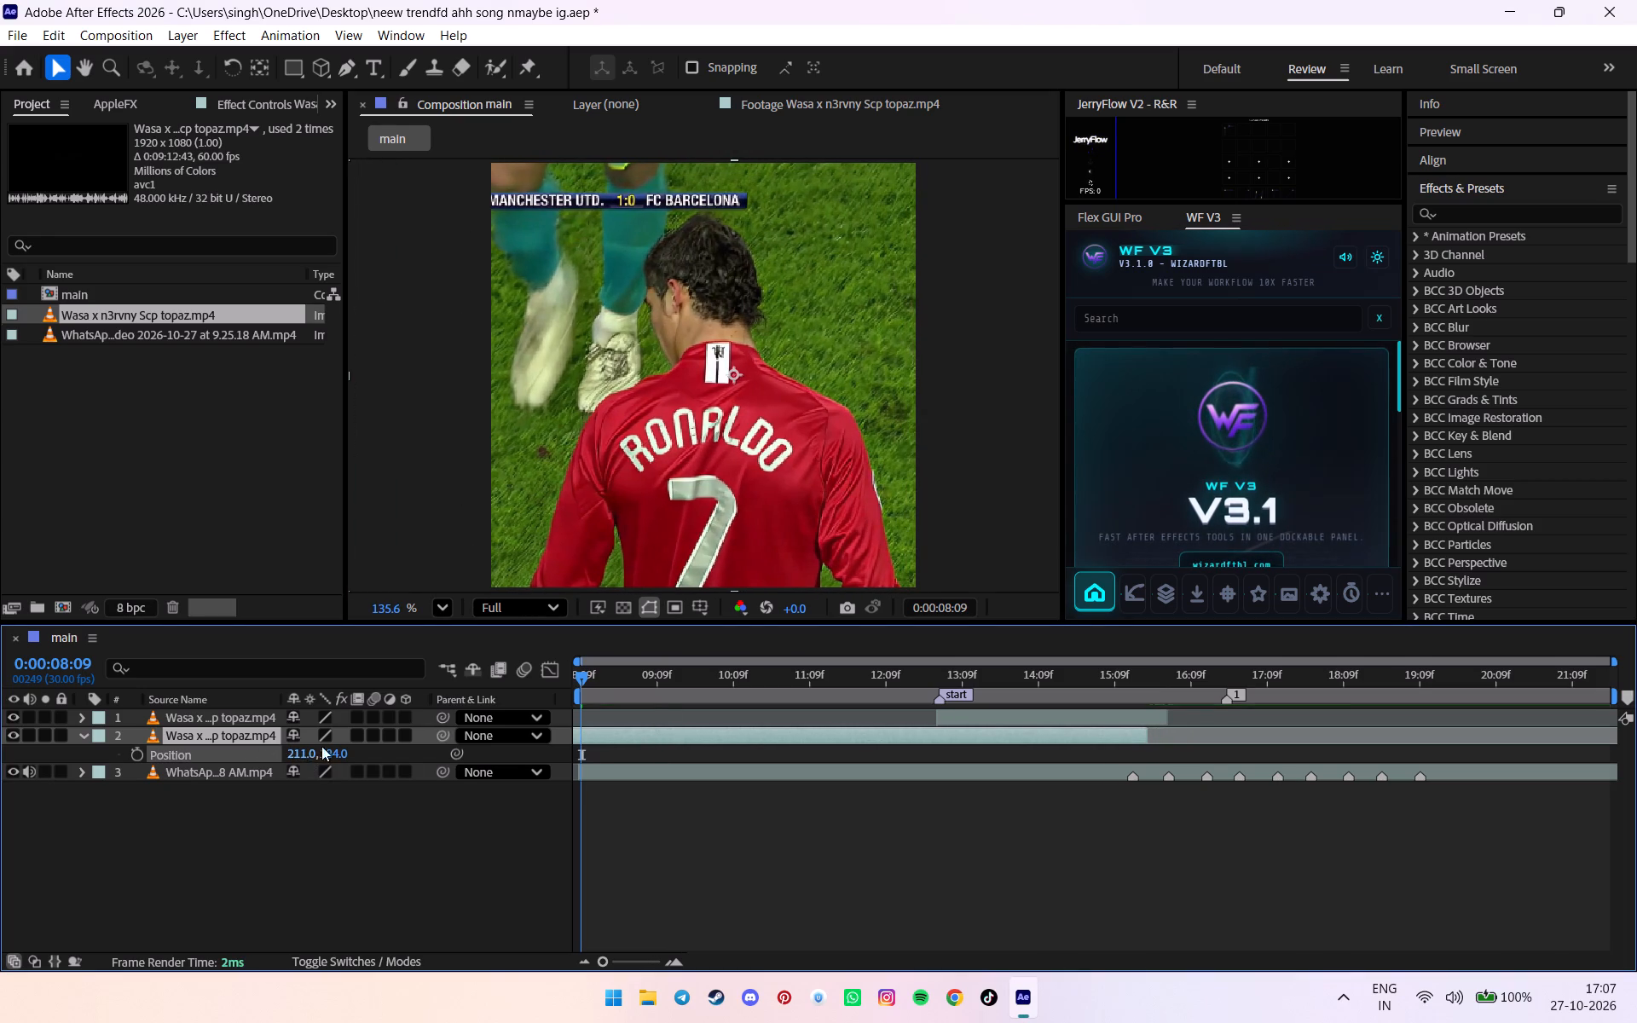
Animate the longer Wasa x n3rvny clip's Position from 0:00:08:09, adding a keyframe with horizontal value 34 at 0:00:10:15.
{"action": "left_click_drag", "start_coordinate": [628, 675], "coordinate": [483, 709]}
{"action": "key", "text": "p"}
{"action": "key", "text": "p"}
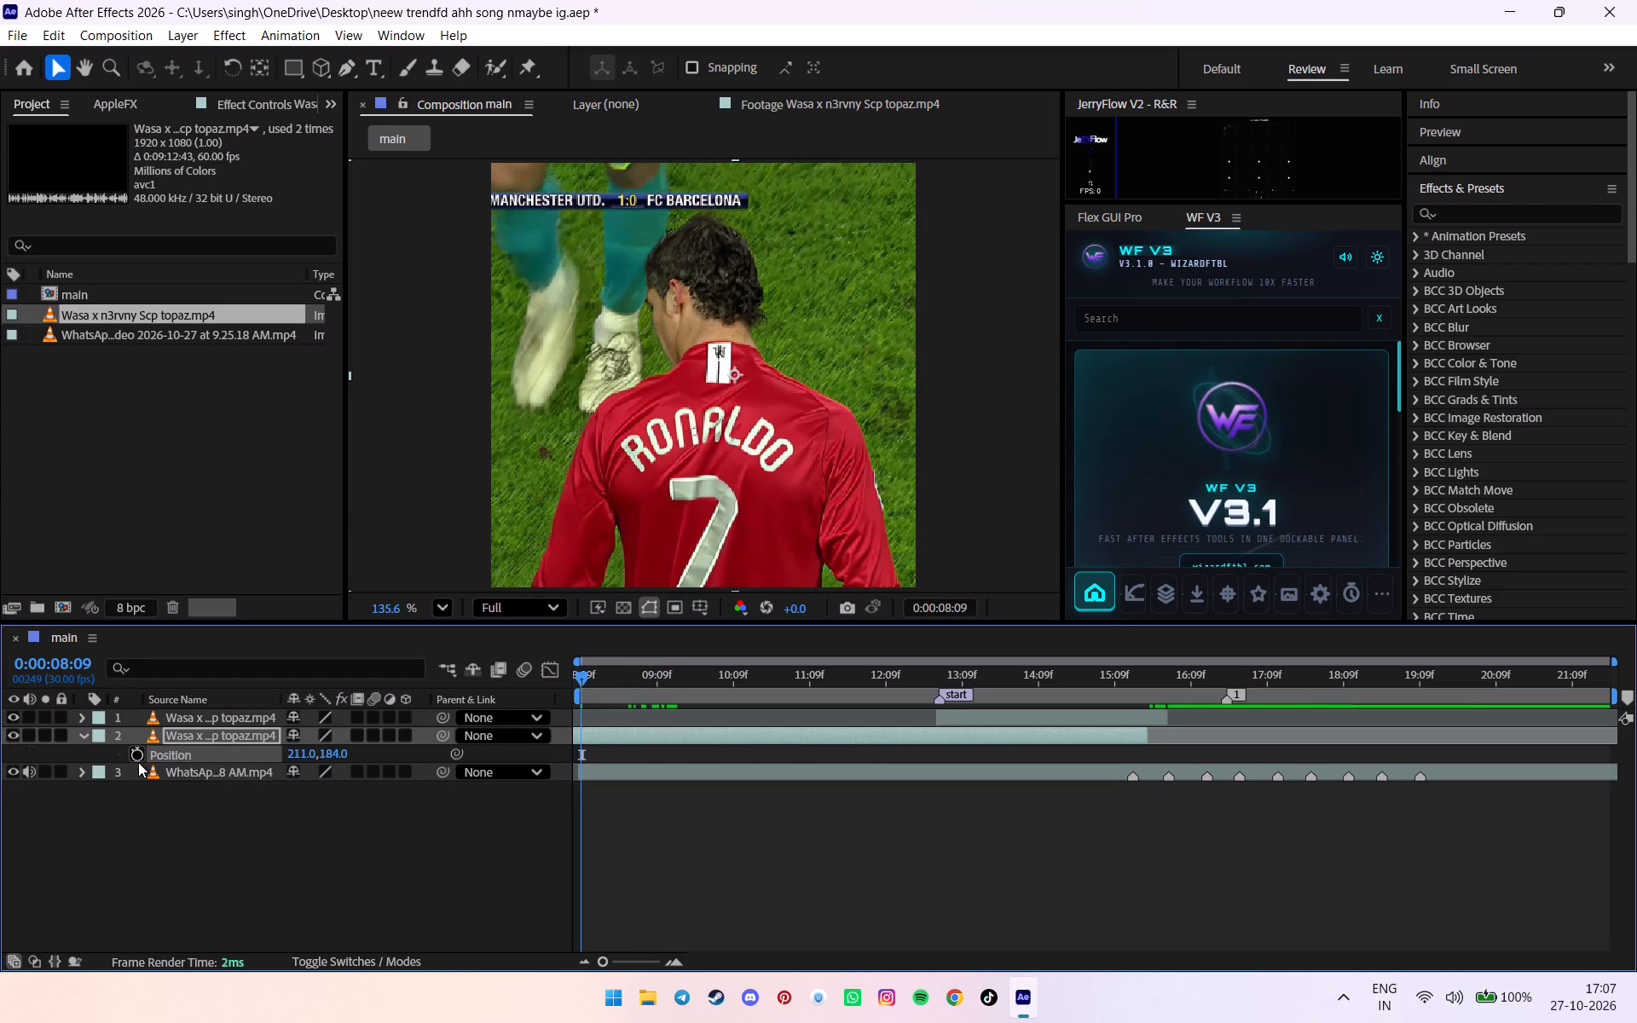
{"action": "left_click", "coordinate": [138, 762]}
{"action": "left_click_drag", "start_coordinate": [738, 672], "coordinate": [749, 677]}
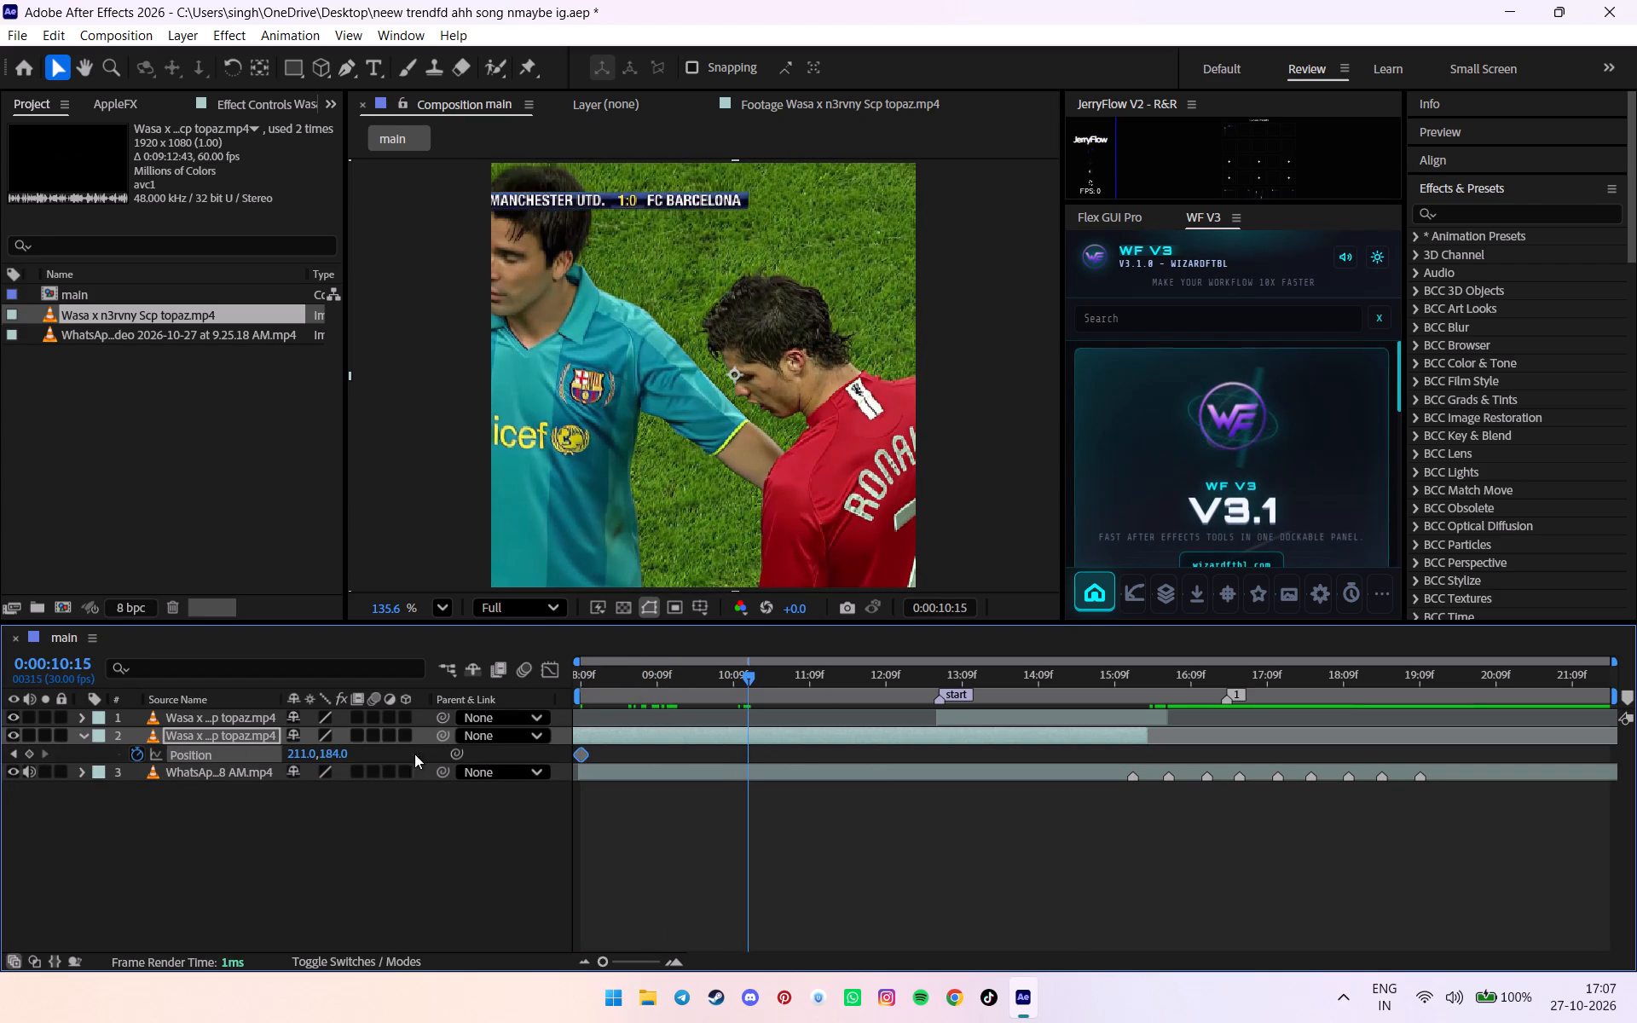
{"action": "left_click_drag", "start_coordinate": [297, 755], "coordinate": [115, 763]}
Check Ronaldo's framing between the keyframes and set the horizontal Position at 0:00:10:15 to 66.
{"action": "left_click_drag", "start_coordinate": [623, 669], "coordinate": [693, 673]}
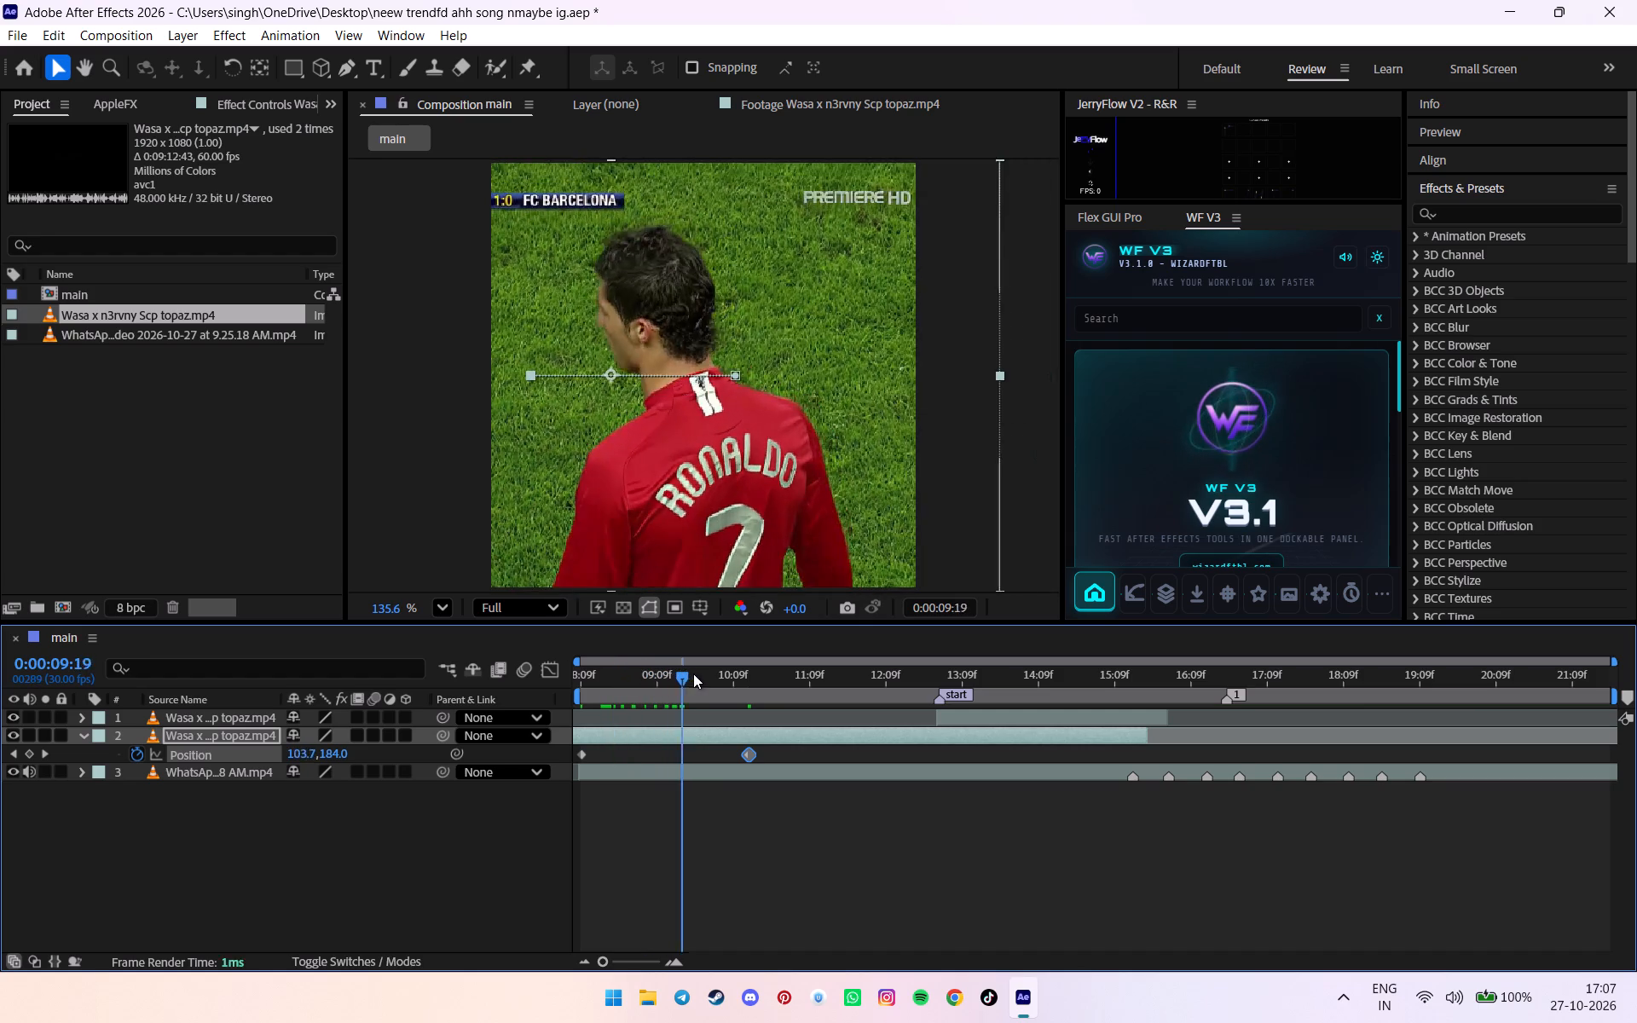
{"action": "left_click_drag", "start_coordinate": [693, 673], "coordinate": [738, 677]}
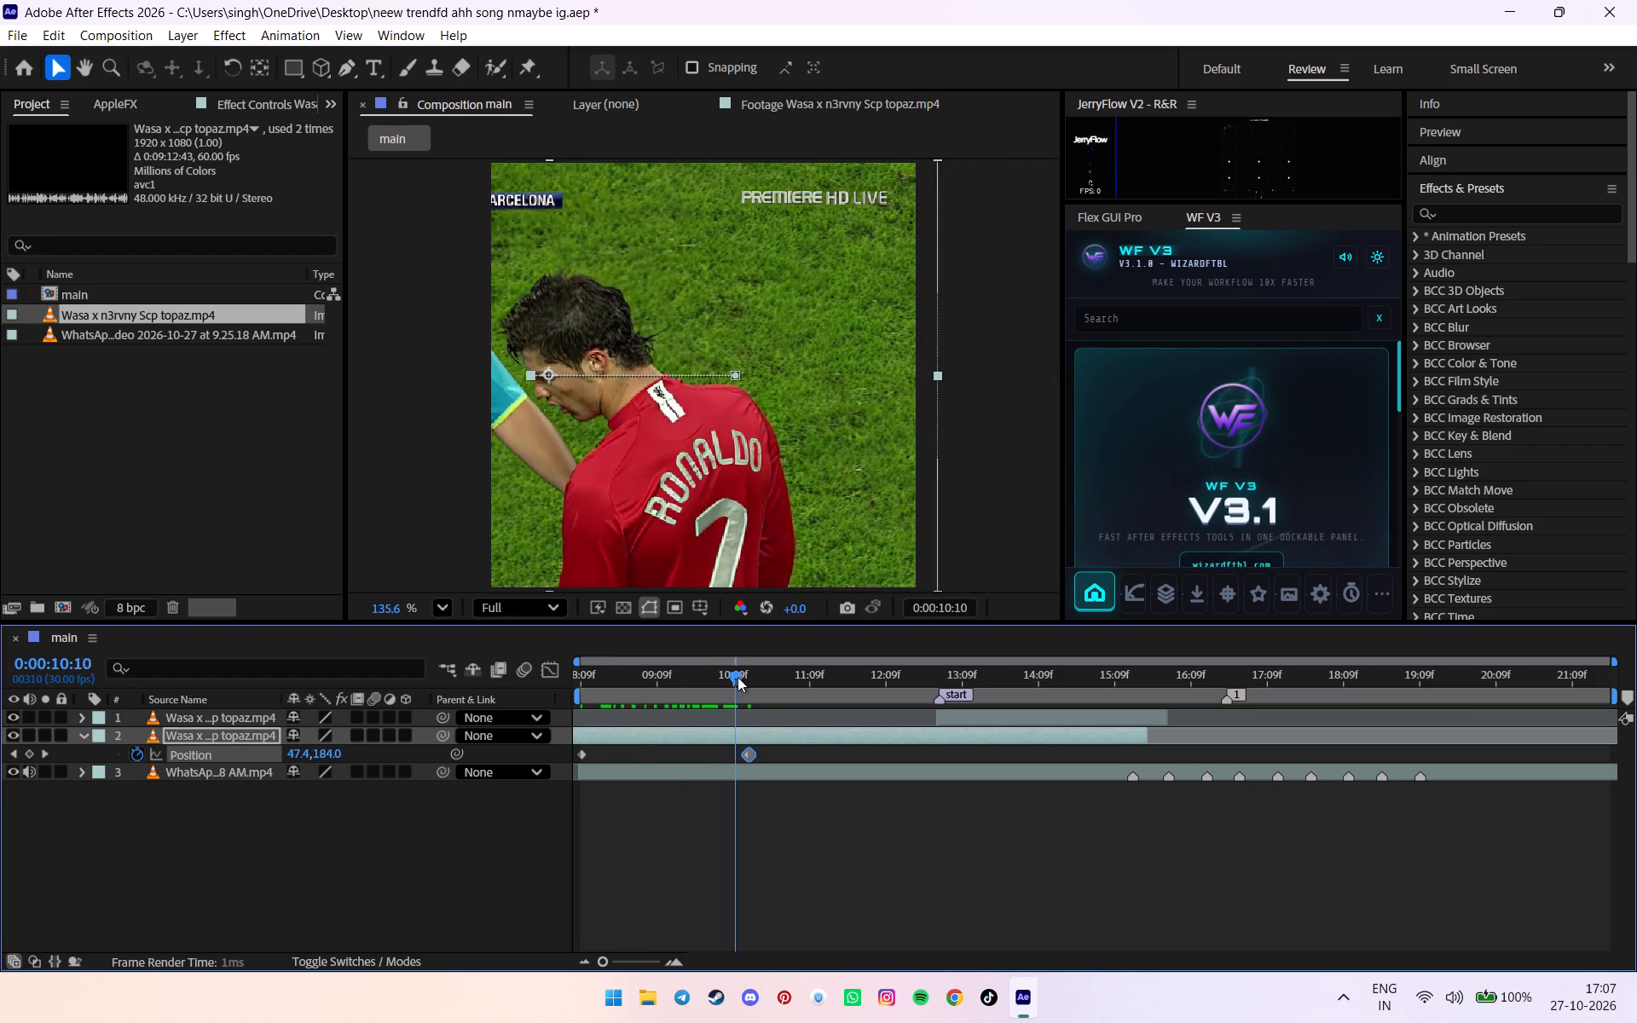
{"action": "left_click_drag", "start_coordinate": [738, 677], "coordinate": [747, 681]}
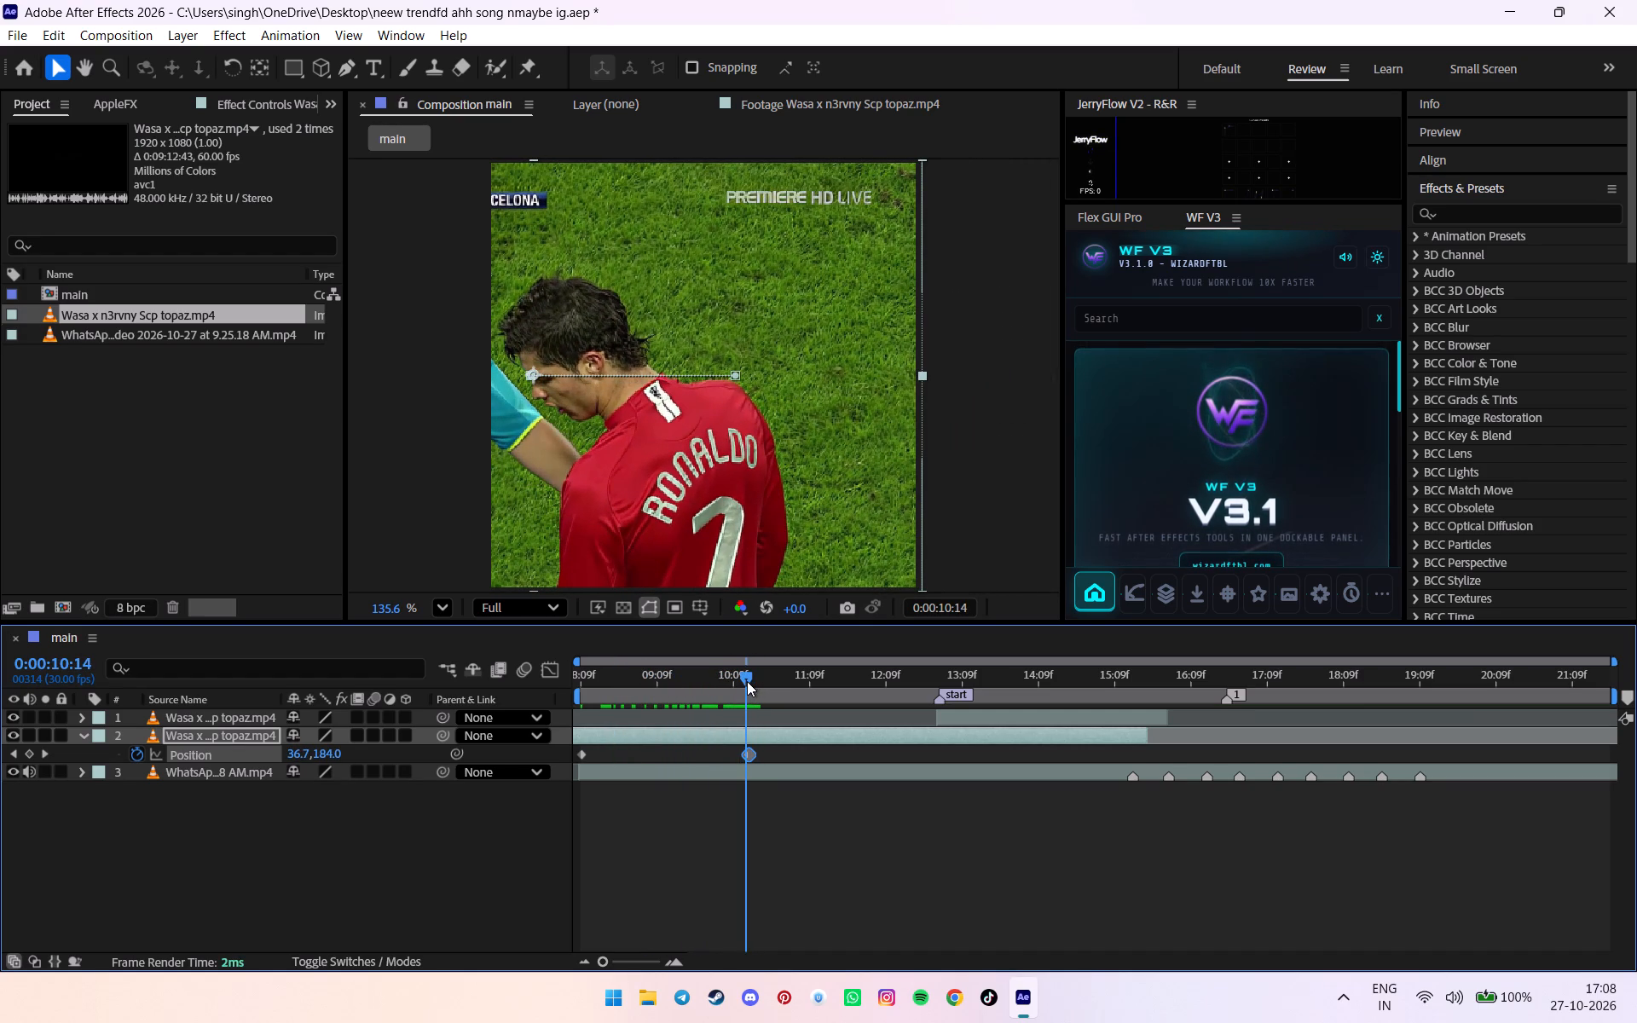
{"action": "left_click_drag", "start_coordinate": [747, 681], "coordinate": [749, 682]}
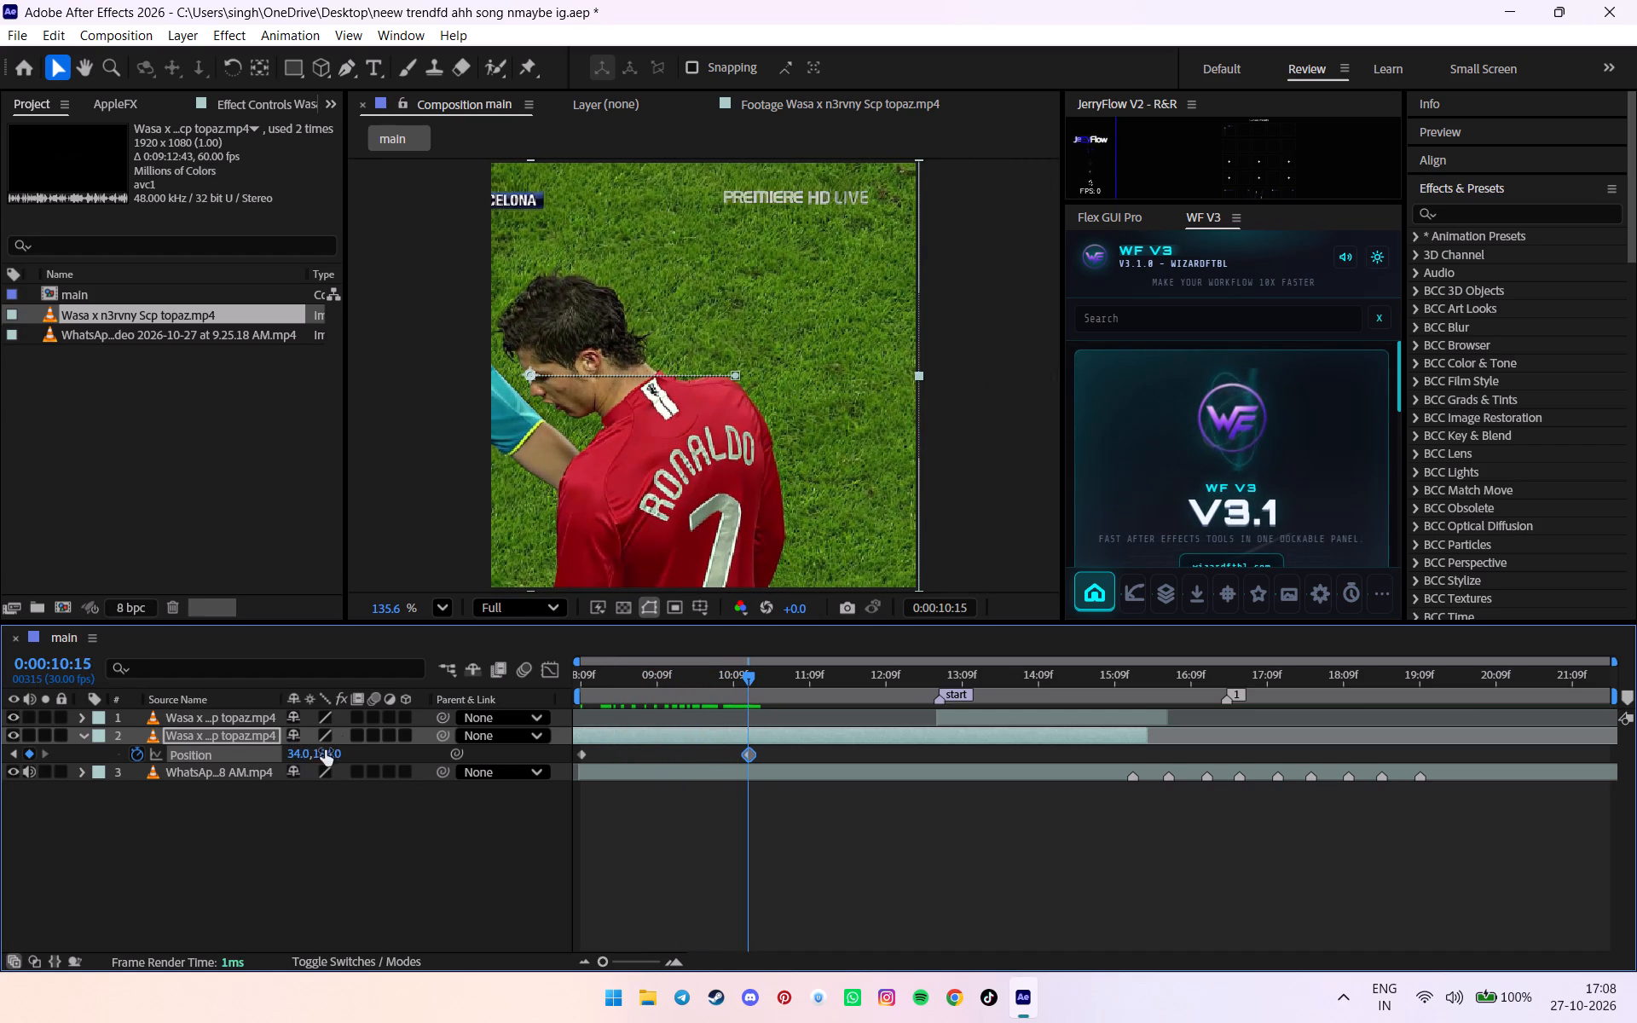
{"action": "left_click_drag", "start_coordinate": [304, 753], "coordinate": [338, 752]}
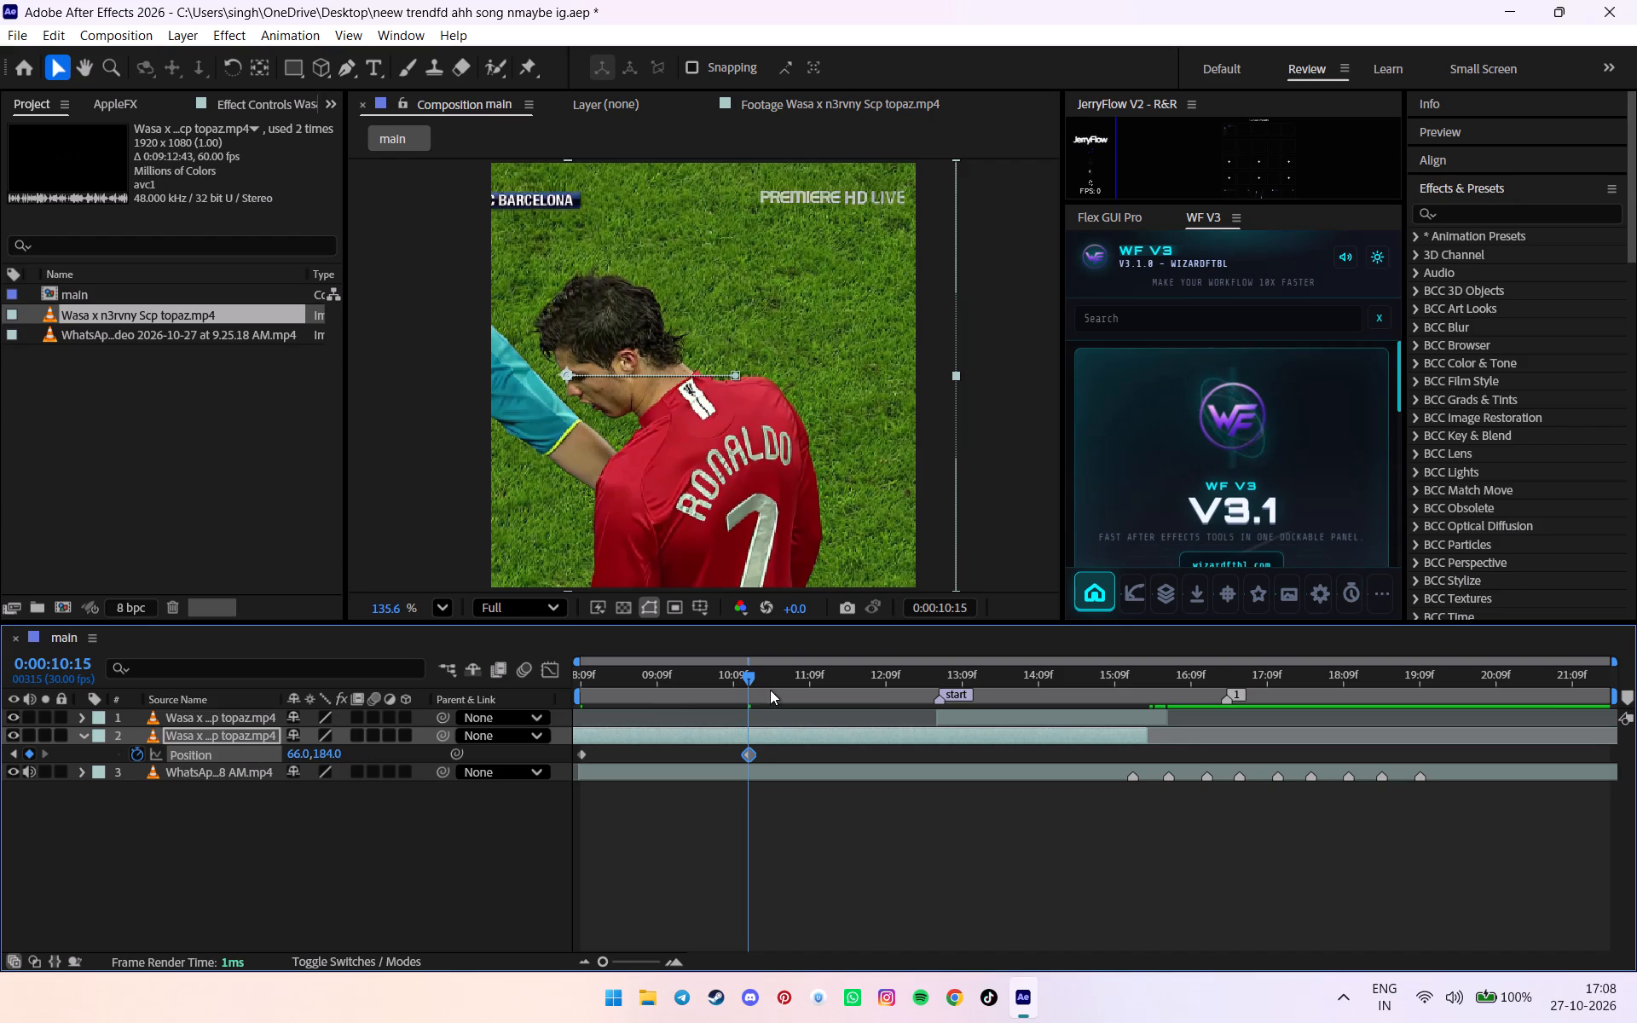
Trim the composition to a work area that starts at 0:00:10:29, on the shot of Ronaldo's face turning.
{"action": "left_click_drag", "start_coordinate": [743, 673], "coordinate": [830, 670]}
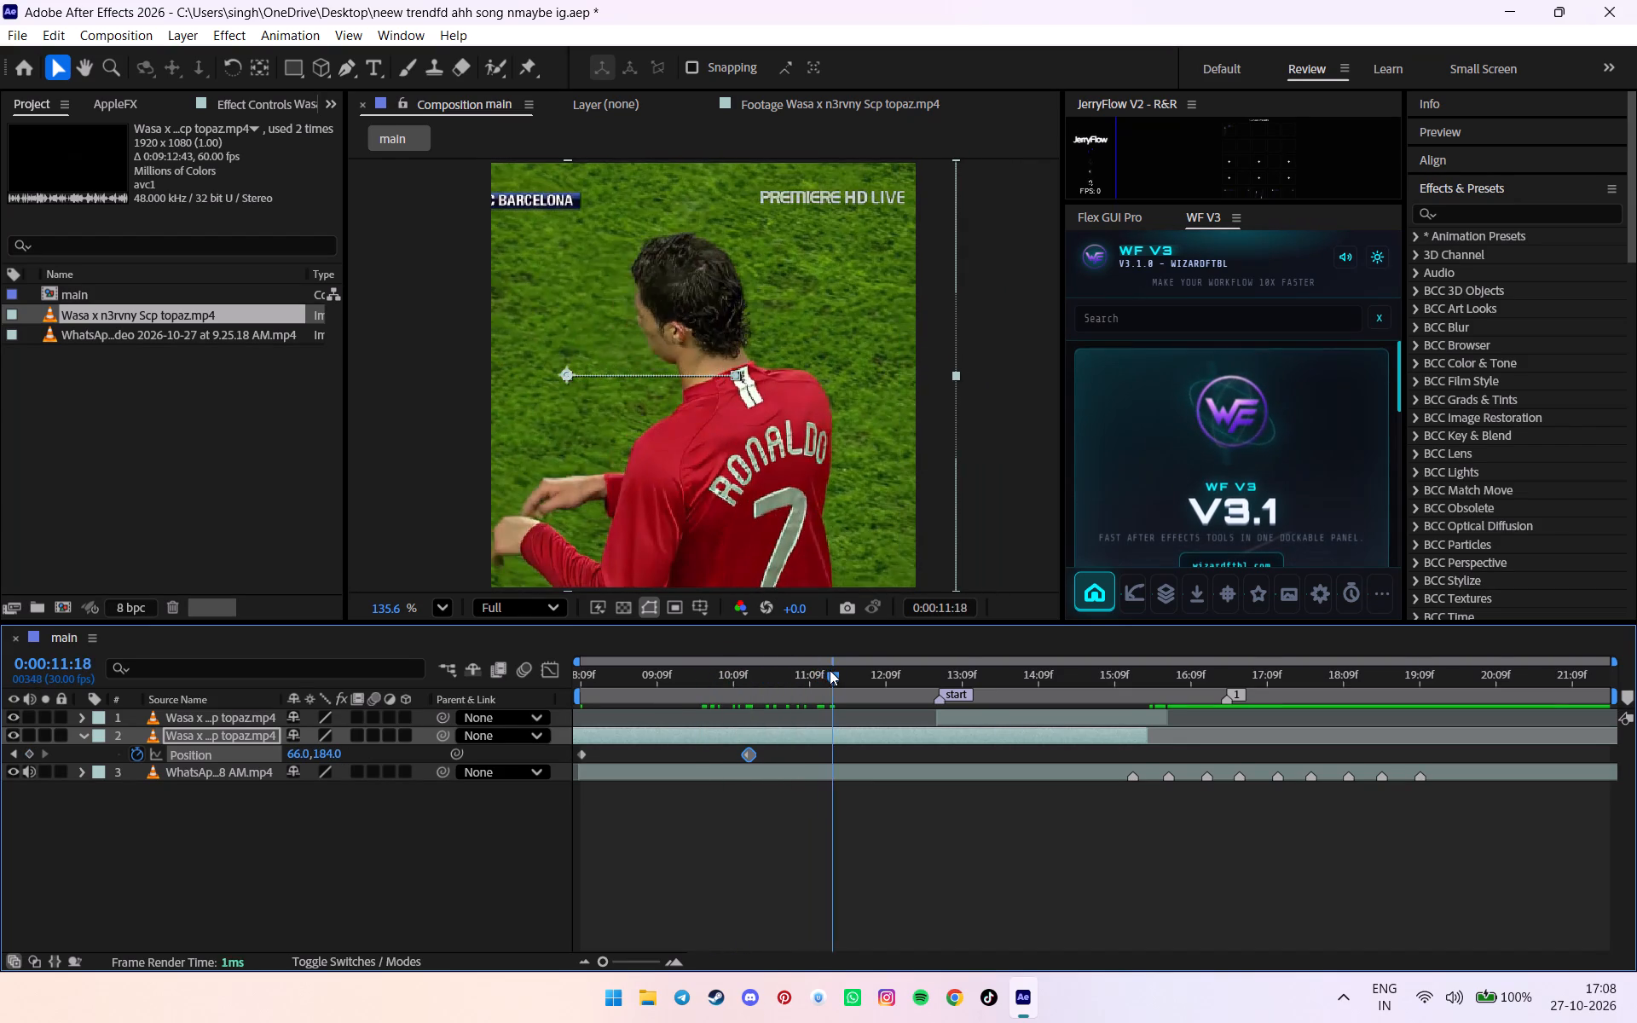
{"action": "left_click_drag", "start_coordinate": [830, 670], "coordinate": [794, 672]}
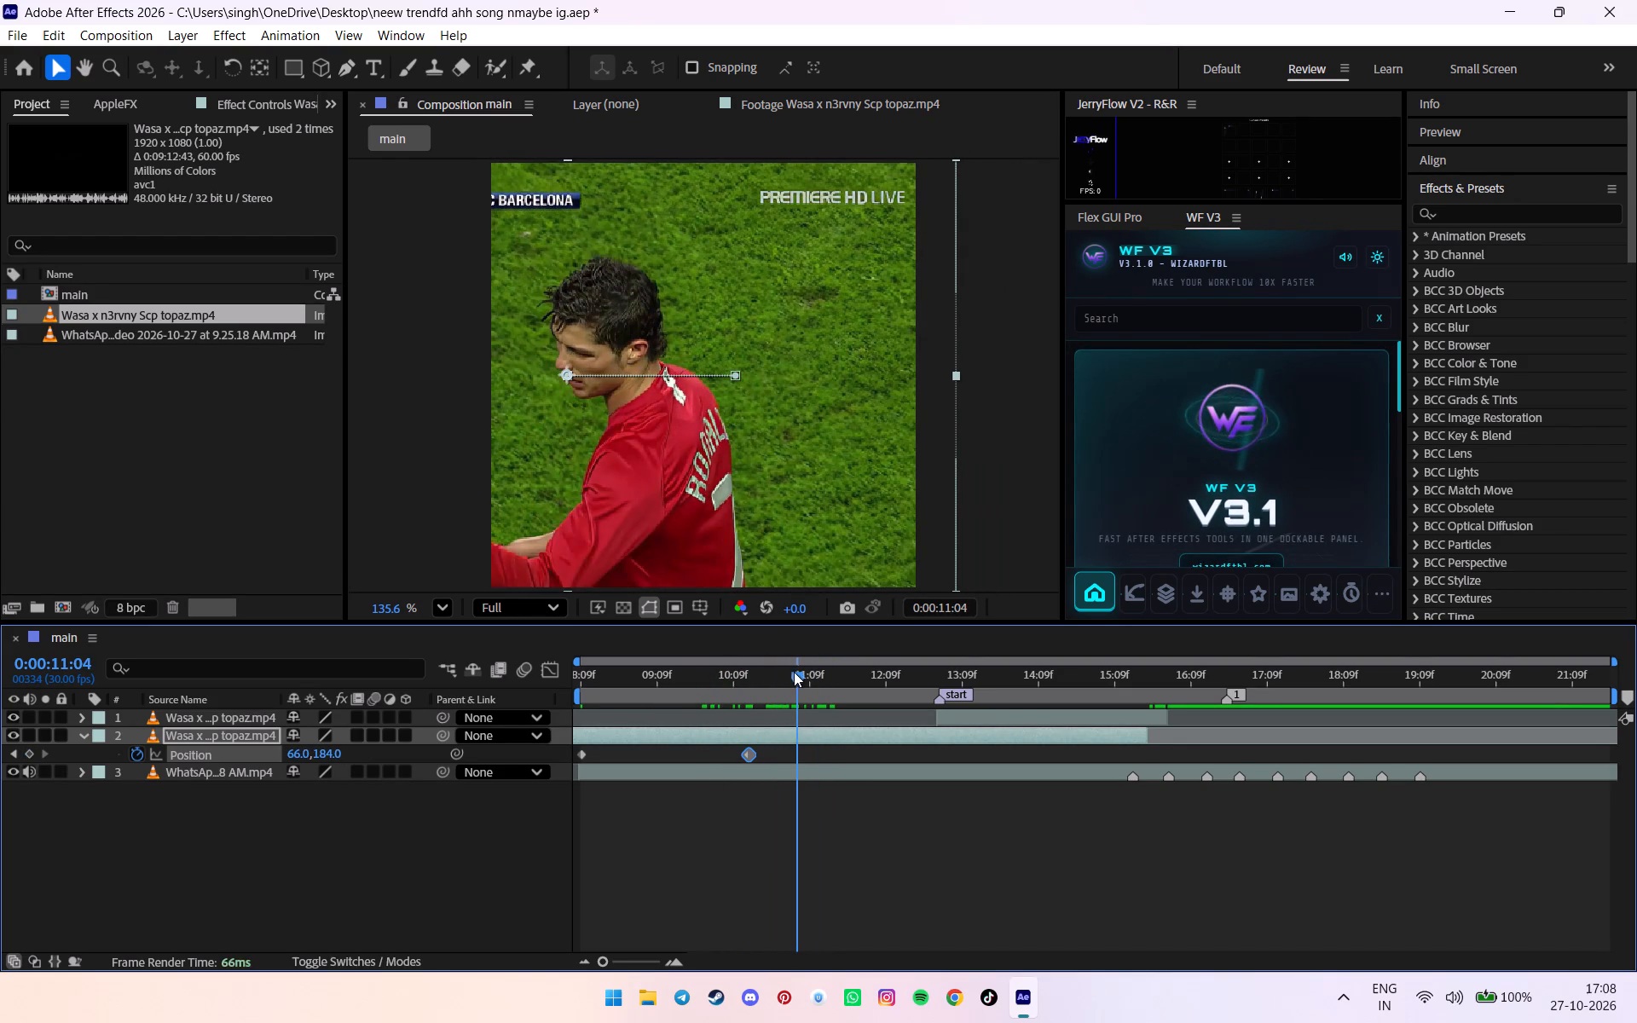
{"action": "left_click_drag", "start_coordinate": [794, 672], "coordinate": [780, 673]}
{"action": "left_click_drag", "start_coordinate": [576, 693], "coordinate": [749, 697]}
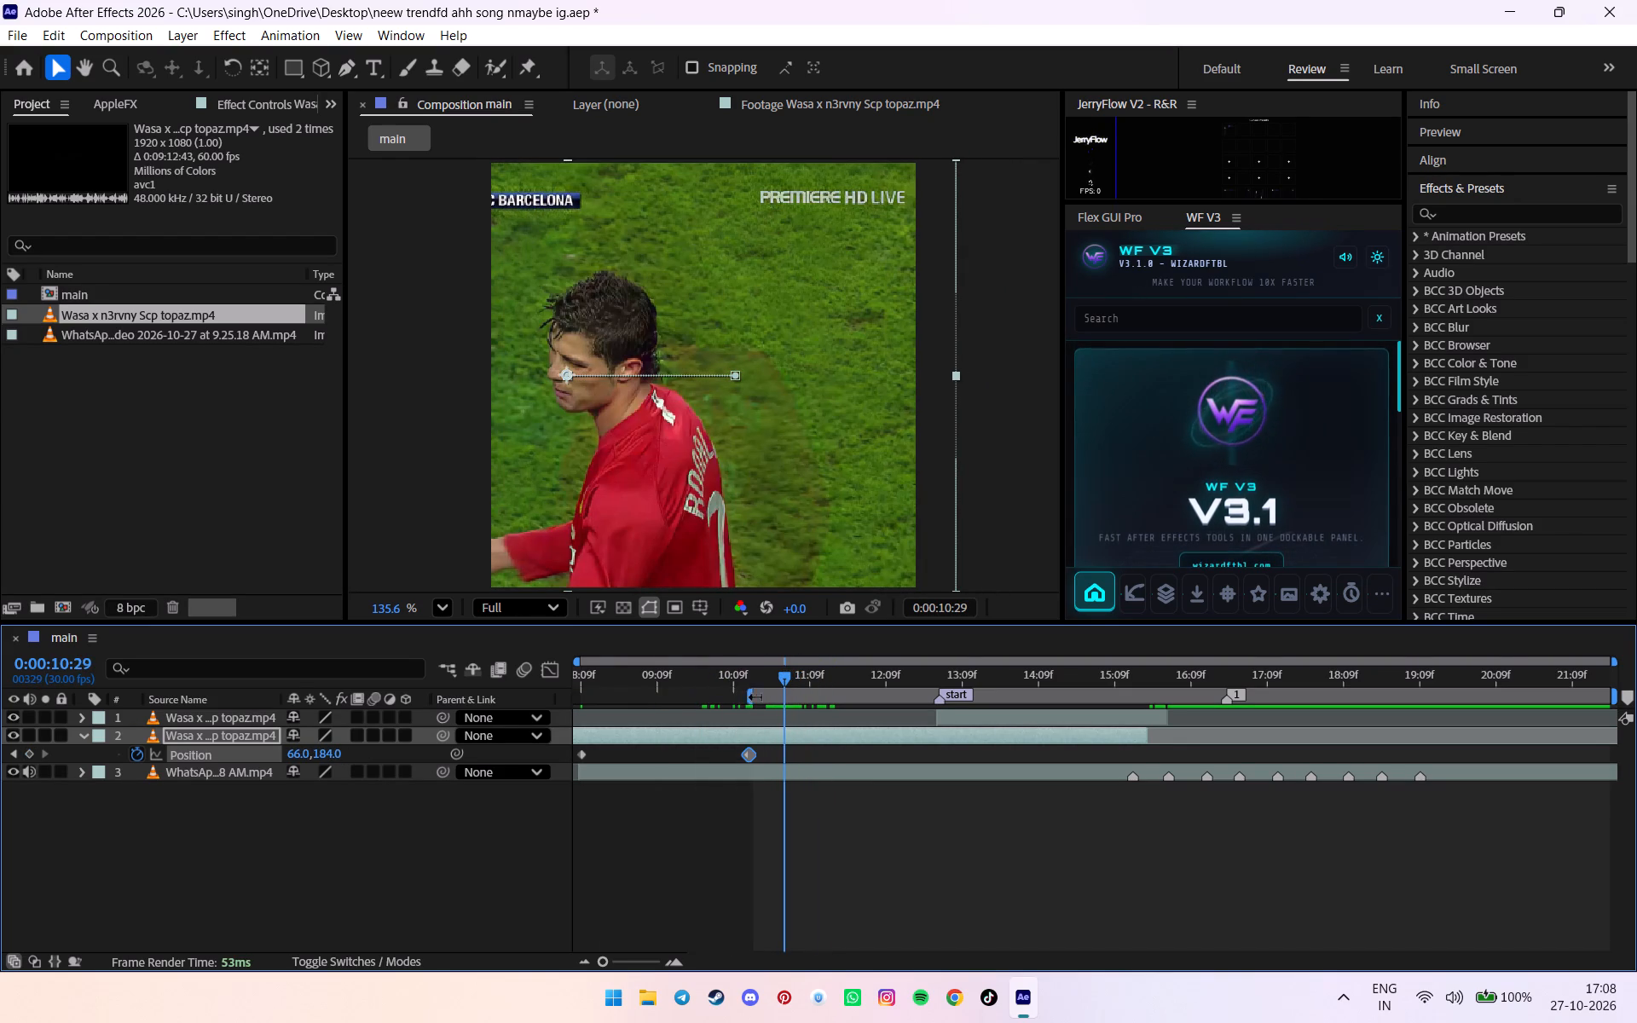
{"action": "left_click_drag", "start_coordinate": [749, 697], "coordinate": [780, 700]}
{"action": "scroll", "coordinate": [781, 700], "scroll_direction": "up", "scroll_amount": 3, "text": "alt"}
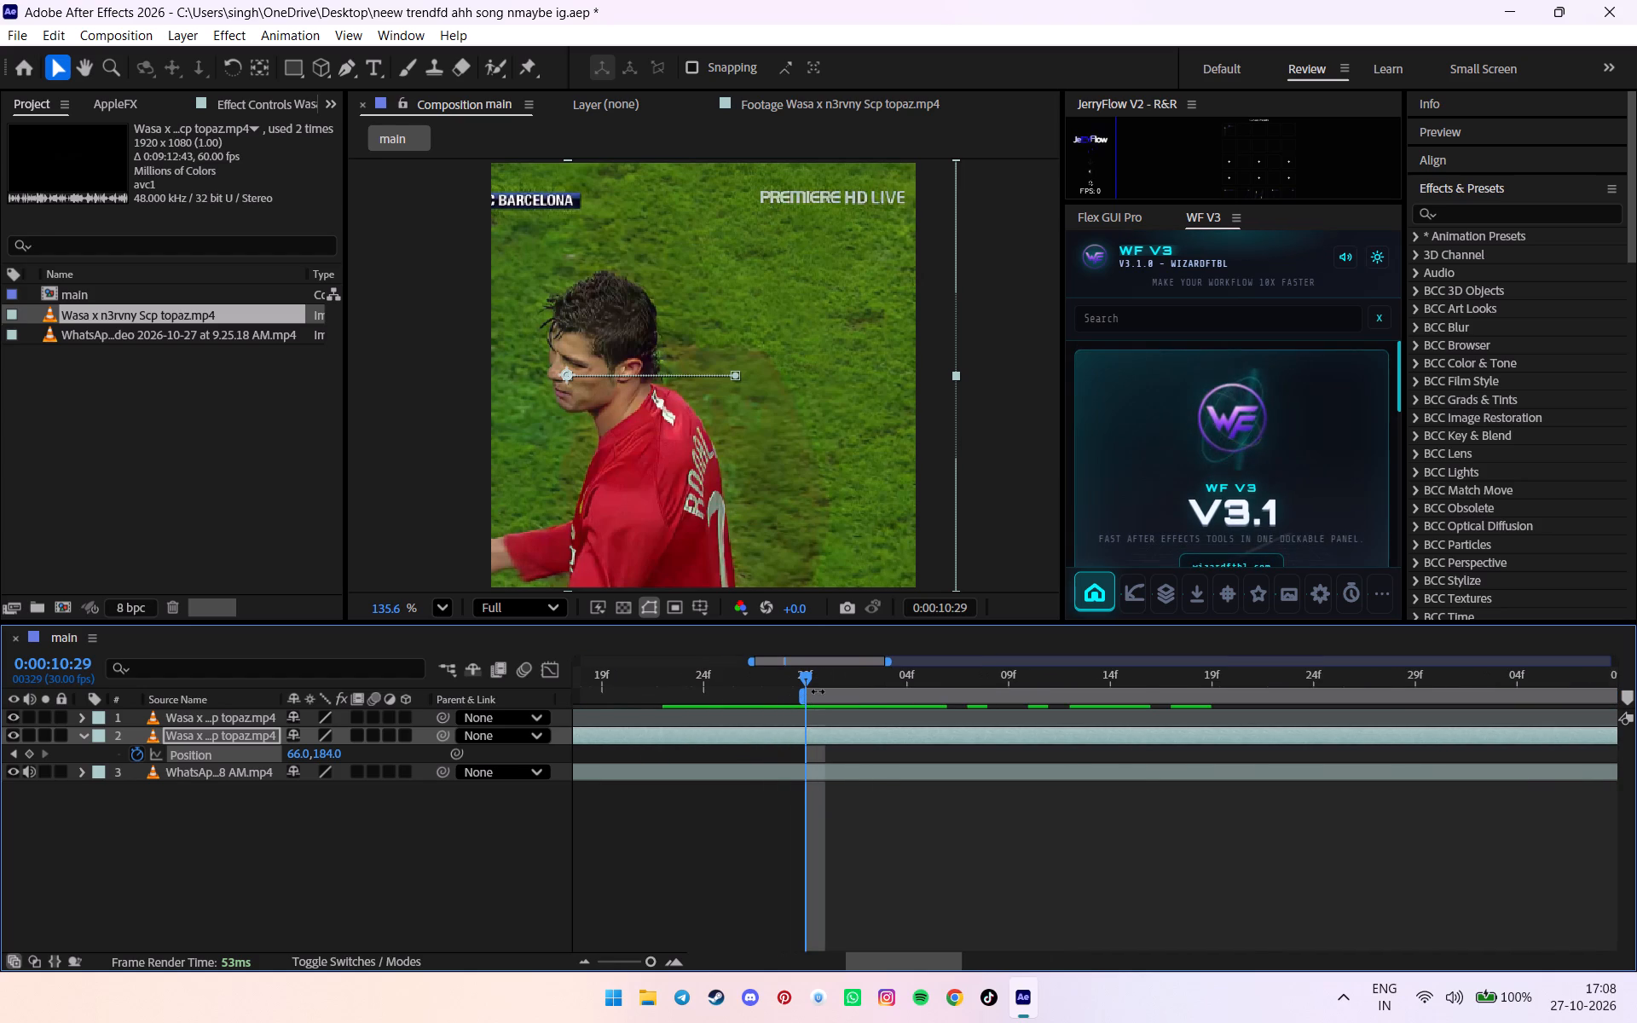
{"action": "right_click", "coordinate": [822, 691]}
{"action": "left_click", "coordinate": [848, 743]}
{"action": "scroll", "coordinate": [836, 753], "scroll_direction": "down", "scroll_amount": 6, "text": "alt"}
{"action": "scroll", "coordinate": [697, 754], "scroll_direction": "down", "scroll_amount": 7, "text": "alt"}
Move both Audio Levels keyframes of the WhatsApp video earlier so the first one sits at 0:00:10:29.
{"action": "left_click", "coordinate": [668, 777]}
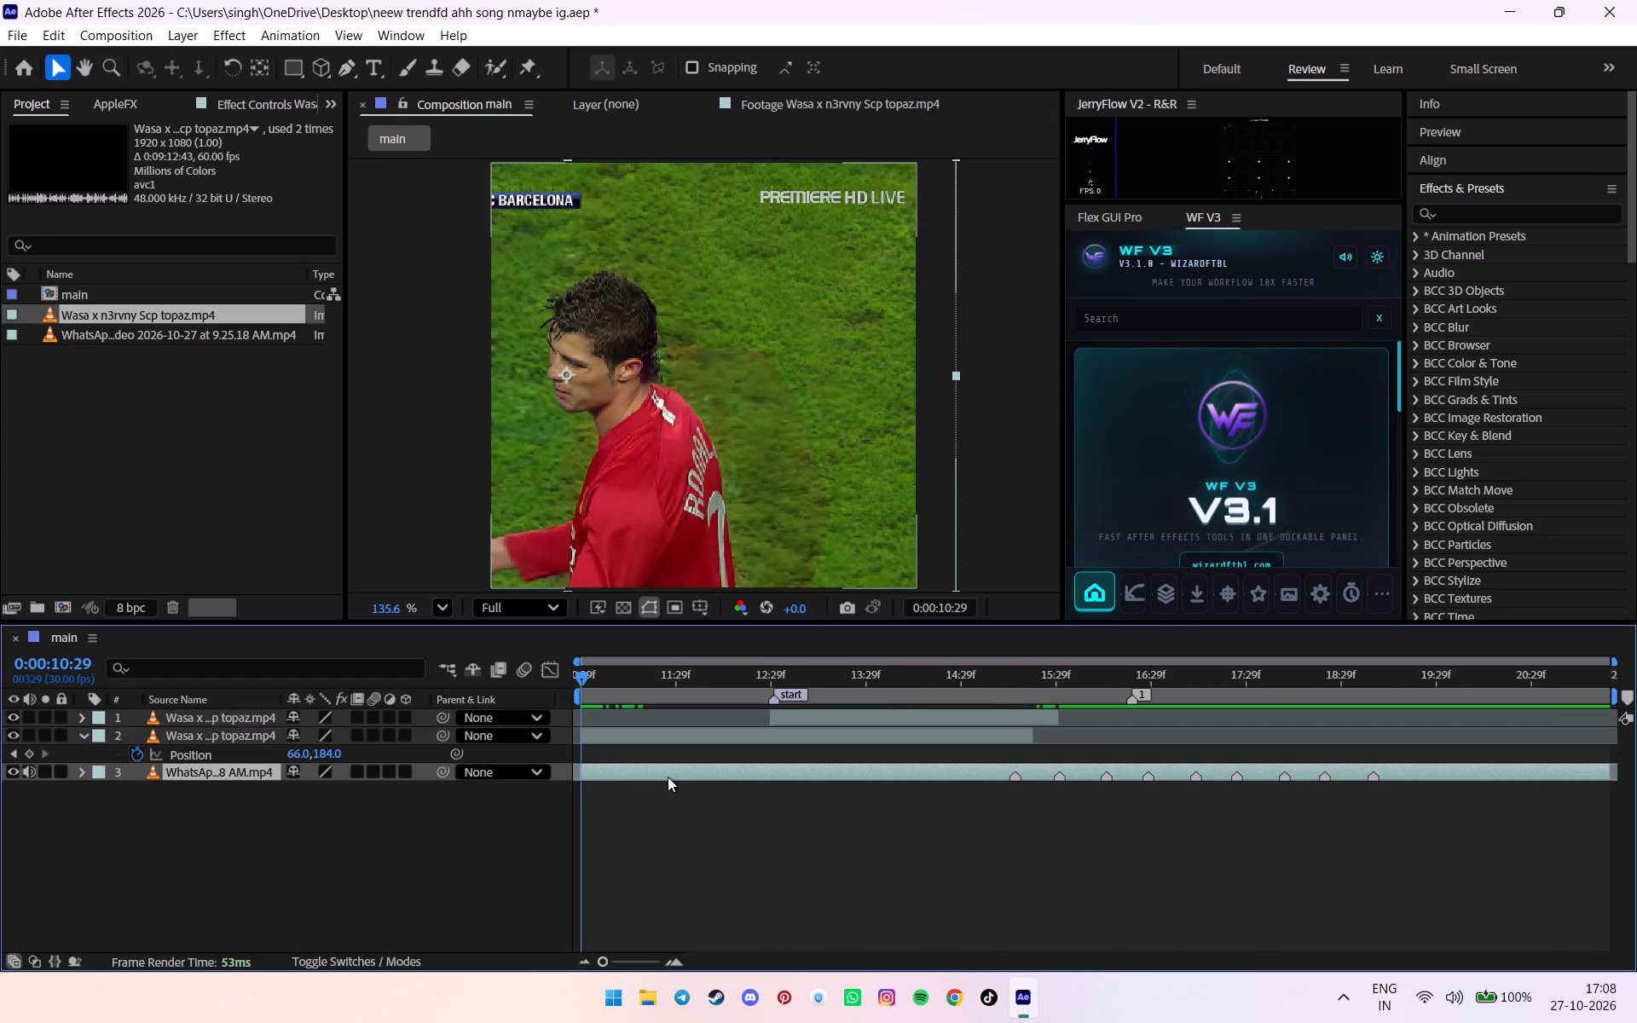
{"action": "key", "text": "u"}
{"action": "left_click_drag", "start_coordinate": [789, 825], "coordinate": [638, 781]}
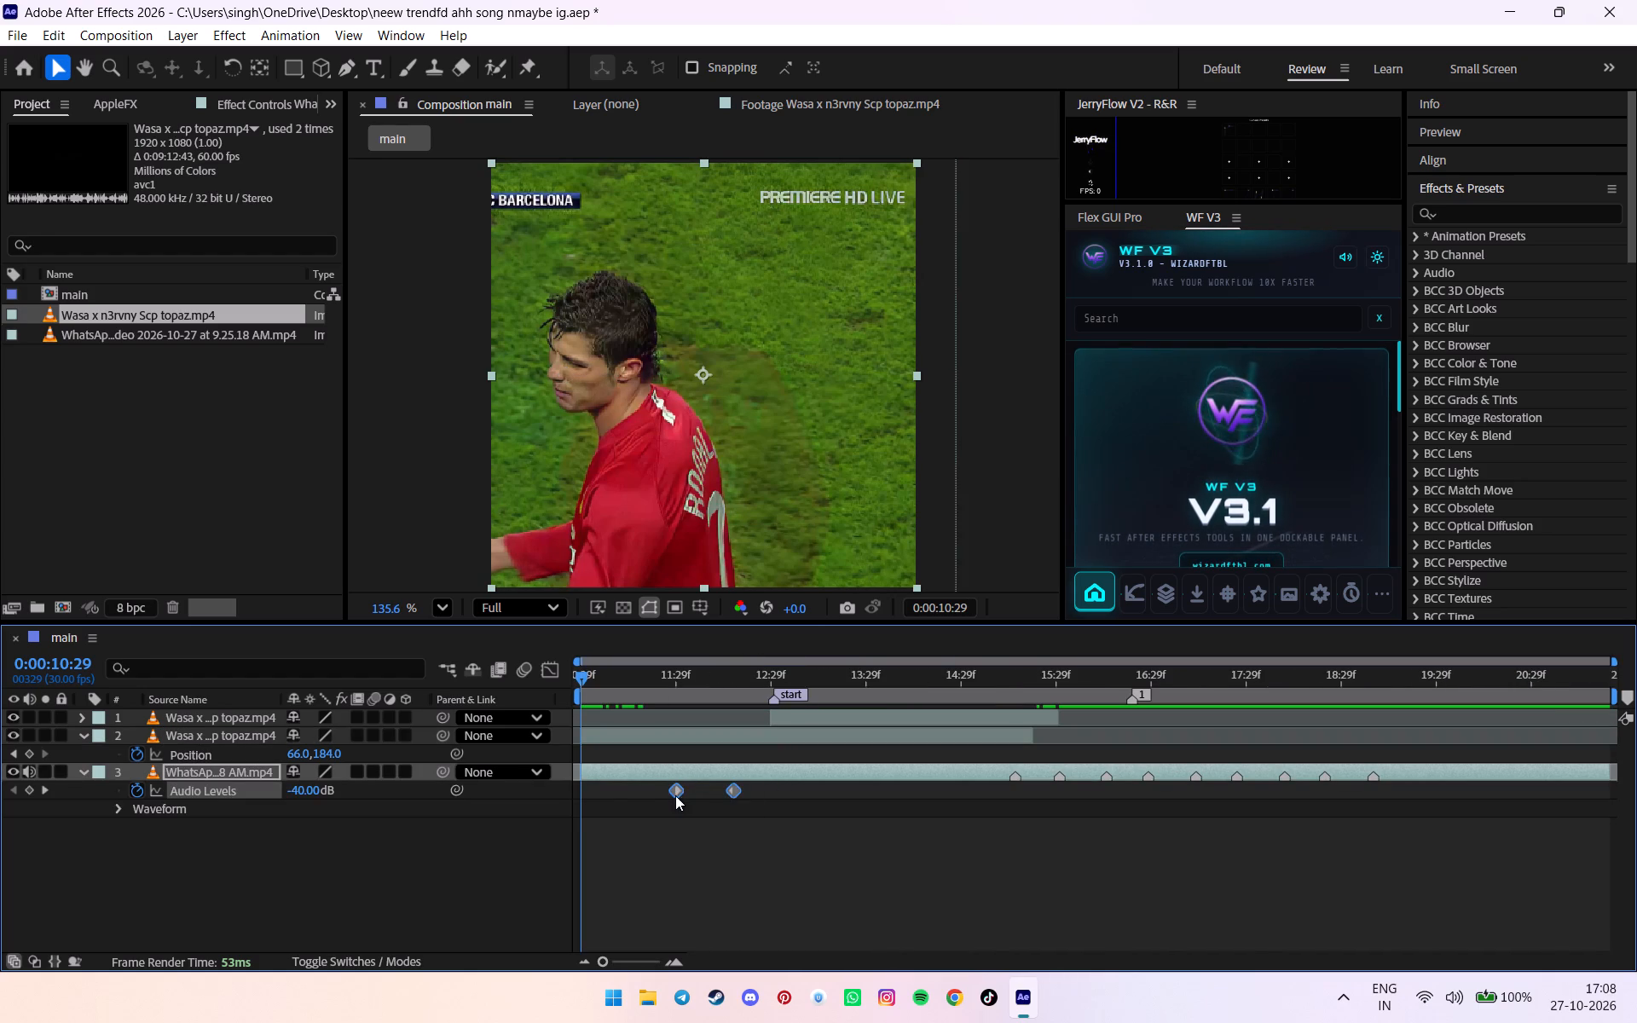
{"action": "left_click_drag", "start_coordinate": [675, 795], "coordinate": [581, 794]}
{"action": "key", "text": "u"}
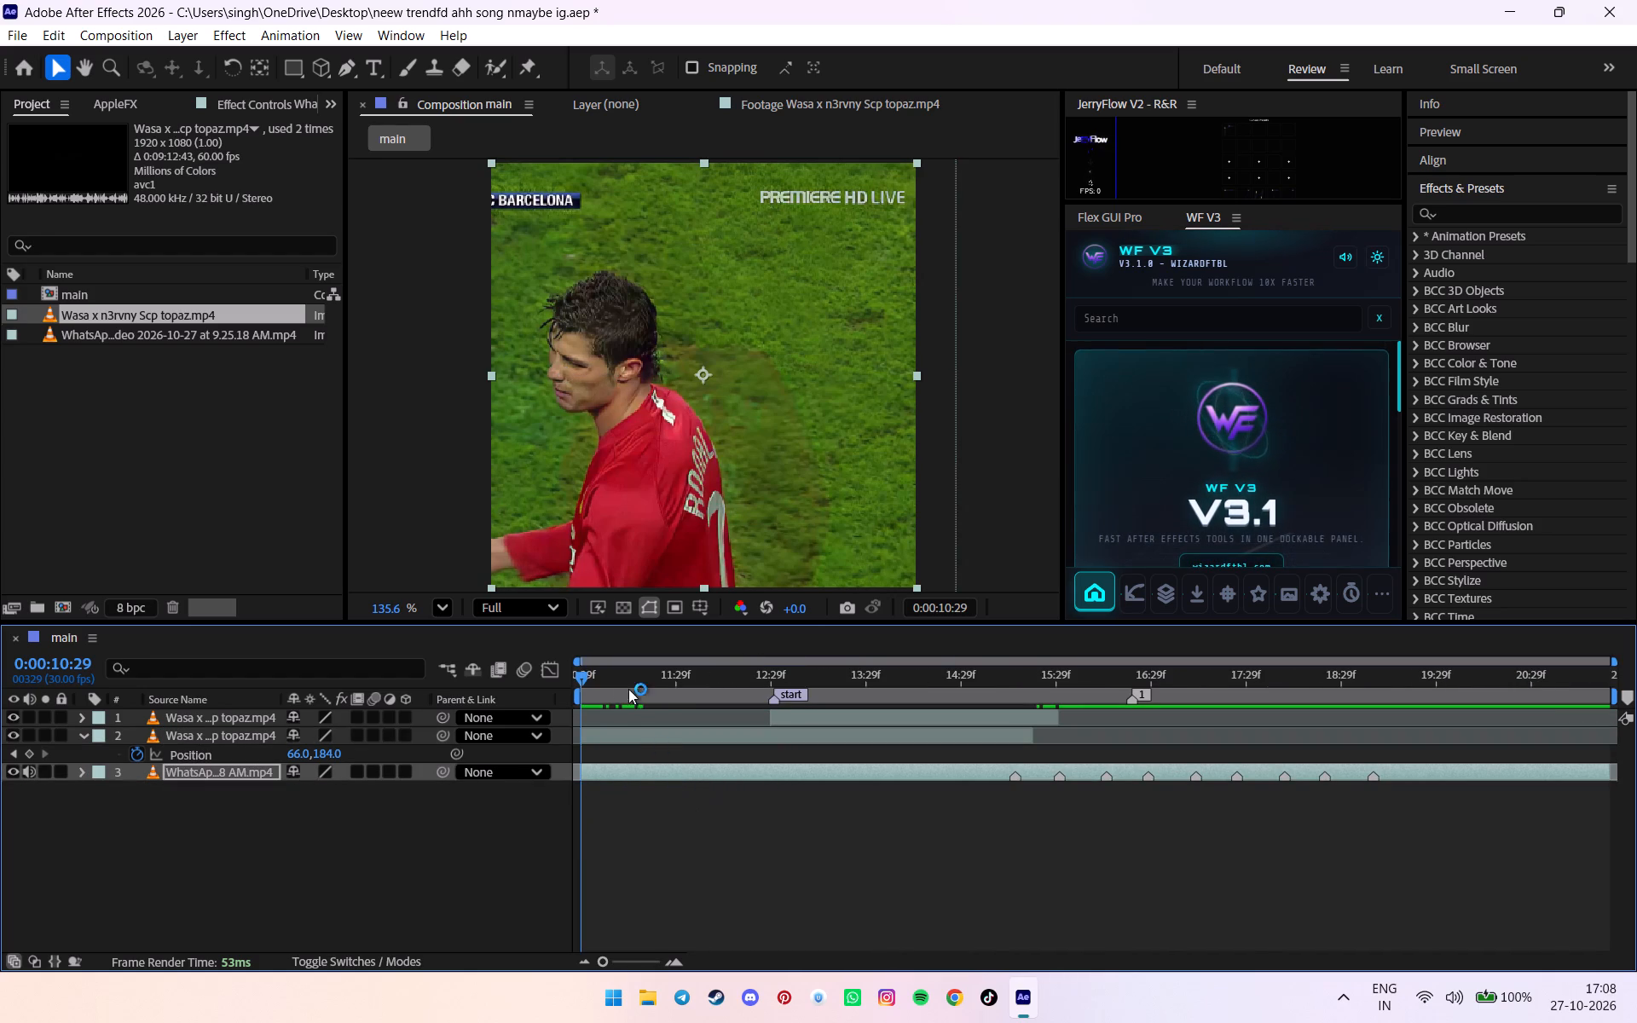
{"action": "key", "text": "u"}
{"action": "key", "text": "u"}
{"action": "left_click", "coordinate": [625, 813]}
{"action": "key", "text": "u"}
{"action": "key", "text": "u"}
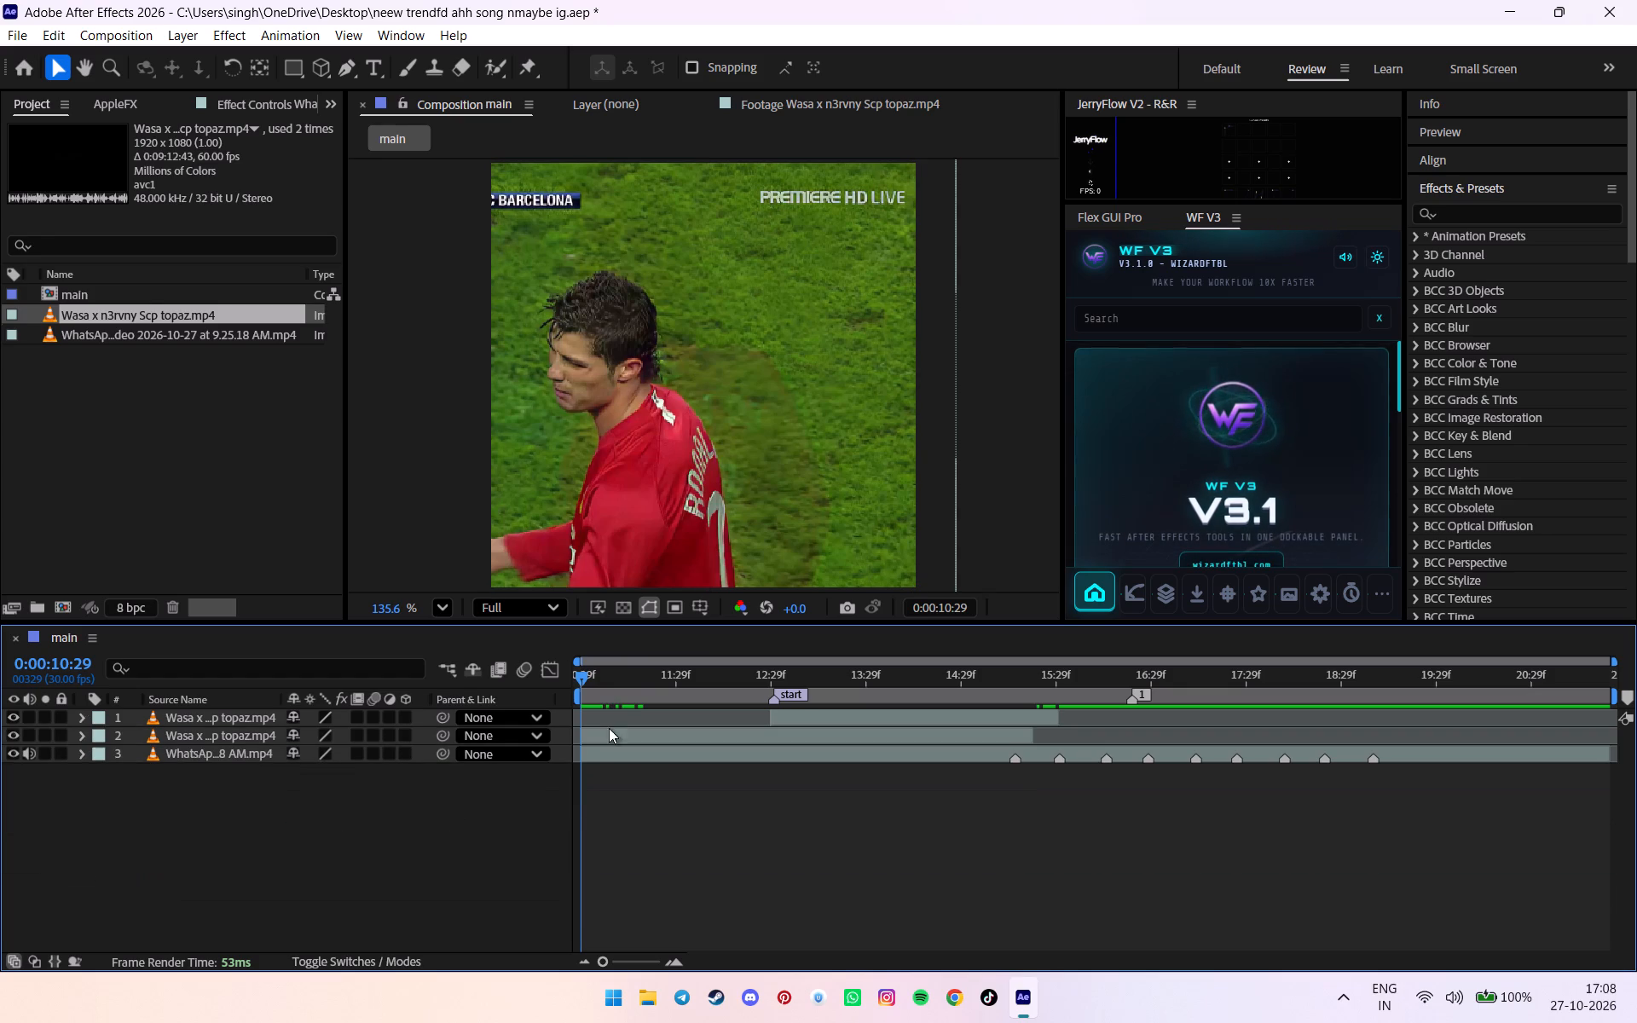
Split the longer Wasa x n3rvny clip at 0:00:12:05, where the footage cuts to the wide pitch shot.
{"action": "left_click_drag", "start_coordinate": [593, 696], "coordinate": [694, 707]}
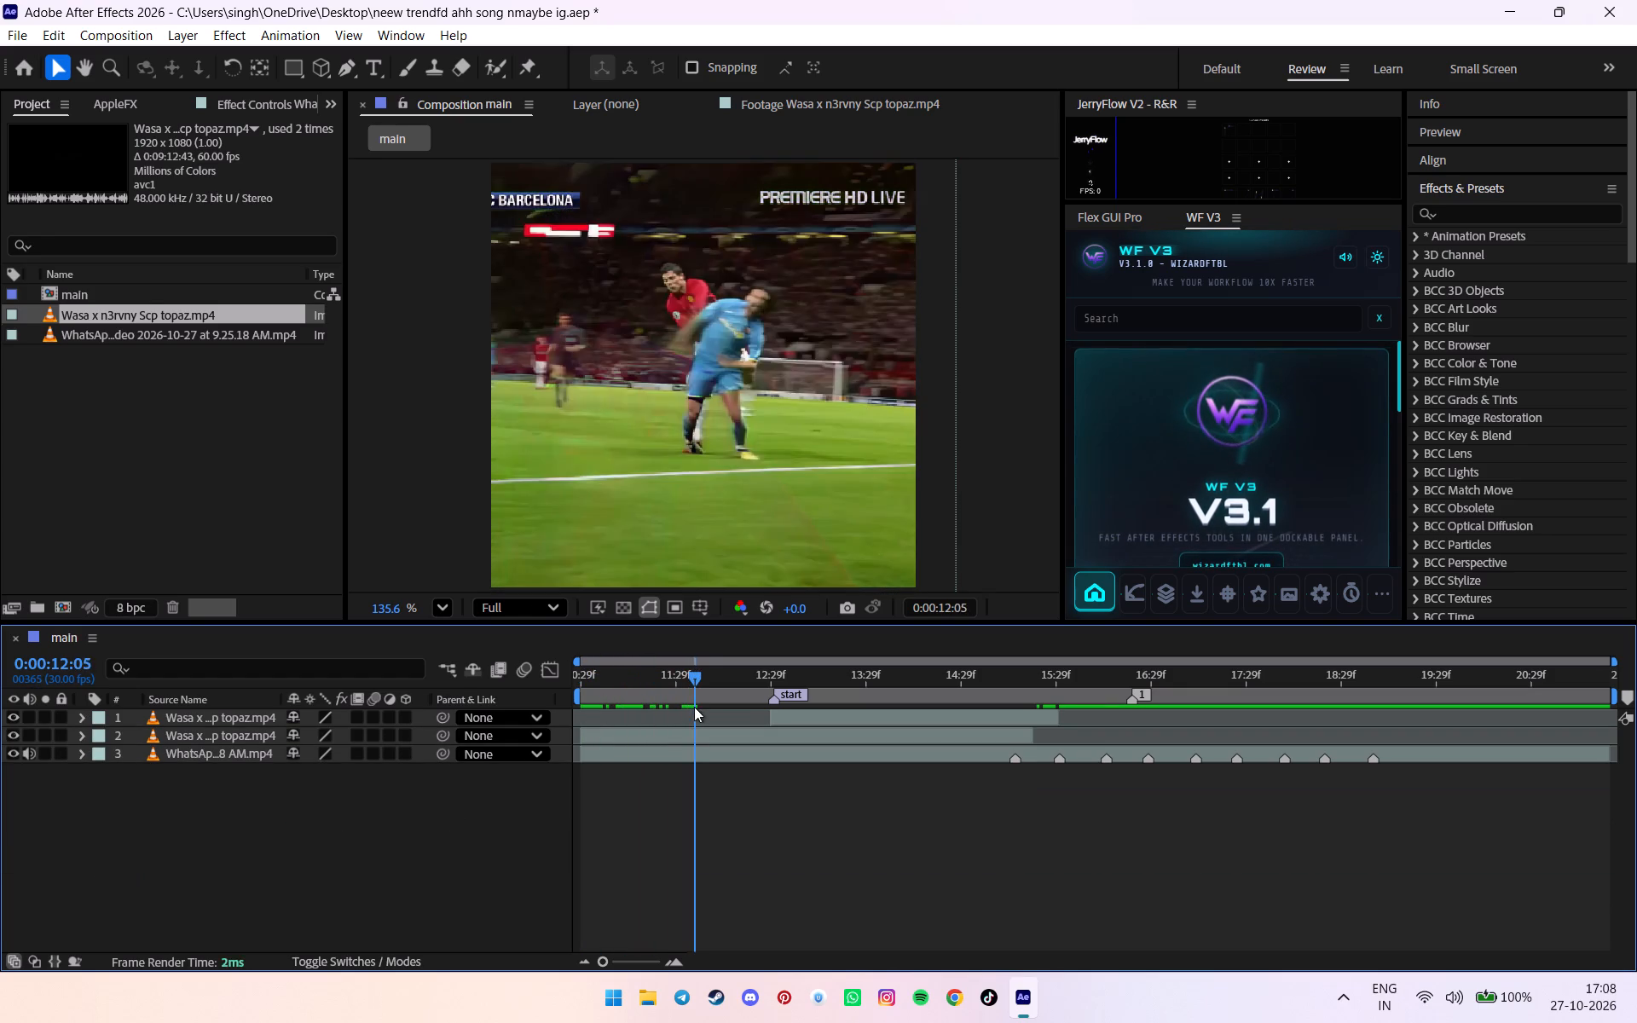
{"action": "left_click_drag", "start_coordinate": [694, 707], "coordinate": [731, 707]}
{"action": "left_click_drag", "start_coordinate": [724, 668], "coordinate": [697, 668]}
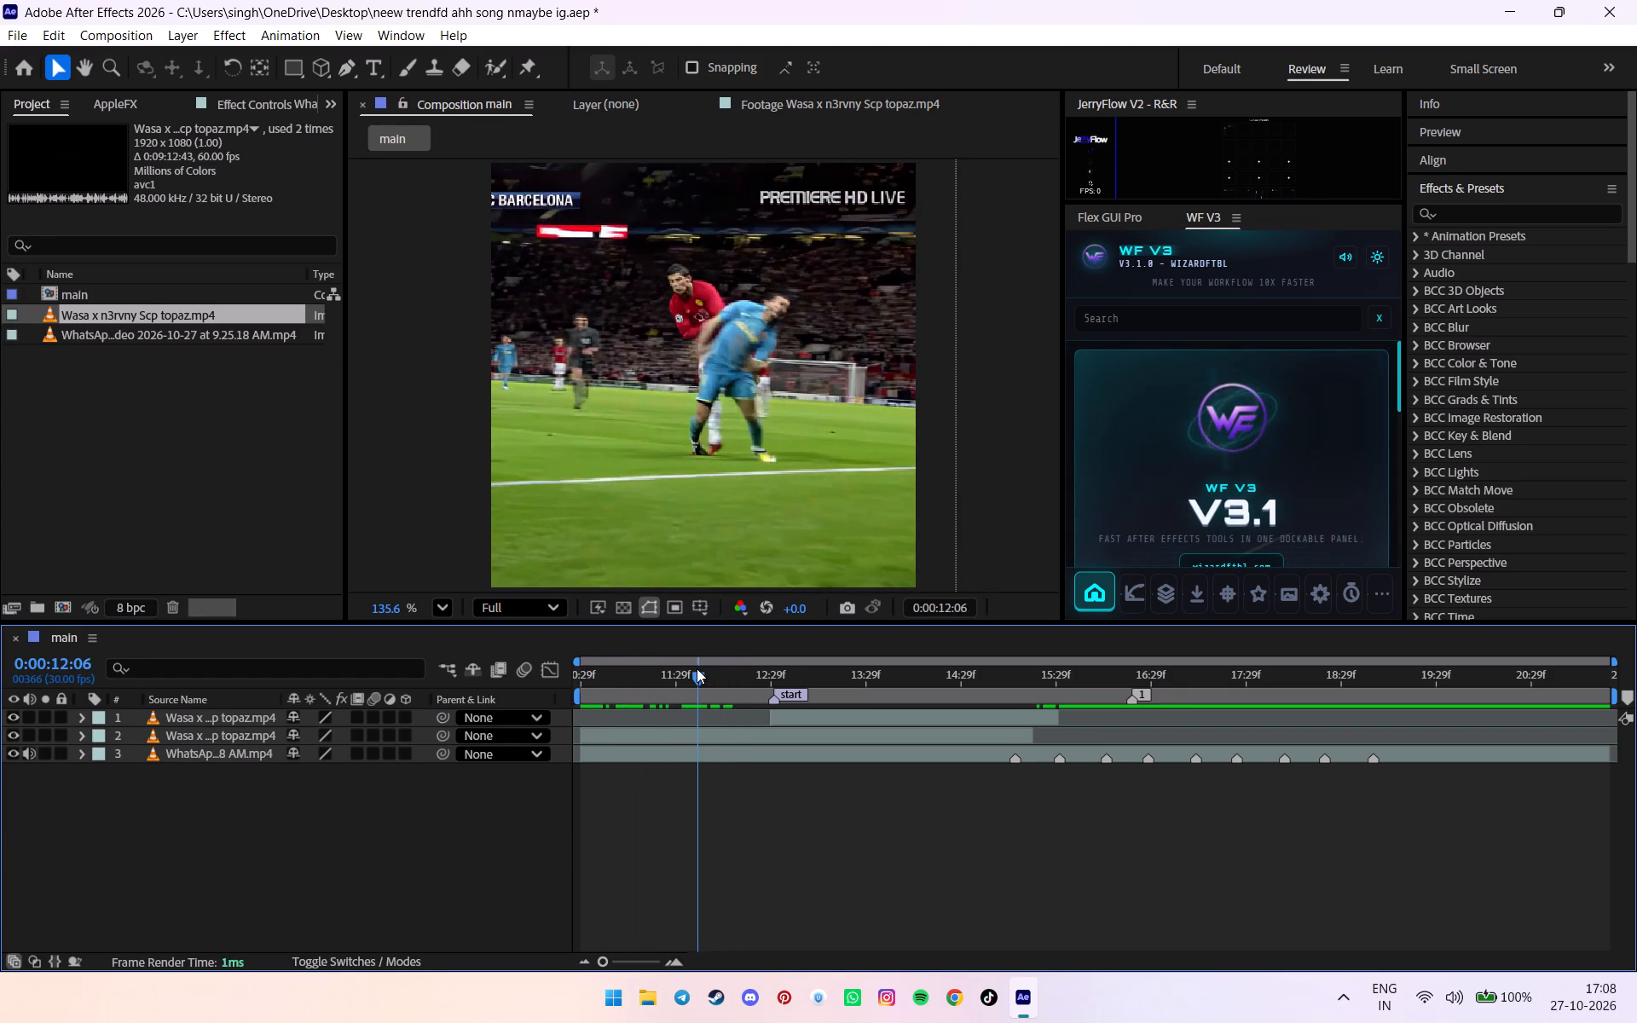
{"action": "left_click_drag", "start_coordinate": [697, 668], "coordinate": [687, 671]}
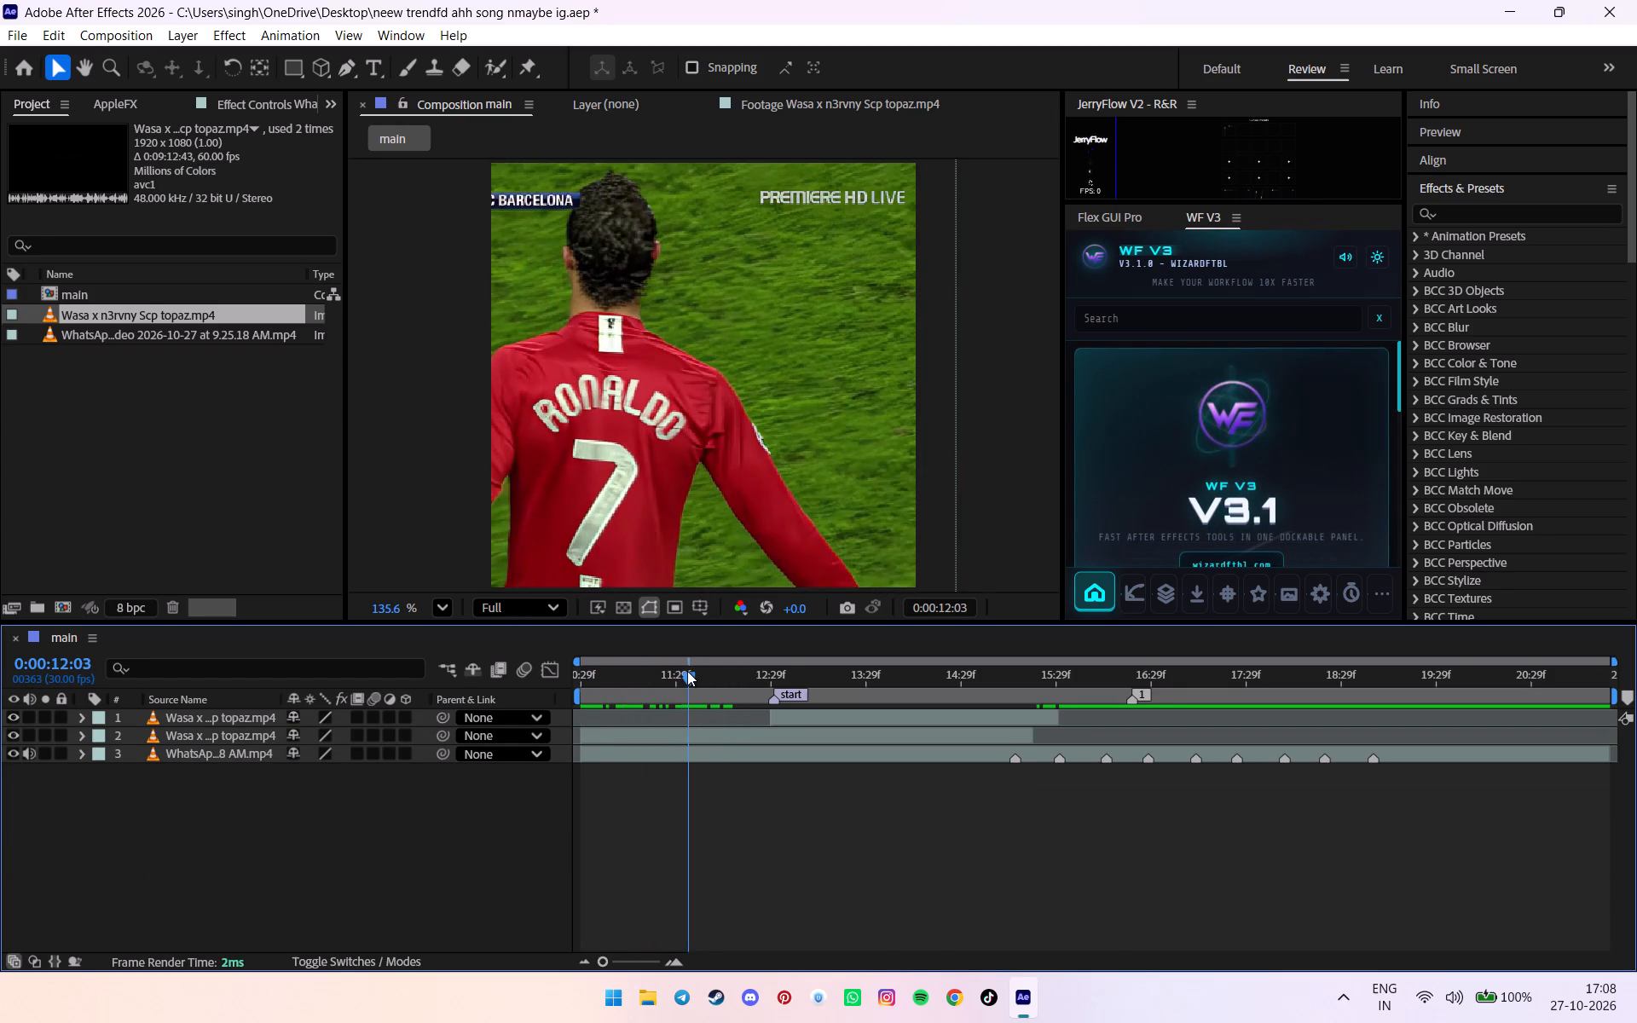
{"action": "left_click_drag", "start_coordinate": [687, 671], "coordinate": [694, 671]}
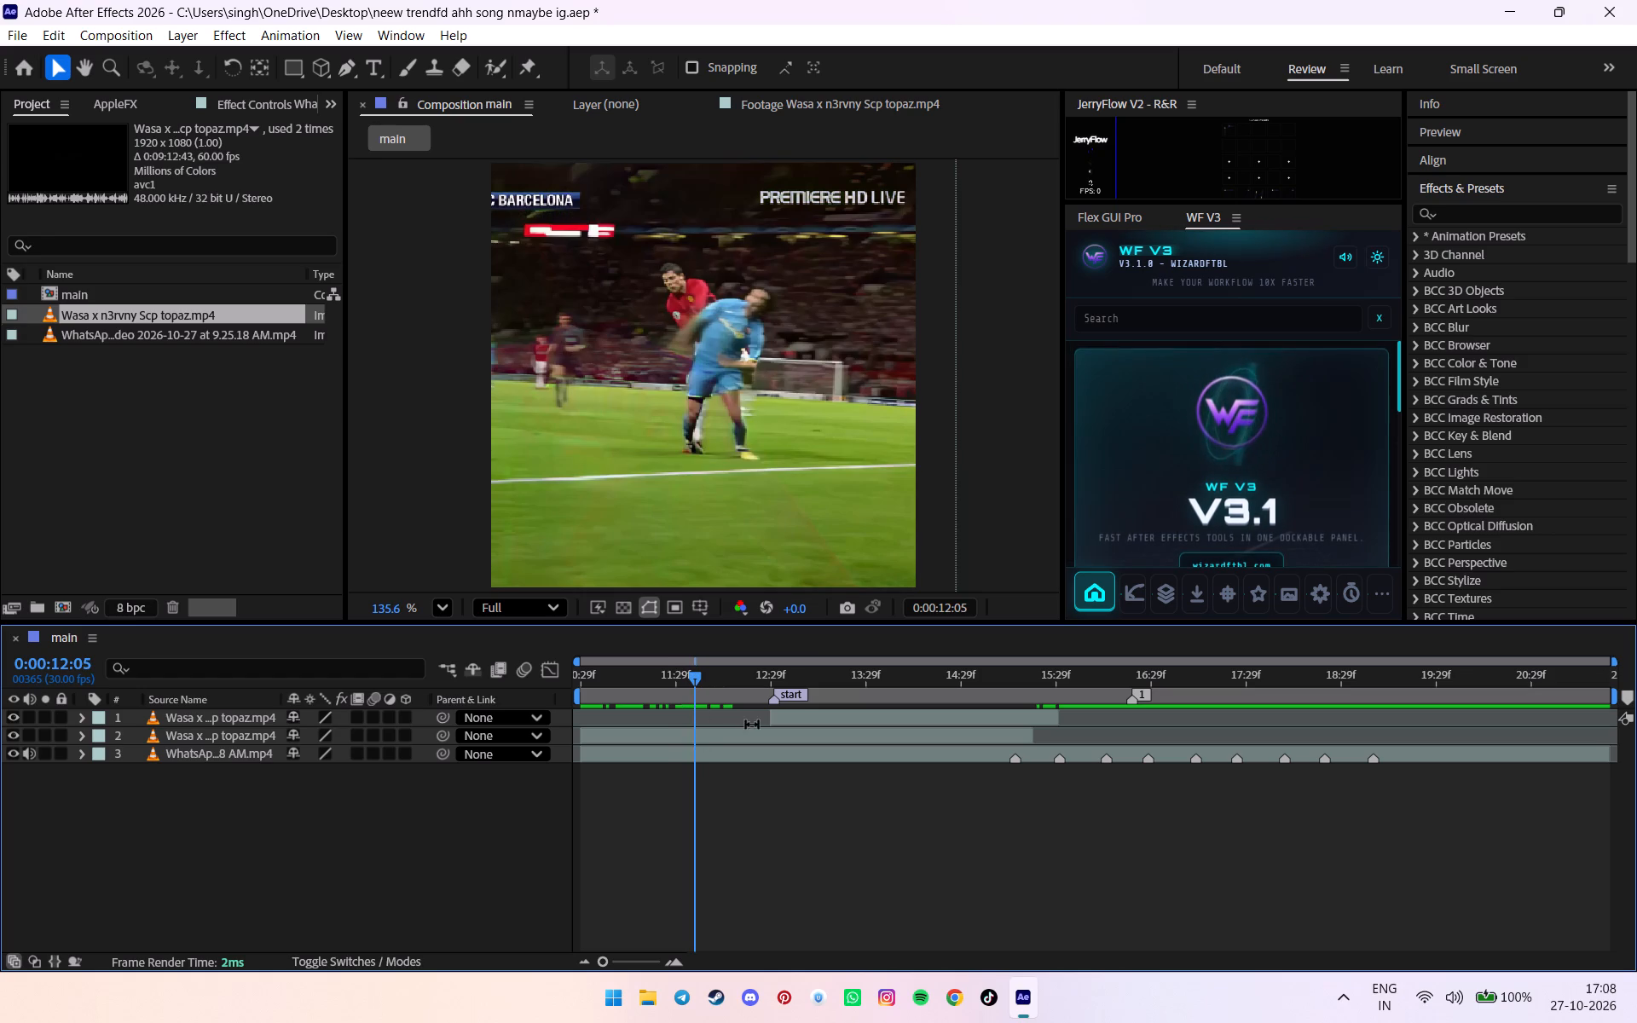
{"action": "left_click", "coordinate": [732, 734]}
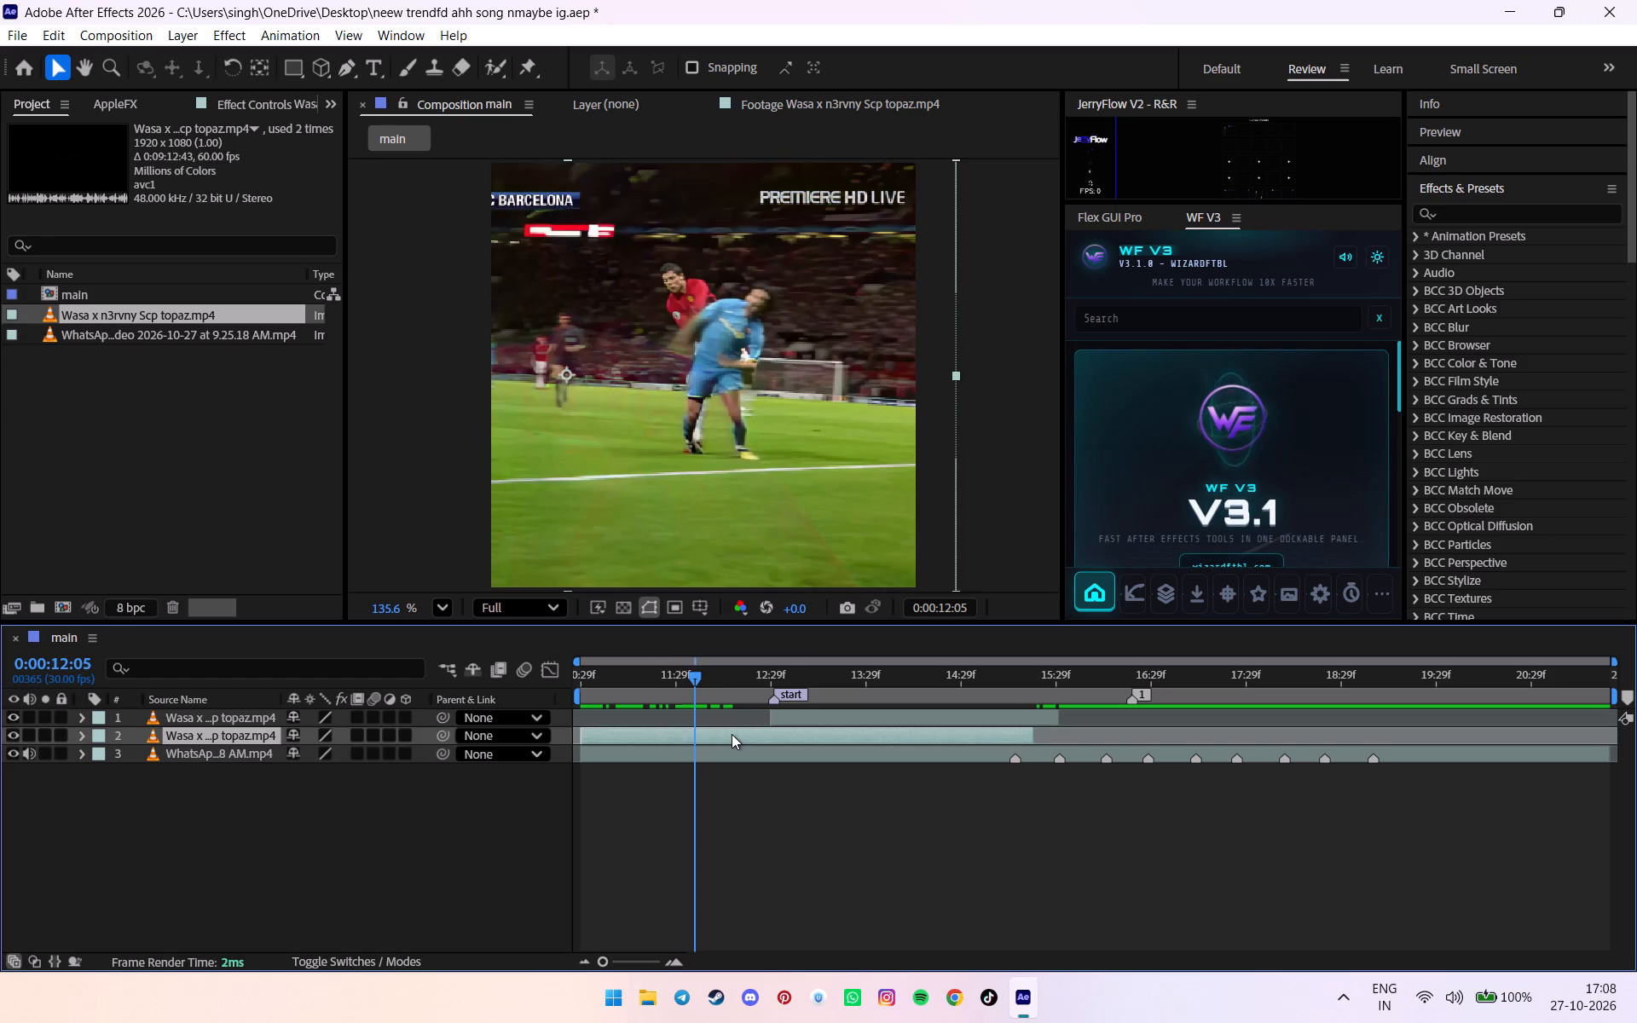
{"action": "key", "text": "ctrl+shift+d"}
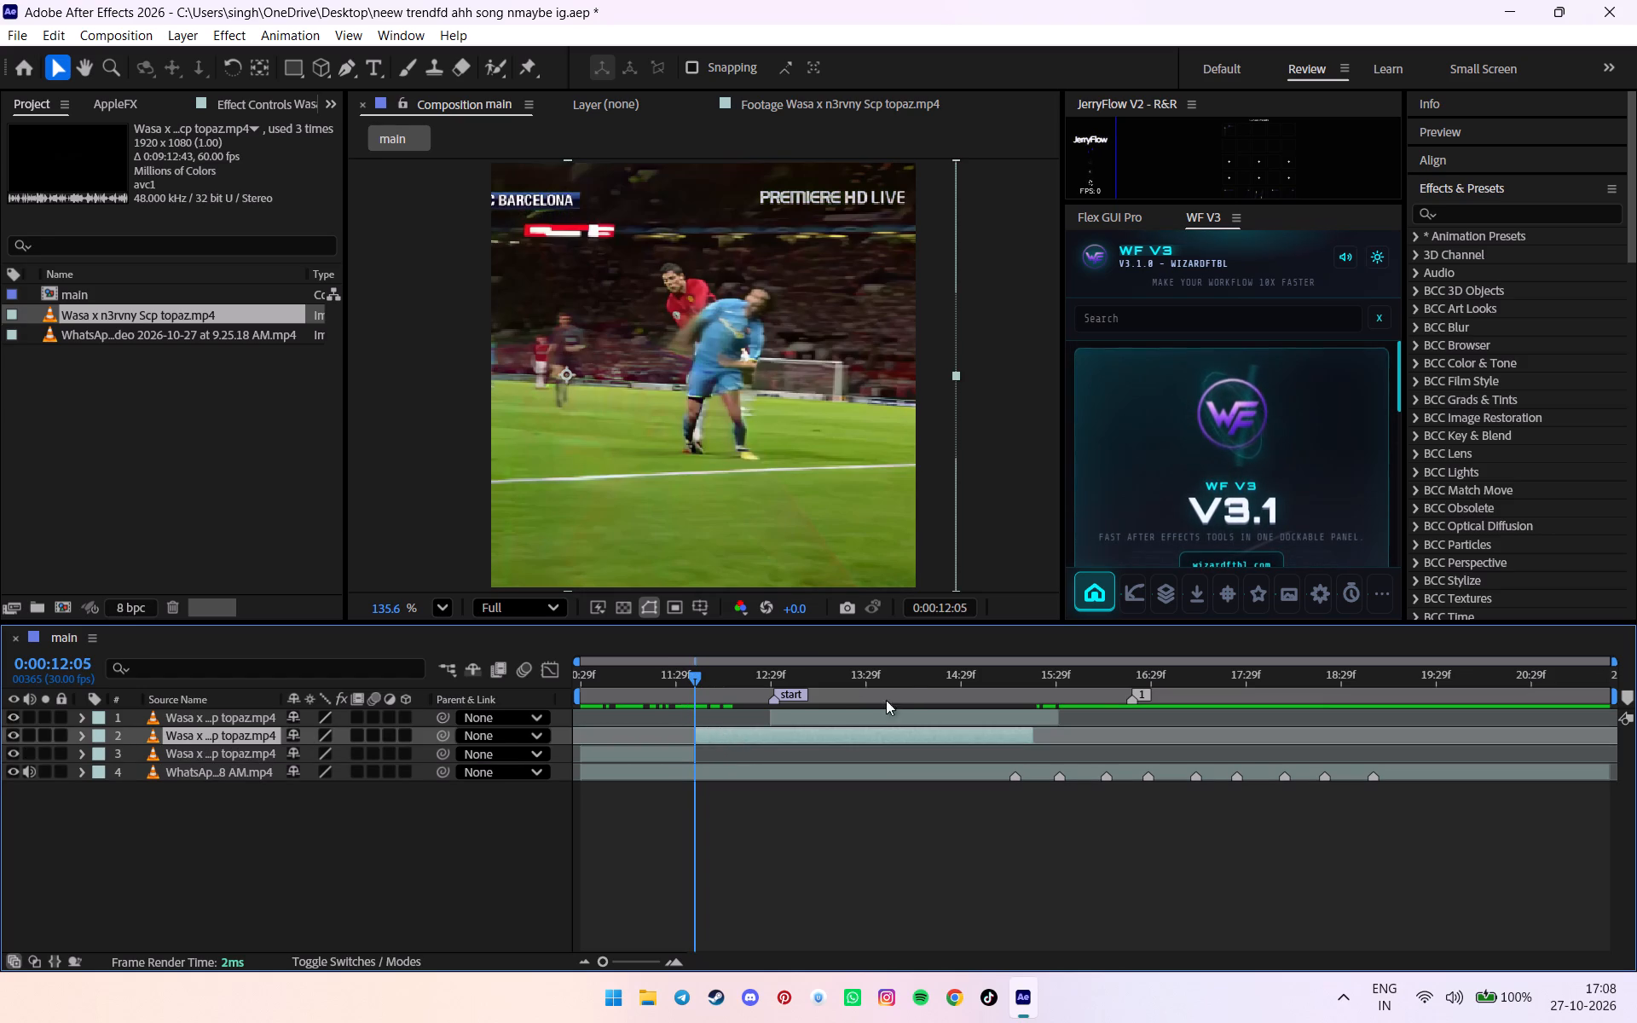
Delete the top Wasa x n3rvny clip that begins at the start marker.
{"action": "left_click", "coordinate": [844, 725]}
{"action": "key", "text": "Delete"}
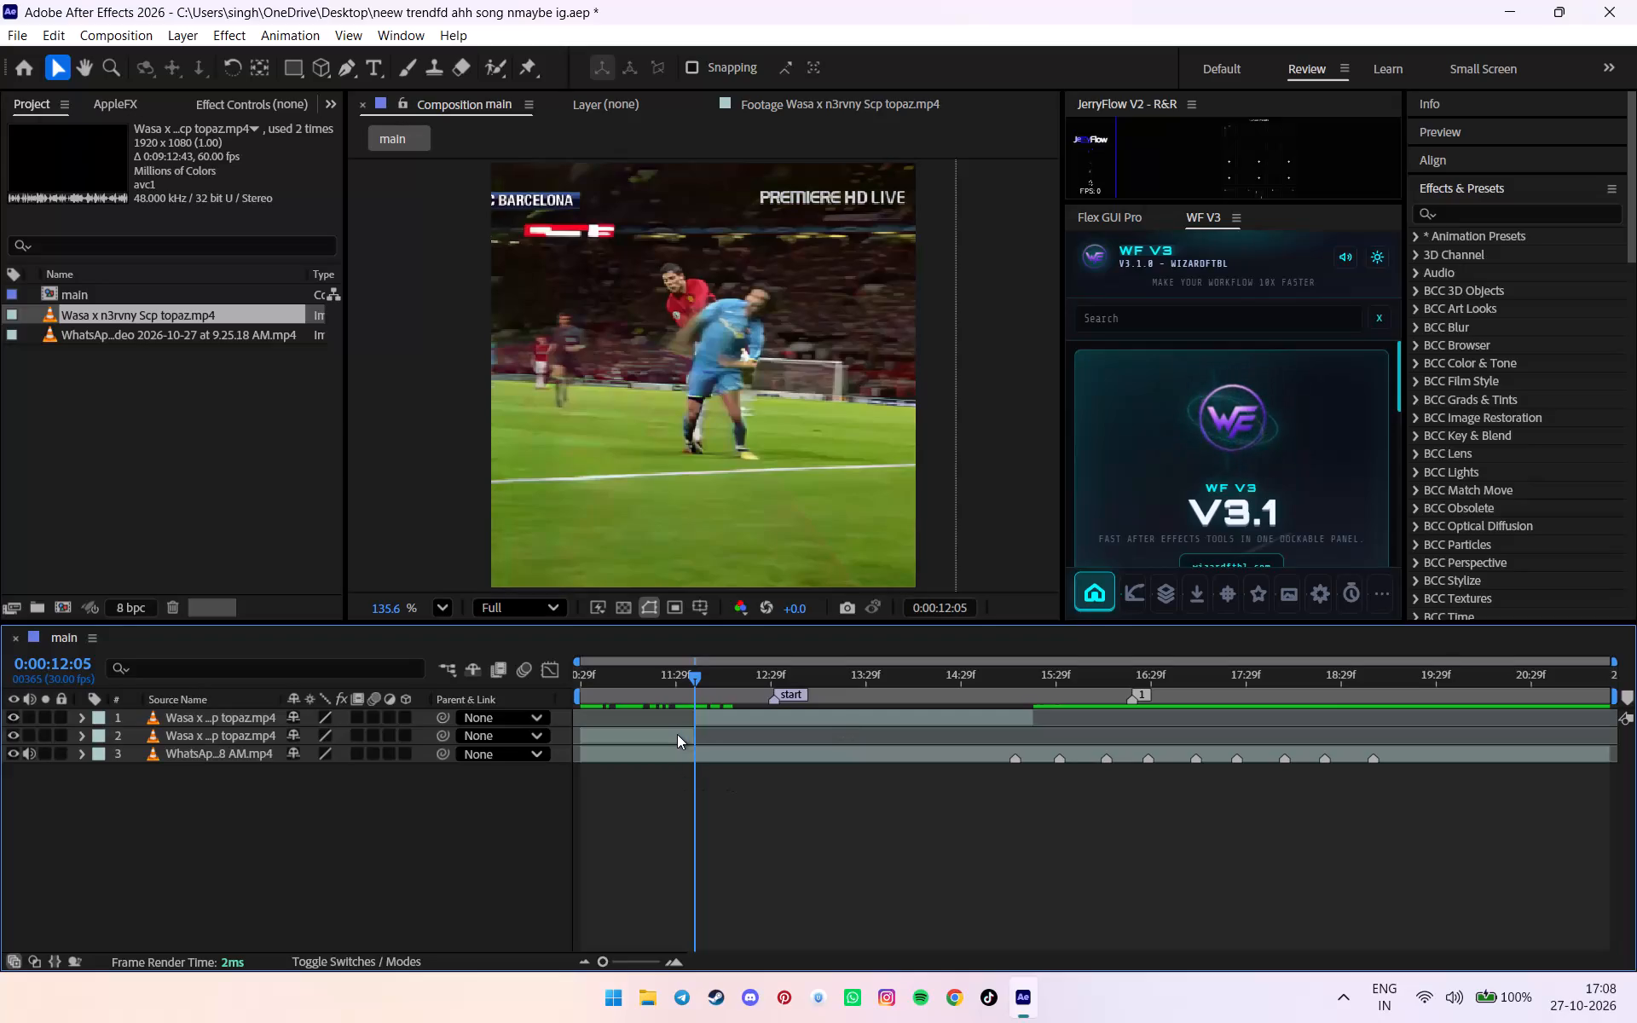
Shift the first Wasa x n3rvny clip about 4 frames later so its end overlaps the clip starting at 0:00:12:05.
{"action": "left_click_drag", "start_coordinate": [674, 735], "coordinate": [689, 734]}
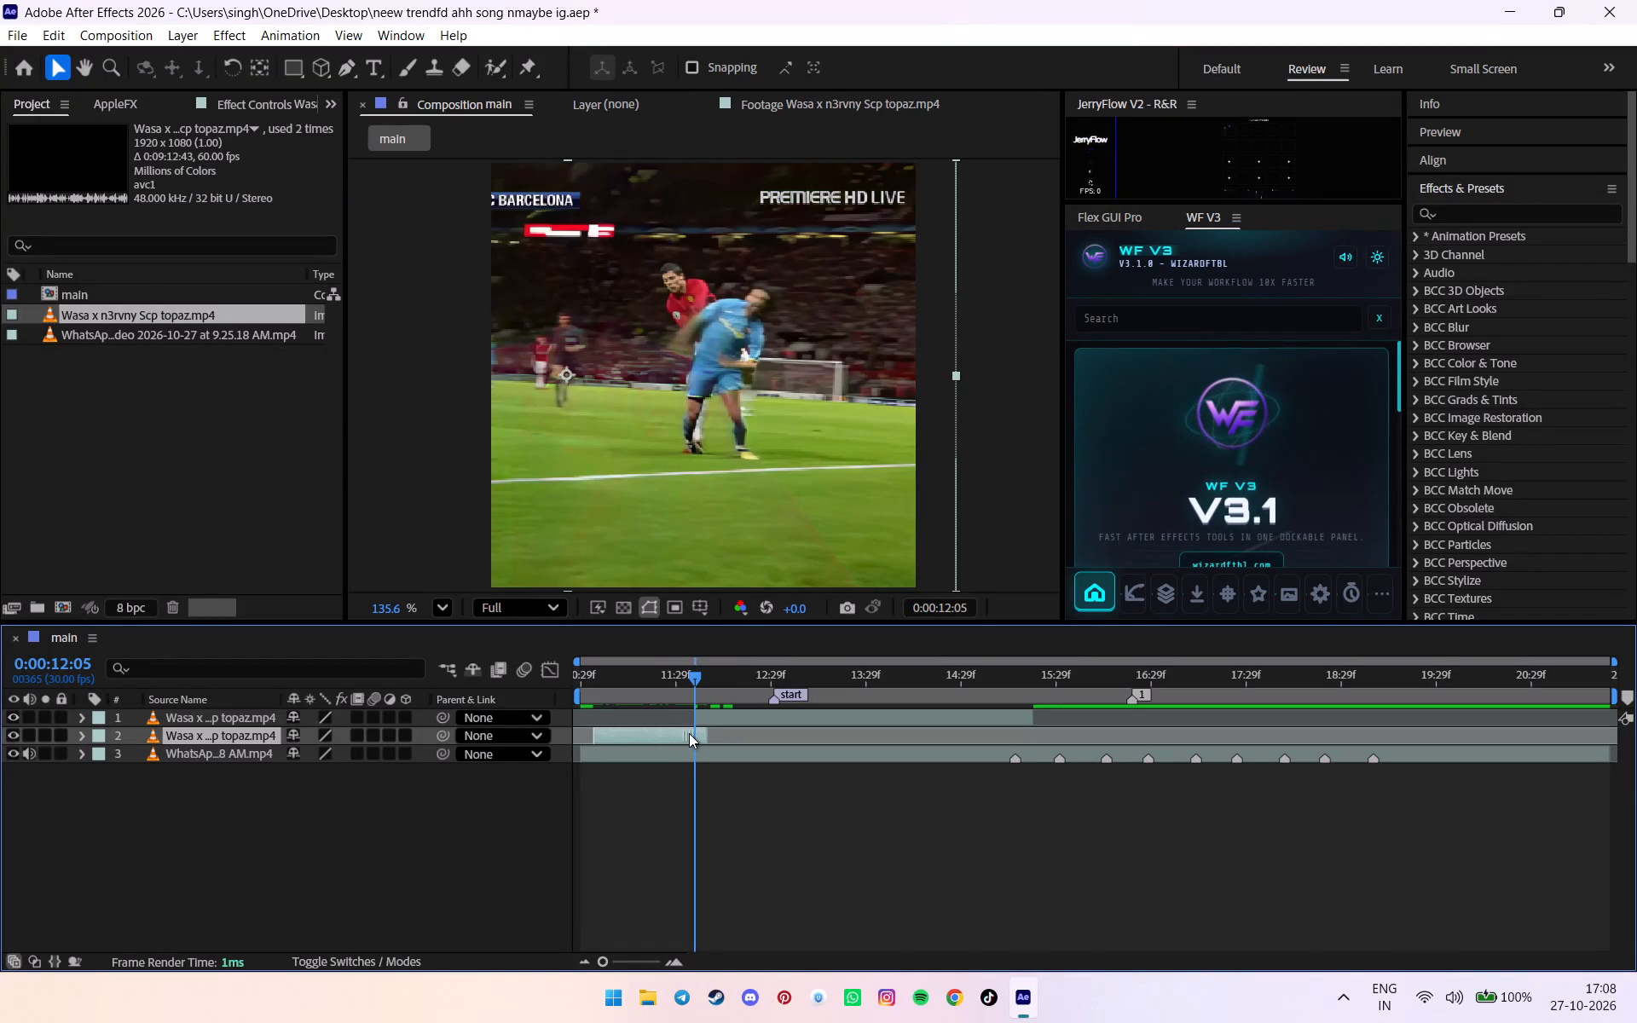
Trim the composition so it starts at 0:00:11:03, where the shifted first clip begins.
{"action": "left_click_drag", "start_coordinate": [577, 694], "coordinate": [581, 693]}
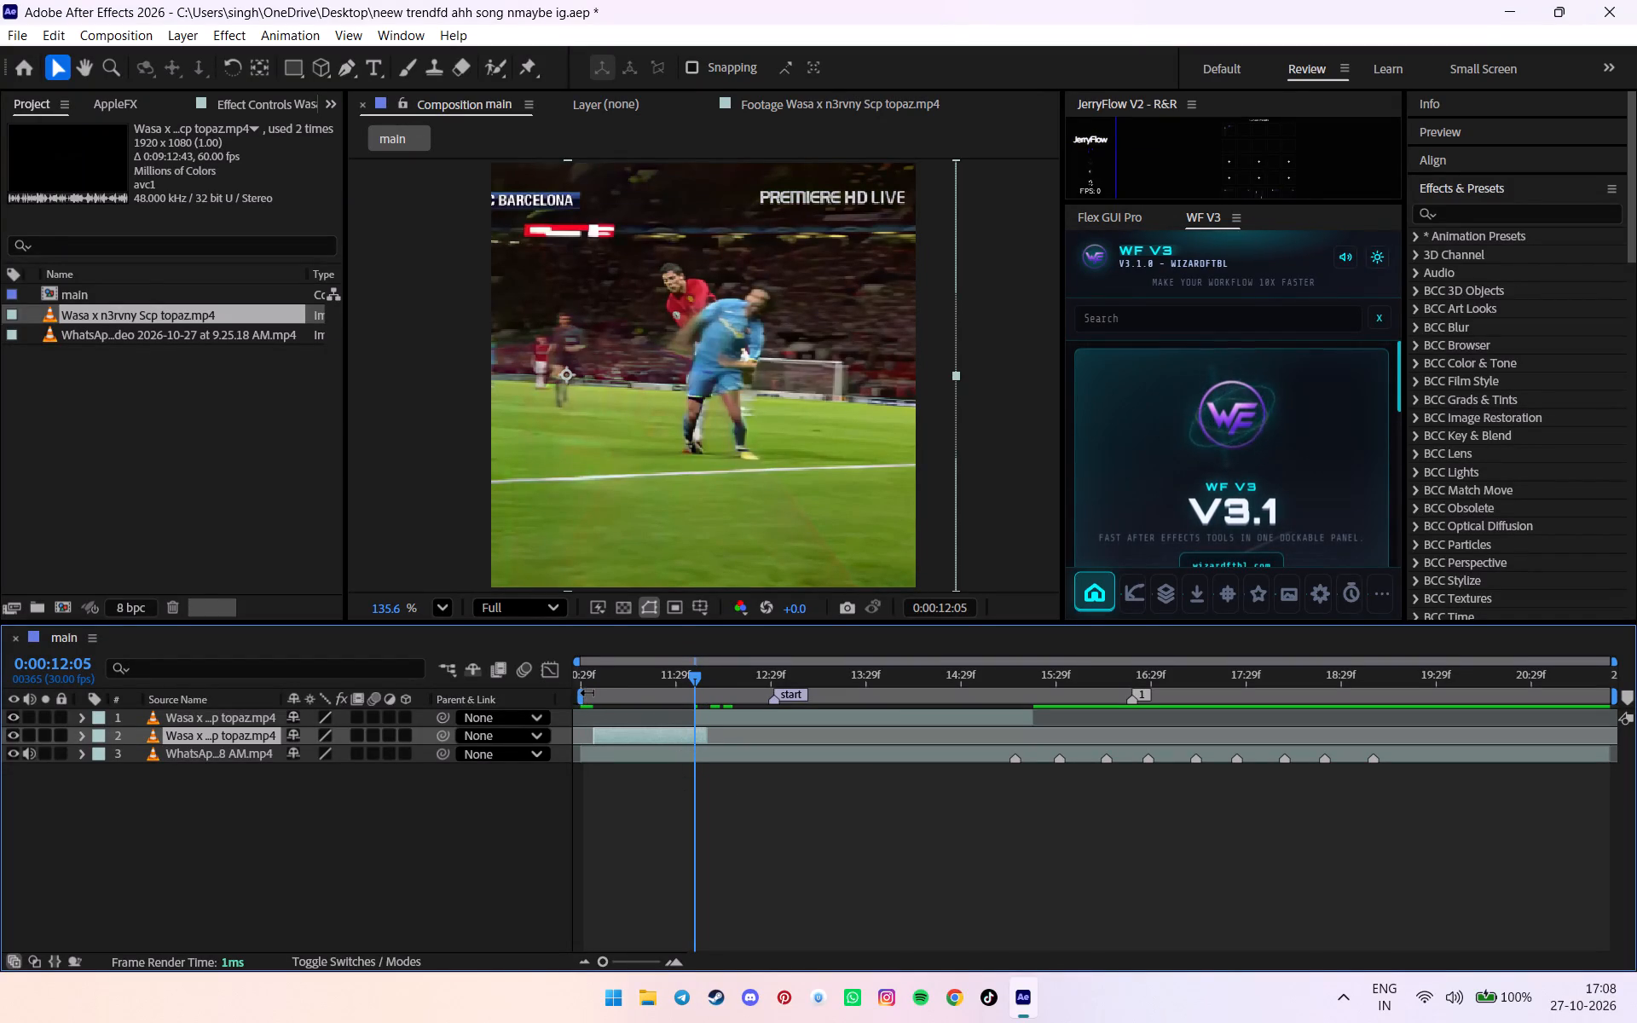
{"action": "left_click_drag", "start_coordinate": [581, 693], "coordinate": [590, 693]}
{"action": "right_click", "coordinate": [602, 693]}
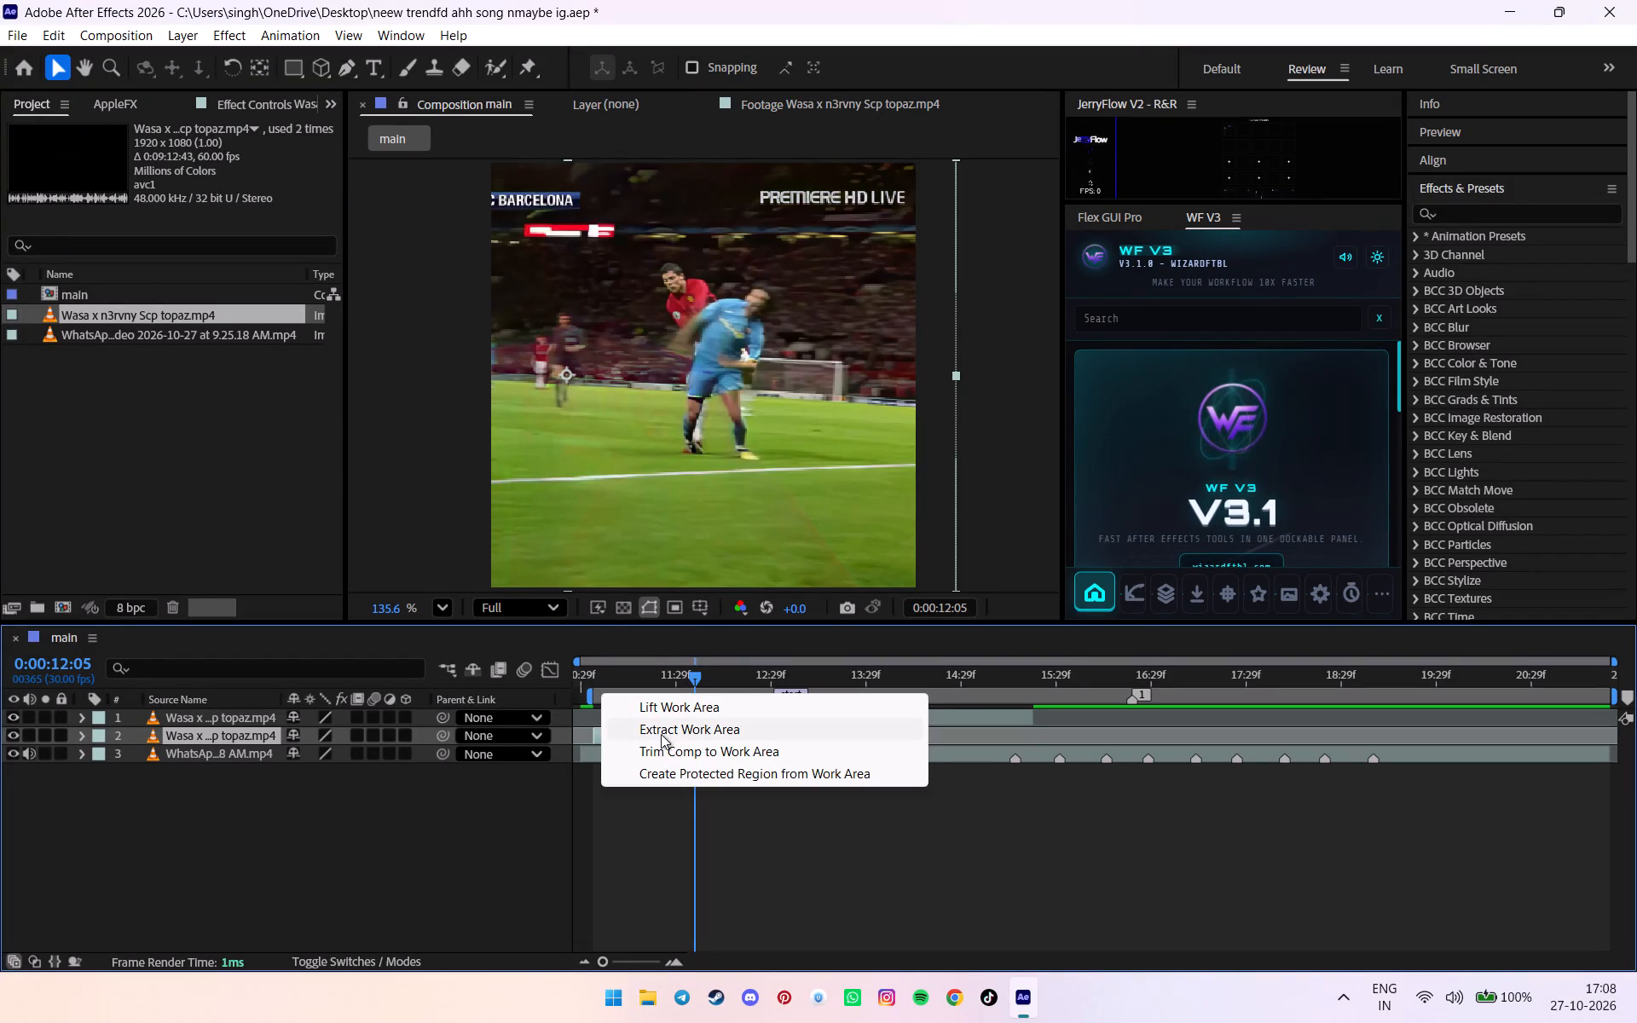
{"action": "left_click", "coordinate": [656, 747]}
Shift both Audio Levels keyframes of the WhatsApp video about 5 frames later, bringing the first inside the composition's new start.
{"action": "left_click", "coordinate": [634, 750]}
{"action": "key", "text": "u"}
{"action": "left_click_drag", "start_coordinate": [656, 792], "coordinate": [558, 774]}
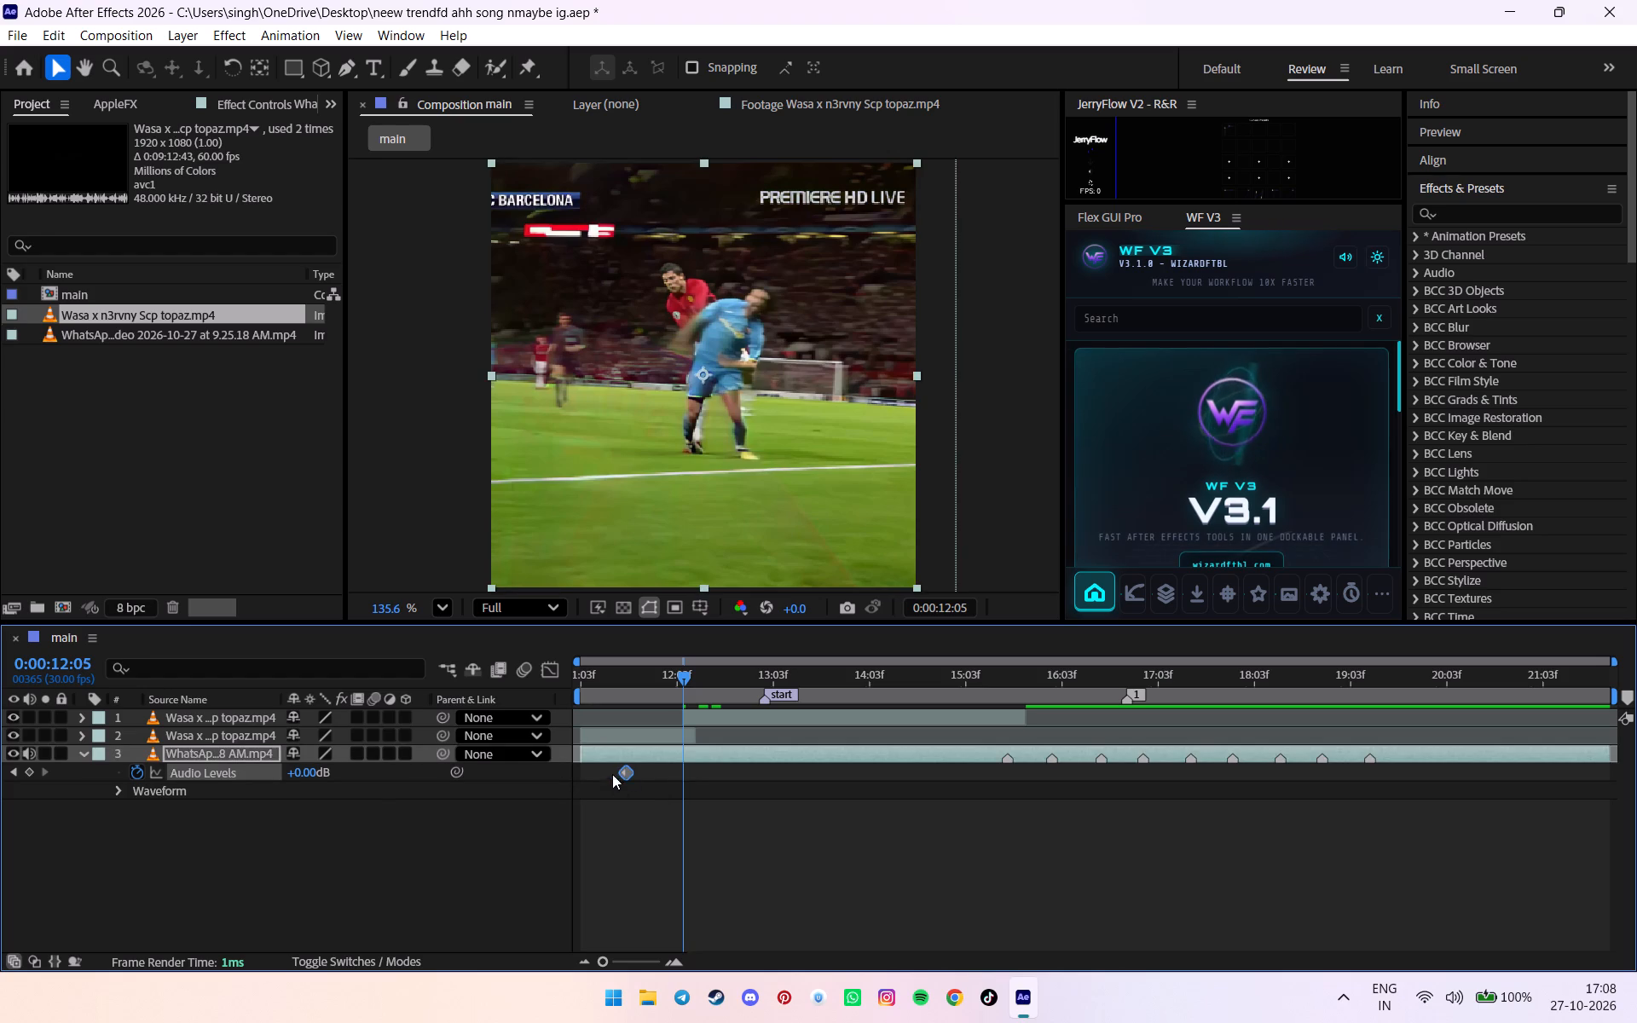
{"action": "left_click", "coordinate": [379, 801]}
{"action": "left_click", "coordinate": [207, 771]}
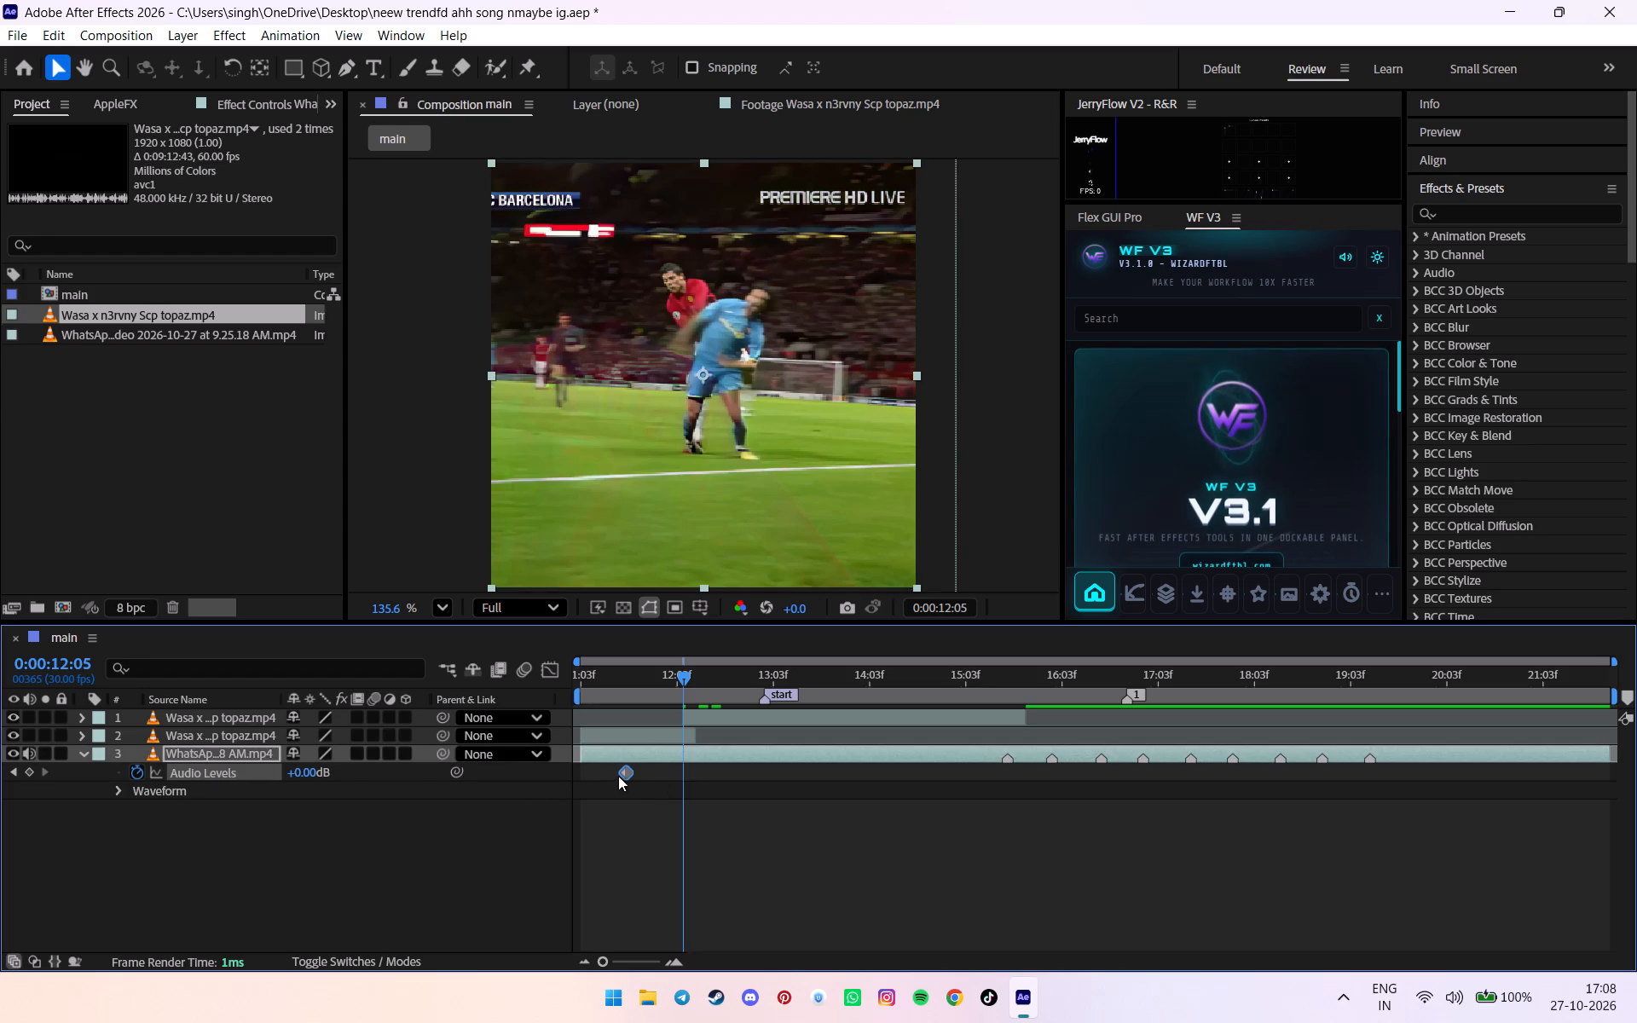
{"action": "left_click_drag", "start_coordinate": [622, 775], "coordinate": [639, 775]}
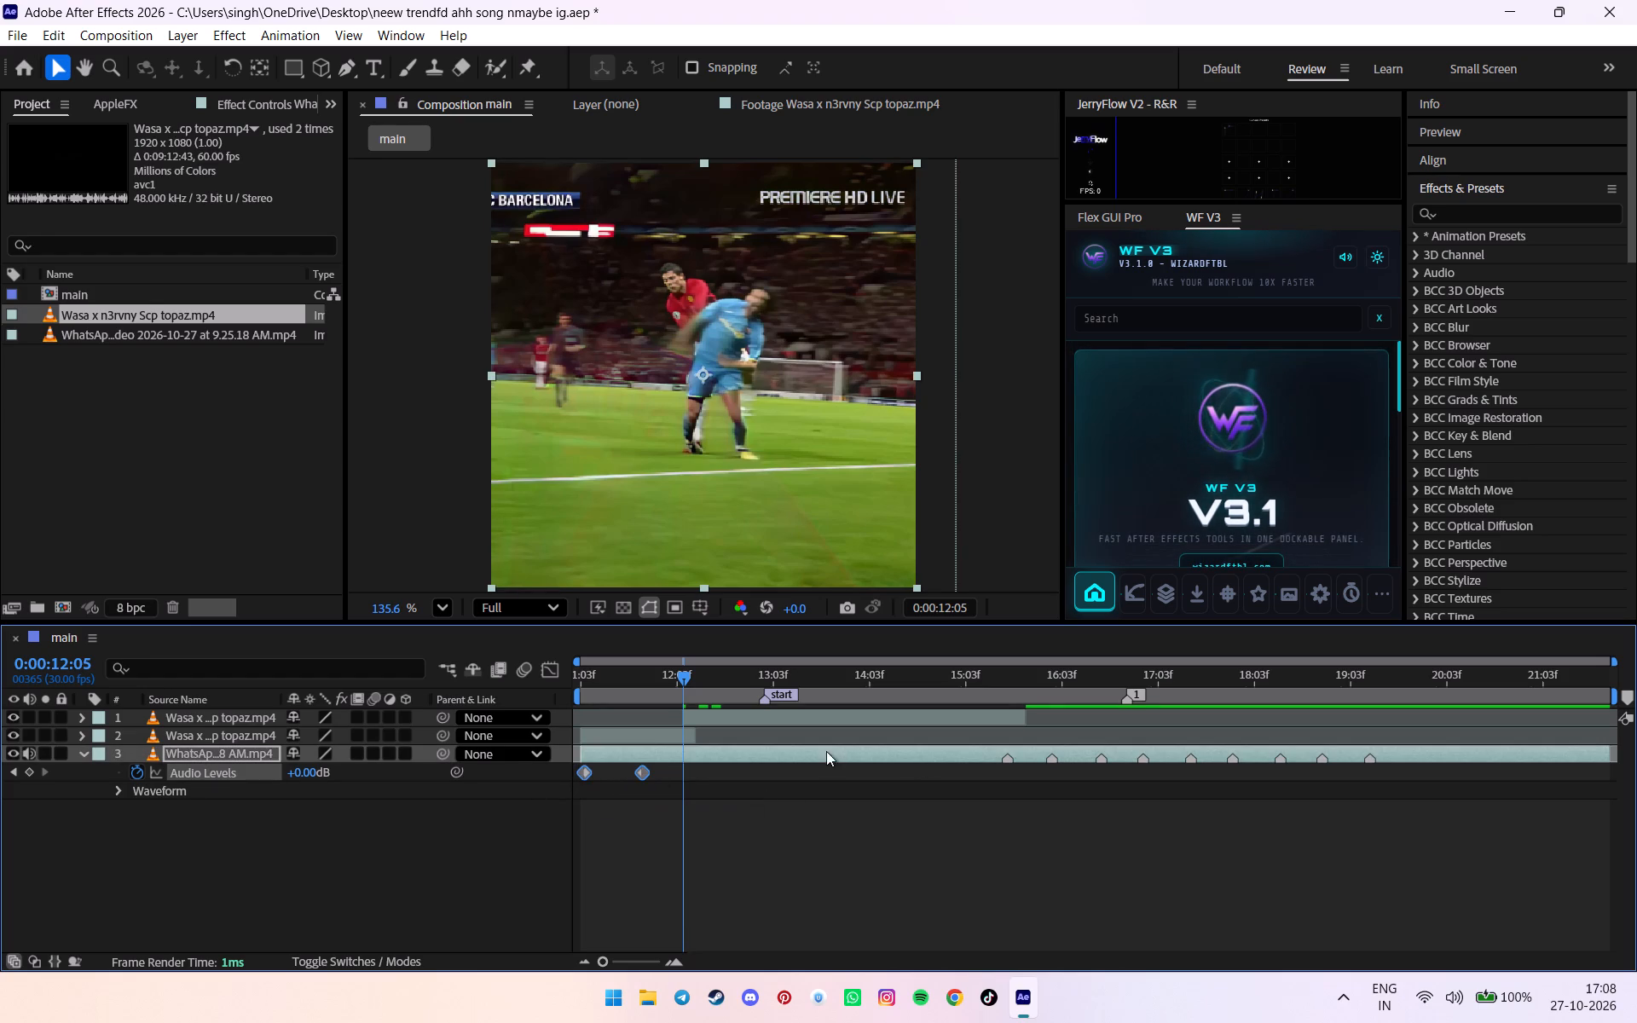
{"action": "left_click", "coordinate": [759, 744]}
{"action": "left_click", "coordinate": [747, 749]}
{"action": "key", "text": "u"}
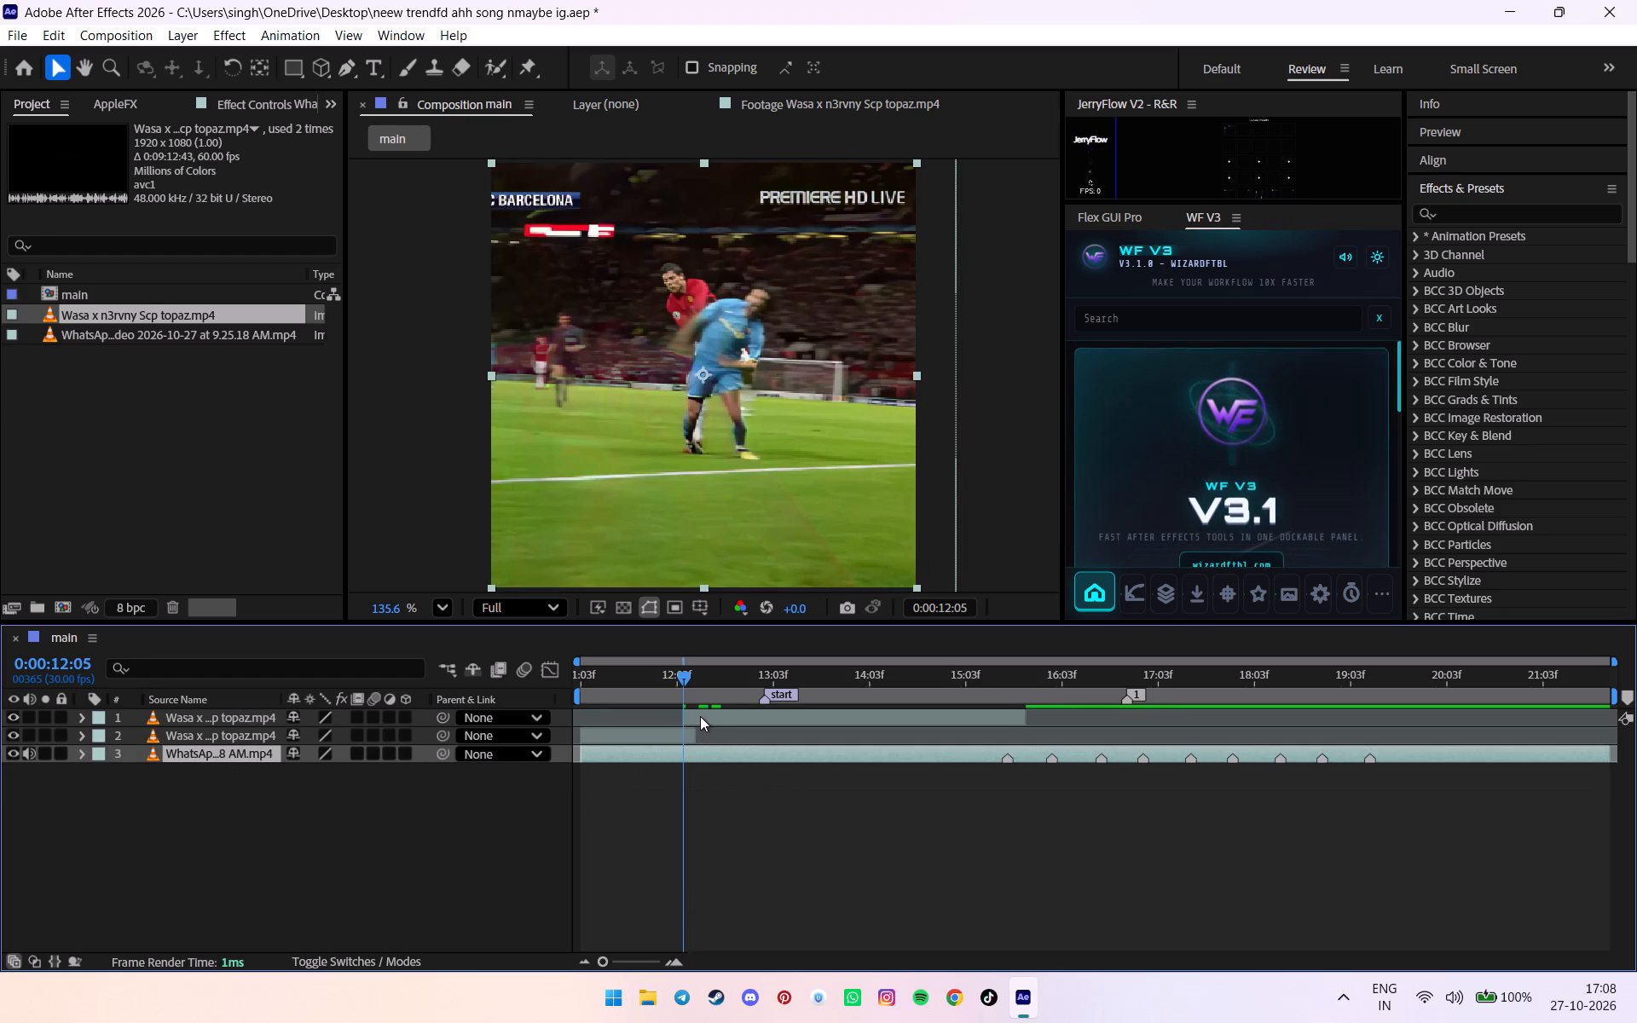
Fade in the second Wasa x n3rvny clip with Opacity keyframes of 25% at 0:00:12:05 and 100% at 0:00:12:08.
{"action": "left_click", "coordinate": [700, 716]}
{"action": "key", "text": "t"}
{"action": "left_click", "coordinate": [142, 736]}
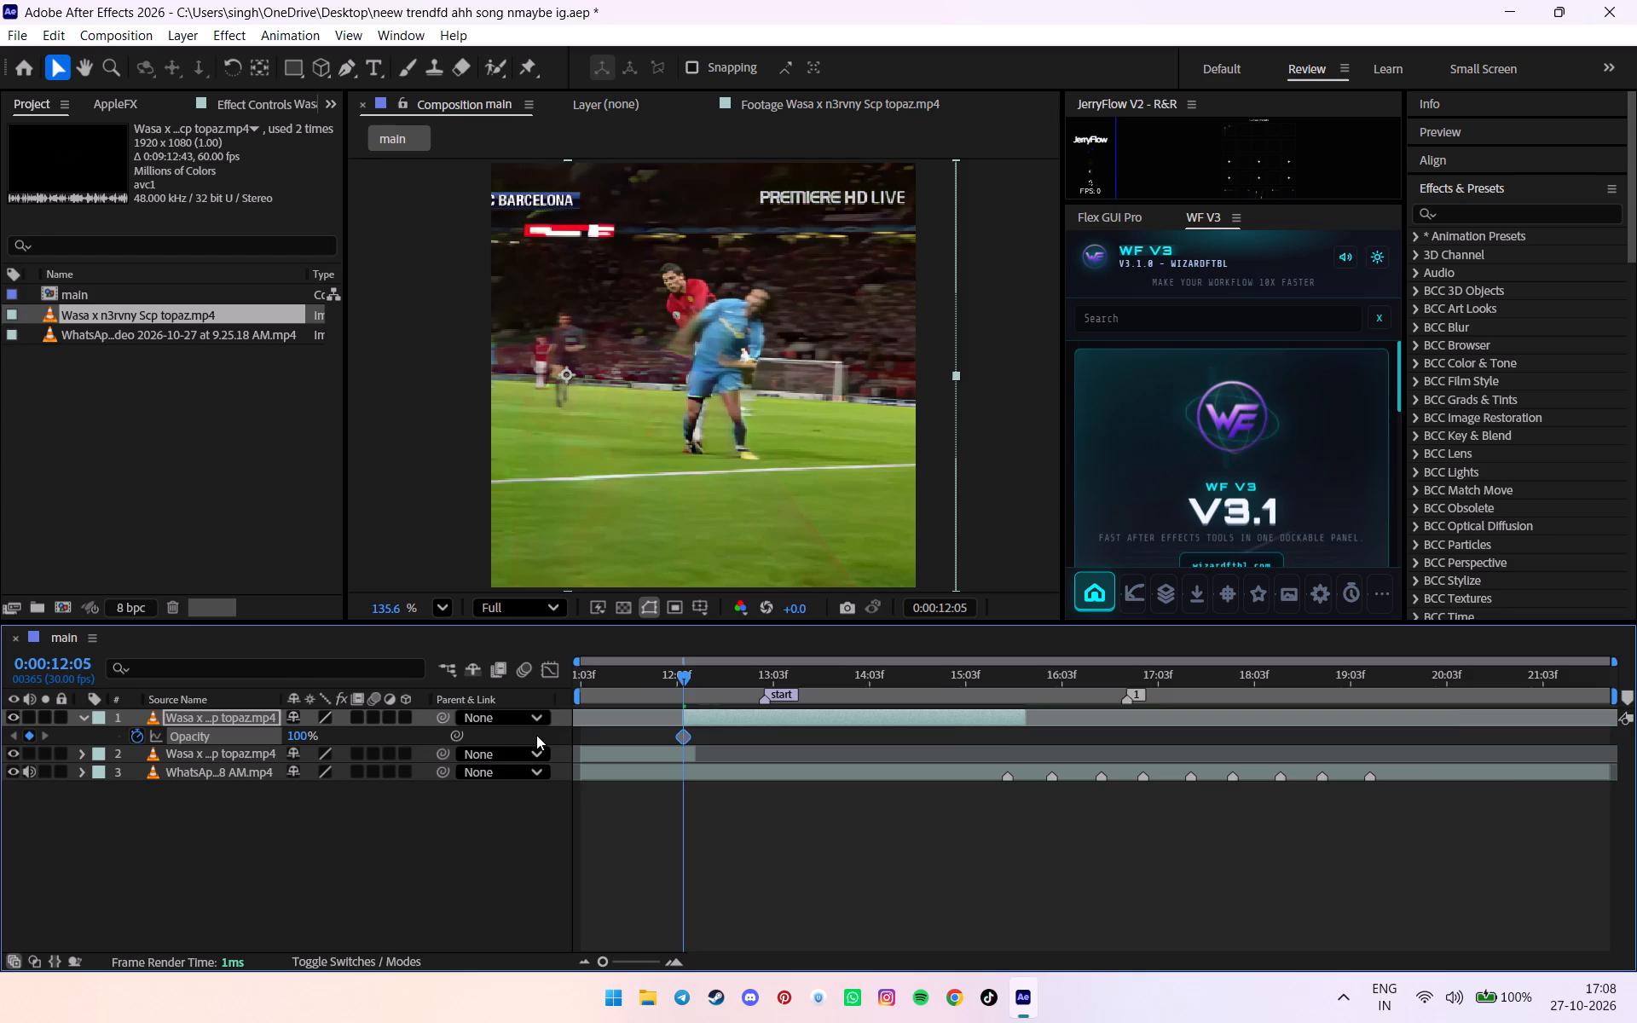
{"action": "scroll", "coordinate": [594, 727], "scroll_direction": "up", "scroll_amount": 2, "text": "alt"}
{"action": "left_click_drag", "start_coordinate": [954, 730], "coordinate": [992, 733]}
{"action": "left_click", "coordinate": [297, 742]}
{"action": "type", "text": "25"}
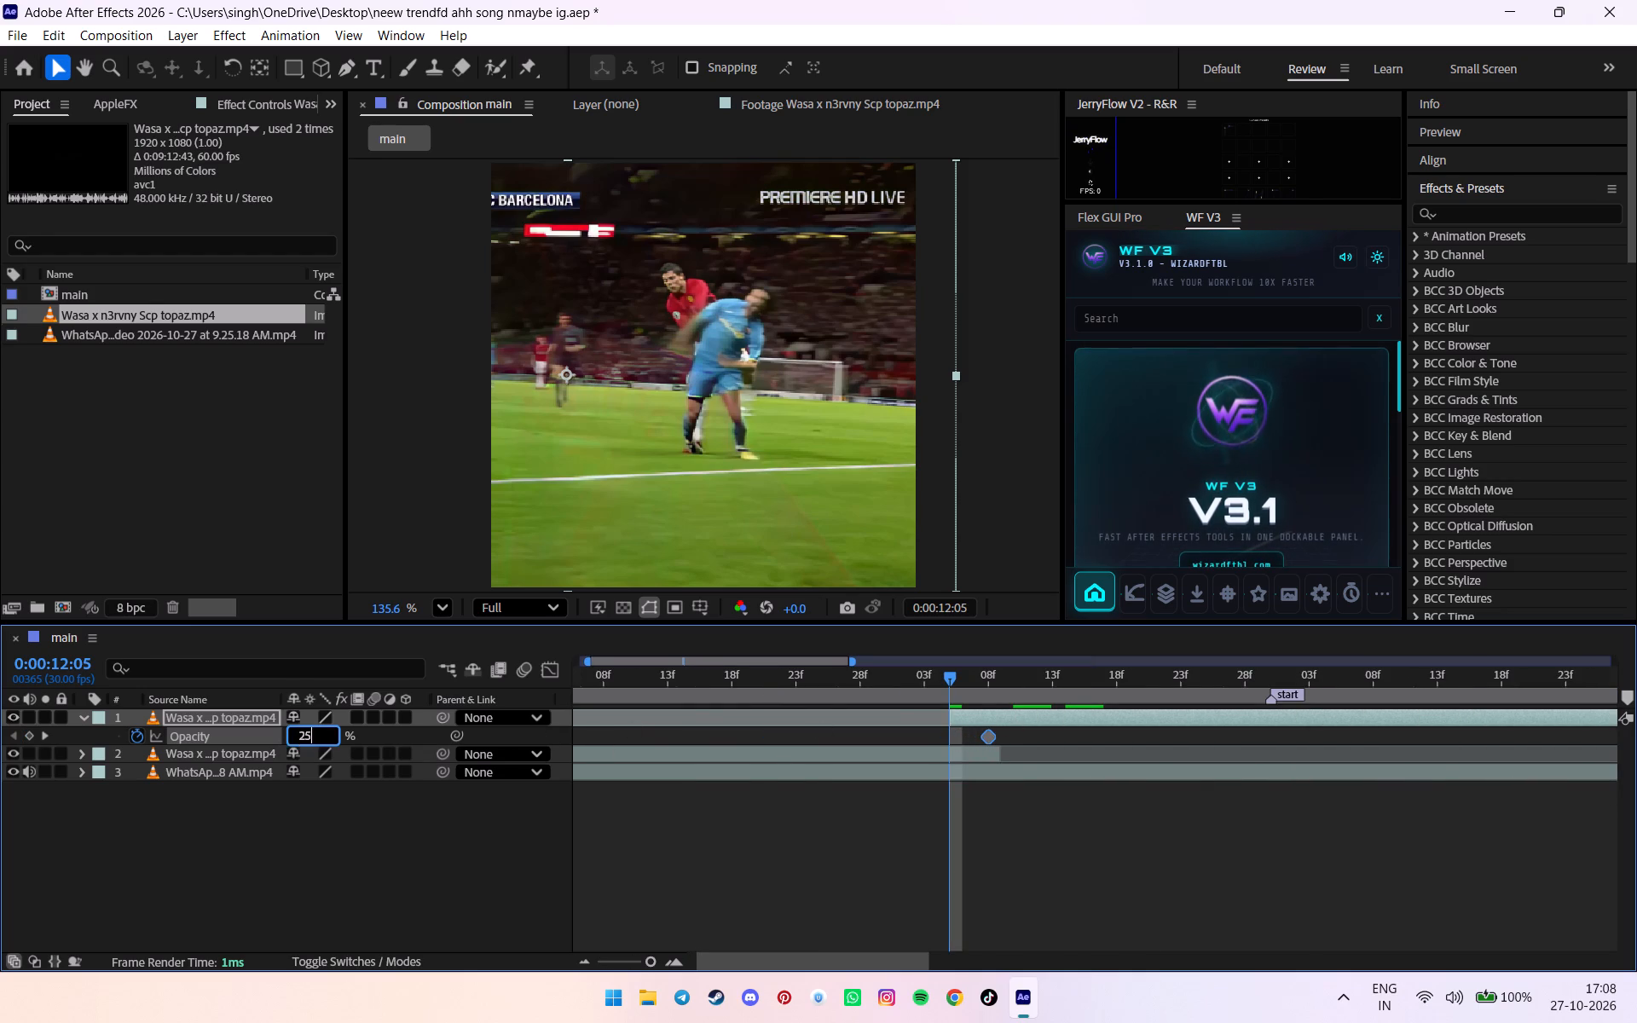
{"action": "key", "text": "Return"}
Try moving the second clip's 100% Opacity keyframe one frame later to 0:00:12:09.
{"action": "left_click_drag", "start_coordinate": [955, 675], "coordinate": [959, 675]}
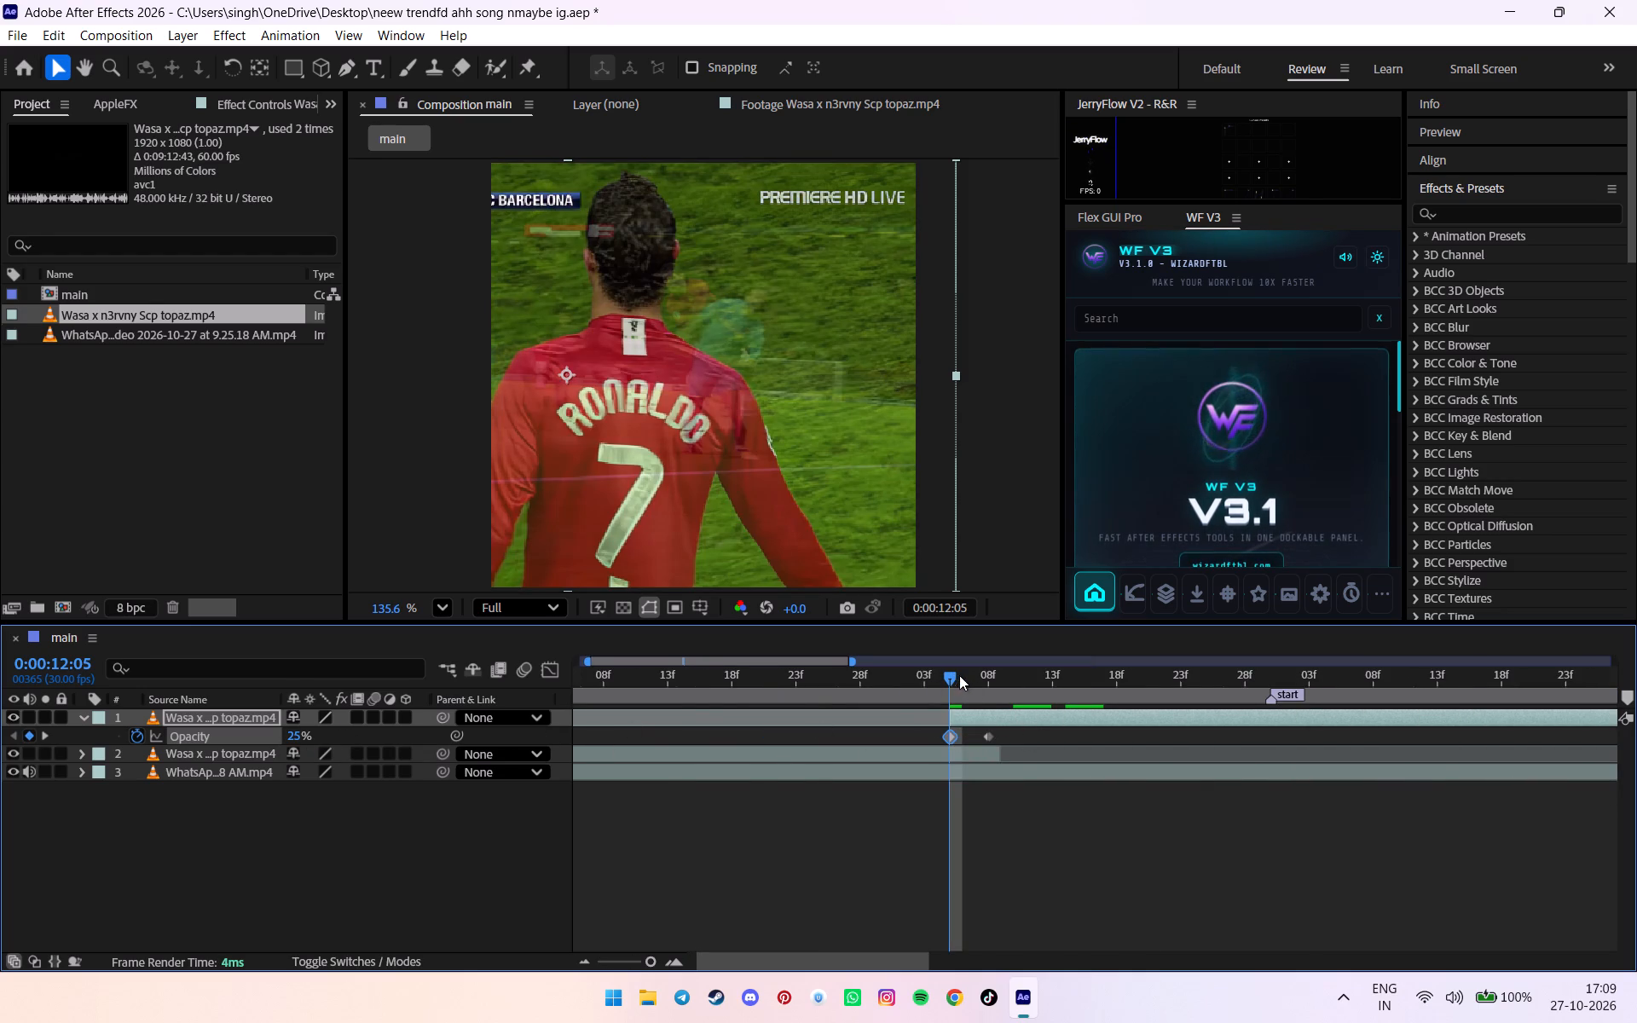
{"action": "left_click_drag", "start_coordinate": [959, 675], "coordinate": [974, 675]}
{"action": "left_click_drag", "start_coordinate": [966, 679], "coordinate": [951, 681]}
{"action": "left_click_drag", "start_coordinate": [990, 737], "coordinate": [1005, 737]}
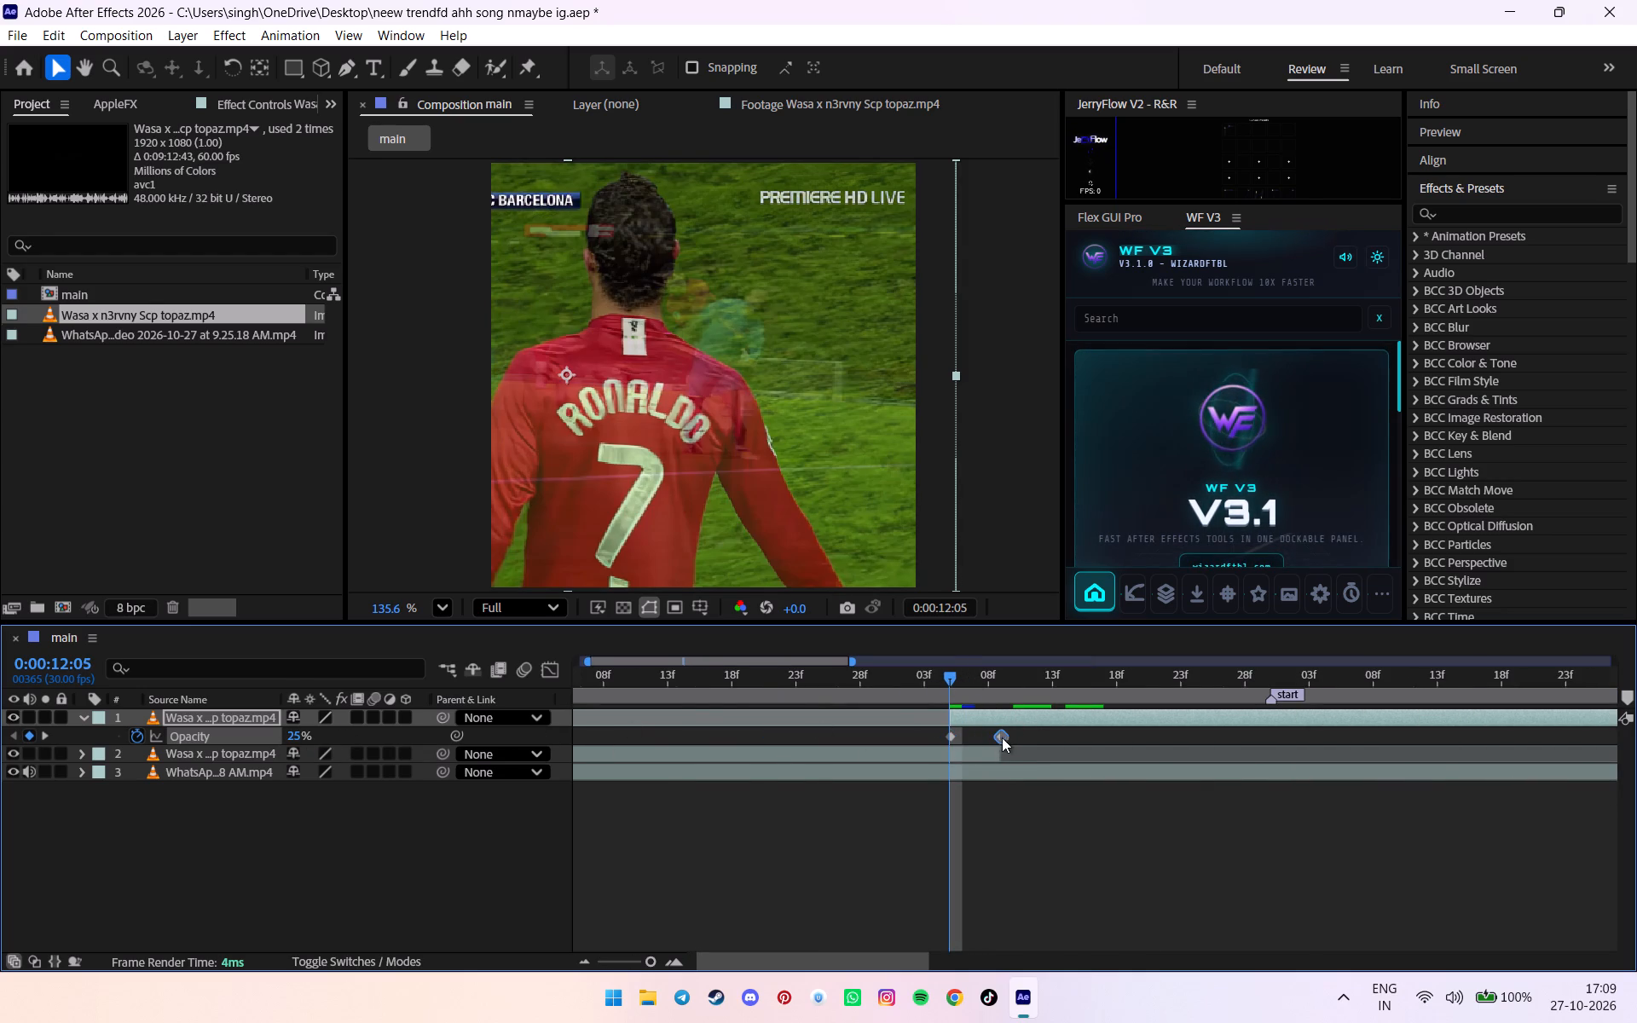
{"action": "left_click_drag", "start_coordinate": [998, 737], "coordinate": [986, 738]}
Apply a JerryFlow ease to both Opacity keyframes of the second clip and return to the composition's start.
{"action": "left_click_drag", "start_coordinate": [1022, 807], "coordinate": [770, 659]}
{"action": "left_click", "coordinate": [1223, 195]}
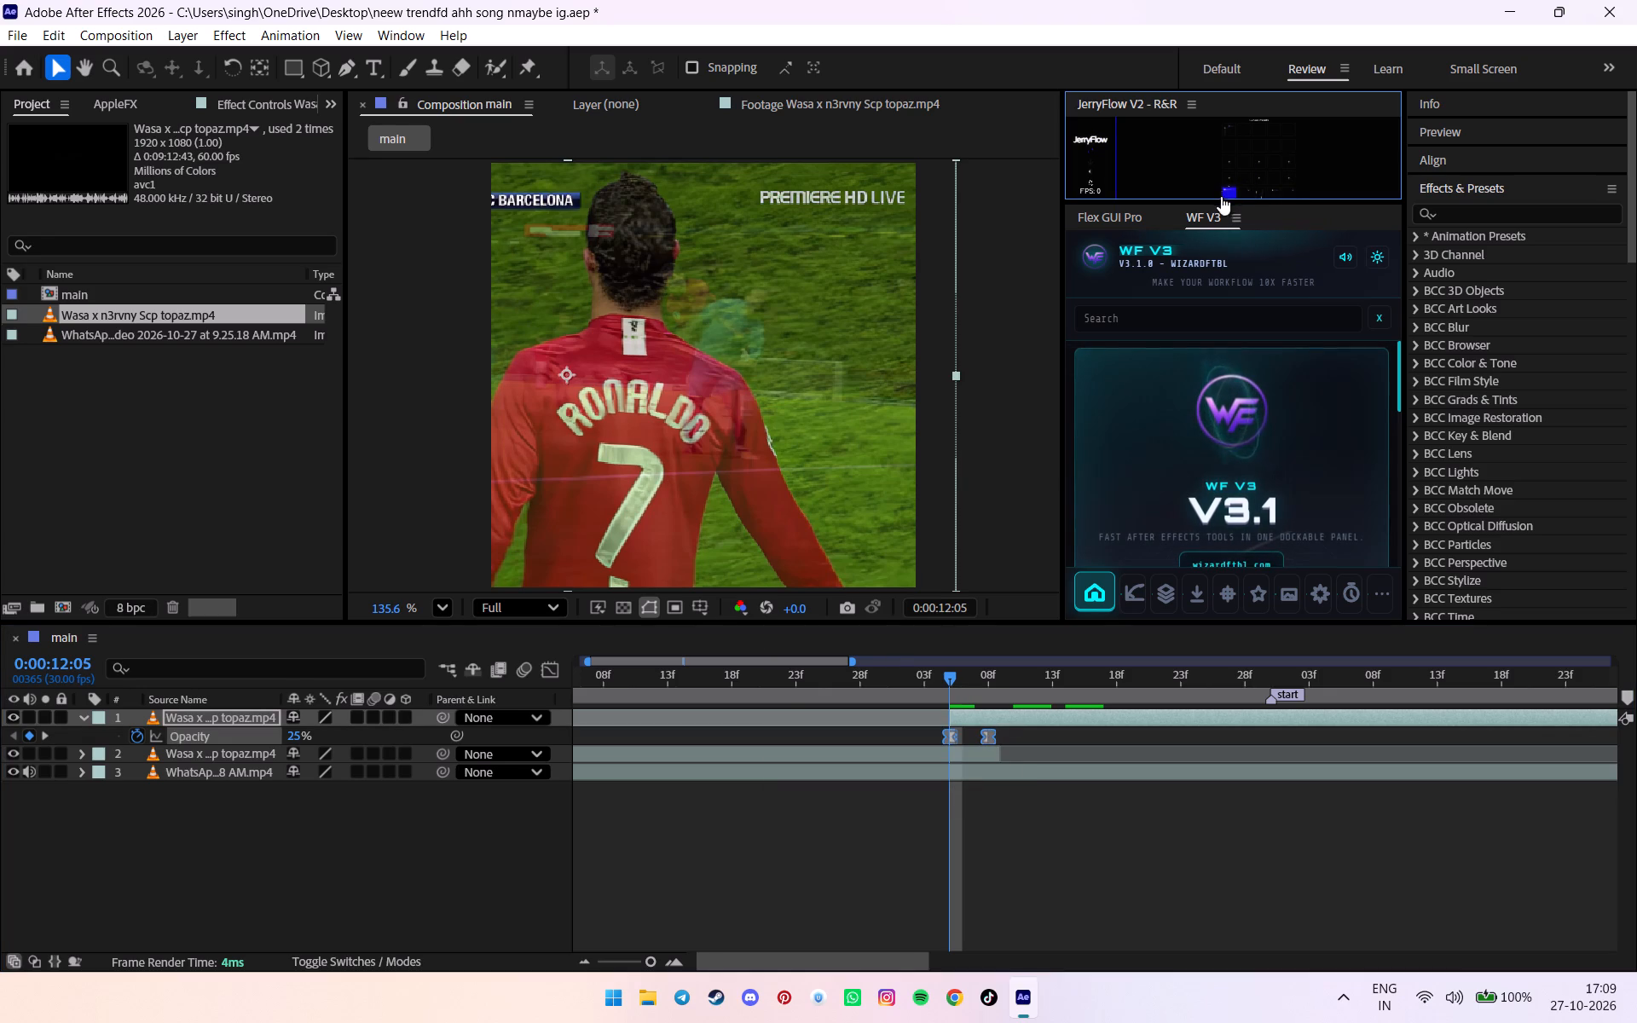
{"action": "left_click_drag", "start_coordinate": [949, 682], "coordinate": [355, 781]}
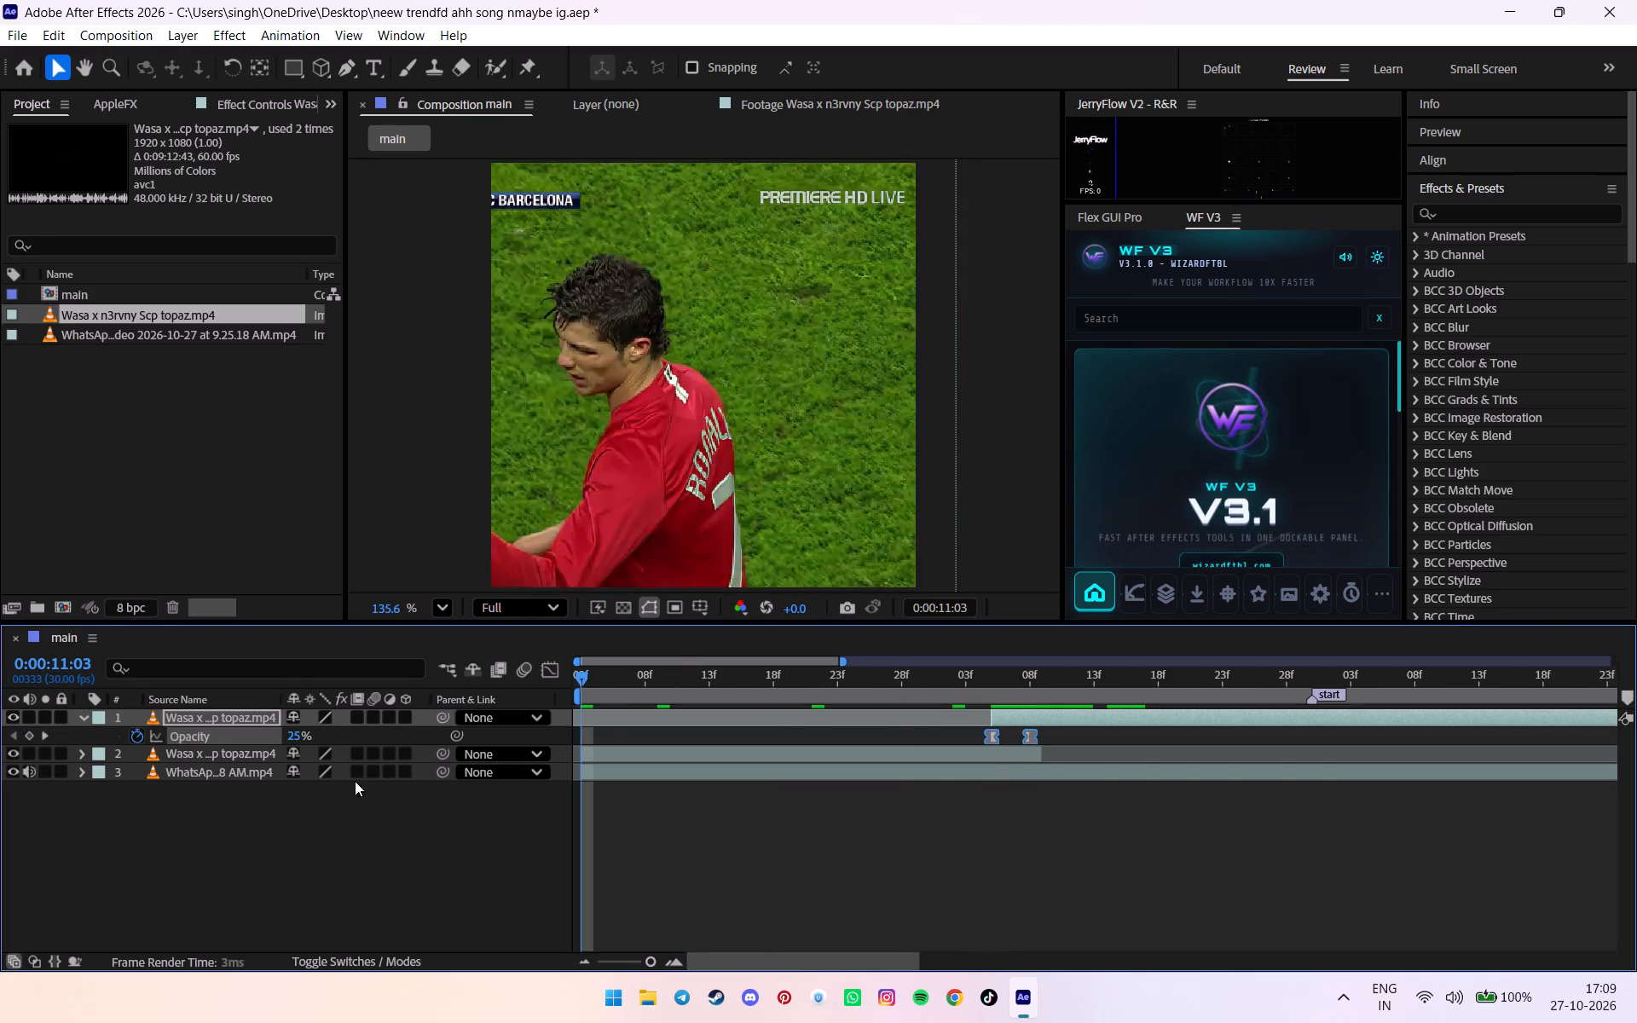
Keyframe the first Wasa x n3rvny clip's Position at the composition's start, 0:00:11:03, with a value of 121, 179.
{"action": "left_click_drag", "start_coordinate": [355, 781], "coordinate": [346, 783]}
{"action": "scroll", "coordinate": [644, 775], "scroll_direction": "down", "scroll_amount": 6, "text": "alt"}
{"action": "left_click", "coordinate": [615, 754]}
{"action": "key", "text": "p"}
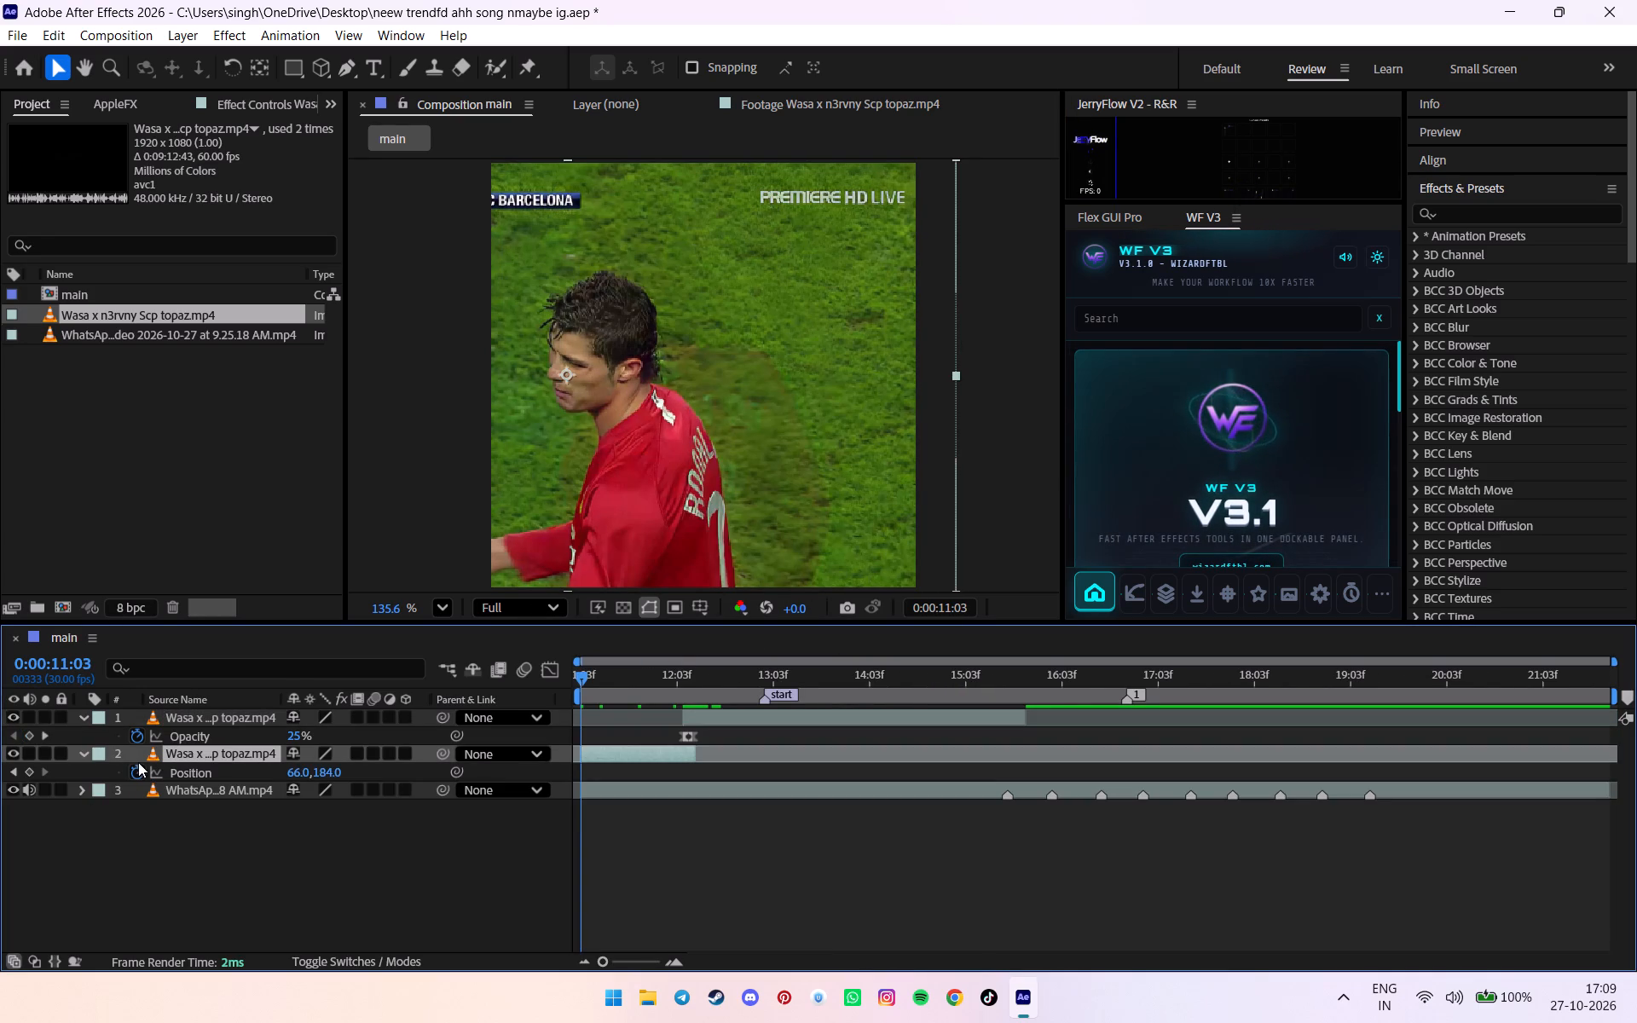
{"action": "left_click", "coordinate": [68, 775]}
{"action": "left_click", "coordinate": [137, 769]}
{"action": "left_click", "coordinate": [130, 769]}
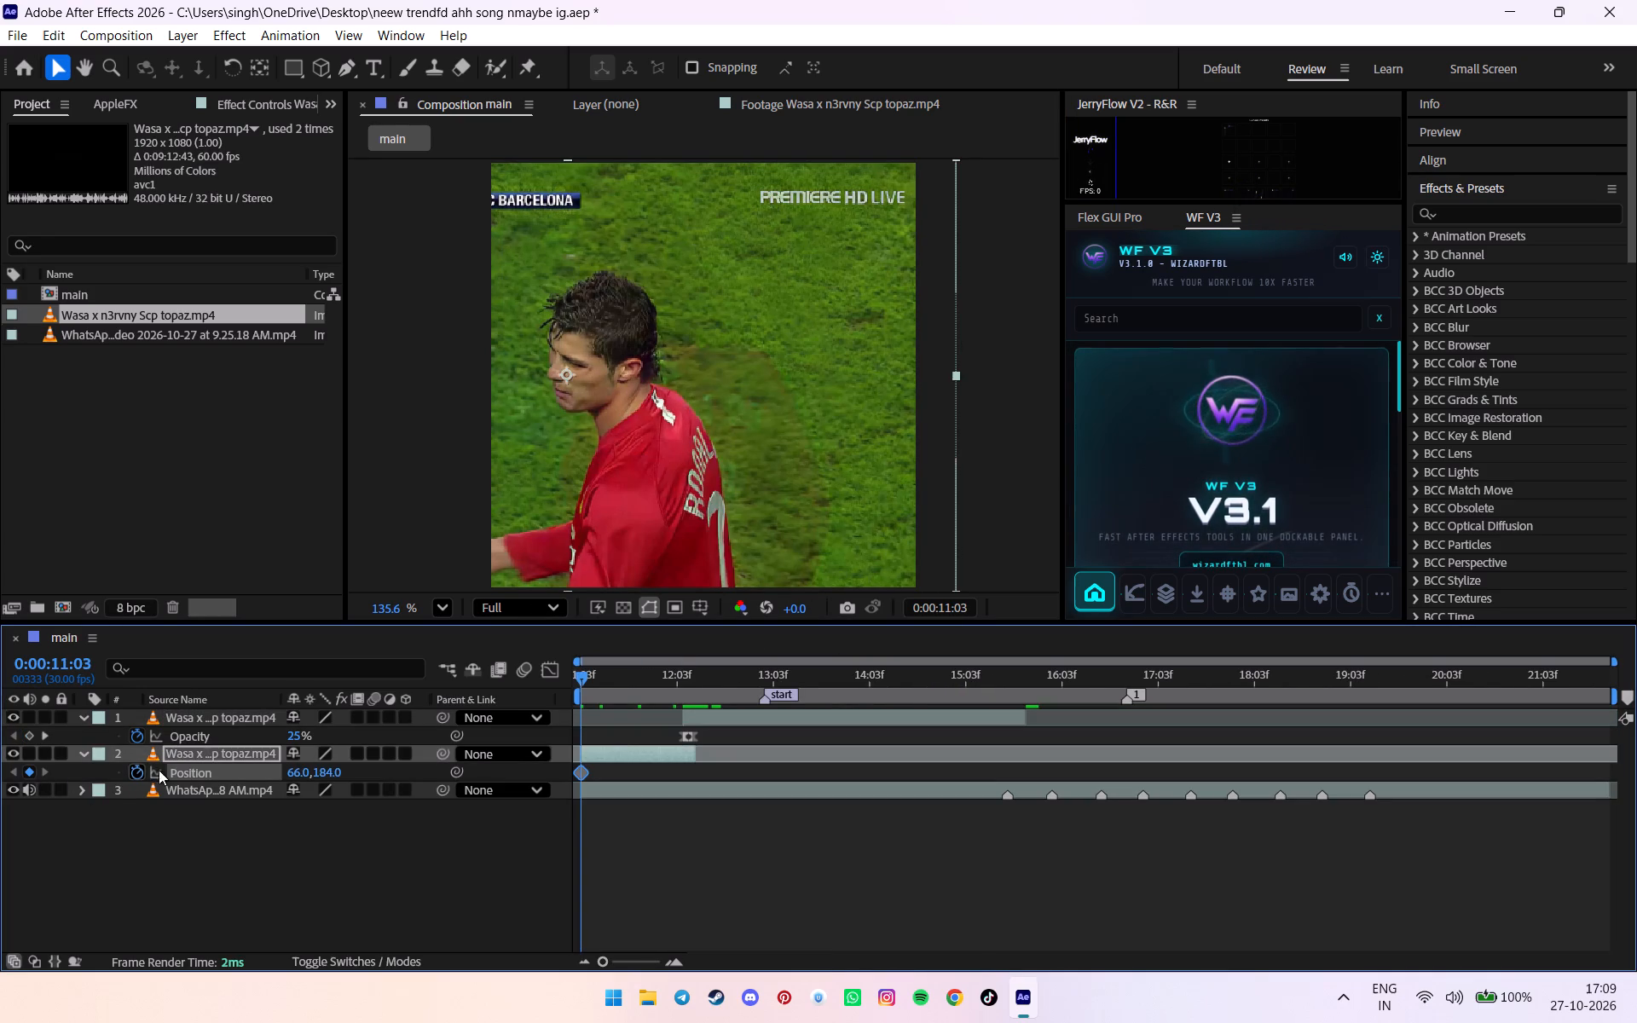
{"action": "left_click_drag", "start_coordinate": [295, 777], "coordinate": [394, 774]}
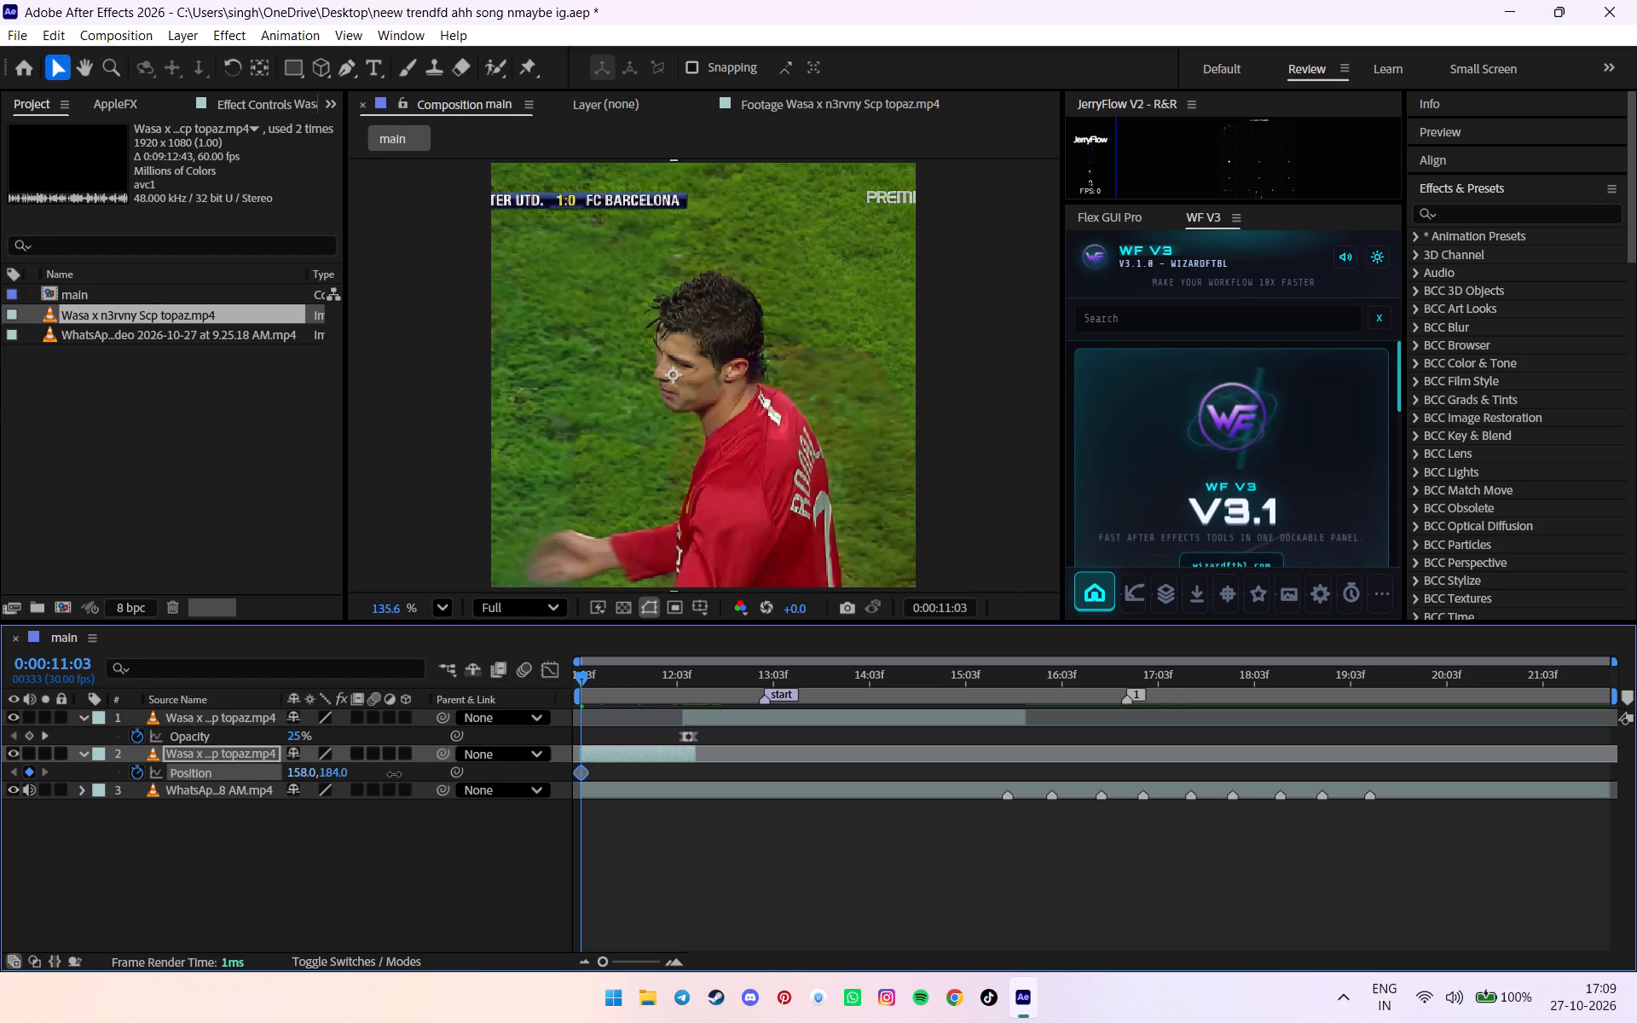
{"action": "left_click_drag", "start_coordinate": [394, 774], "coordinate": [344, 767]}
{"action": "left_click", "coordinate": [334, 772]}
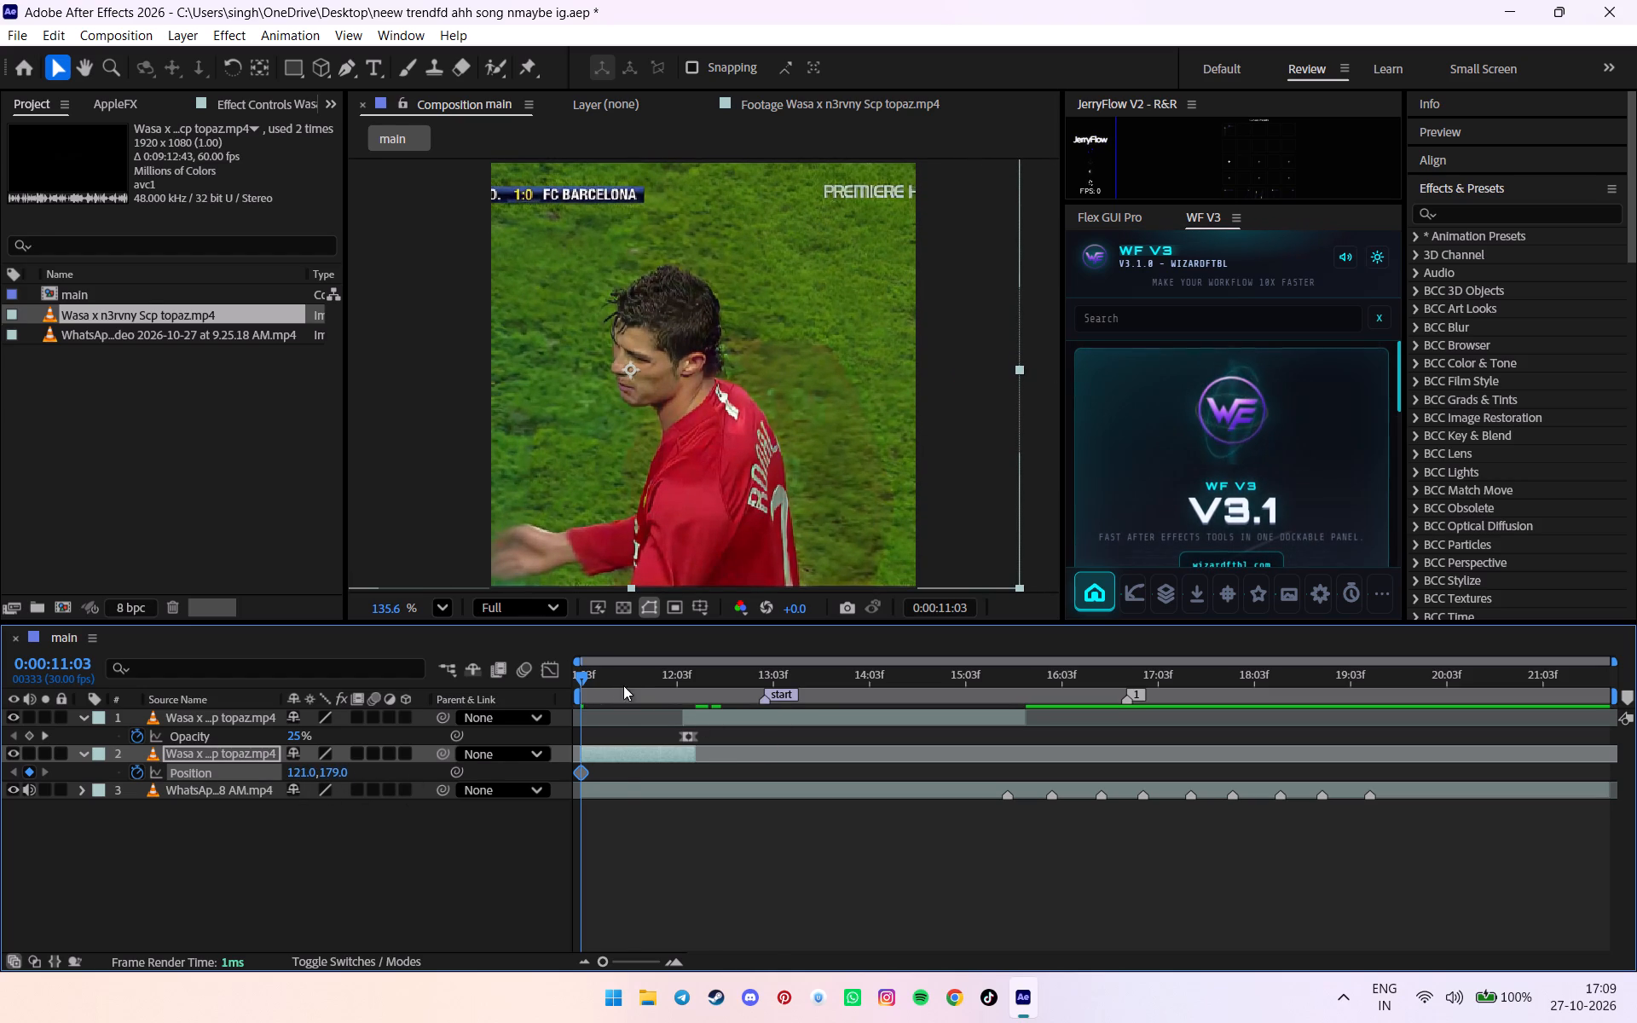
Add Position keyframes to the first clip following Ronaldo: 63, 179 at 0:00:11:24 and 135, 179 at 0:00:12:06.
{"action": "left_click_drag", "start_coordinate": [618, 685], "coordinate": [647, 681]}
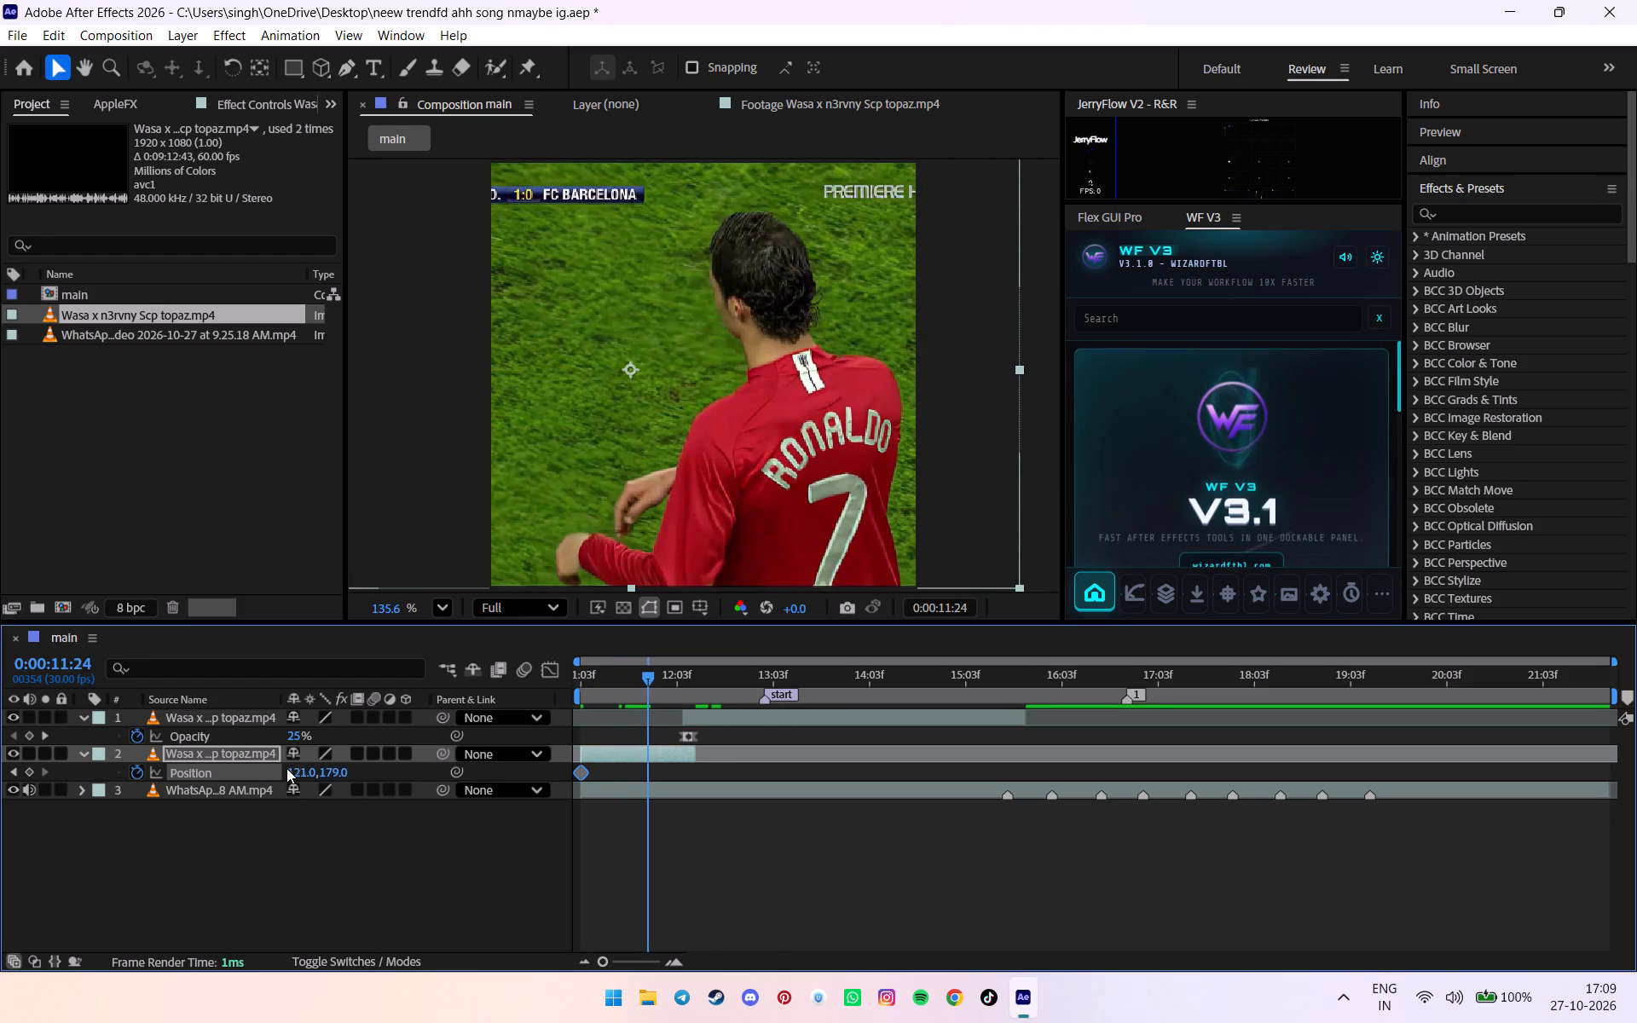
{"action": "left_click_drag", "start_coordinate": [295, 769], "coordinate": [241, 777]}
{"action": "left_click_drag", "start_coordinate": [642, 682], "coordinate": [643, 682]}
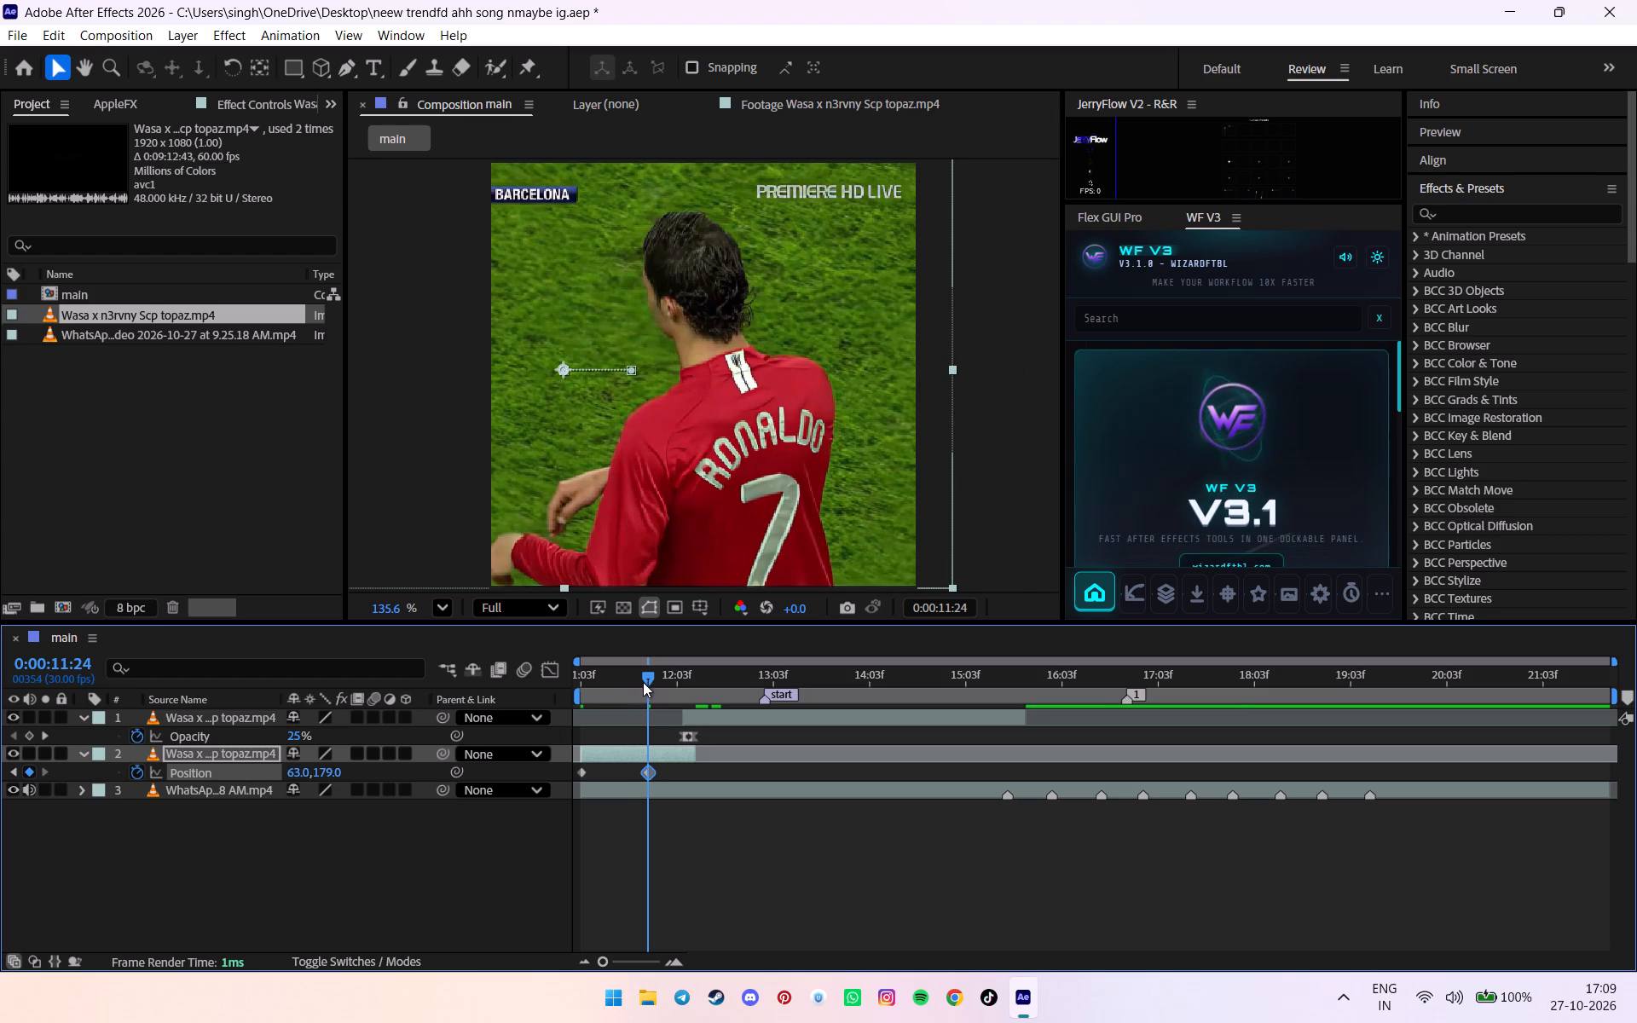
{"action": "left_click_drag", "start_coordinate": [643, 682], "coordinate": [679, 680]}
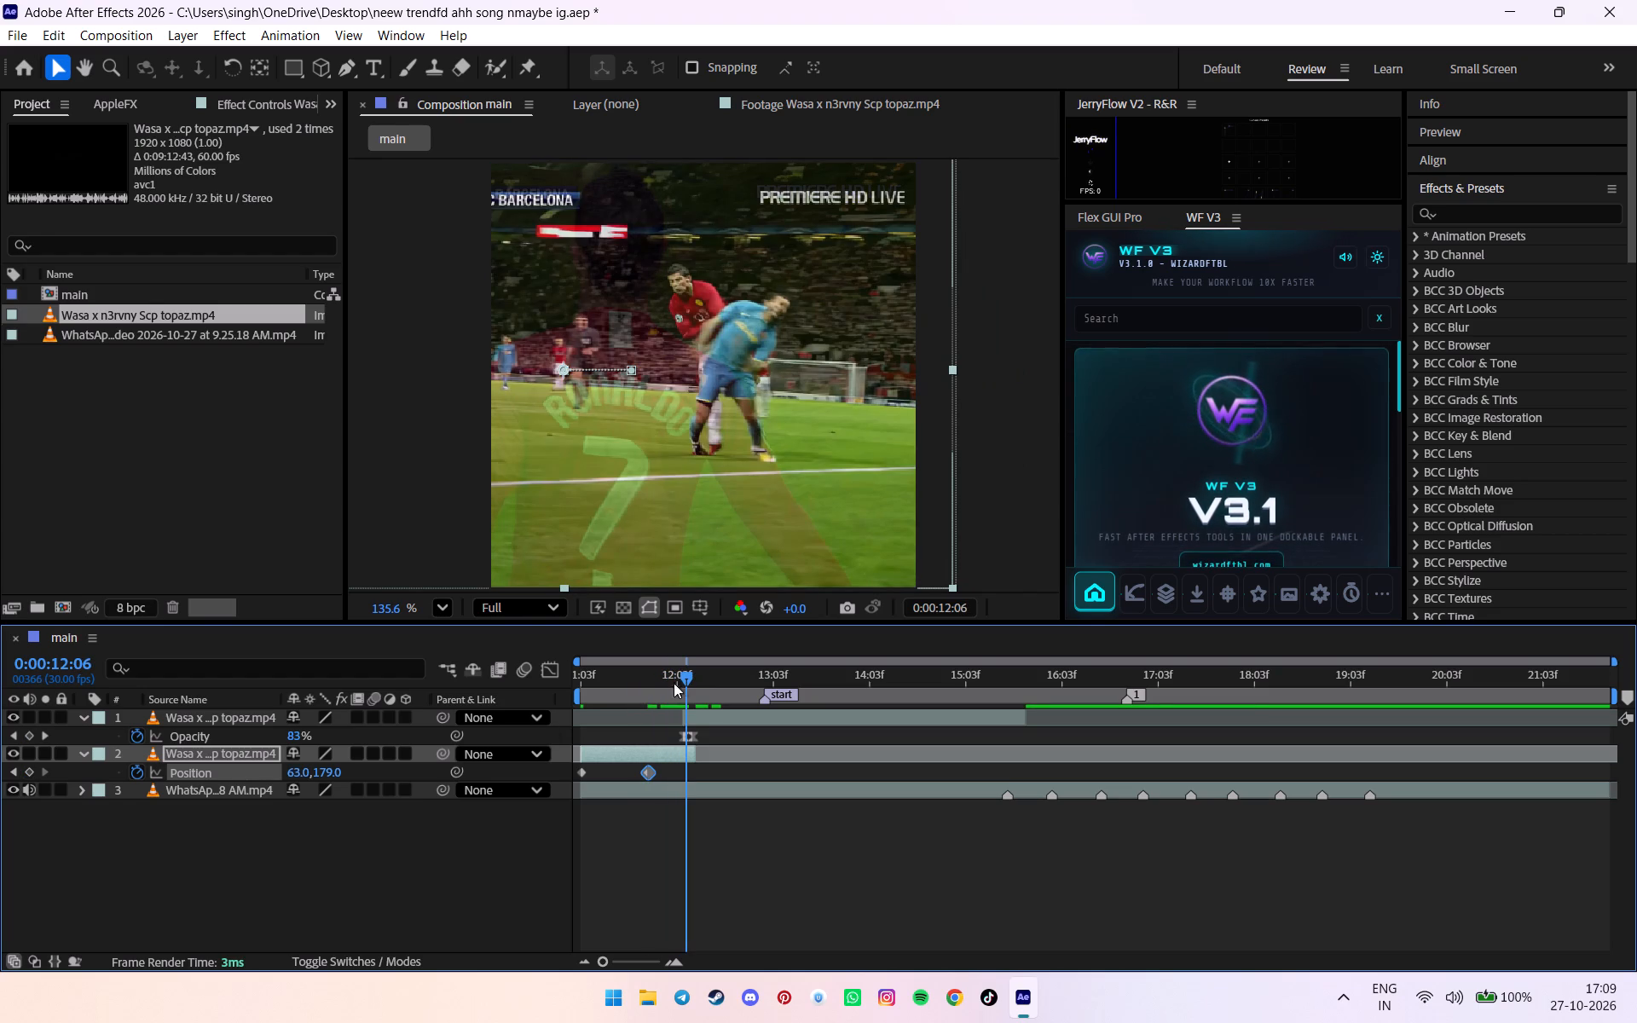
{"action": "left_click_drag", "start_coordinate": [298, 771], "coordinate": [379, 774]}
{"action": "left_click_drag", "start_coordinate": [680, 673], "coordinate": [696, 673]}
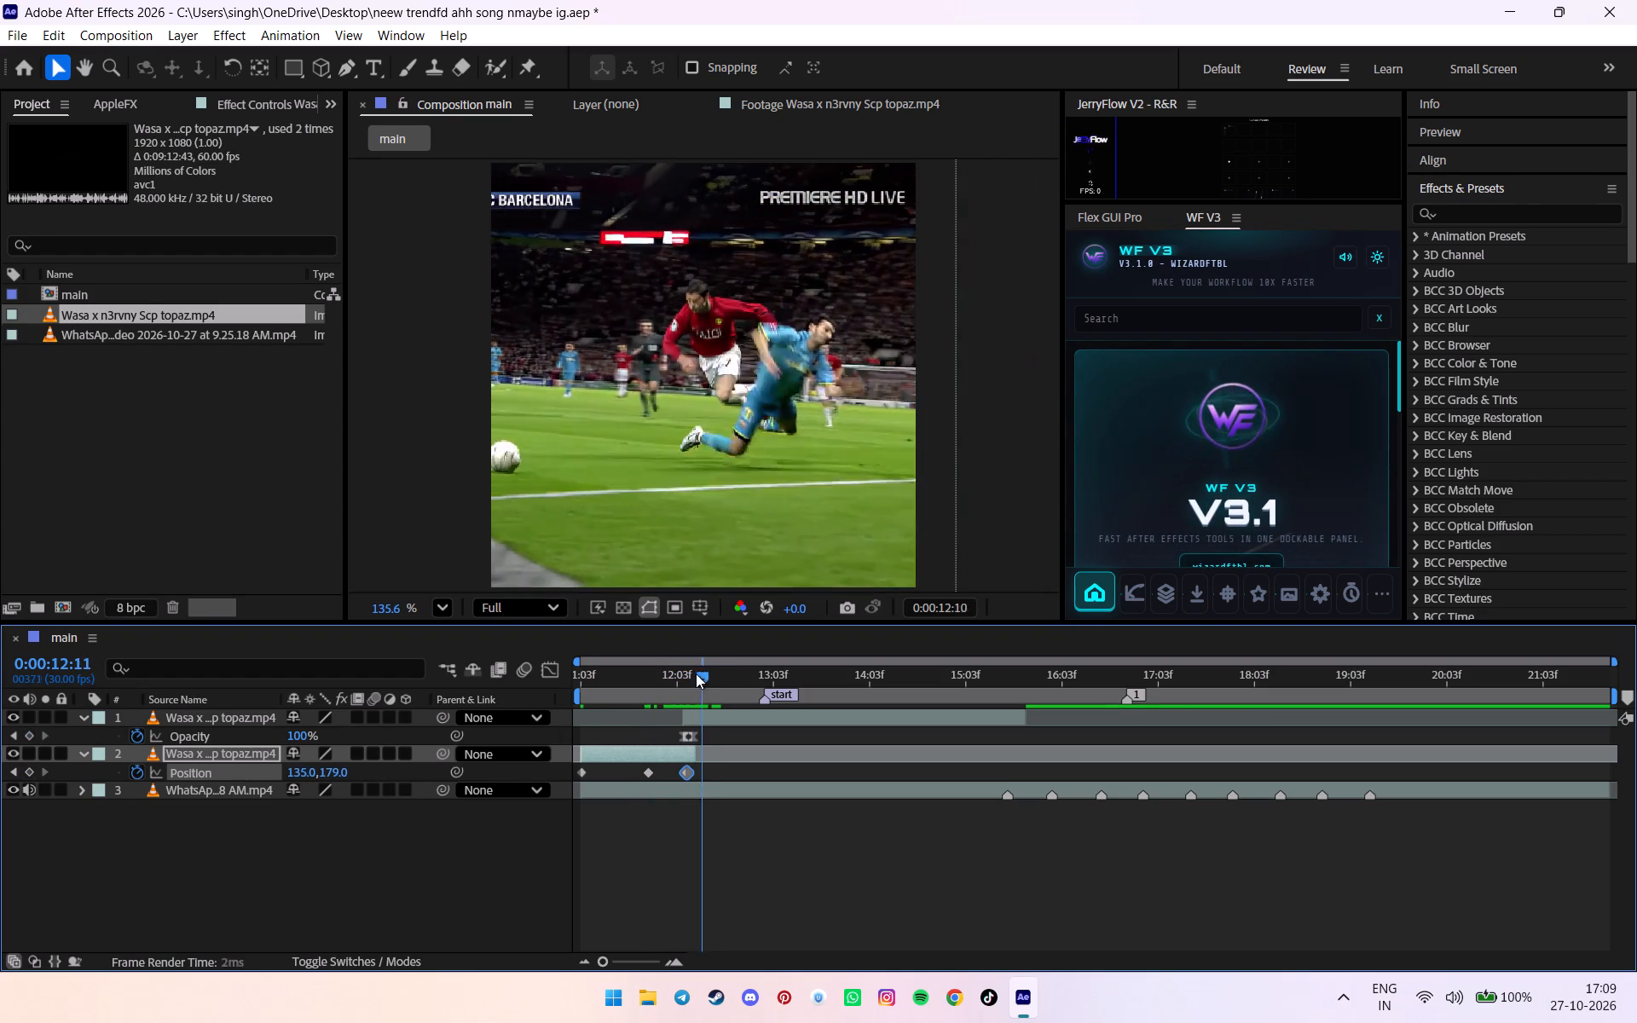
{"action": "left_click_drag", "start_coordinate": [696, 673], "coordinate": [702, 673]}
{"action": "left_click", "coordinate": [679, 749]}
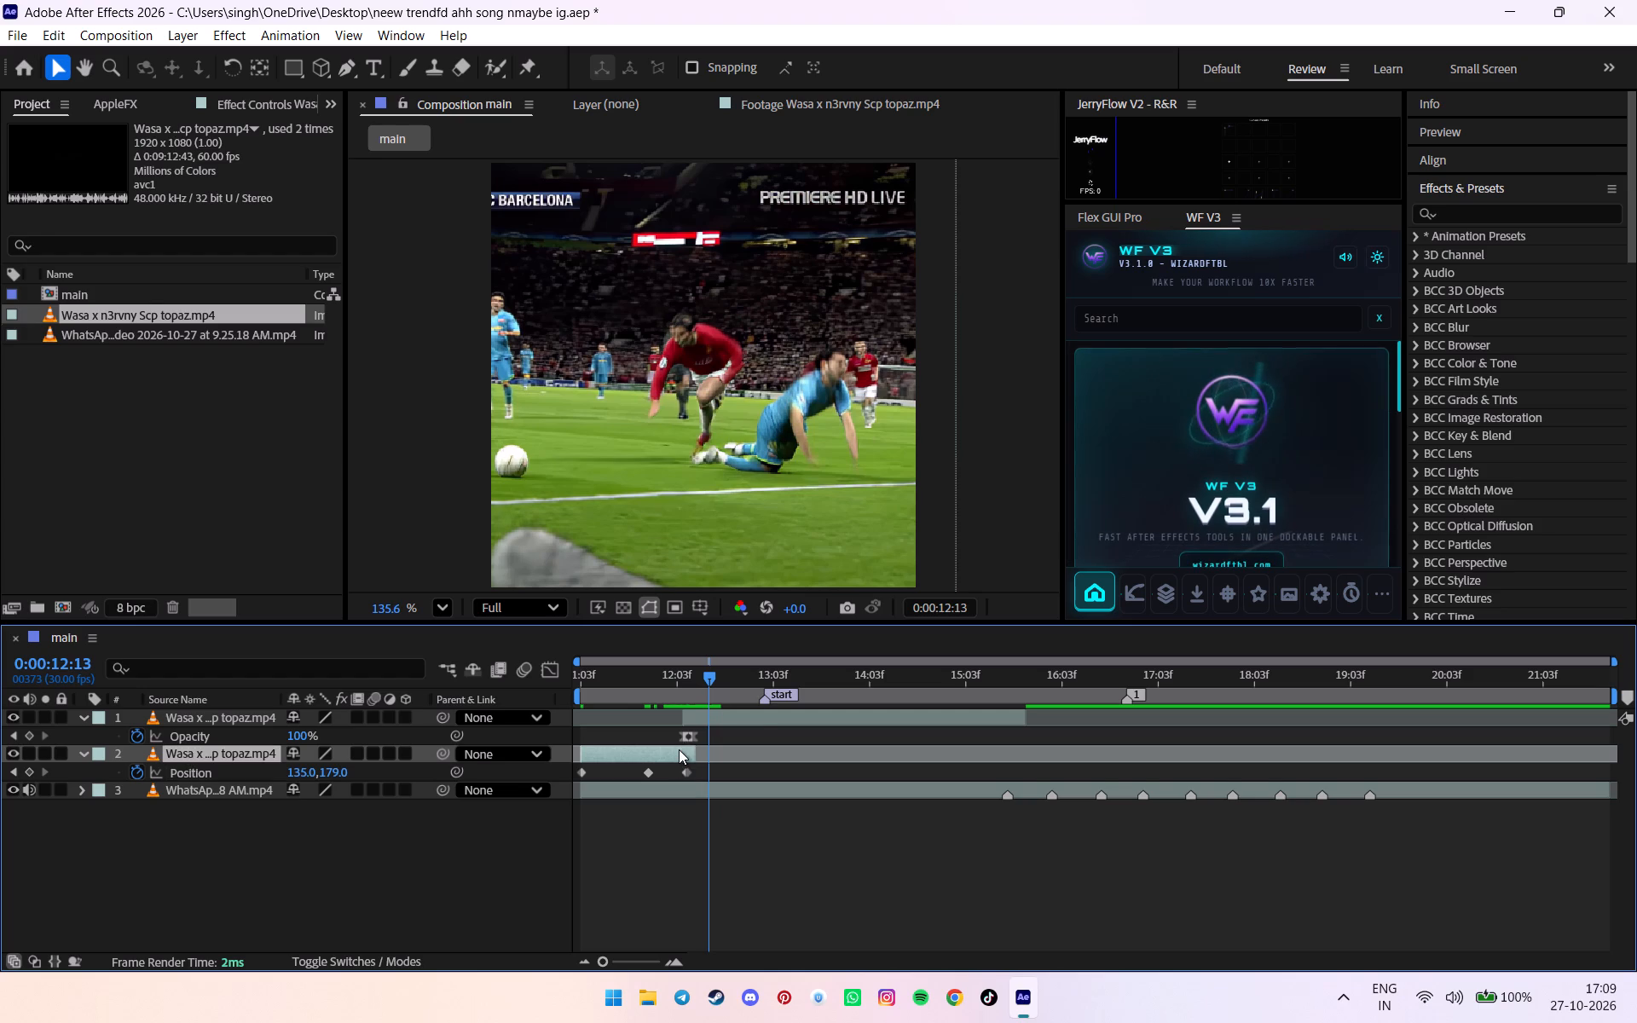
{"action": "key", "text": "u"}
Move the composition's "start" marker onto the WhatsApp video's first layer marker at 0:00:15:16.
{"action": "left_click", "coordinate": [755, 685]}
{"action": "left_click_drag", "start_coordinate": [762, 693], "coordinate": [900, 697]}
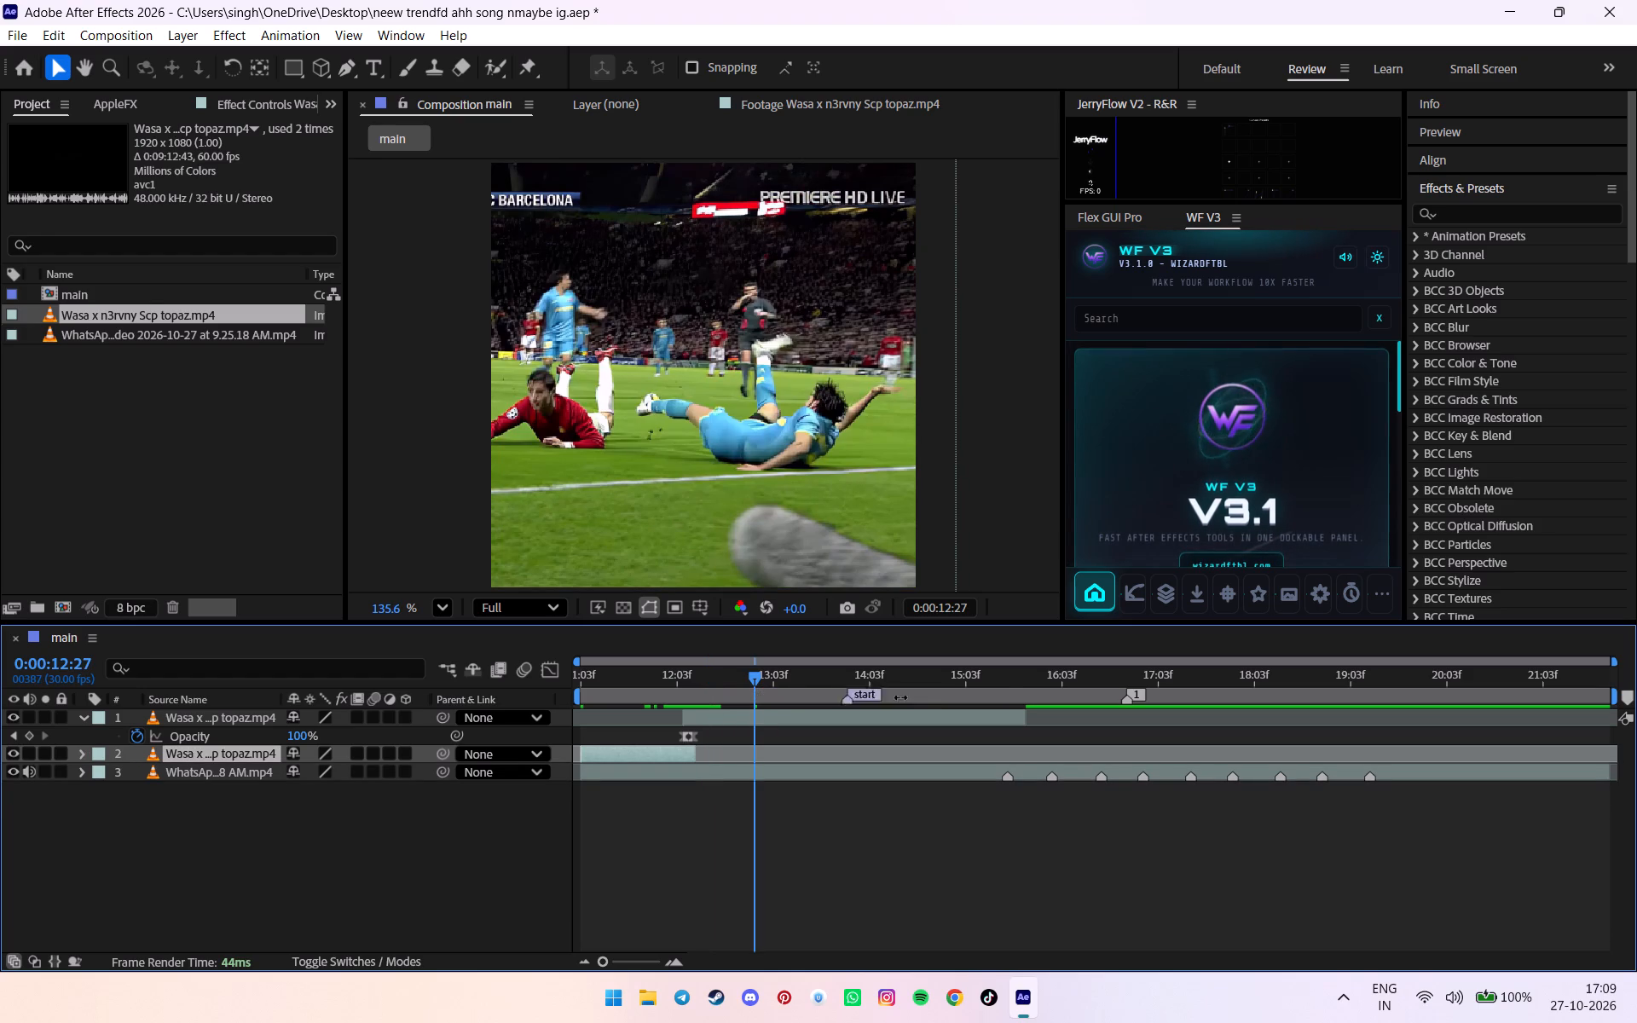
{"action": "left_click_drag", "start_coordinate": [900, 697], "coordinate": [1000, 699]}
{"action": "scroll", "coordinate": [1001, 699], "scroll_direction": "up", "scroll_amount": 1, "text": "alt"}
{"action": "left_click_drag", "start_coordinate": [1009, 680], "coordinate": [1017, 680]}
{"action": "left_click_drag", "start_coordinate": [998, 704], "coordinate": [1012, 700]}
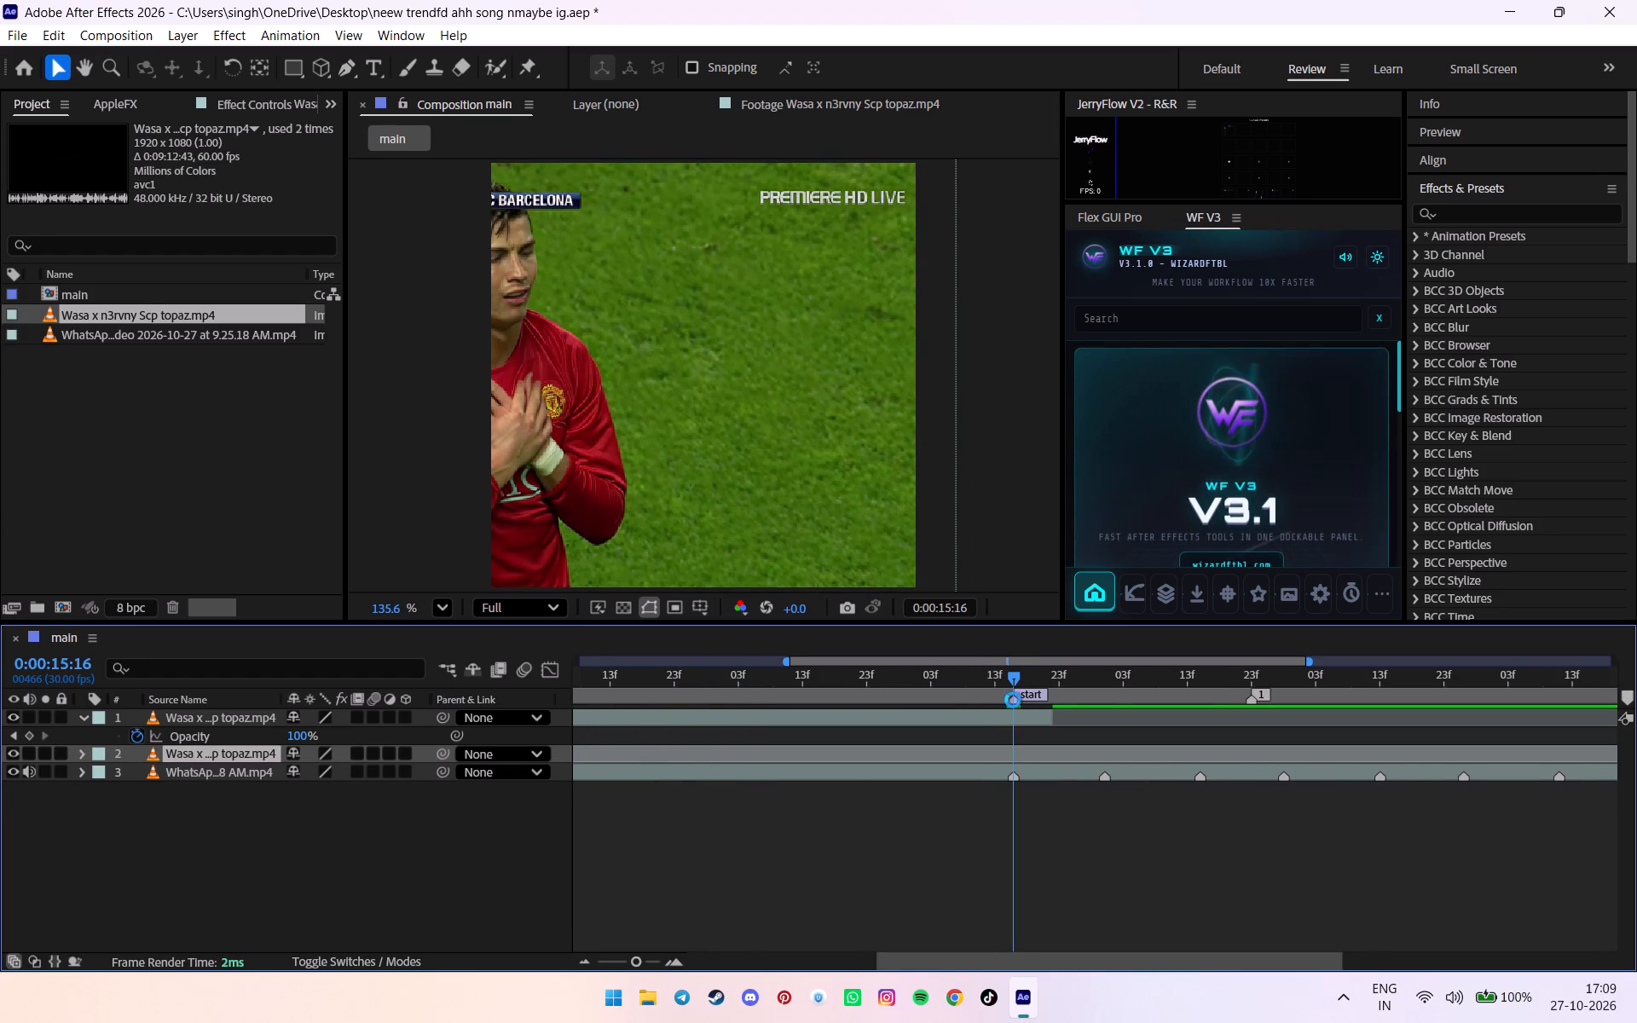
Move composition marker 1 onto the WhatsApp video's last layer marker at 0:00:19:09 and save the project.
{"action": "scroll", "coordinate": [1218, 680], "scroll_direction": "down", "scroll_amount": 5, "text": "alt"}
{"action": "left_click_drag", "start_coordinate": [1129, 703], "coordinate": [1401, 703]}
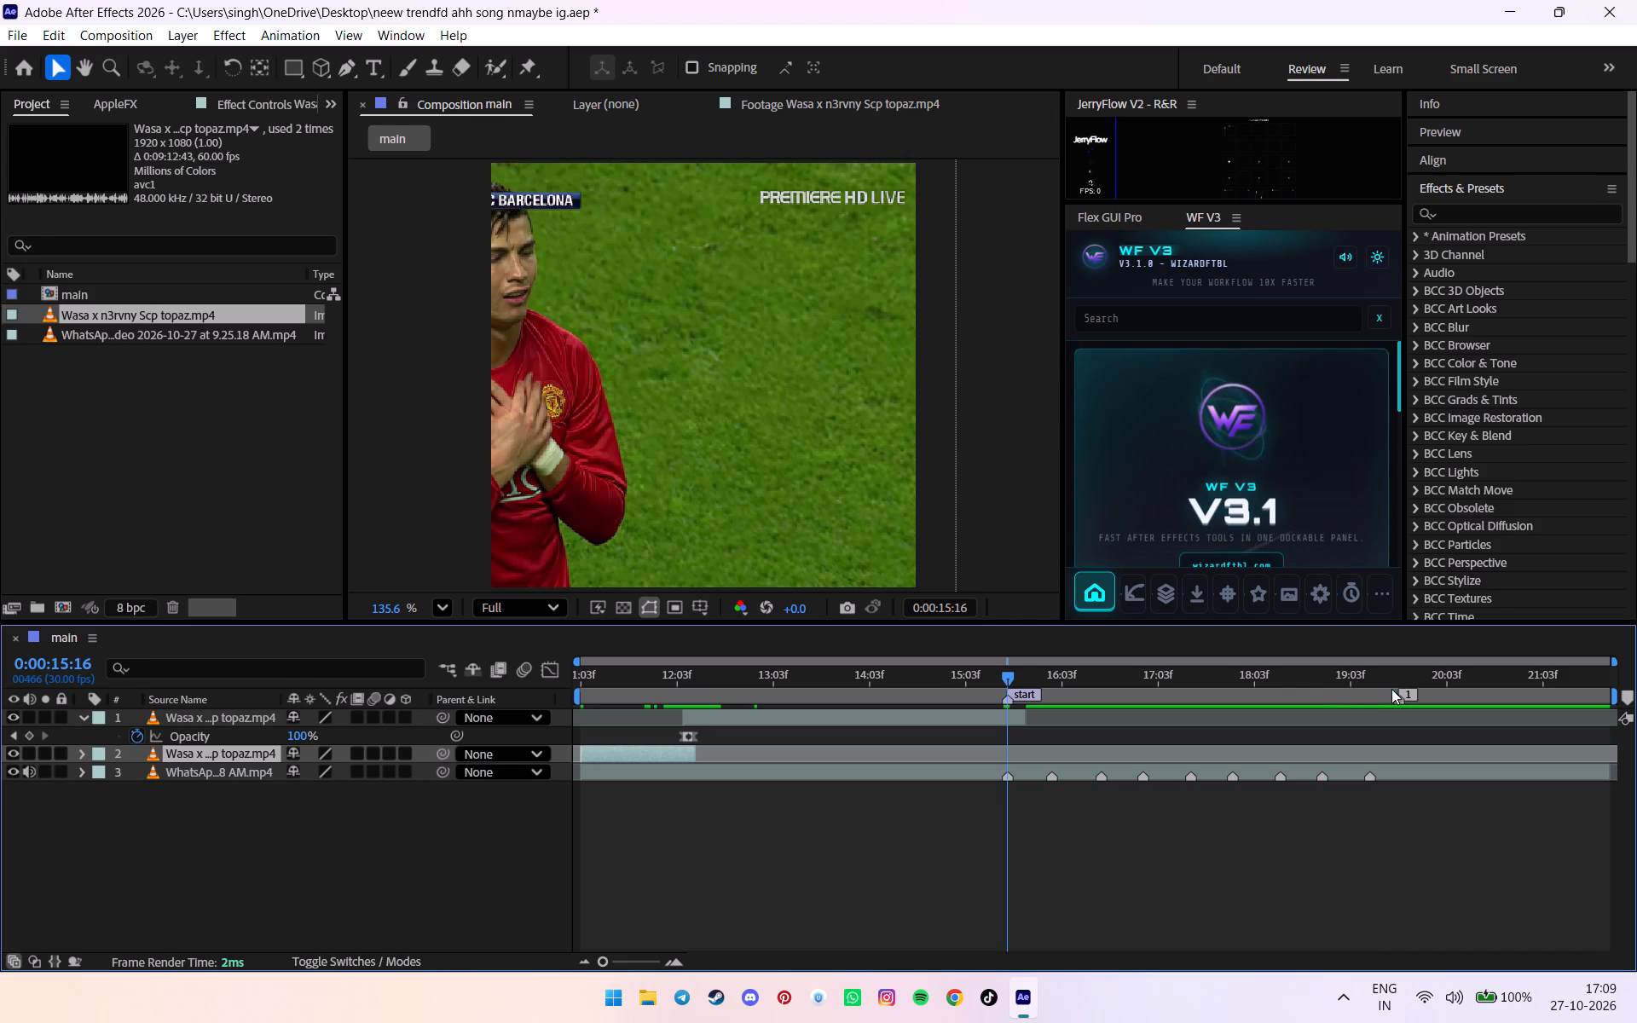
{"action": "left_click", "coordinate": [1377, 671]}
{"action": "left_click", "coordinate": [1373, 671]}
{"action": "scroll", "coordinate": [1373, 671], "scroll_direction": "up", "scroll_amount": 3, "text": "alt"}
{"action": "left_click_drag", "start_coordinate": [1371, 671], "coordinate": [1346, 676]}
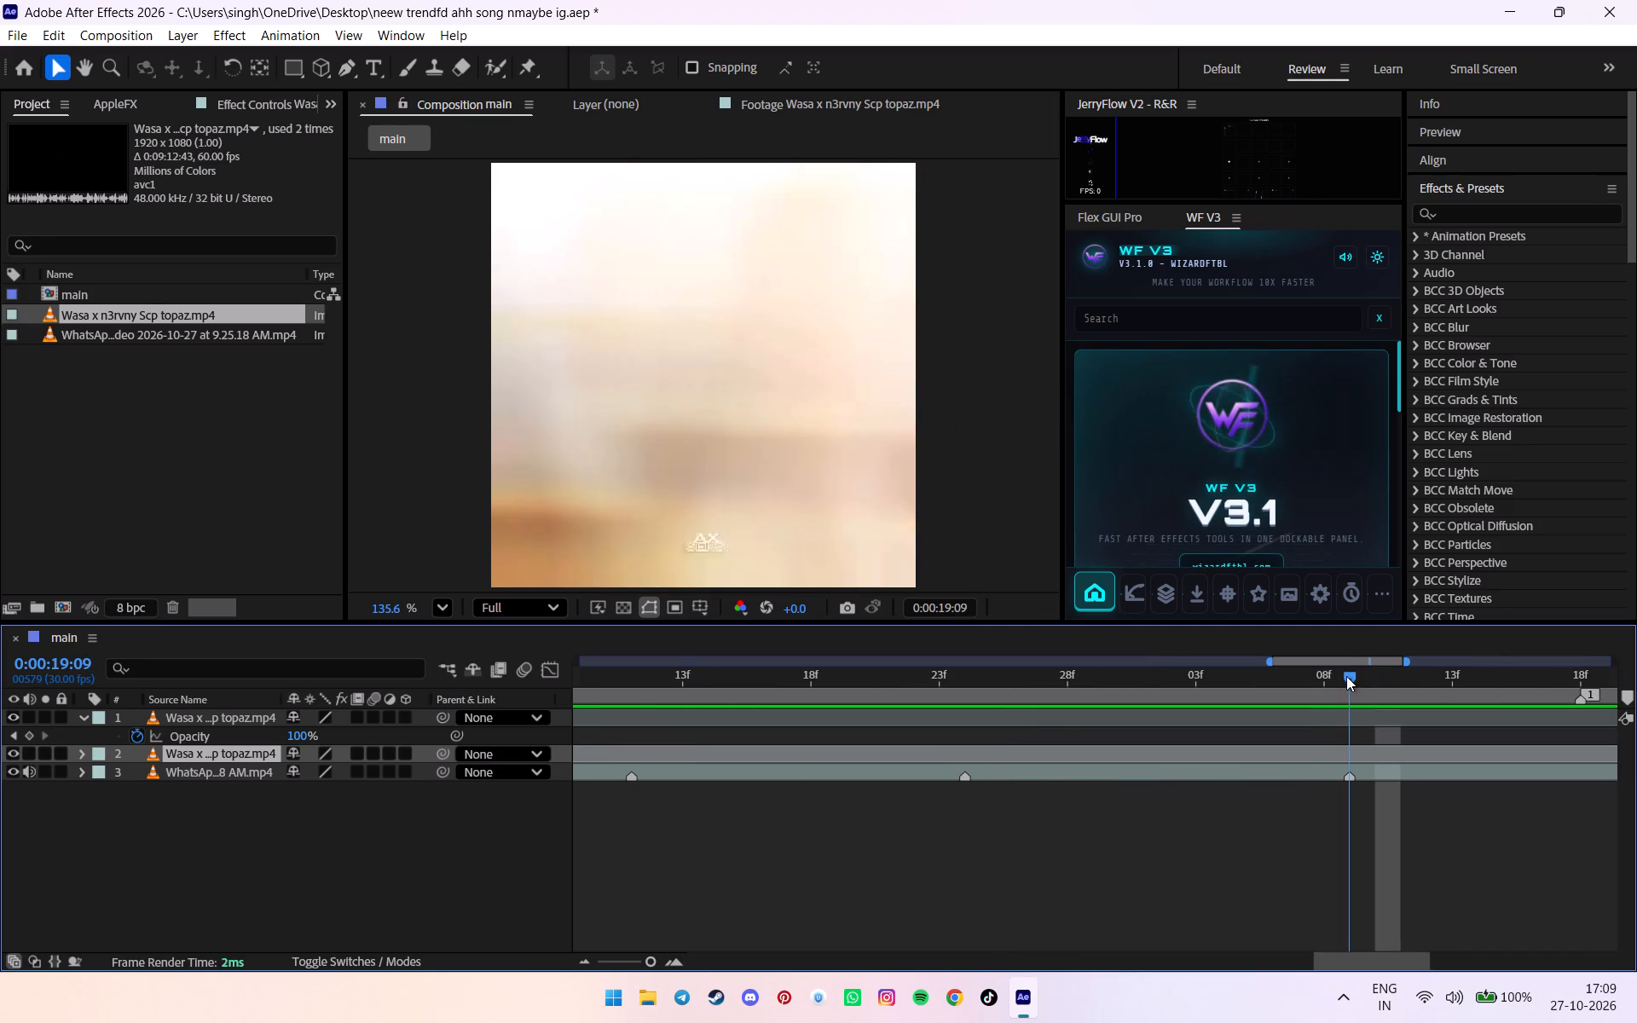
{"action": "left_click_drag", "start_coordinate": [1346, 676], "coordinate": [1350, 676]}
{"action": "scroll", "coordinate": [1368, 688], "scroll_direction": "down", "scroll_amount": 3, "text": "alt"}
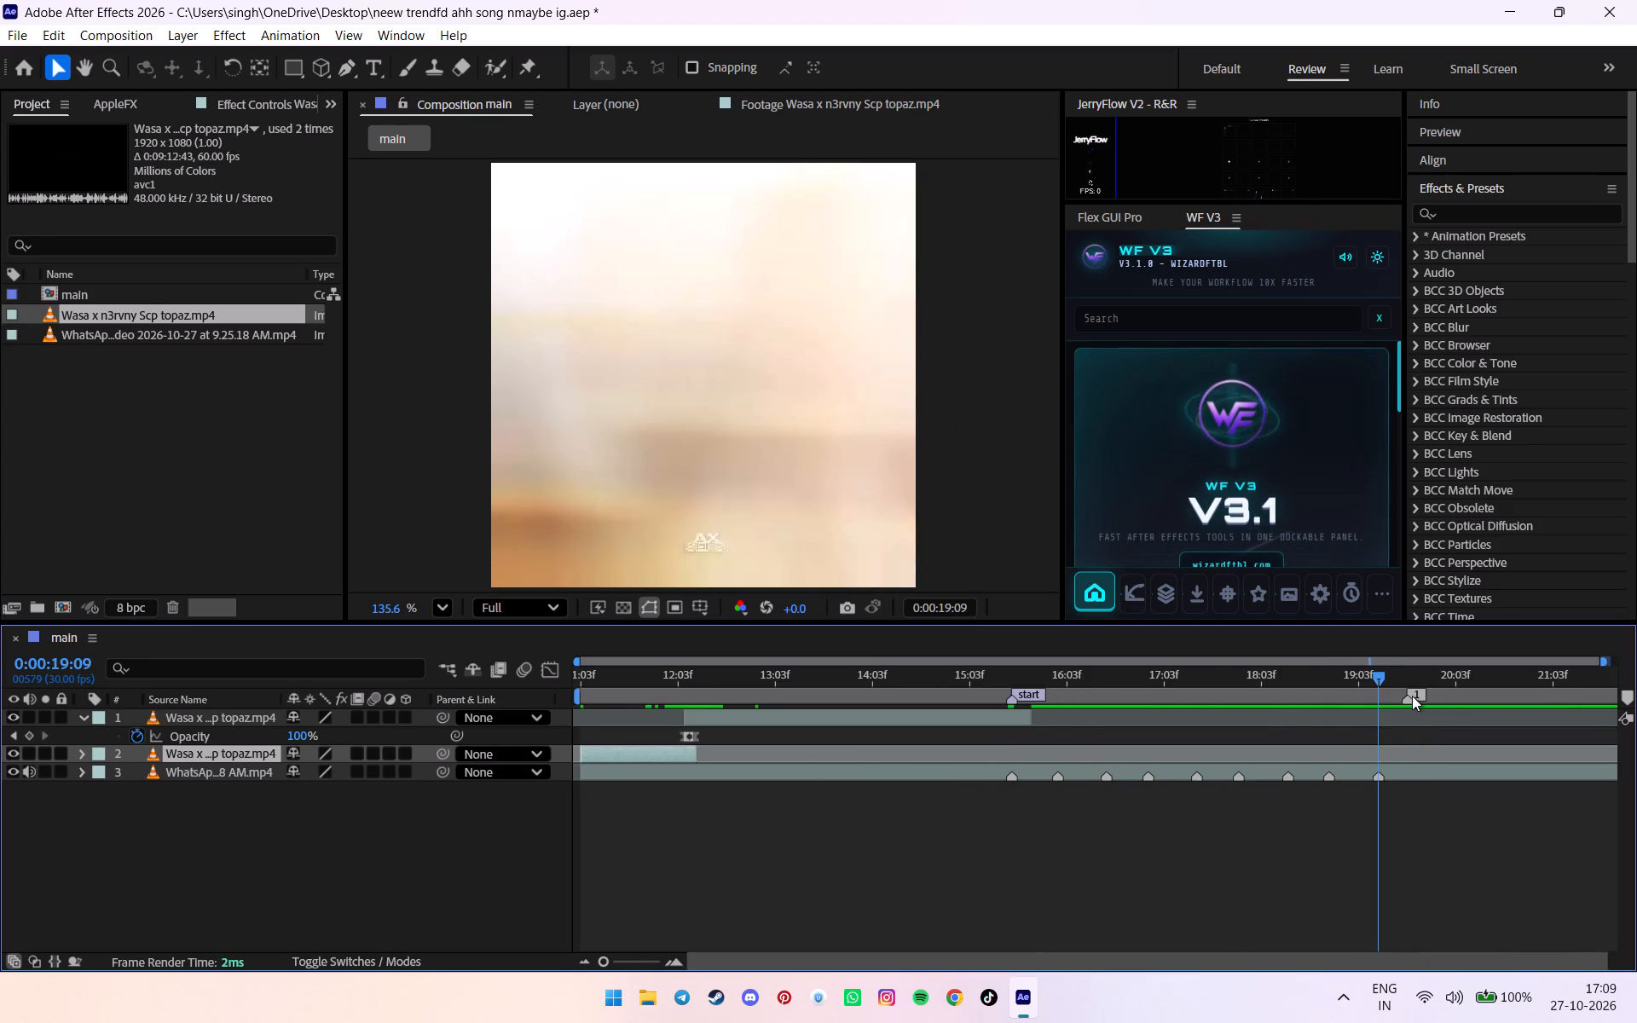
{"action": "left_click", "coordinate": [1412, 696]}
{"action": "left_click_drag", "start_coordinate": [1407, 696], "coordinate": [1391, 696]}
{"action": "left_click_drag", "start_coordinate": [1387, 686], "coordinate": [1382, 686]}
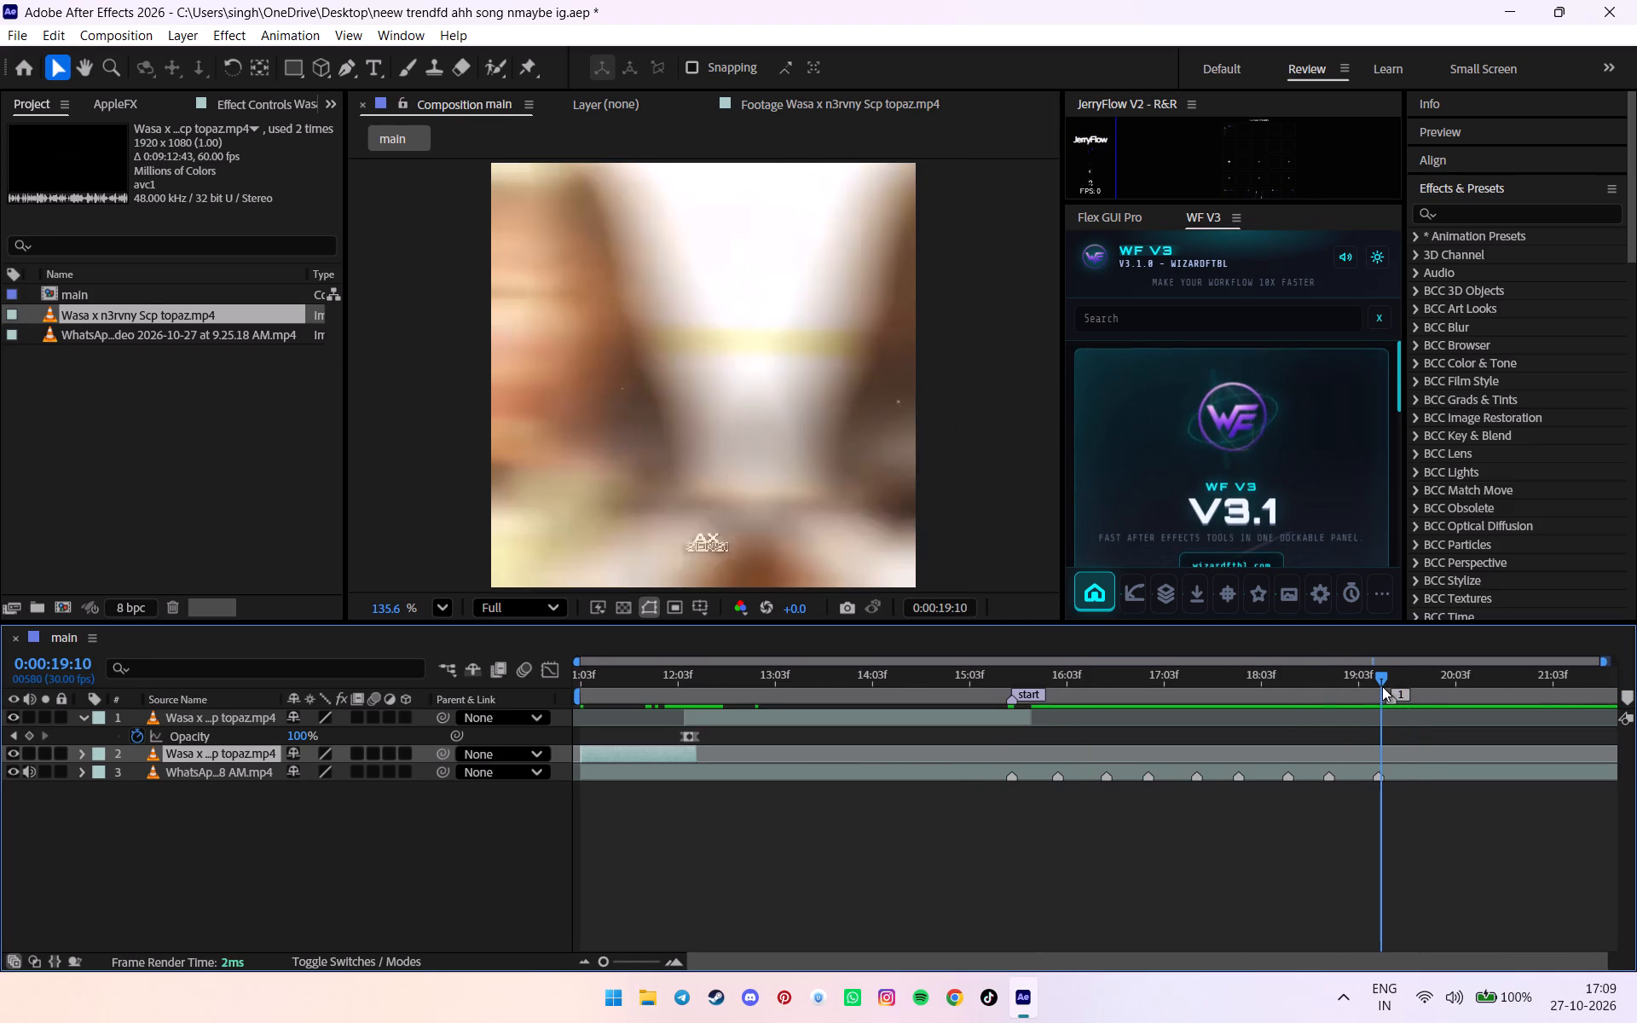
{"action": "left_click_drag", "start_coordinate": [1382, 686], "coordinate": [1379, 686]}
{"action": "left_click_drag", "start_coordinate": [1386, 699], "coordinate": [1371, 700]}
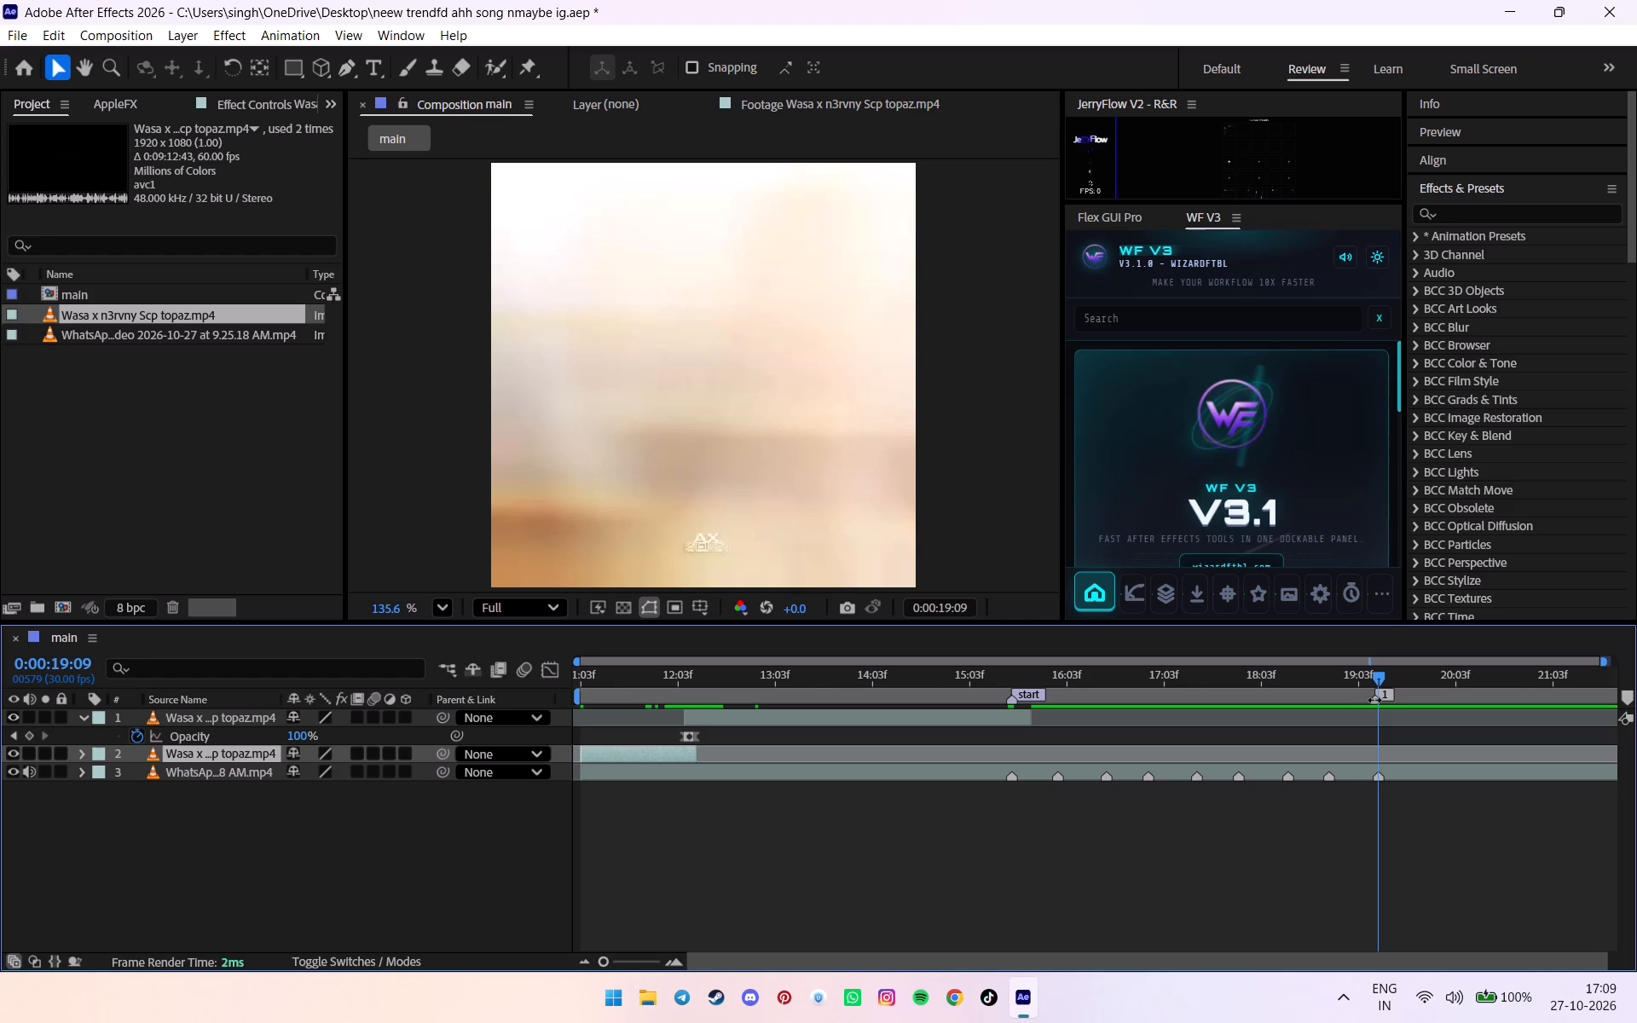
{"action": "left_click", "coordinate": [1374, 700]}
{"action": "key", "text": "ctrl+s"}
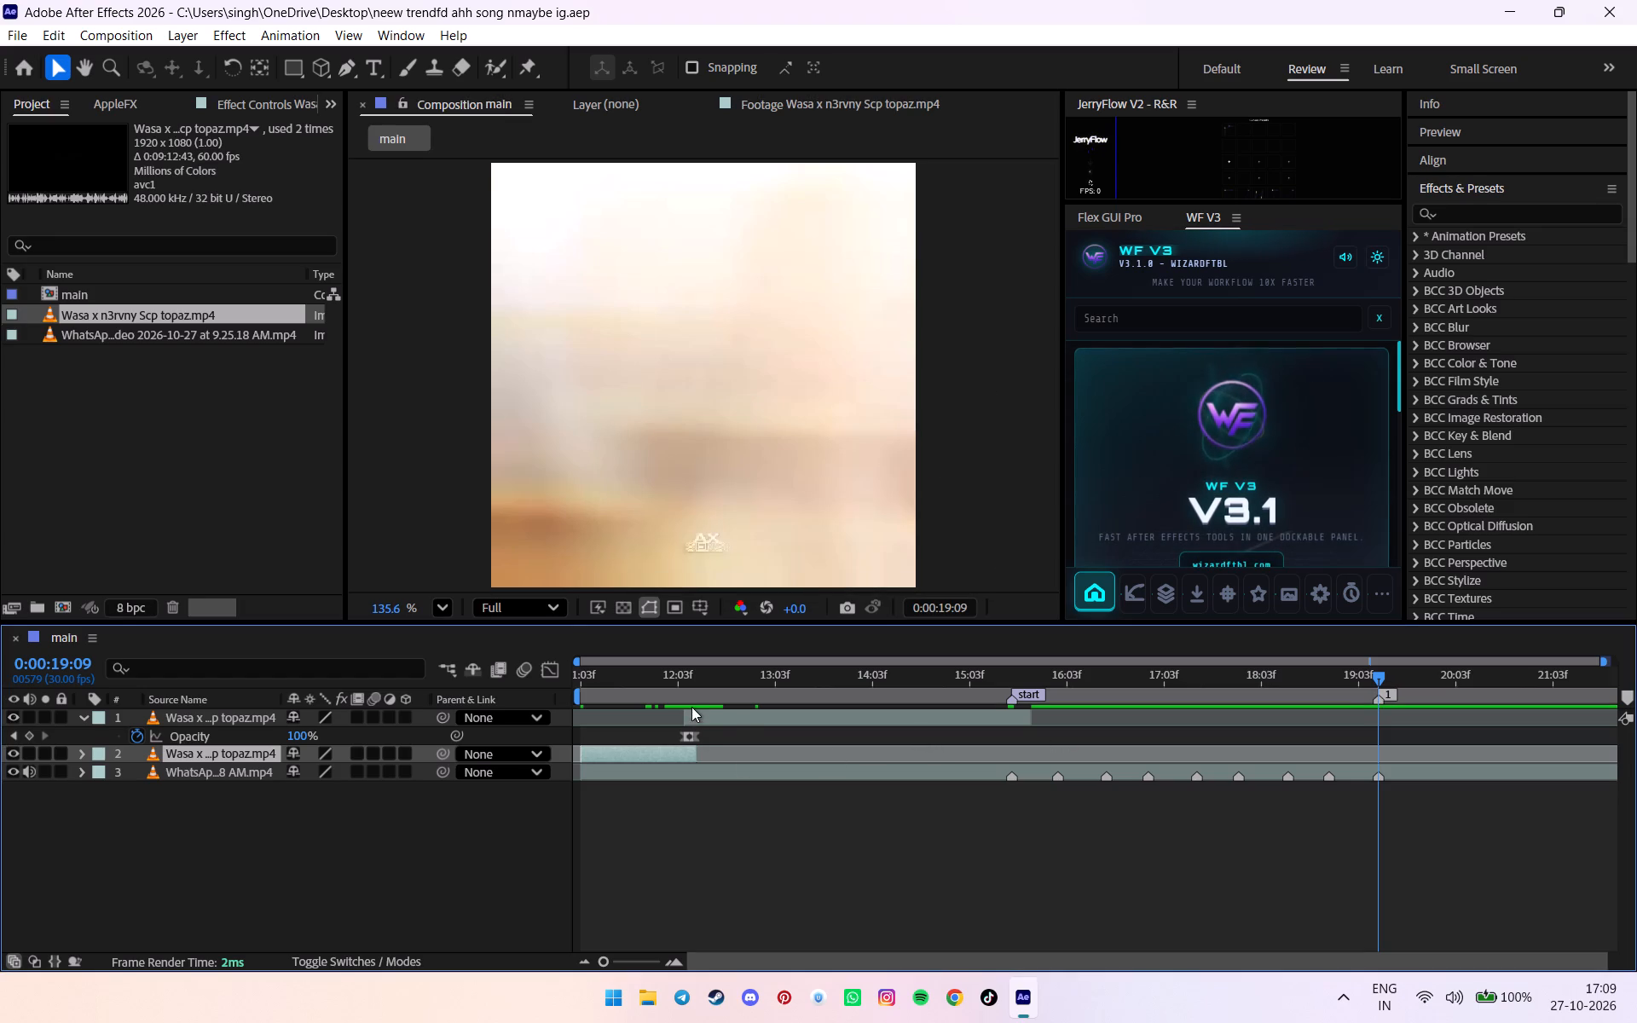
Extend the second Wasa x n3rvny clip's end to just past the WhatsApp video's second layer marker, about 0:00:16:01.
{"action": "left_click", "coordinate": [723, 720]}
{"action": "key", "text": "u"}
{"action": "key", "text": "u"}
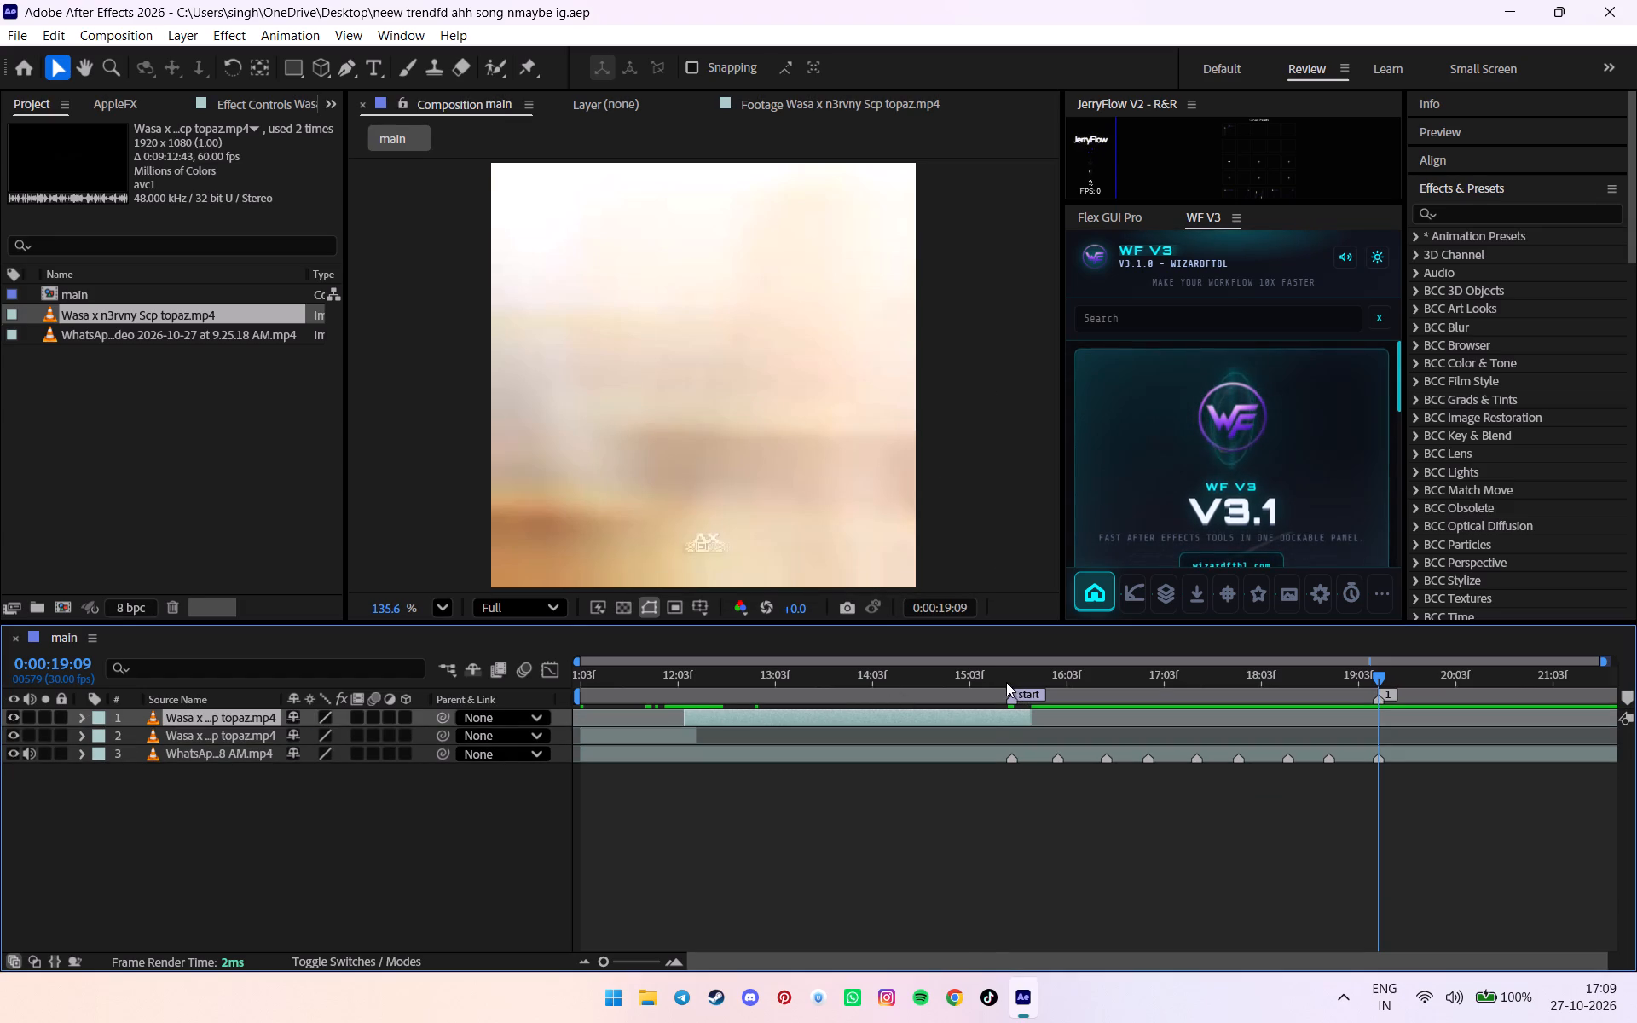
{"action": "left_click_drag", "start_coordinate": [994, 679], "coordinate": [1009, 683]}
{"action": "scroll", "coordinate": [1009, 683], "scroll_direction": "up", "scroll_amount": 2, "text": "alt"}
{"action": "left_click_drag", "start_coordinate": [1009, 682], "coordinate": [1020, 679]}
{"action": "scroll", "coordinate": [1056, 736], "scroll_direction": "down", "scroll_amount": 1, "text": "alt"}
{"action": "left_click_drag", "start_coordinate": [1071, 721], "coordinate": [1128, 716]}
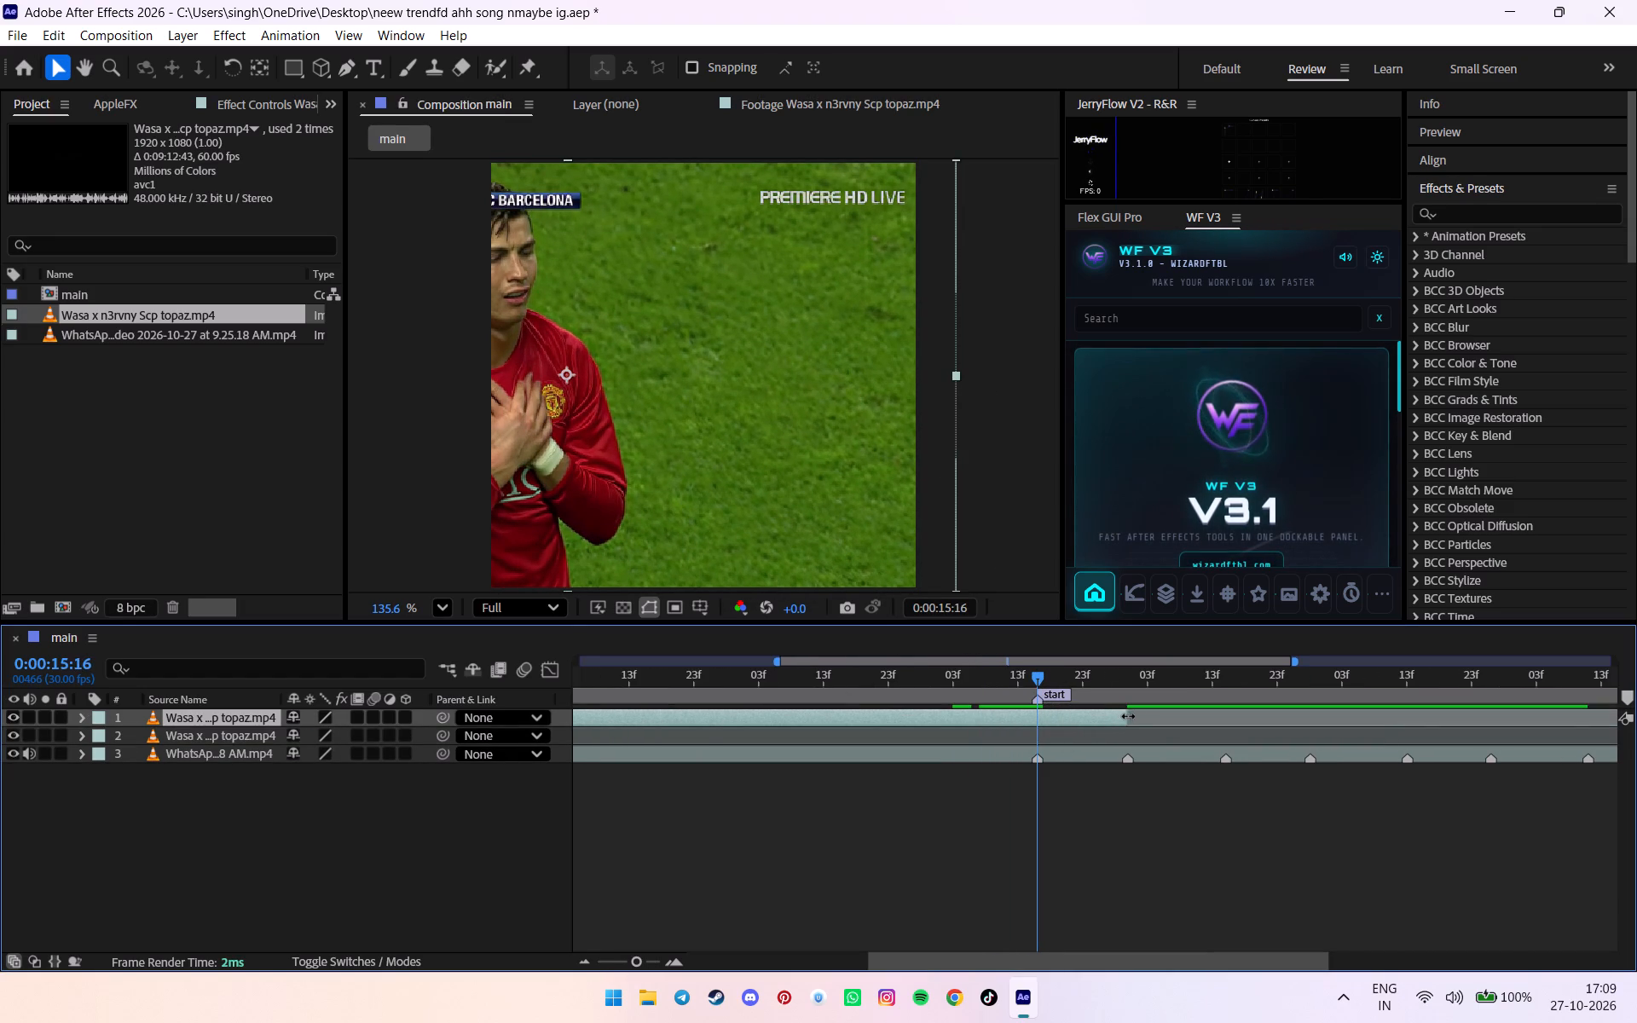
{"action": "left_click_drag", "start_coordinate": [1128, 716], "coordinate": [1136, 714]}
{"action": "left_click_drag", "start_coordinate": [1125, 701], "coordinate": [1093, 704]}
{"action": "scroll", "coordinate": [1093, 704], "scroll_direction": "down", "scroll_amount": 6, "text": "alt"}
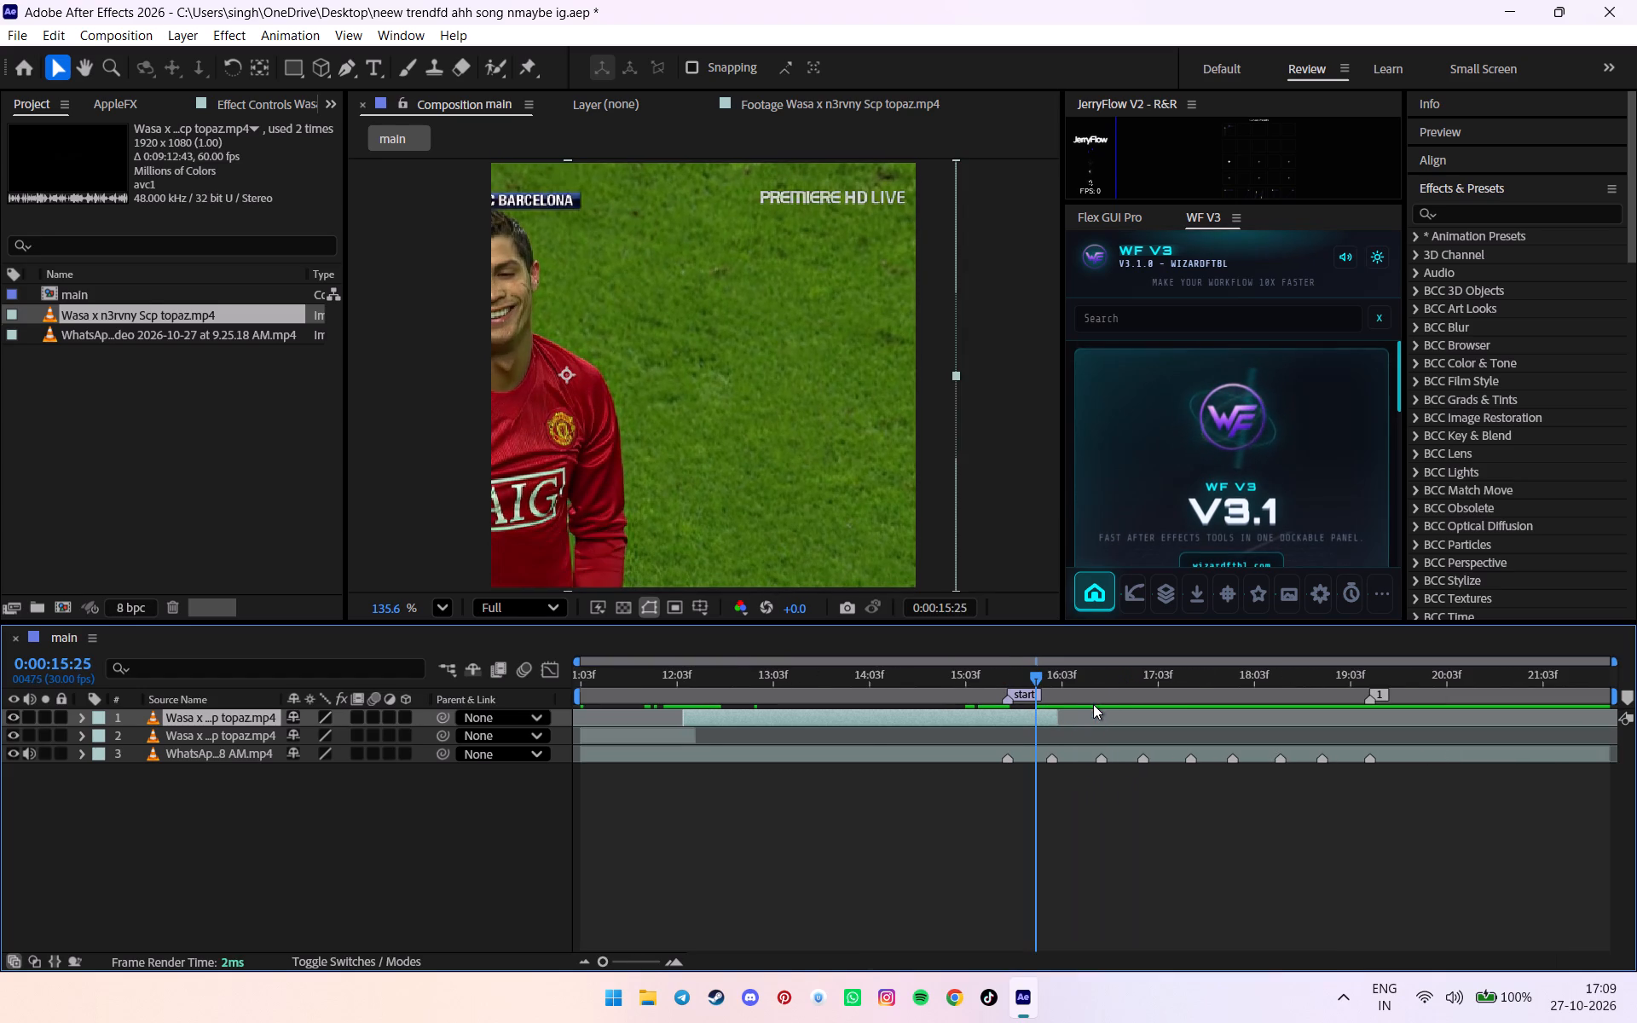
Split the second clip at 0:00:14:26, where the footage cuts from the number 11 player to Ronaldo's close-up.
{"action": "left_click_drag", "start_coordinate": [1027, 686], "coordinate": [865, 721]}
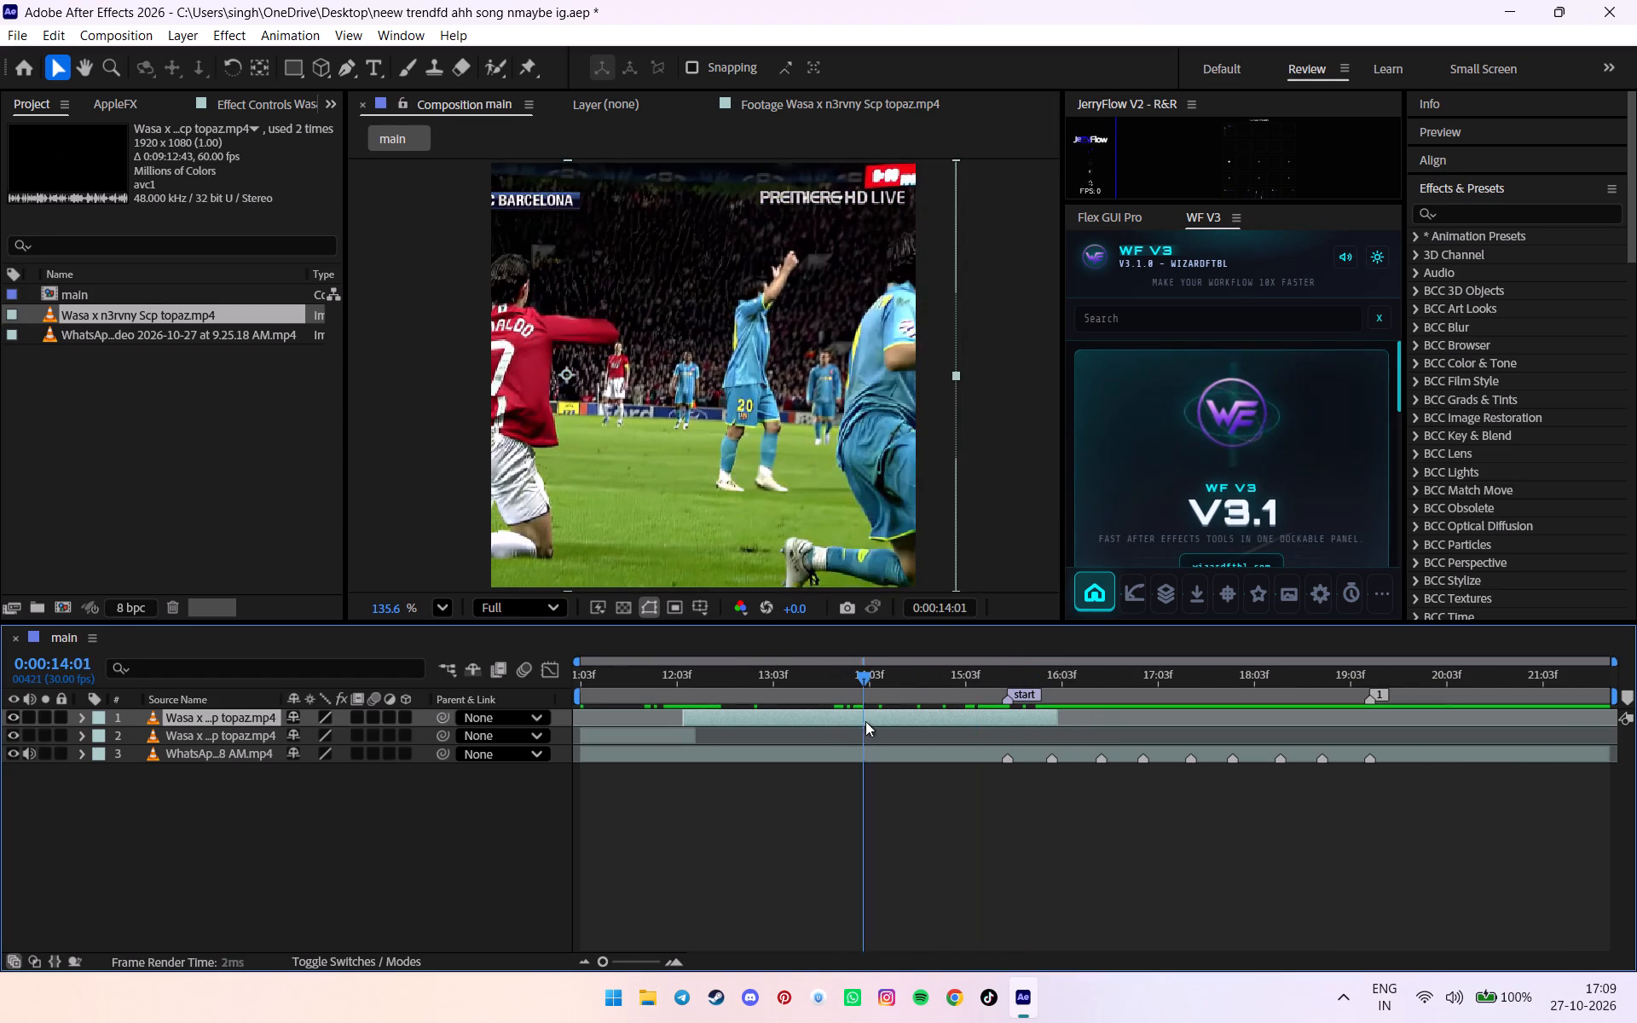
{"action": "left_click_drag", "start_coordinate": [865, 721], "coordinate": [950, 708]}
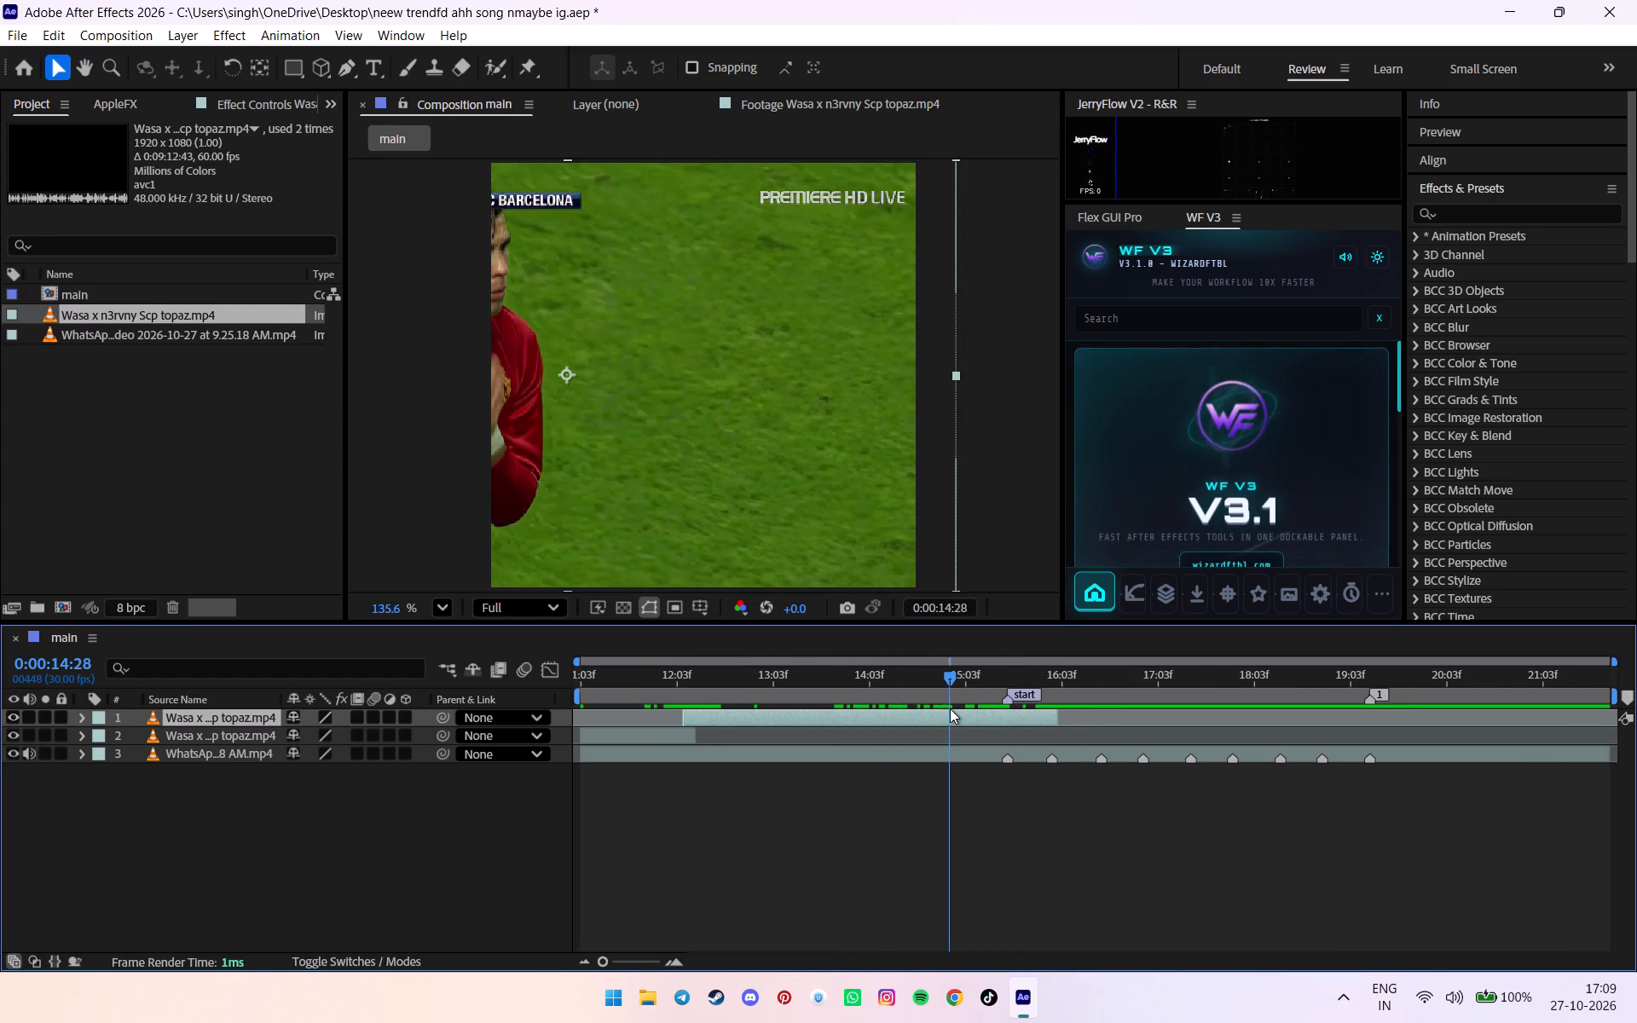
{"action": "left_click_drag", "start_coordinate": [950, 708], "coordinate": [921, 711]}
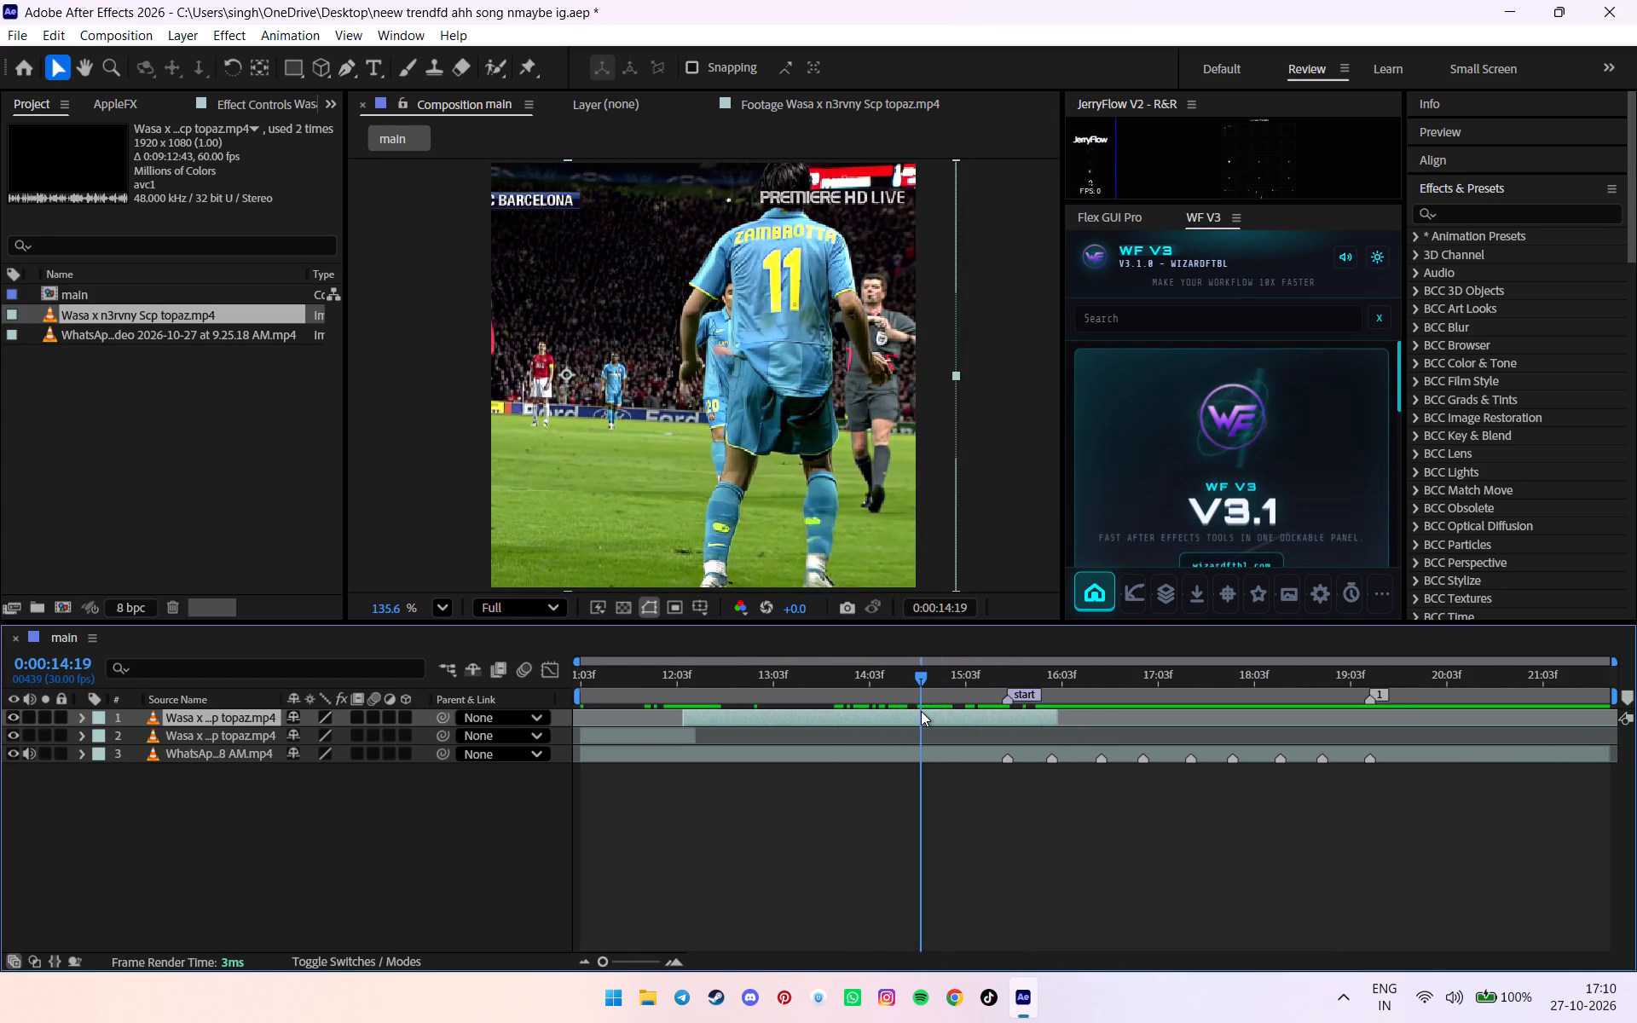
{"action": "left_click_drag", "start_coordinate": [921, 711], "coordinate": [940, 708]}
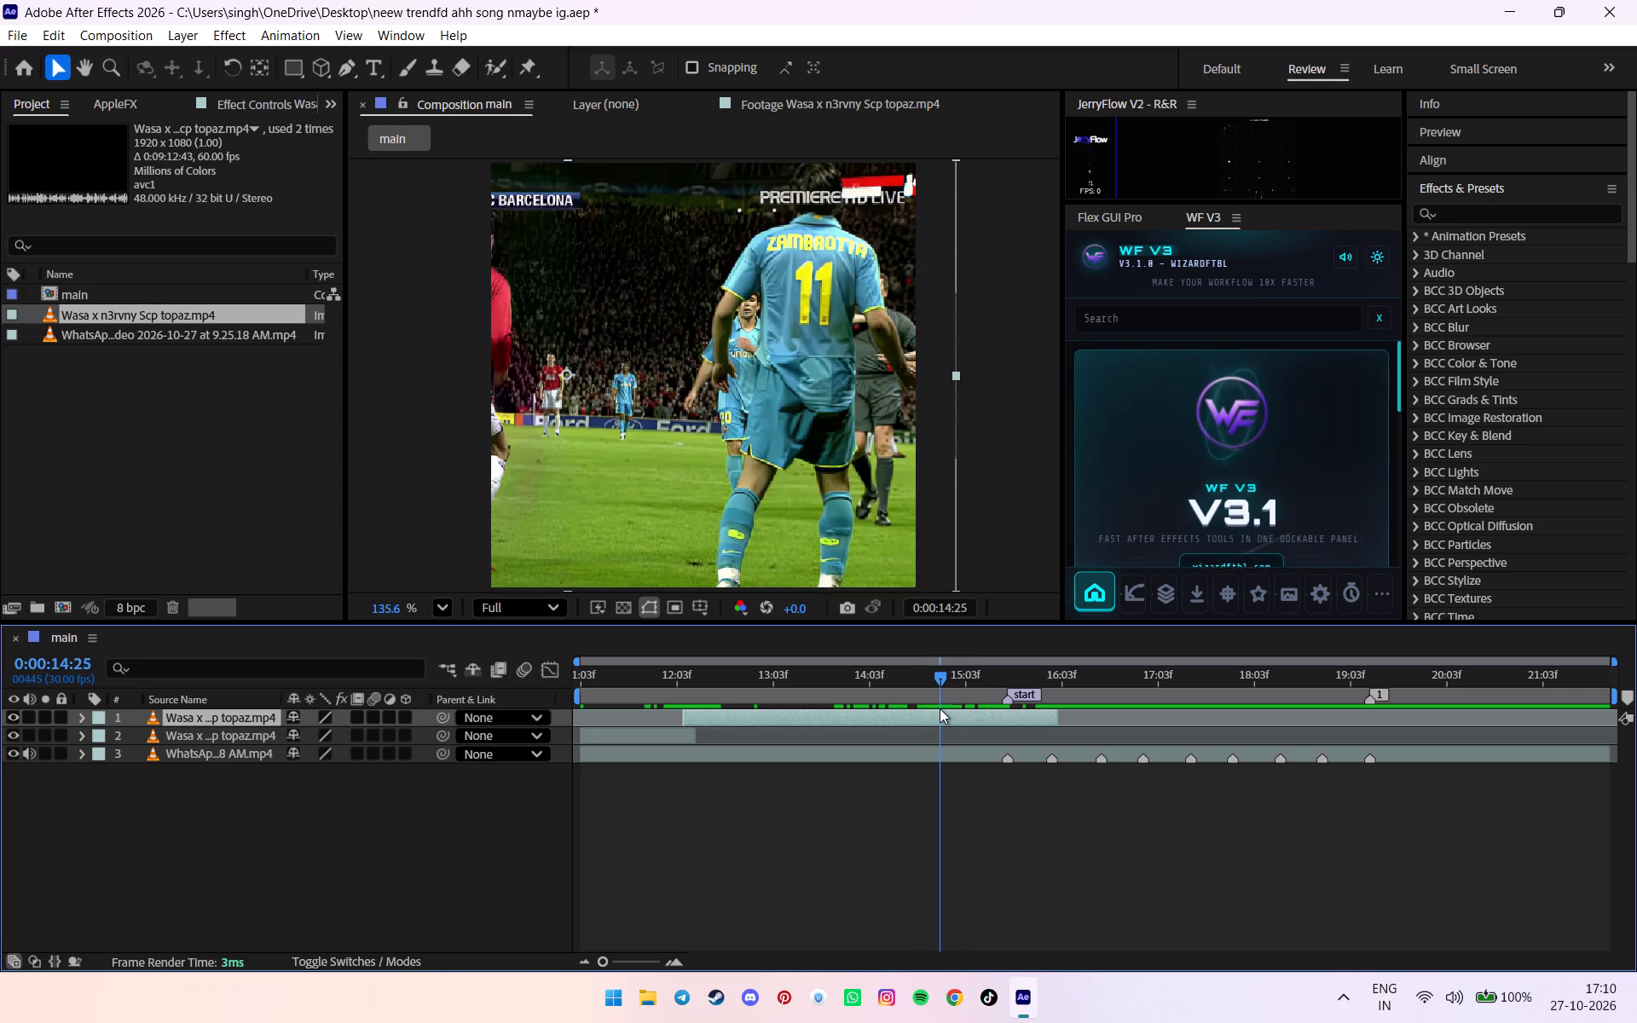
{"action": "left_click_drag", "start_coordinate": [940, 708], "coordinate": [938, 709]}
{"action": "key", "text": "ctrl+Right"}
{"action": "key", "text": "ctrl+Right"}
{"action": "key", "text": "ctrl+Right"}
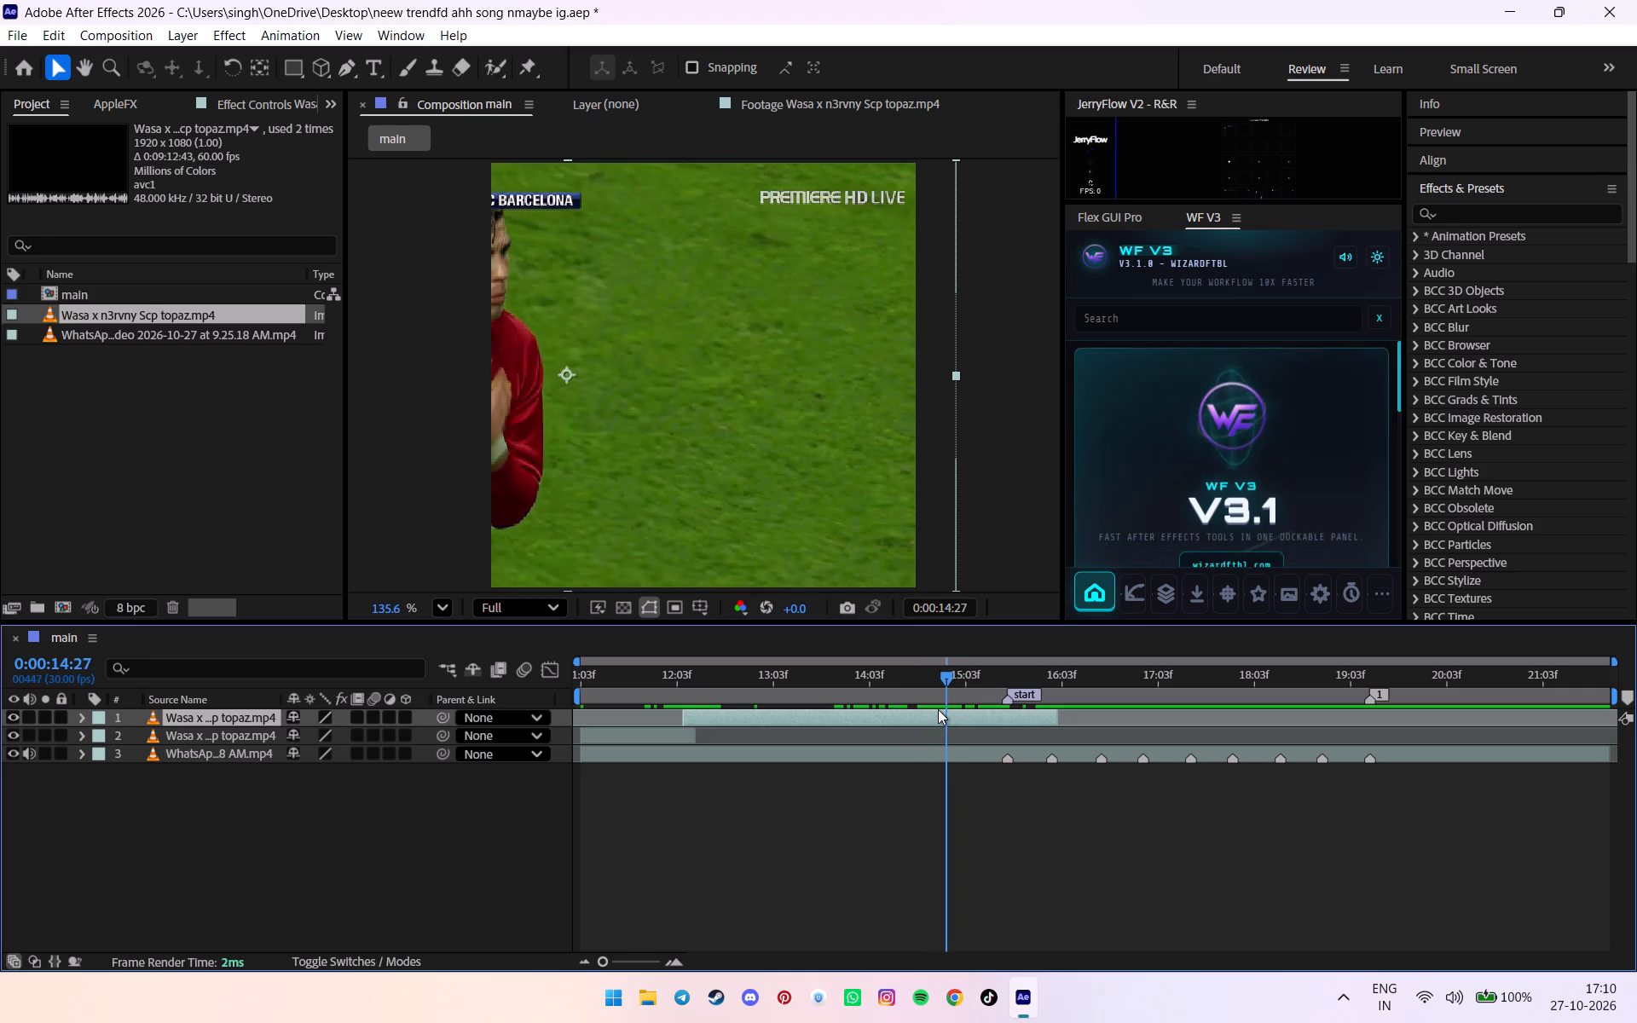
{"action": "key", "text": "ctrl+Left"}
{"action": "key", "text": "ctrl+Left"}
{"action": "key", "text": "ctrl+Right"}
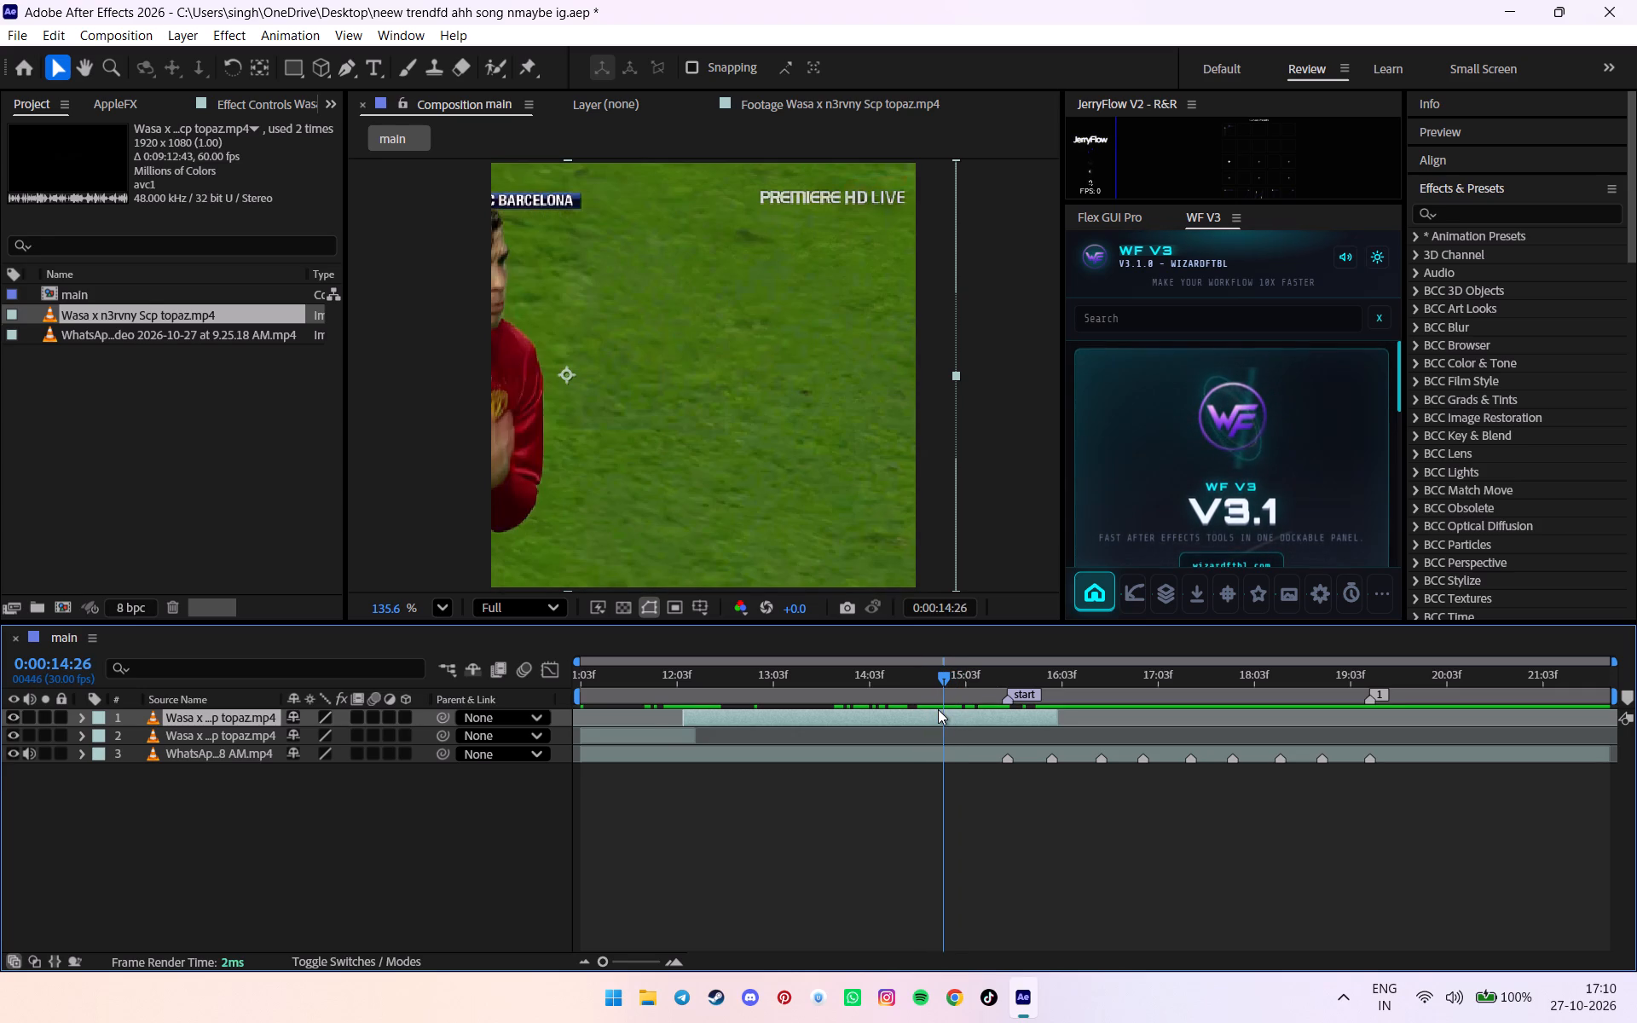
{"action": "key", "text": "ctrl+shift+d"}
Shift the split-off third clip 4 frames earlier to start at 0:00:14:22, overlapping the end of the second clip.
{"action": "scroll", "coordinate": [937, 709], "scroll_direction": "up", "scroll_amount": 3, "text": "alt"}
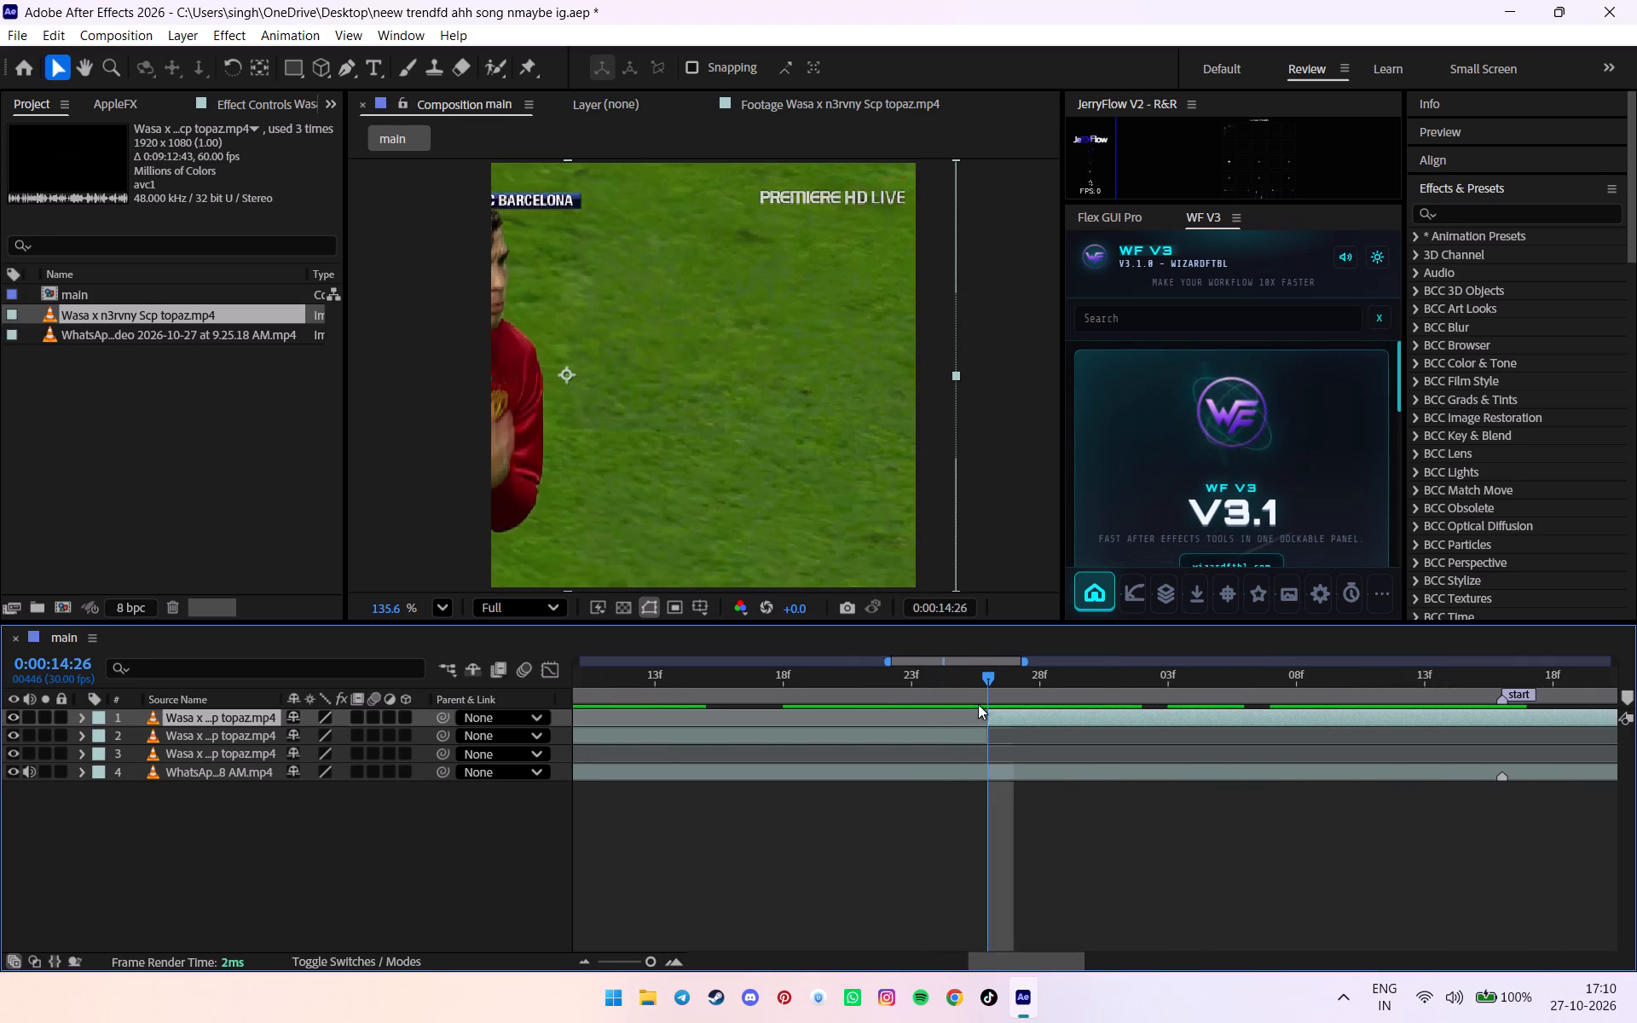
{"action": "left_click_drag", "start_coordinate": [1015, 723], "coordinate": [923, 725], "text": "alt"}
{"action": "left_click_drag", "start_coordinate": [927, 682], "coordinate": [891, 697], "text": "alt"}
{"action": "scroll", "coordinate": [899, 701], "scroll_direction": "down", "scroll_amount": 5, "text": "alt"}
Copy the second clip's Position and Opacity keyframes and paste them onto the third clip at 0:00:14:22.
{"action": "left_click", "coordinate": [697, 743]}
{"action": "left_click_drag", "start_coordinate": [721, 751], "coordinate": [792, 833]}
{"action": "key", "text": "u"}
{"action": "left_click", "coordinate": [814, 876]}
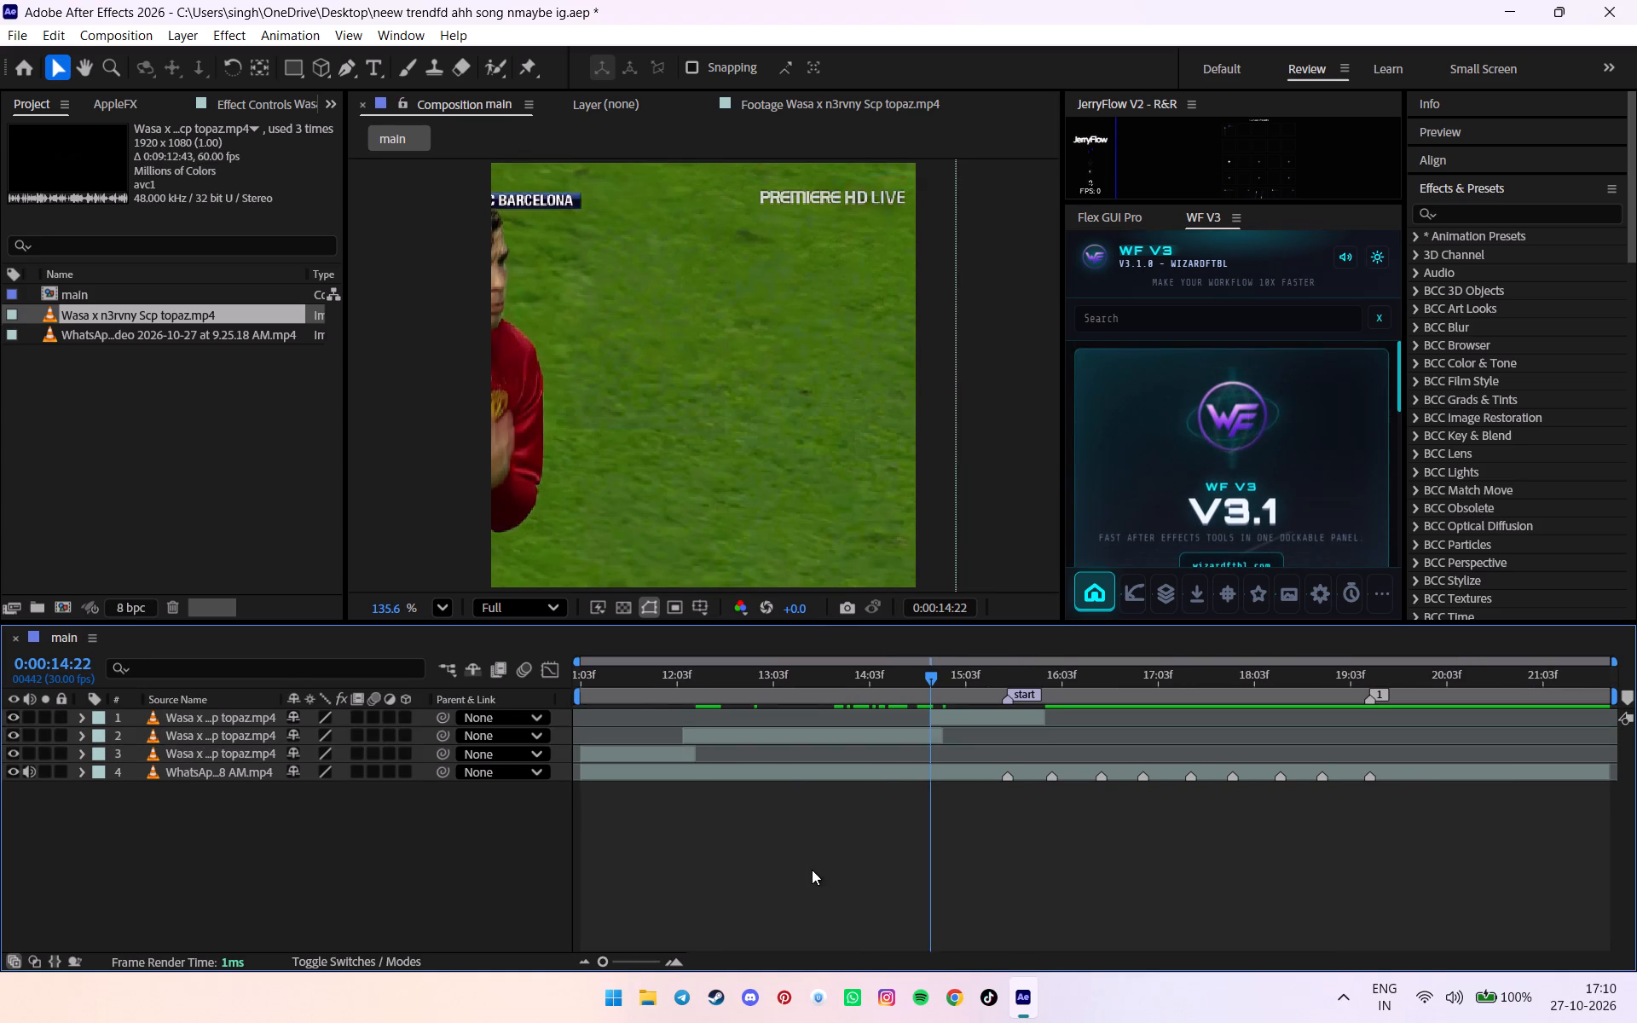
{"action": "key", "text": "ctrl+z"}
{"action": "left_click", "coordinate": [760, 795]}
{"action": "left_click", "coordinate": [704, 723]}
{"action": "left_click", "coordinate": [699, 731]}
{"action": "key", "text": "u"}
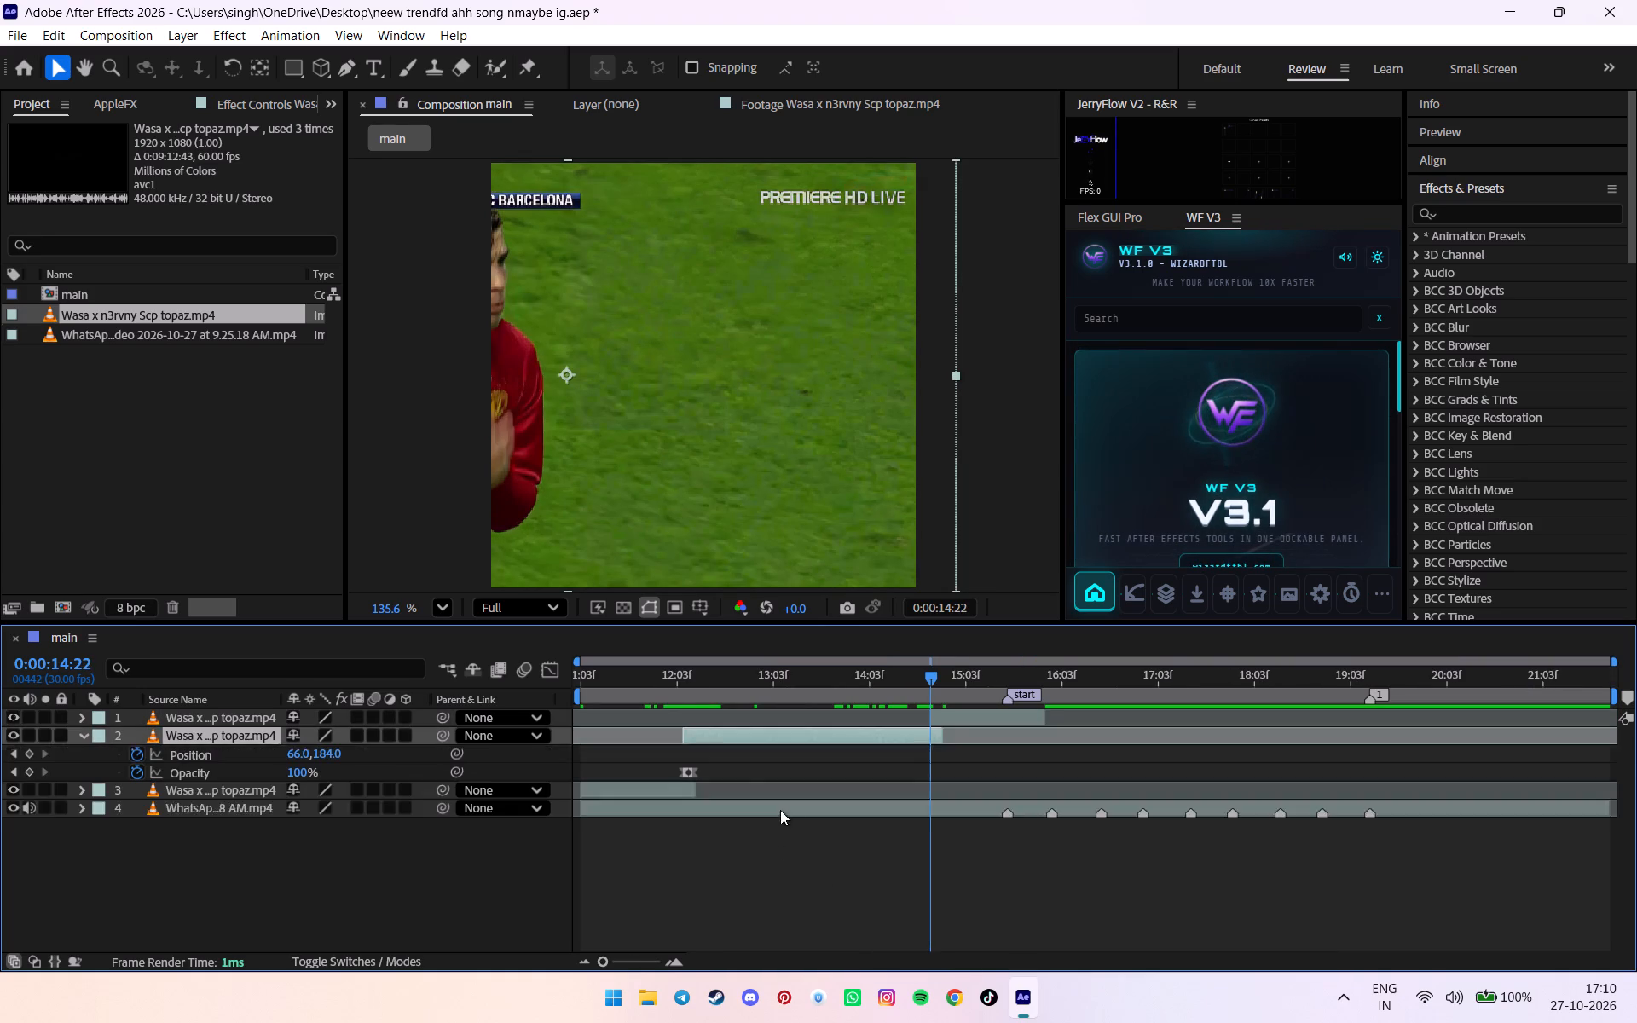
{"action": "left_click_drag", "start_coordinate": [795, 815], "coordinate": [702, 756]}
{"action": "key", "text": "ctrl+z"}
{"action": "left_click_drag", "start_coordinate": [777, 848], "coordinate": [333, 550]}
{"action": "key", "text": "ctrl+c"}
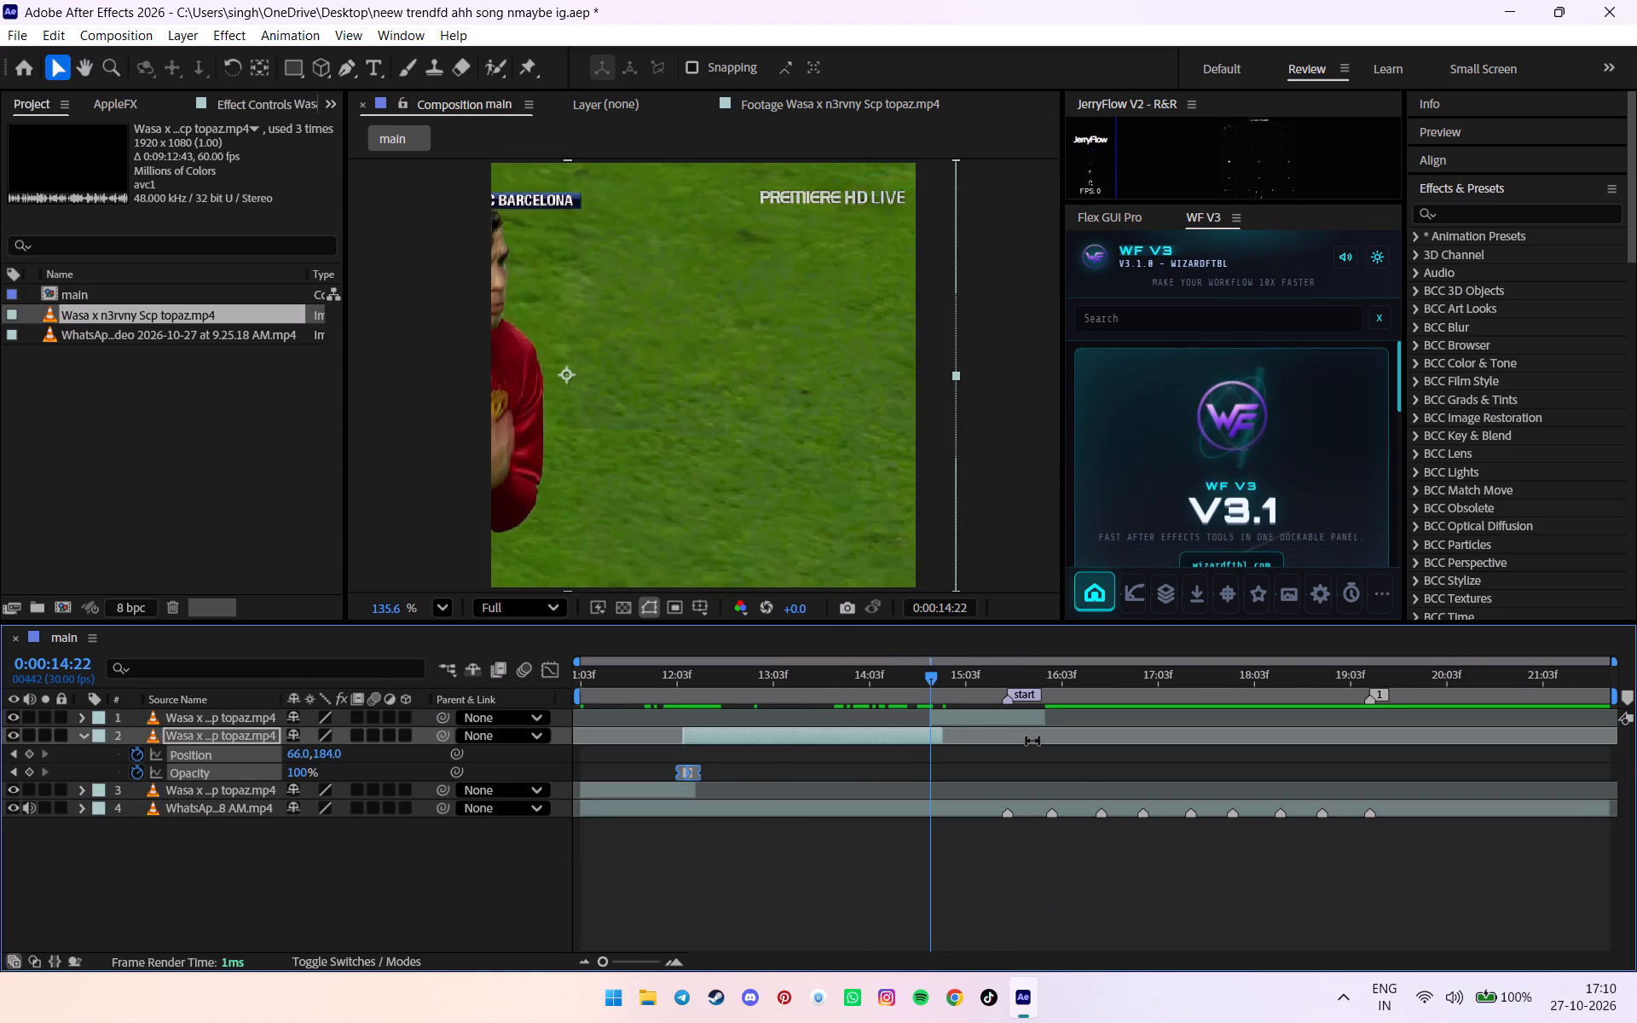
{"action": "left_click", "coordinate": [957, 717]}
{"action": "key", "text": "ctrl+v"}
{"action": "left_click_drag", "start_coordinate": [953, 840], "coordinate": [945, 834]}
{"action": "left_click", "coordinate": [790, 737]}
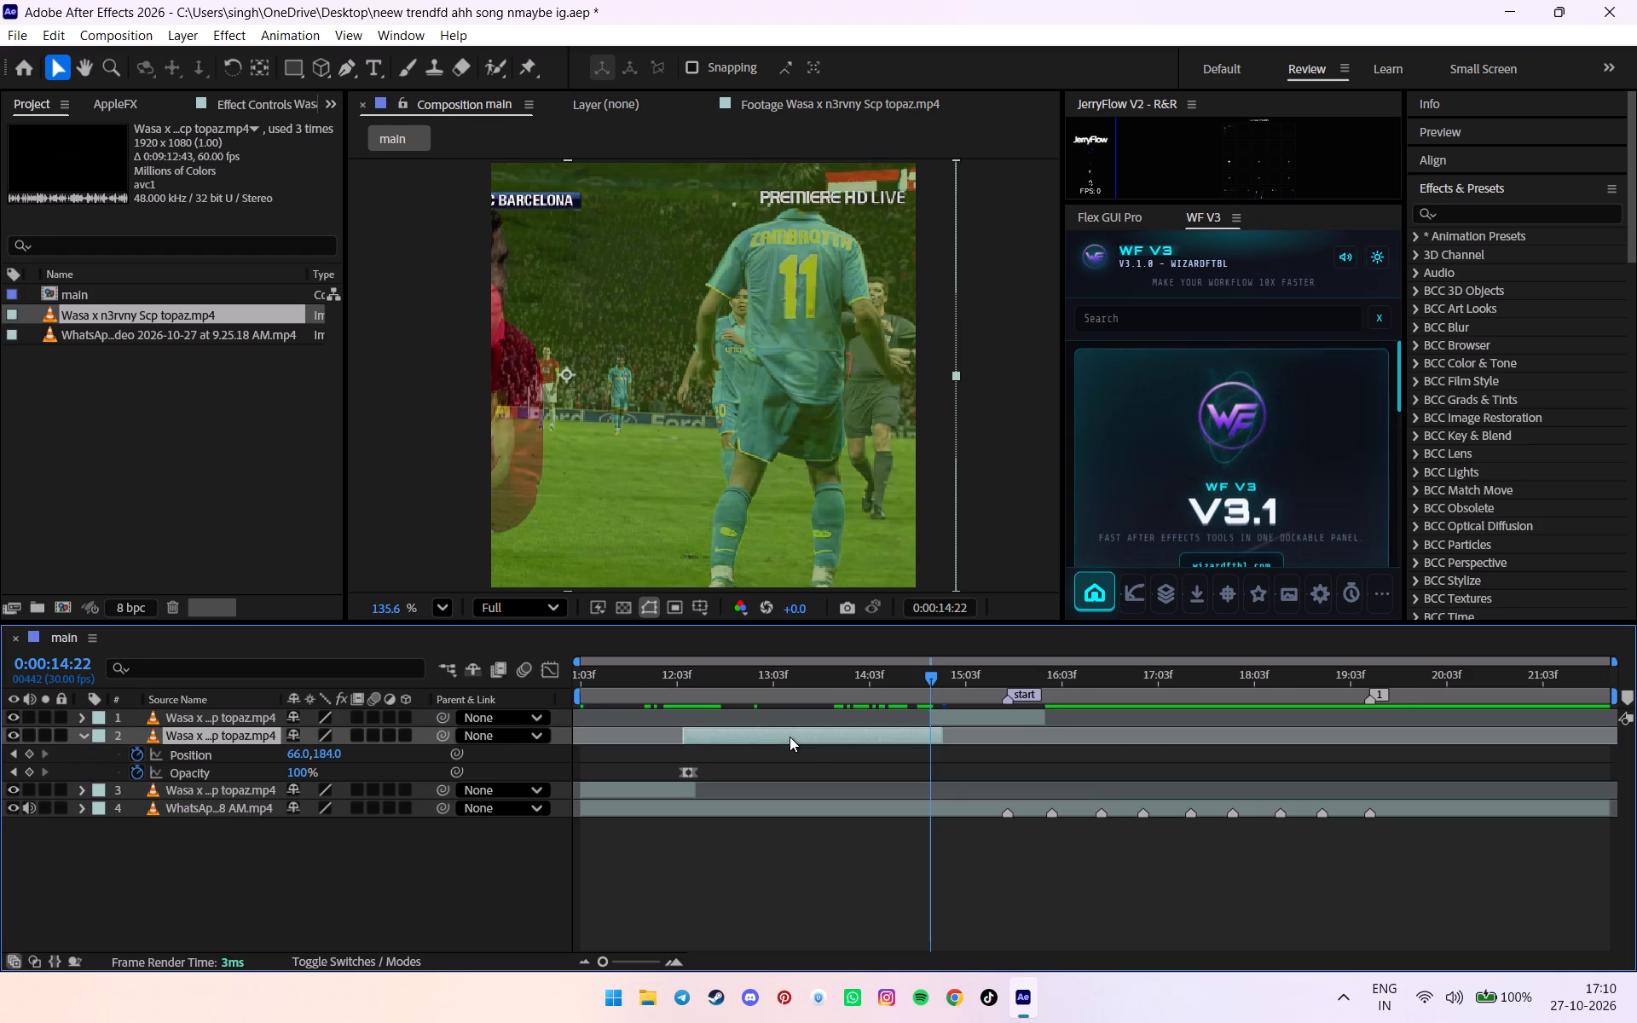
{"action": "key", "text": "u"}
Reset the third clip's Position keyframing at 0:00:14:22 and set the new keyframe to 285, 184 to center Ronaldo's close-up.
{"action": "left_click", "coordinate": [947, 715]}
{"action": "key", "text": "p"}
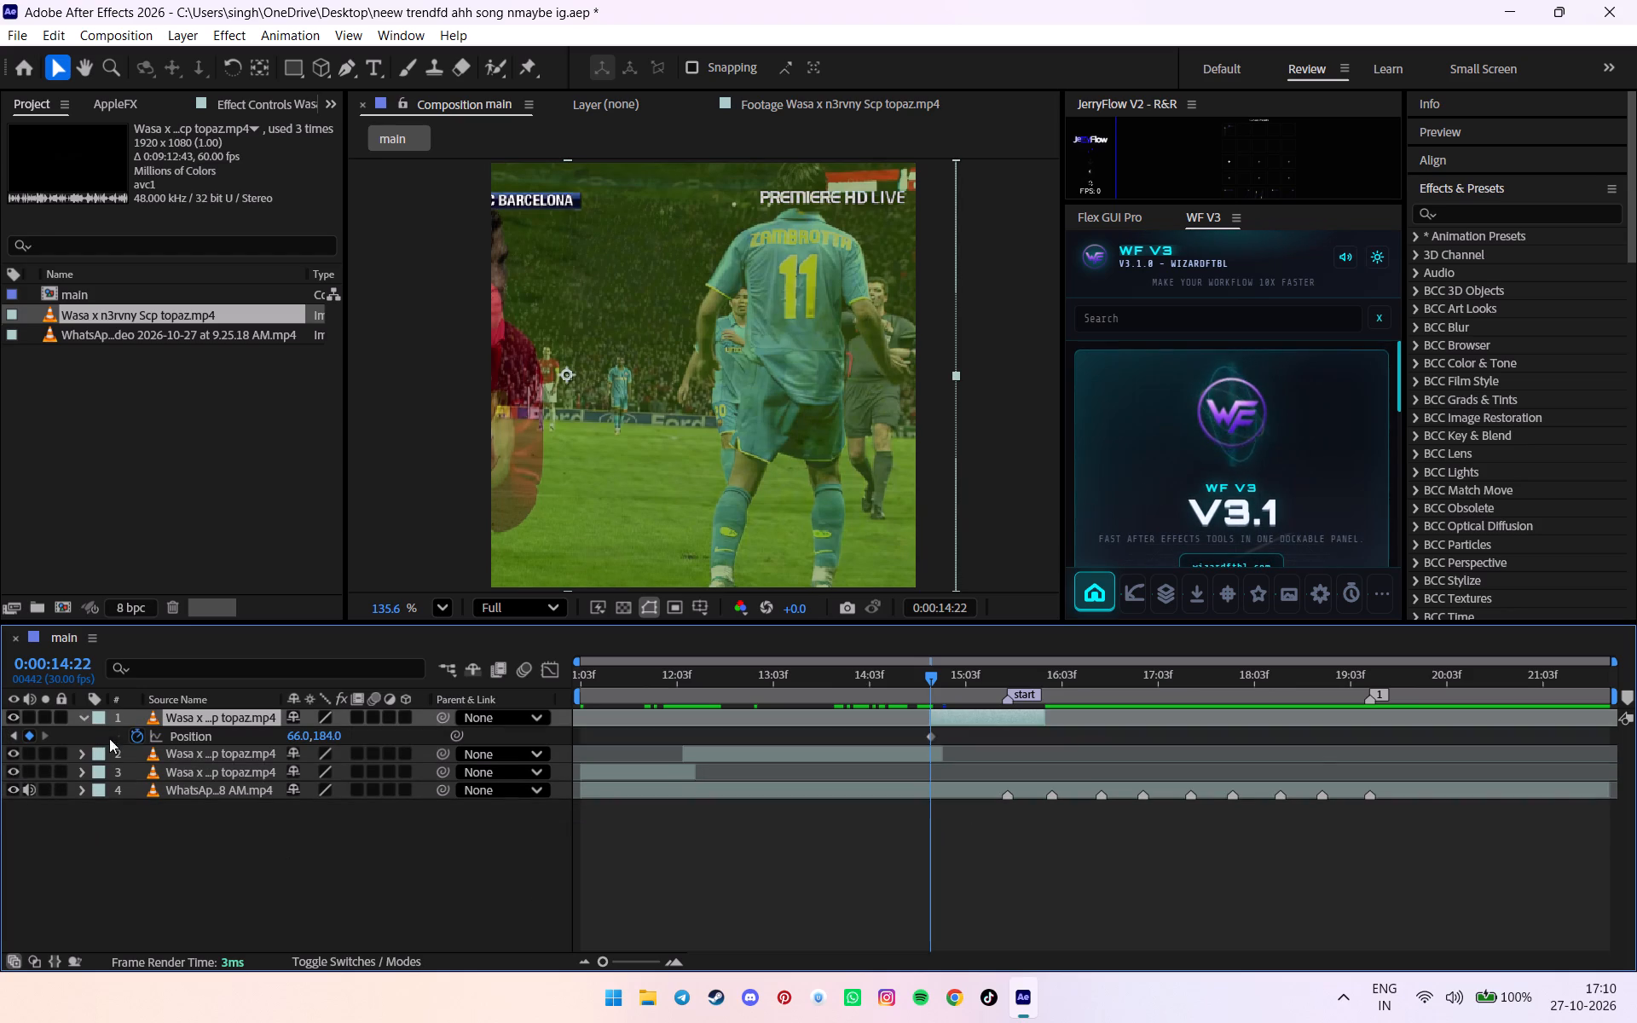
{"action": "double_click", "coordinate": [143, 743]}
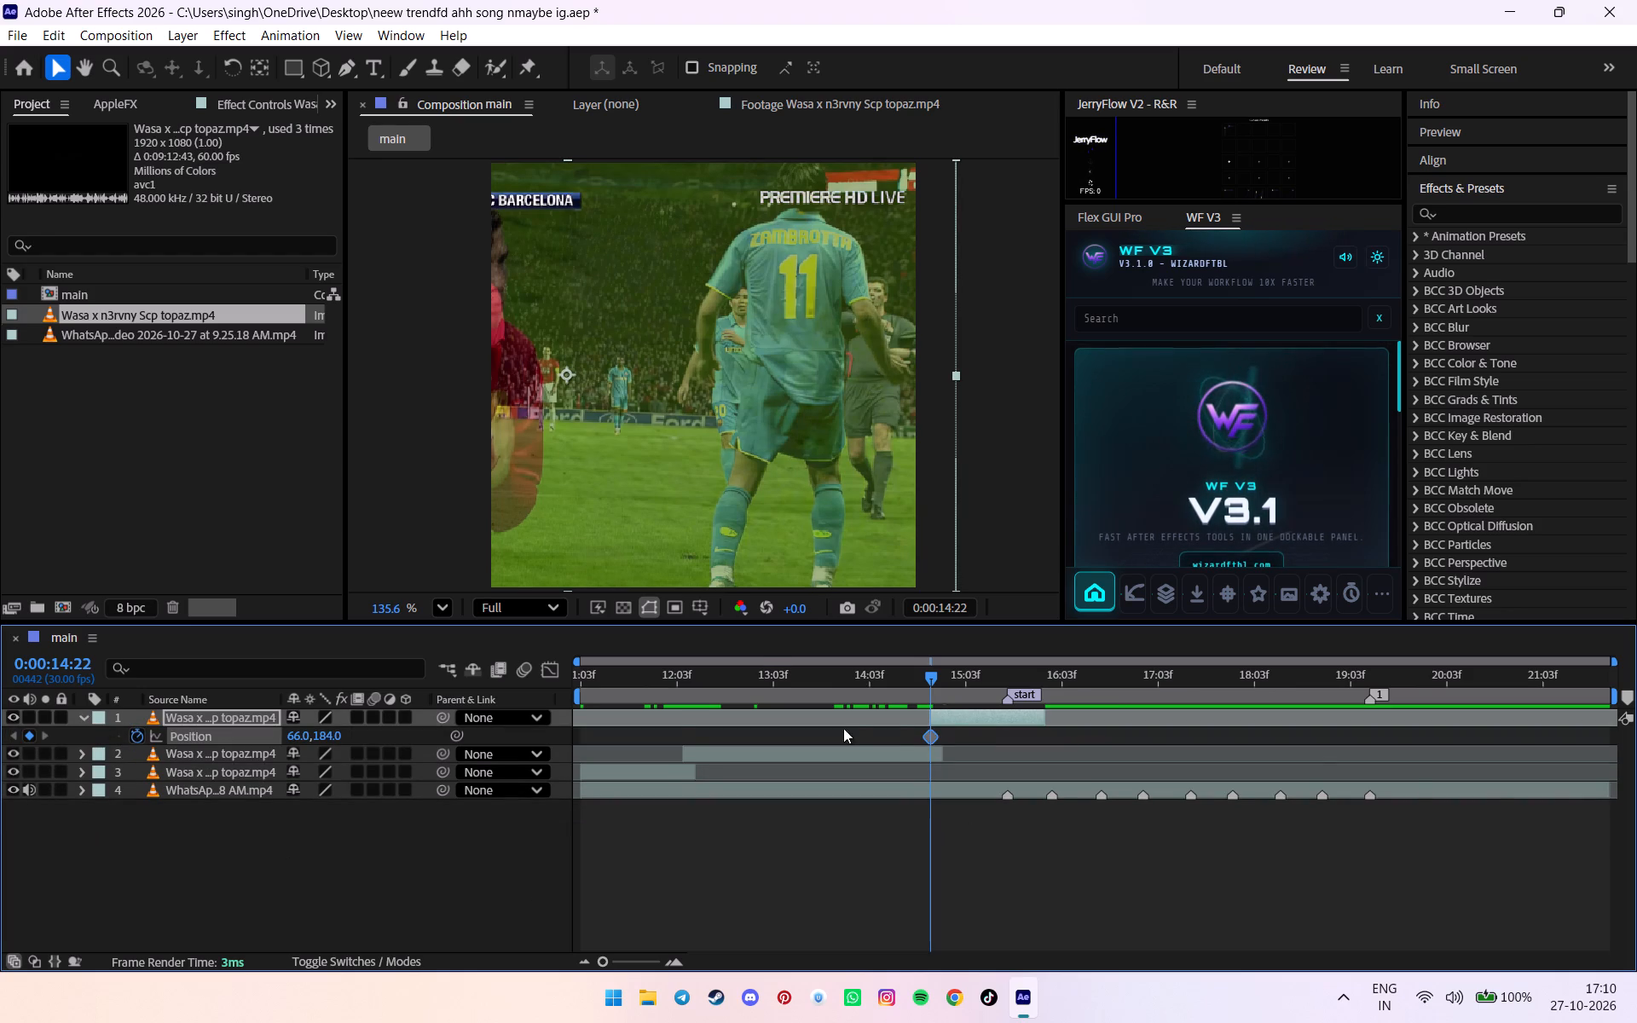
{"action": "scroll", "coordinate": [963, 722], "scroll_direction": "up", "scroll_amount": 1, "text": "alt"}
{"action": "left_click_drag", "start_coordinate": [299, 736], "coordinate": [520, 722]}
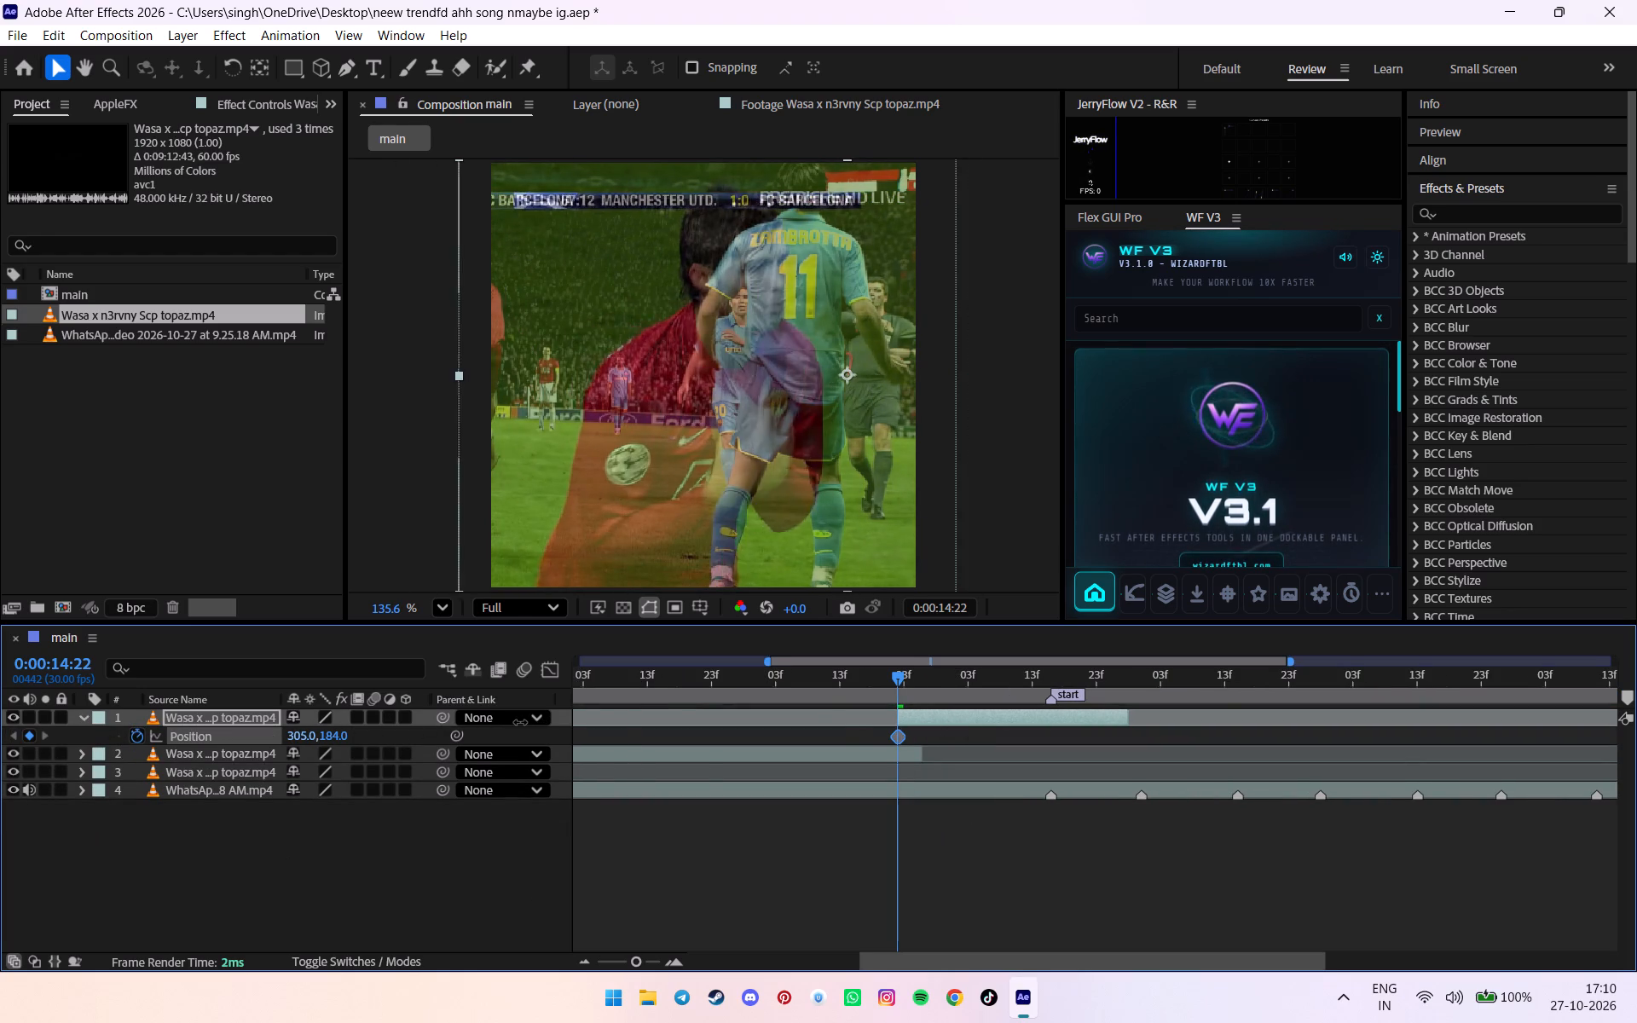
{"action": "left_click_drag", "start_coordinate": [520, 722], "coordinate": [519, 722]}
{"action": "left_click_drag", "start_coordinate": [925, 673], "coordinate": [998, 676]}
{"action": "left_click", "coordinate": [19, 798]}
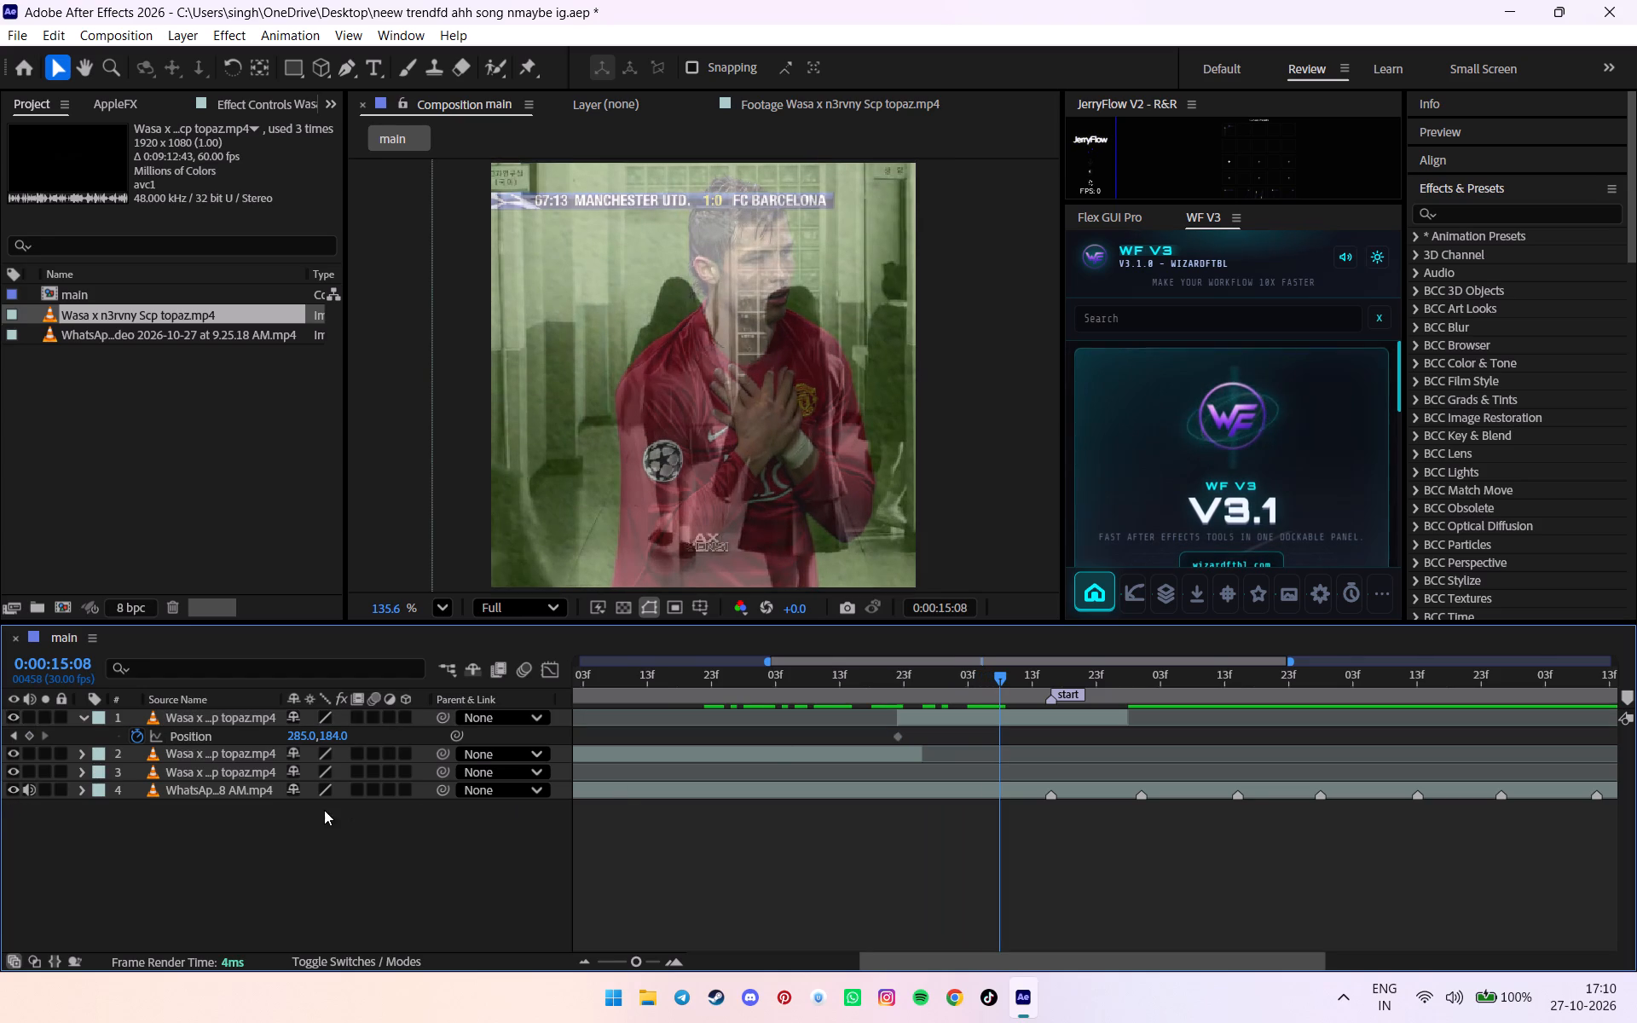
Hide the WhatsApp video layer so that only the Wasa x n3rvny clips show.
{"action": "left_click", "coordinate": [9, 791]}
{"action": "left_click_drag", "start_coordinate": [888, 685], "coordinate": [875, 685]}
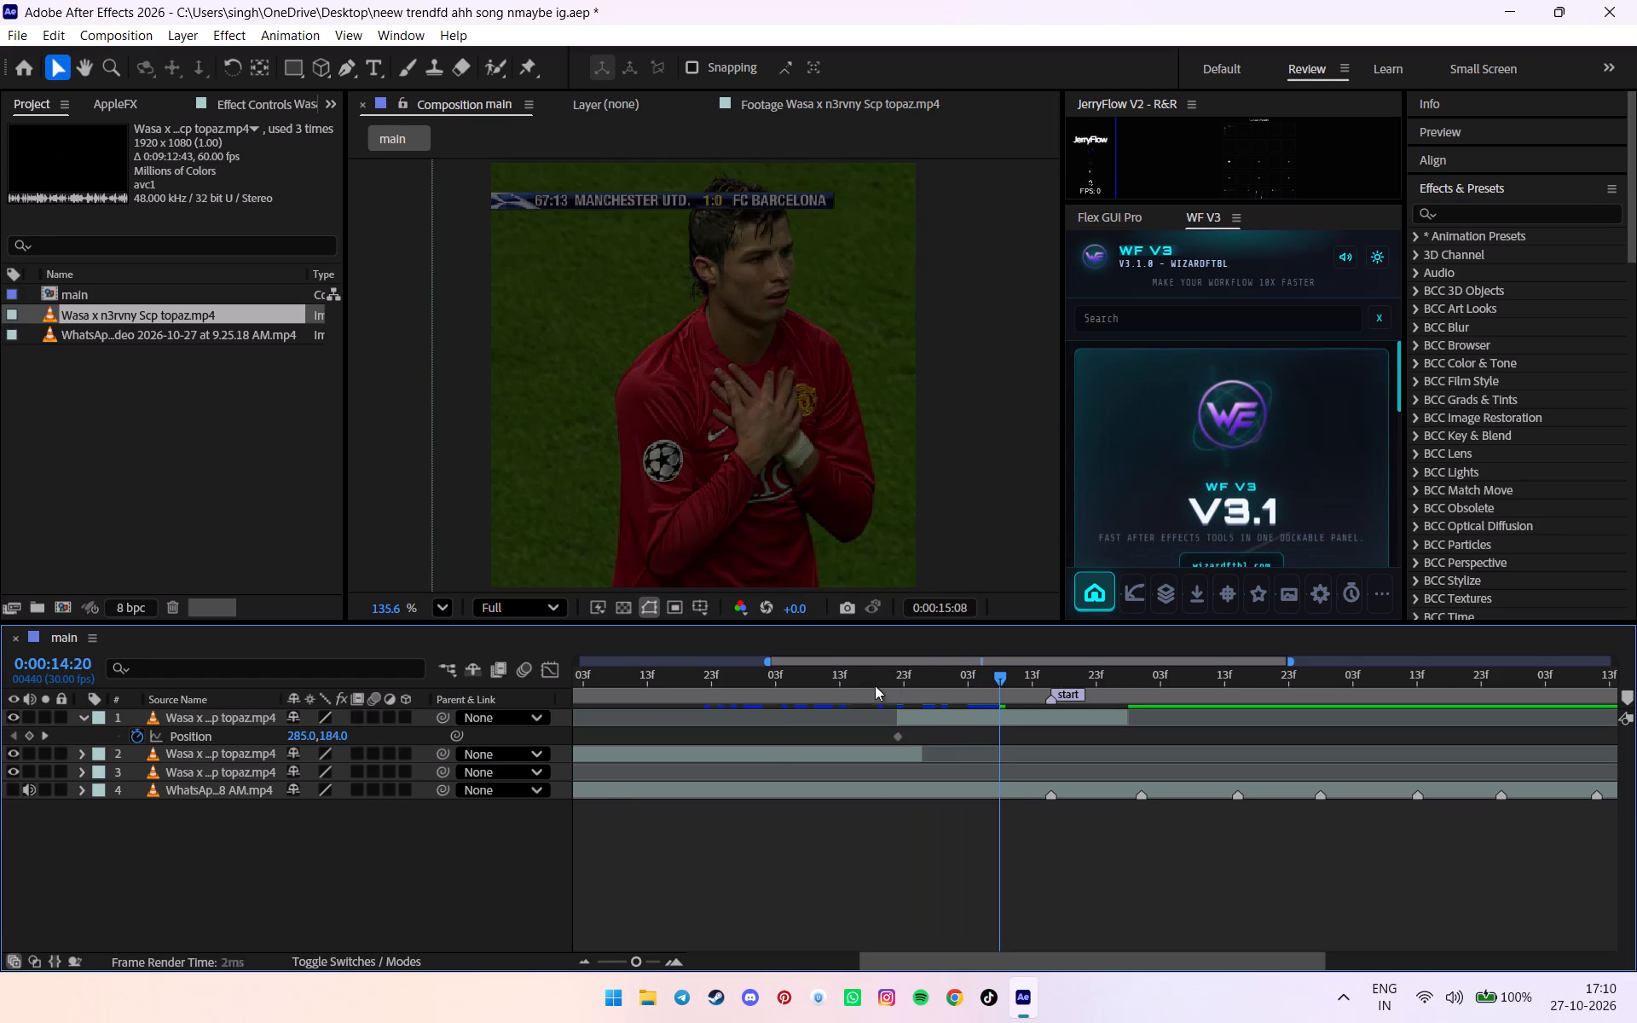
{"action": "left_click_drag", "start_coordinate": [875, 685], "coordinate": [901, 686]}
Move the third clip's pasted Opacity keyframes so the fade-in begins at the clip's start, 0:00:14:22.
{"action": "left_click", "coordinate": [905, 731]}
{"action": "left_click", "coordinate": [913, 721]}
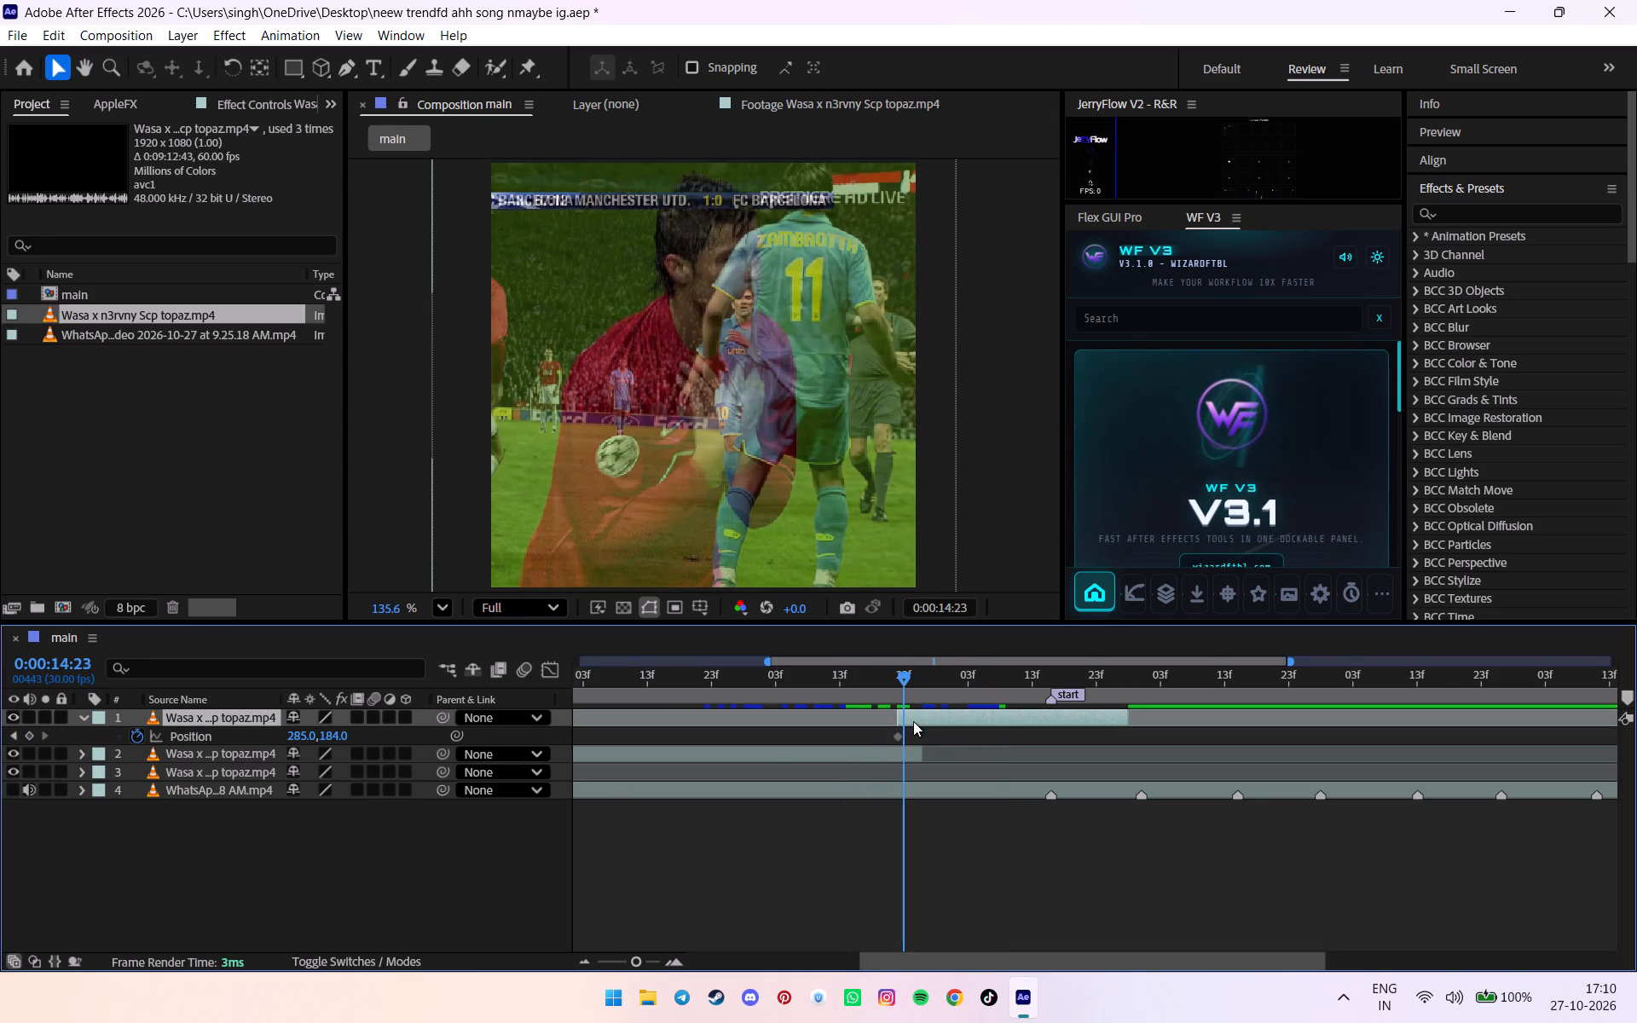
{"action": "key", "text": "t"}
{"action": "left_click_drag", "start_coordinate": [1283, 731], "coordinate": [1161, 728]}
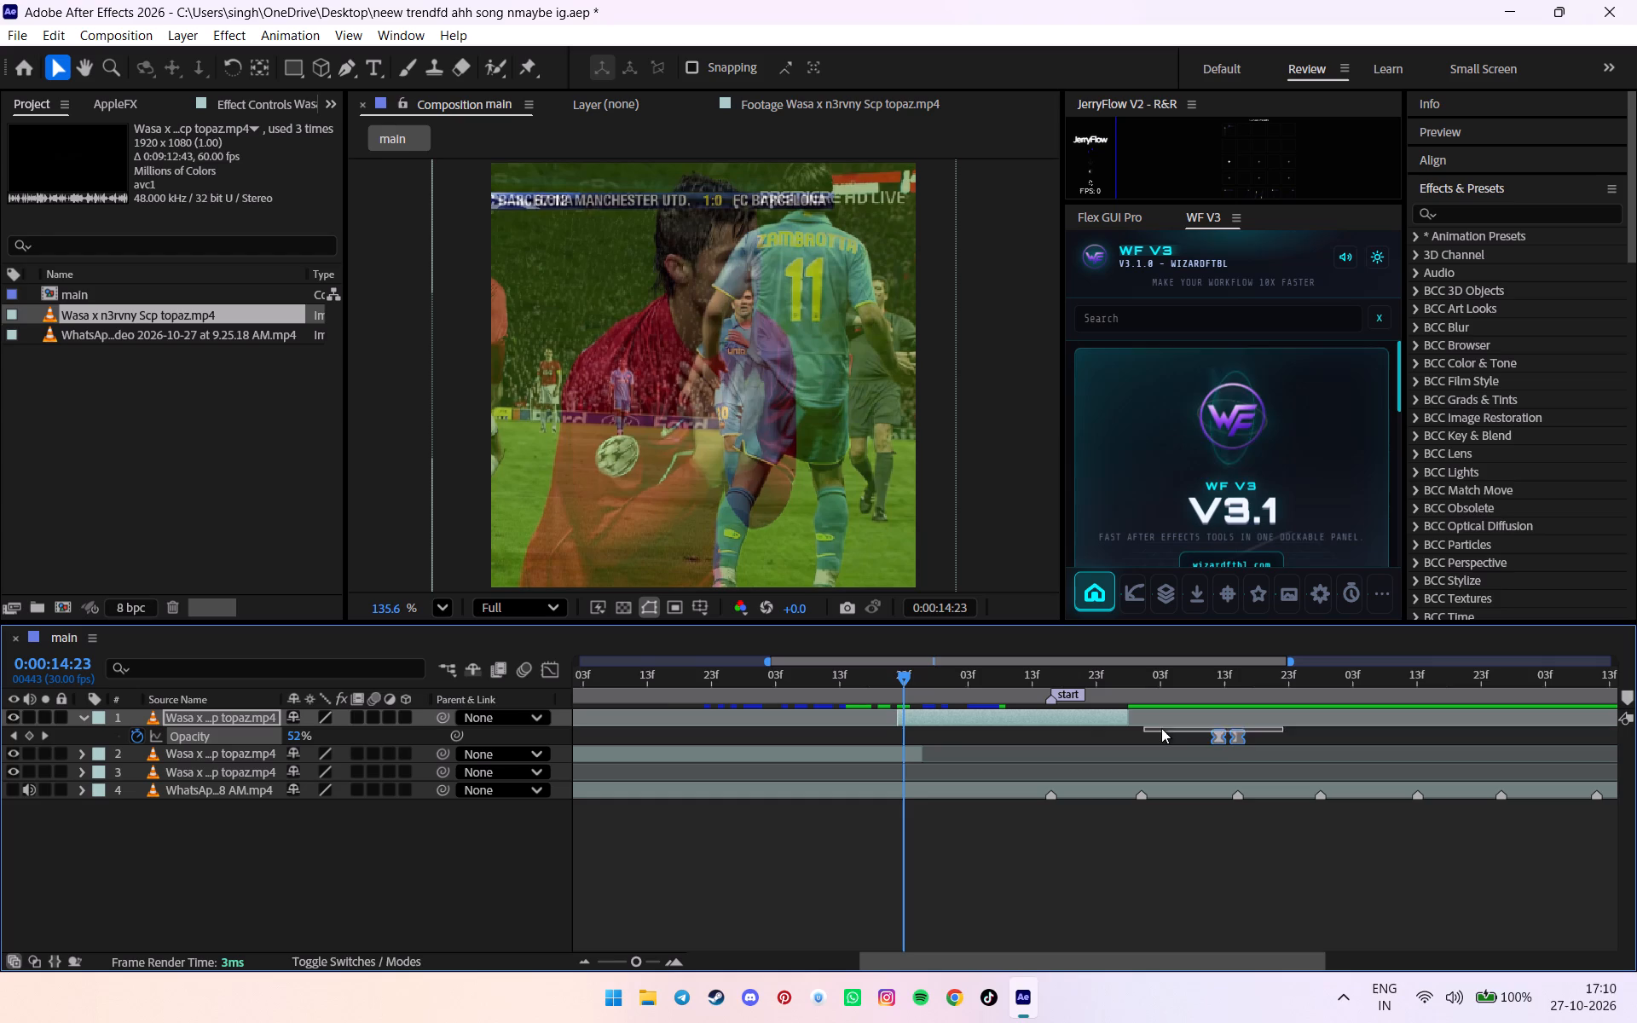
{"action": "left_click_drag", "start_coordinate": [1161, 728], "coordinate": [1155, 728]}
{"action": "left_click_drag", "start_coordinate": [1219, 737], "coordinate": [899, 737]}
{"action": "scroll", "coordinate": [899, 737], "scroll_direction": "up", "scroll_amount": 2, "text": "alt"}
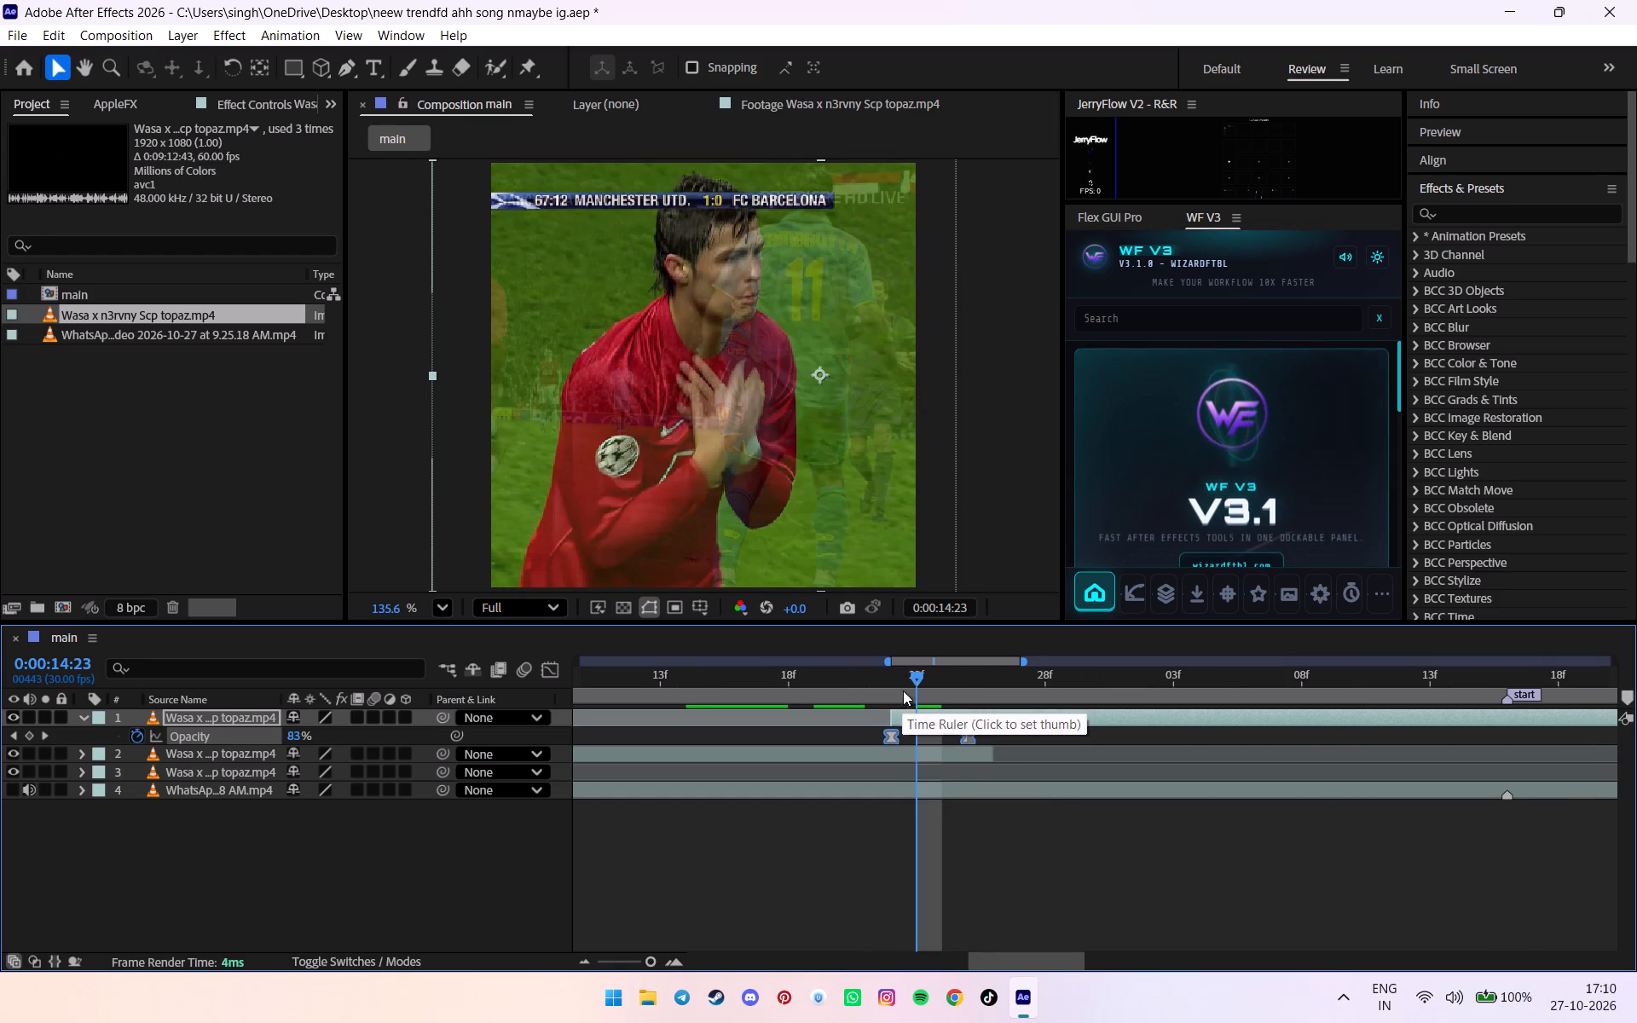
{"action": "left_click_drag", "start_coordinate": [899, 685], "coordinate": [1004, 684]}
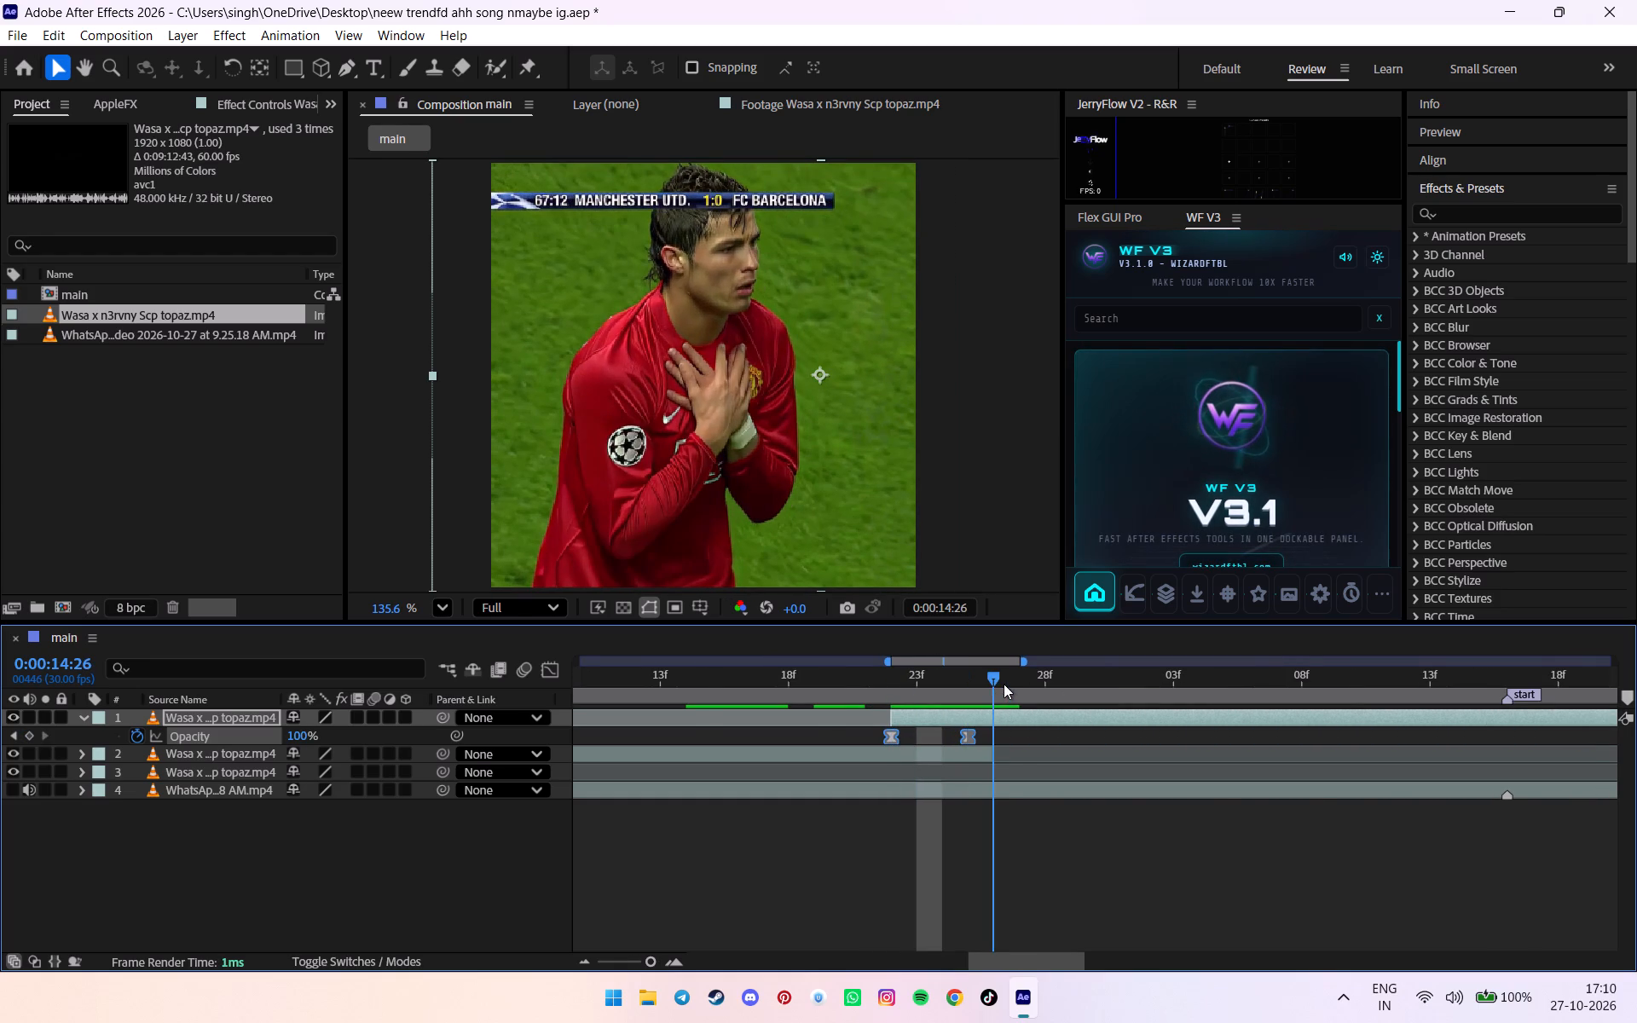
Add a Position keyframe of 251, 184 to the third clip at the start marker, 0:00:15:16, to re-center Ronaldo.
{"action": "scroll", "coordinate": [1004, 684], "scroll_direction": "down", "scroll_amount": 4, "text": "alt"}
{"action": "left_click_drag", "start_coordinate": [979, 671], "coordinate": [1002, 672]}
{"action": "scroll", "coordinate": [1002, 672], "scroll_direction": "up", "scroll_amount": 2, "text": "alt"}
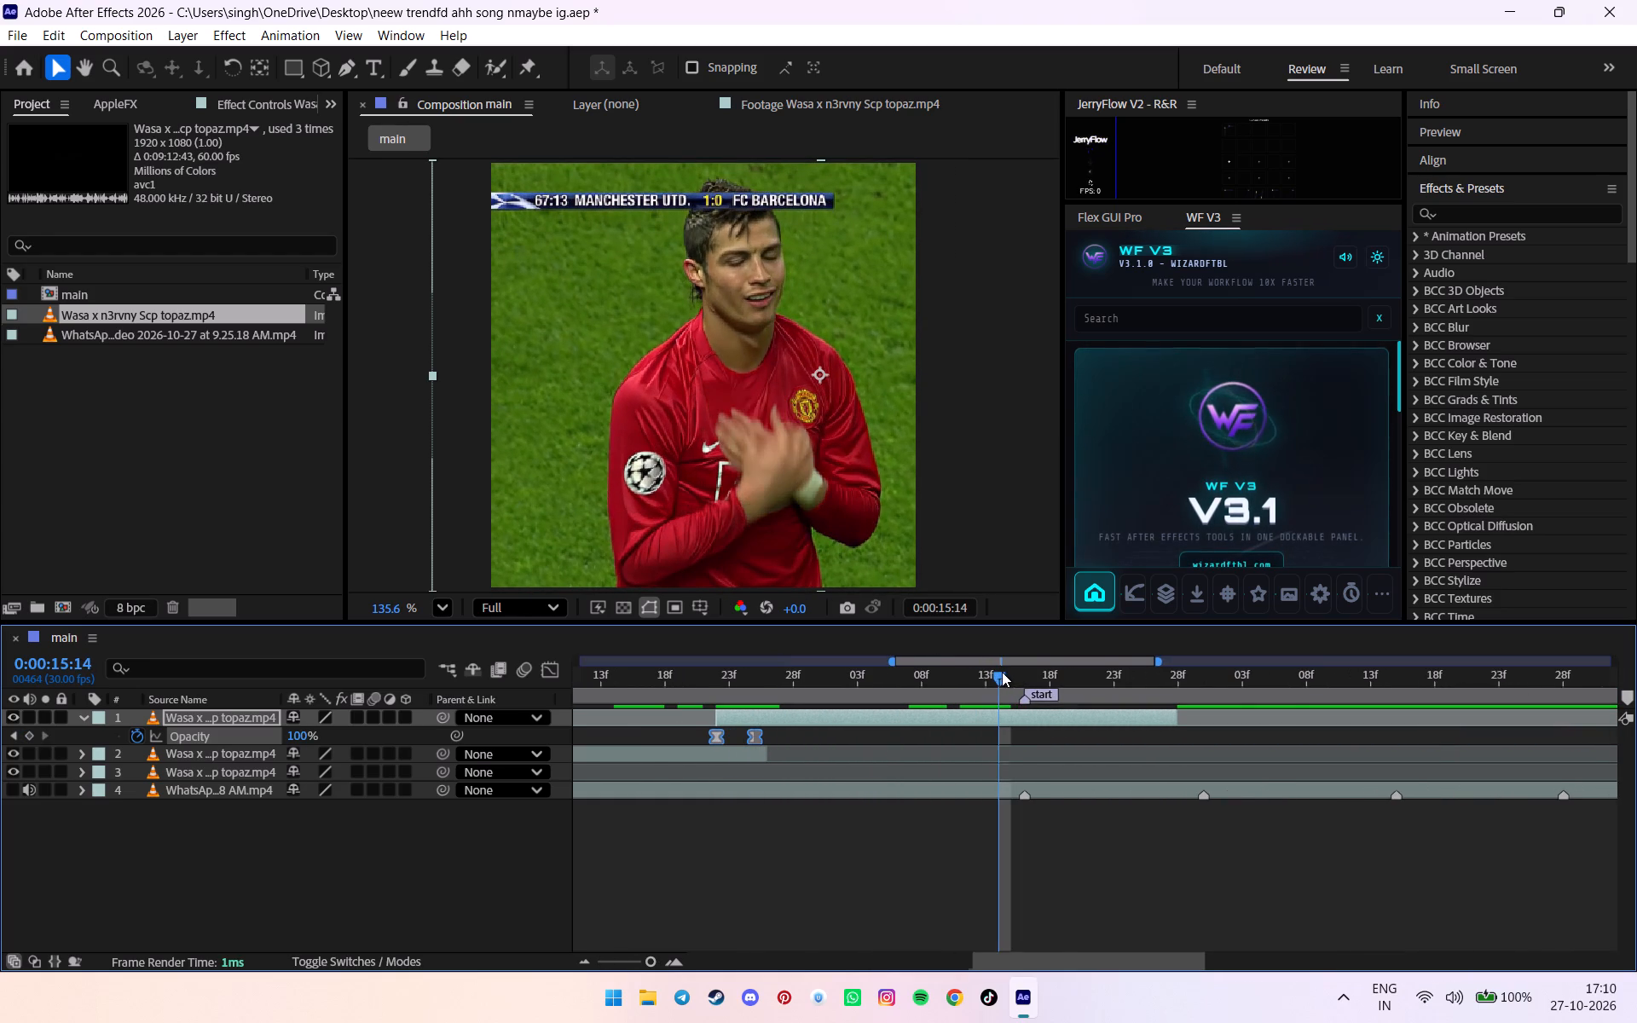
{"action": "left_click_drag", "start_coordinate": [1003, 672], "coordinate": [1034, 666]}
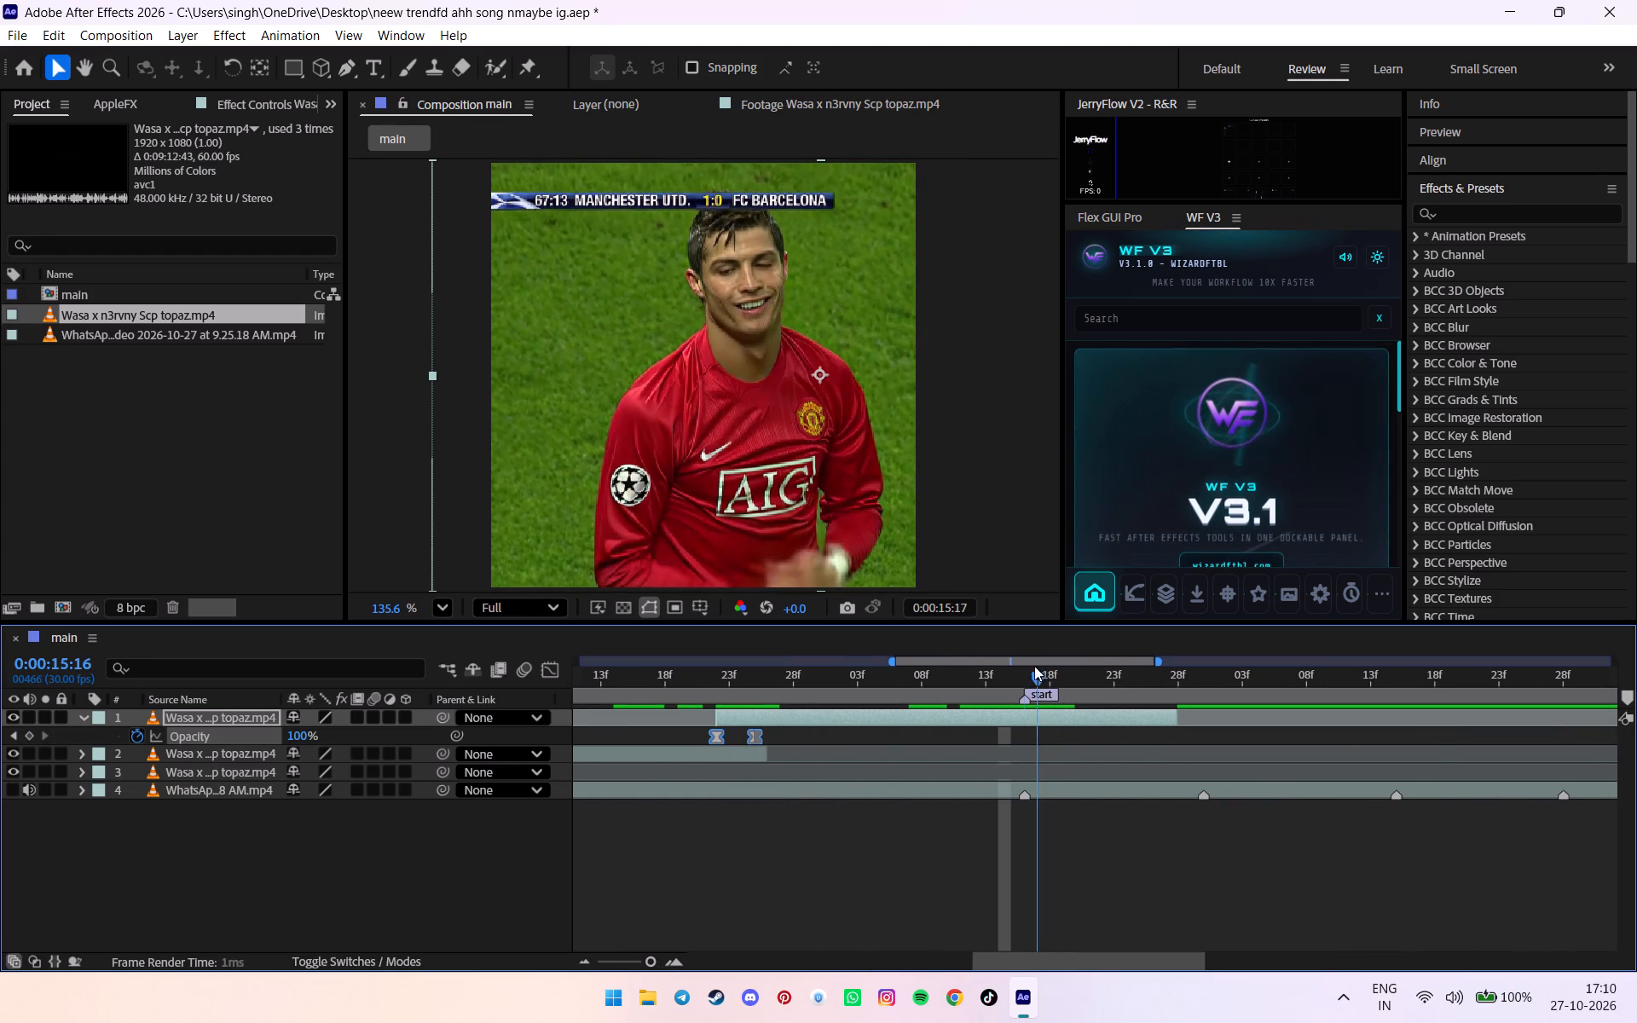
{"action": "left_click_drag", "start_coordinate": [1034, 666], "coordinate": [1029, 666]}
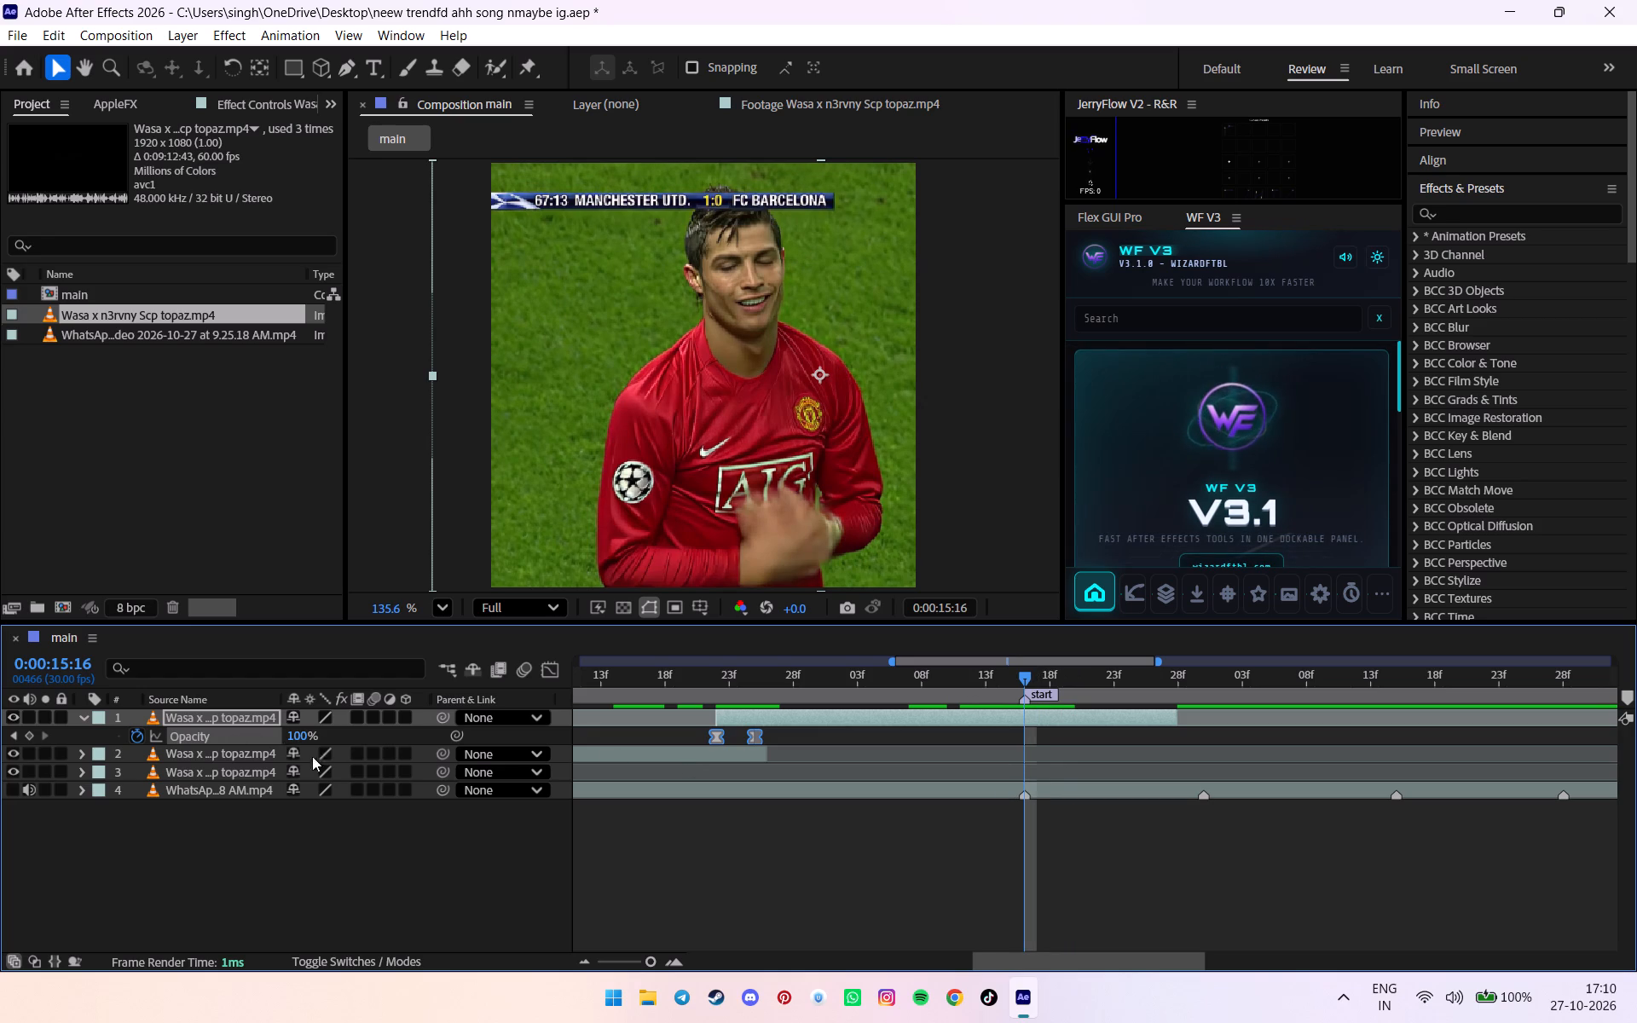
{"action": "key", "text": "p"}
{"action": "left_click_drag", "start_coordinate": [296, 738], "coordinate": [243, 737]}
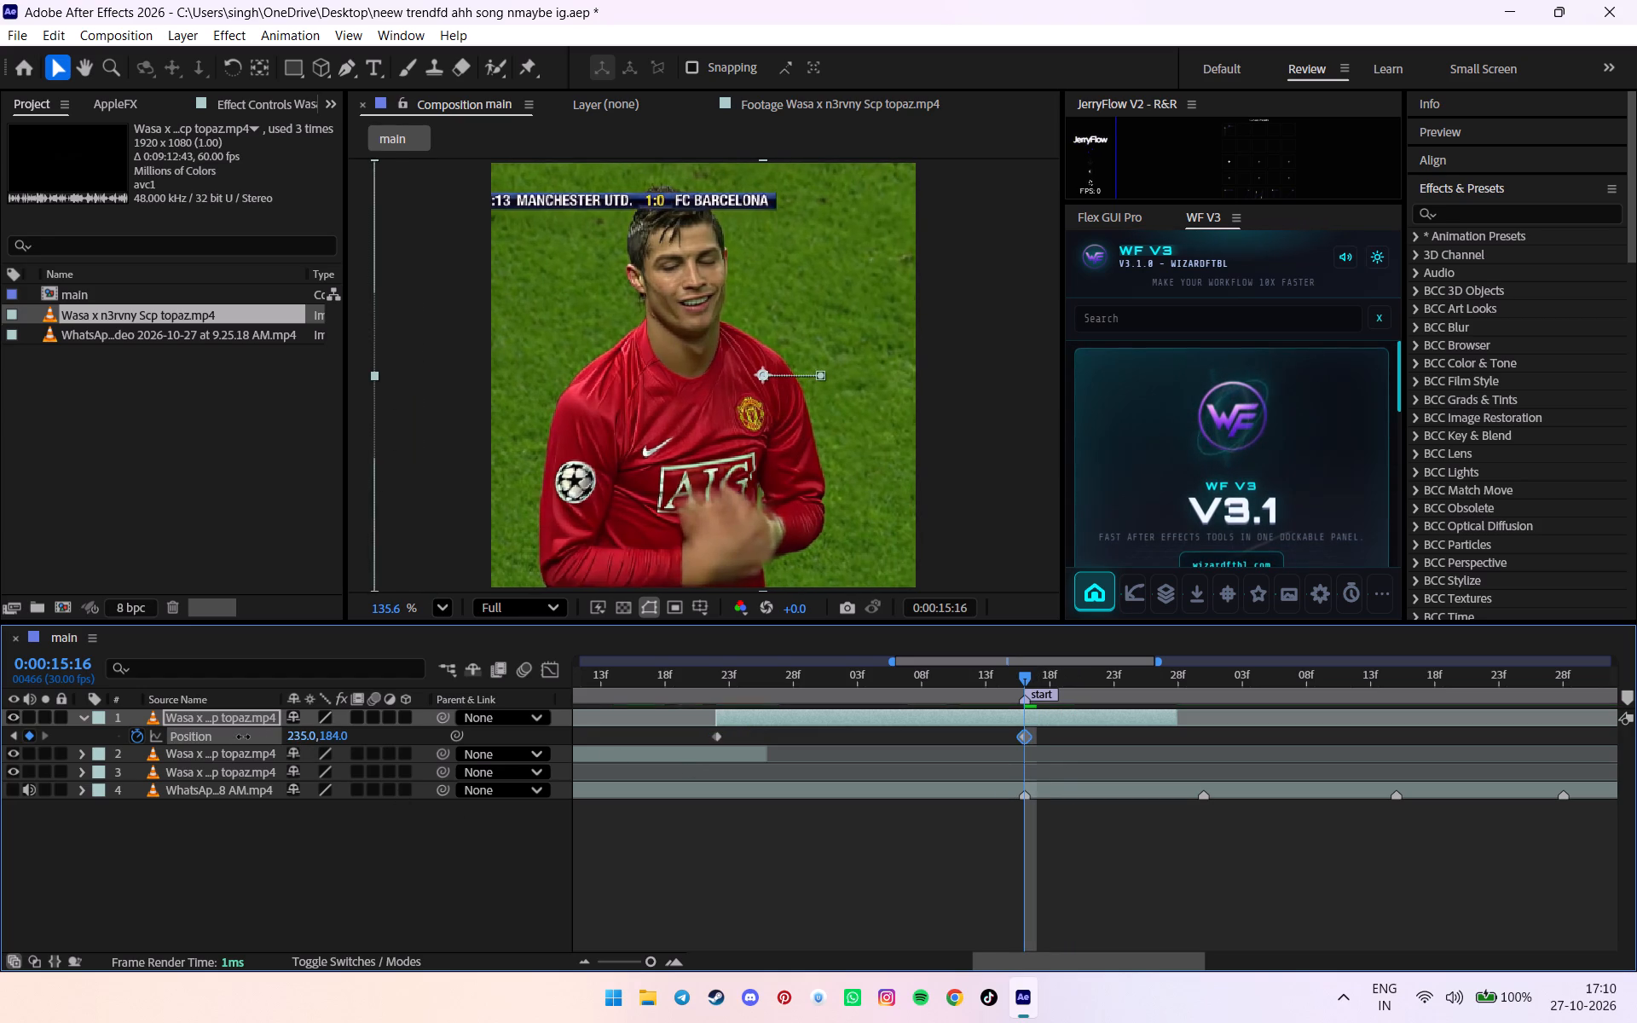
{"action": "left_click_drag", "start_coordinate": [243, 737], "coordinate": [258, 737]}
Extend the end of the third clip to about 0:00:16:01, just past the marker after start.
{"action": "left_click_drag", "start_coordinate": [800, 679], "coordinate": [784, 679]}
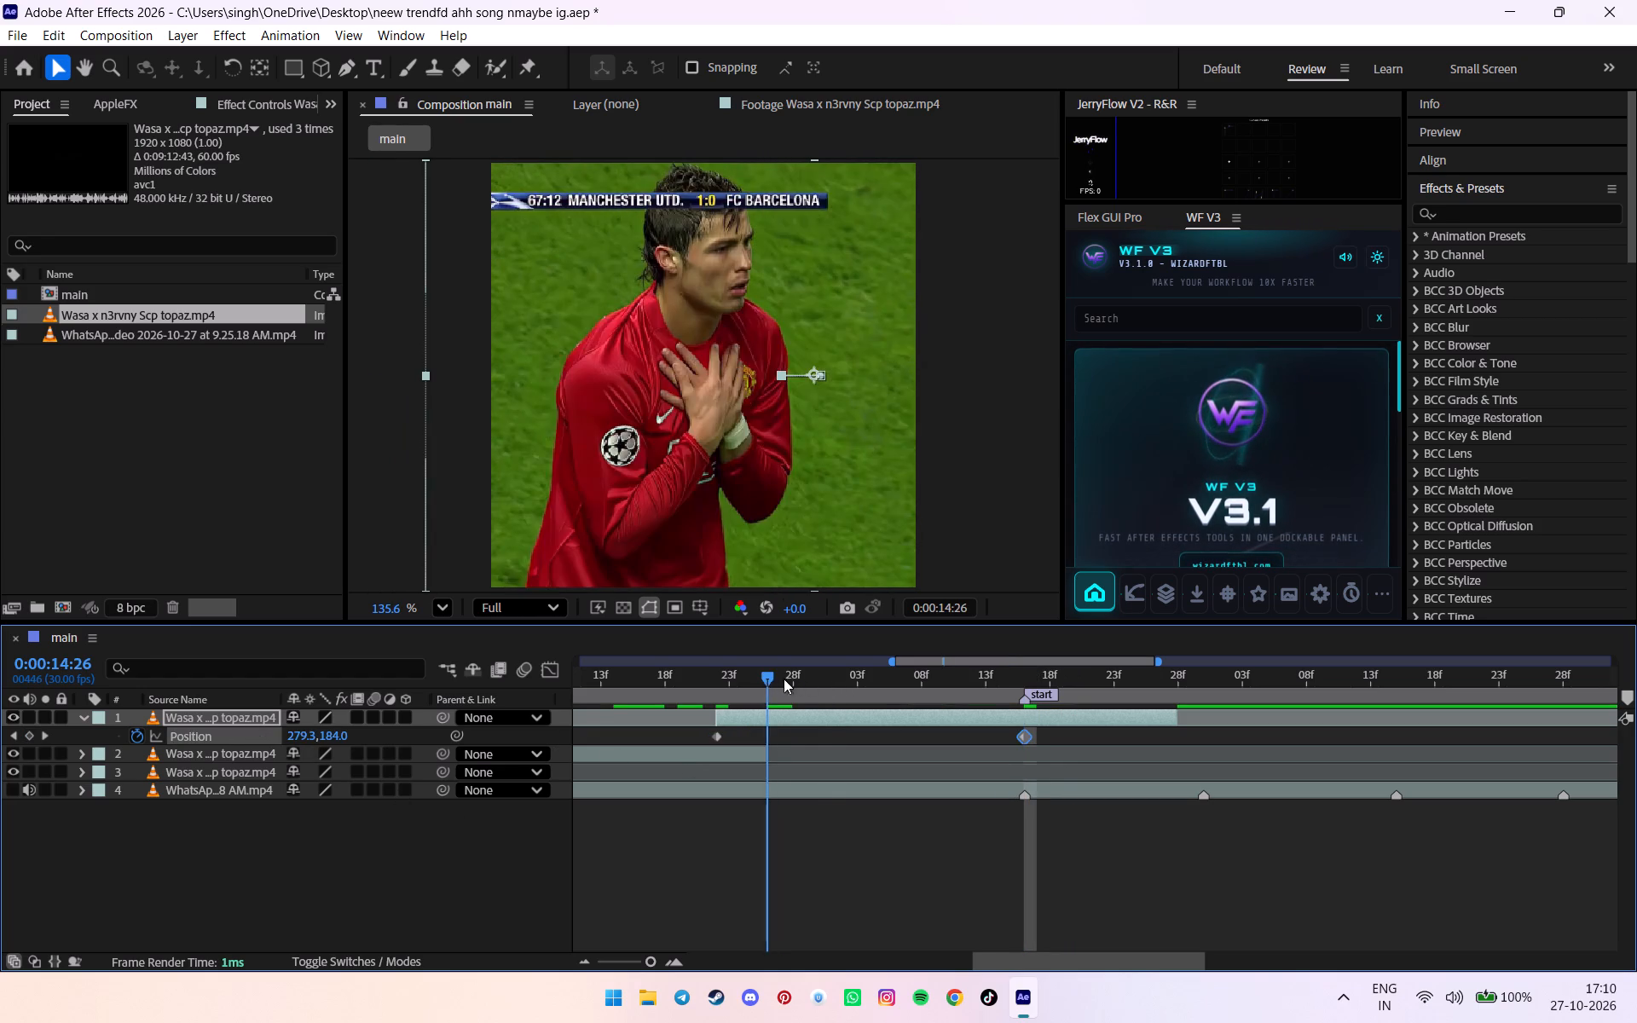
{"action": "left_click_drag", "start_coordinate": [784, 679], "coordinate": [1177, 654]}
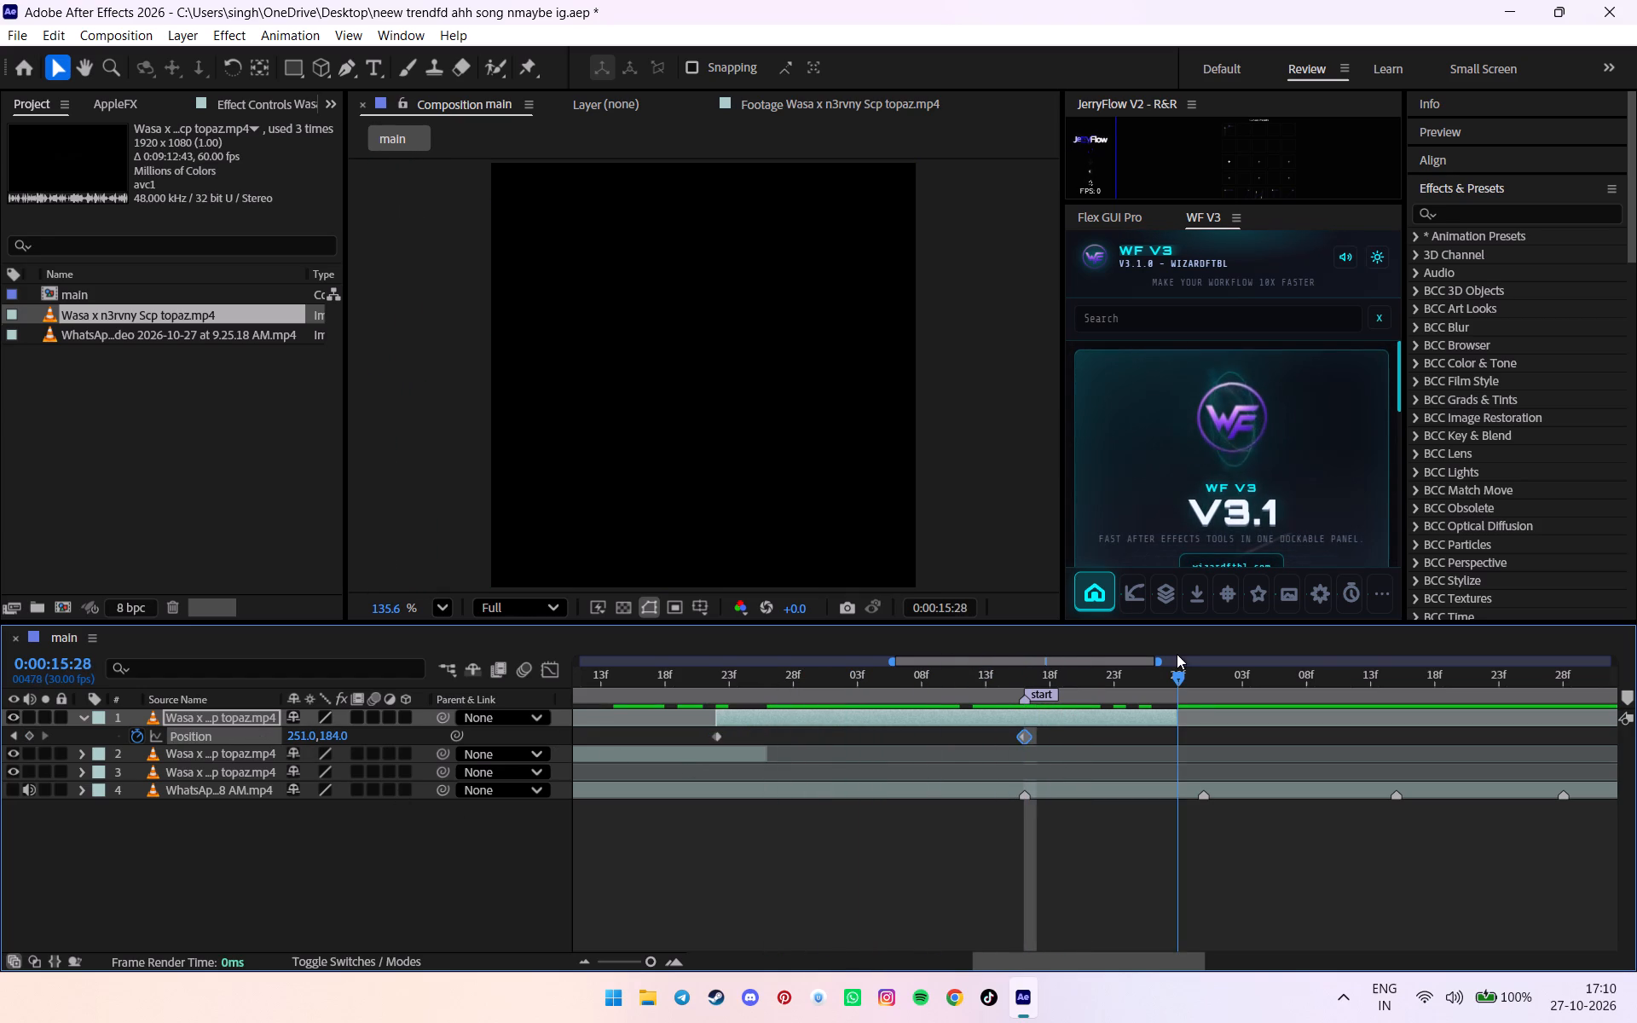
{"action": "left_click_drag", "start_coordinate": [1177, 654], "coordinate": [1180, 654]}
{"action": "left_click_drag", "start_coordinate": [1183, 718], "coordinate": [1226, 708]}
Split the third clip at the start marker, 0:00:15:16.
{"action": "left_click_drag", "start_coordinate": [1152, 672], "coordinate": [1035, 681]}
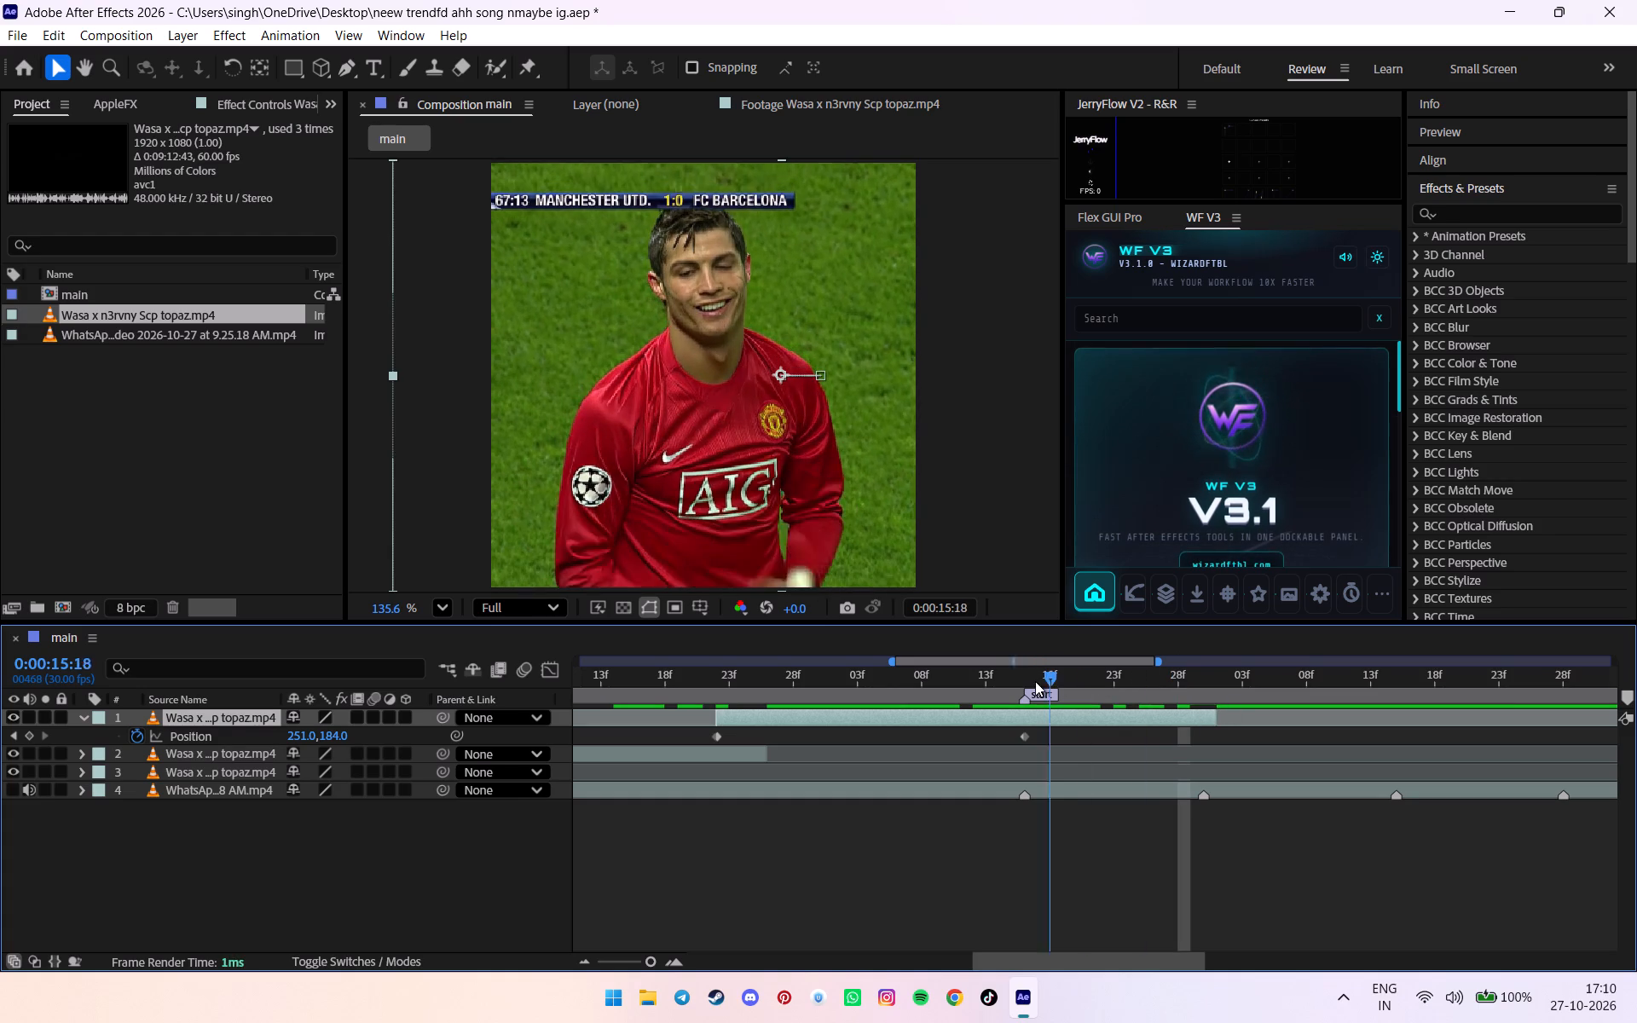
{"action": "left_click_drag", "start_coordinate": [1035, 681], "coordinate": [1022, 681]}
{"action": "key", "text": "ctrl+shift+d"}
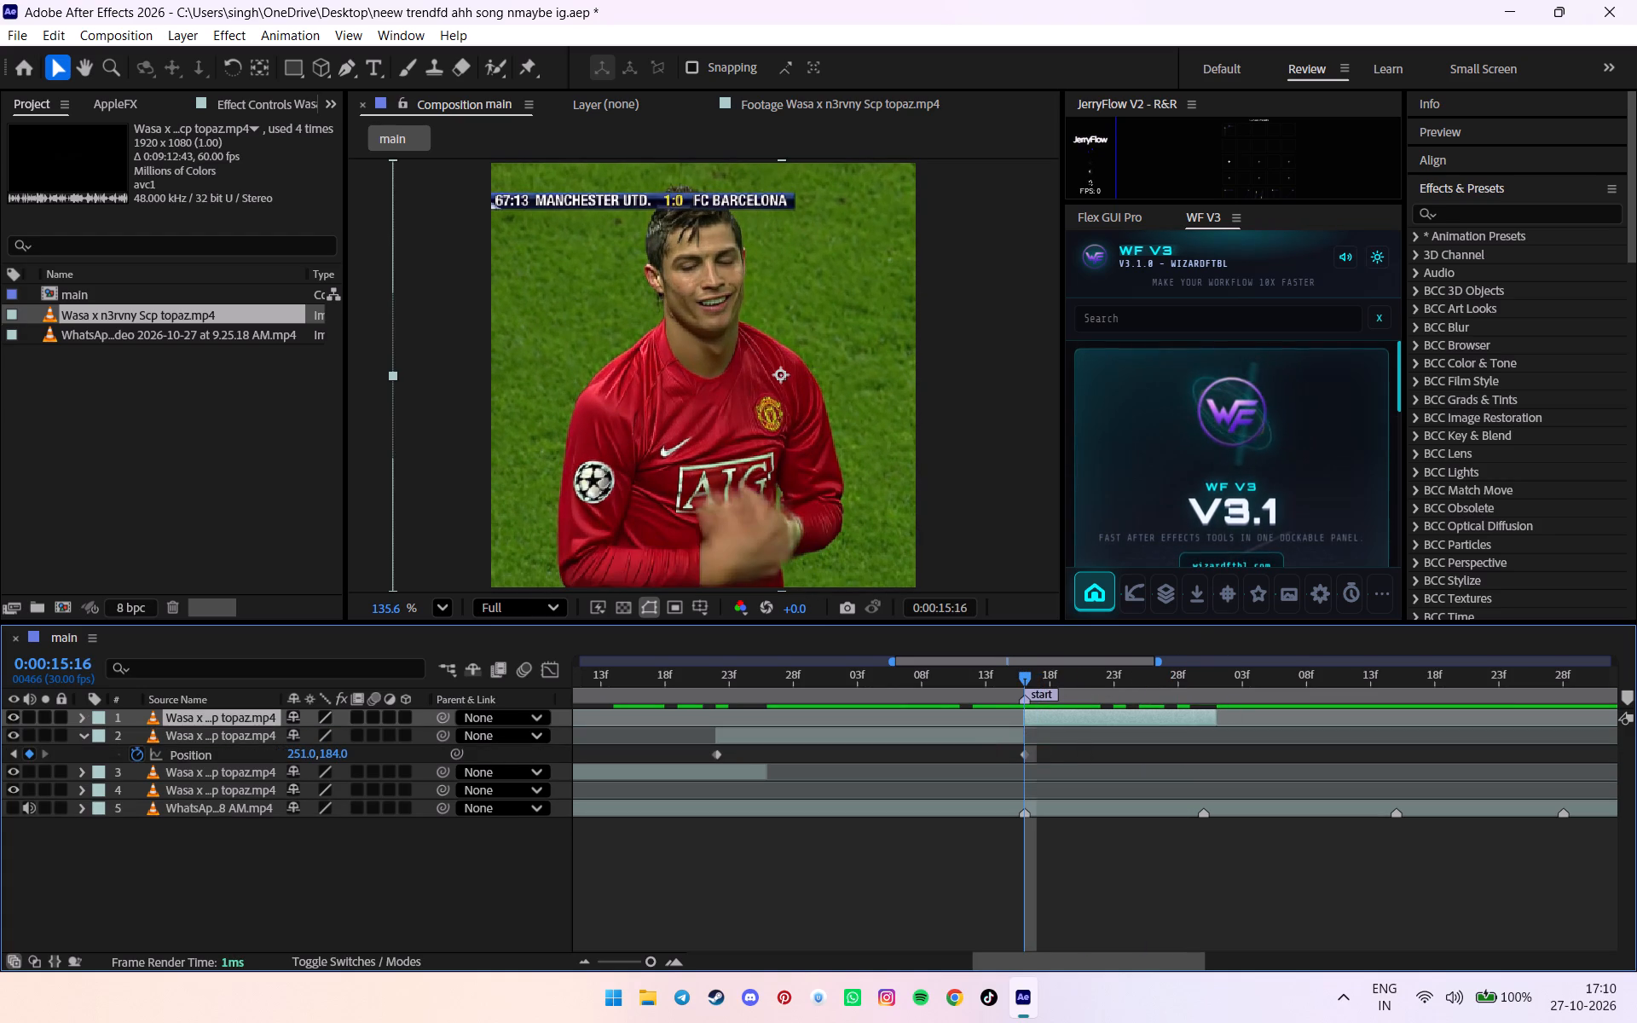
Pre-compose the split-off clip after the start marker on its own with the WF V3 layer tools.
{"action": "scroll", "coordinate": [1177, 516], "scroll_direction": "down", "scroll_amount": 5, "text": "alt"}
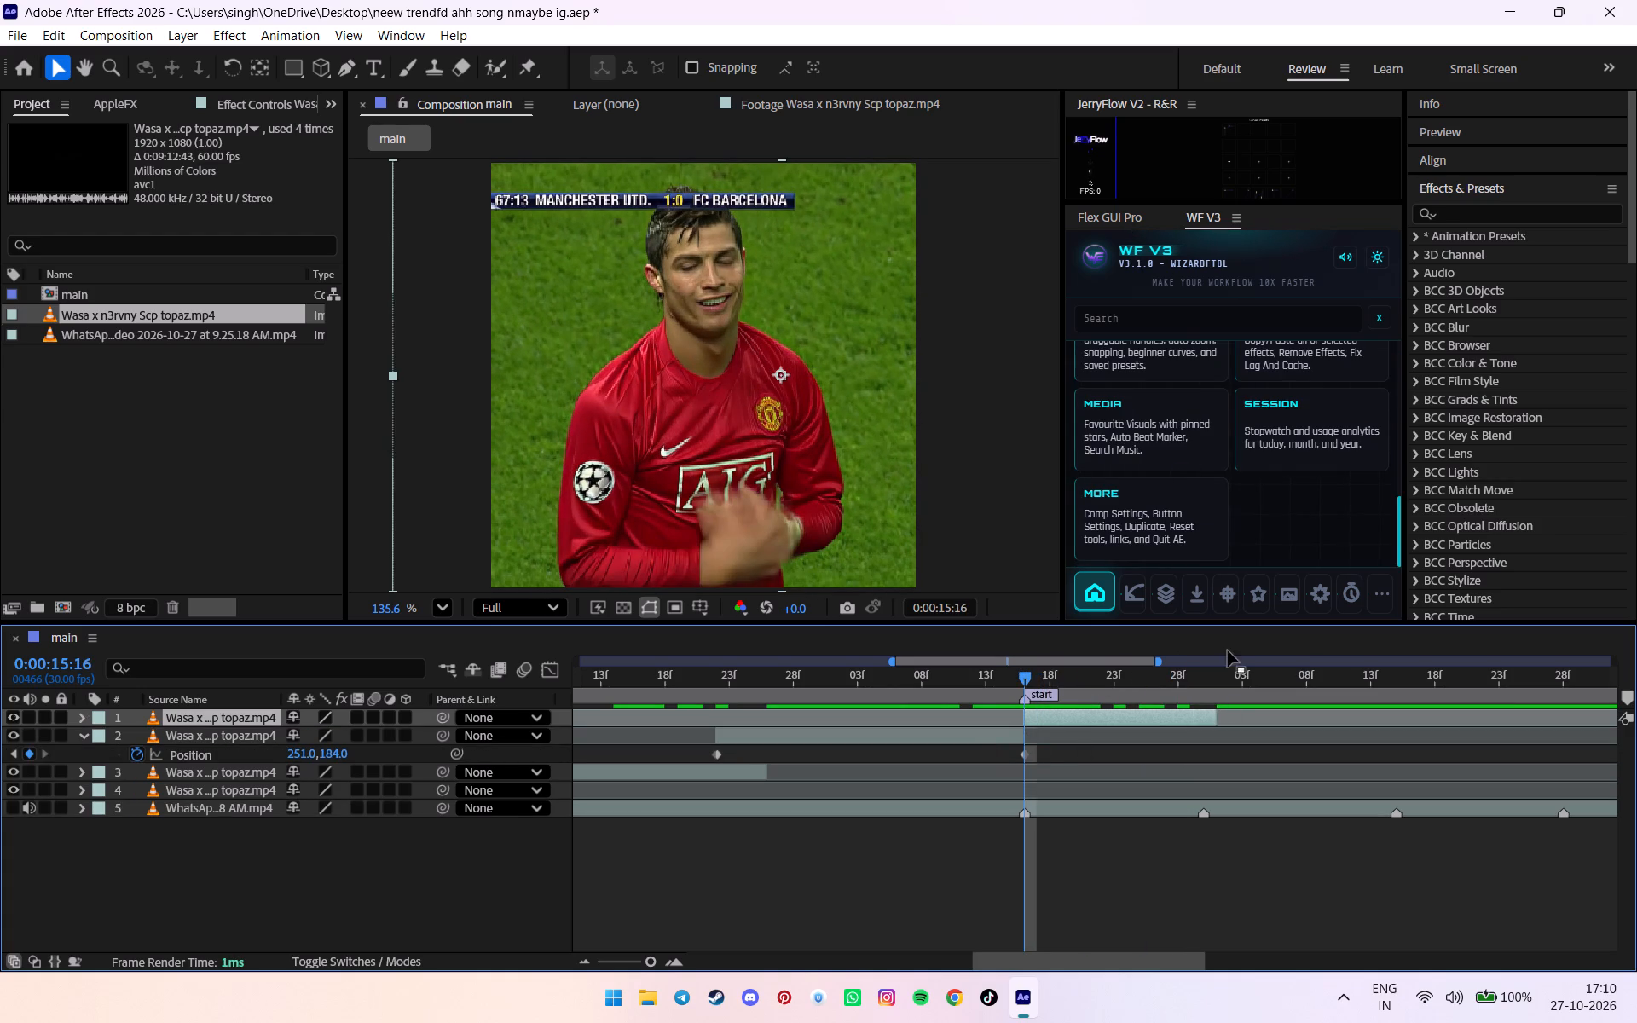
{"action": "left_click", "coordinate": [1152, 581]}
{"action": "scroll", "coordinate": [1188, 413], "scroll_direction": "up", "scroll_amount": 5}
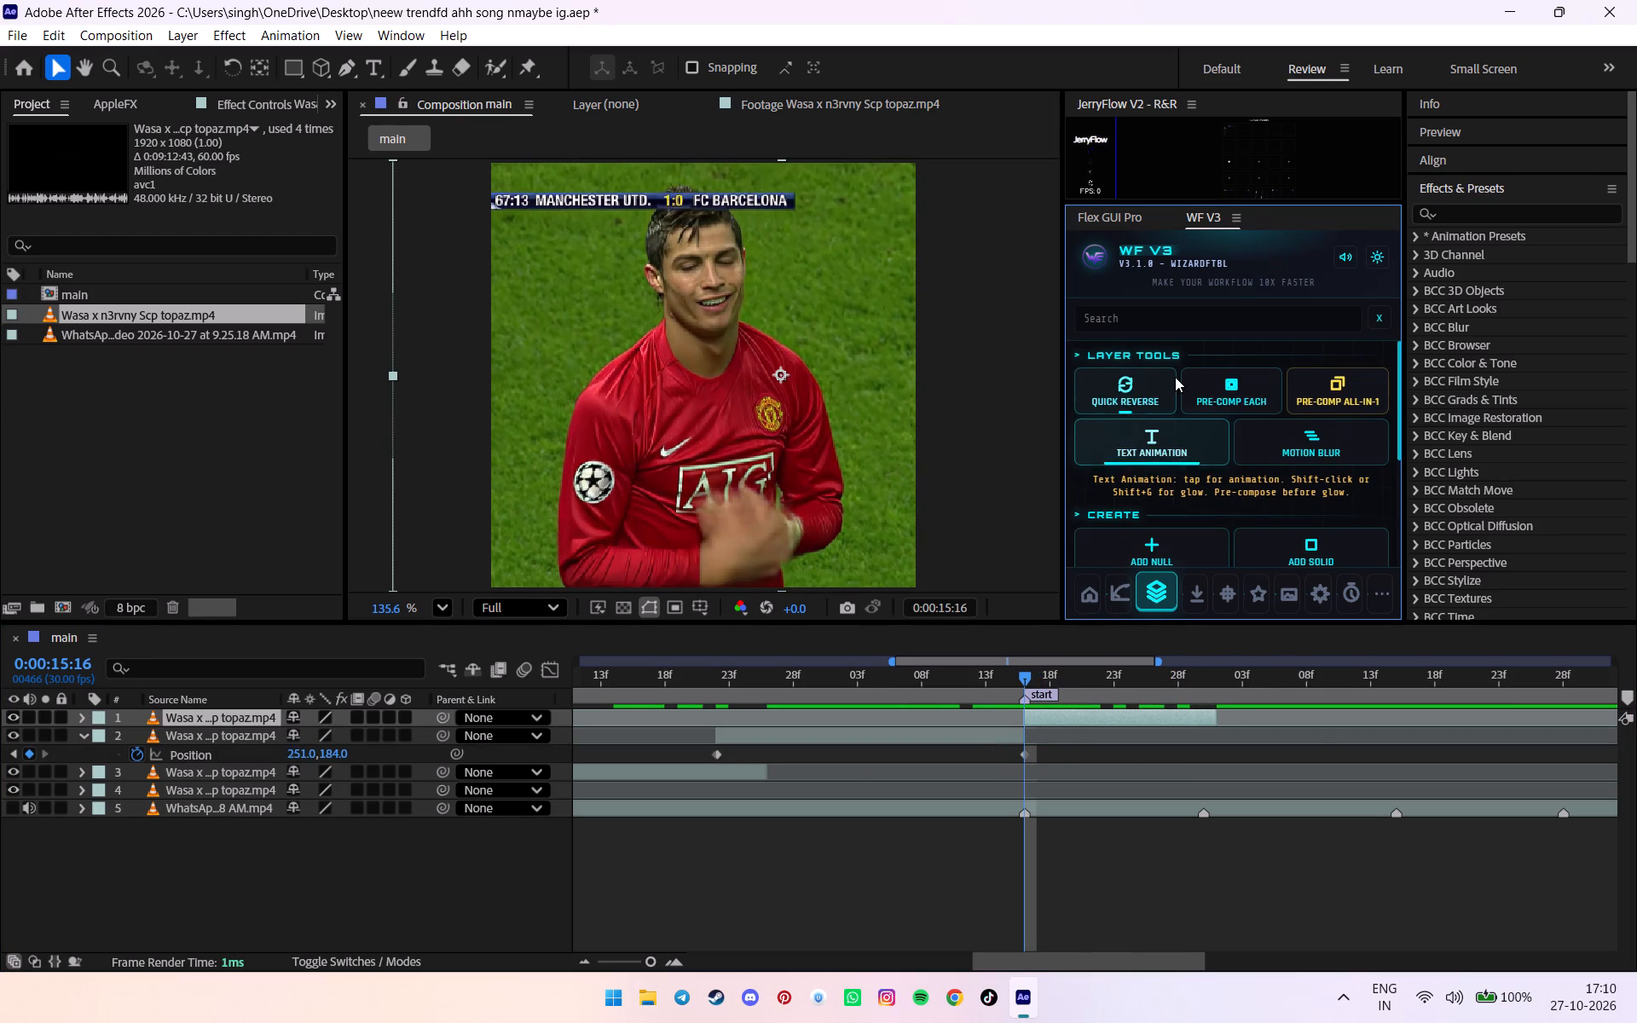
{"action": "left_click", "coordinate": [1243, 384]}
{"action": "scroll", "coordinate": [1080, 809], "scroll_direction": "down", "scroll_amount": 5, "text": "alt"}
Pre-compose the three Wasa clips before the start marker together into one composition.
{"action": "left_click", "coordinate": [664, 797]}
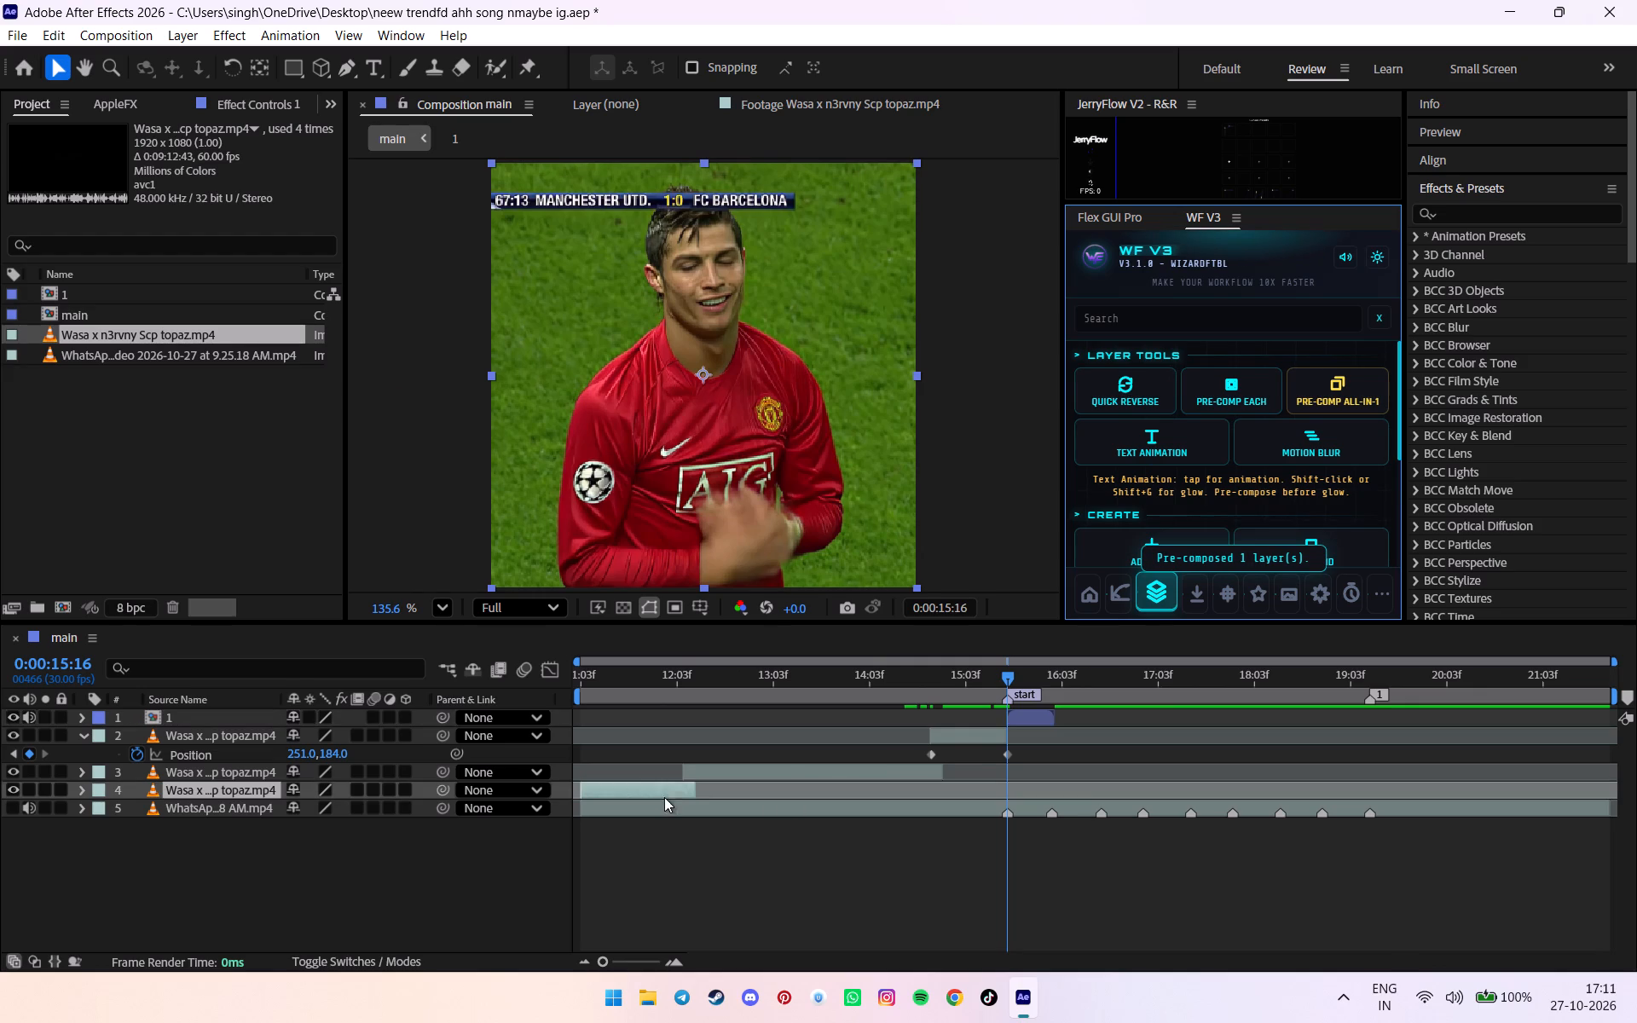
{"action": "left_click", "coordinate": [957, 731], "text": "ctrl+shift"}
{"action": "left_click", "coordinate": [1319, 390]}
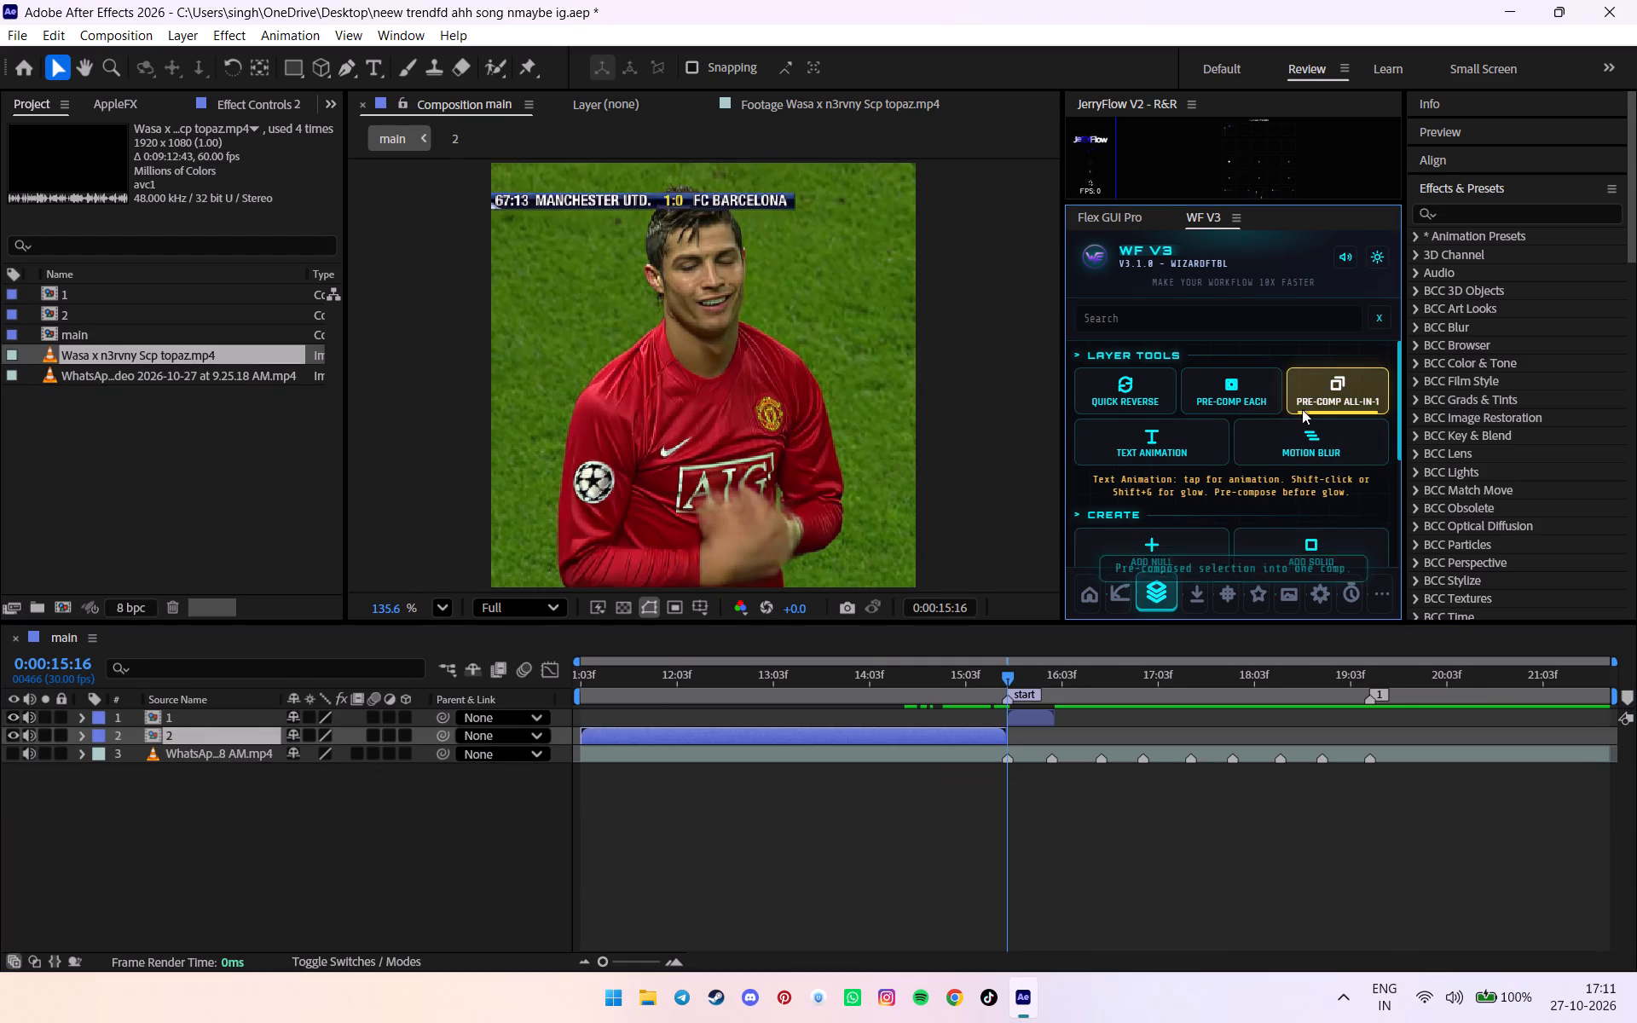
Rename the WhatsApp video layer as audio.
{"action": "left_click", "coordinate": [198, 750]}
{"action": "key", "text": "Return"}
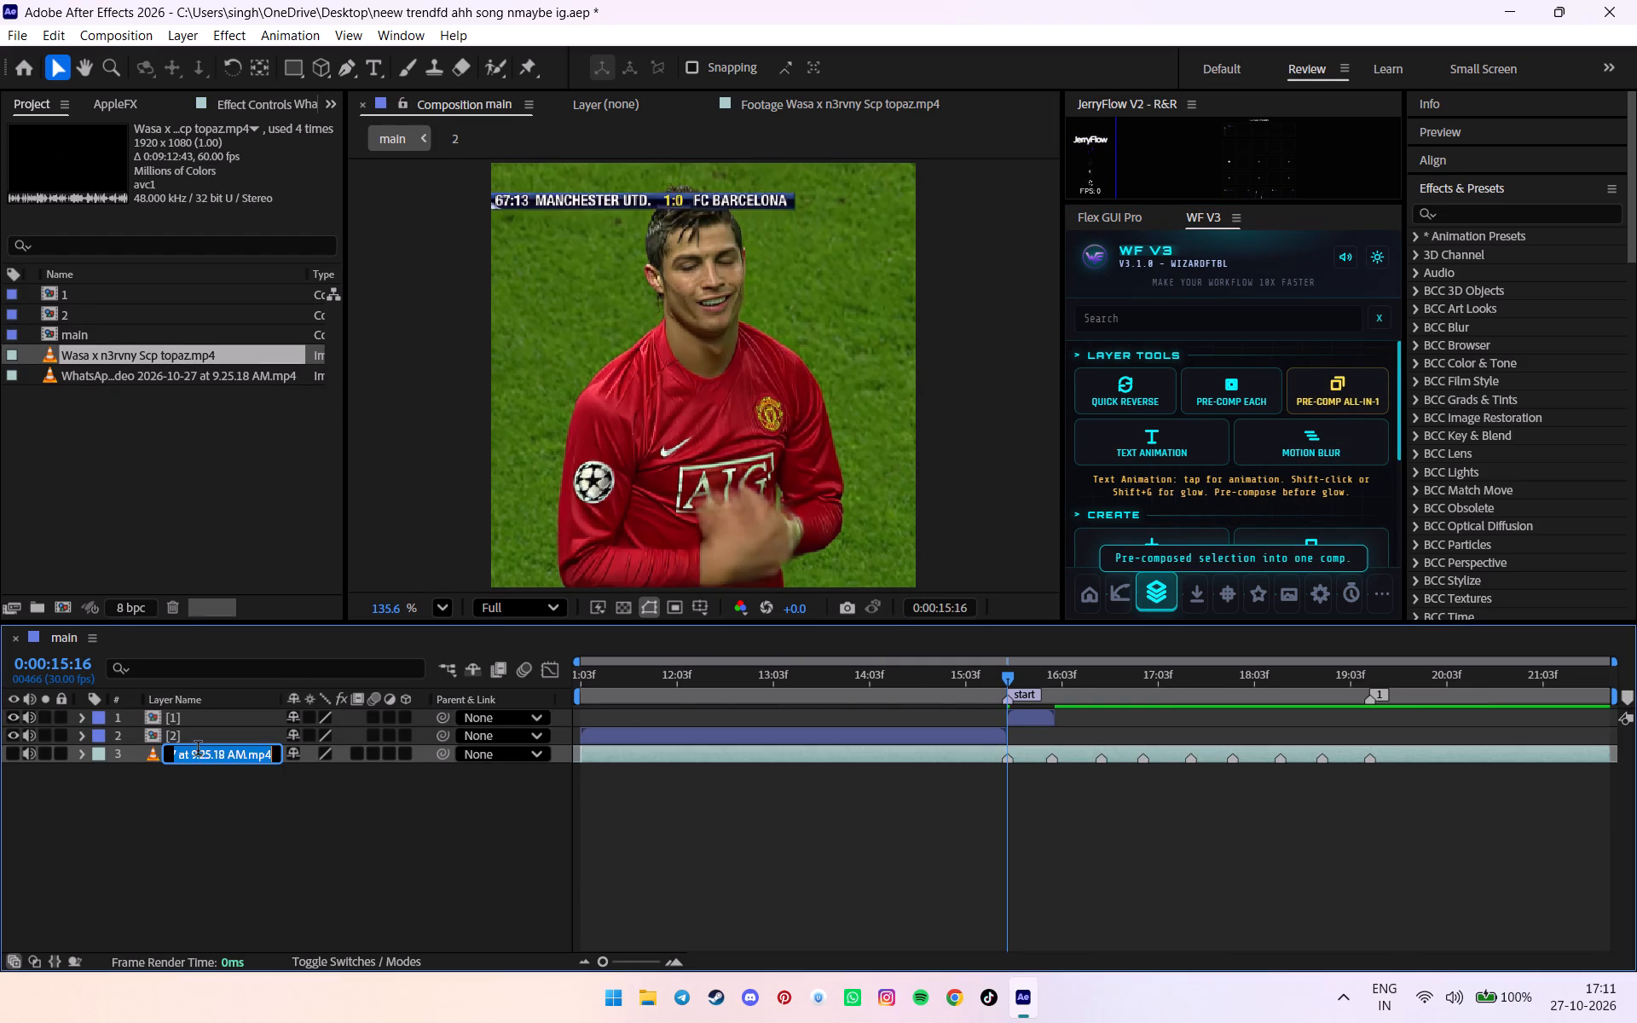
{"action": "type", "text": "audio"}
{"action": "key", "text": "Return"}
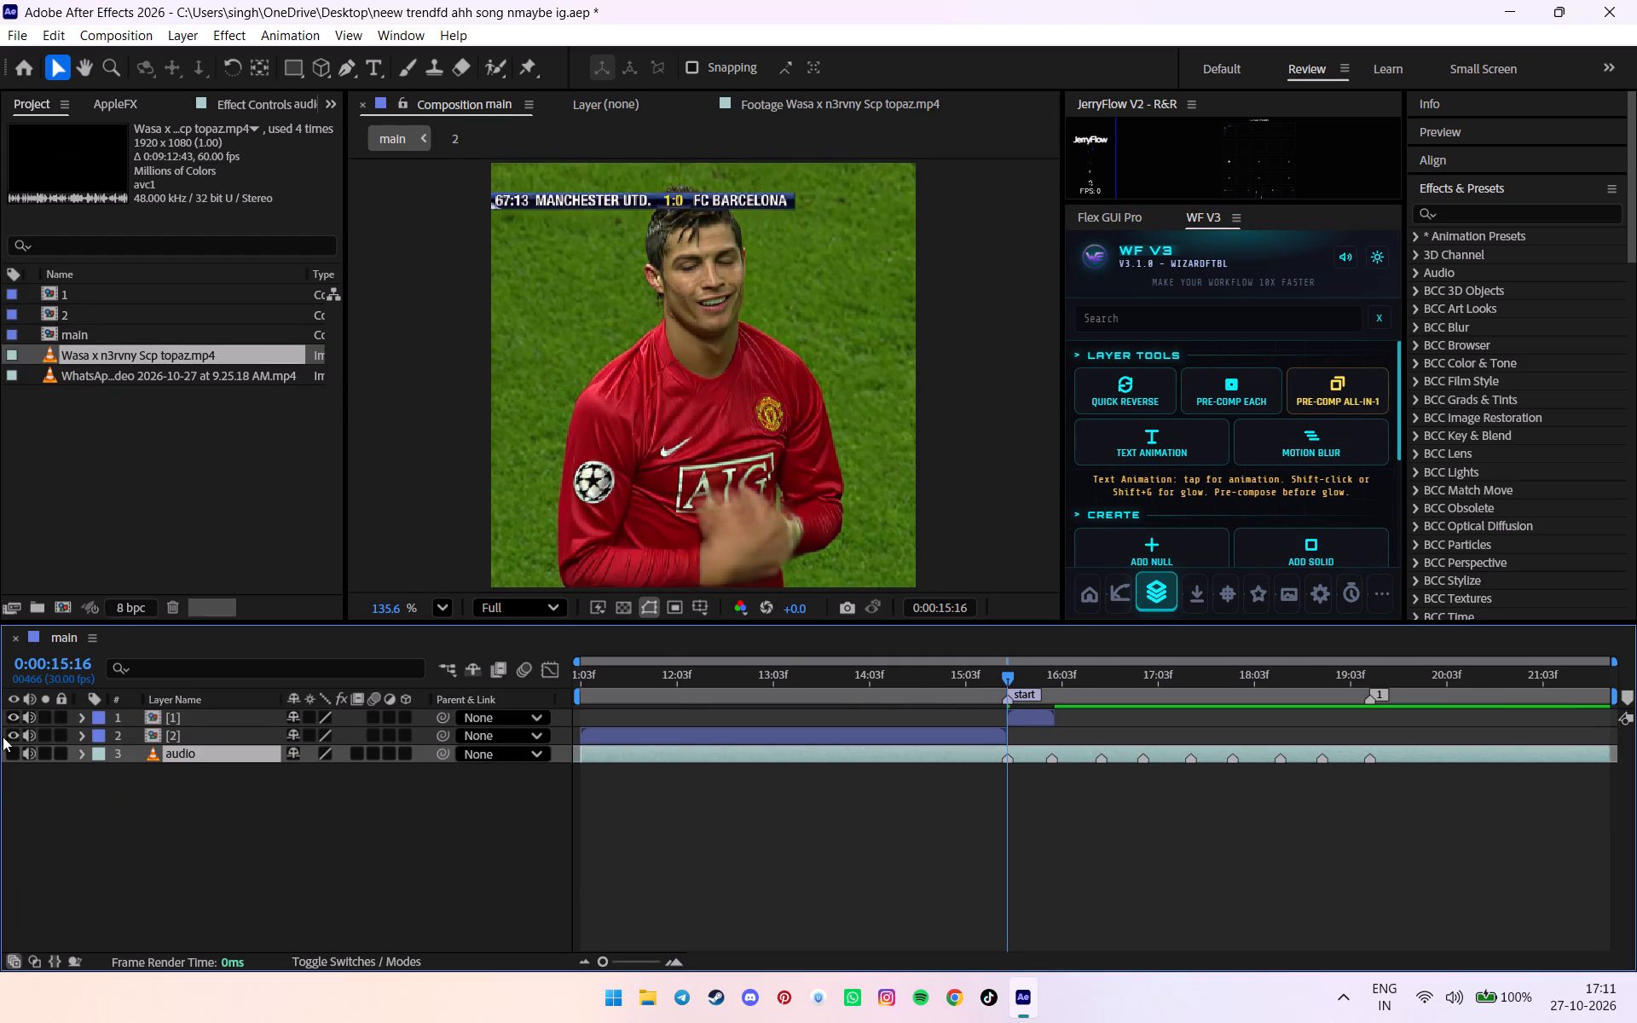
Mute the sound of pre-comps 1 and 2.
{"action": "left_click", "coordinate": [36, 733]}
{"action": "left_click", "coordinate": [31, 721]}
{"action": "left_click", "coordinate": [153, 832]}
Duplicate the audio layer and place the copy at the top of the layer stack.
{"action": "left_click", "coordinate": [211, 760]}
{"action": "key", "text": "ctrl+d"}
{"action": "left_click_drag", "start_coordinate": [189, 752], "coordinate": [158, 714]}
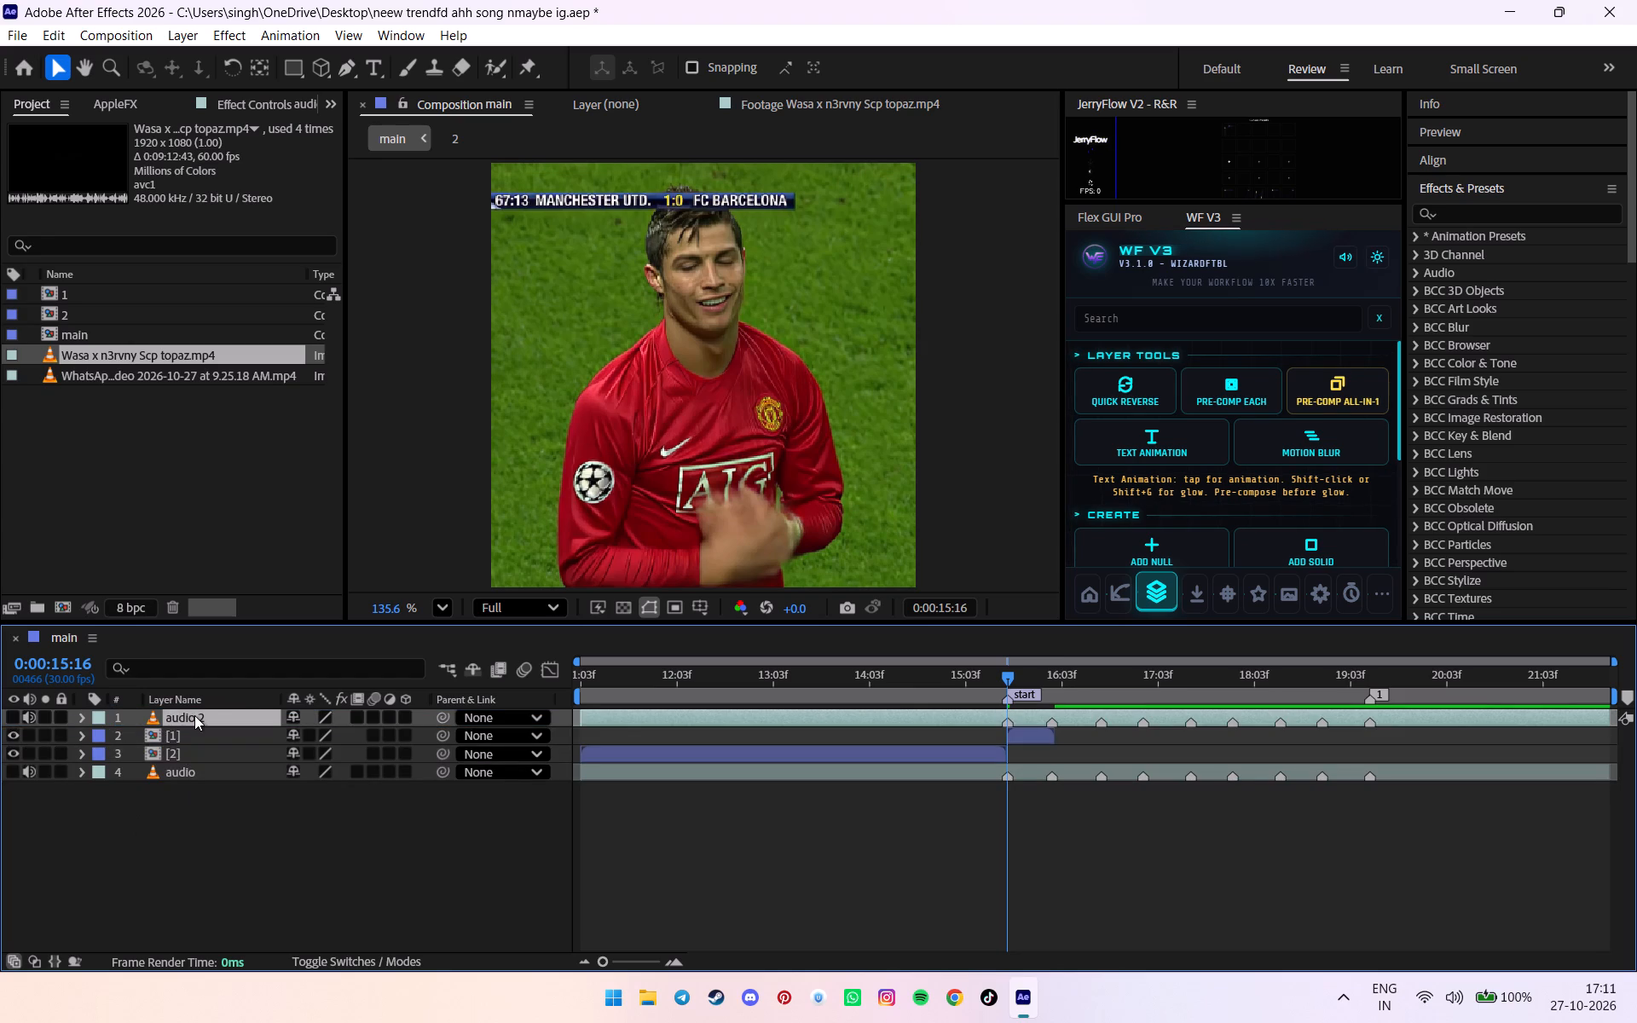
Rename the duplicated top layer as refrencee.
{"action": "left_click", "coordinate": [205, 714]}
{"action": "key", "text": "Return"}
{"action": "type", "text": "refrencee"}
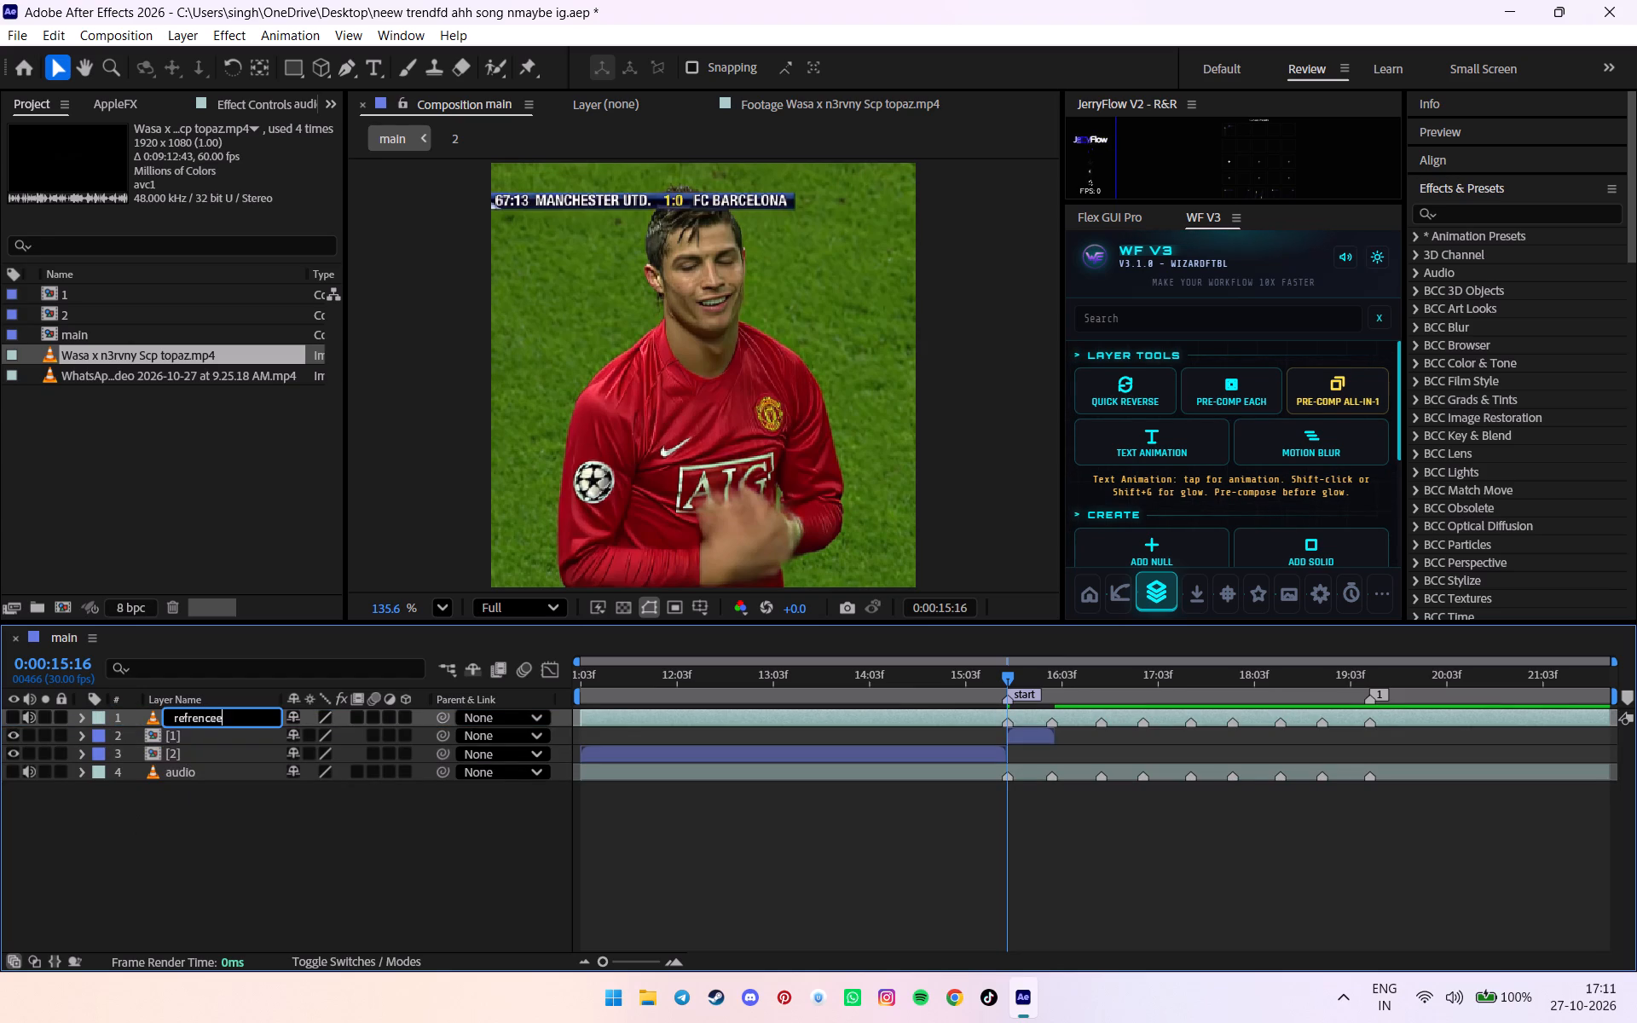
{"action": "key", "text": "Return"}
Mute the refrencee layer, show its picture briefly for comparison, and hide it again.
{"action": "left_click_drag", "start_coordinate": [6, 721], "coordinate": [20, 721]}
{"action": "left_click", "coordinate": [23, 721]}
{"action": "left_click", "coordinate": [44, 870]}
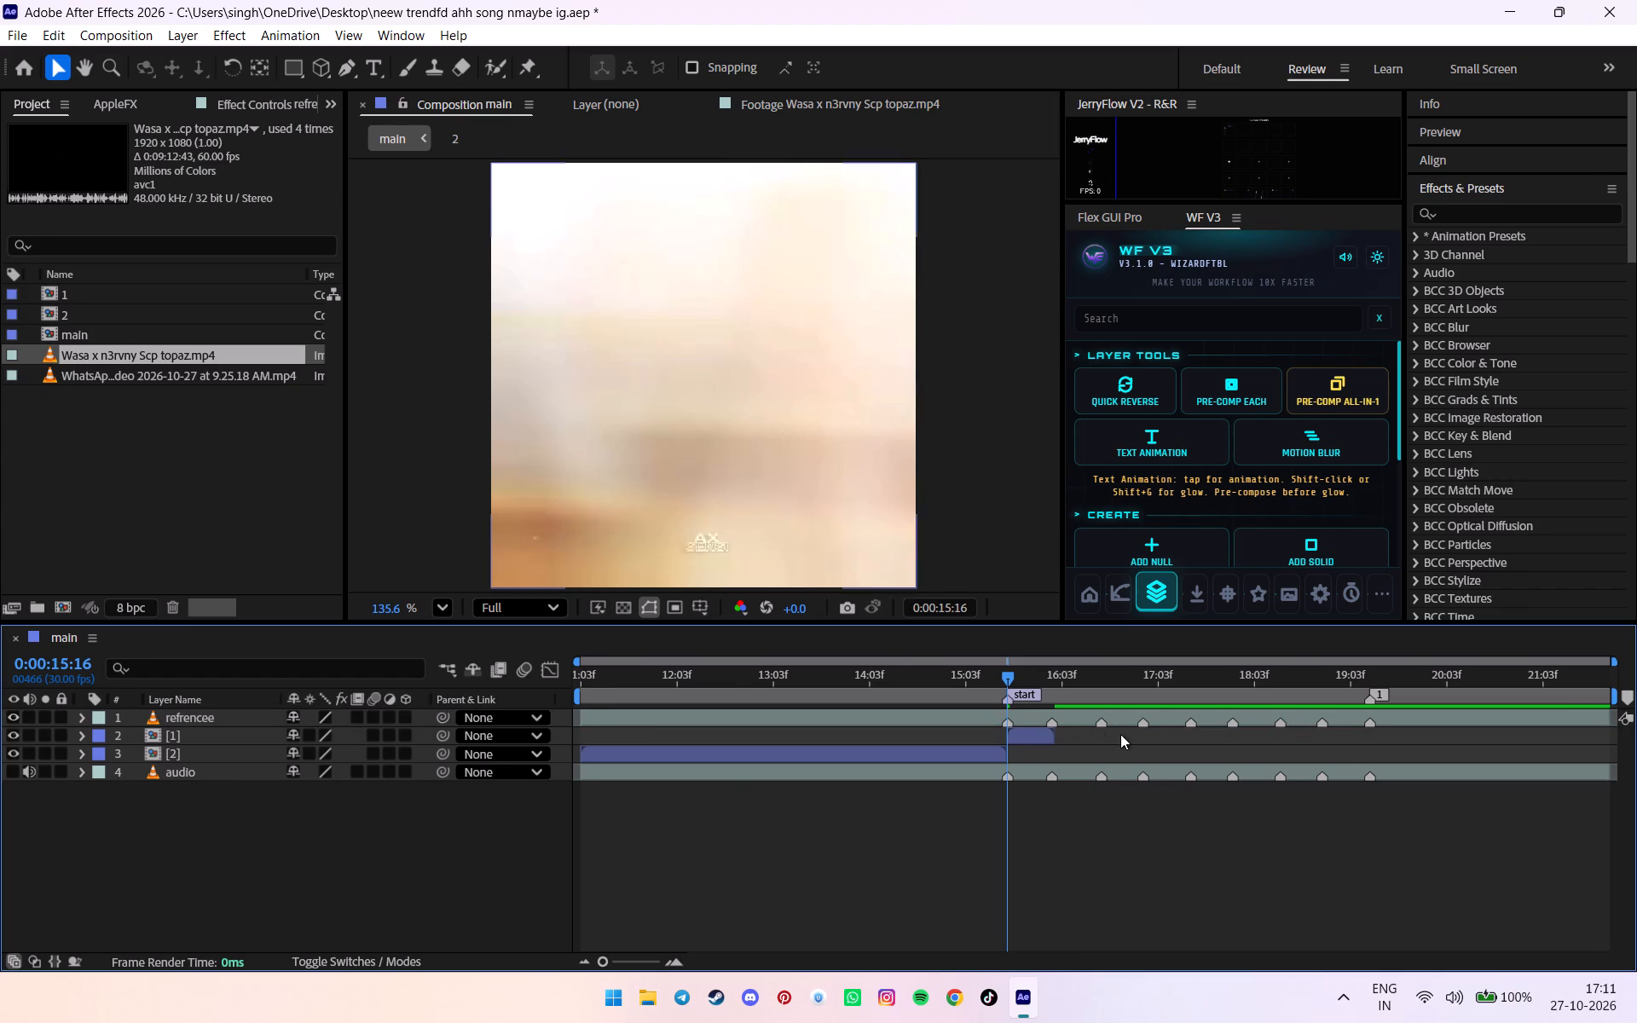
{"action": "scroll", "coordinate": [1021, 702], "scroll_direction": "up", "scroll_amount": 2, "text": "alt"}
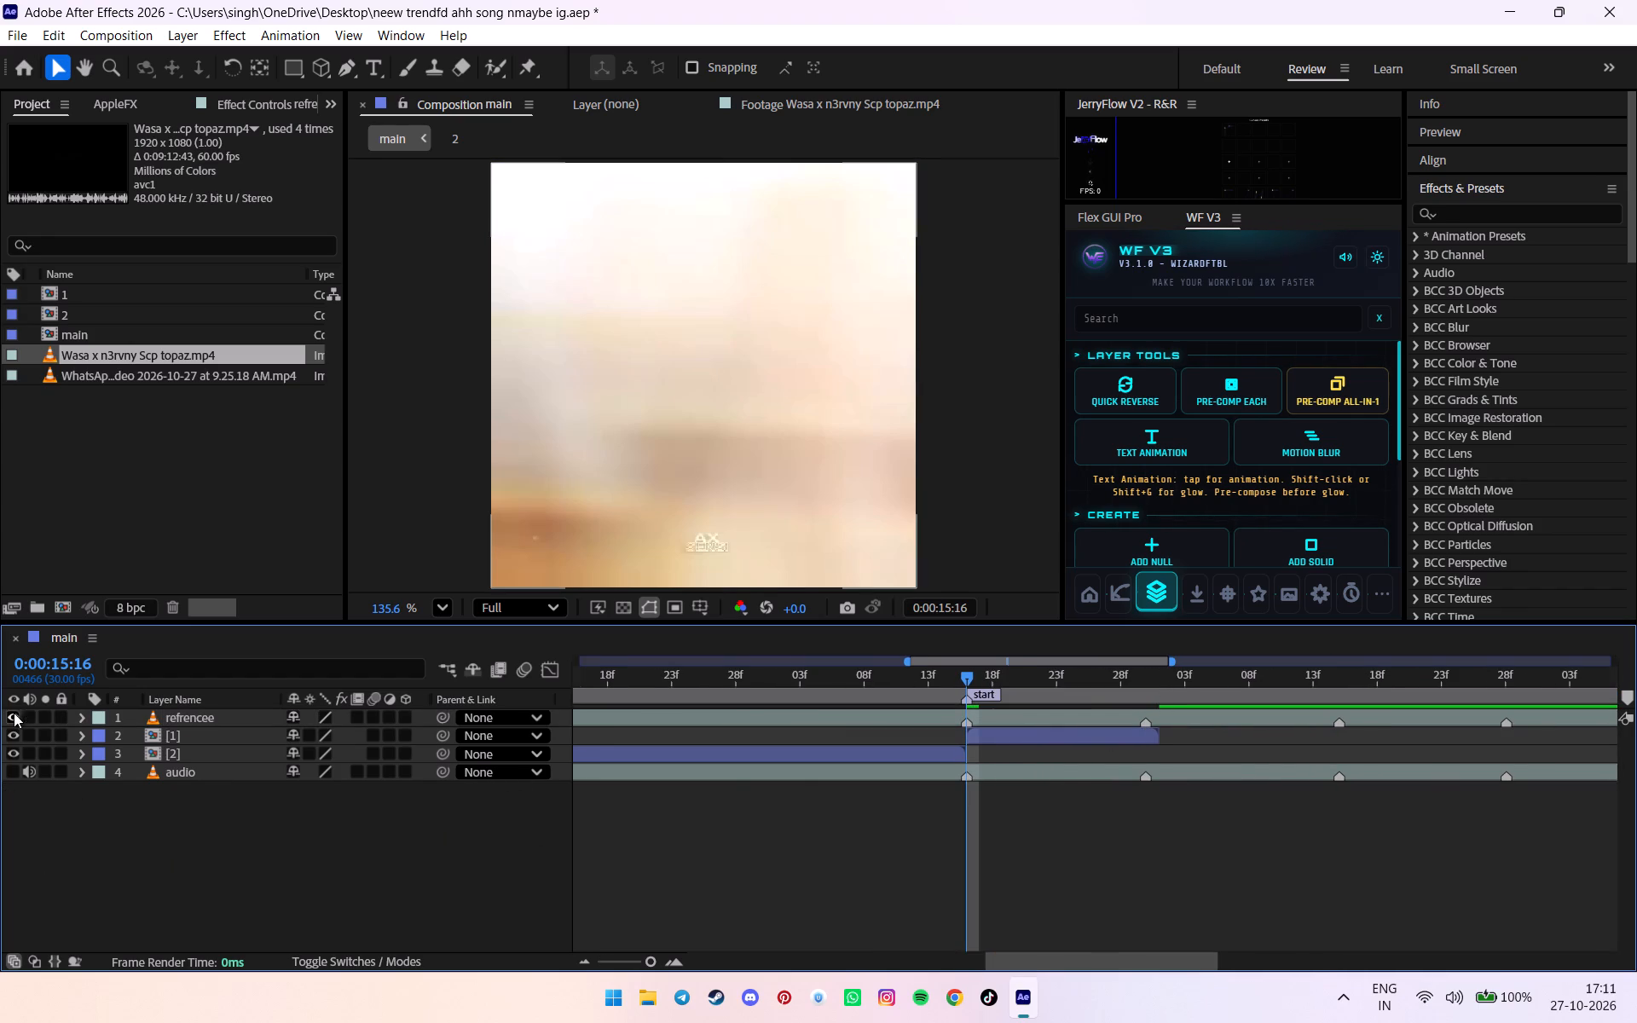
{"action": "left_click", "coordinate": [10, 715]}
Select pre-comp 1 and search the effects and presets for "twix".
{"action": "left_click", "coordinate": [1082, 737]}
{"action": "scroll", "coordinate": [1403, 355], "scroll_direction": "up", "scroll_amount": 5}
{"action": "left_click", "coordinate": [1483, 218]}
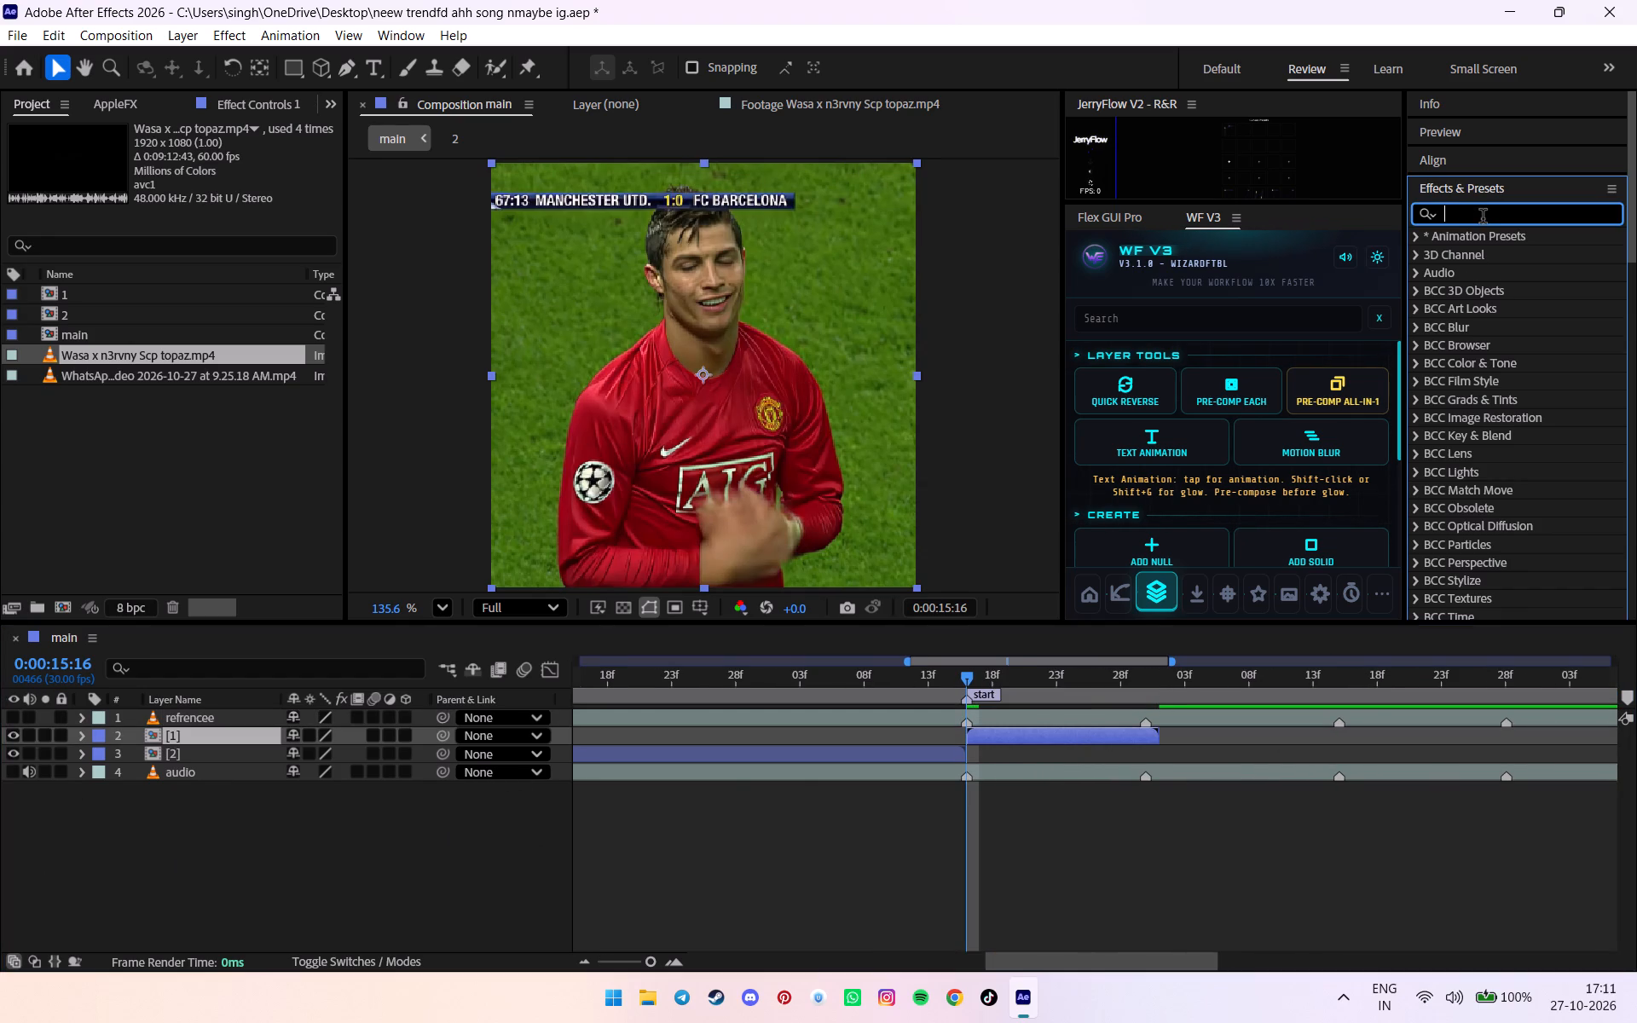
{"action": "type", "text": "twix"}
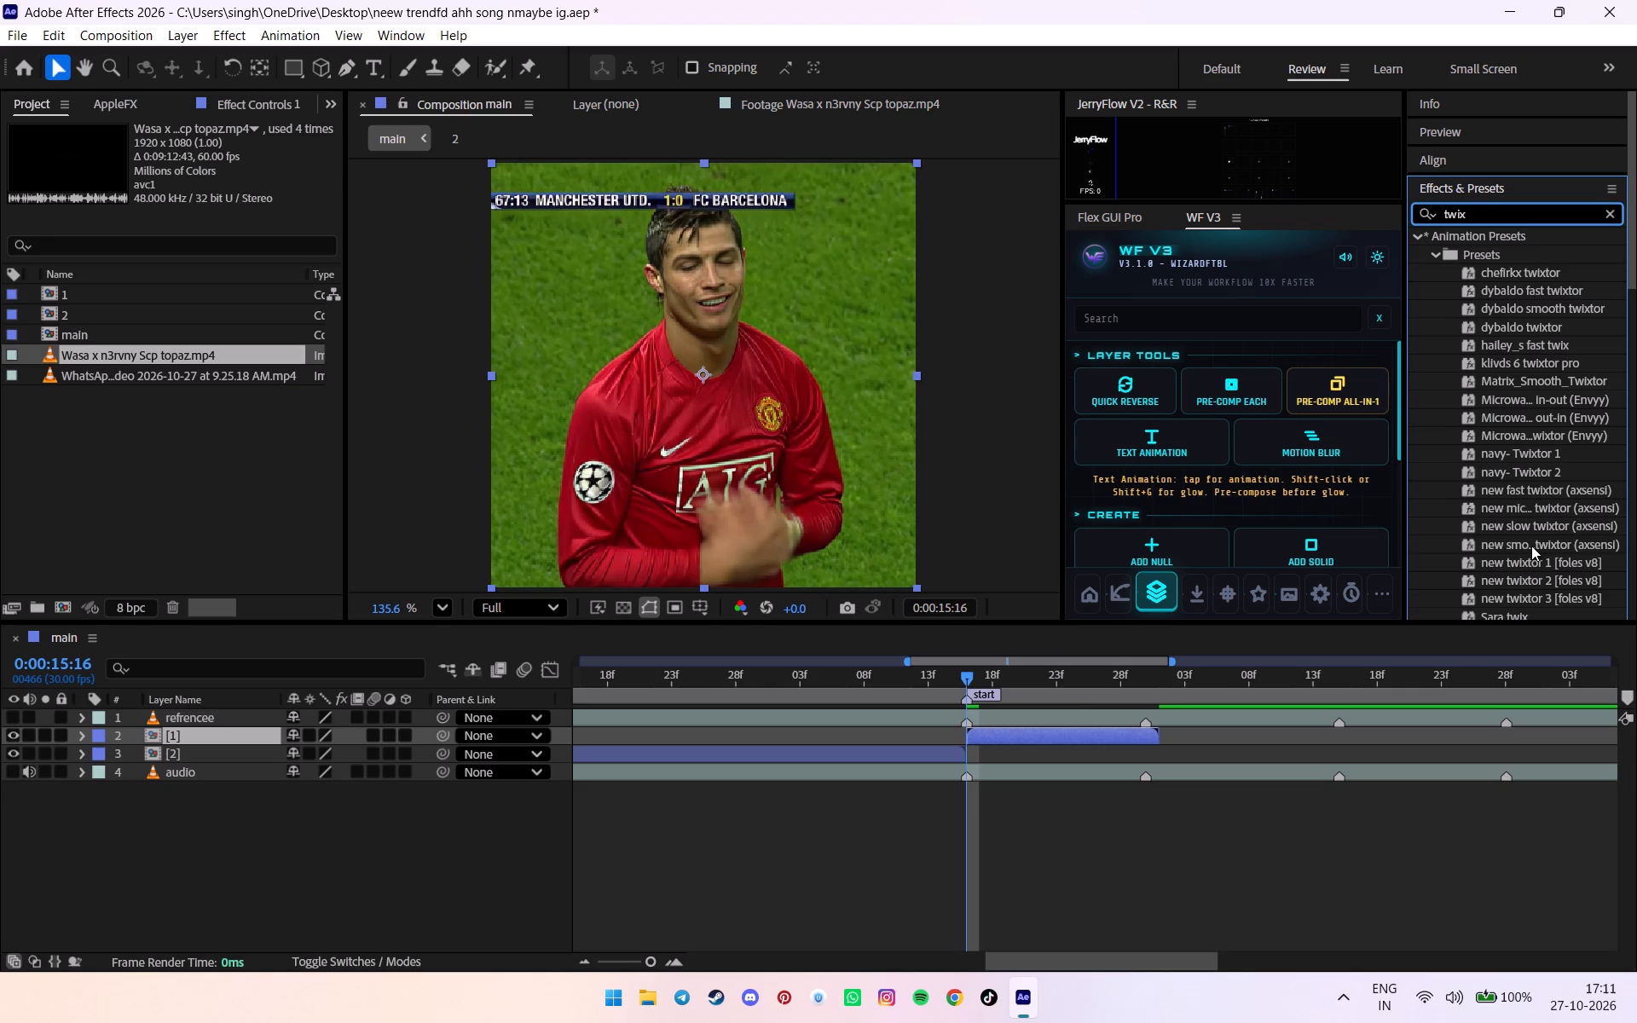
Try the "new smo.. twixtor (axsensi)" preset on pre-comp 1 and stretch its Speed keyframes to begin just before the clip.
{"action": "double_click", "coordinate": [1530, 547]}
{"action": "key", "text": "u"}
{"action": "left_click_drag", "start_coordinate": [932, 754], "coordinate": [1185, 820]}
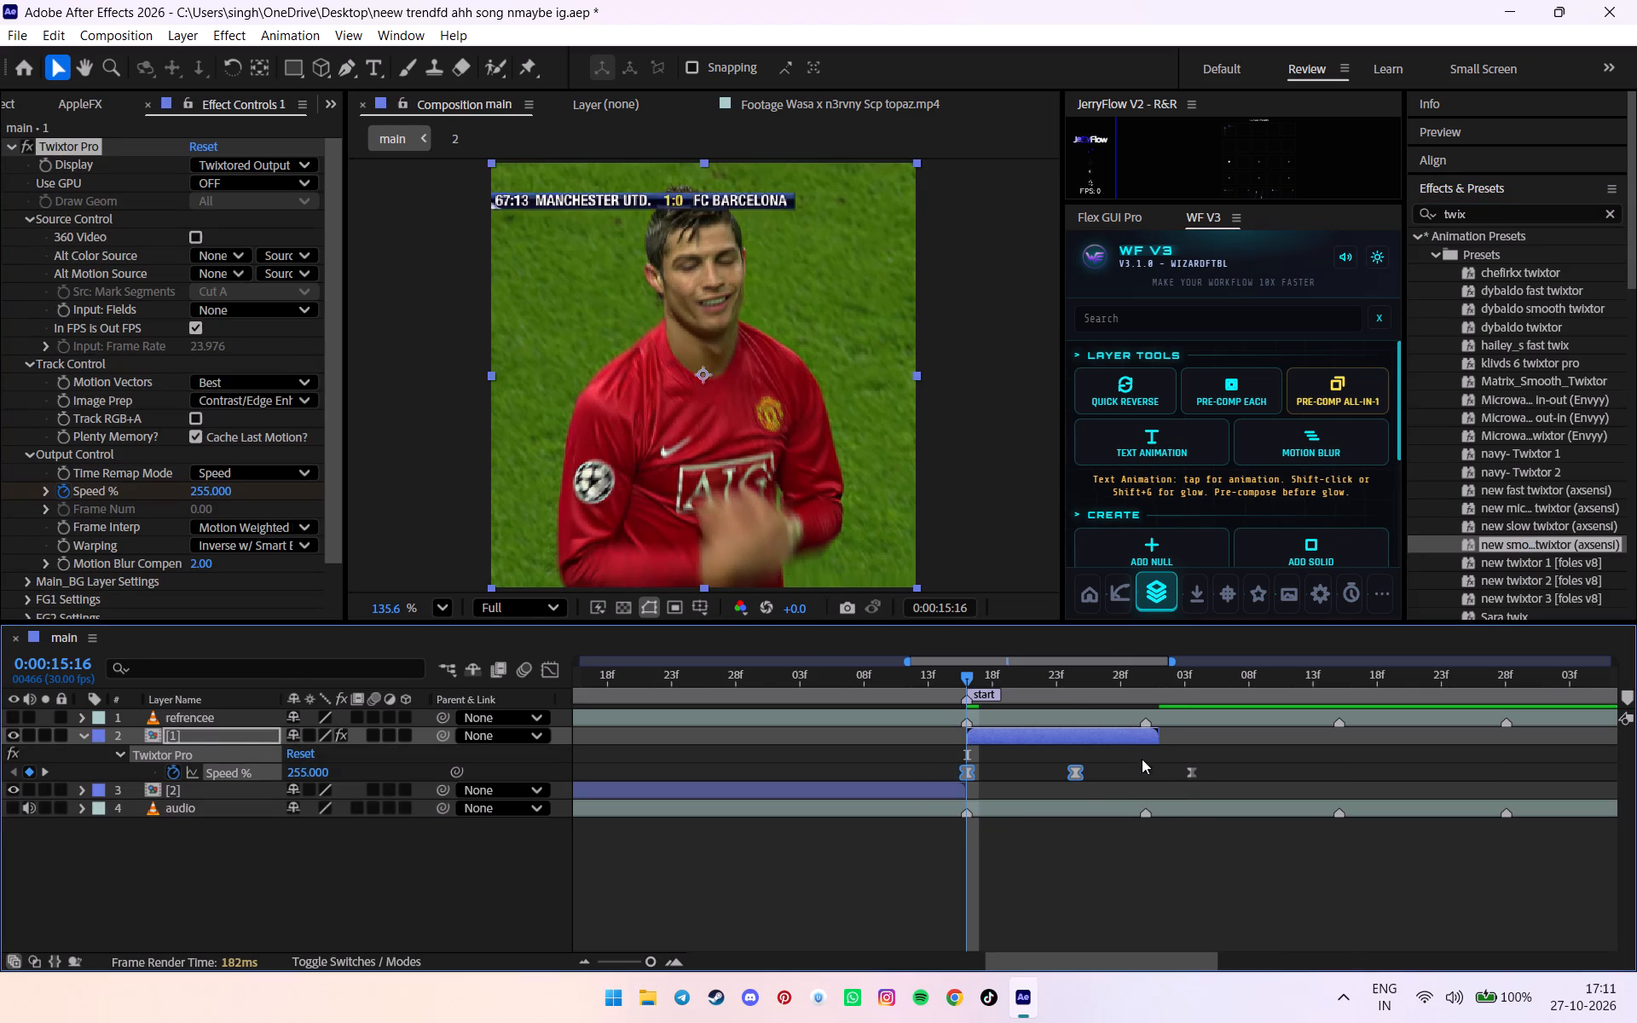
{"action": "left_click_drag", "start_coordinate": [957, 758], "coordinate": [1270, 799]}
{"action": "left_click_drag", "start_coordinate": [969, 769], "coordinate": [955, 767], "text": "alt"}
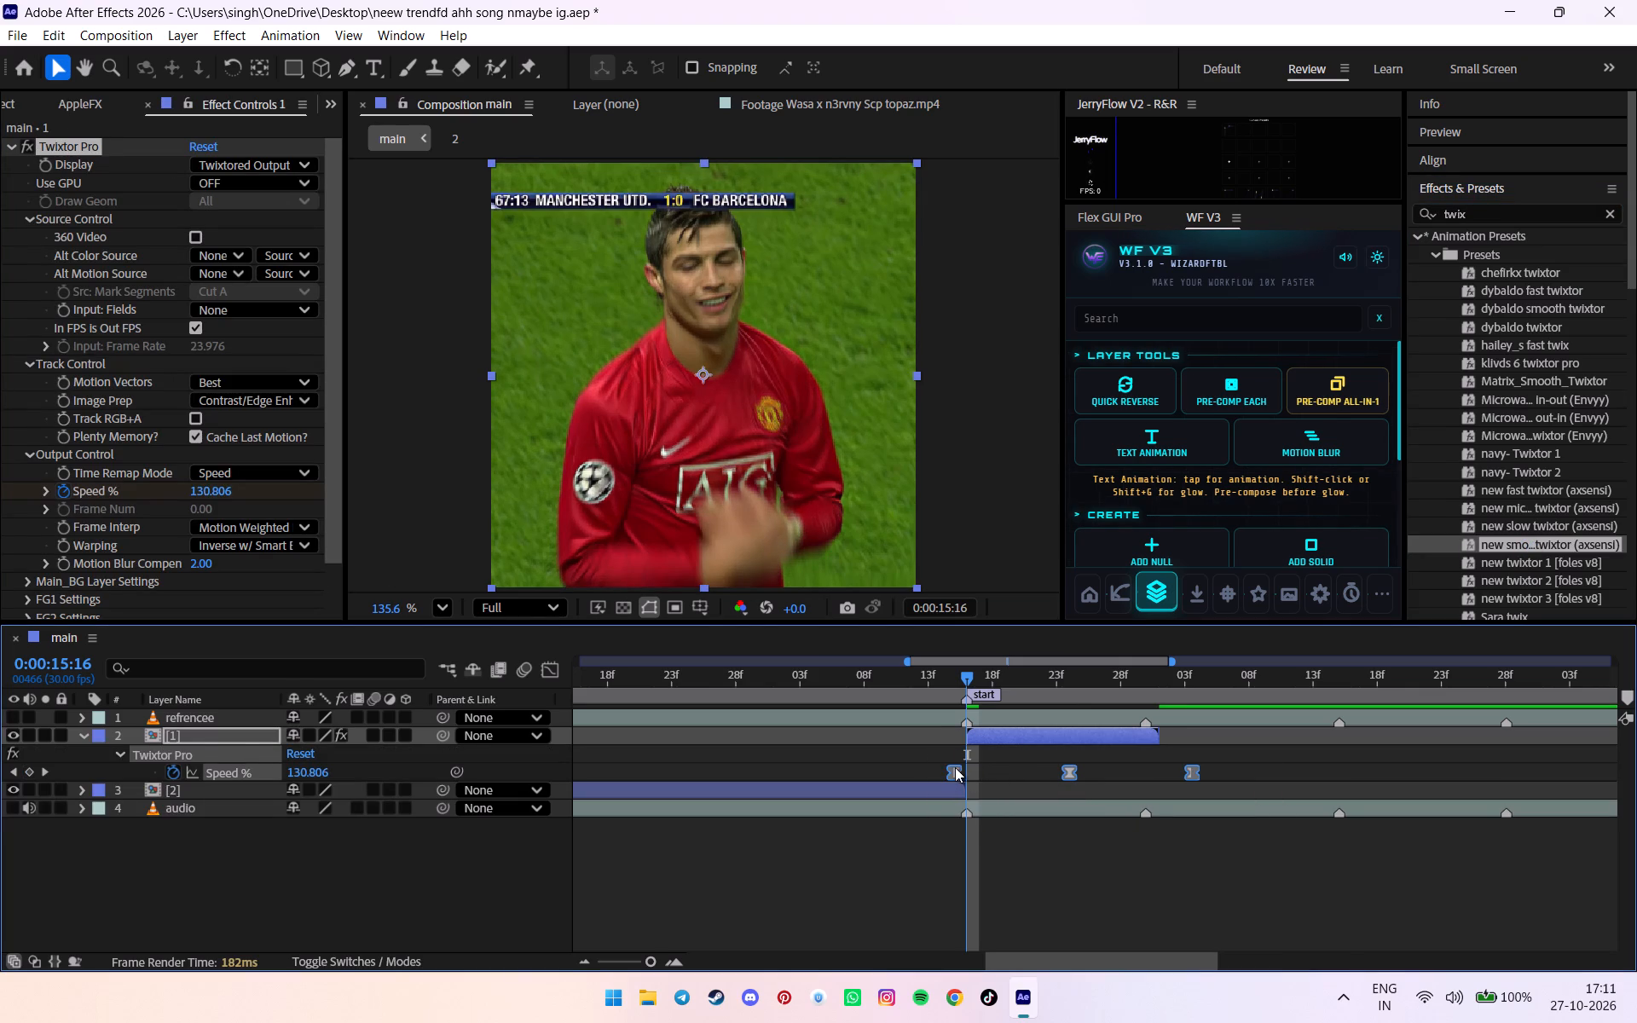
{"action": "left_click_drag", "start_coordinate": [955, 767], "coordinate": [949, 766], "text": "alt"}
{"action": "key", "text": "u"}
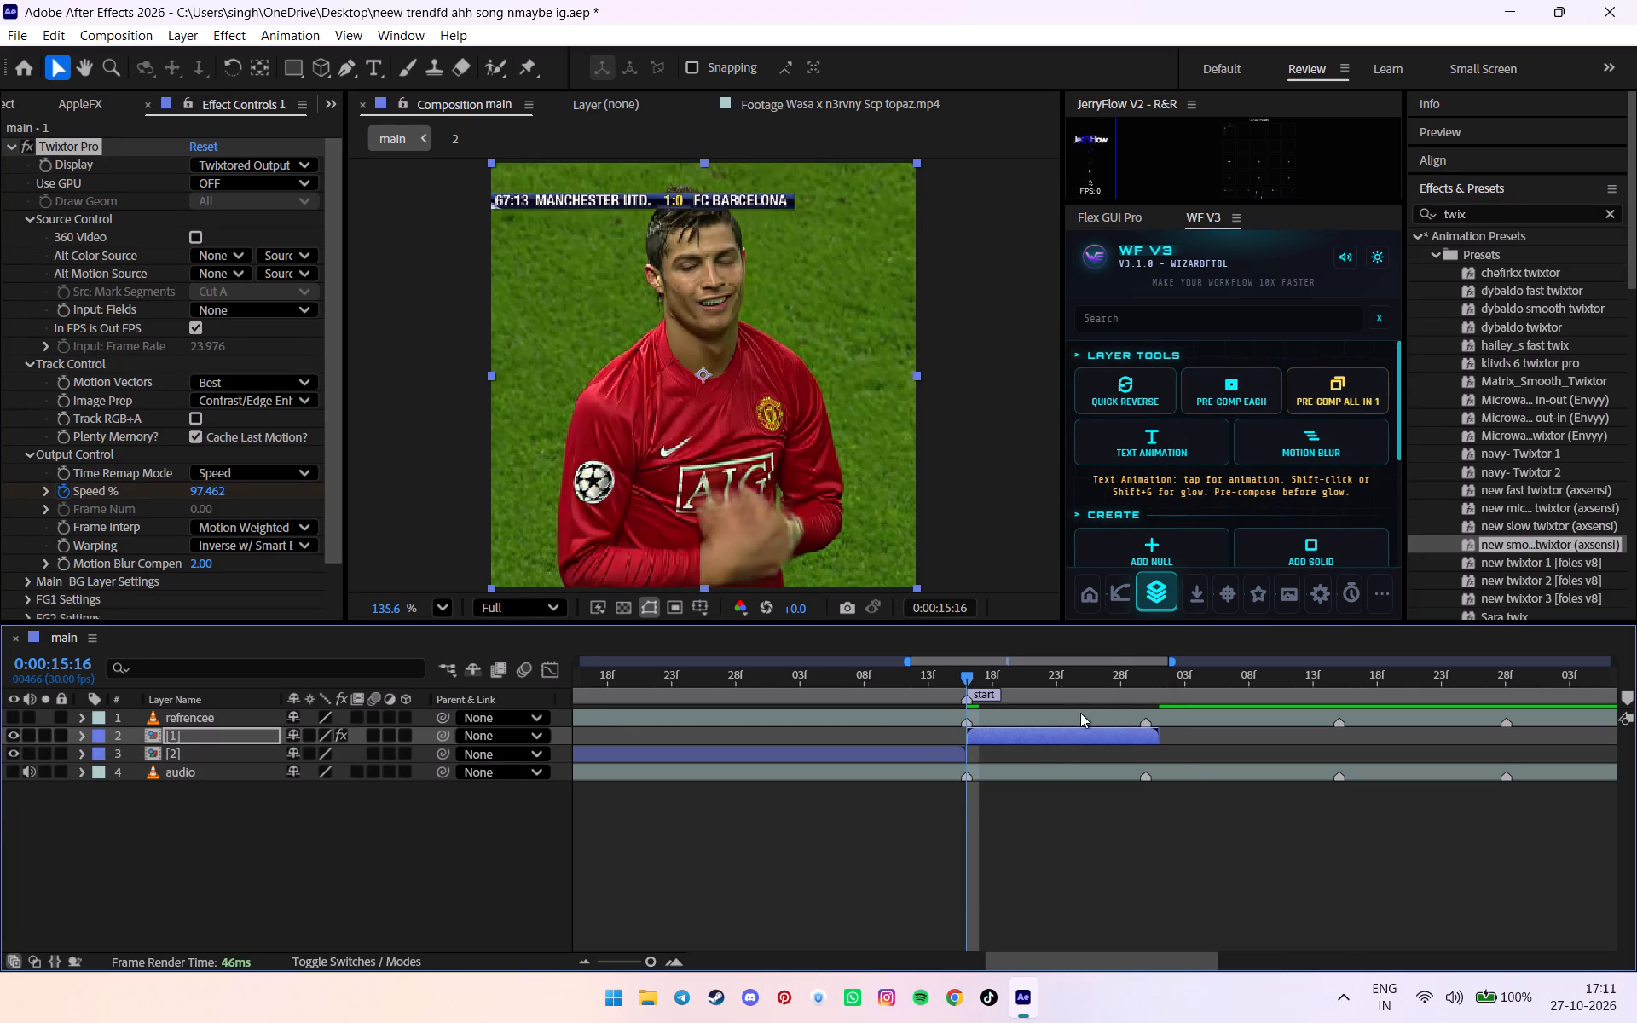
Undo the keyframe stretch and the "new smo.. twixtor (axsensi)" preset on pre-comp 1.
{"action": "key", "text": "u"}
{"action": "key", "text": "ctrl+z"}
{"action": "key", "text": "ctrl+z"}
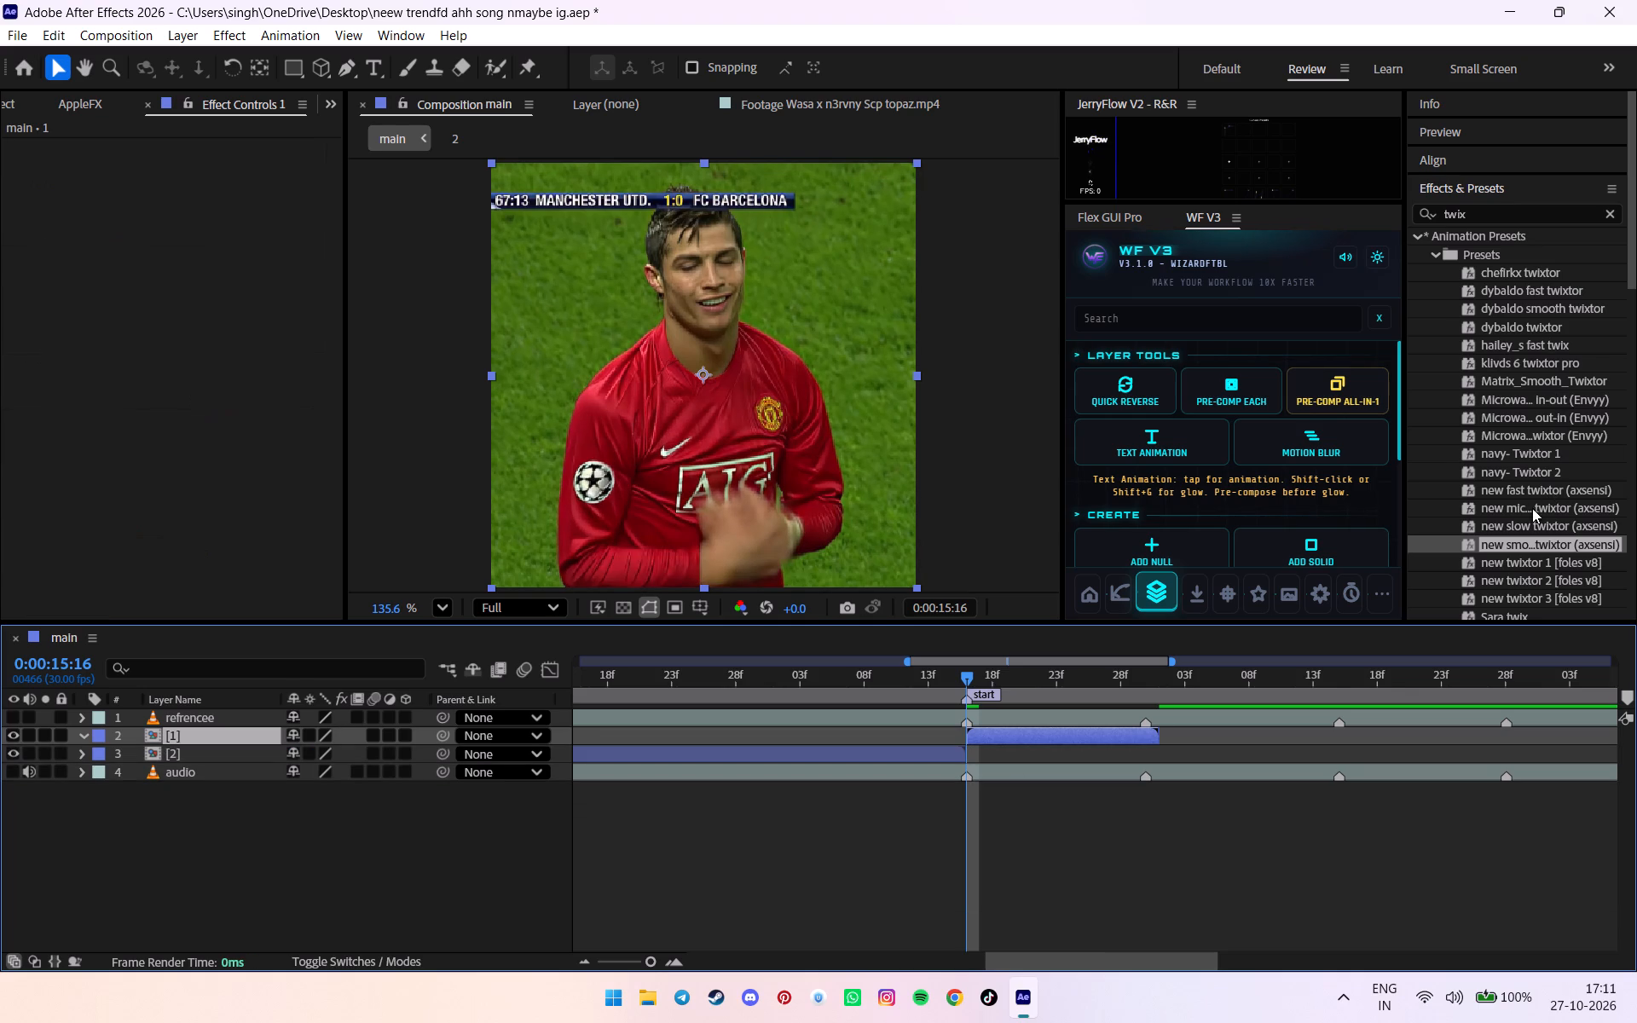
Apply the "new mic.. twixtor (axsensi)" preset to pre-comp 1 and scale its Speed keyframes to end at 0:00:16:01.
{"action": "double_click", "coordinate": [1541, 509]}
{"action": "key", "text": "u"}
{"action": "left_click_drag", "start_coordinate": [928, 765], "coordinate": [1201, 812]}
{"action": "left_click_drag", "start_coordinate": [1168, 770], "coordinate": [1160, 771], "text": "alt"}
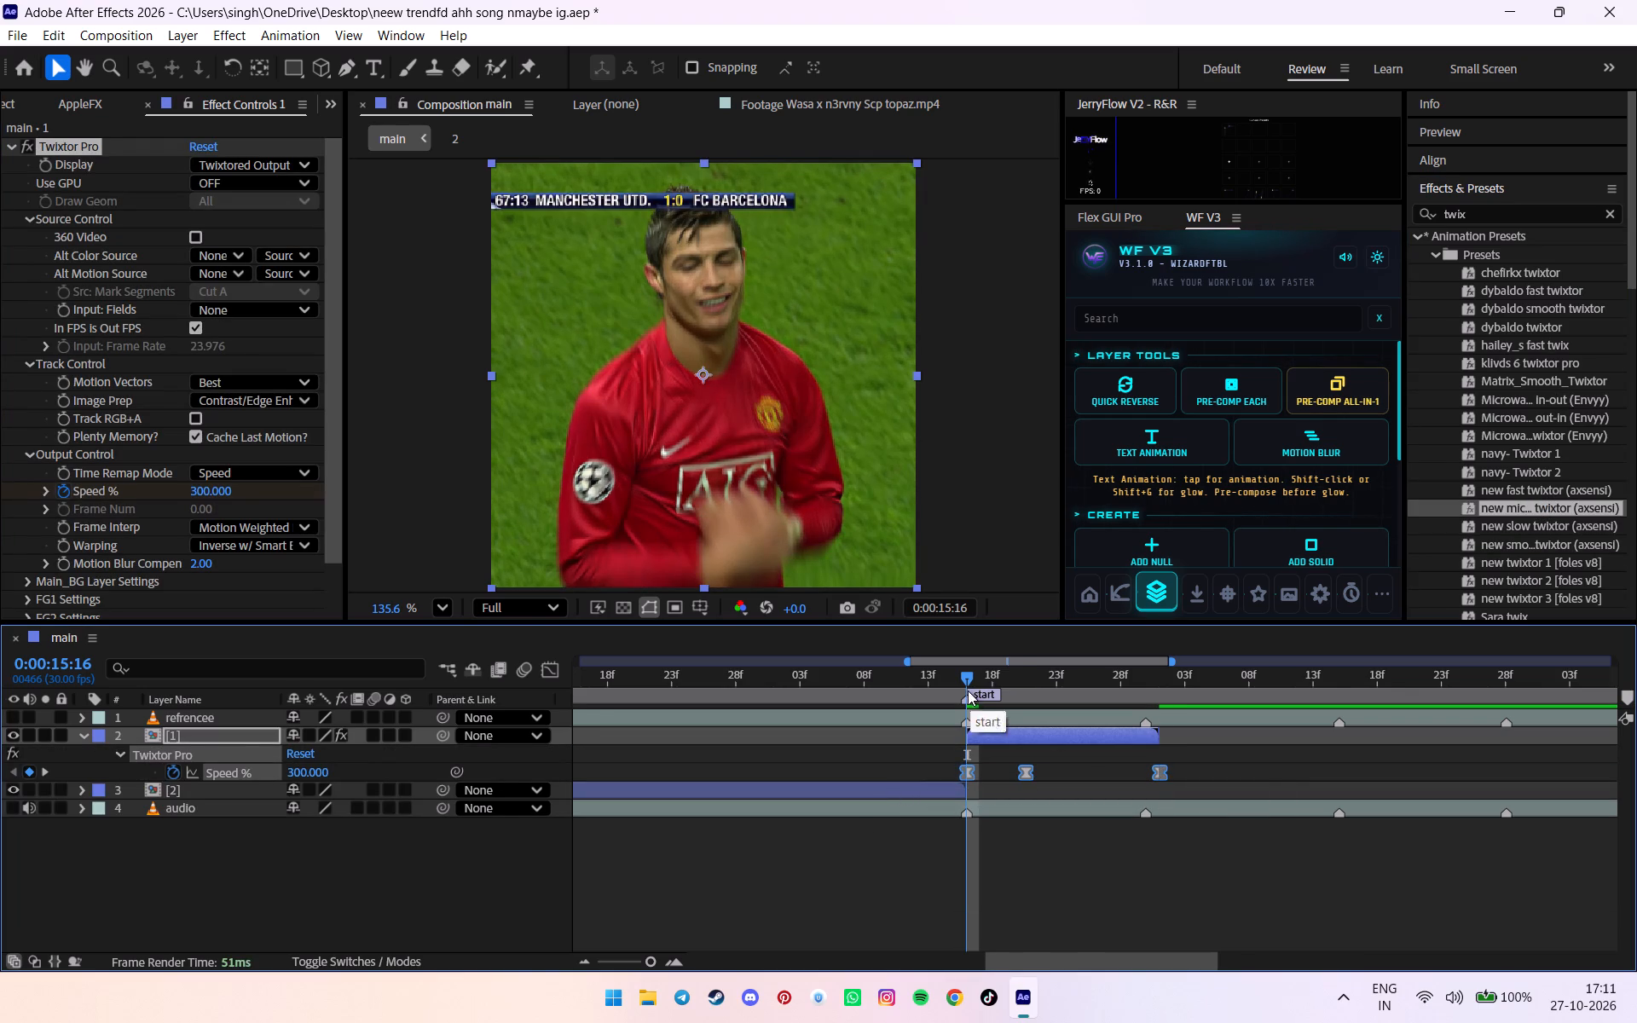
Review the retimed clip and stretch its Speed keyframes to begin one frame earlier, at 0:00:15:15.
{"action": "left_click_drag", "start_coordinate": [982, 677], "coordinate": [1155, 705]}
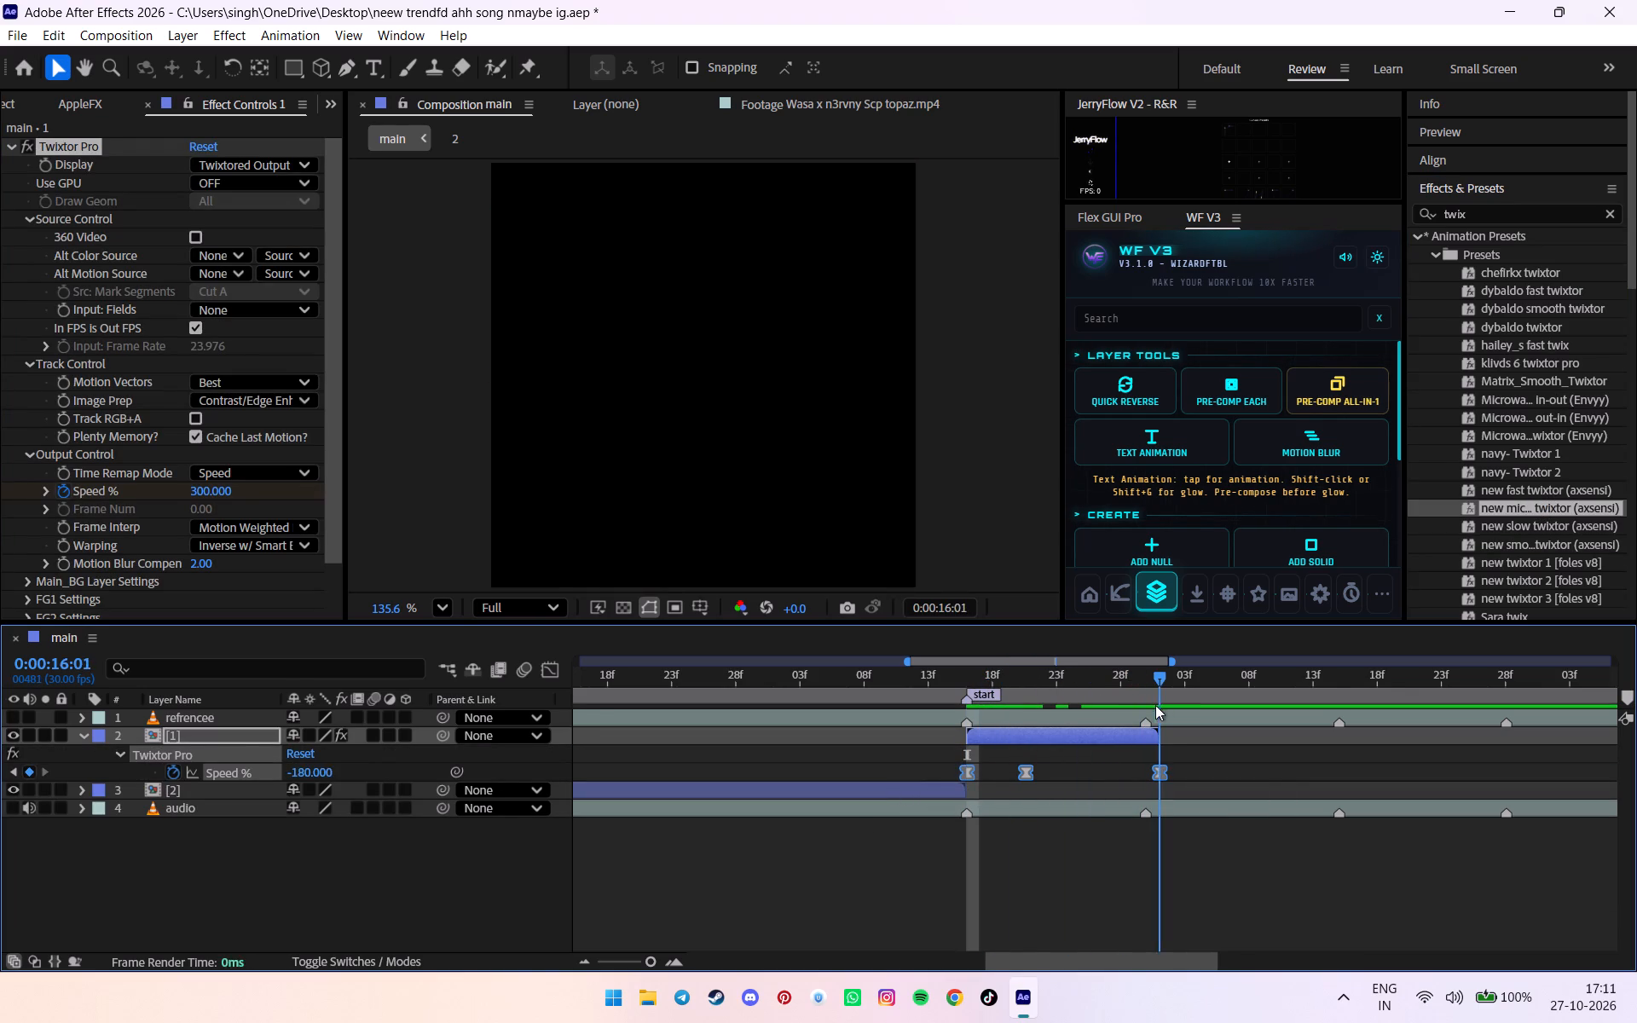
{"action": "left_click_drag", "start_coordinate": [1155, 705], "coordinate": [1142, 709]}
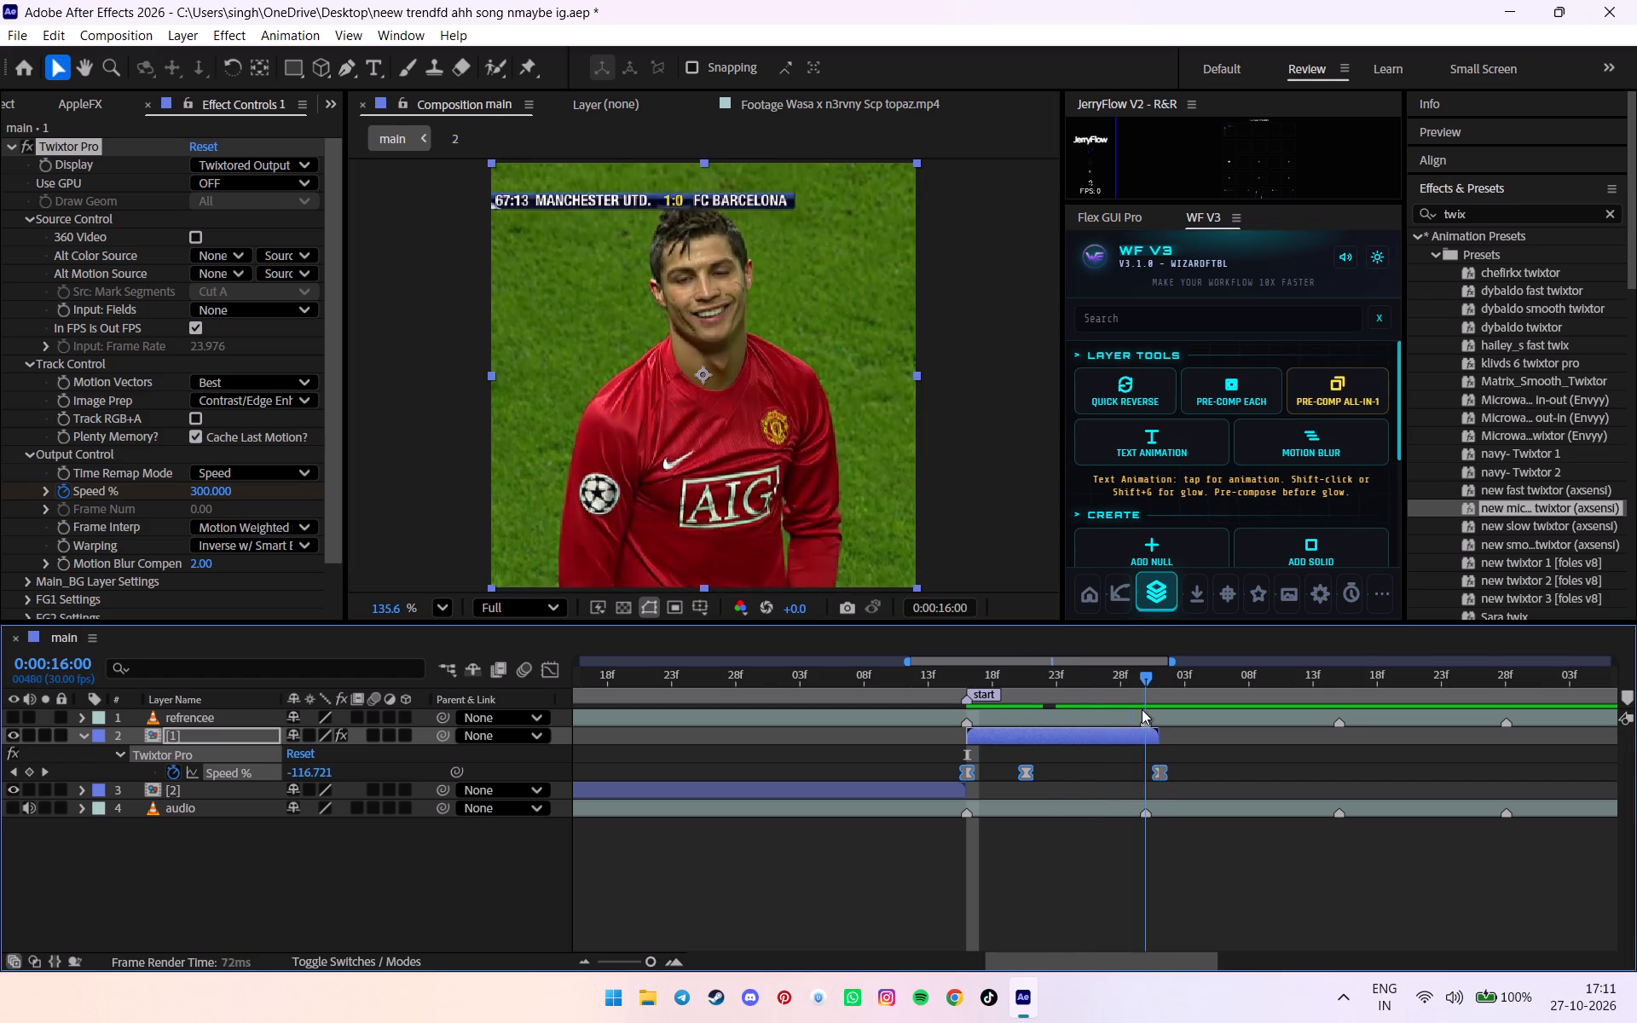
{"action": "left_click_drag", "start_coordinate": [1142, 709], "coordinate": [962, 711]}
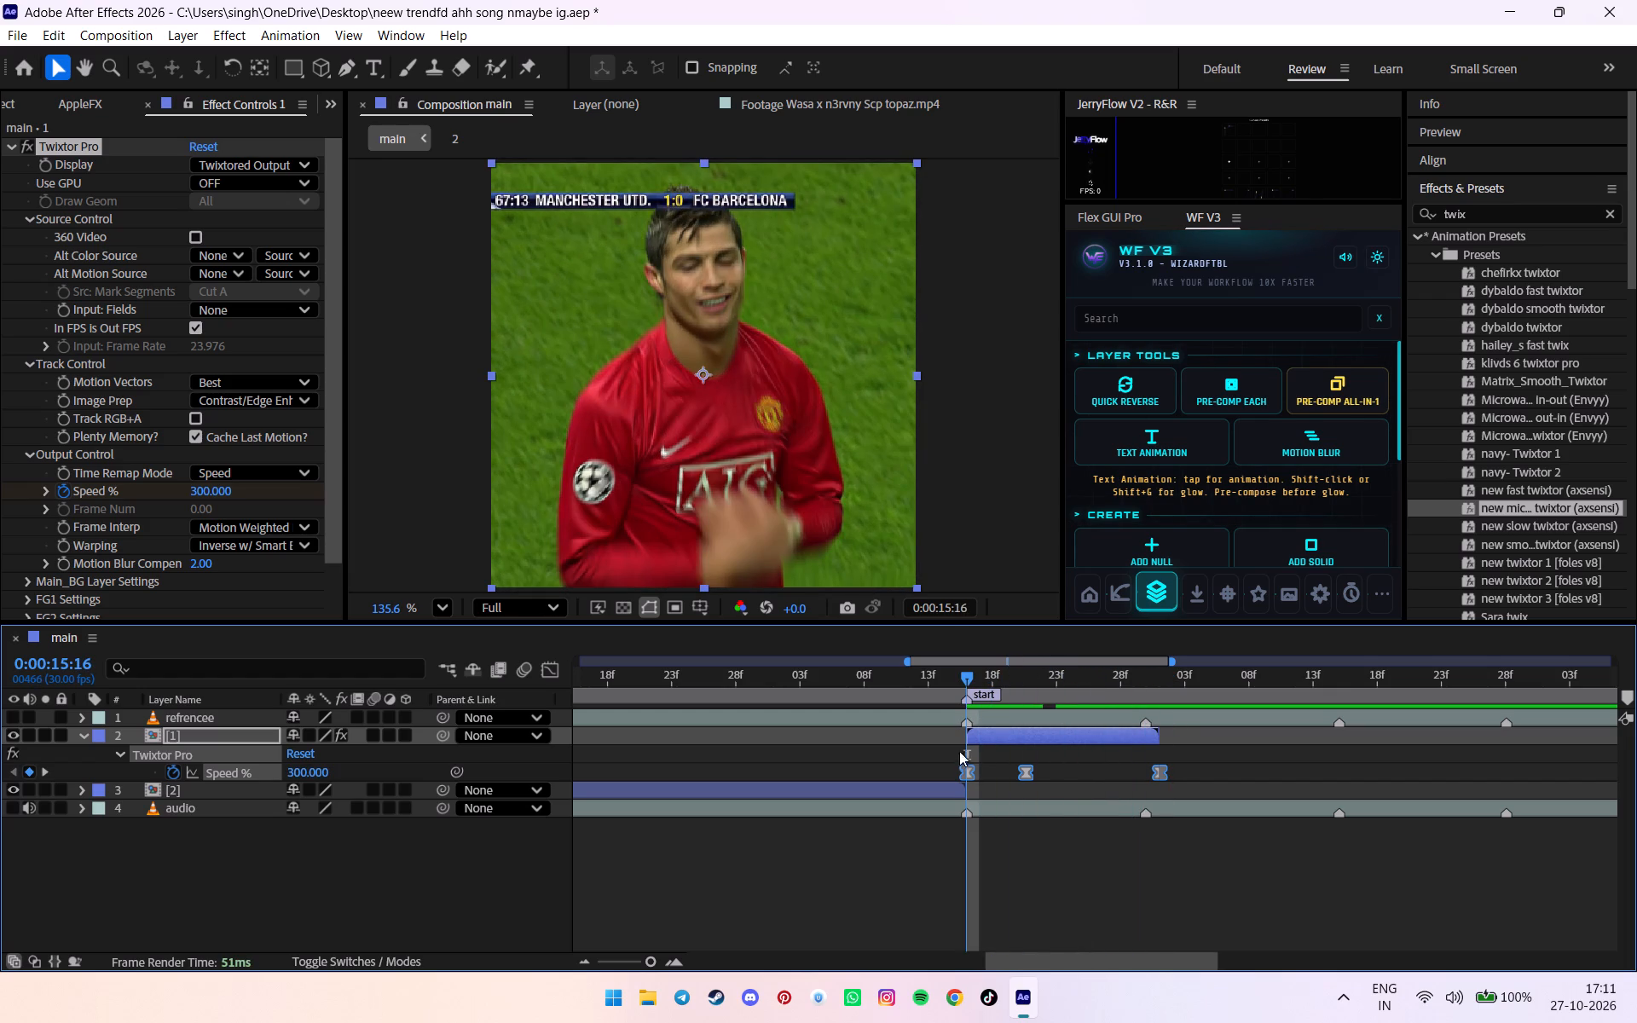
{"action": "left_click_drag", "start_coordinate": [969, 772], "coordinate": [952, 773], "text": "alt"}
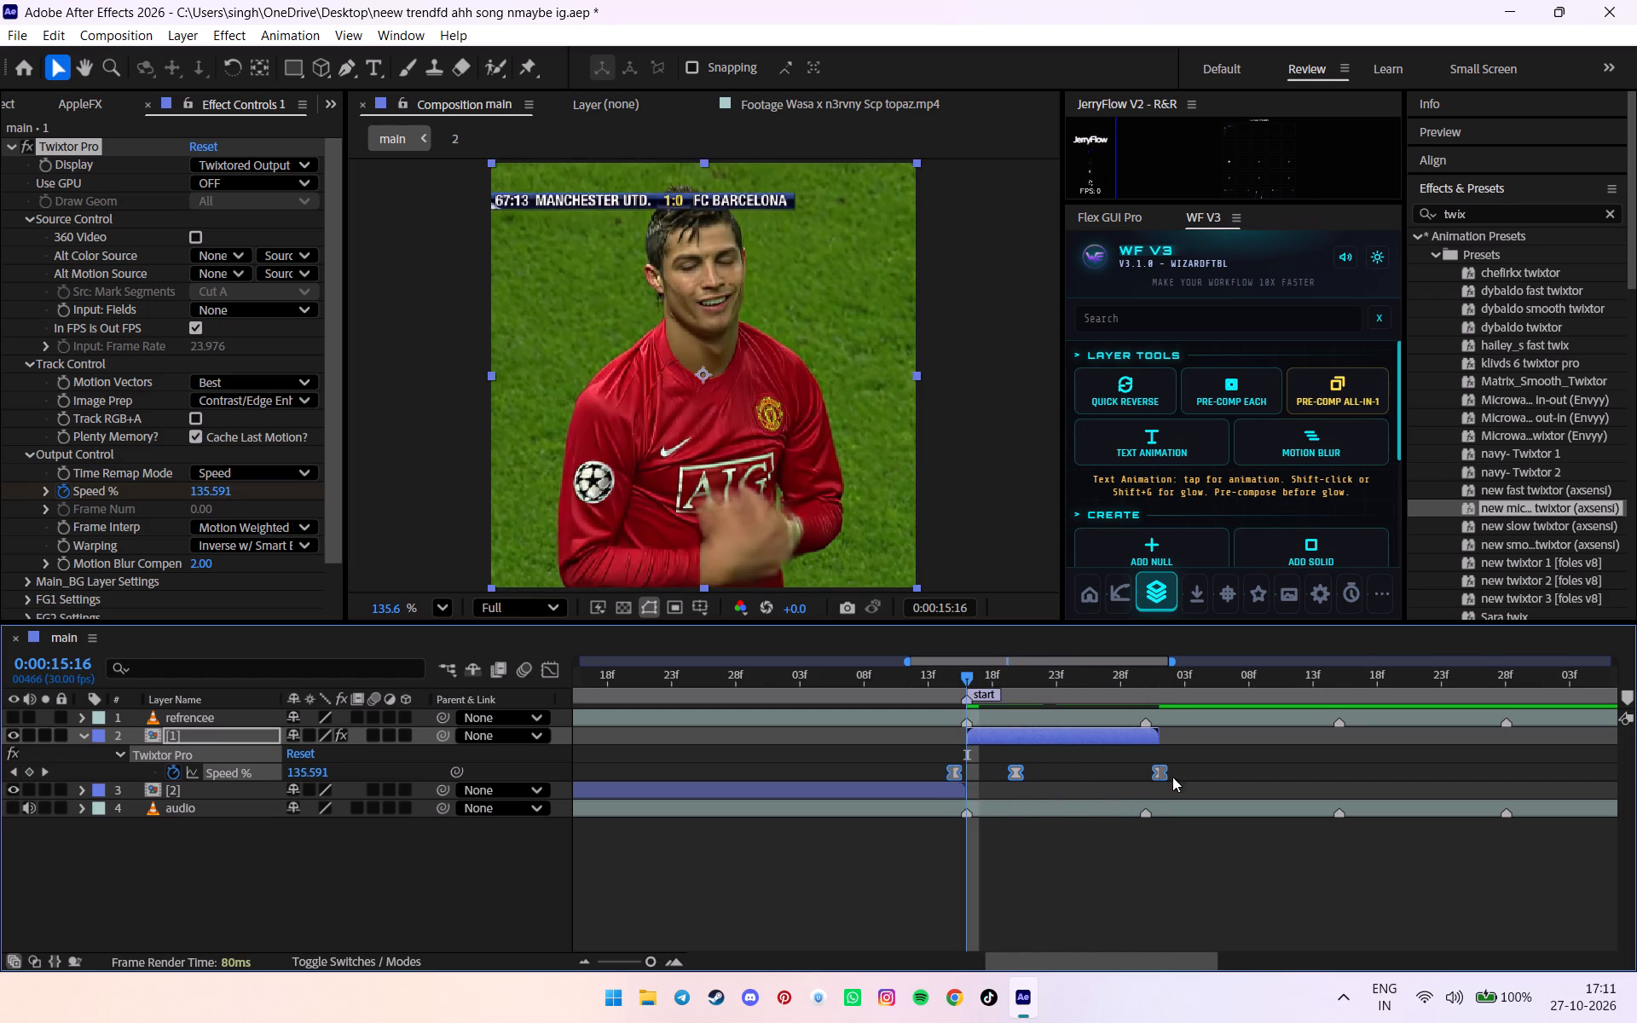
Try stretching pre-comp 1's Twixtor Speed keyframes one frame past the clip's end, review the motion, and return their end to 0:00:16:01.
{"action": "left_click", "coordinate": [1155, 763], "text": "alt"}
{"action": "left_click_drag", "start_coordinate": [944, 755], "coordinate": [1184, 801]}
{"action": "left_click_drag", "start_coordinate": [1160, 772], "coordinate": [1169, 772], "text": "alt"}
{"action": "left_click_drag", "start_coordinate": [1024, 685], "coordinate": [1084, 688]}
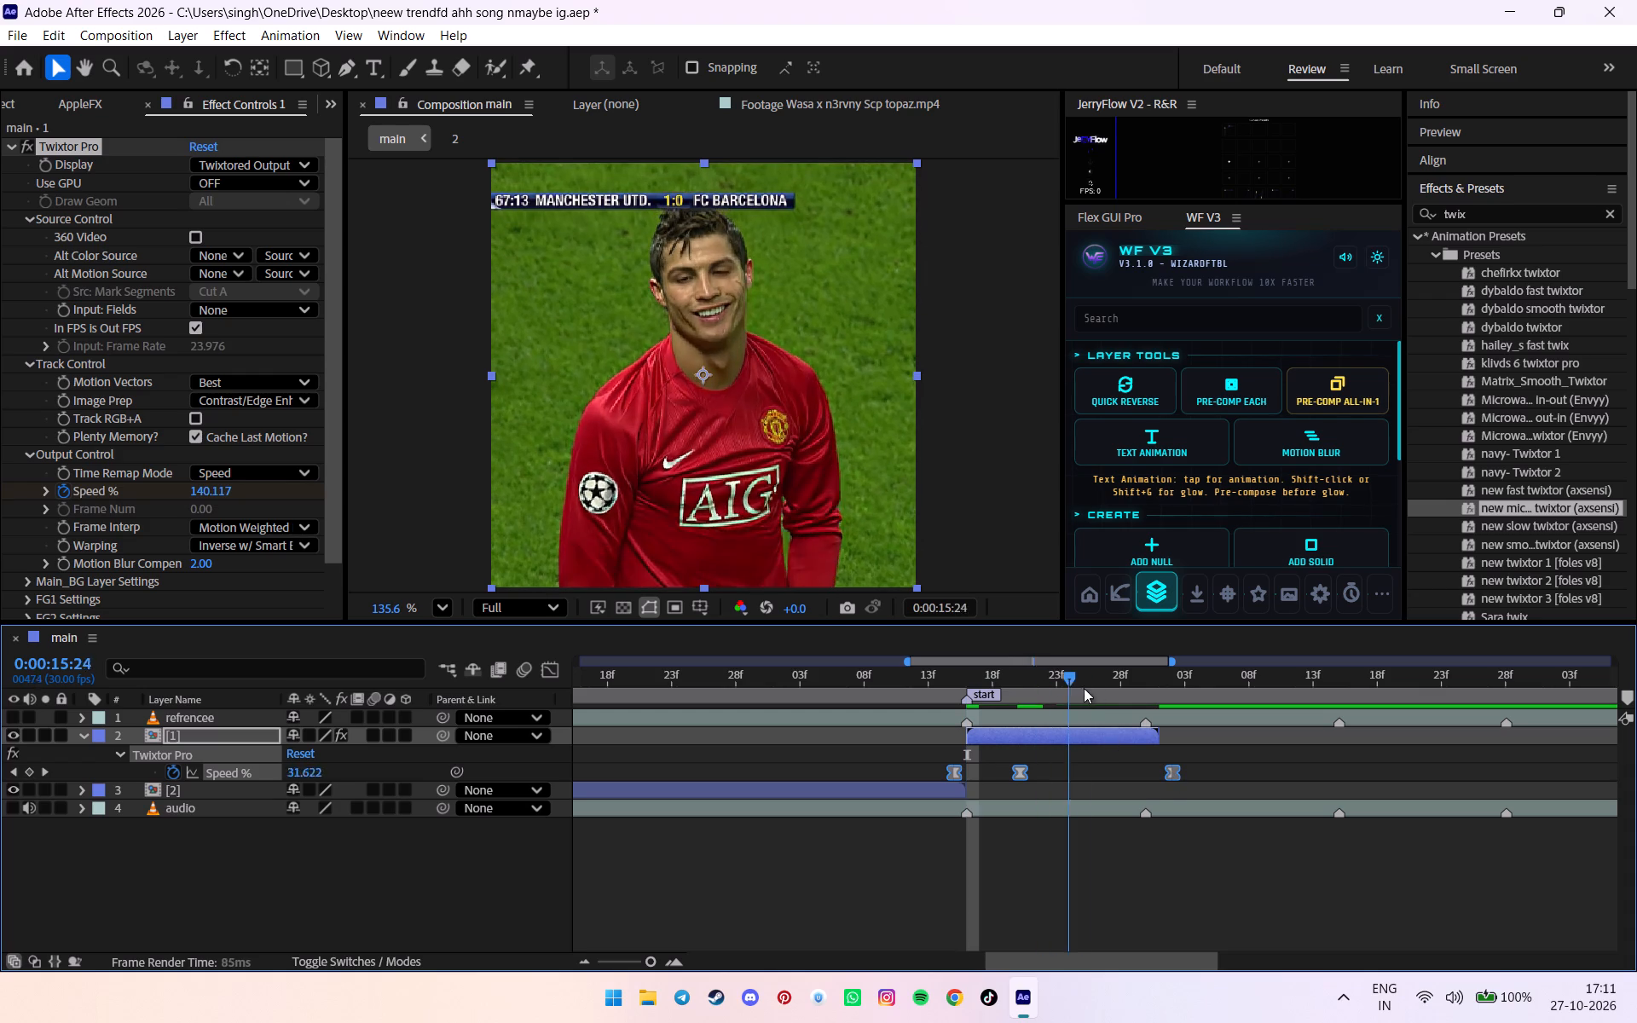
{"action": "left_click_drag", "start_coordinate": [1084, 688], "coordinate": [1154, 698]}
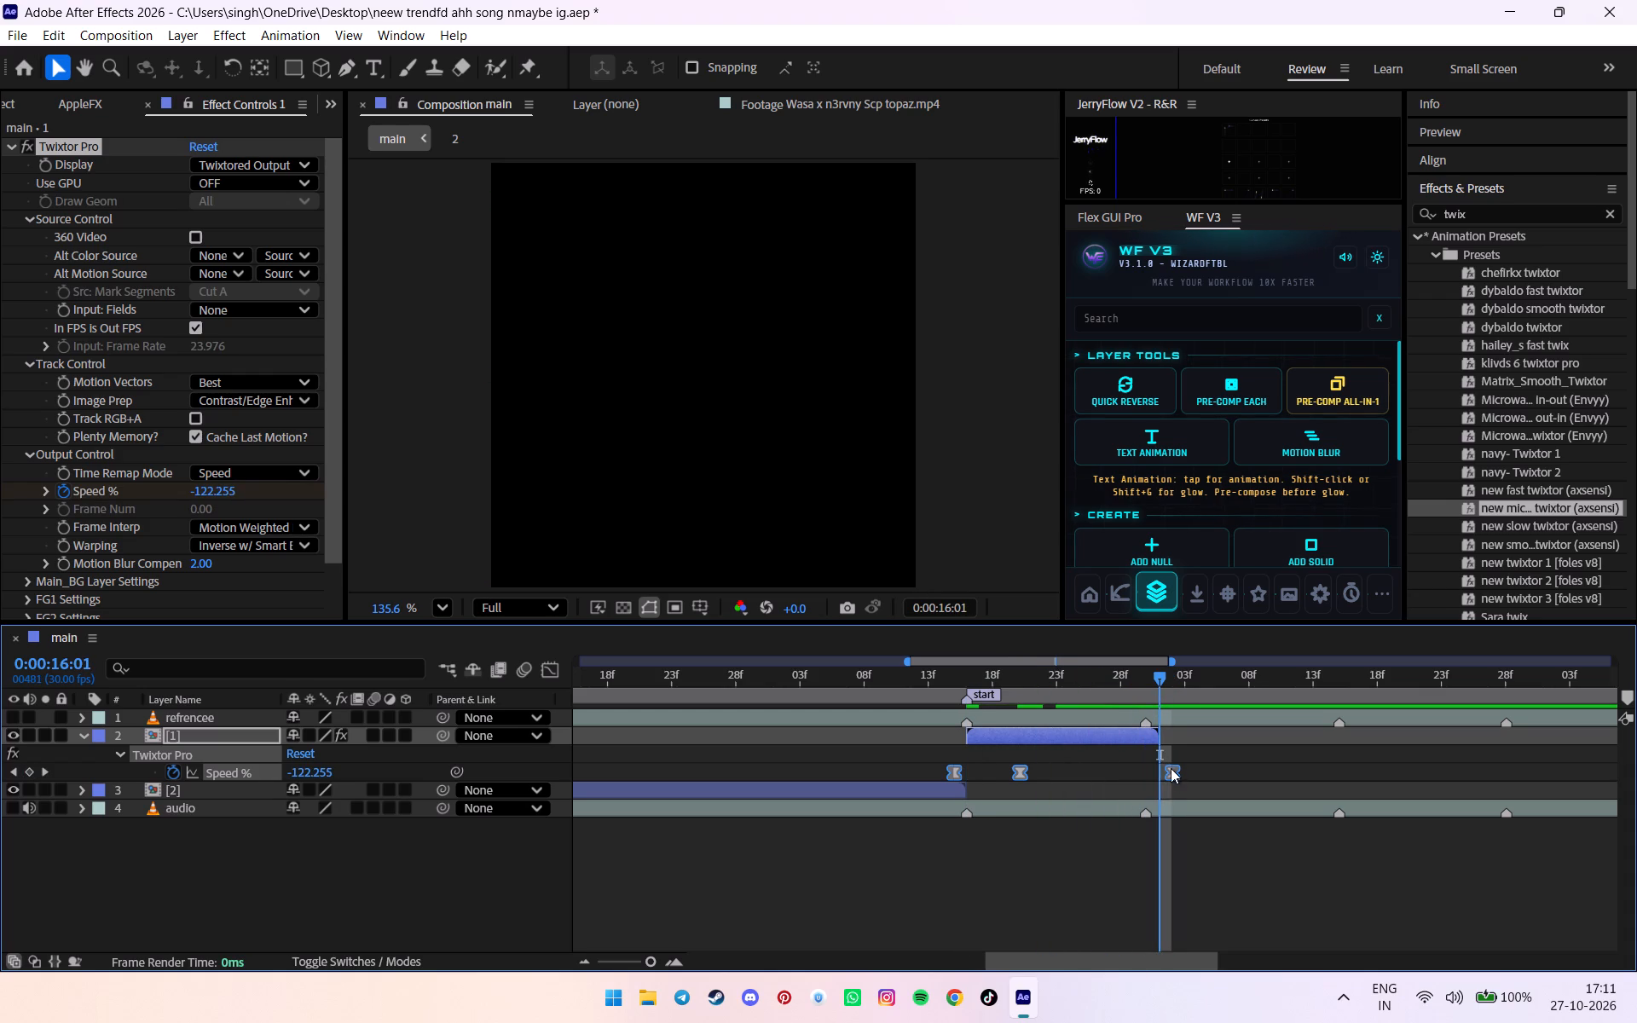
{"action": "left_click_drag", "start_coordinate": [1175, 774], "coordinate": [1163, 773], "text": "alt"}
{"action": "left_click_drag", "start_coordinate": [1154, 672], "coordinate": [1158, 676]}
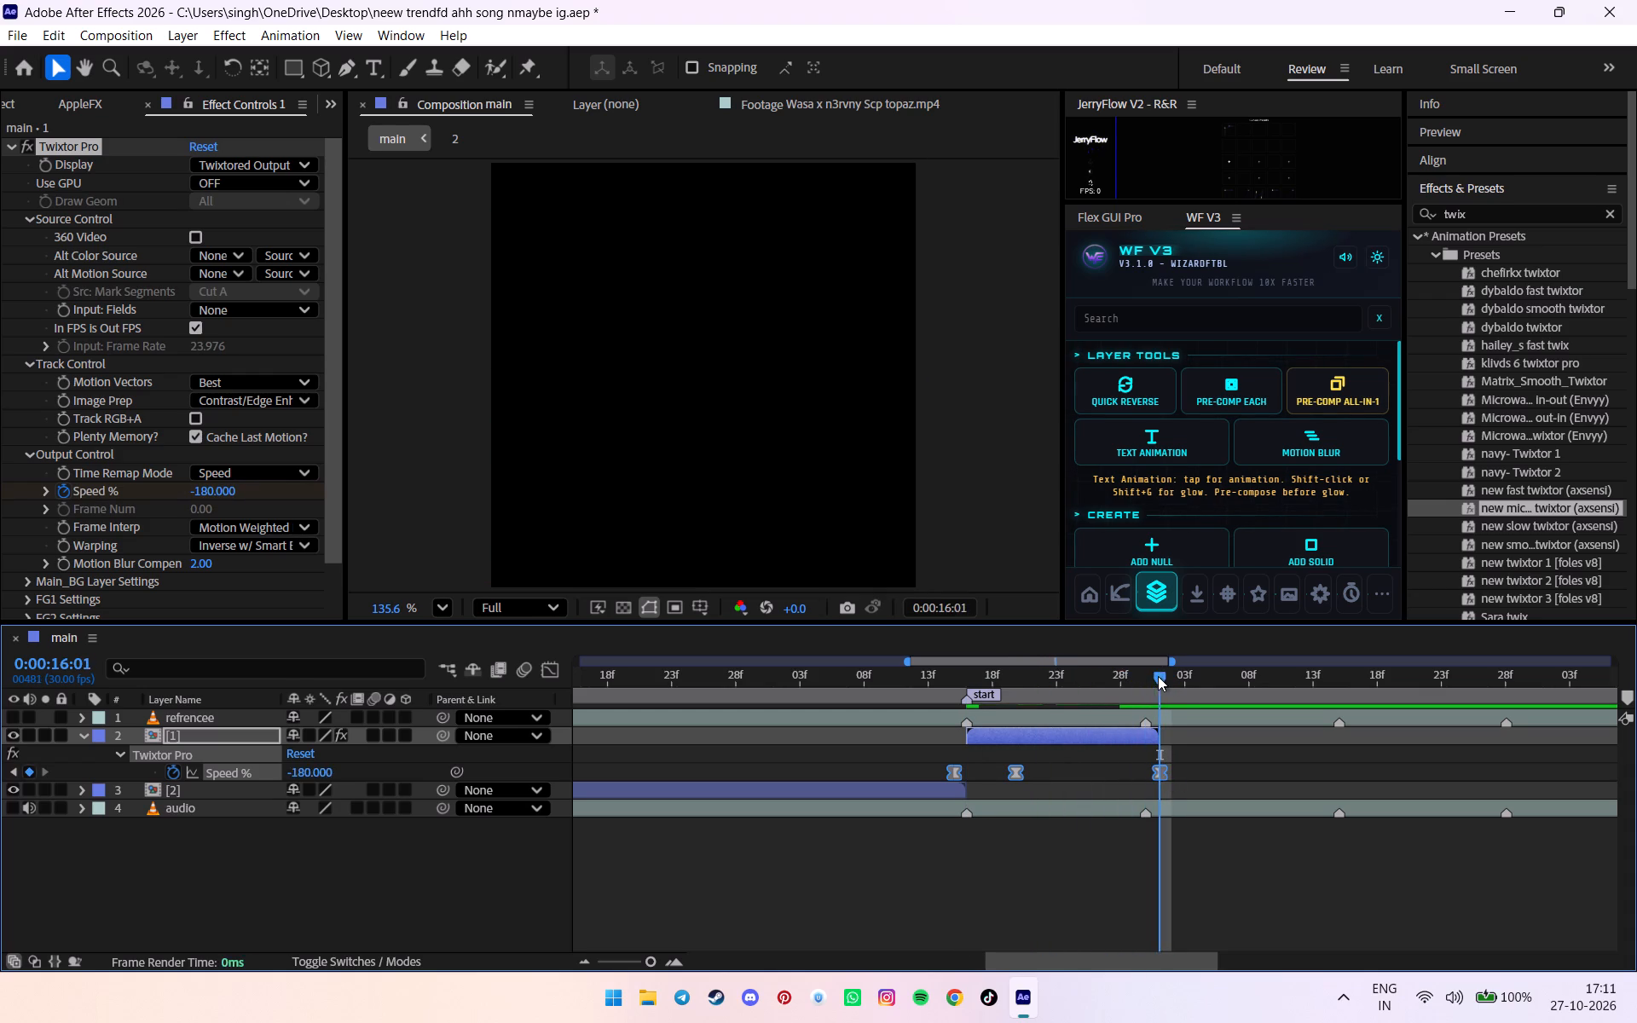
Stretch the Speed keyframes so that the first one sits on the clip's first frame, 0:00:15:16.
{"action": "left_click_drag", "start_coordinate": [1158, 676], "coordinate": [960, 678]}
{"action": "left_click_drag", "start_coordinate": [954, 768], "coordinate": [965, 769], "text": "alt"}
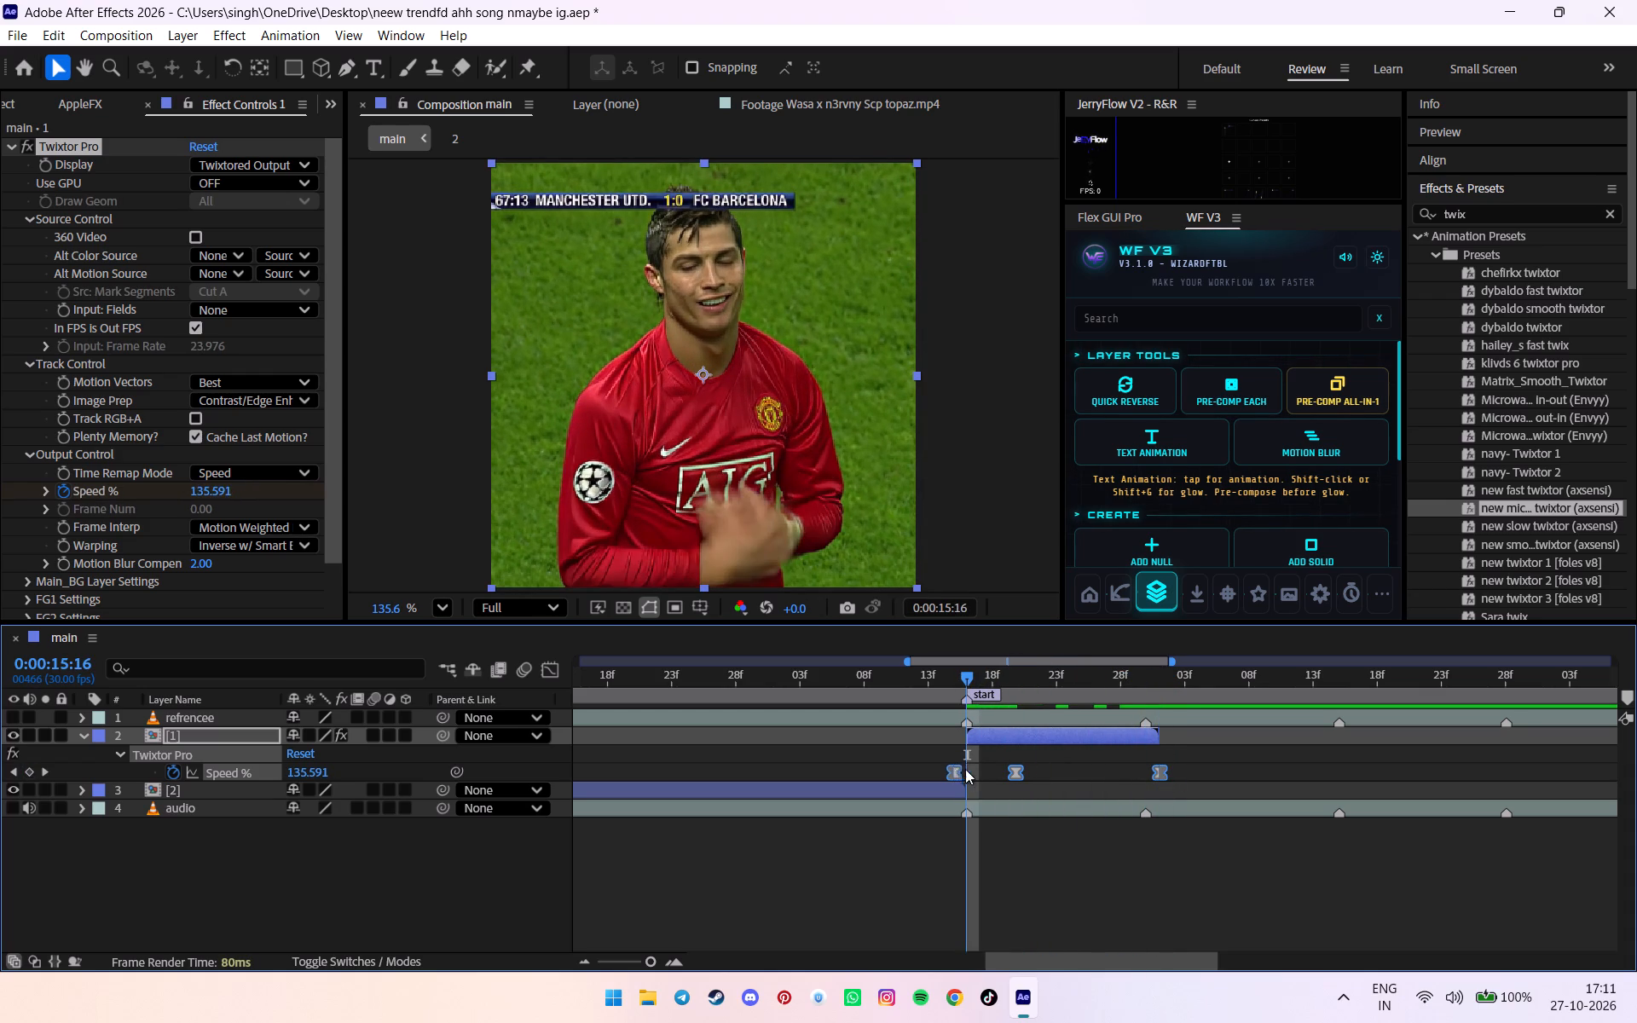
{"action": "left_click_drag", "start_coordinate": [965, 769], "coordinate": [969, 769], "text": "alt"}
Pre-compose the retimed clip on its own and add two adjustment layers above it.
{"action": "left_click", "coordinate": [1238, 401]}
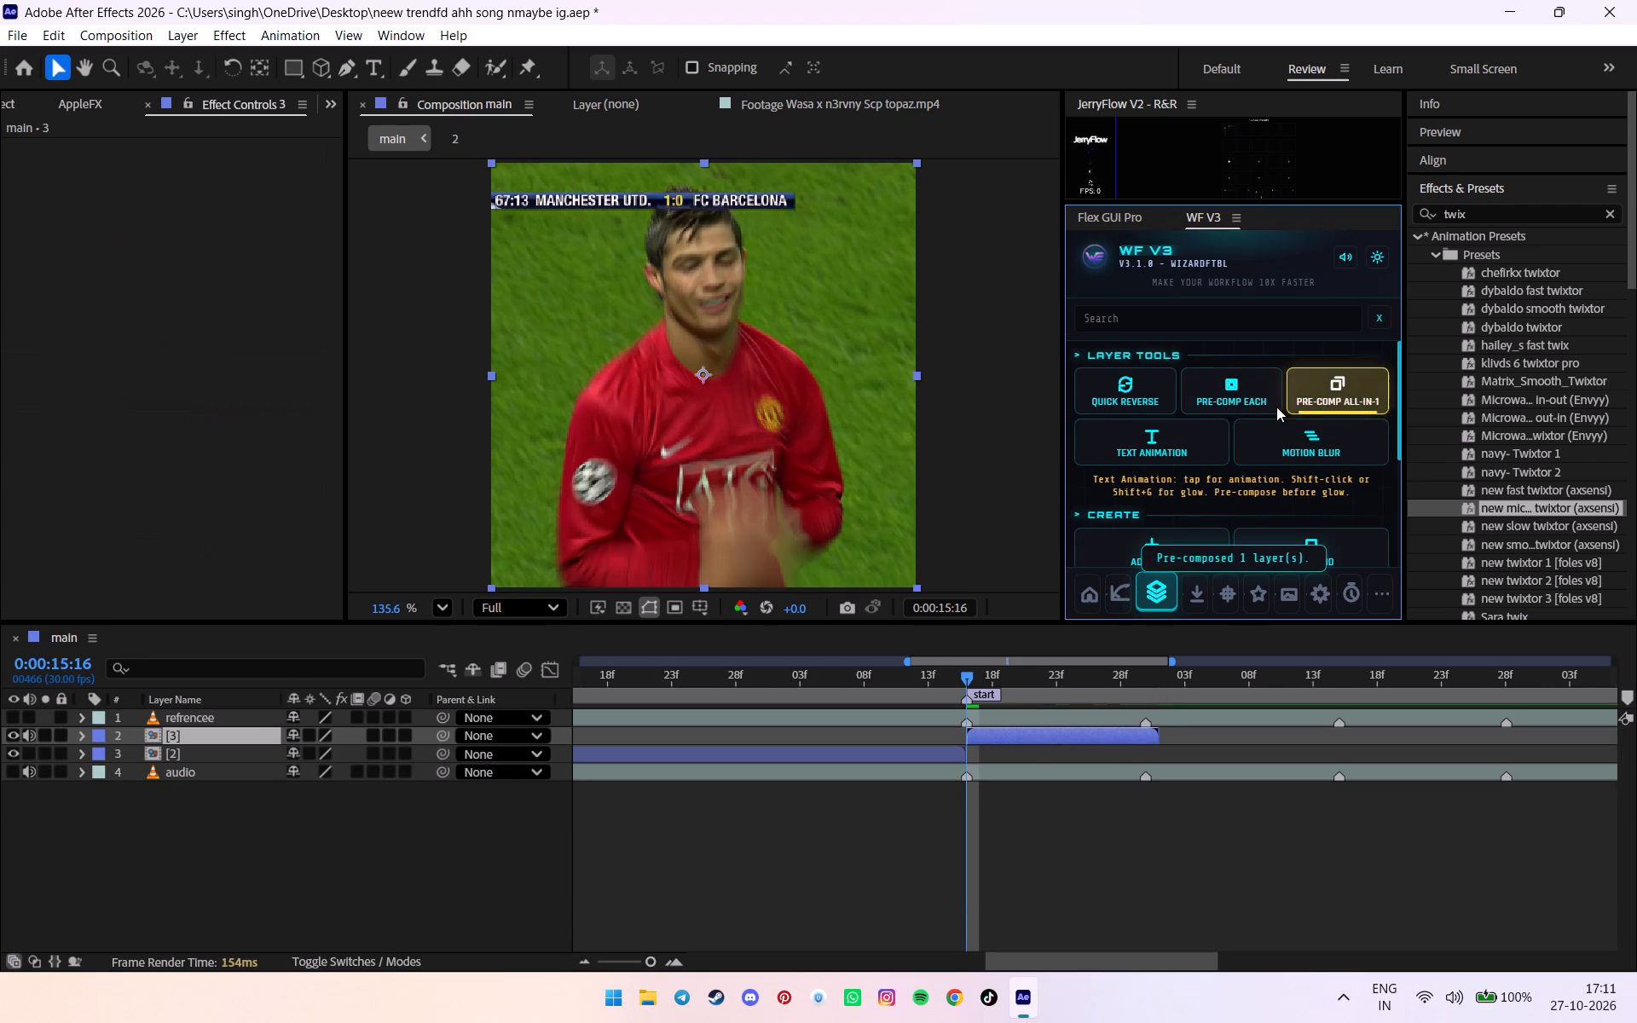
{"action": "scroll", "coordinate": [1276, 413], "scroll_direction": "down", "scroll_amount": 2}
{"action": "double_click", "coordinate": [1199, 389]}
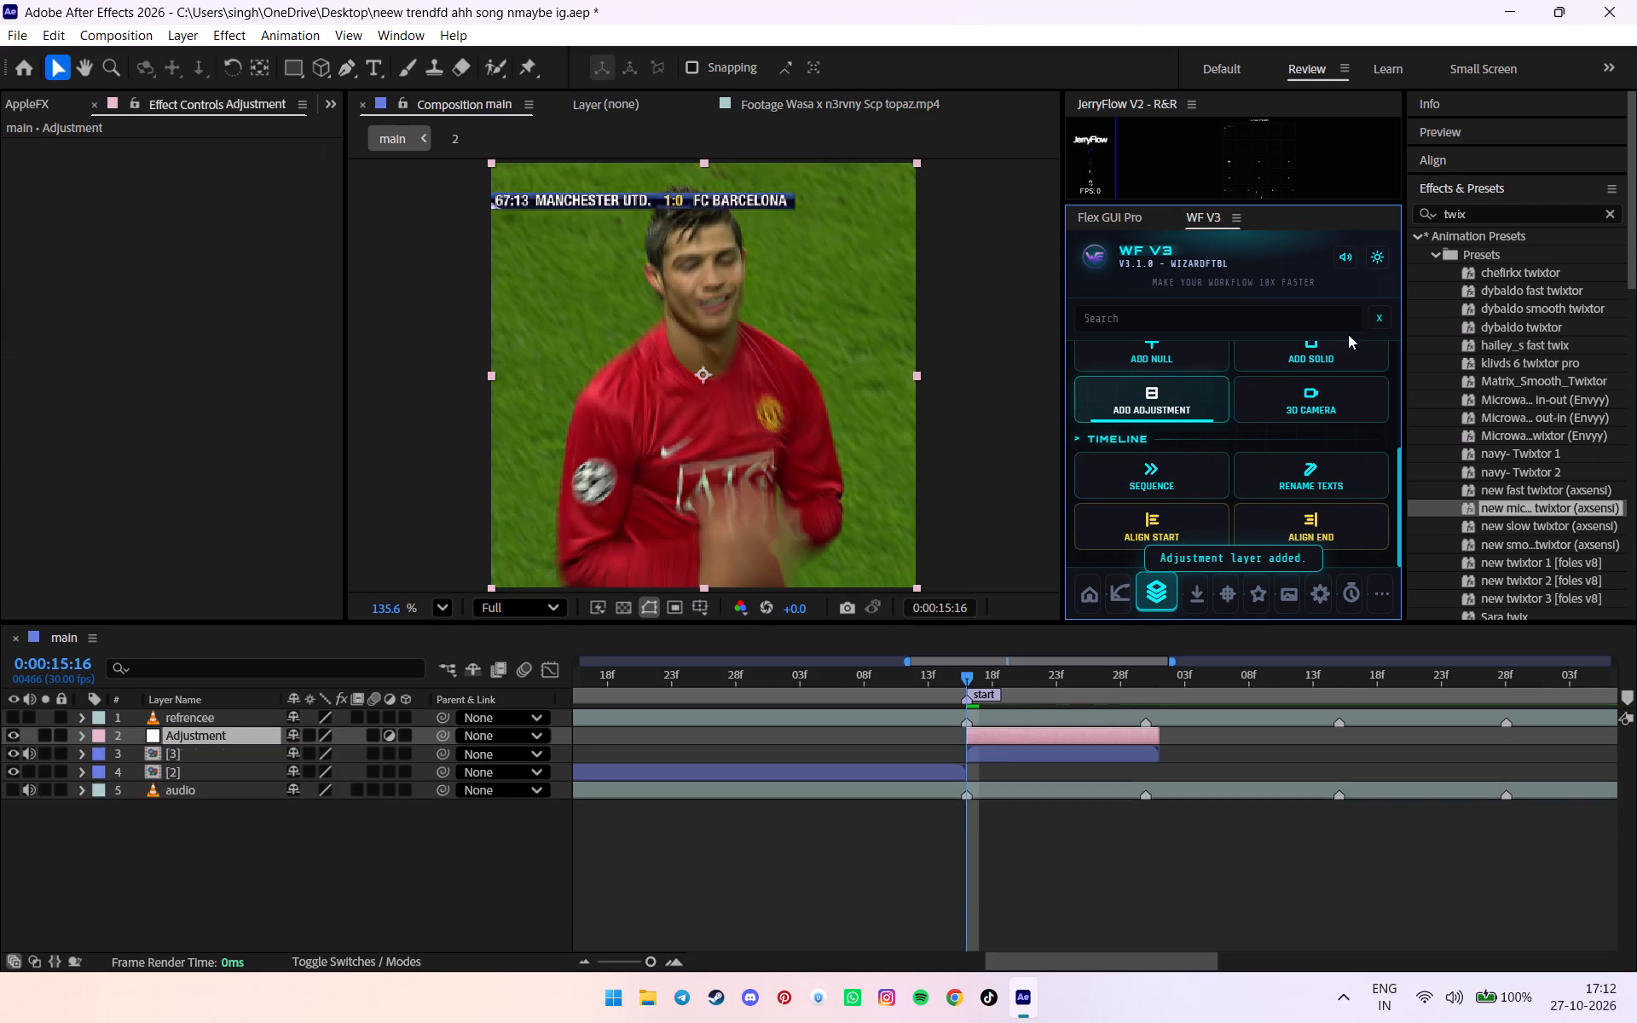
Search the effects and presets for zoom.
{"action": "left_click_drag", "start_coordinate": [1478, 215], "coordinate": [1416, 215]}
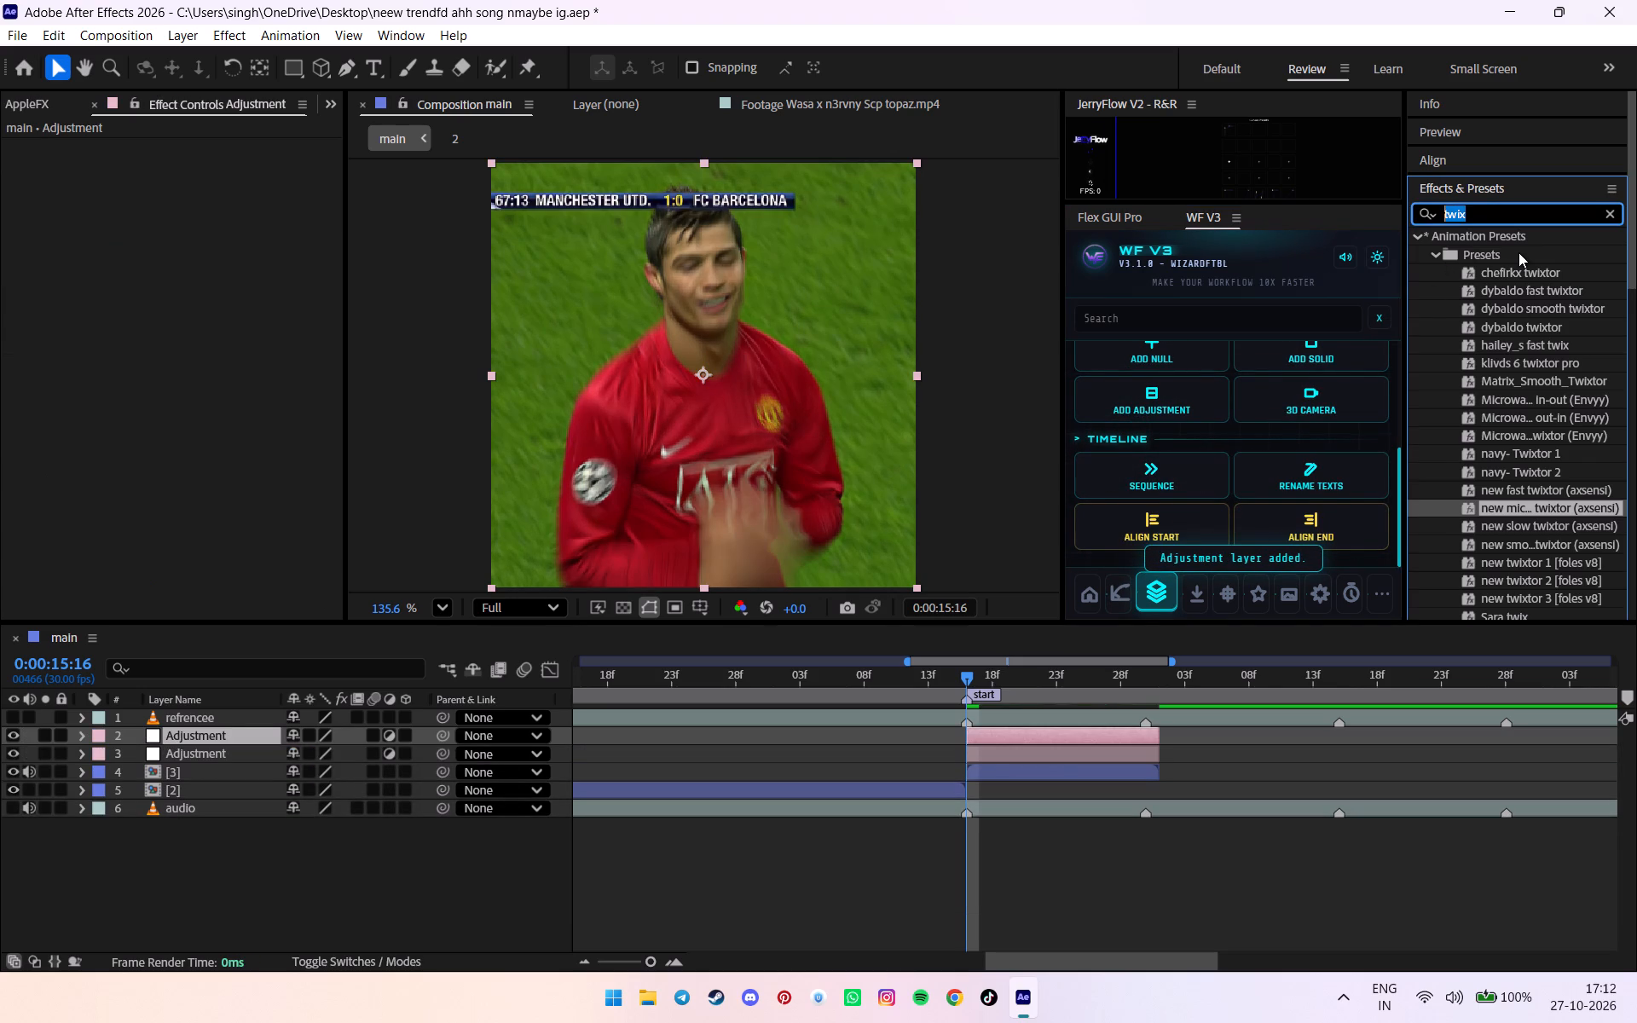
{"action": "type", "text": "zoom"}
Show the reference layer and examine its zooms and transitions from the start marker to about 0:00:17:26.
{"action": "left_click", "coordinate": [9, 724]}
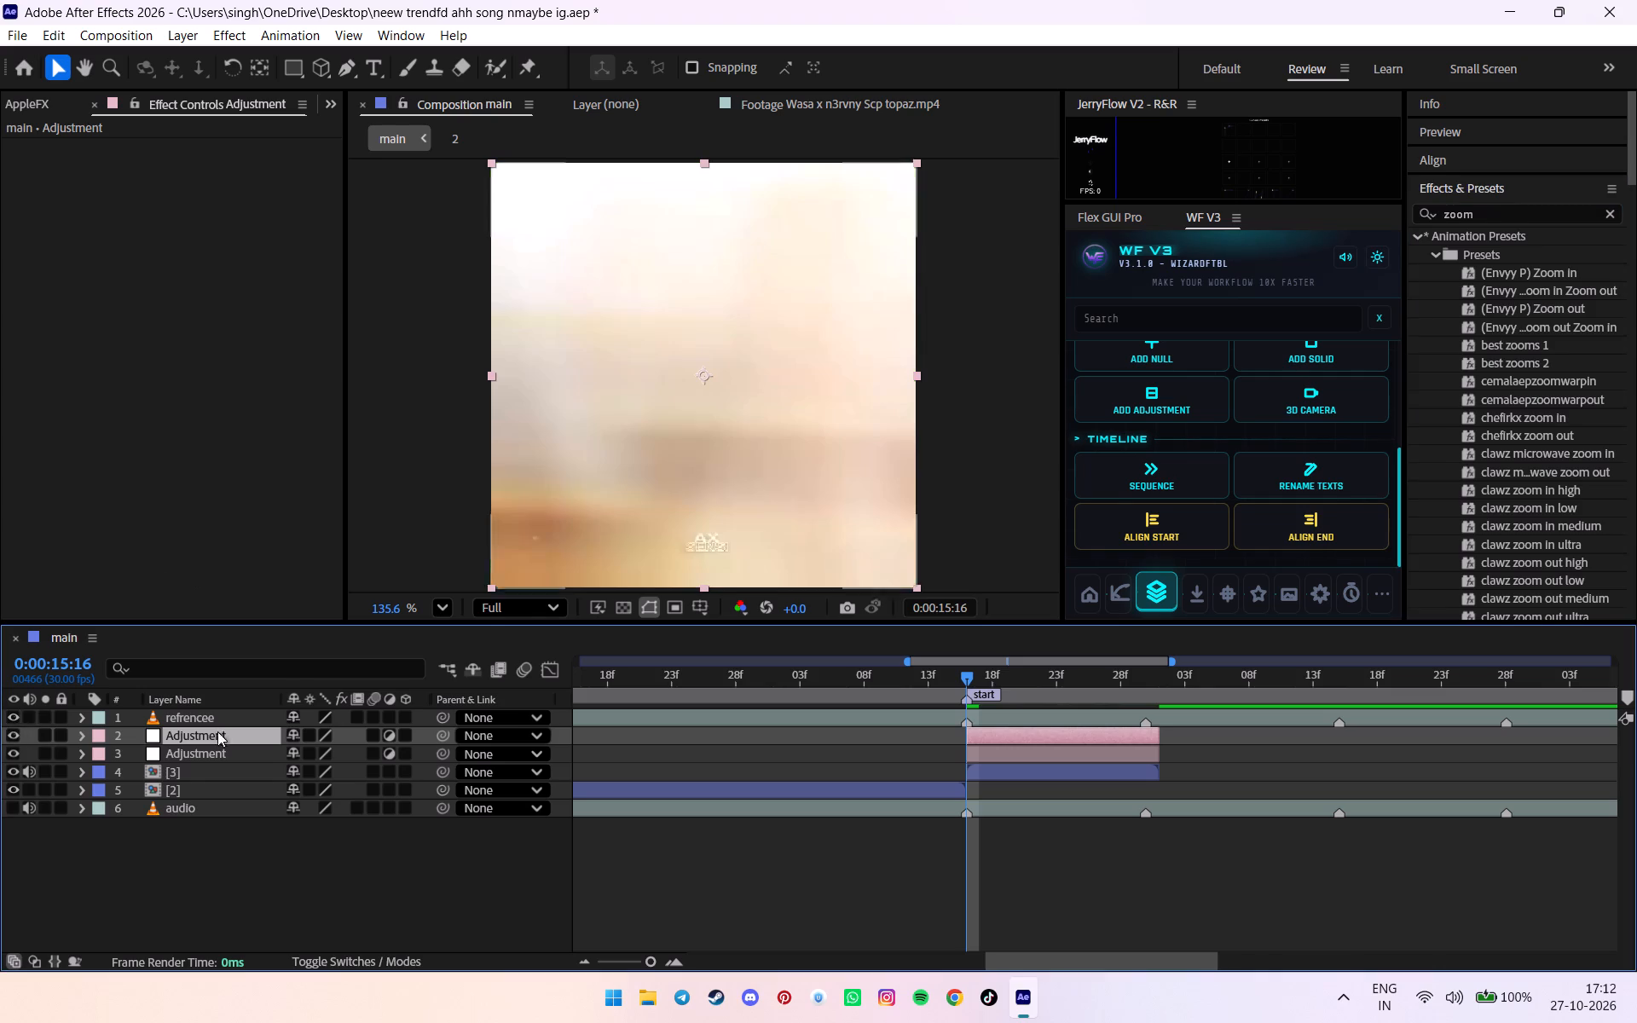
{"action": "left_click_drag", "start_coordinate": [991, 683], "coordinate": [1080, 683]}
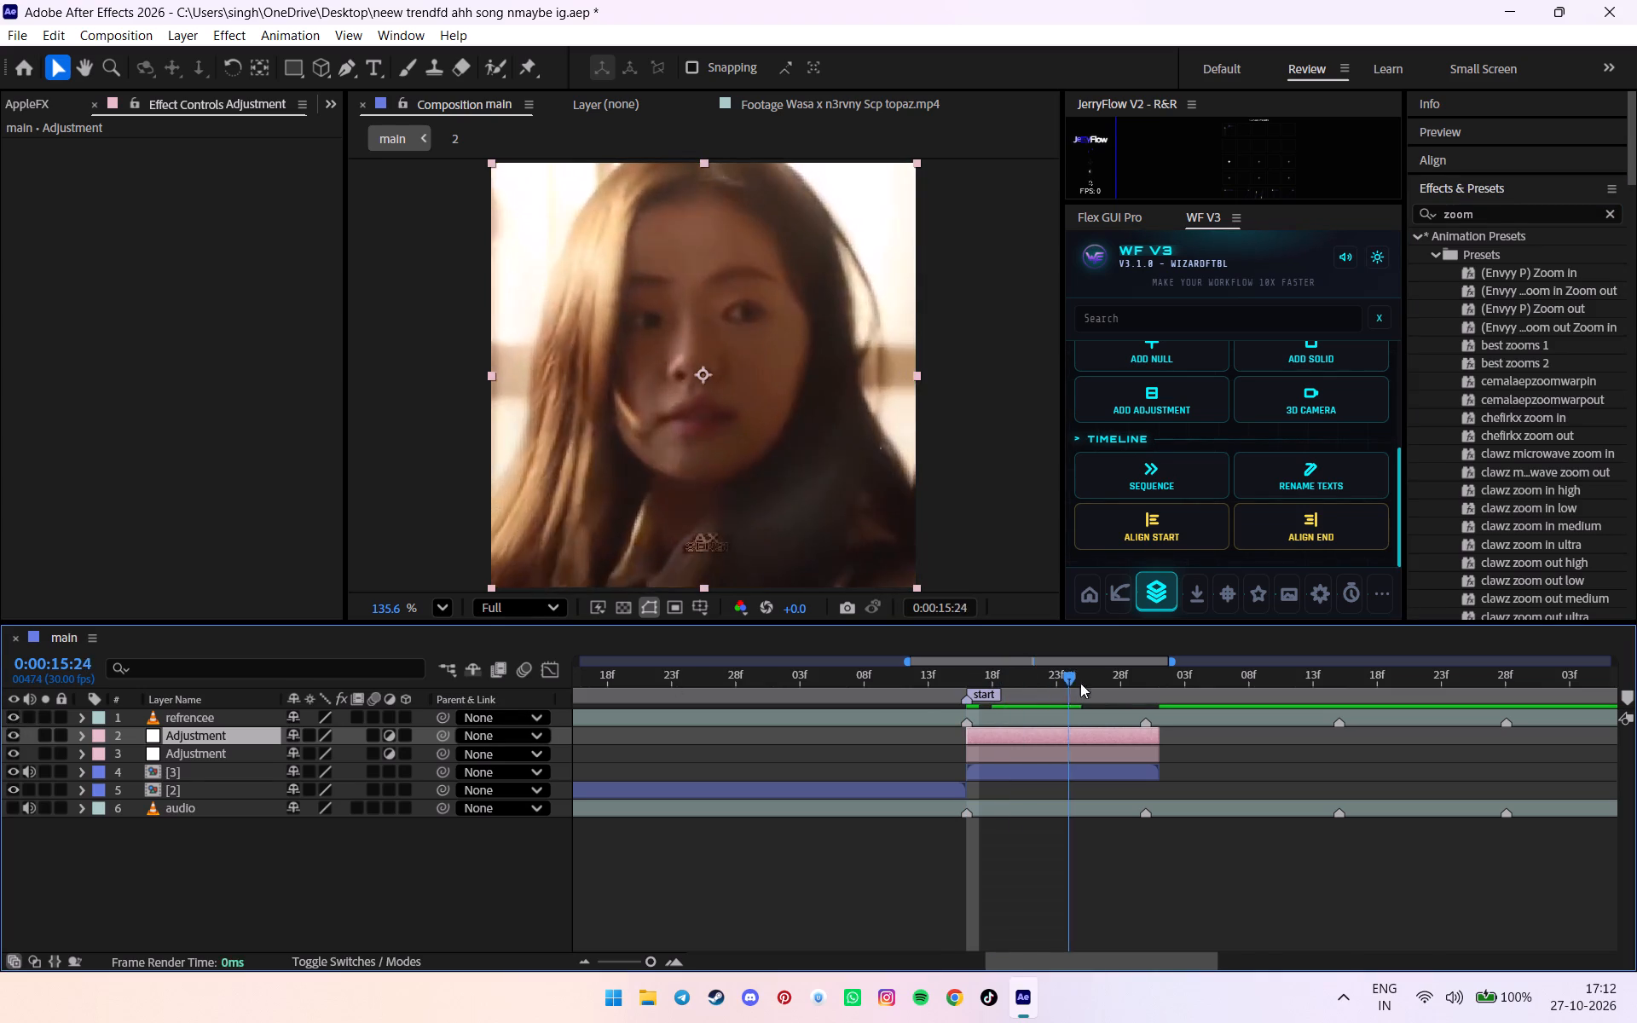
{"action": "left_click_drag", "start_coordinate": [1080, 683], "coordinate": [969, 681]}
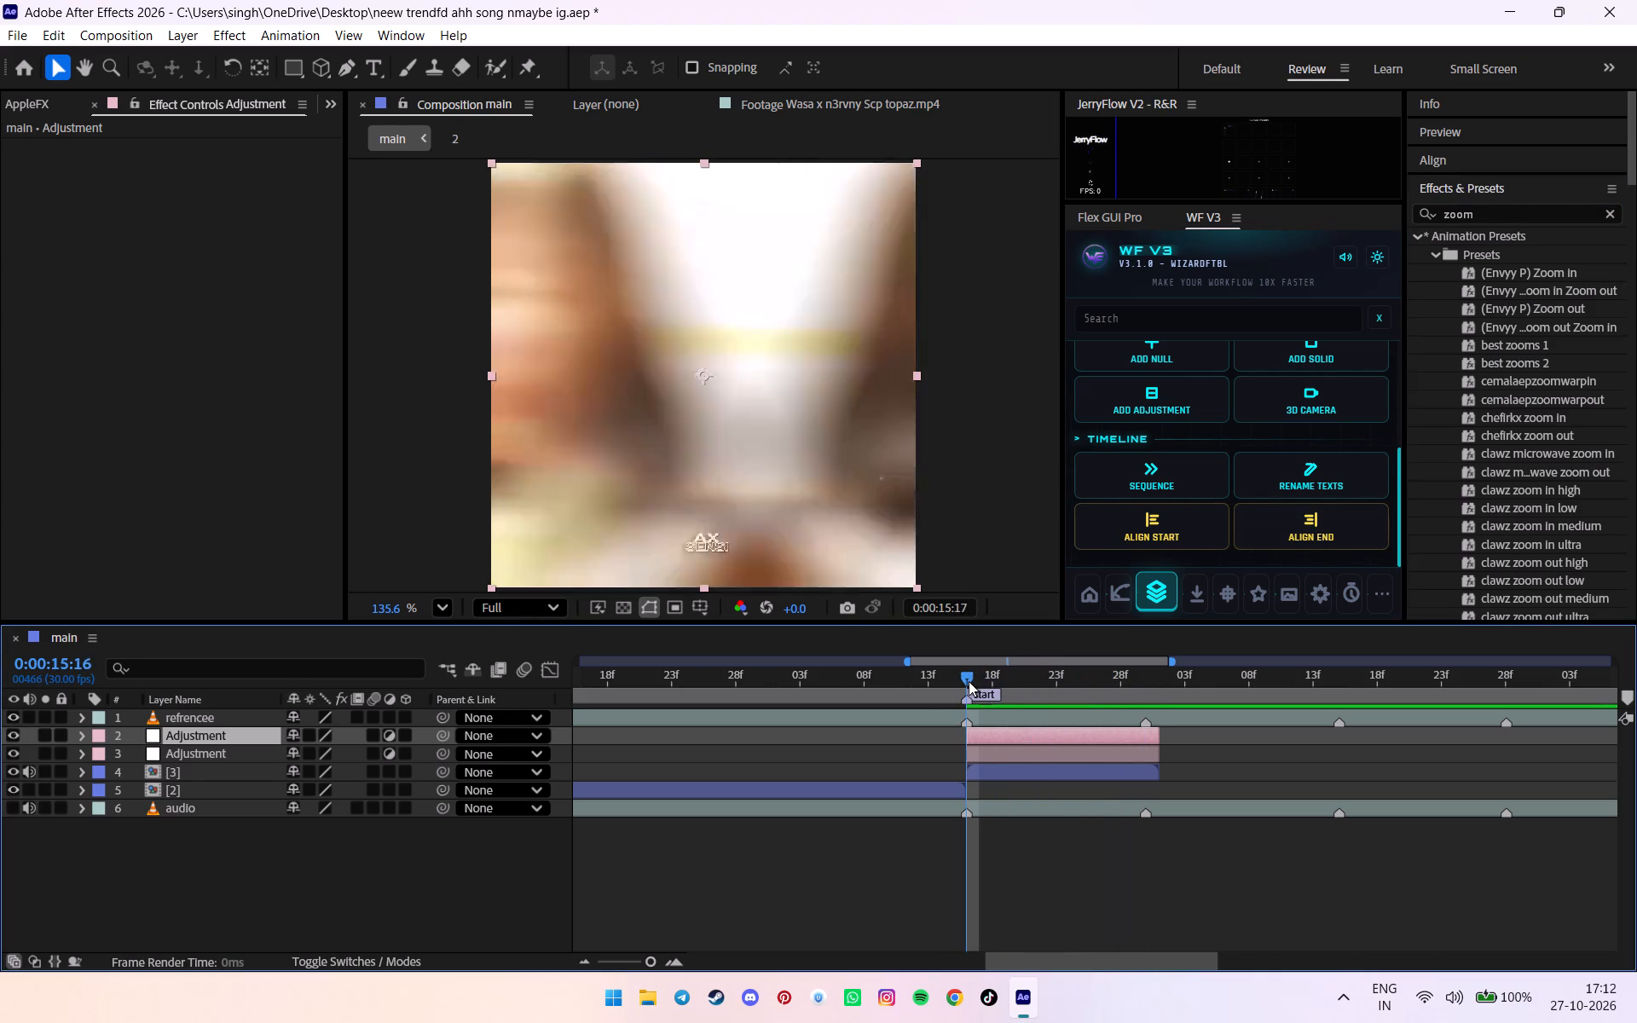
{"action": "left_click_drag", "start_coordinate": [969, 681], "coordinate": [1121, 694]}
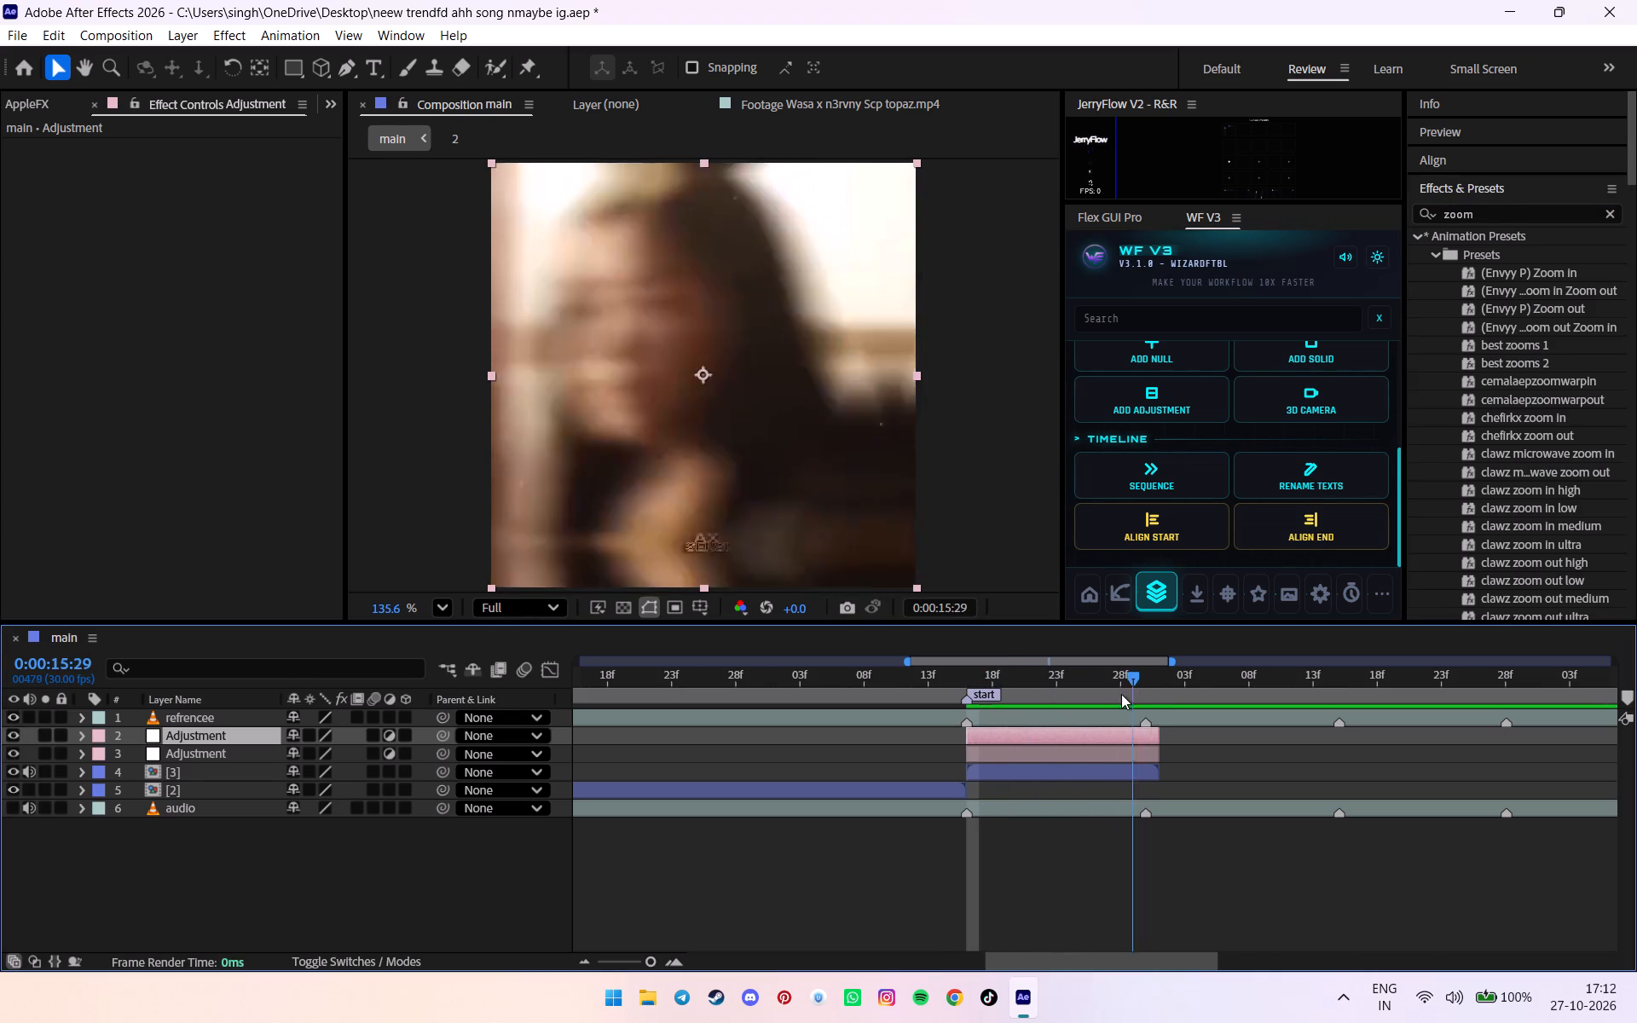
{"action": "left_click_drag", "start_coordinate": [1121, 694], "coordinate": [1328, 684]}
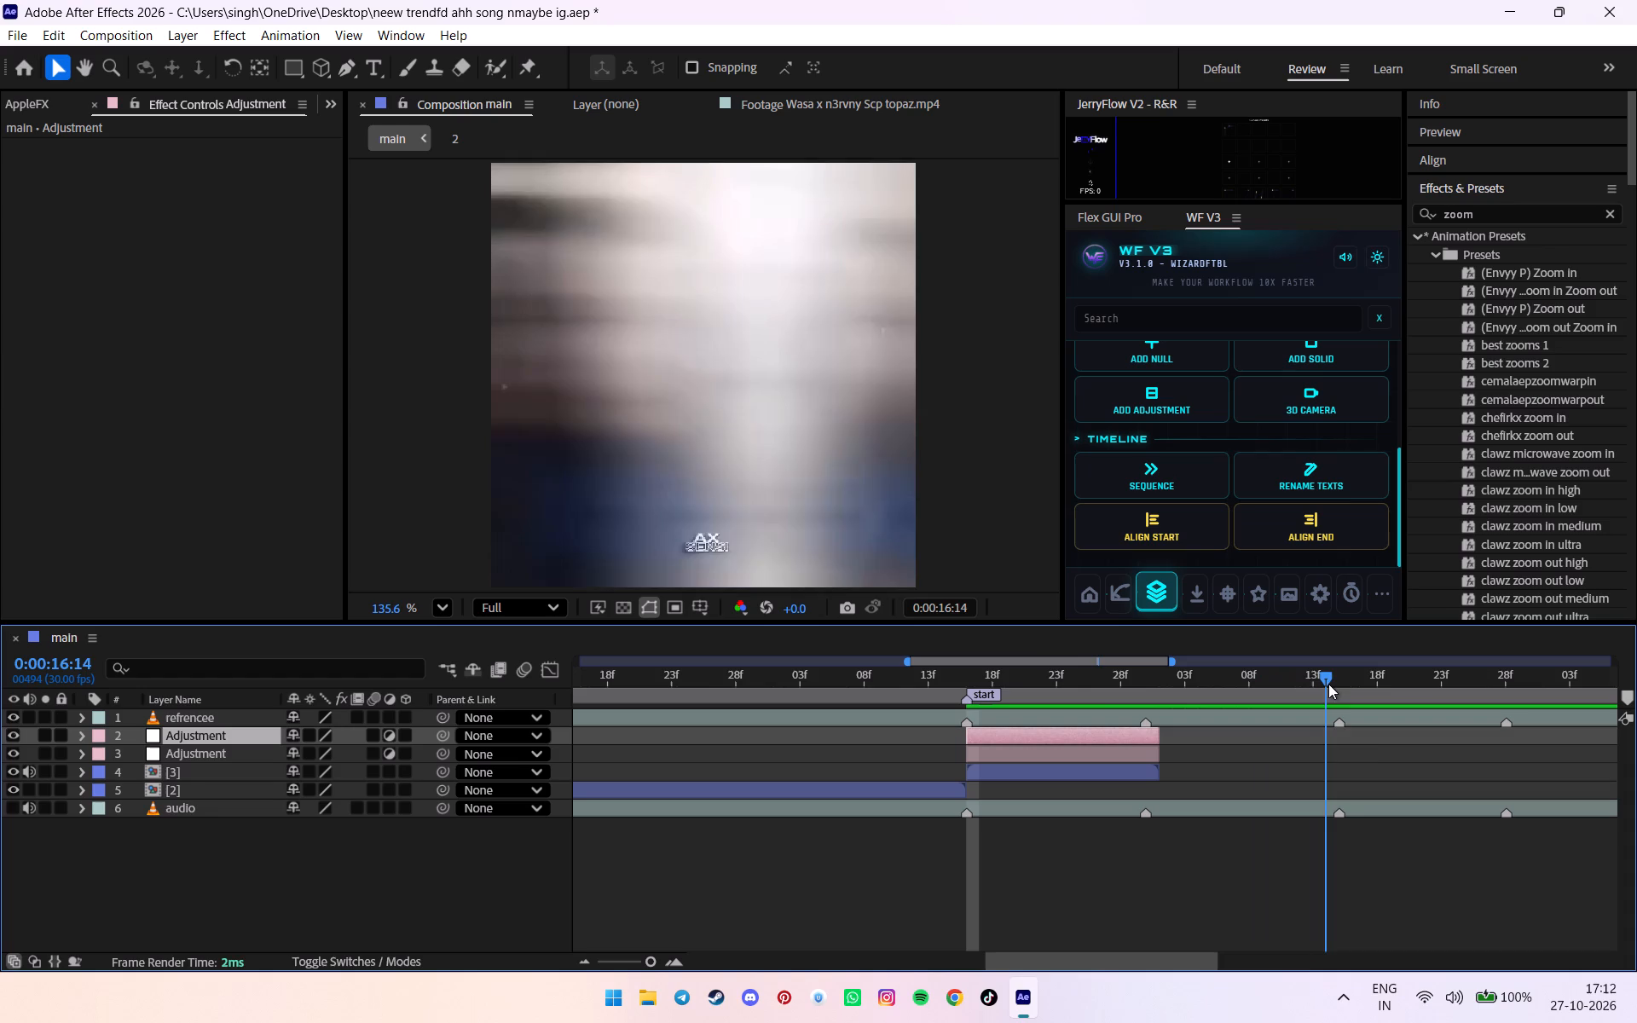
{"action": "left_click_drag", "start_coordinate": [1328, 684], "coordinate": [1437, 668]}
{"action": "scroll", "coordinate": [1396, 681], "scroll_direction": "down", "scroll_amount": 4, "text": "alt"}
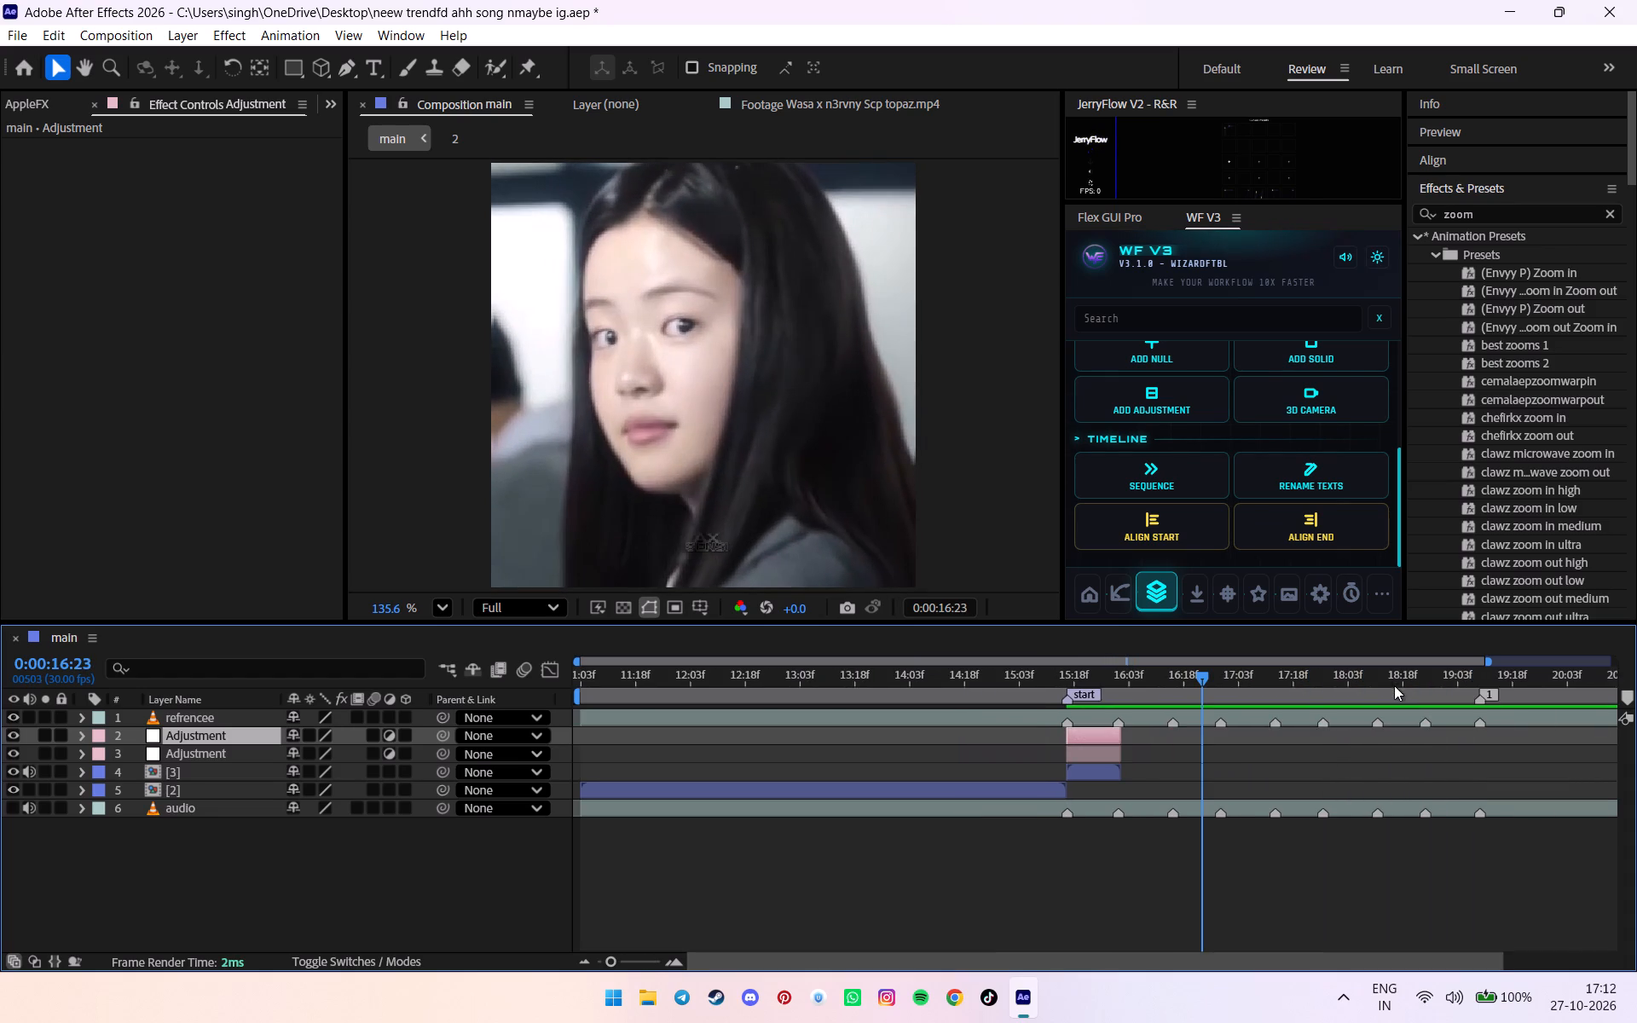
{"action": "left_click_drag", "start_coordinate": [1203, 676], "coordinate": [1184, 673]}
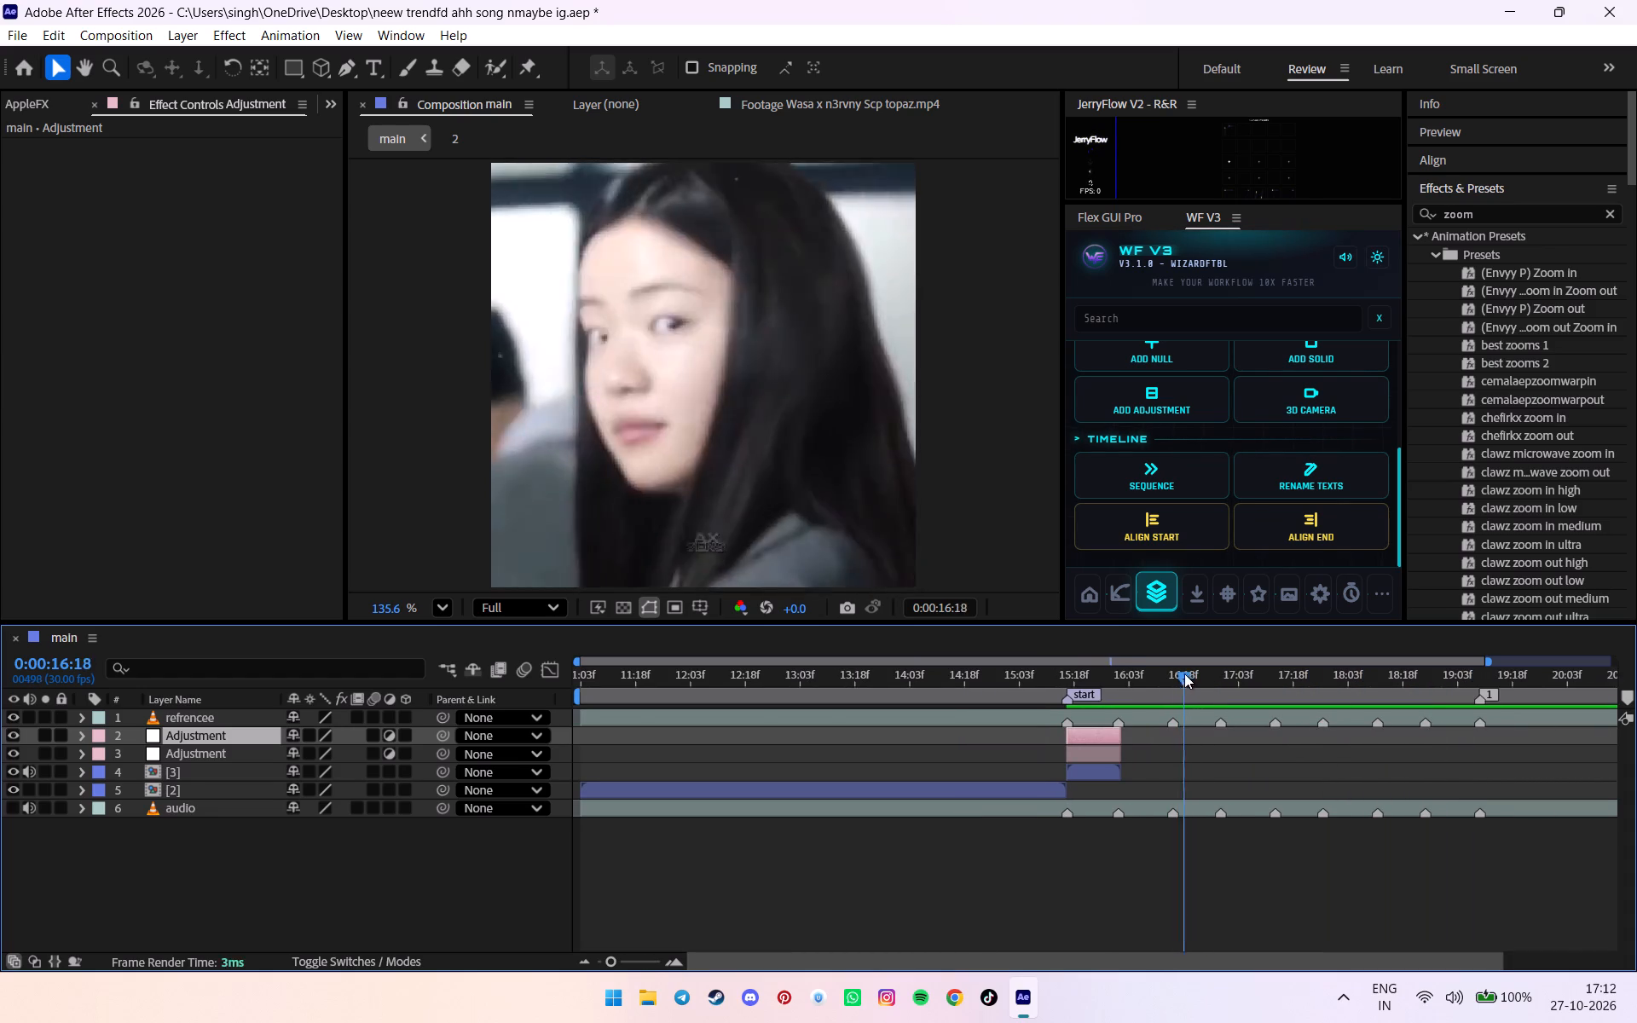
{"action": "left_click_drag", "start_coordinate": [1184, 673], "coordinate": [1270, 673]}
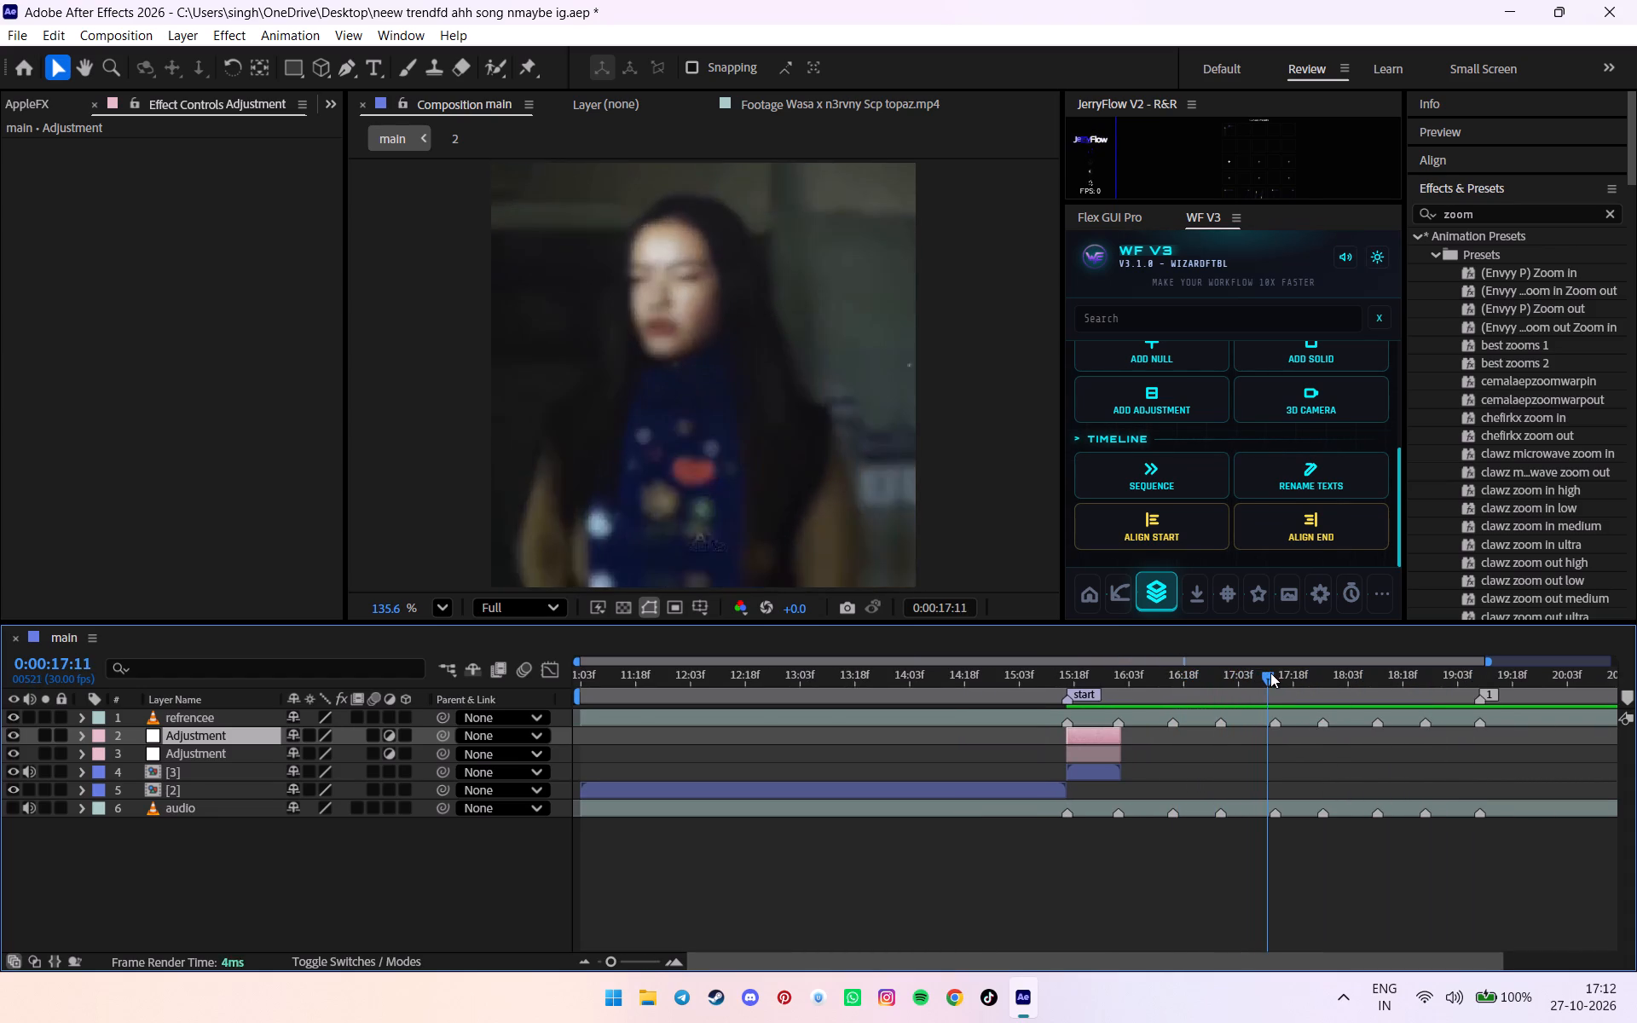
{"action": "left_click_drag", "start_coordinate": [1270, 673], "coordinate": [1258, 667]}
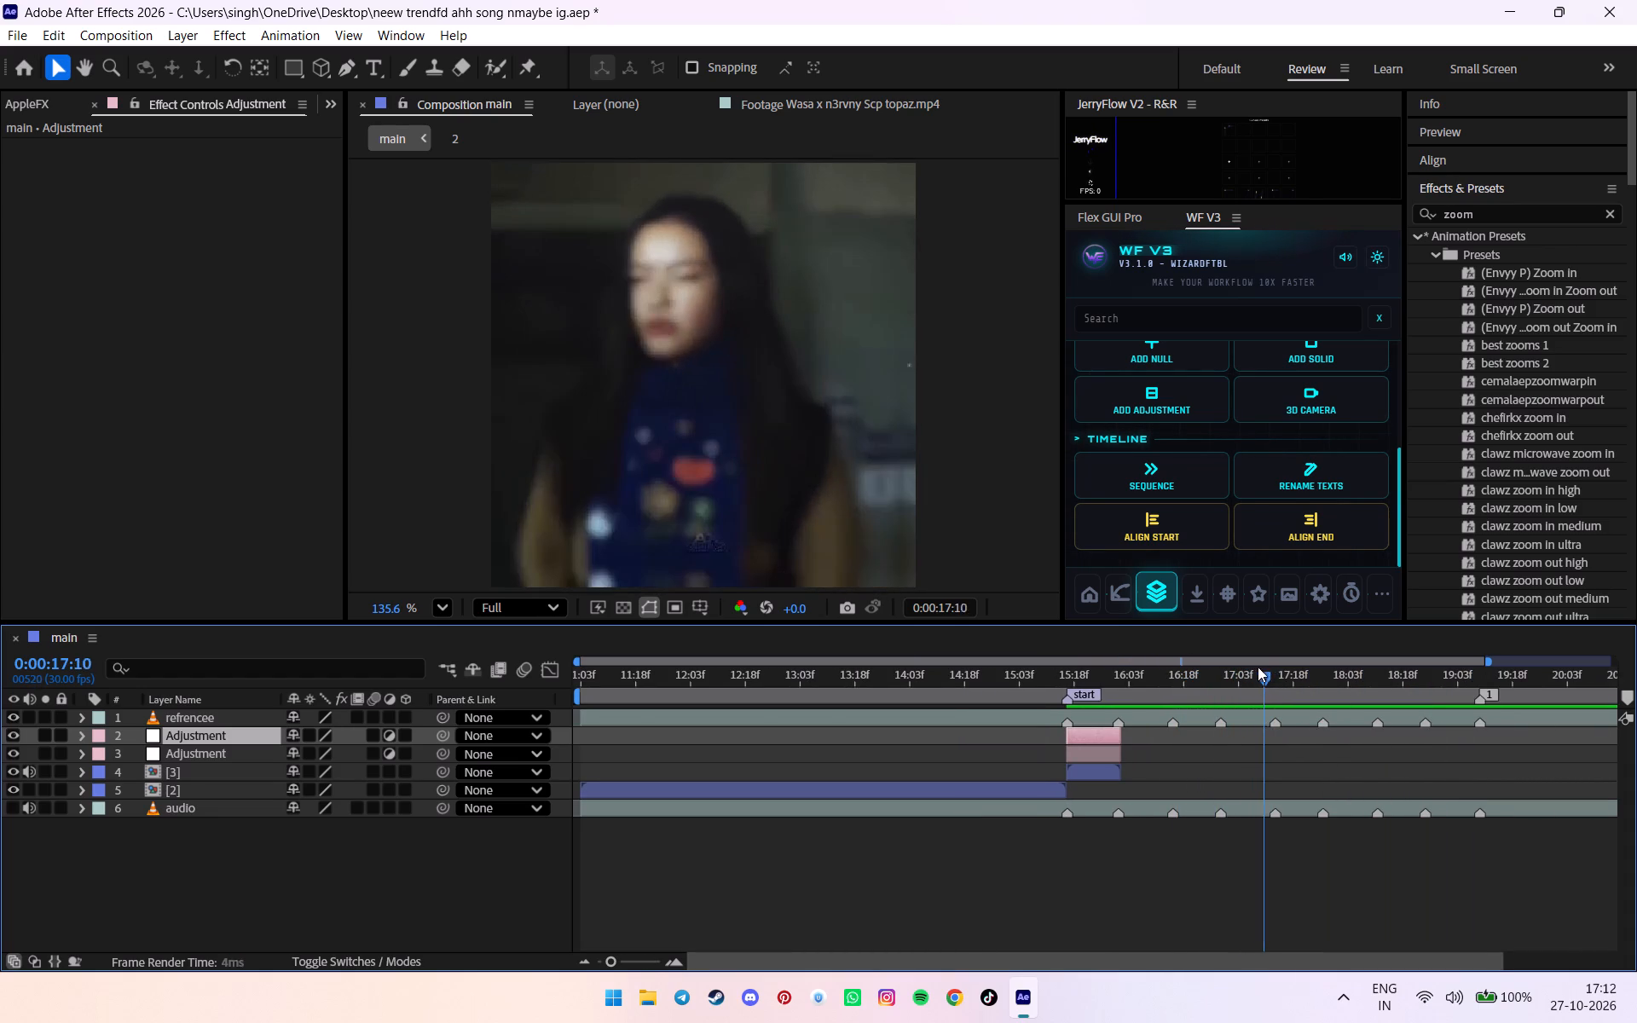
{"action": "left_click_drag", "start_coordinate": [1258, 667], "coordinate": [1273, 660]}
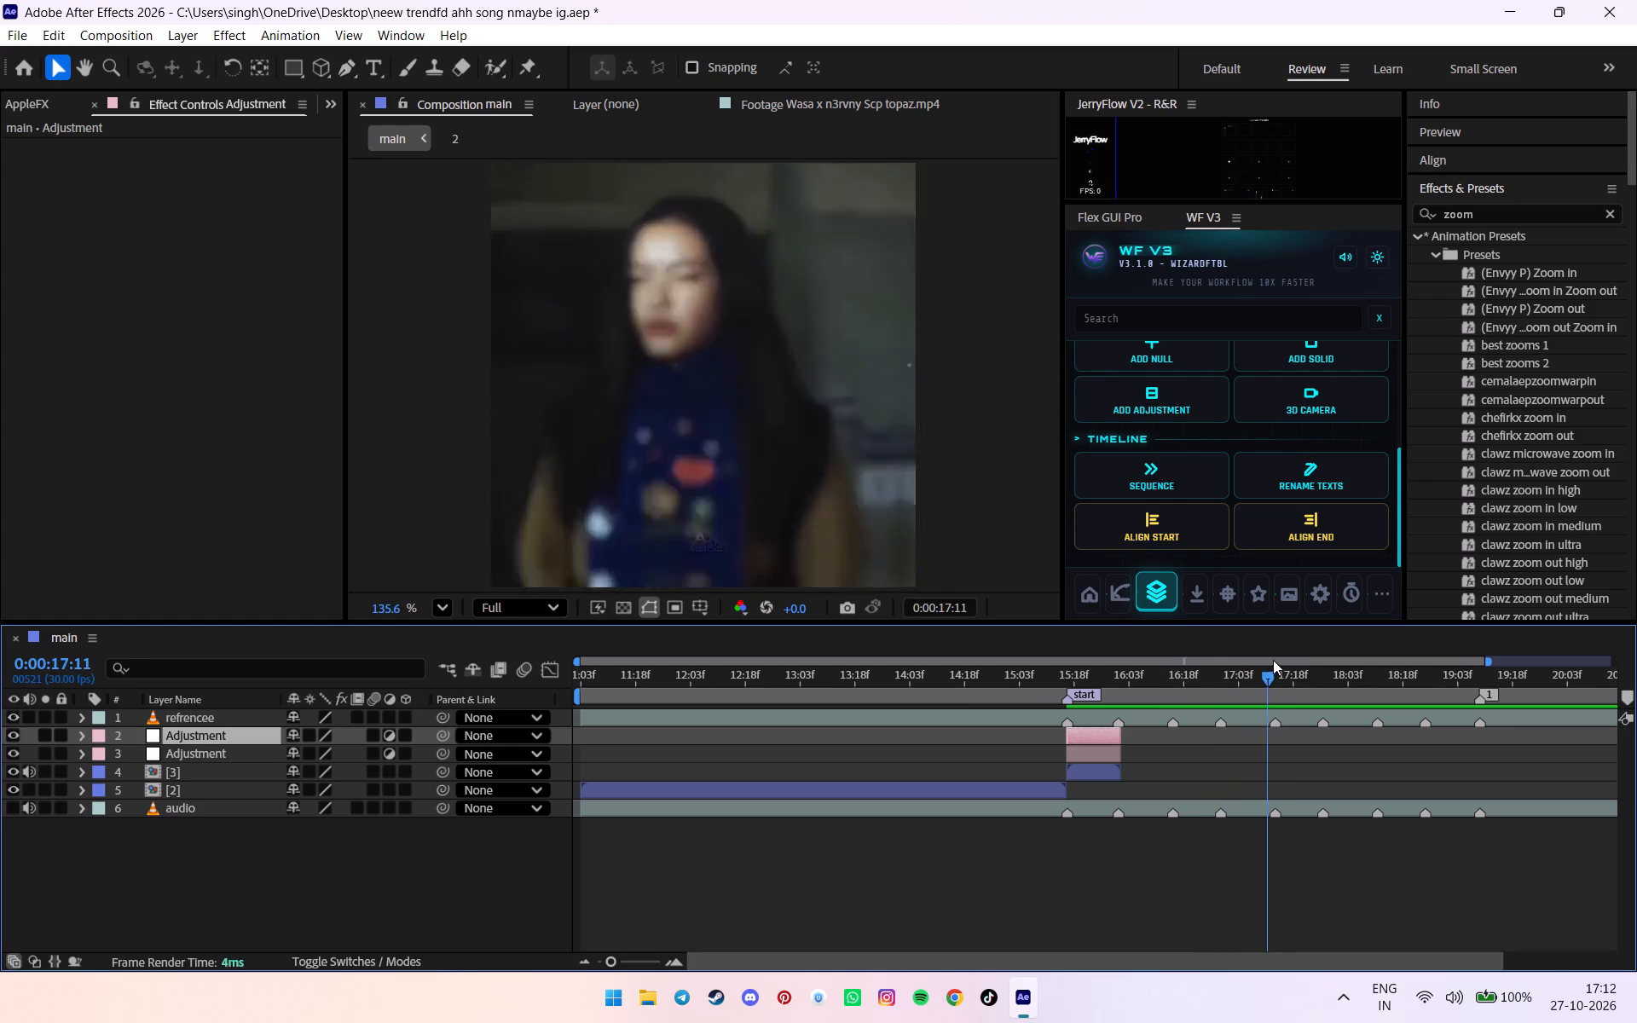
{"action": "left_click_drag", "start_coordinate": [1273, 660], "coordinate": [1280, 654]}
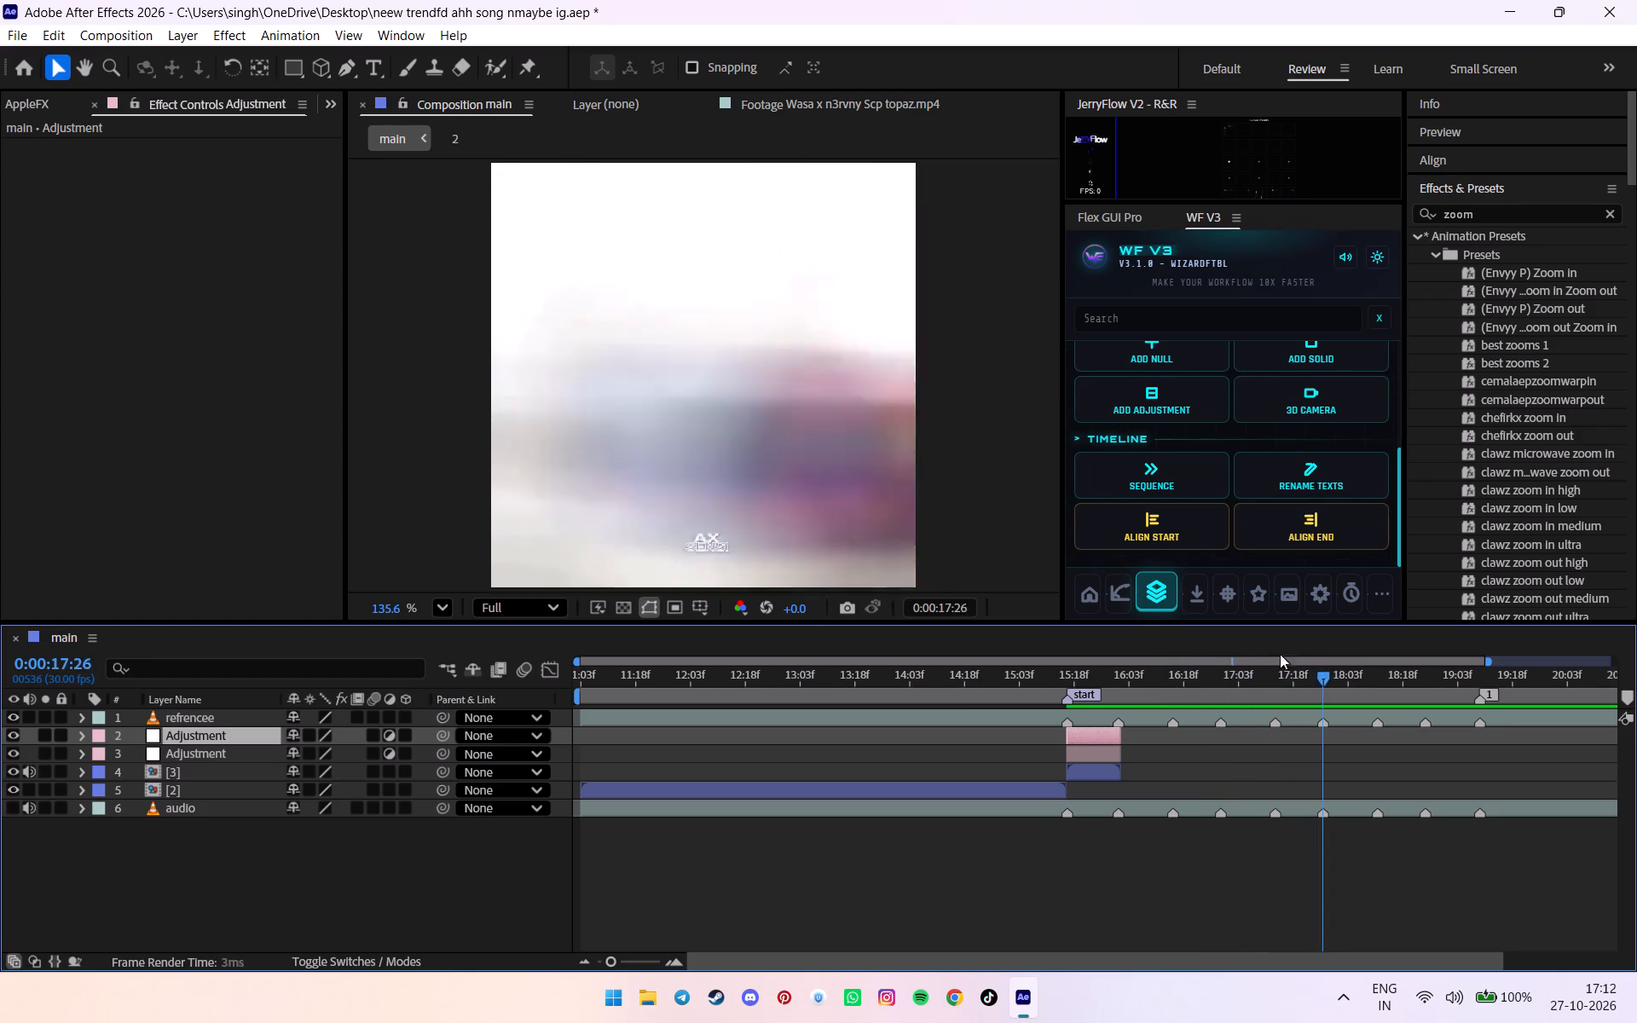
{"action": "left_click_drag", "start_coordinate": [1280, 654], "coordinate": [1071, 661]}
Apply the "new har..oom out (axsensi)" preset to the upper adjustment layer at 0:00:15:16, reveal its keyframes and hide the reference layer.
{"action": "scroll", "coordinate": [1071, 661], "scroll_direction": "up", "scroll_amount": 6, "text": "alt"}
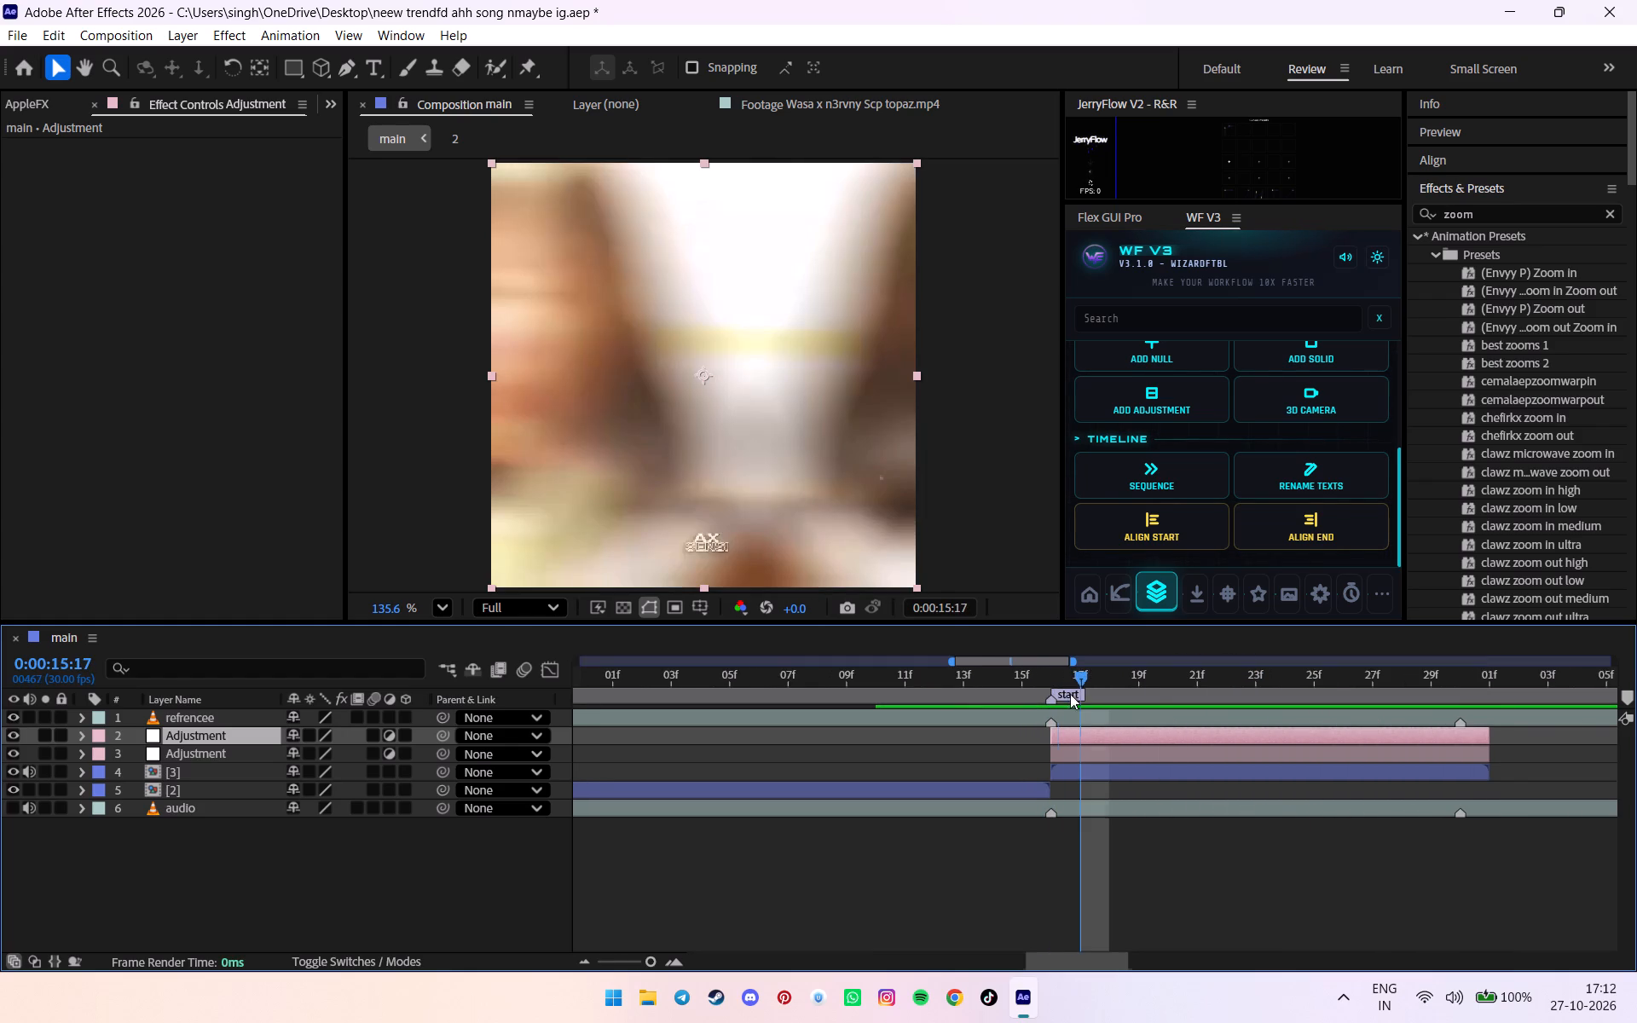
{"action": "left_click_drag", "start_coordinate": [1073, 676], "coordinate": [1060, 675]}
{"action": "scroll", "coordinate": [1452, 504], "scroll_direction": "down", "scroll_amount": 10}
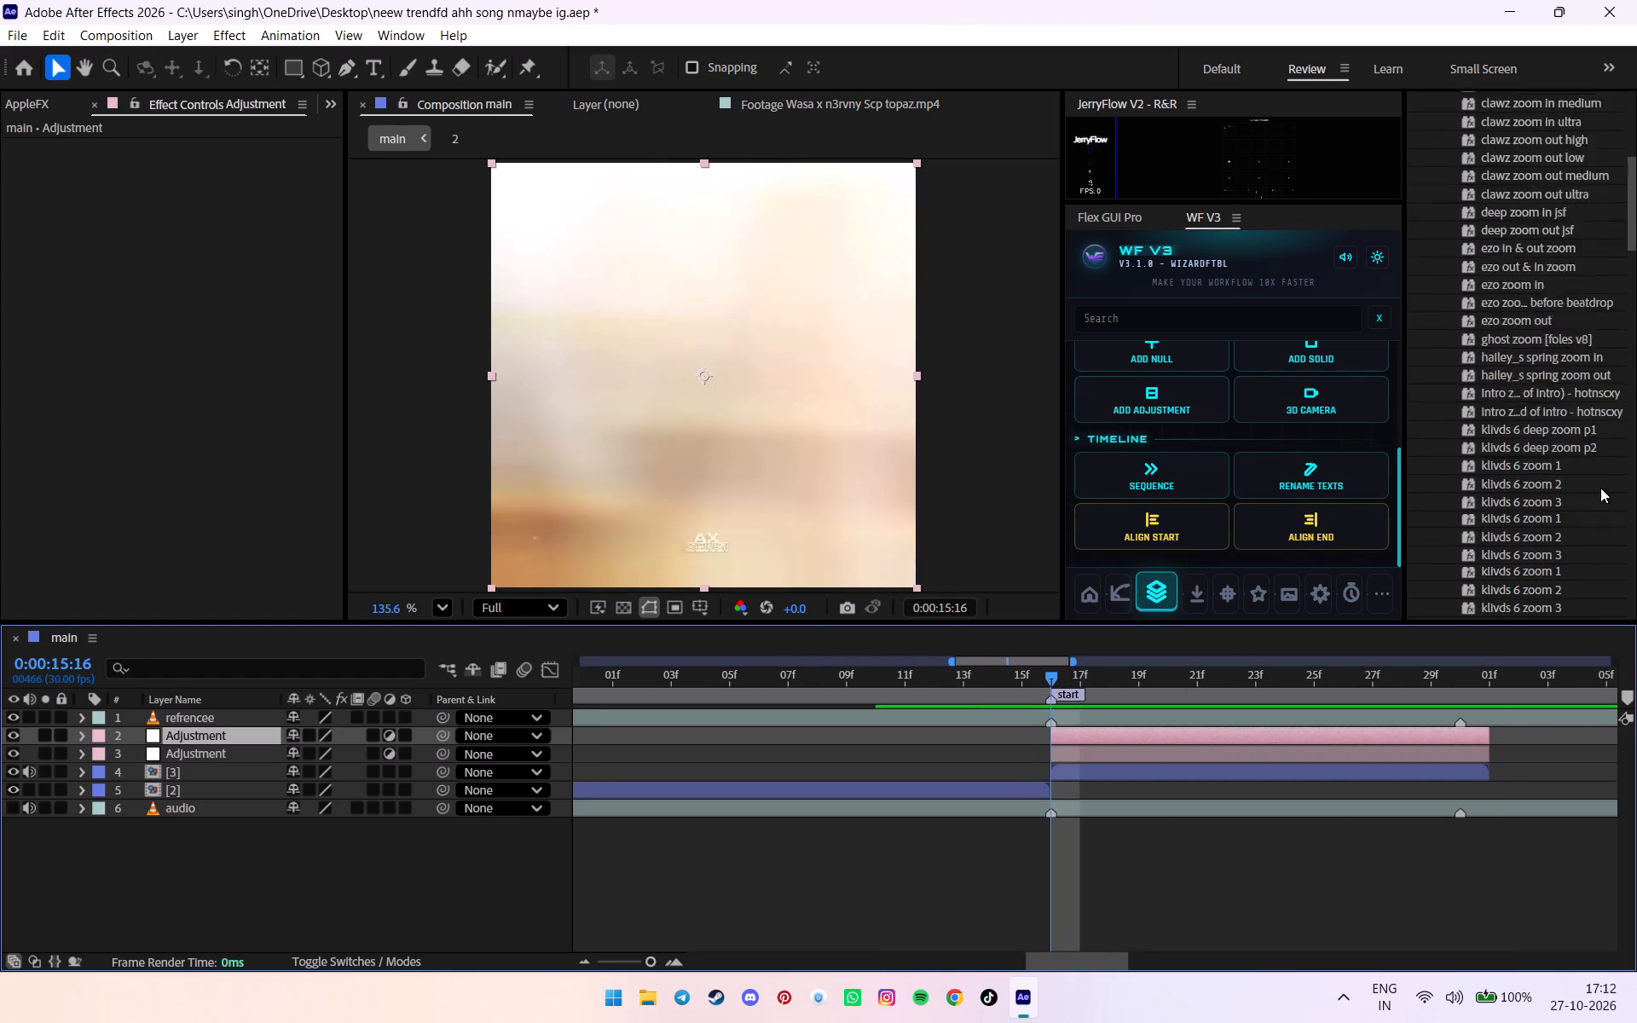
{"action": "scroll", "coordinate": [1600, 488], "scroll_direction": "down", "scroll_amount": 4}
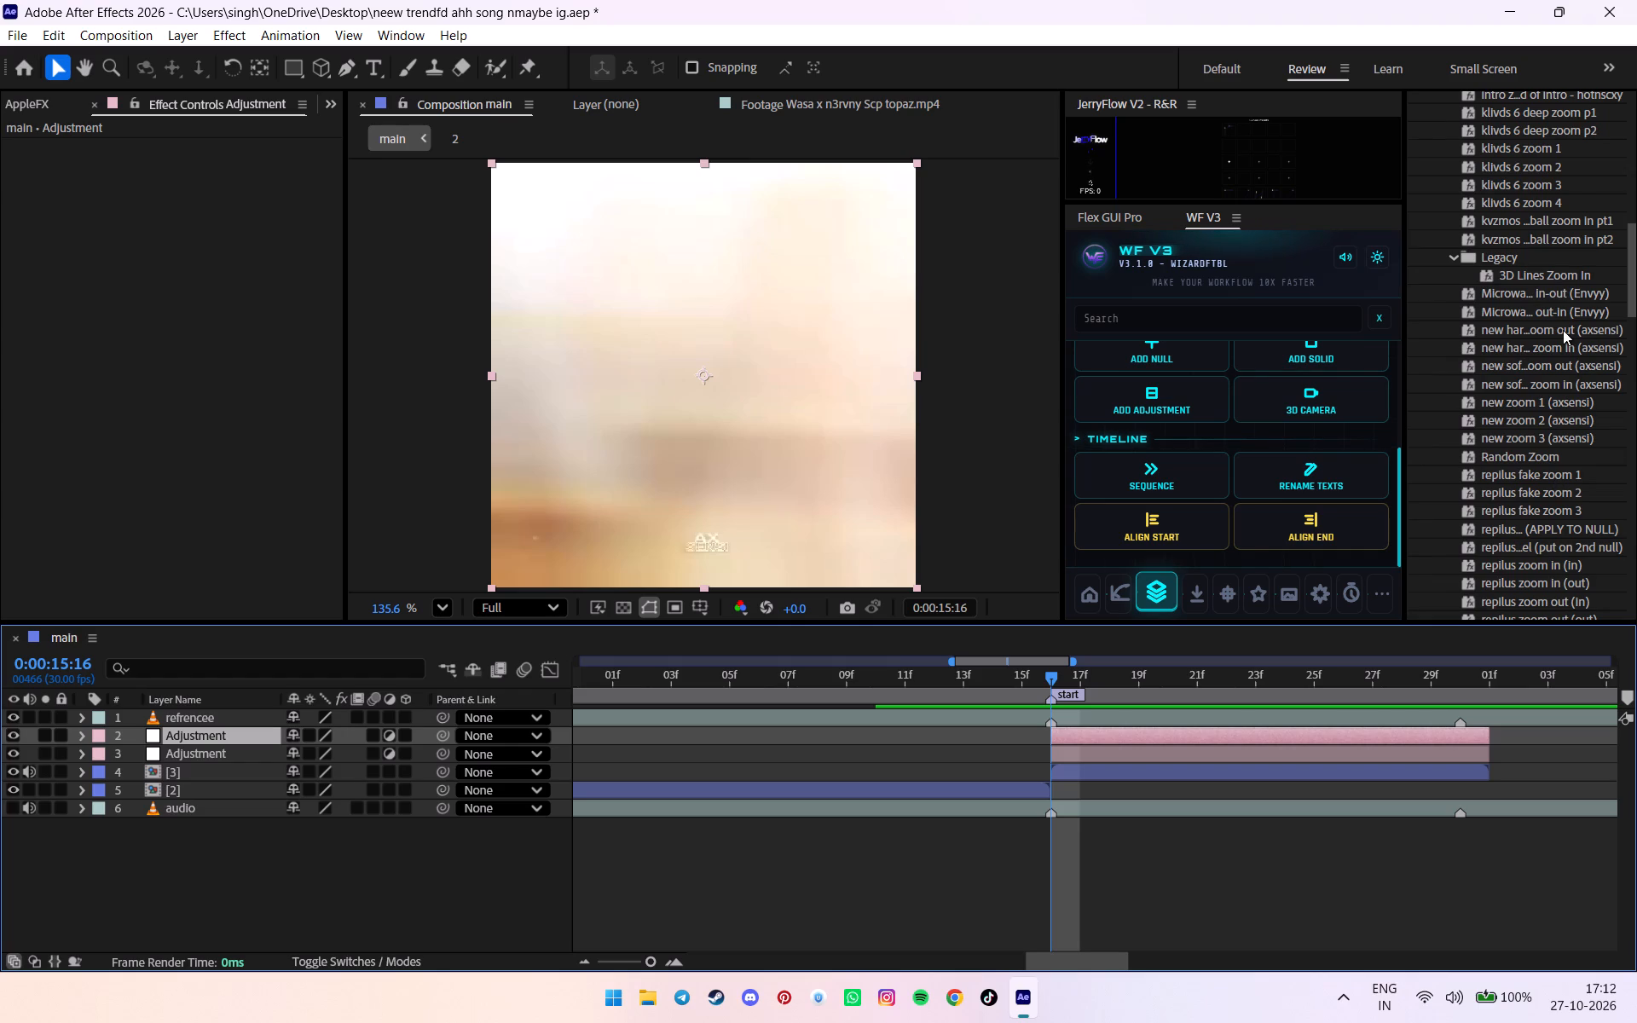
{"action": "double_click", "coordinate": [1537, 332]}
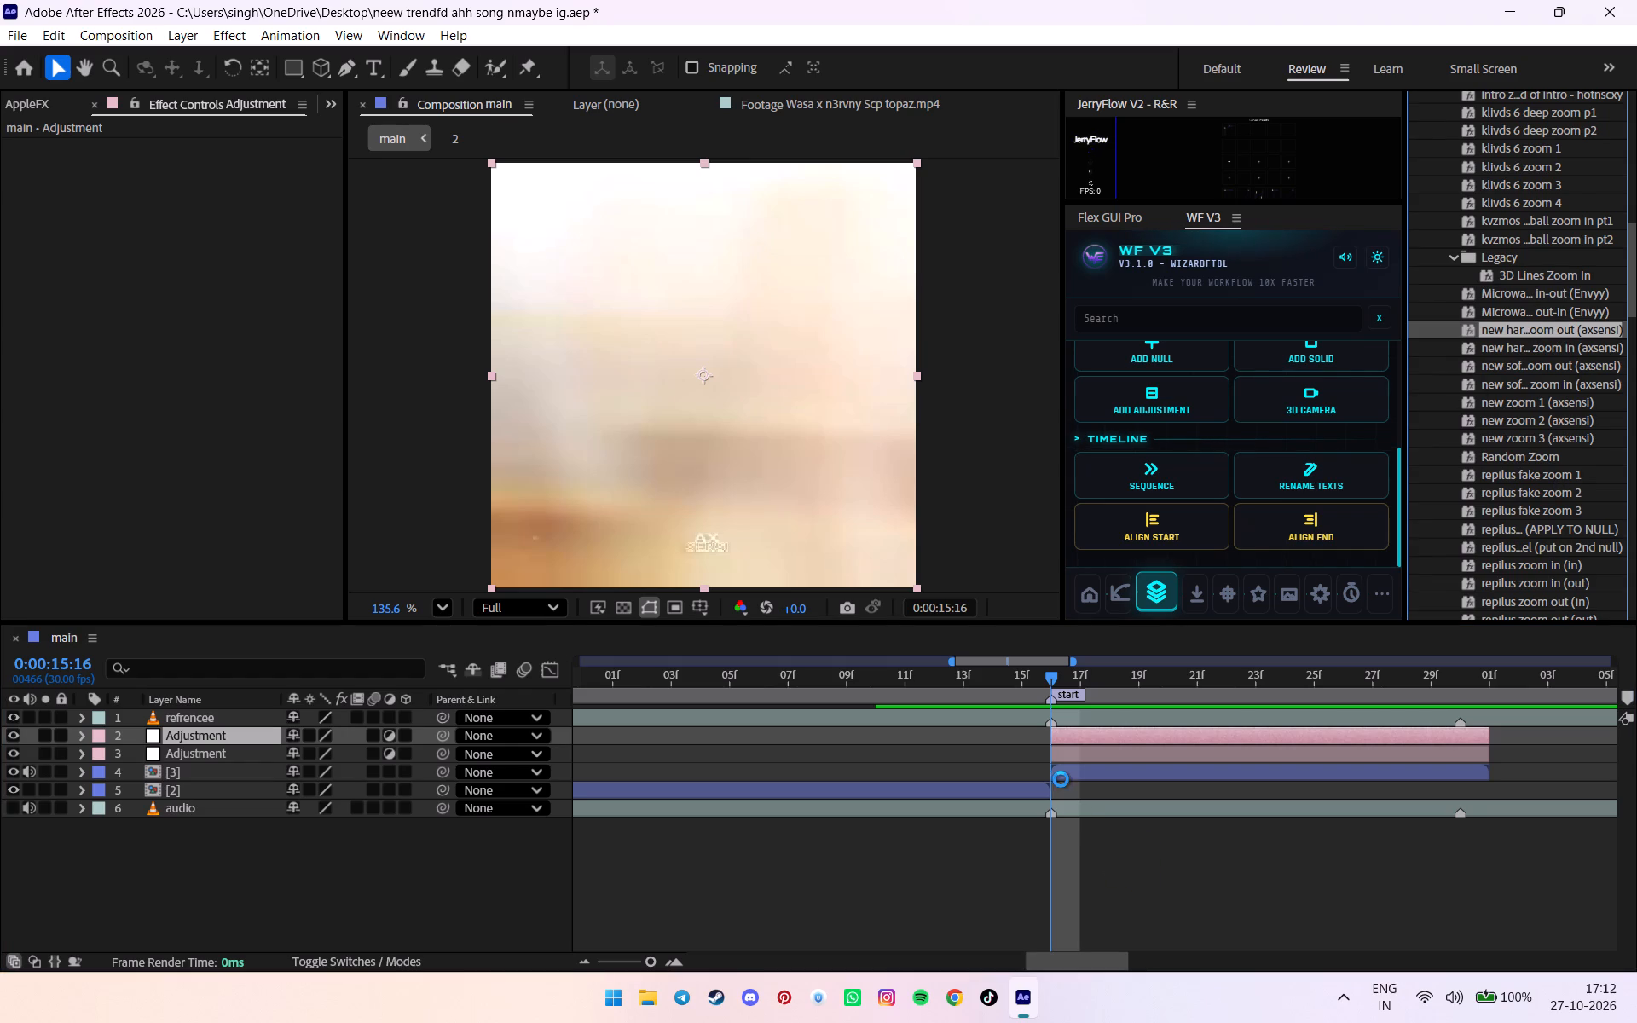
{"action": "key", "text": "u"}
{"action": "left_click", "coordinate": [17, 721]}
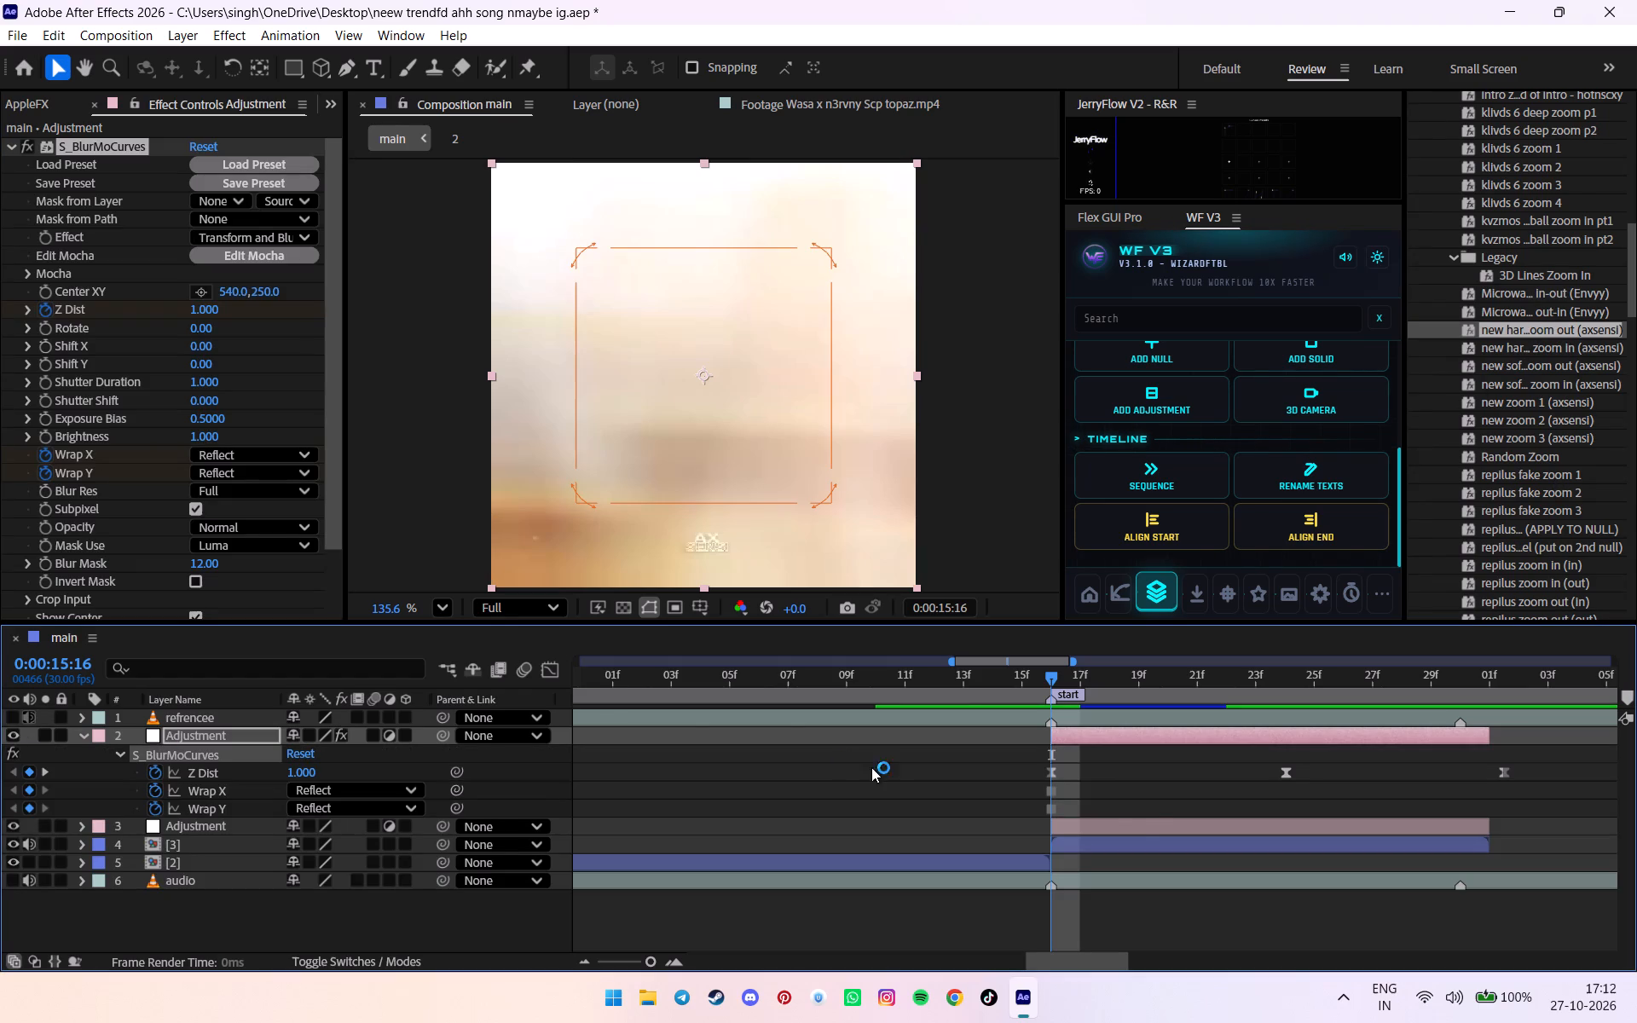
Scale the adjustment layer's S_BlurMoCurves keyframes to end at 0:00:16:01.
{"action": "left_click_drag", "start_coordinate": [996, 748], "coordinate": [1514, 870]}
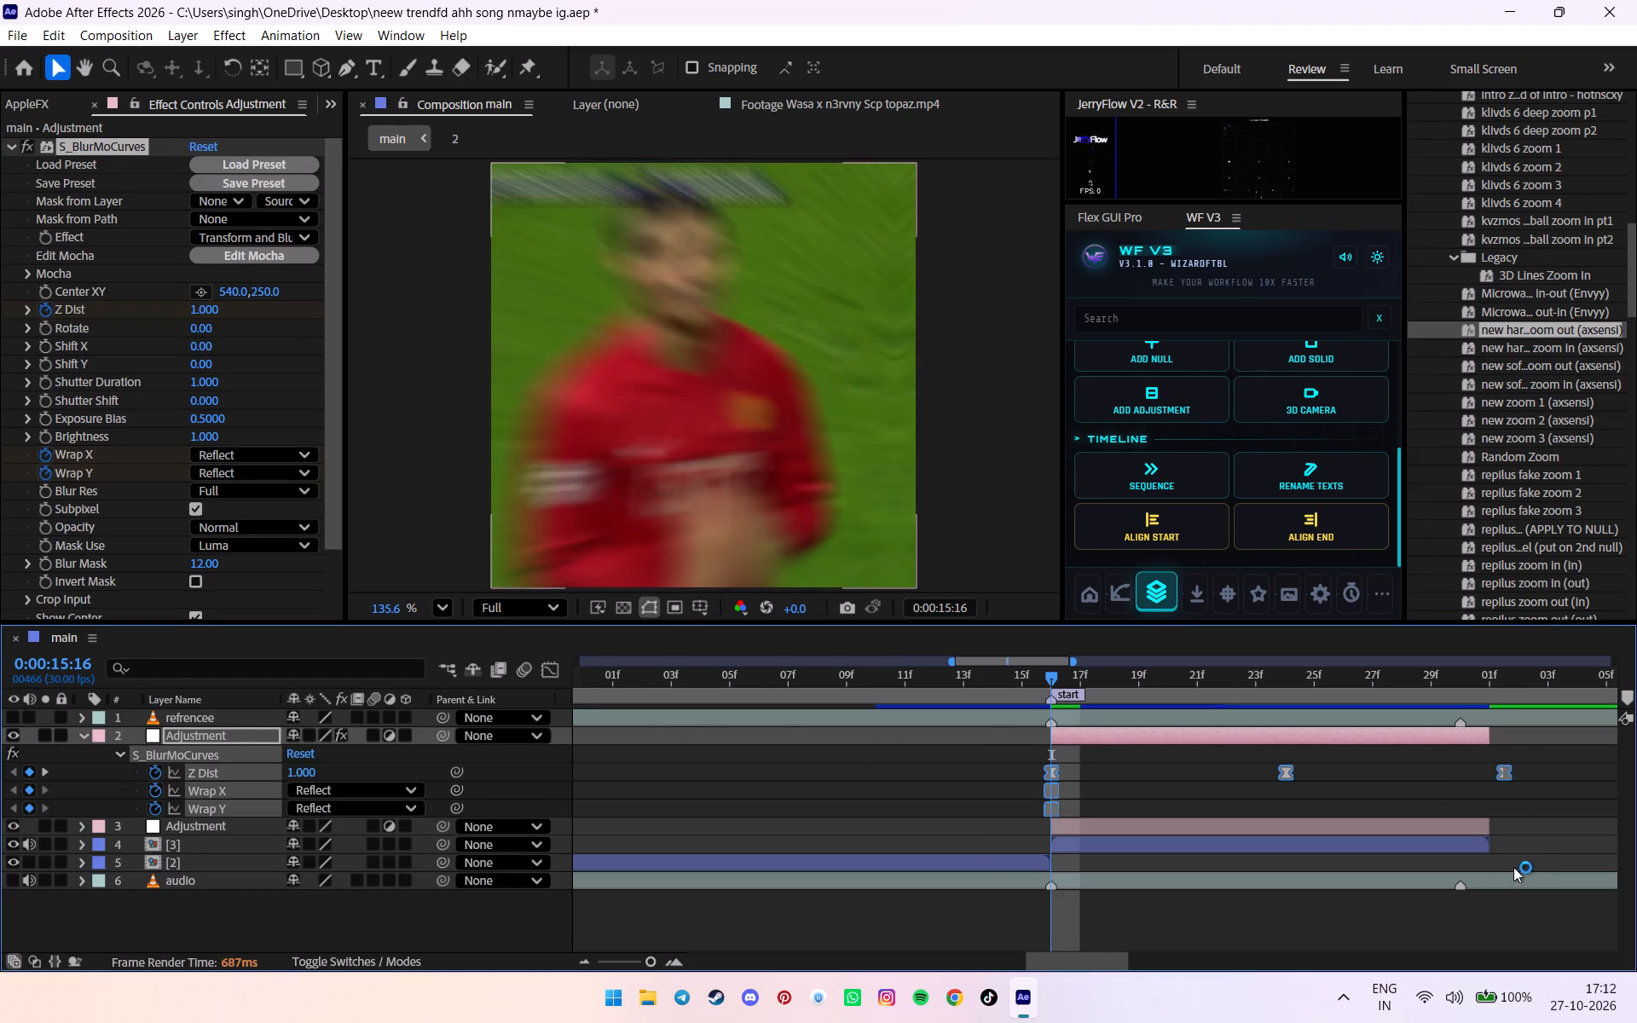
{"action": "left_click_drag", "start_coordinate": [1507, 775], "coordinate": [1494, 774], "text": "alt"}
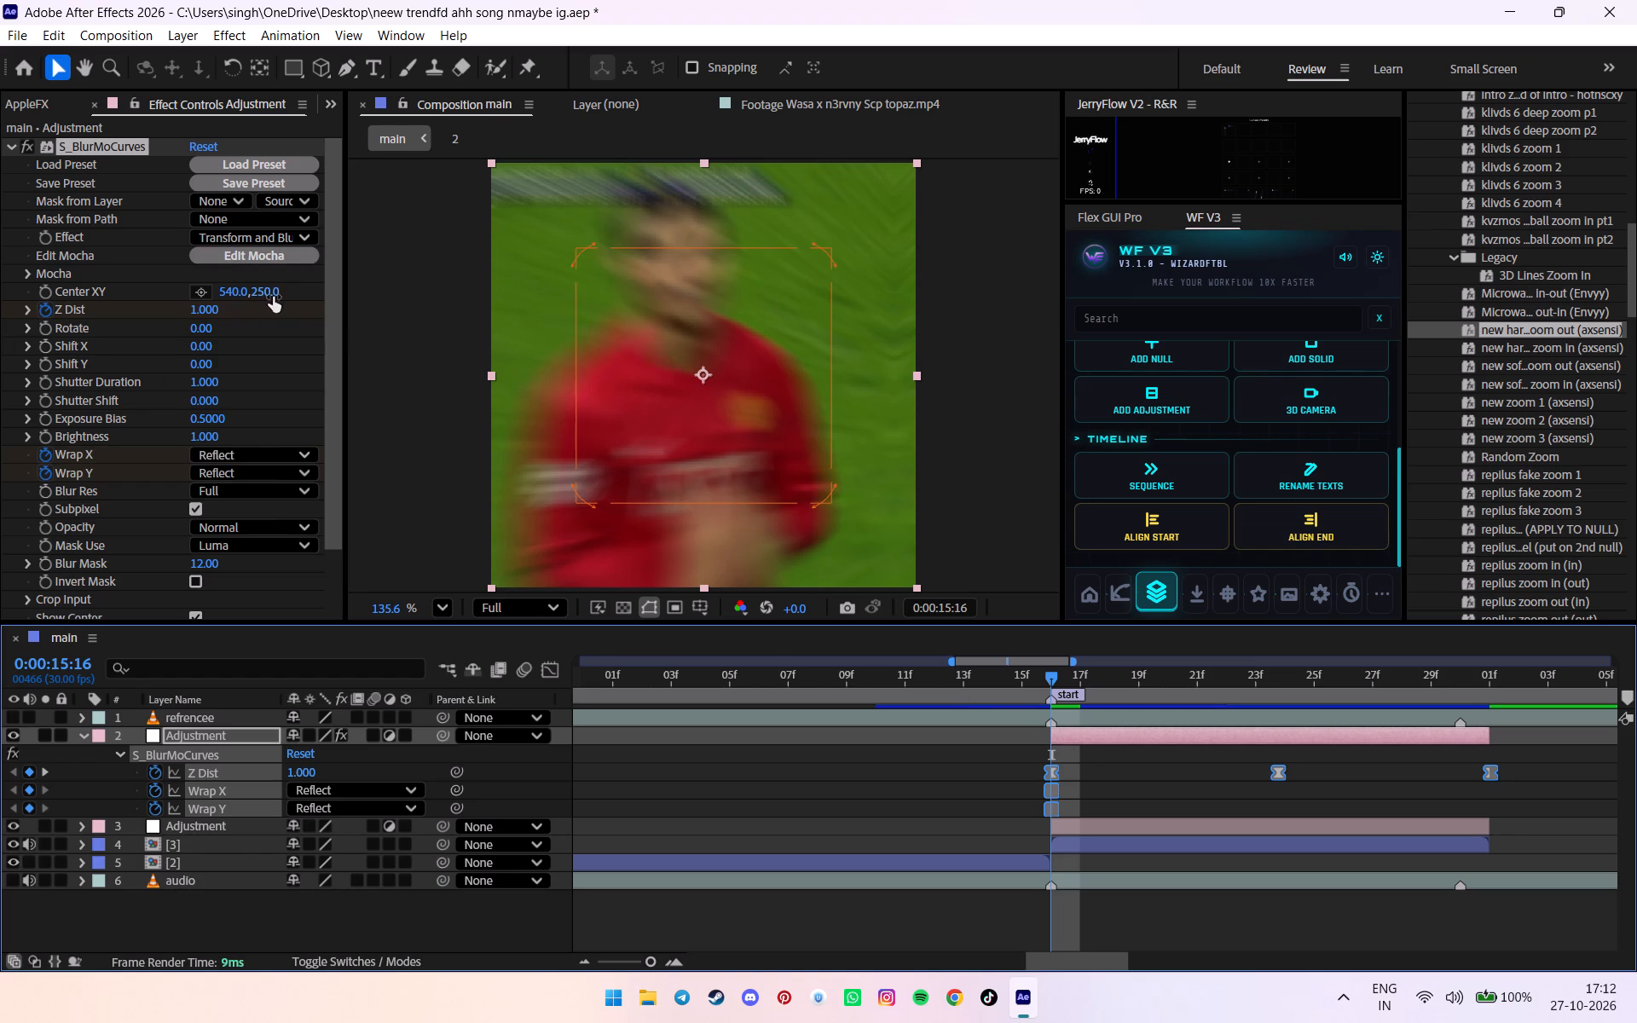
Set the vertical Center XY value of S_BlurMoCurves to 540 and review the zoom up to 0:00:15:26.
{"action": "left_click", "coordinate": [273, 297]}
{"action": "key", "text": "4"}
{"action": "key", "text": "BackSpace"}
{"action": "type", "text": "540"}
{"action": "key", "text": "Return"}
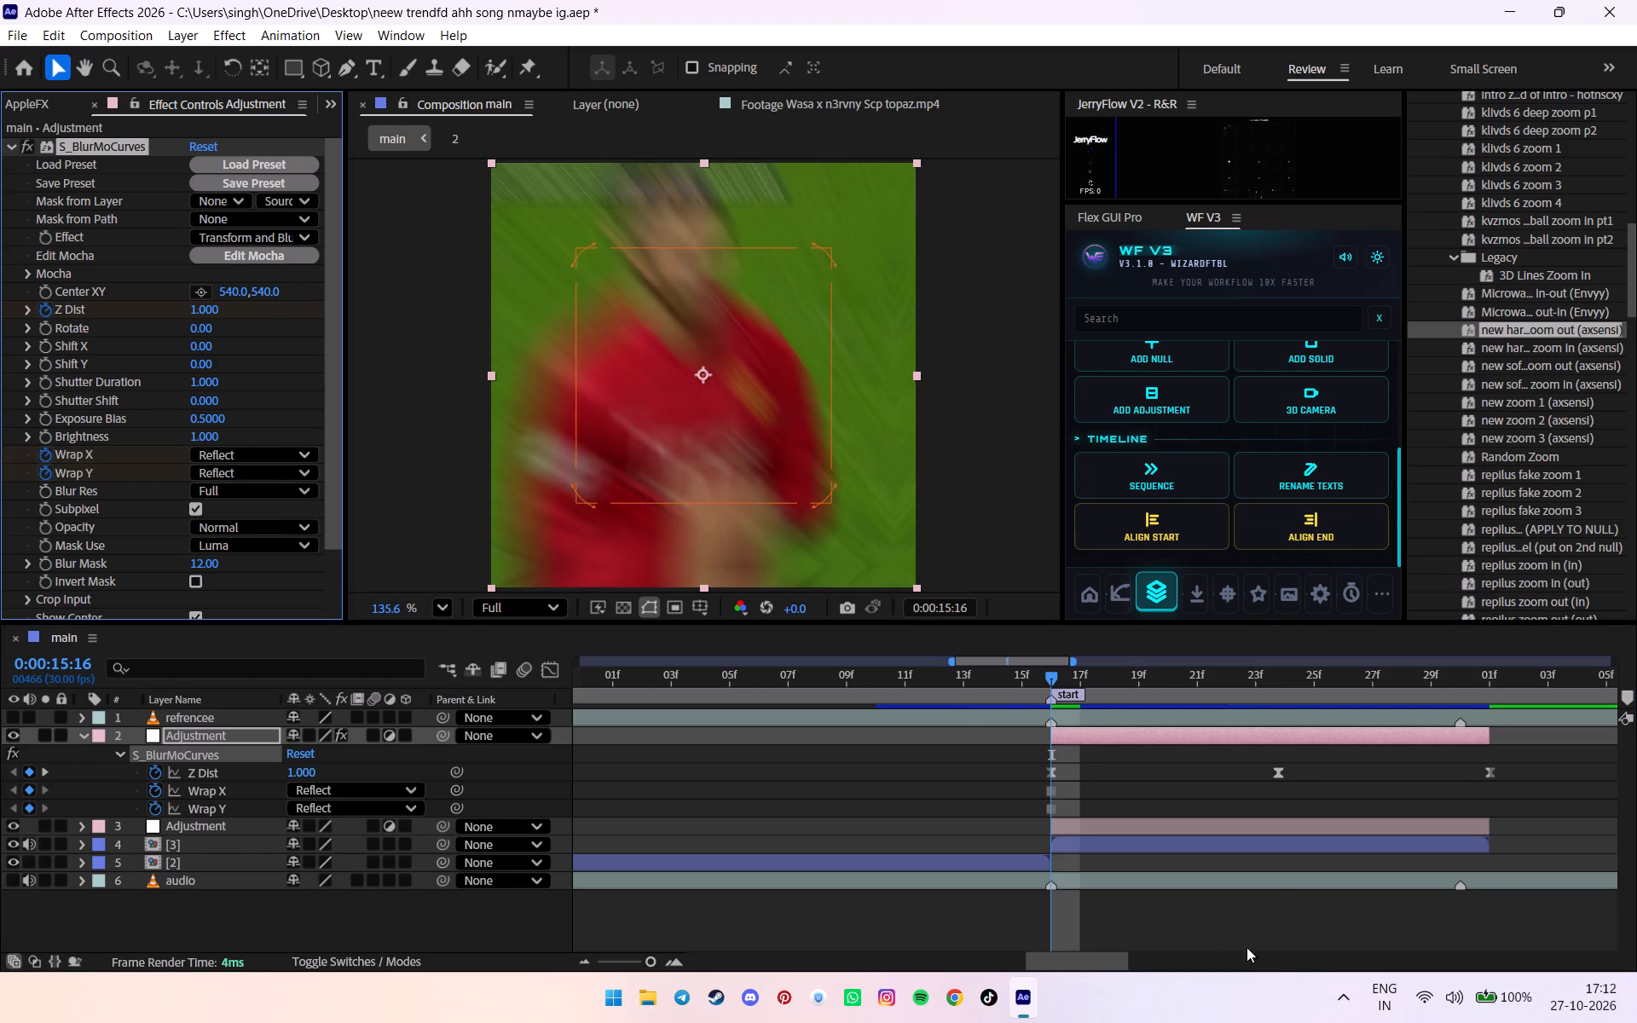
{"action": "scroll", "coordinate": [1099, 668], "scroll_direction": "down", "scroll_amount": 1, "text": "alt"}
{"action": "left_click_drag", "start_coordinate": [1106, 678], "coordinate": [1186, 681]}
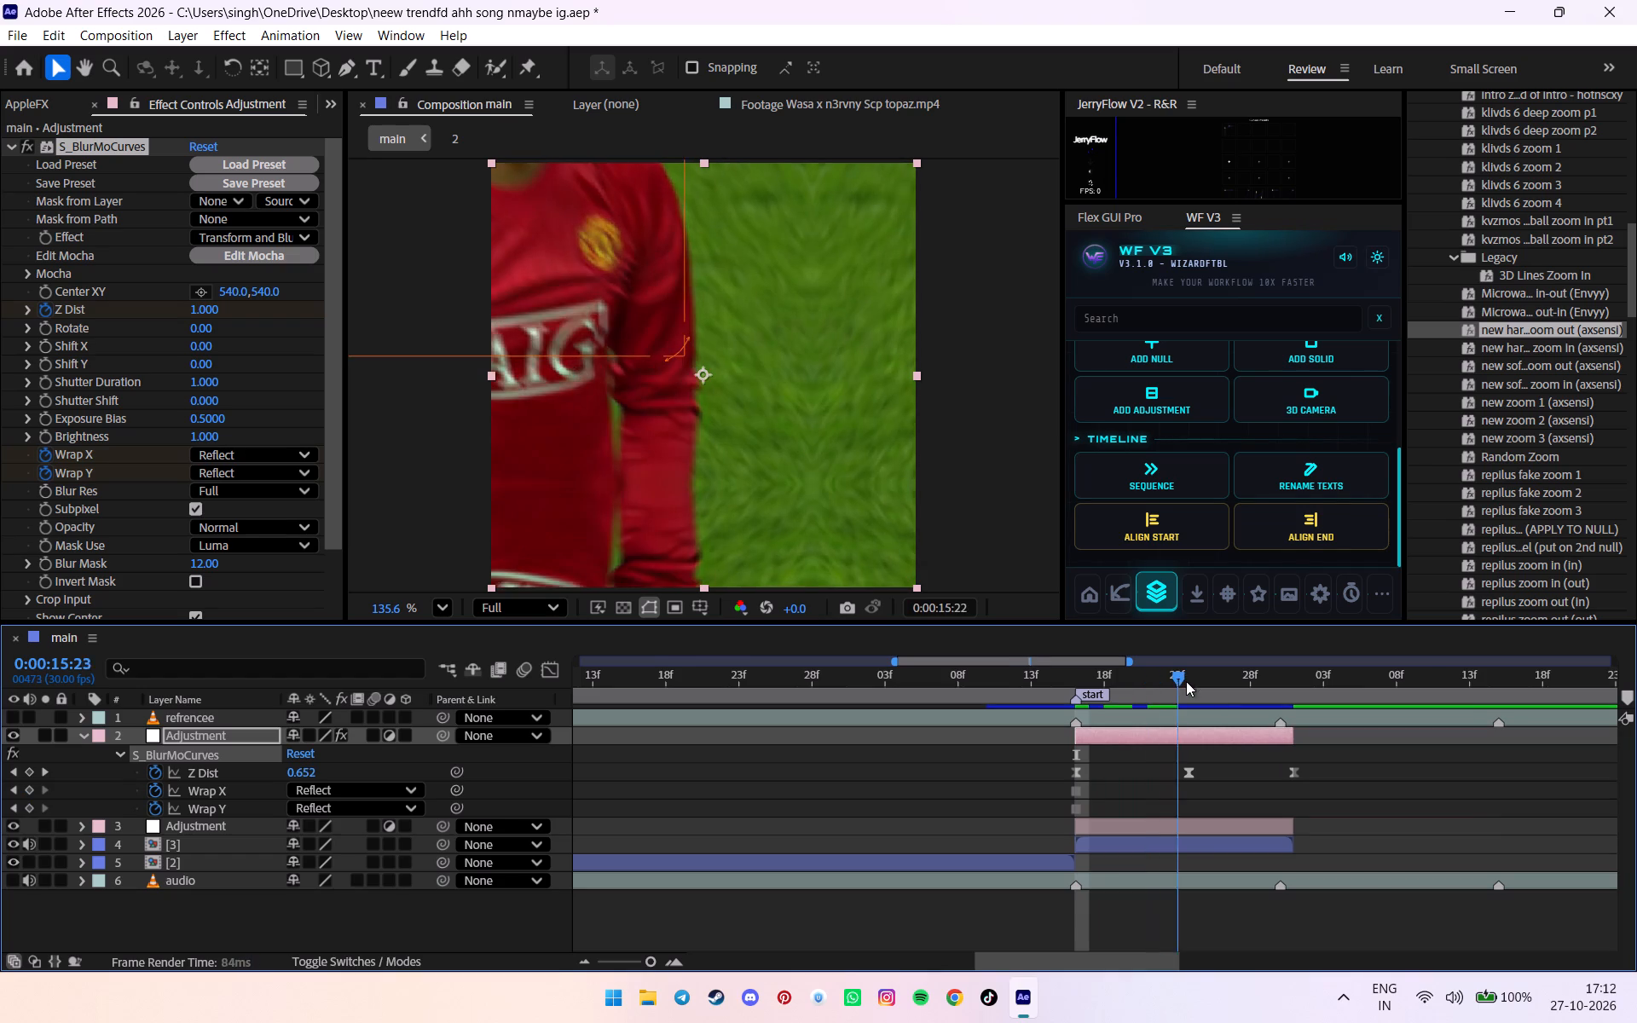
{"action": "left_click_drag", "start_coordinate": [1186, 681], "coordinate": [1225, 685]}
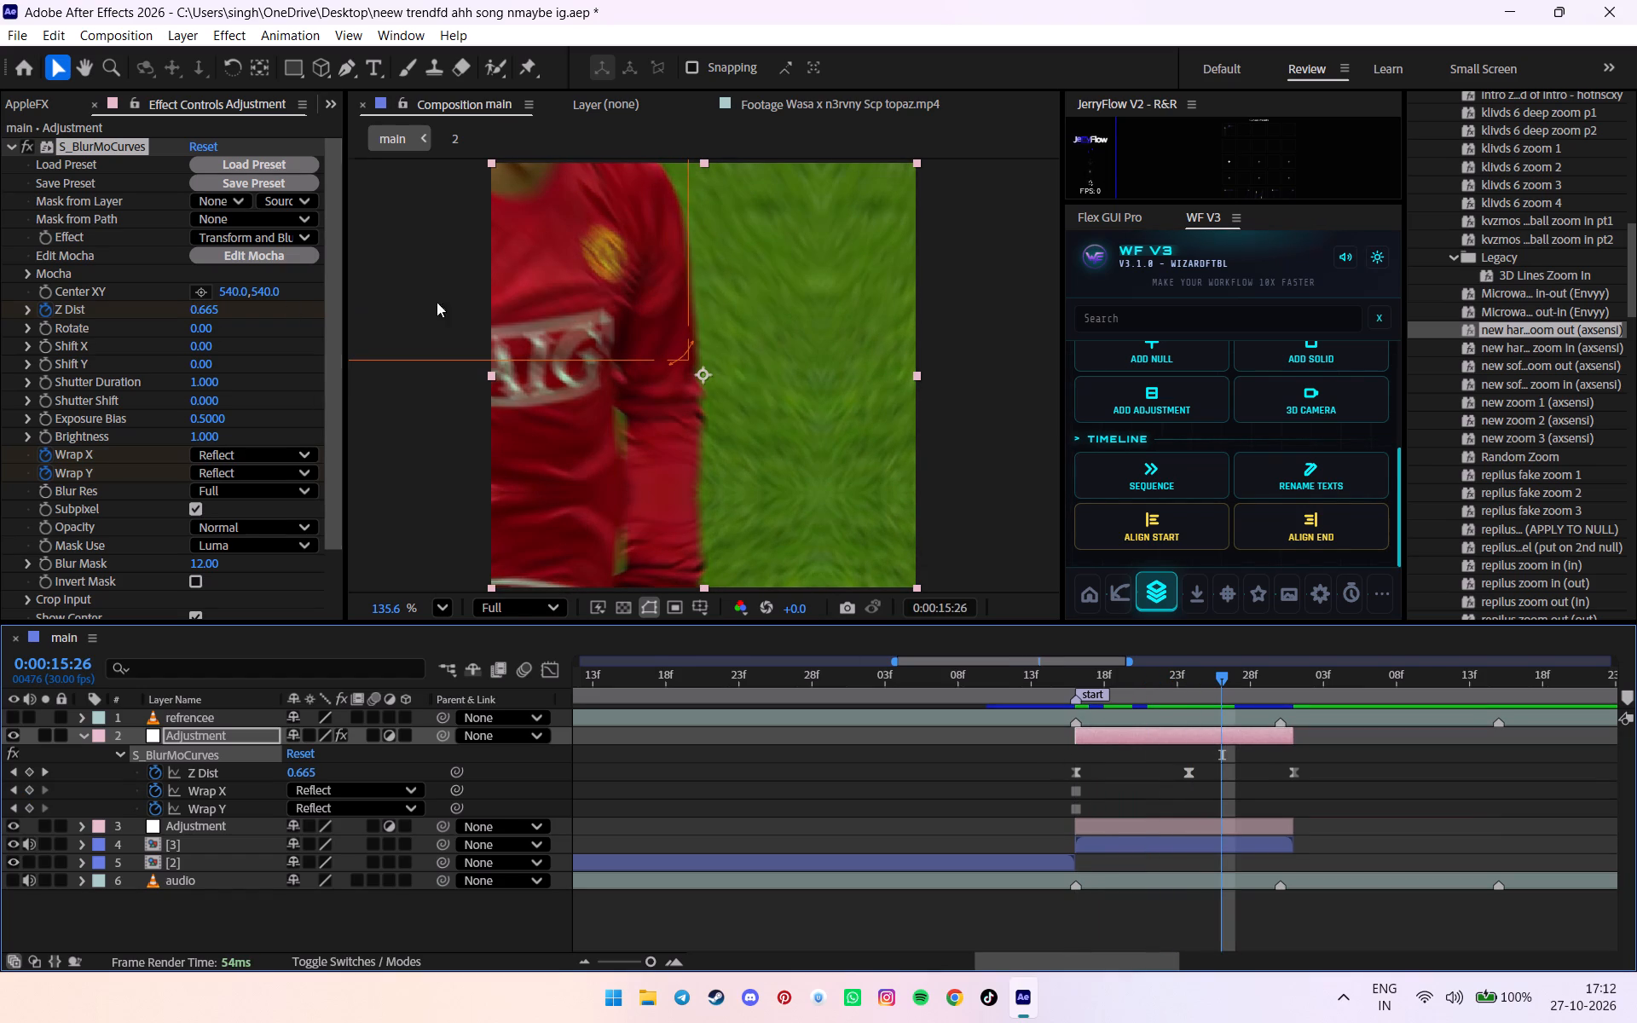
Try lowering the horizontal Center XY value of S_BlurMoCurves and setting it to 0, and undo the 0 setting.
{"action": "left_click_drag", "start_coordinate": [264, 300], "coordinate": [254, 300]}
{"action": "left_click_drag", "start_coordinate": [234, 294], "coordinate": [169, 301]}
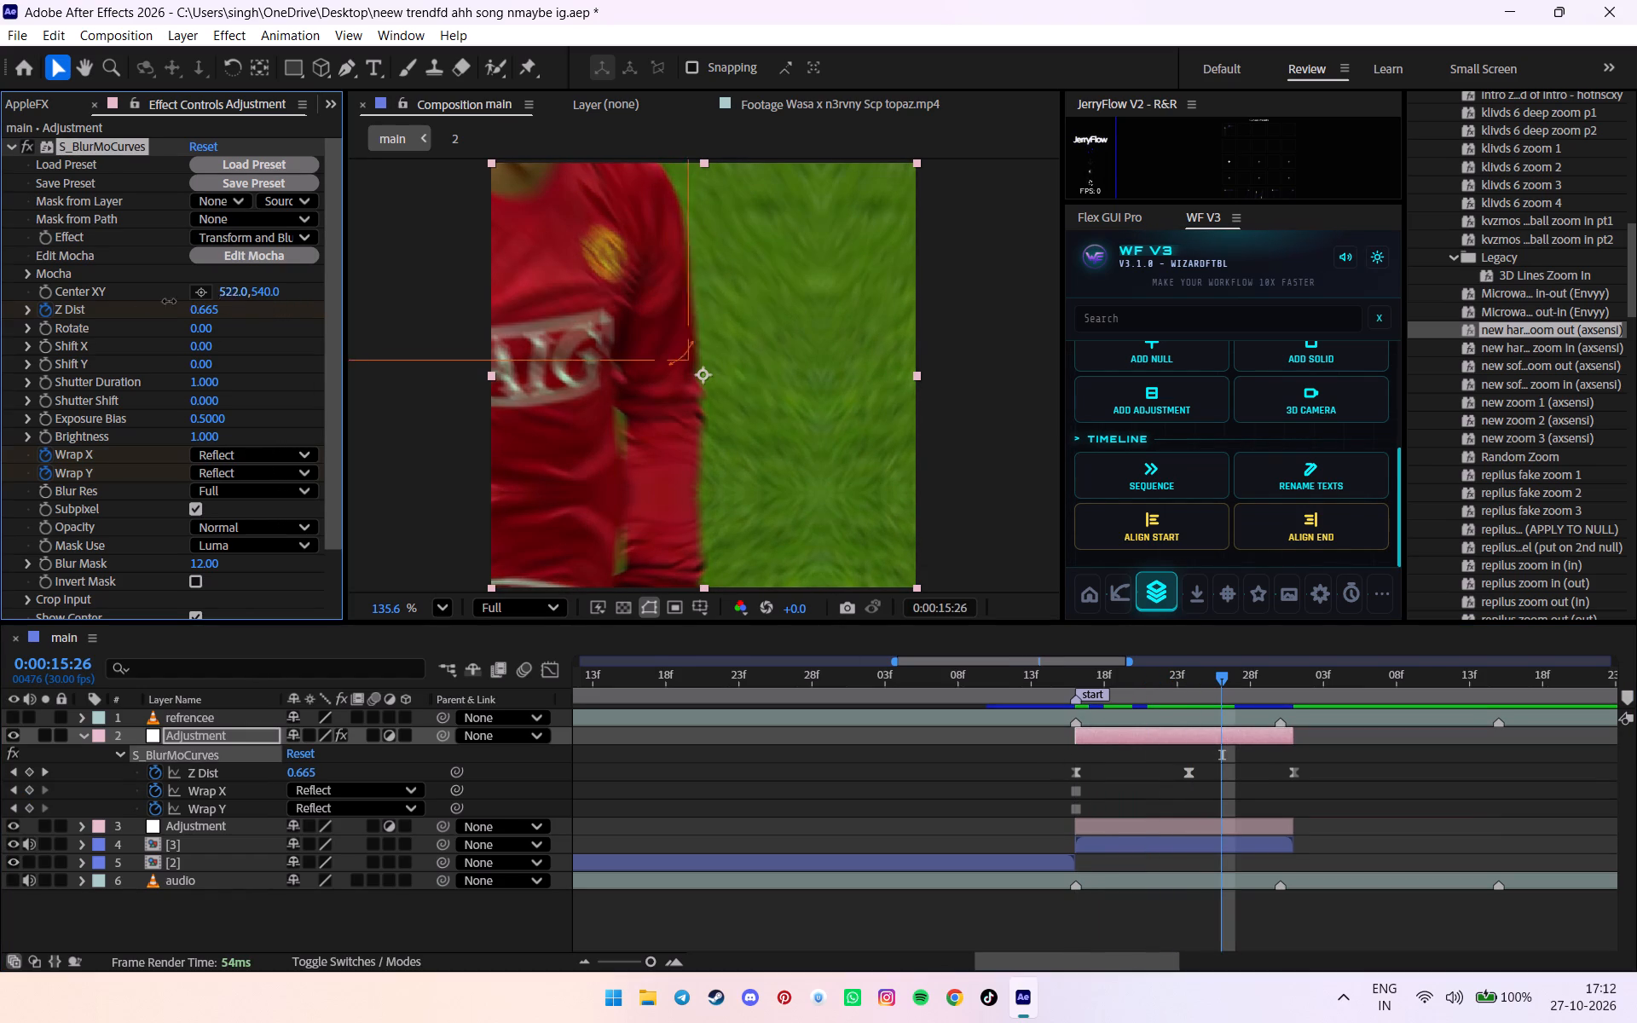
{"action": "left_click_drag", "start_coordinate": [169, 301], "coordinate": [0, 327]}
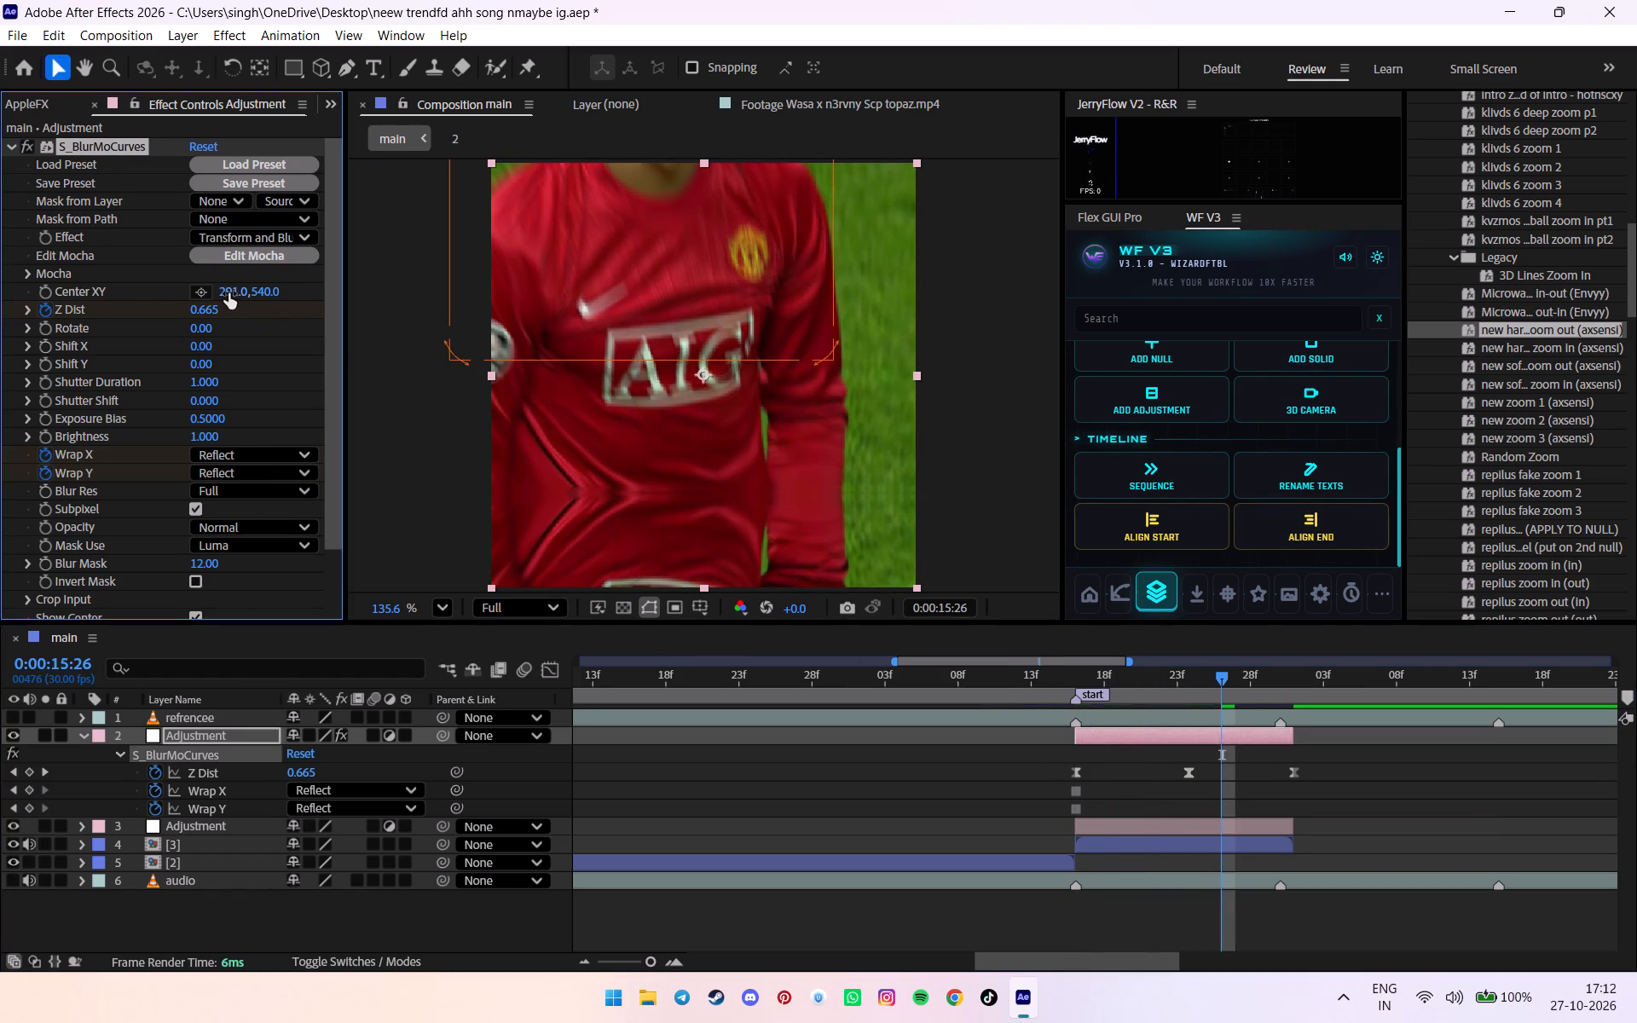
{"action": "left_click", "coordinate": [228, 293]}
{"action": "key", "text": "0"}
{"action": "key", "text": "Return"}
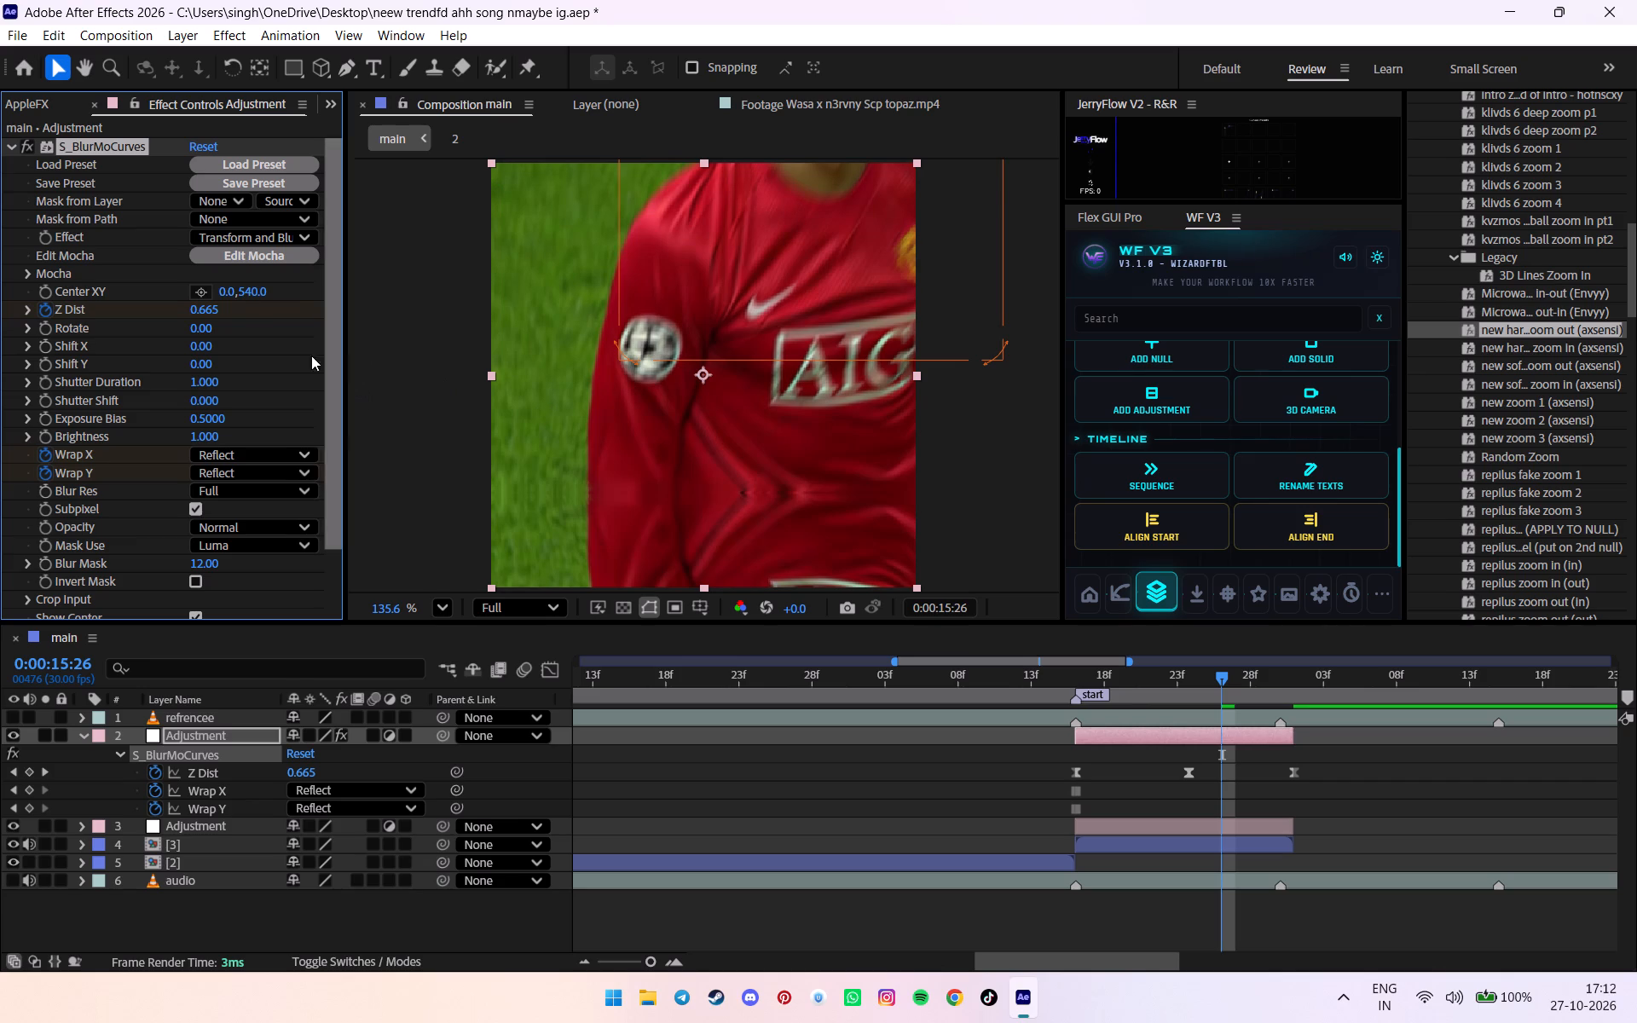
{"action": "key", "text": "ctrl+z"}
Move the S_BlurMoCurves centre point onto the adjustment layer's anchor point, at about 184, 184.
{"action": "left_click_drag", "start_coordinate": [224, 291], "coordinate": [208, 312]}
{"action": "left_click_drag", "start_coordinate": [266, 303], "coordinate": [286, 294]}
{"action": "left_click_drag", "start_coordinate": [273, 291], "coordinate": [227, 302]}
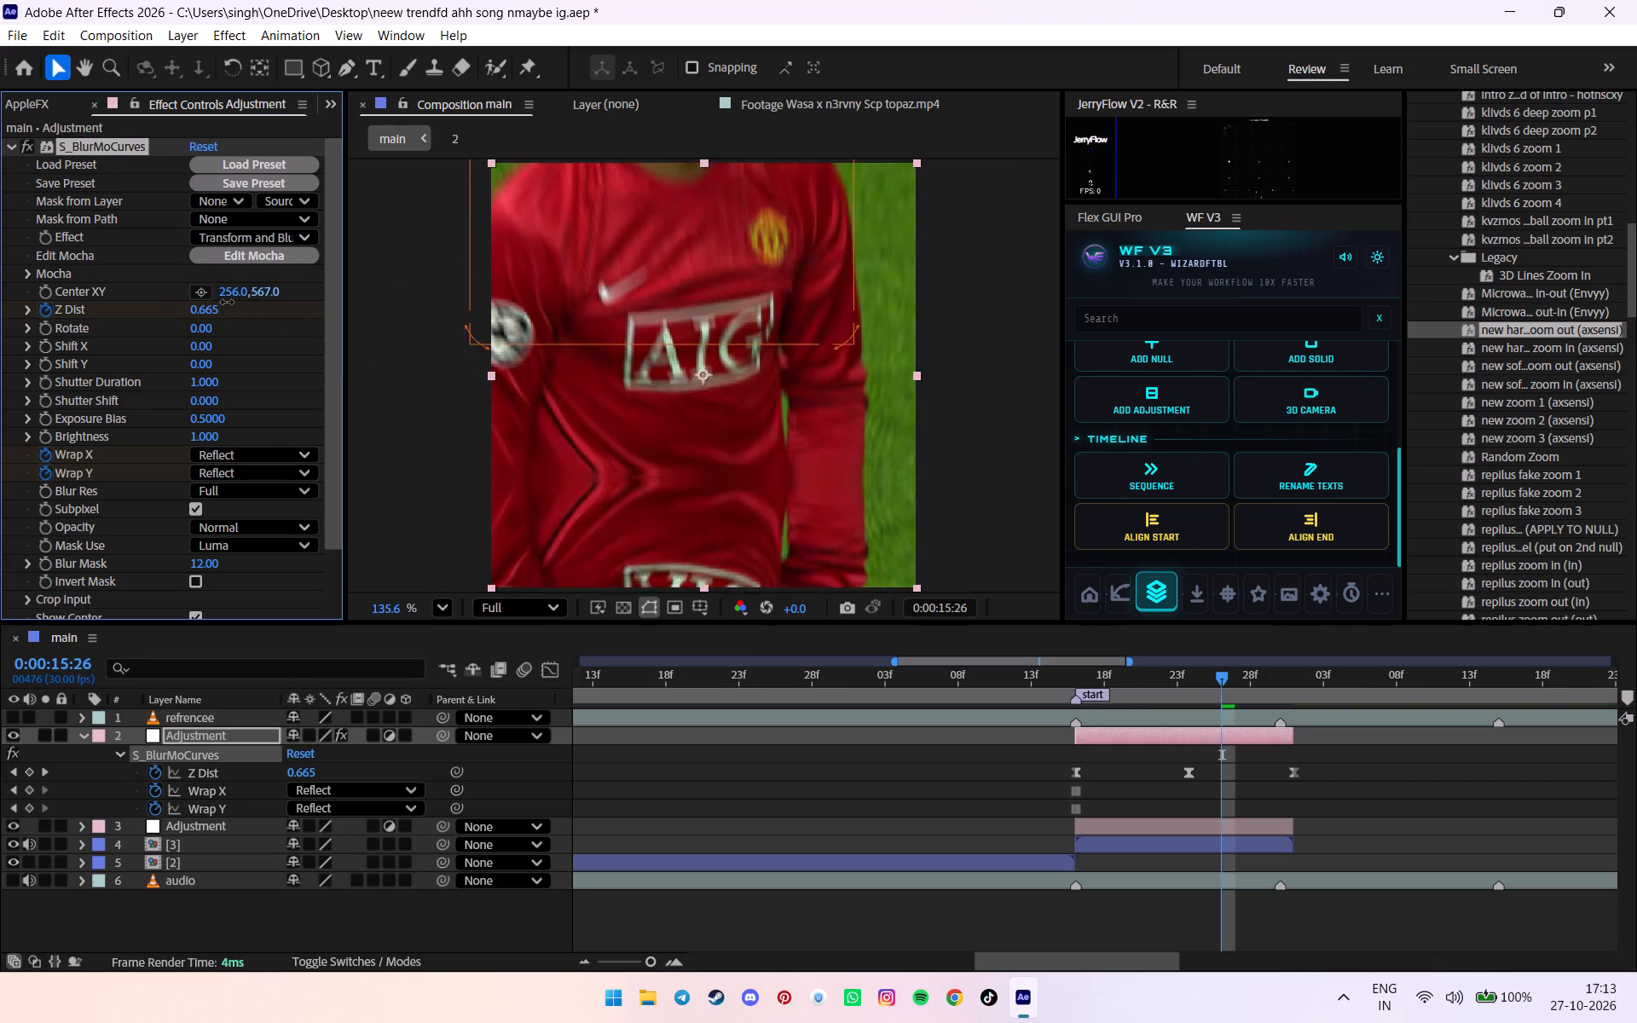
{"action": "left_click_drag", "start_coordinate": [227, 302], "coordinate": [0, 357]}
{"action": "left_click_drag", "start_coordinate": [266, 299], "coordinate": [0, 381]}
{"action": "left_click_drag", "start_coordinate": [786, 365], "coordinate": [724, 366]}
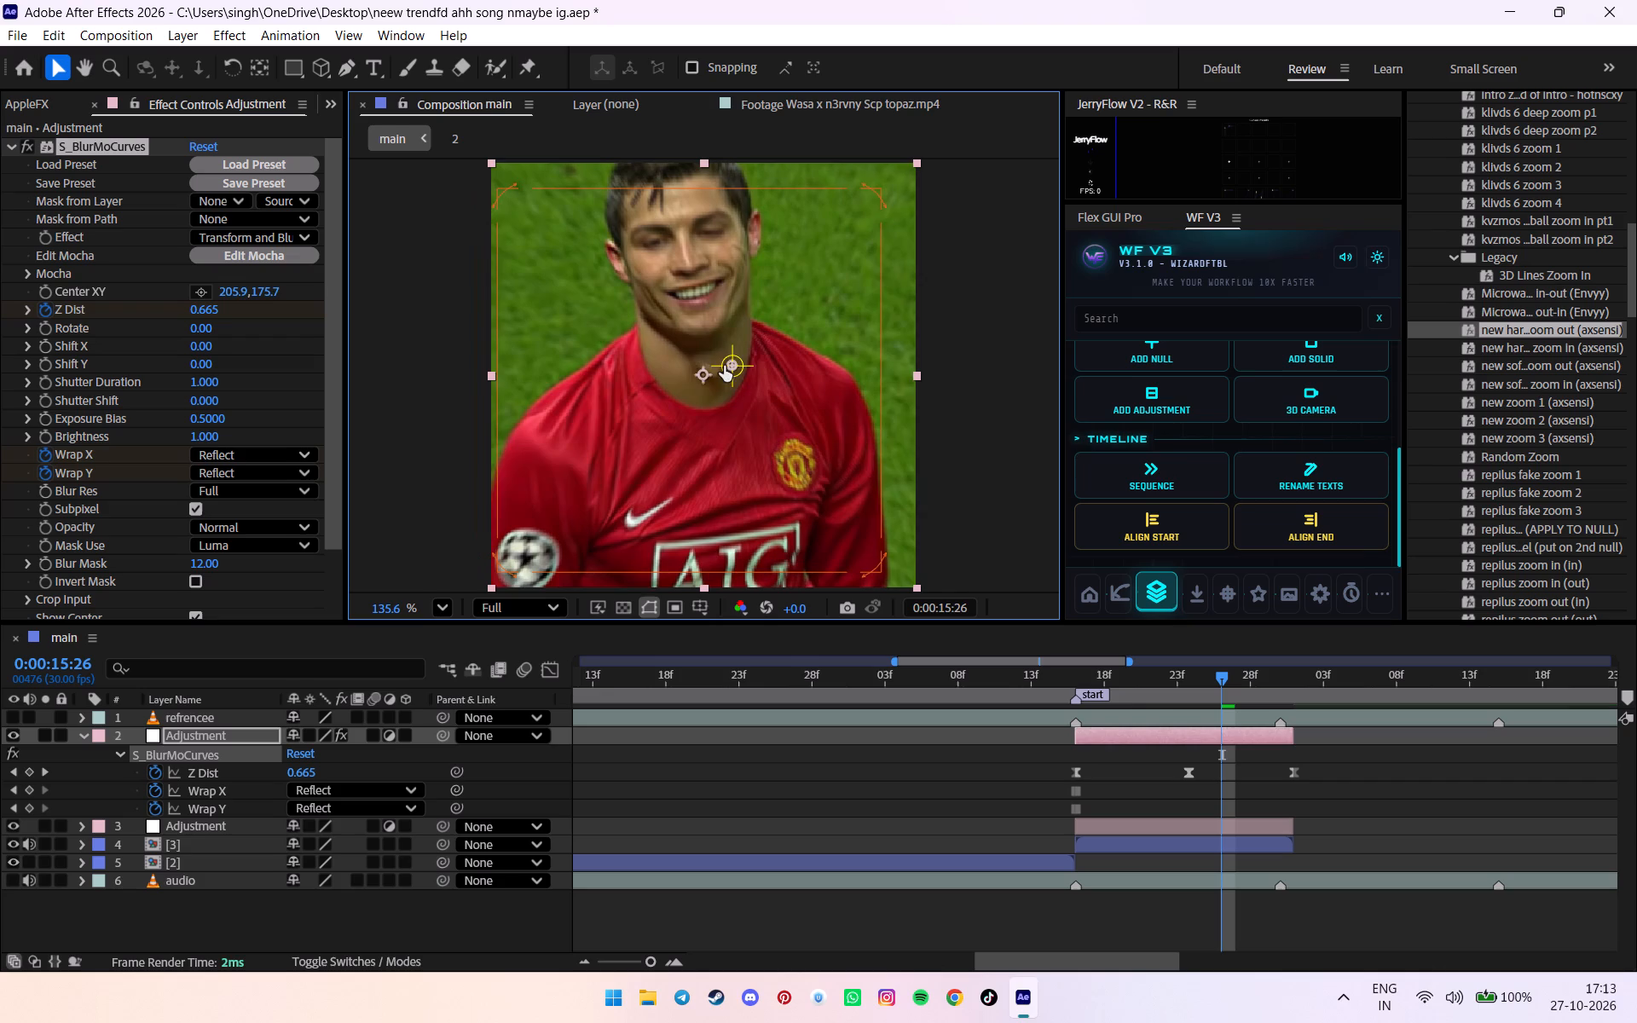
{"action": "left_click_drag", "start_coordinate": [724, 366], "coordinate": [696, 377]}
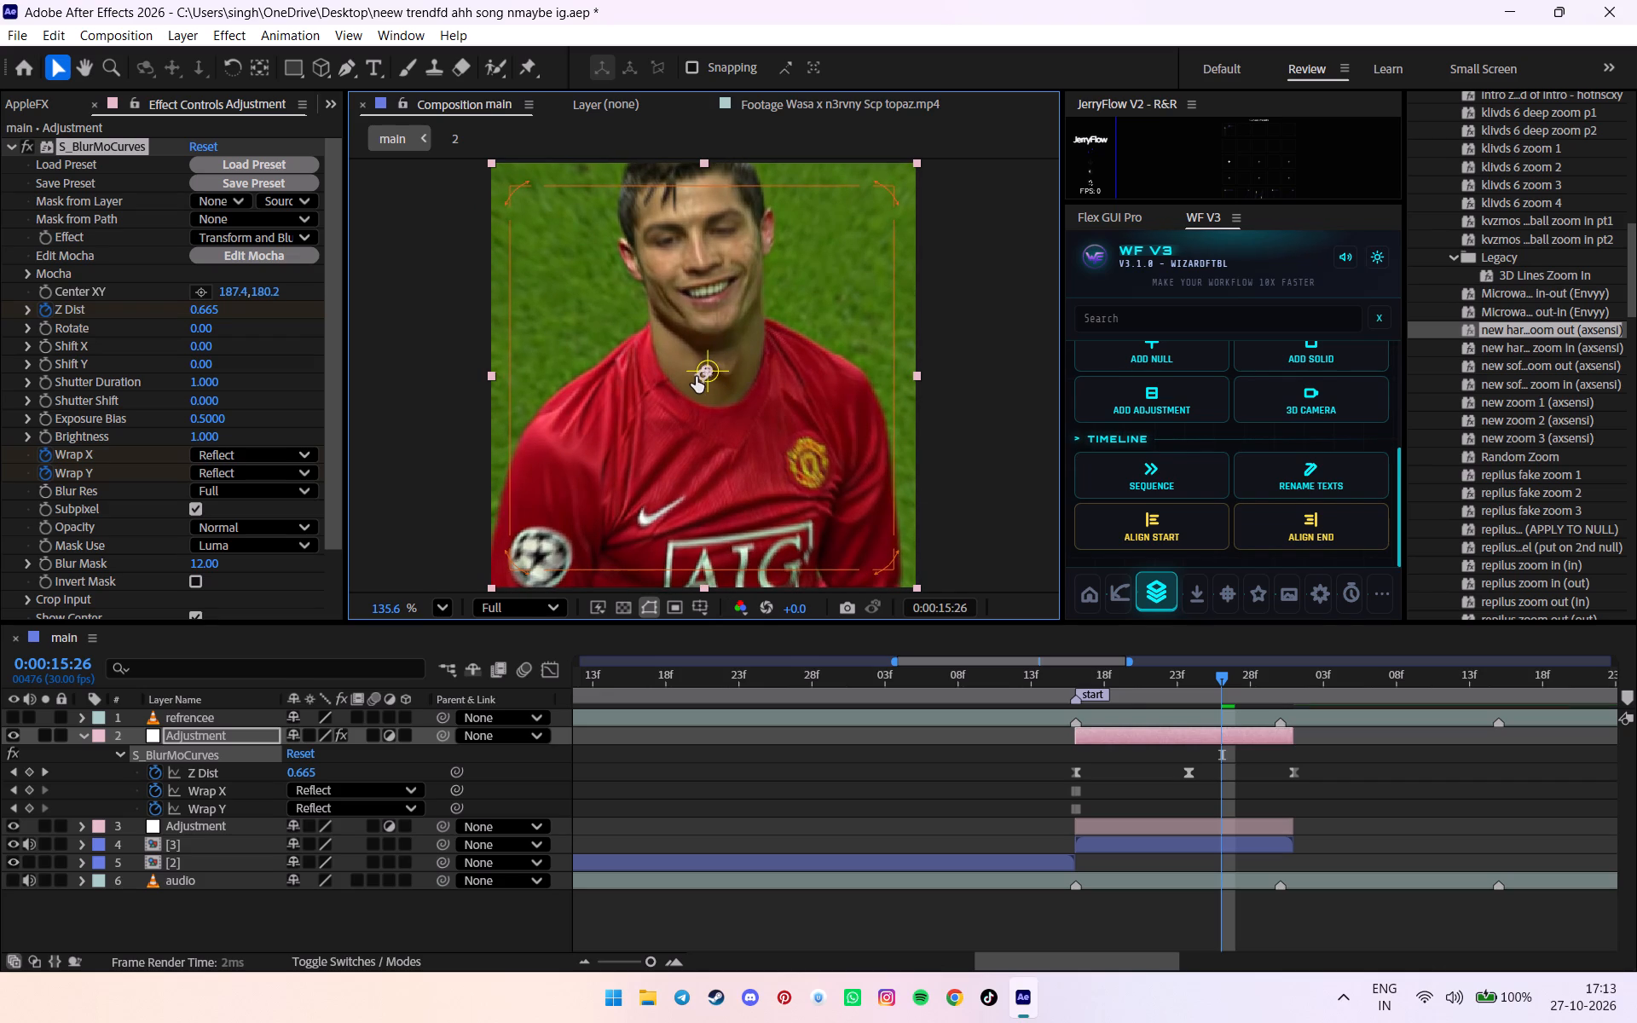
{"action": "left_click_drag", "start_coordinate": [696, 377], "coordinate": [698, 385]}
{"action": "left_click_drag", "start_coordinate": [698, 384], "coordinate": [701, 380]}
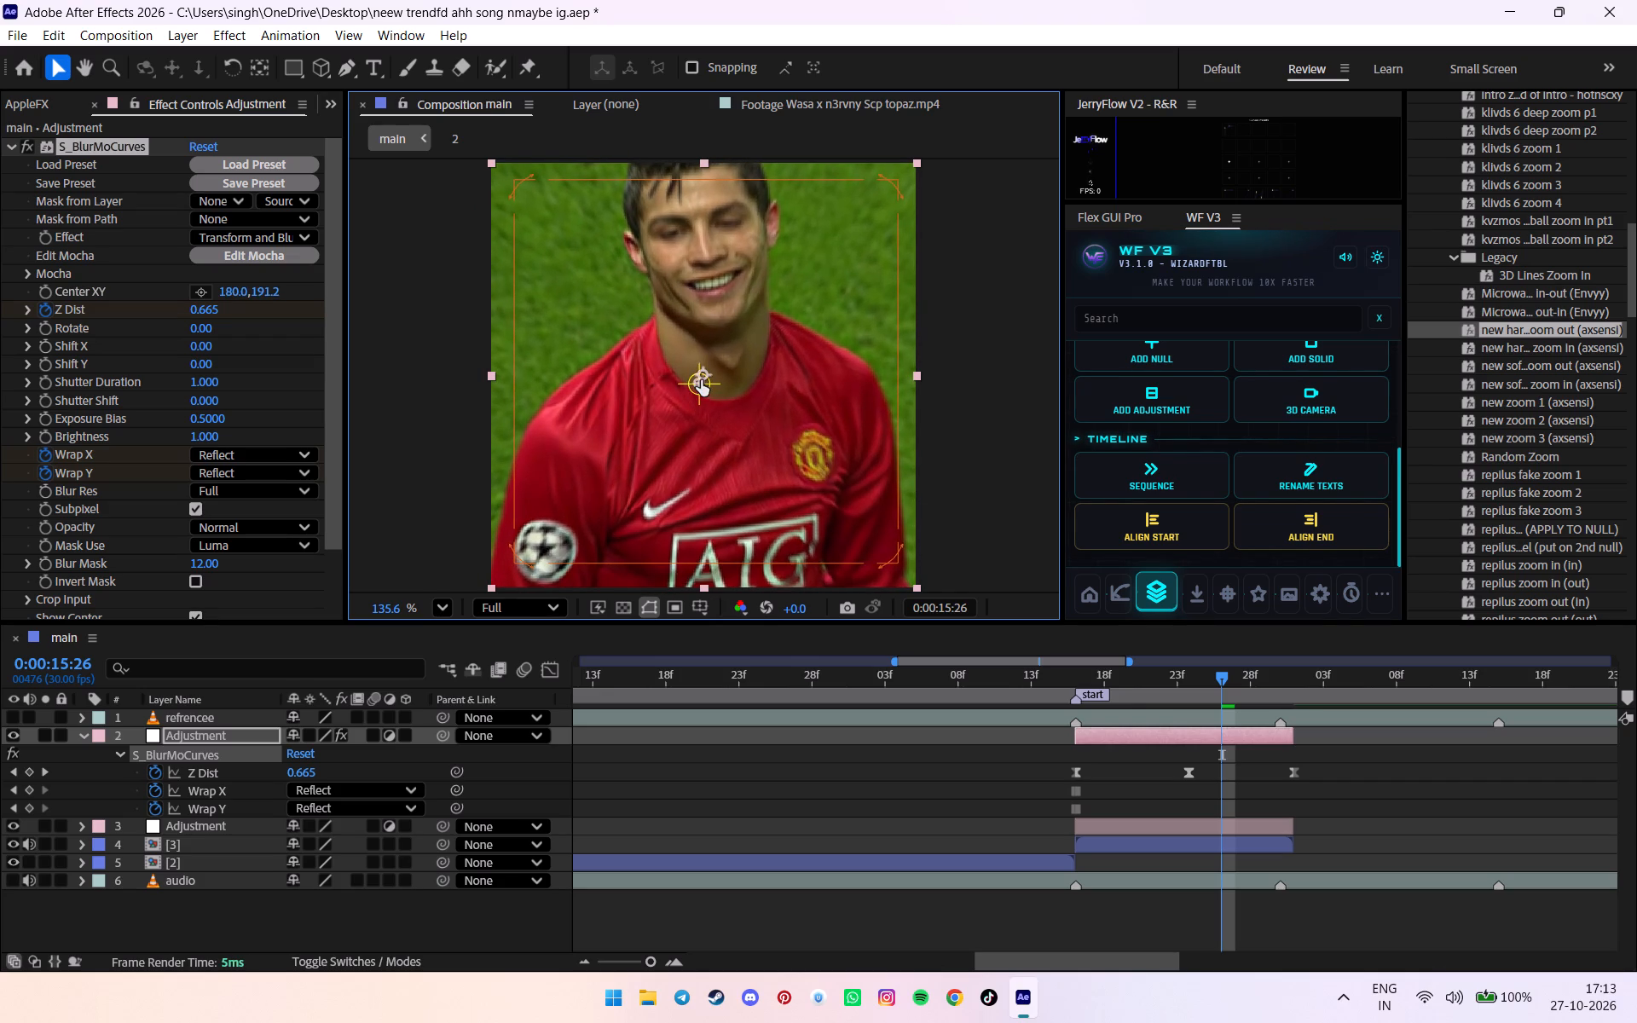
{"action": "left_click_drag", "start_coordinate": [701, 380], "coordinate": [705, 375]}
{"action": "scroll", "coordinate": [705, 375], "scroll_direction": "up", "scroll_amount": 13}
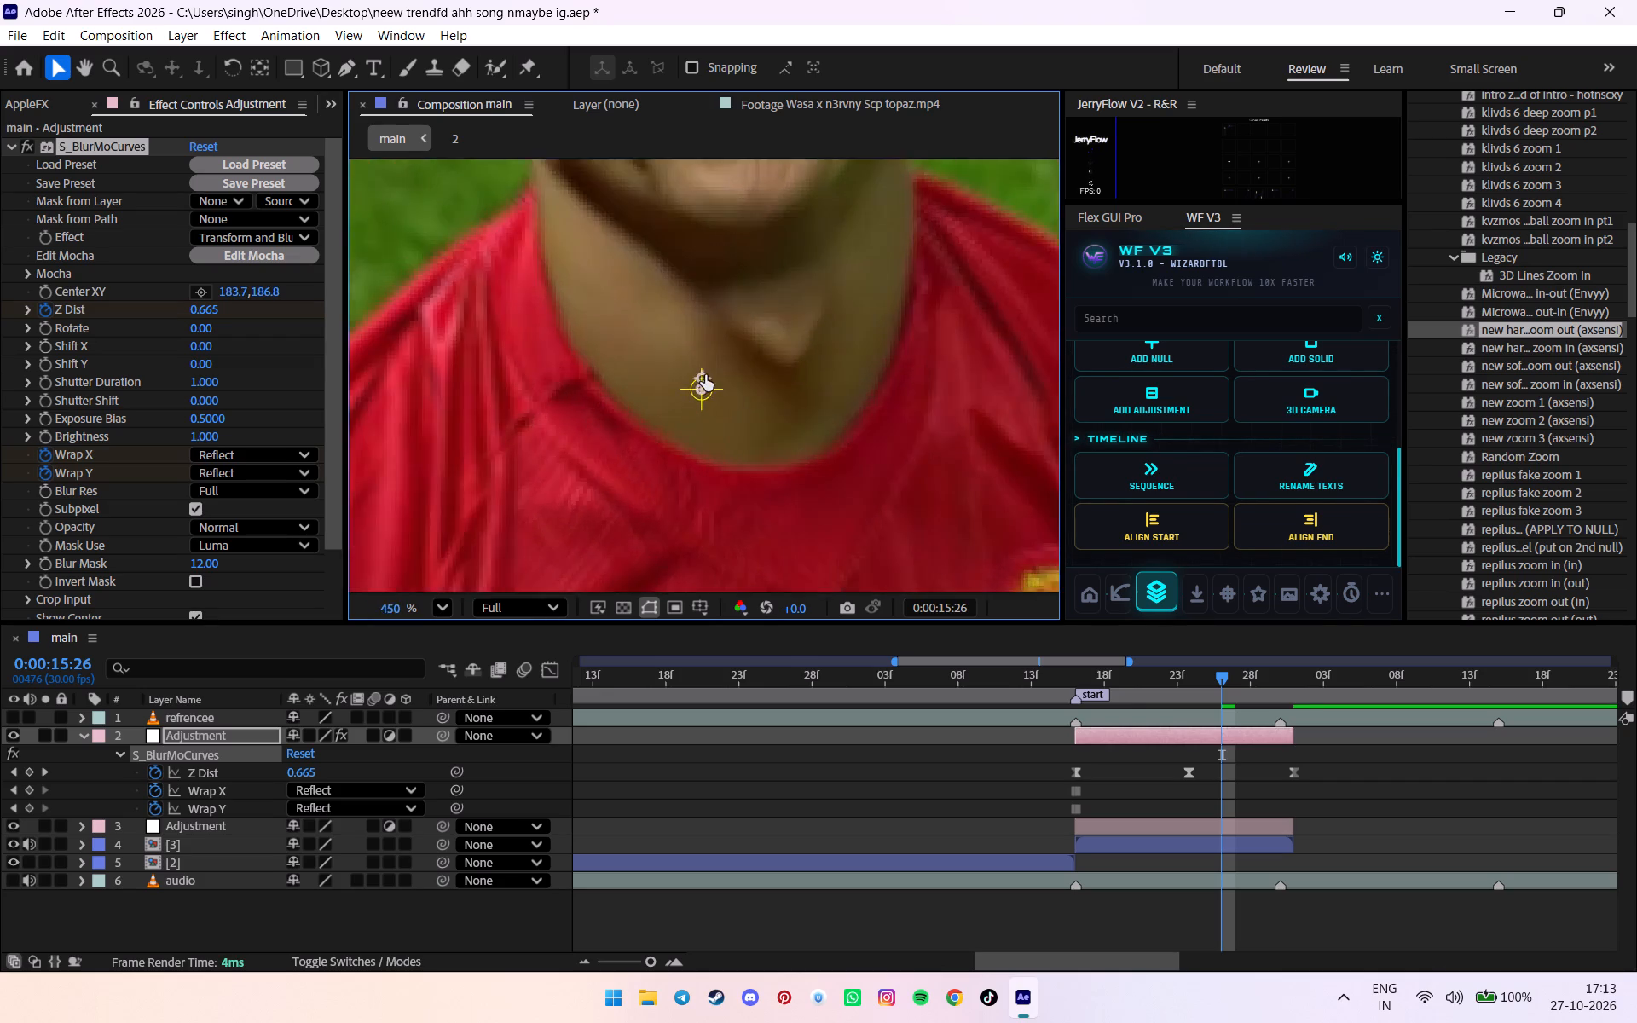
{"action": "scroll", "coordinate": [705, 375], "scroll_direction": "up", "scroll_amount": 11}
{"action": "left_click_drag", "start_coordinate": [688, 442], "coordinate": [695, 391]}
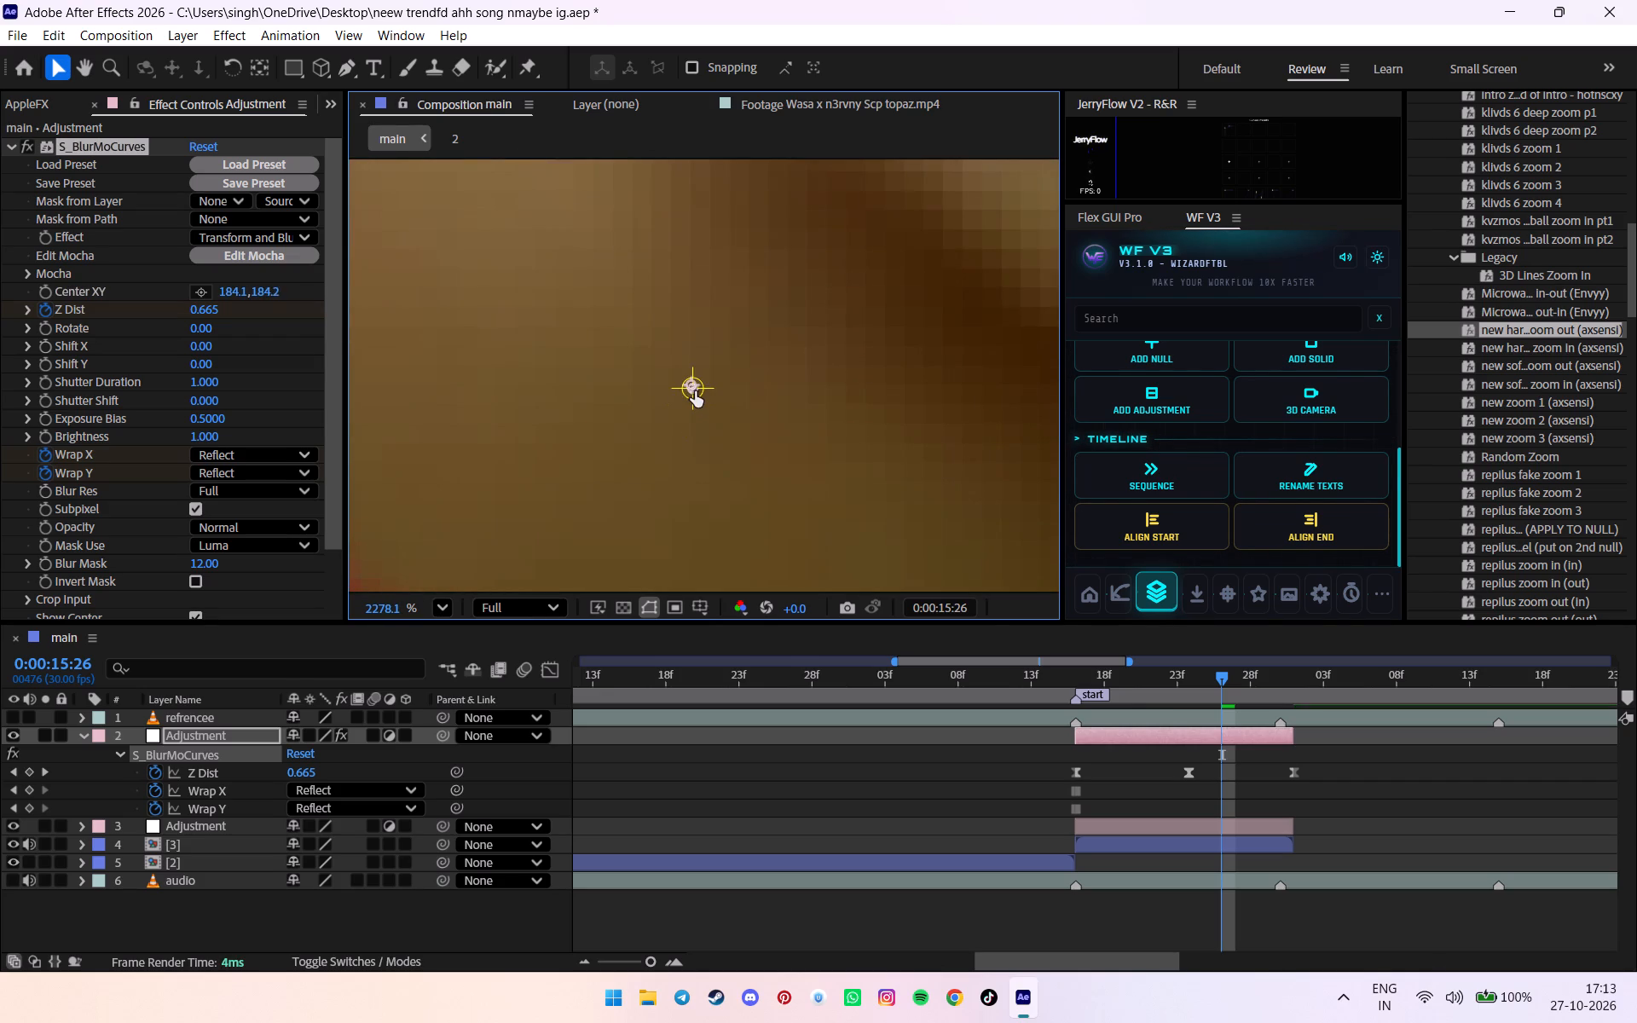
{"action": "left_click_drag", "start_coordinate": [695, 391], "coordinate": [697, 390]}
{"action": "left_click", "coordinate": [696, 394]}
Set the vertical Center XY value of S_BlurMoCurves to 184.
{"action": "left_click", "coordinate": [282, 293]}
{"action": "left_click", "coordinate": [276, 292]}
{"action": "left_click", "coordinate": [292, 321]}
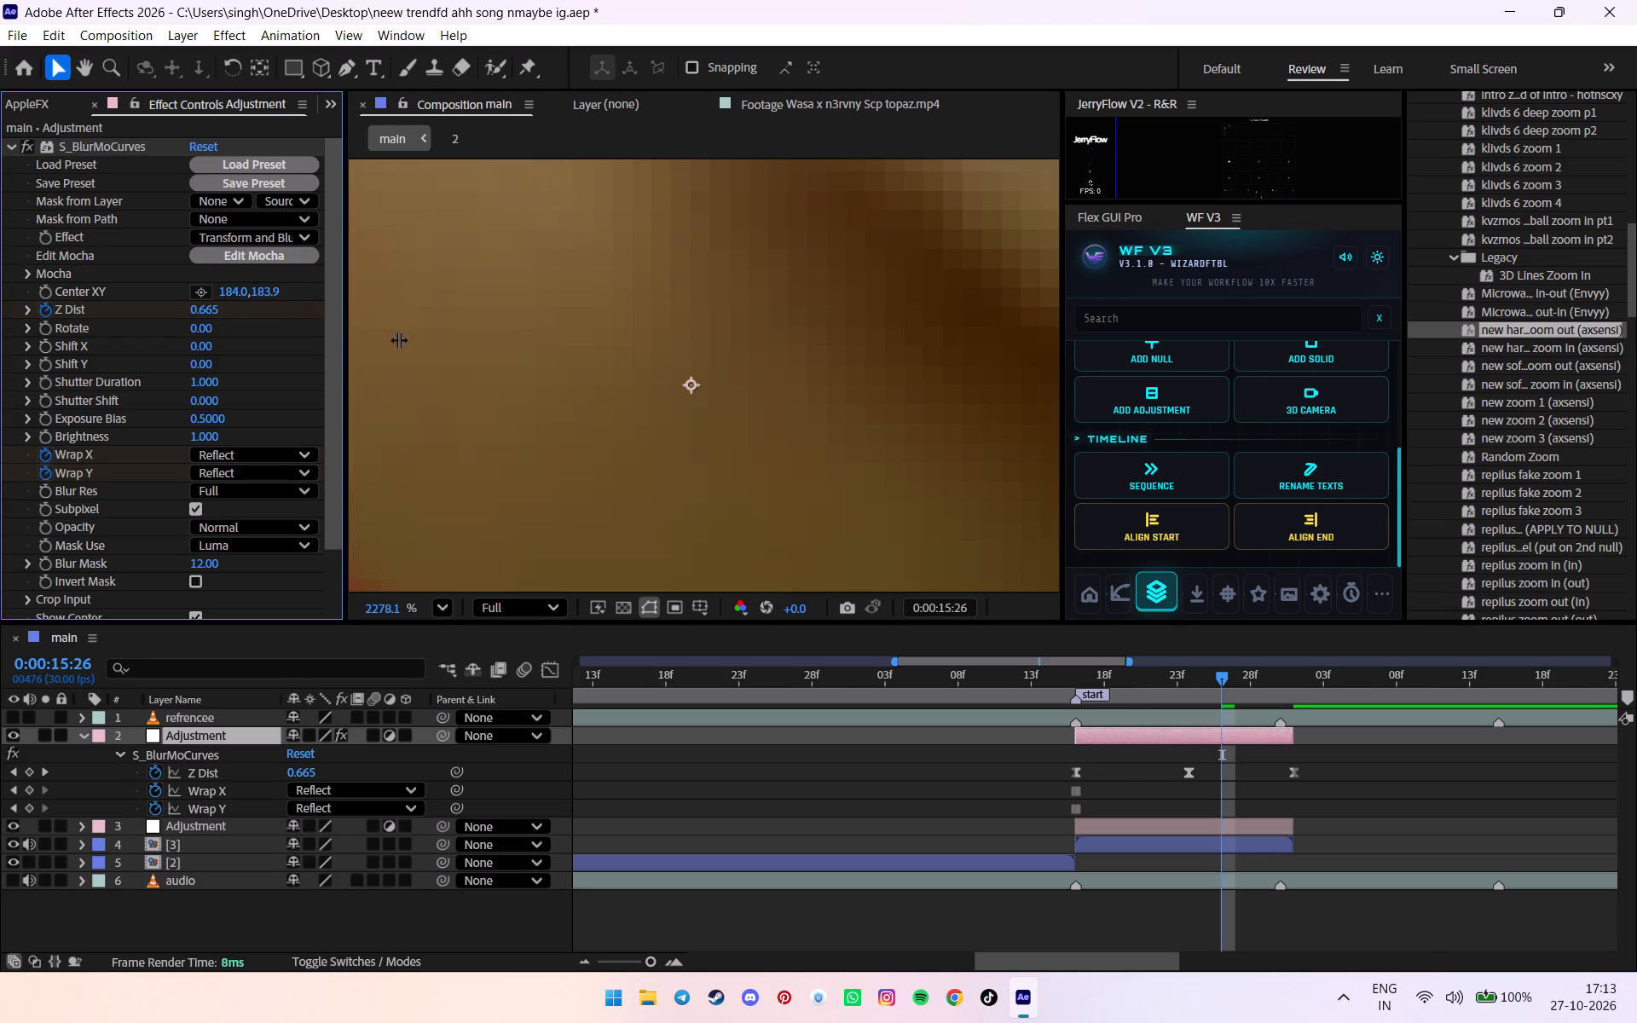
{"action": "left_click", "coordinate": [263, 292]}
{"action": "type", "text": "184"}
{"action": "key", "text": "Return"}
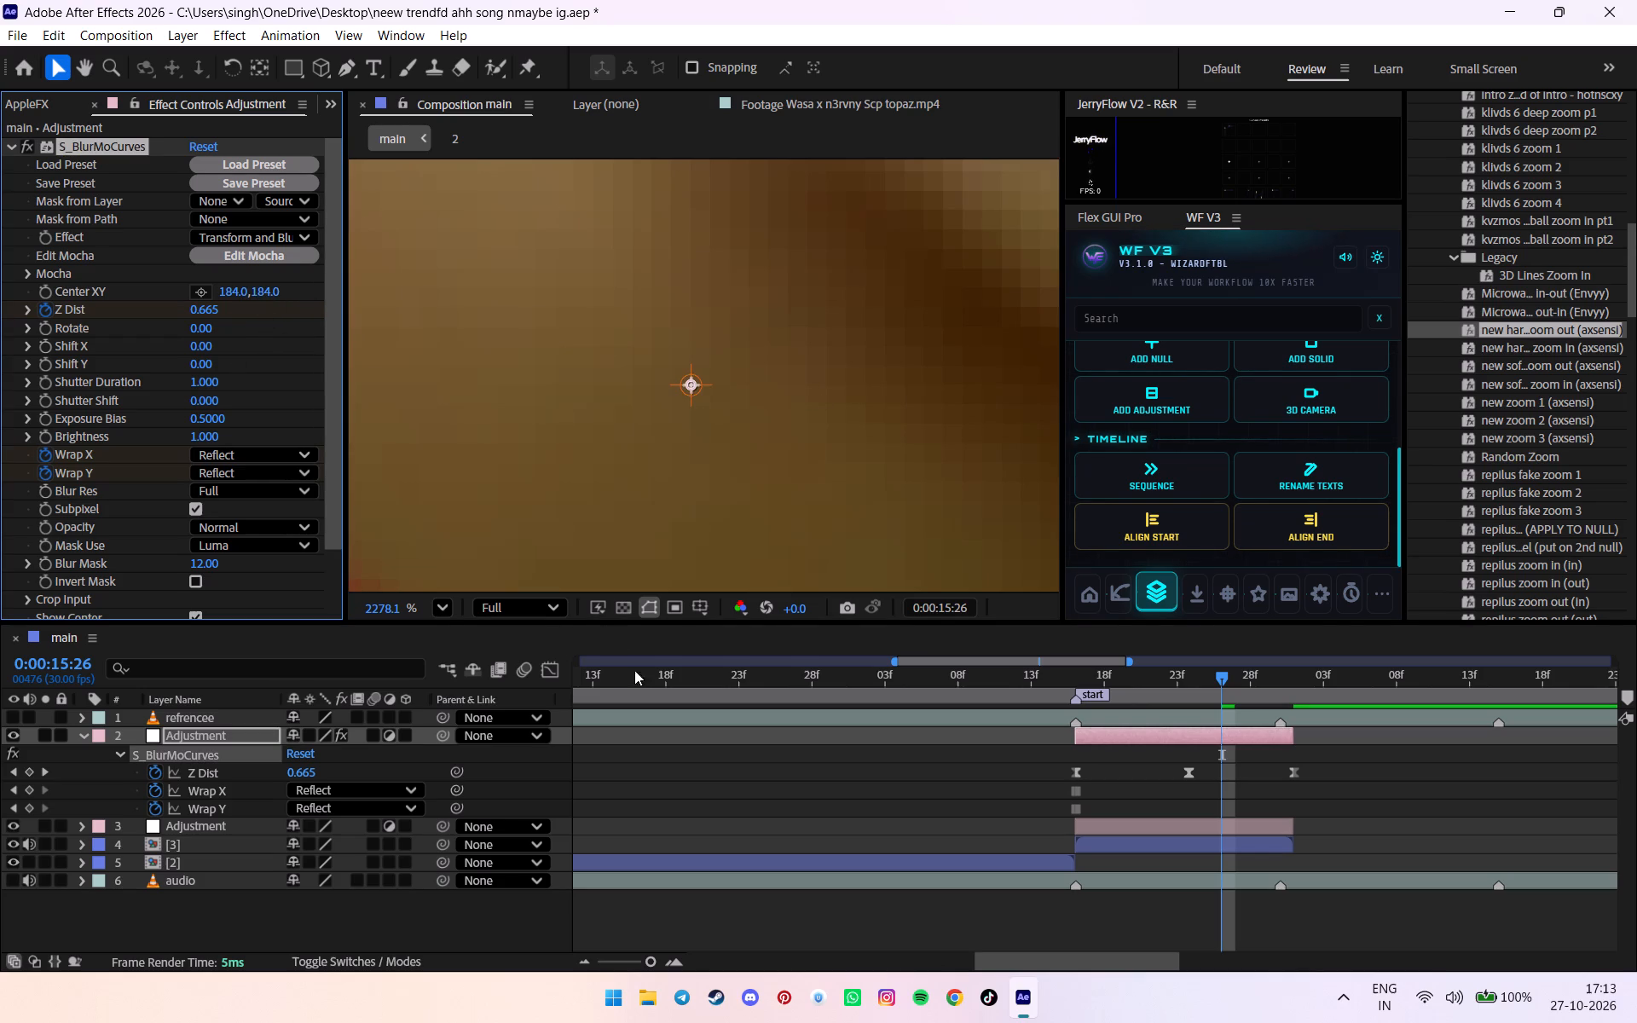
Check up close how the S_BlurMoCurves centre point lines up with the adjustment layer's anchor point.
{"action": "scroll", "coordinate": [652, 449], "scroll_direction": "up", "scroll_amount": 10}
{"action": "scroll", "coordinate": [827, 332], "scroll_direction": "up", "scroll_amount": 4}
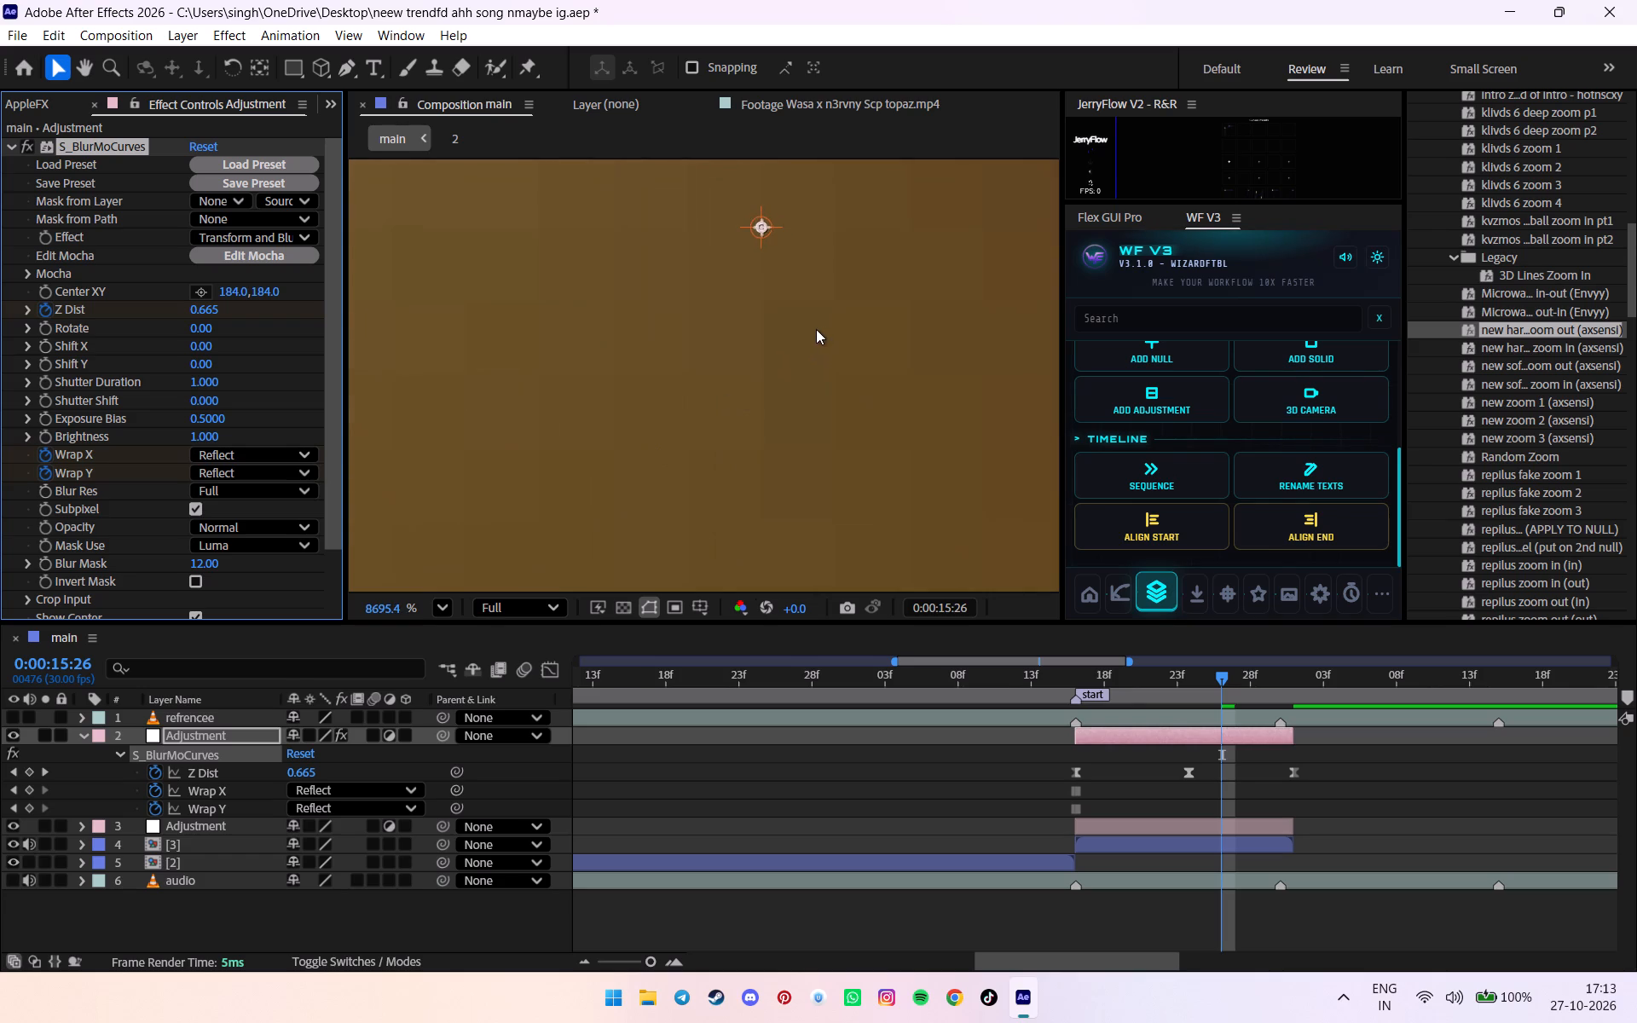
{"action": "key", "text": "space"}
{"action": "key", "text": "space"}
{"action": "key", "text": "space"}
{"action": "key", "text": "space"}
{"action": "key", "text": "space"}
{"action": "key", "text": "space"}
{"action": "key", "text": "space"}
{"action": "key", "text": "space"}
{"action": "key", "text": "space"}
{"action": "key", "text": "space"}
{"action": "key", "text": "space"}
{"action": "key", "text": "space"}
{"action": "key", "text": "space"}
{"action": "key", "text": "space"}
{"action": "key", "text": "space"}
{"action": "key", "text": "space"}
{"action": "key", "text": "space"}
{"action": "key", "text": "space"}
{"action": "key", "text": "space"}
{"action": "key", "text": "space"}
{"action": "left_click_drag", "start_coordinate": [772, 269], "coordinate": [733, 372]}
{"action": "scroll", "coordinate": [733, 372], "scroll_direction": "up", "scroll_amount": 6}
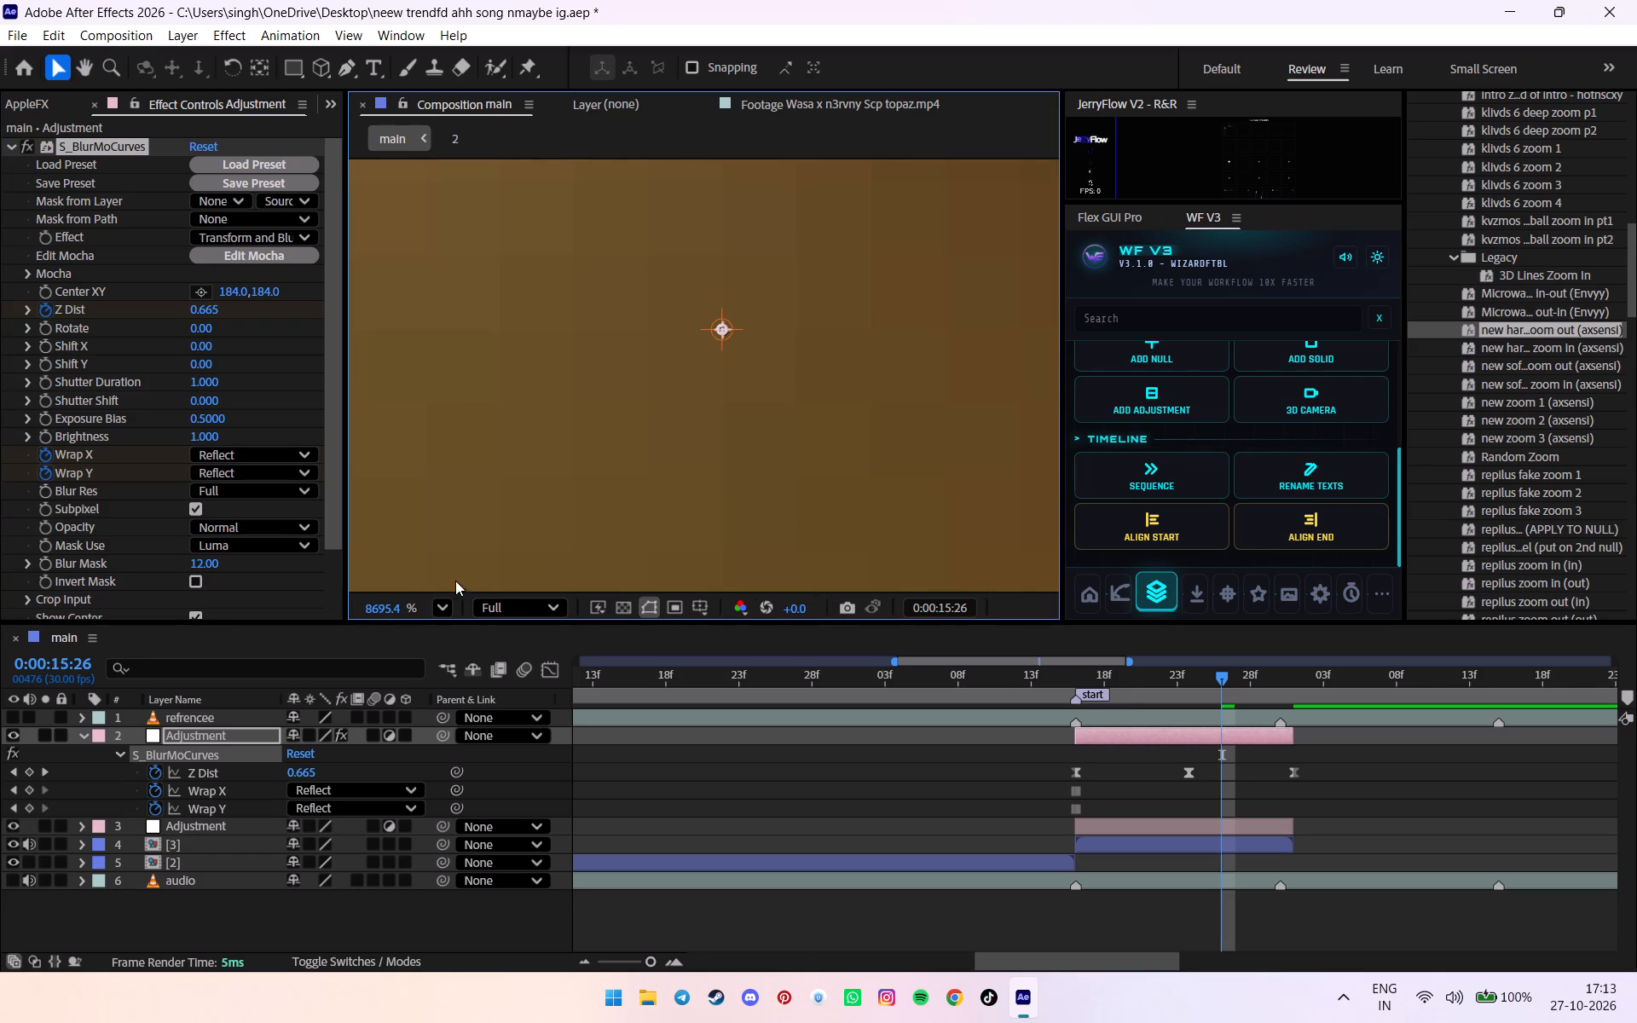
{"action": "left_click", "coordinate": [441, 601]}
{"action": "left_click", "coordinate": [476, 177]}
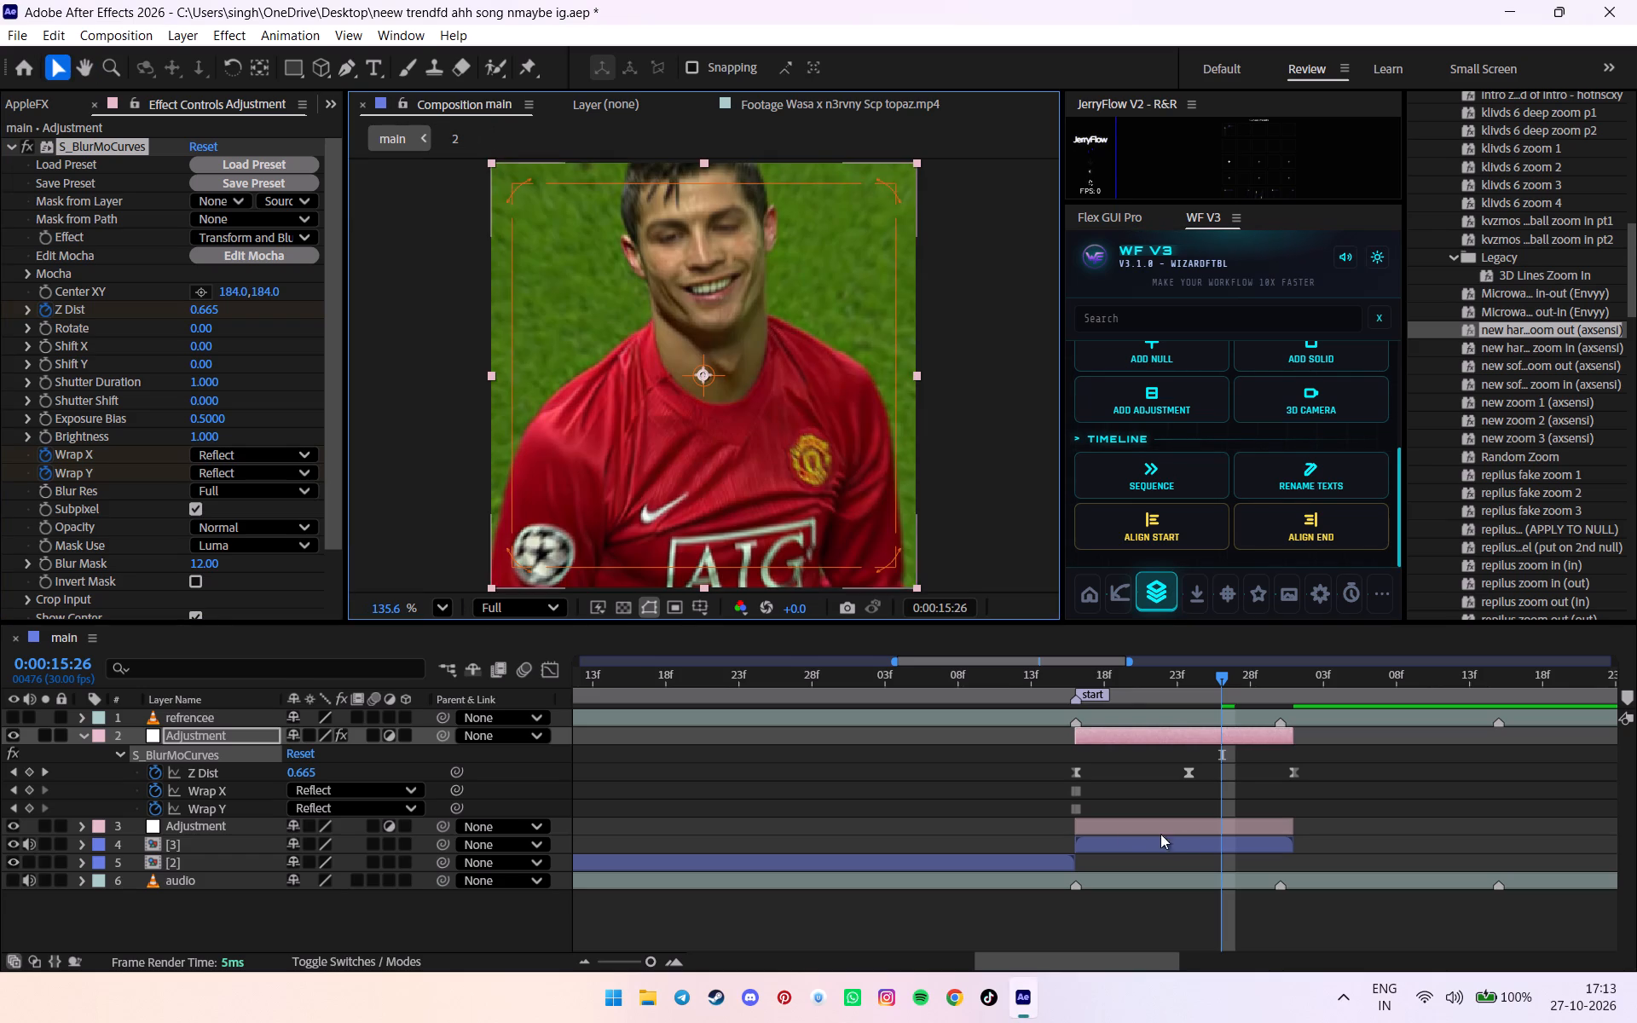
Lower the vertical Center XY value of S_BlurMoCurves to 98, review the zoom from 0:00:15:16 to 0:00:15:23 and collapse the layer's properties.
{"action": "left_click_drag", "start_coordinate": [269, 293], "coordinate": [264, 293]}
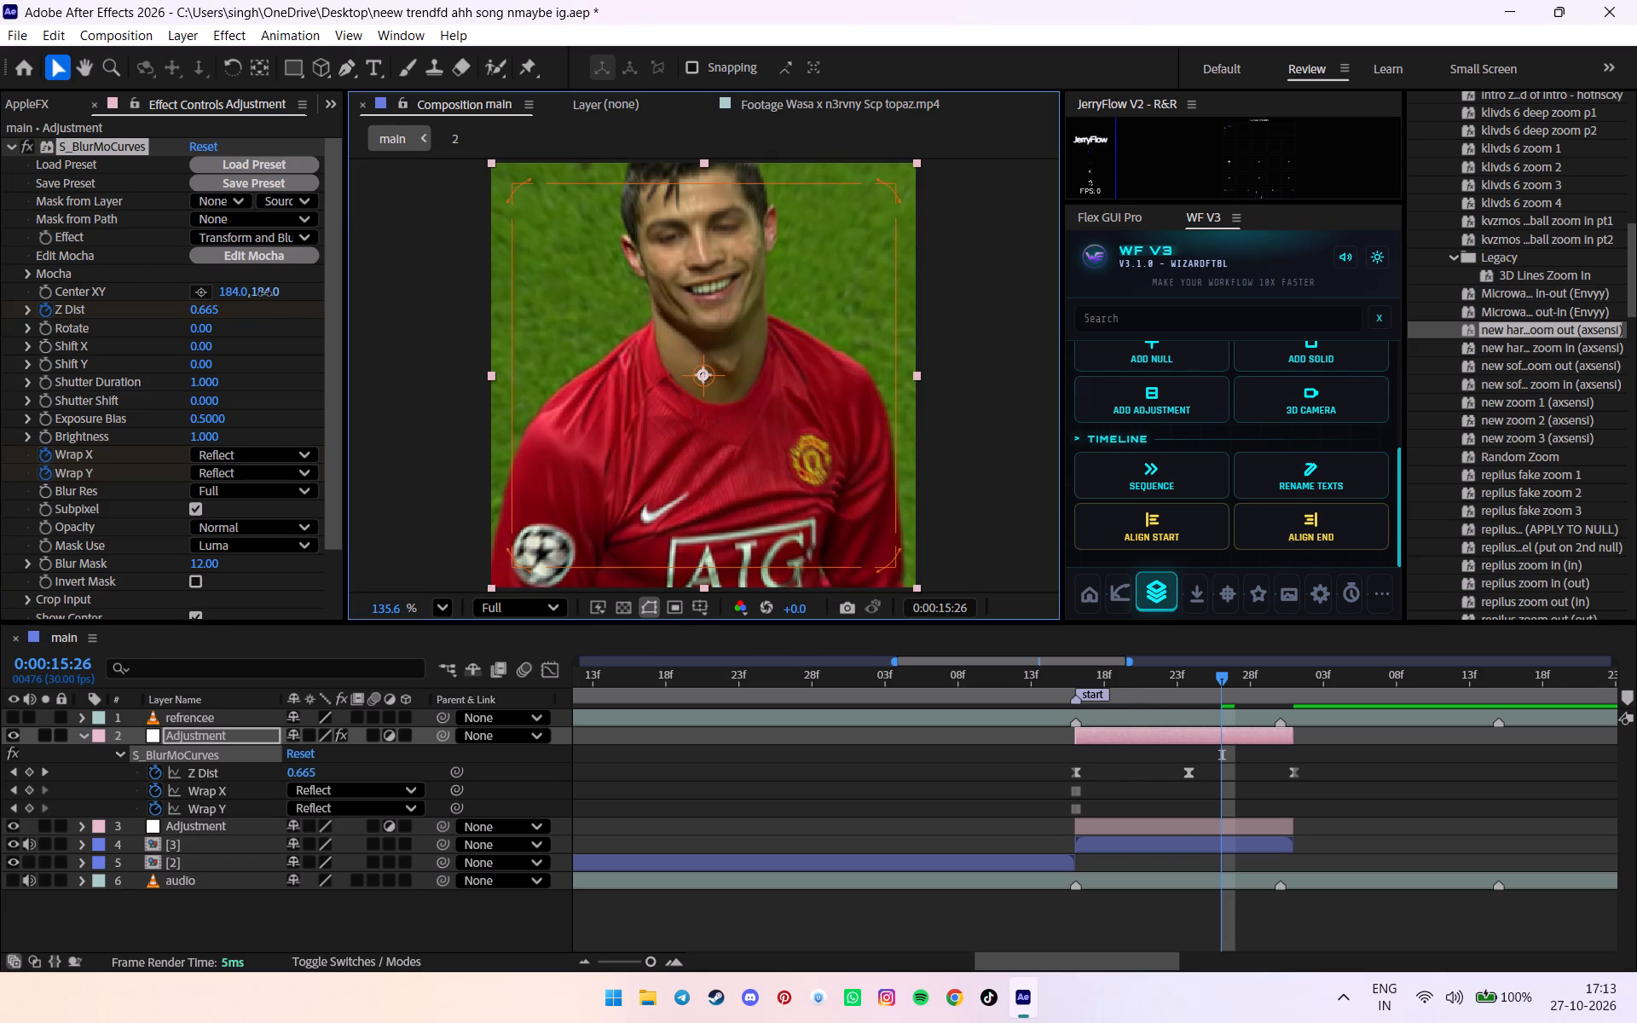
{"action": "left_click_drag", "start_coordinate": [264, 293], "coordinate": [161, 337]}
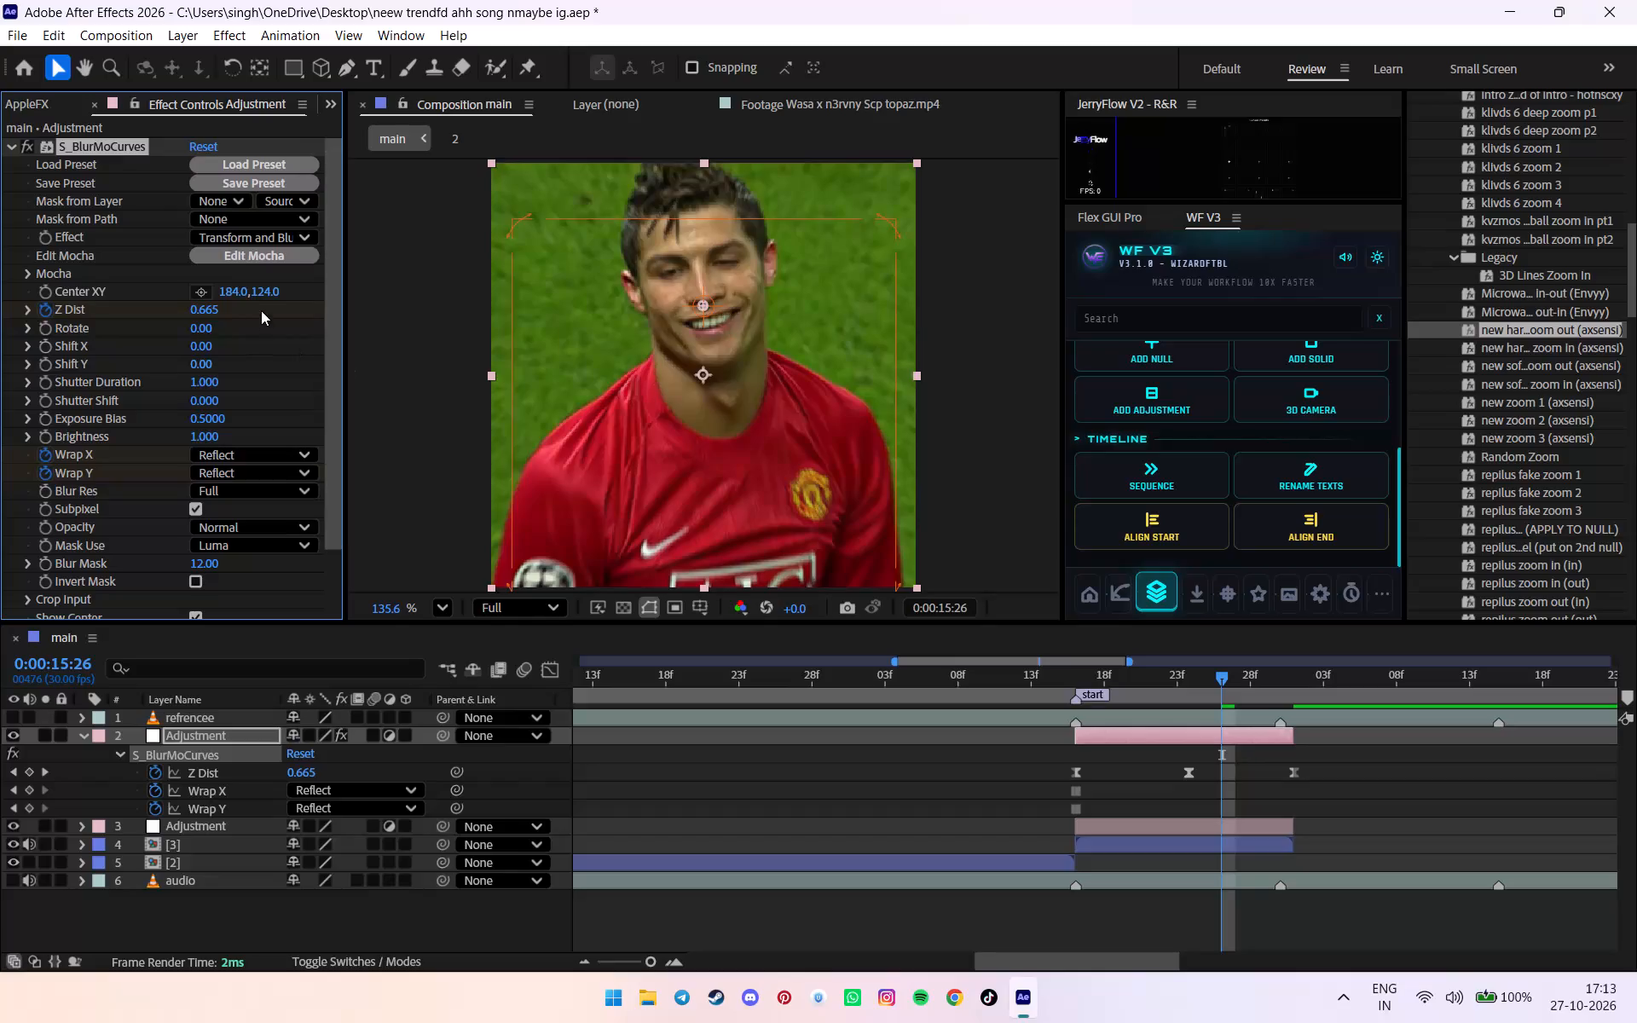
{"action": "left_click_drag", "start_coordinate": [263, 300], "coordinate": [247, 303]}
{"action": "left_click_drag", "start_coordinate": [276, 292], "coordinate": [246, 294]}
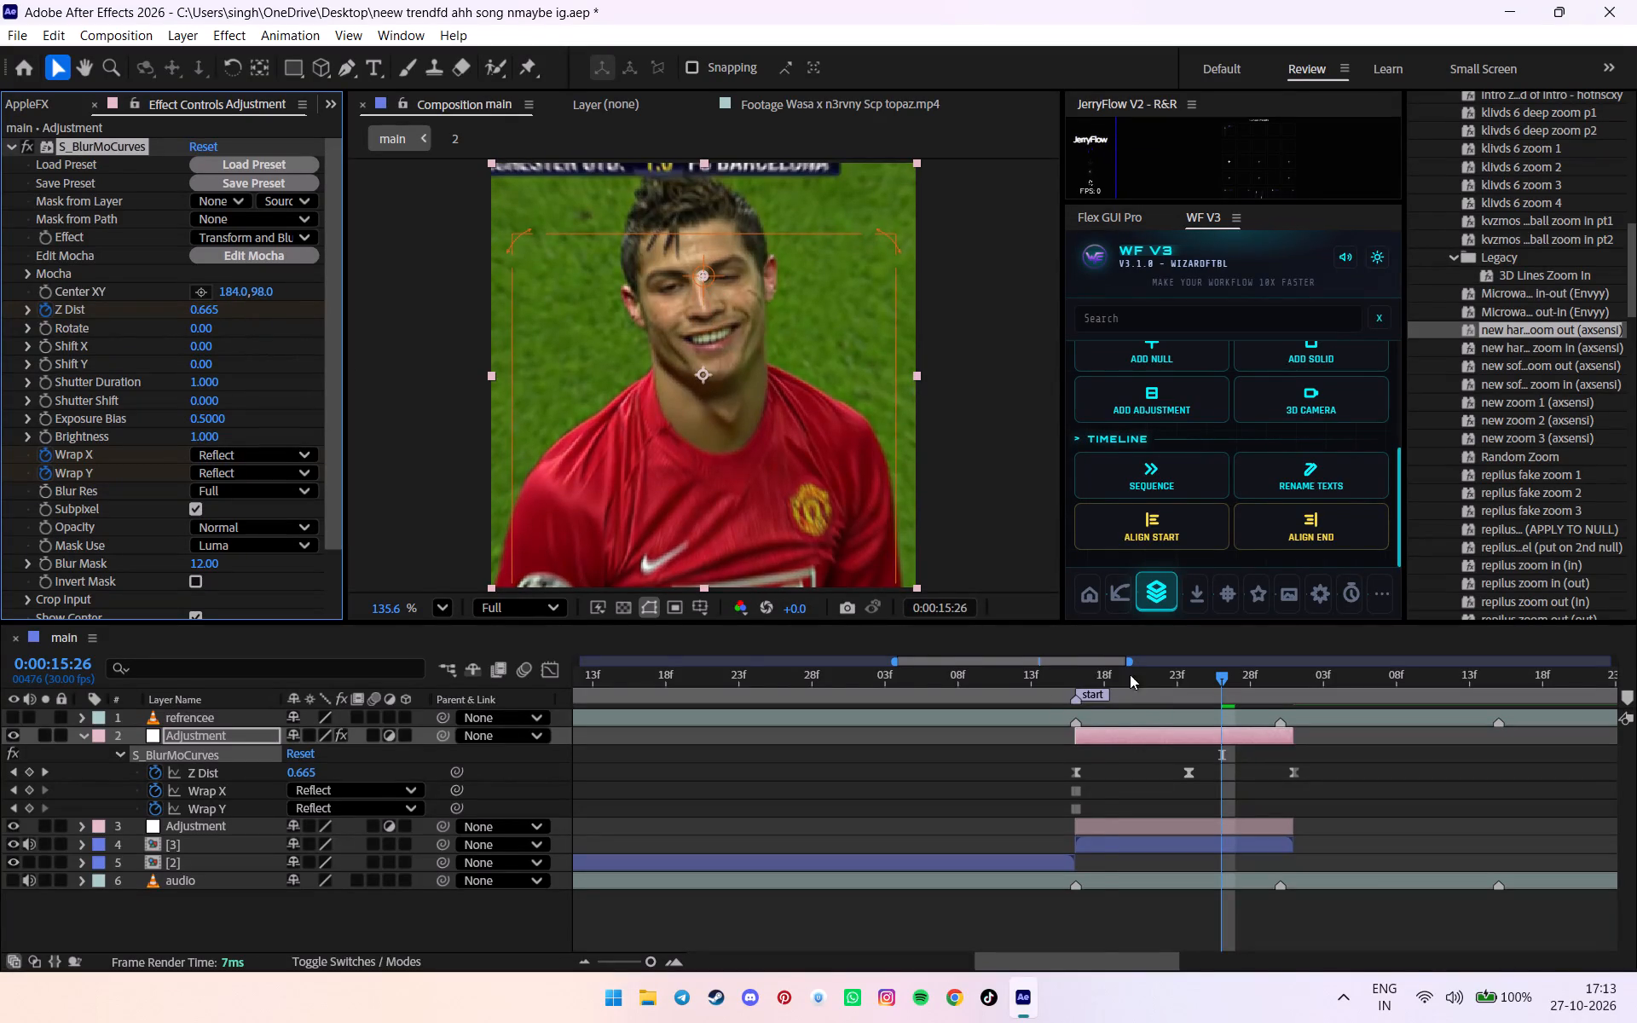
{"action": "left_click_drag", "start_coordinate": [1124, 673], "coordinate": [1127, 667]}
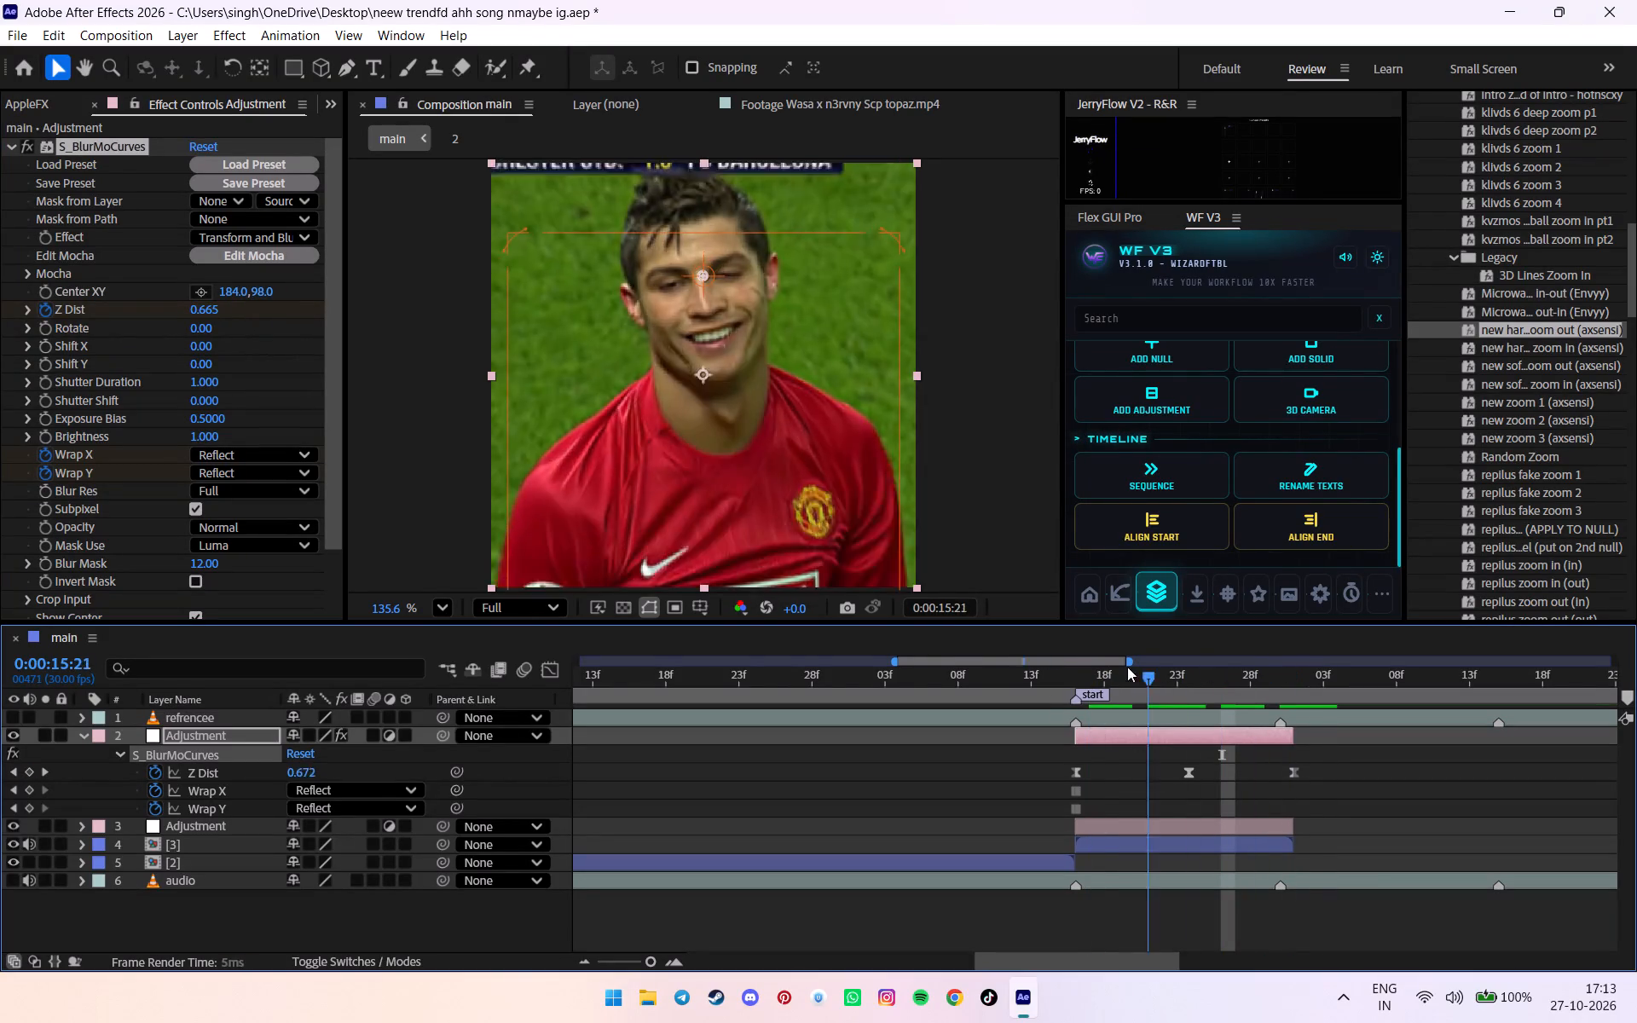
{"action": "left_click_drag", "start_coordinate": [1127, 667], "coordinate": [1166, 663]}
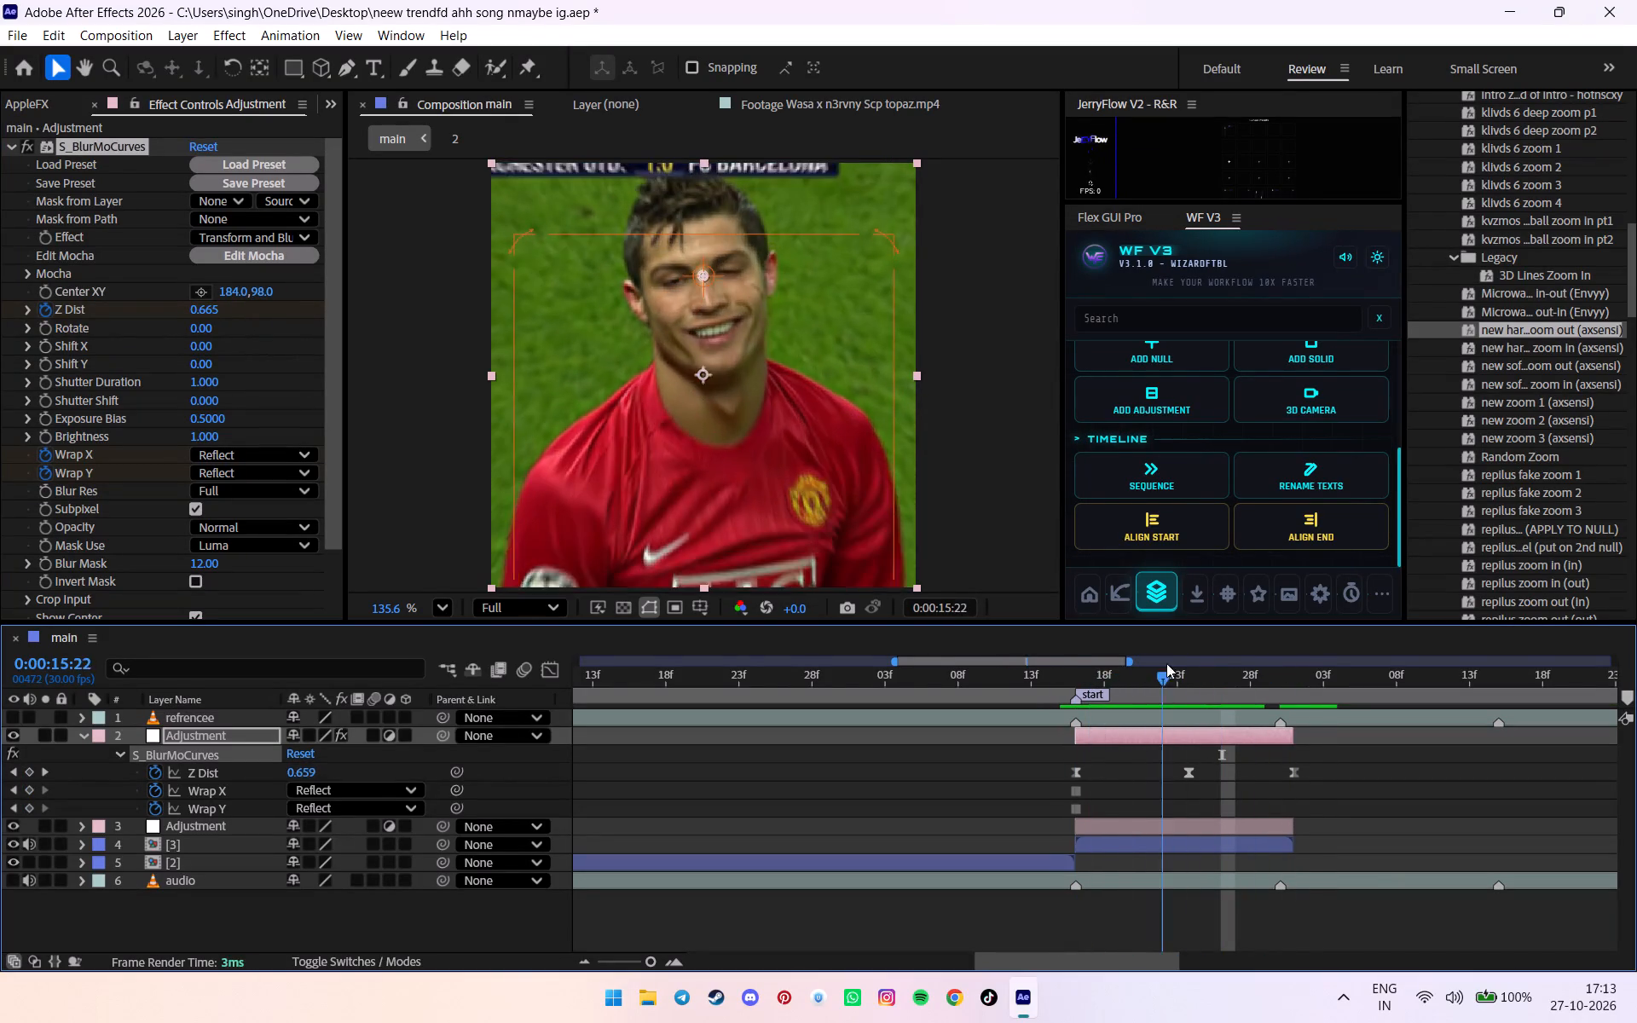
{"action": "left_click_drag", "start_coordinate": [1166, 663], "coordinate": [1188, 671]}
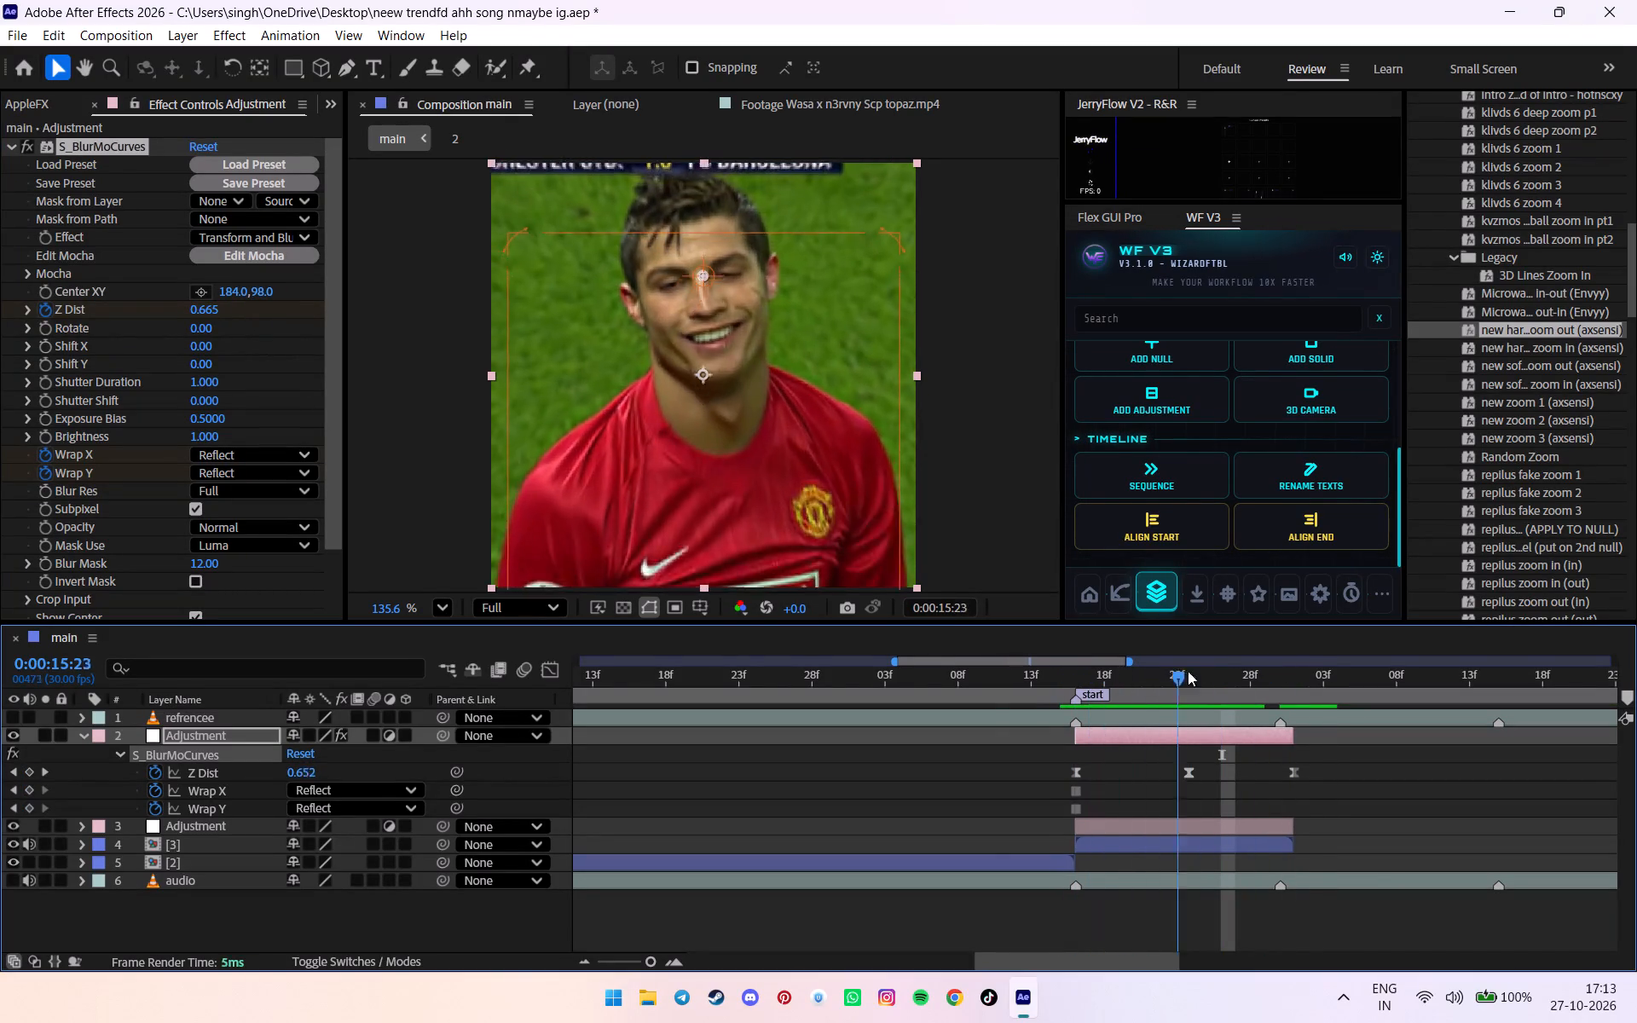
{"action": "left_click_drag", "start_coordinate": [1188, 671], "coordinate": [1082, 671]}
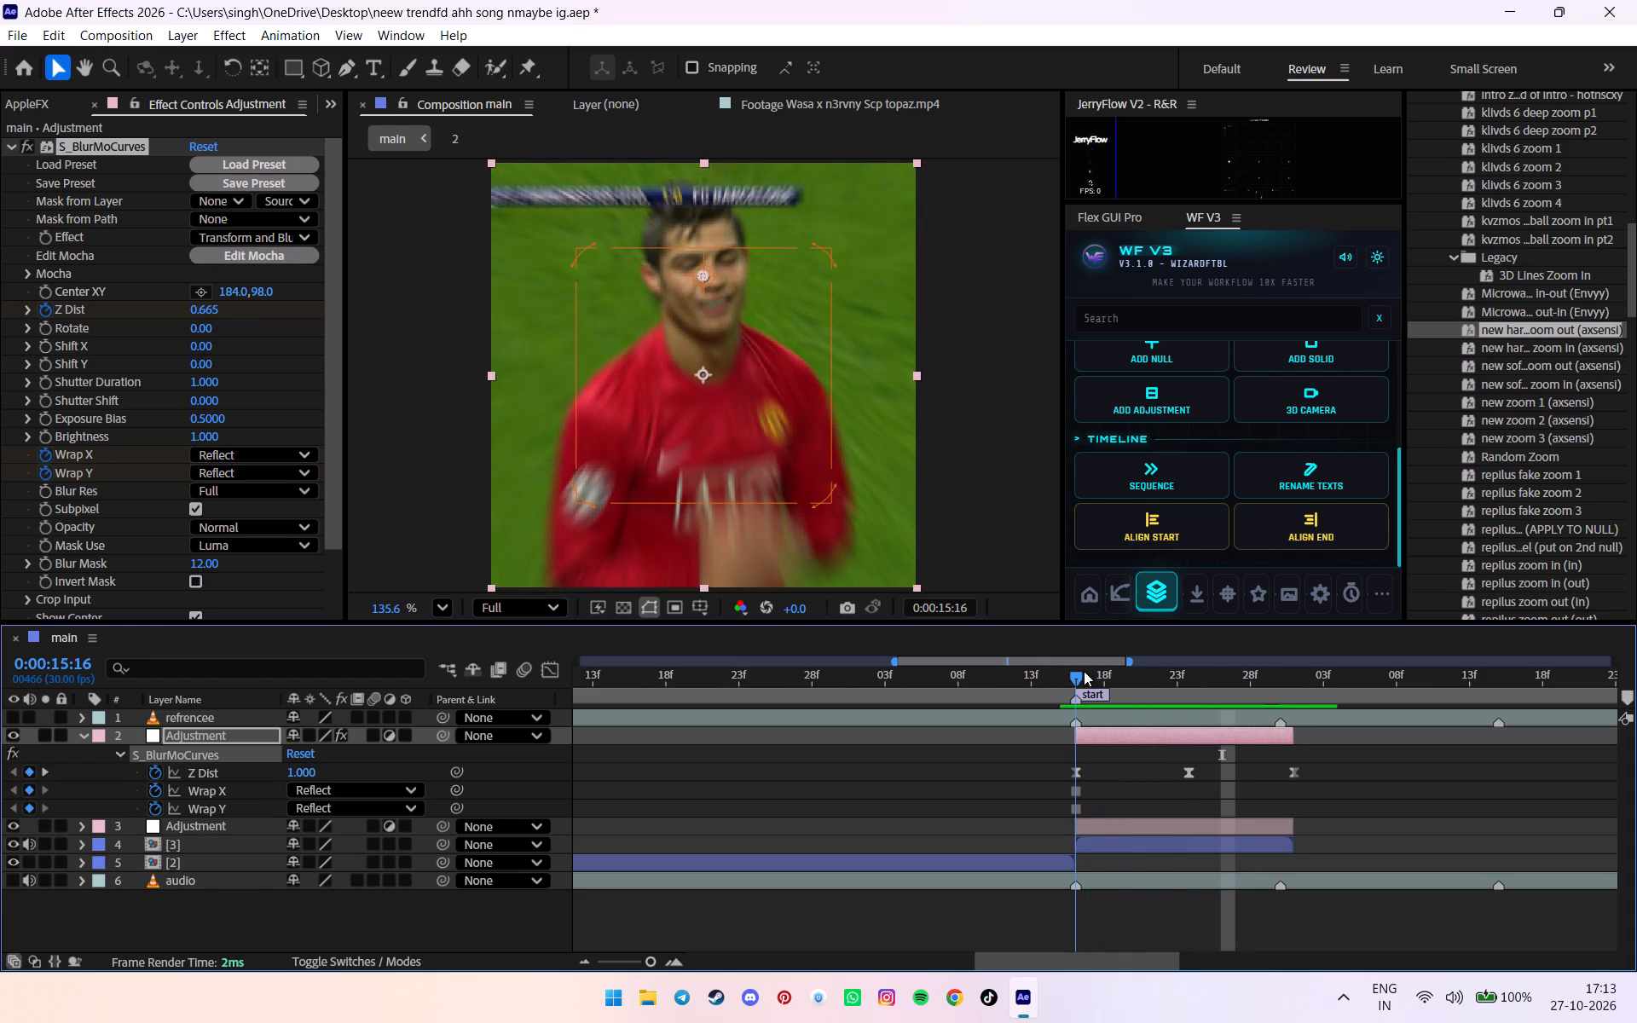
{"action": "key", "text": "u"}
Save the project and mute the audio of layer [3].
{"action": "key", "text": "ctrl+s"}
{"action": "left_click", "coordinate": [31, 768]}
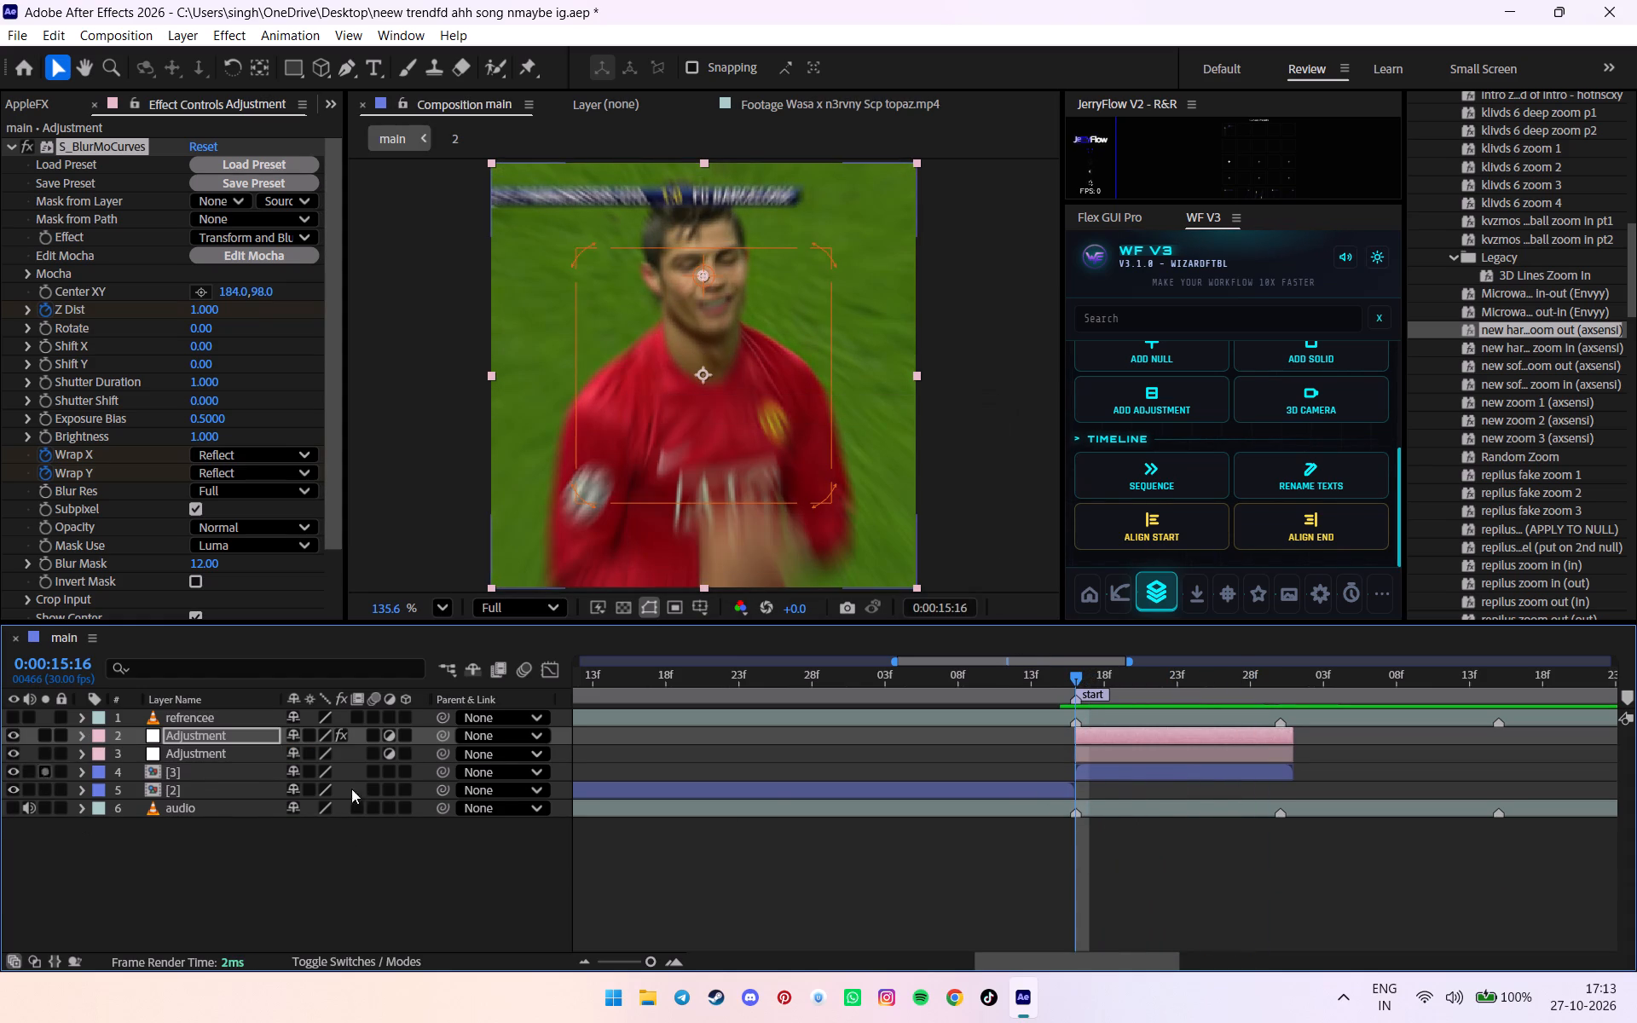
Extend the end of the lower adjustment layer by one frame and apply the "new ripple (axsensi)" preset to it.
{"action": "left_click", "coordinate": [1106, 753]}
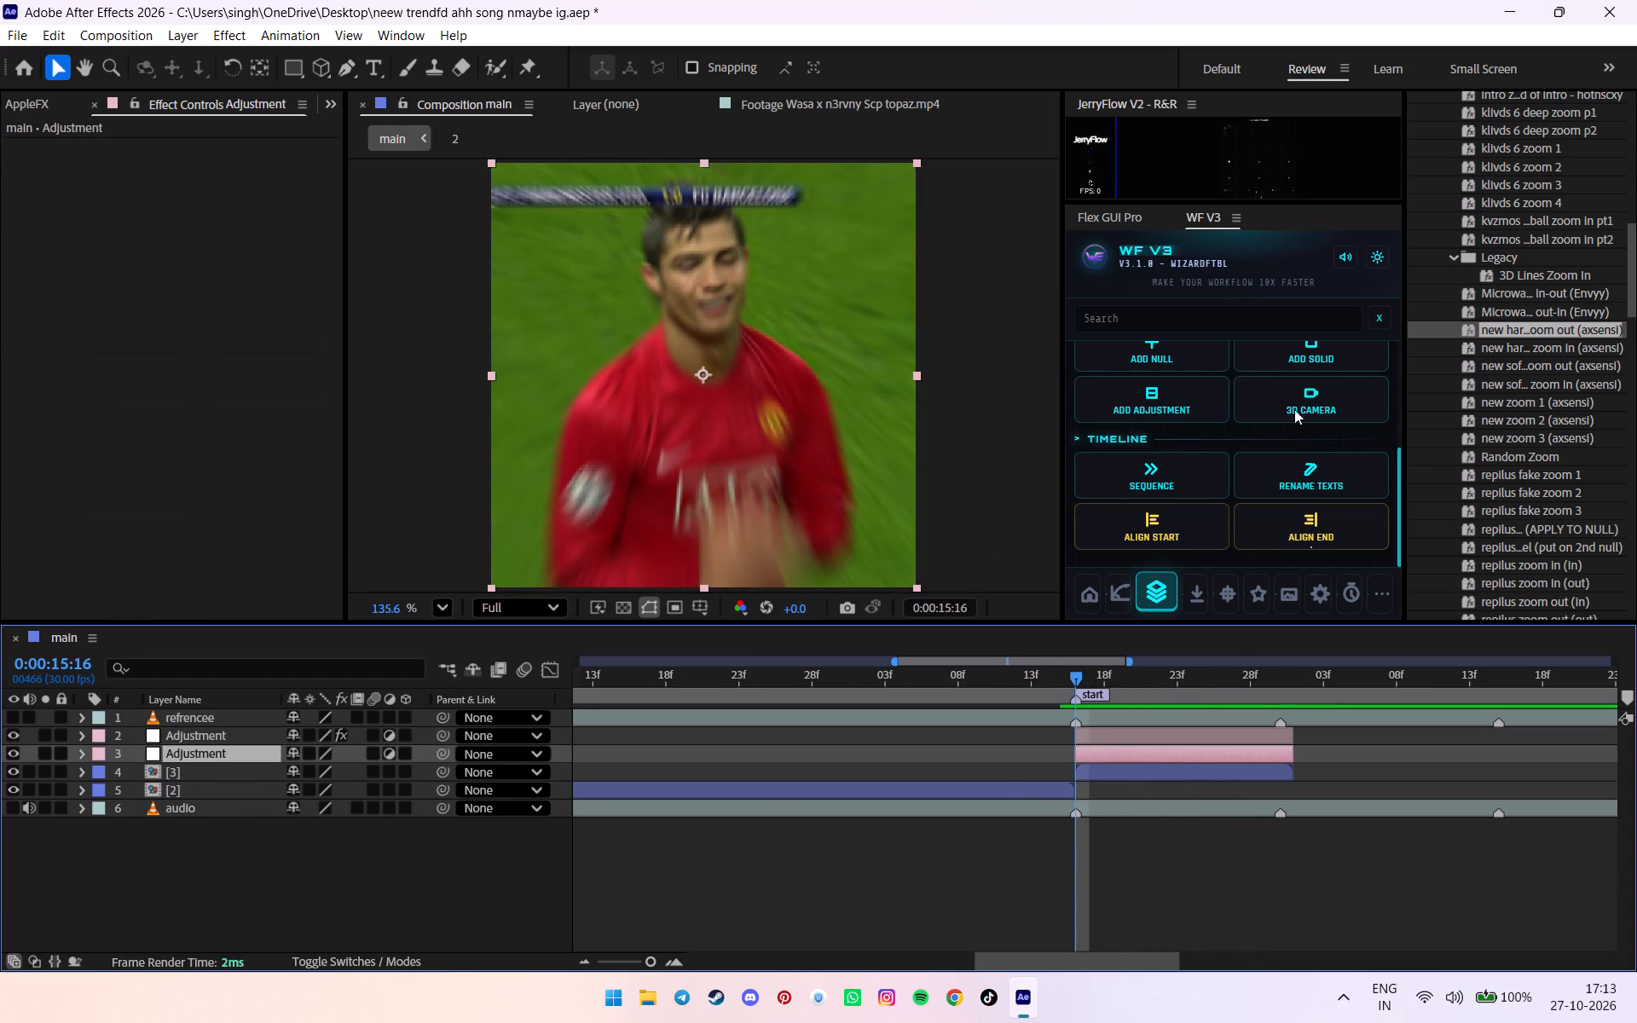
{"action": "scroll", "coordinate": [1478, 251], "scroll_direction": "up", "scroll_amount": 17}
{"action": "left_click_drag", "start_coordinate": [1491, 222], "coordinate": [1388, 215]}
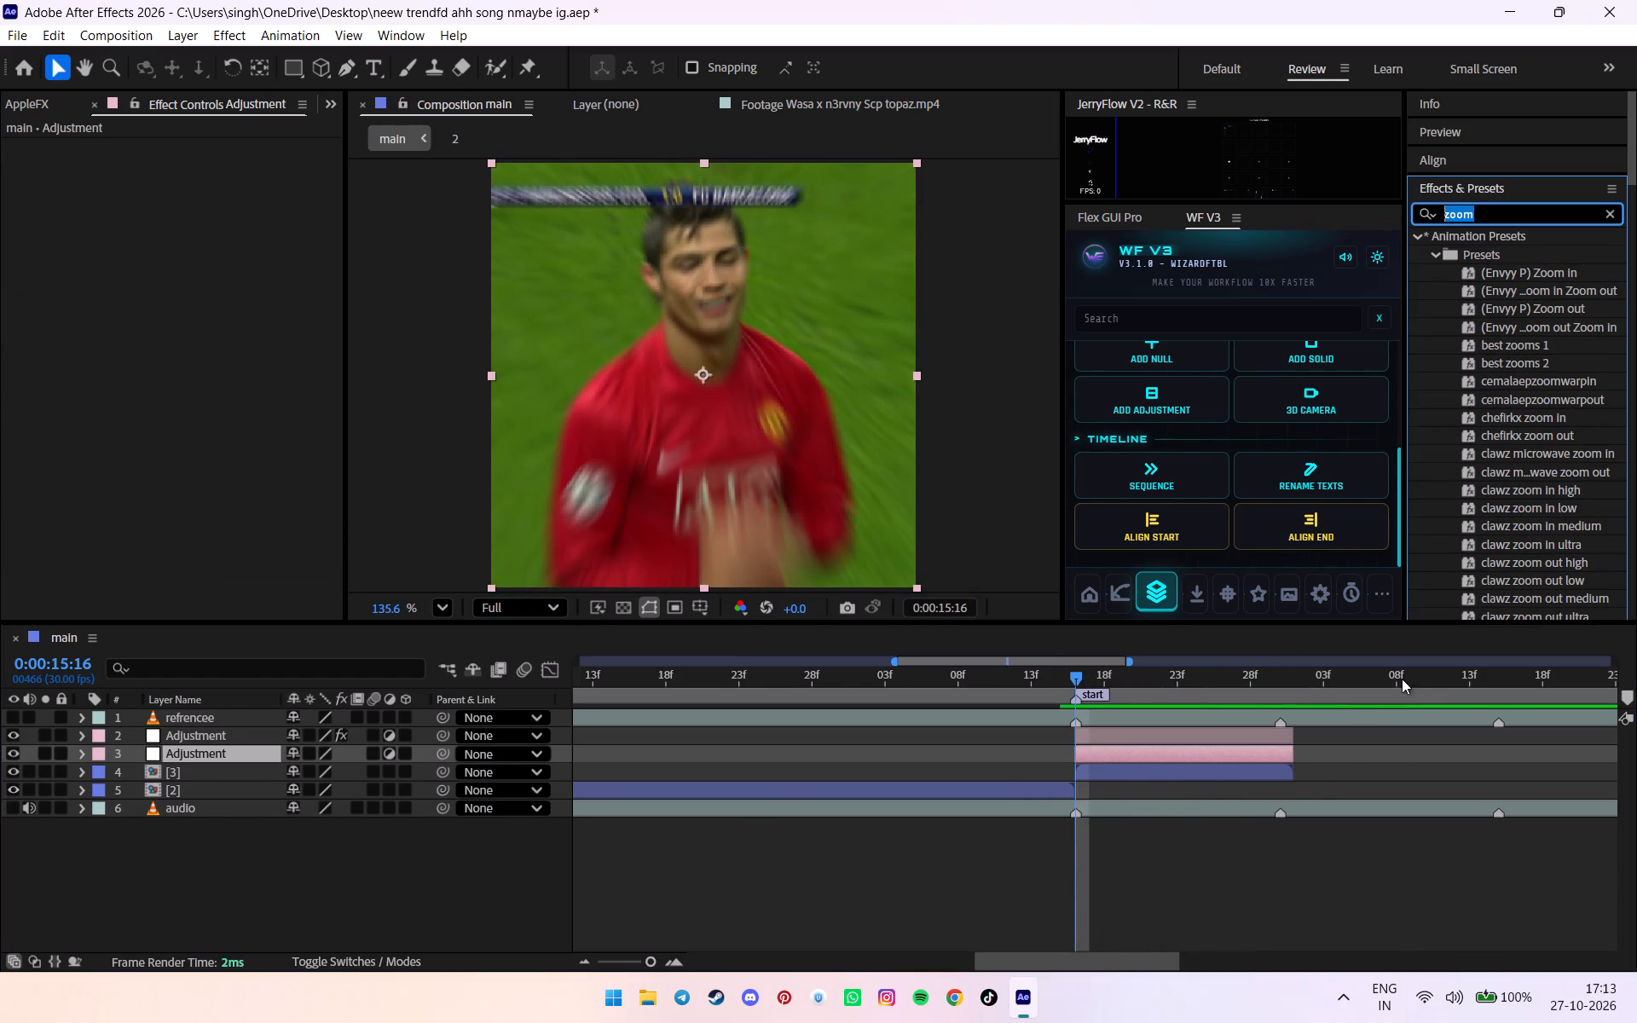
{"action": "left_click_drag", "start_coordinate": [1300, 759], "coordinate": [1309, 756]}
{"action": "left_click_drag", "start_coordinate": [1501, 222], "coordinate": [1362, 215]}
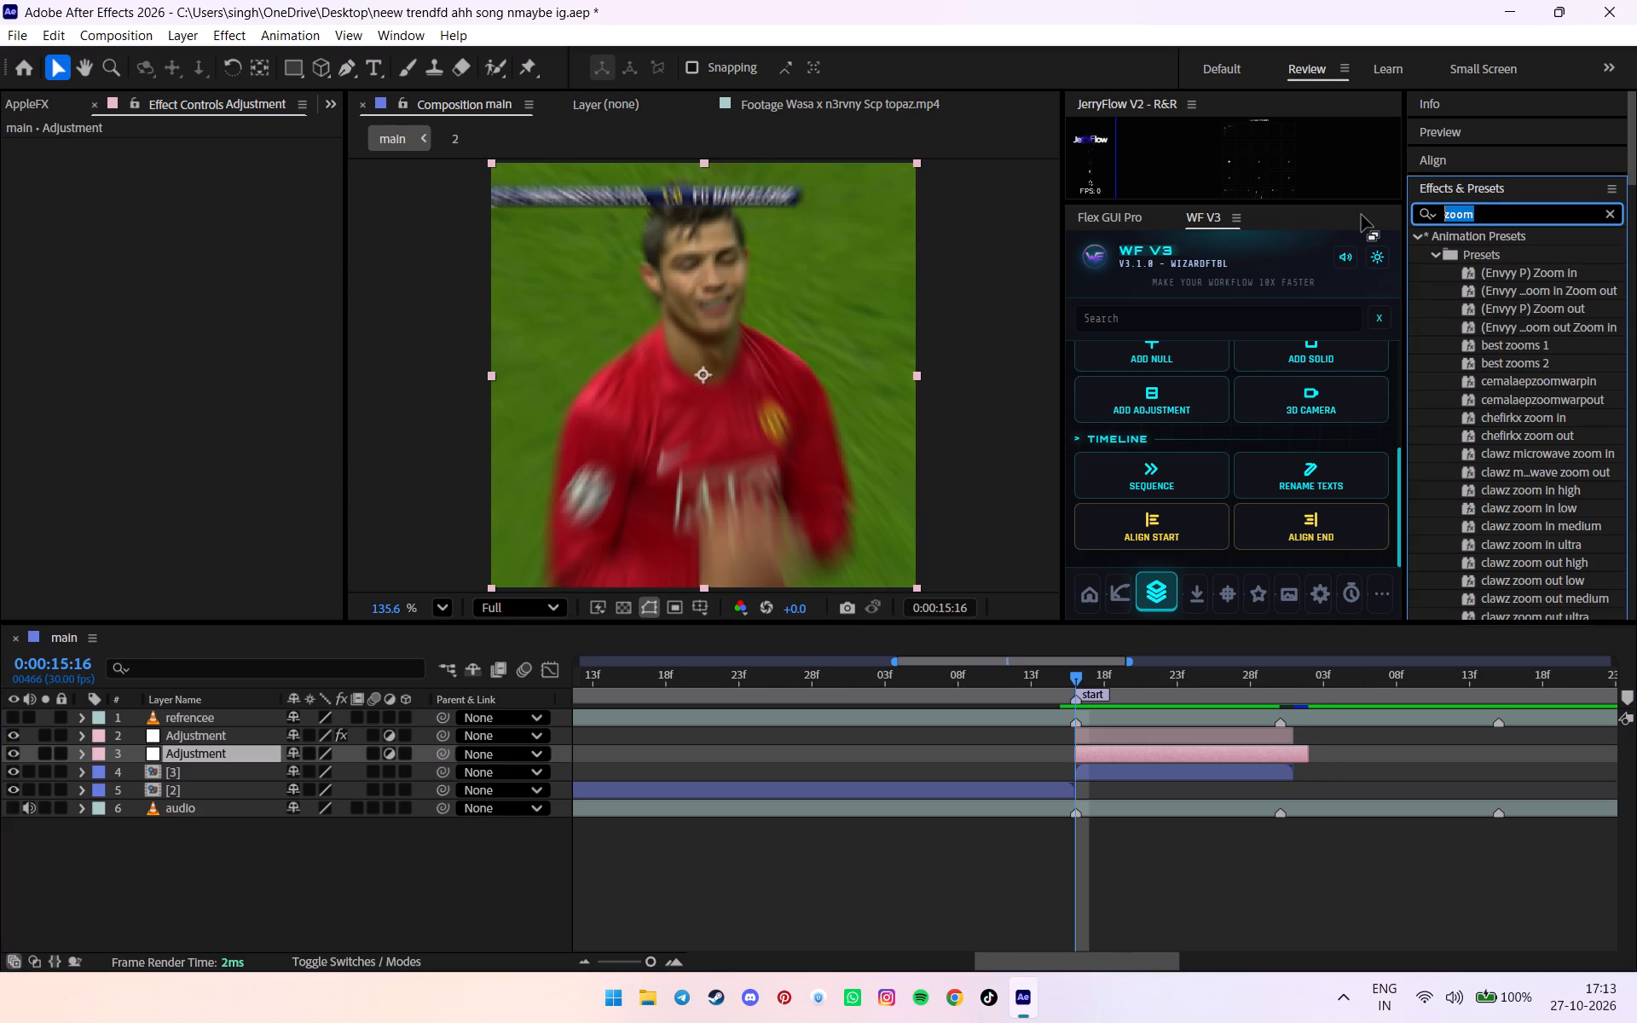
{"action": "type", "text": "pple"}
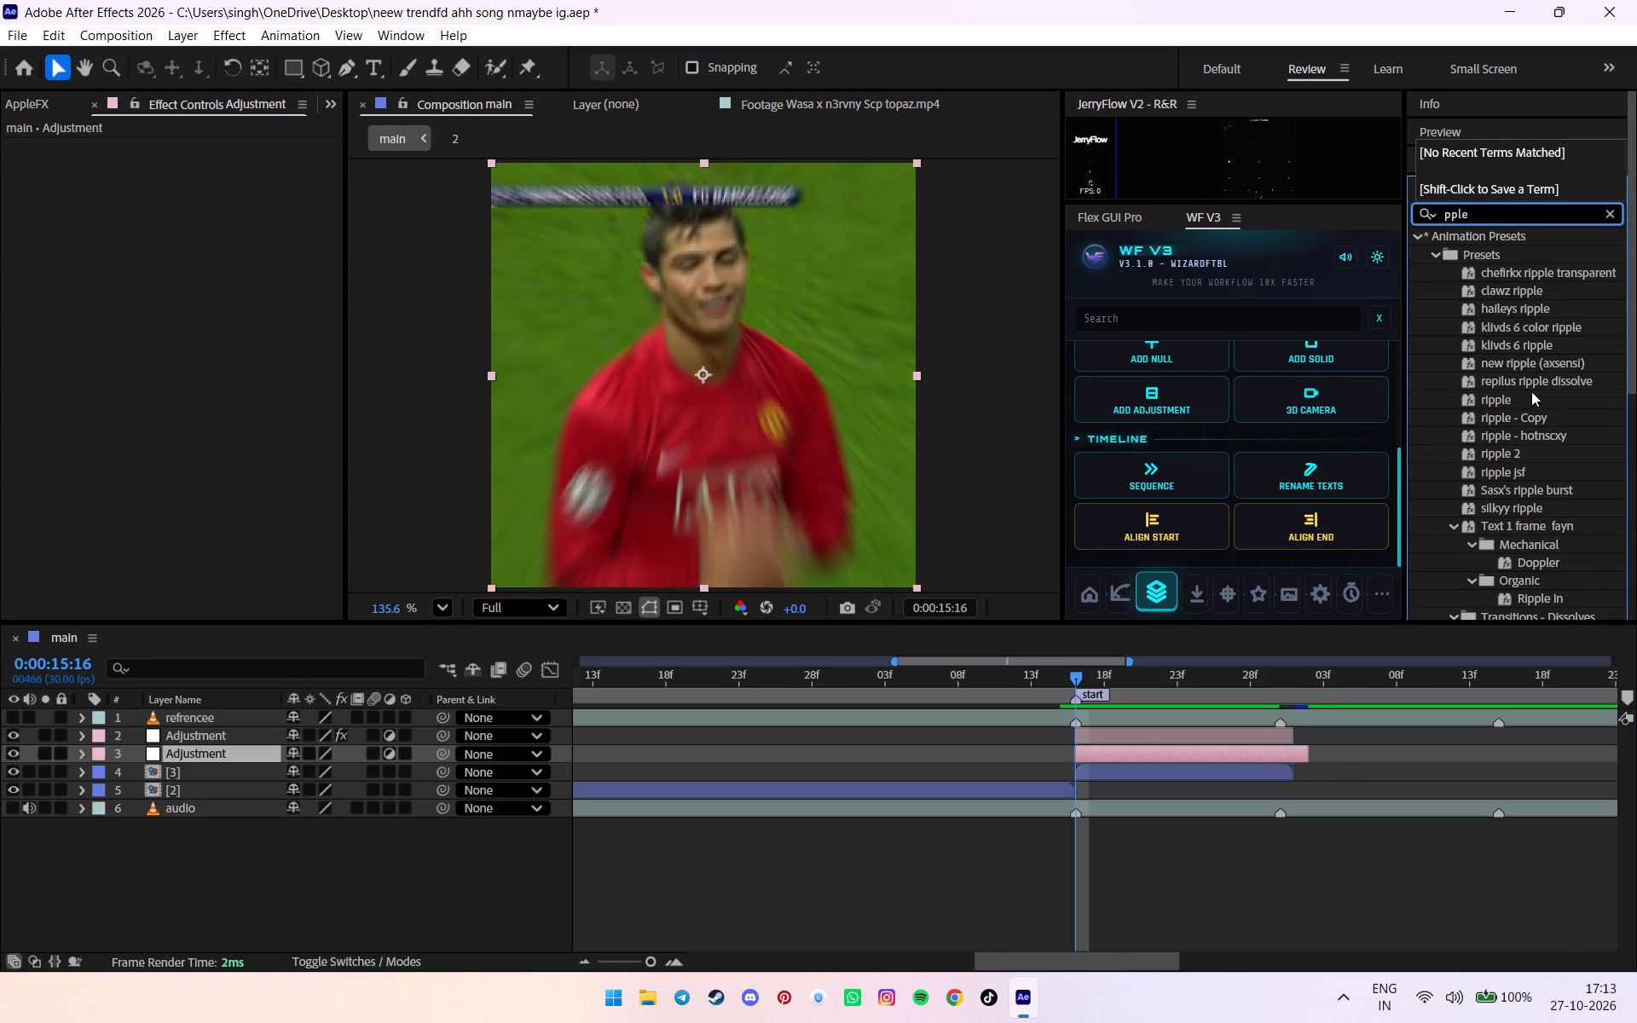
{"action": "double_click", "coordinate": [1515, 367]}
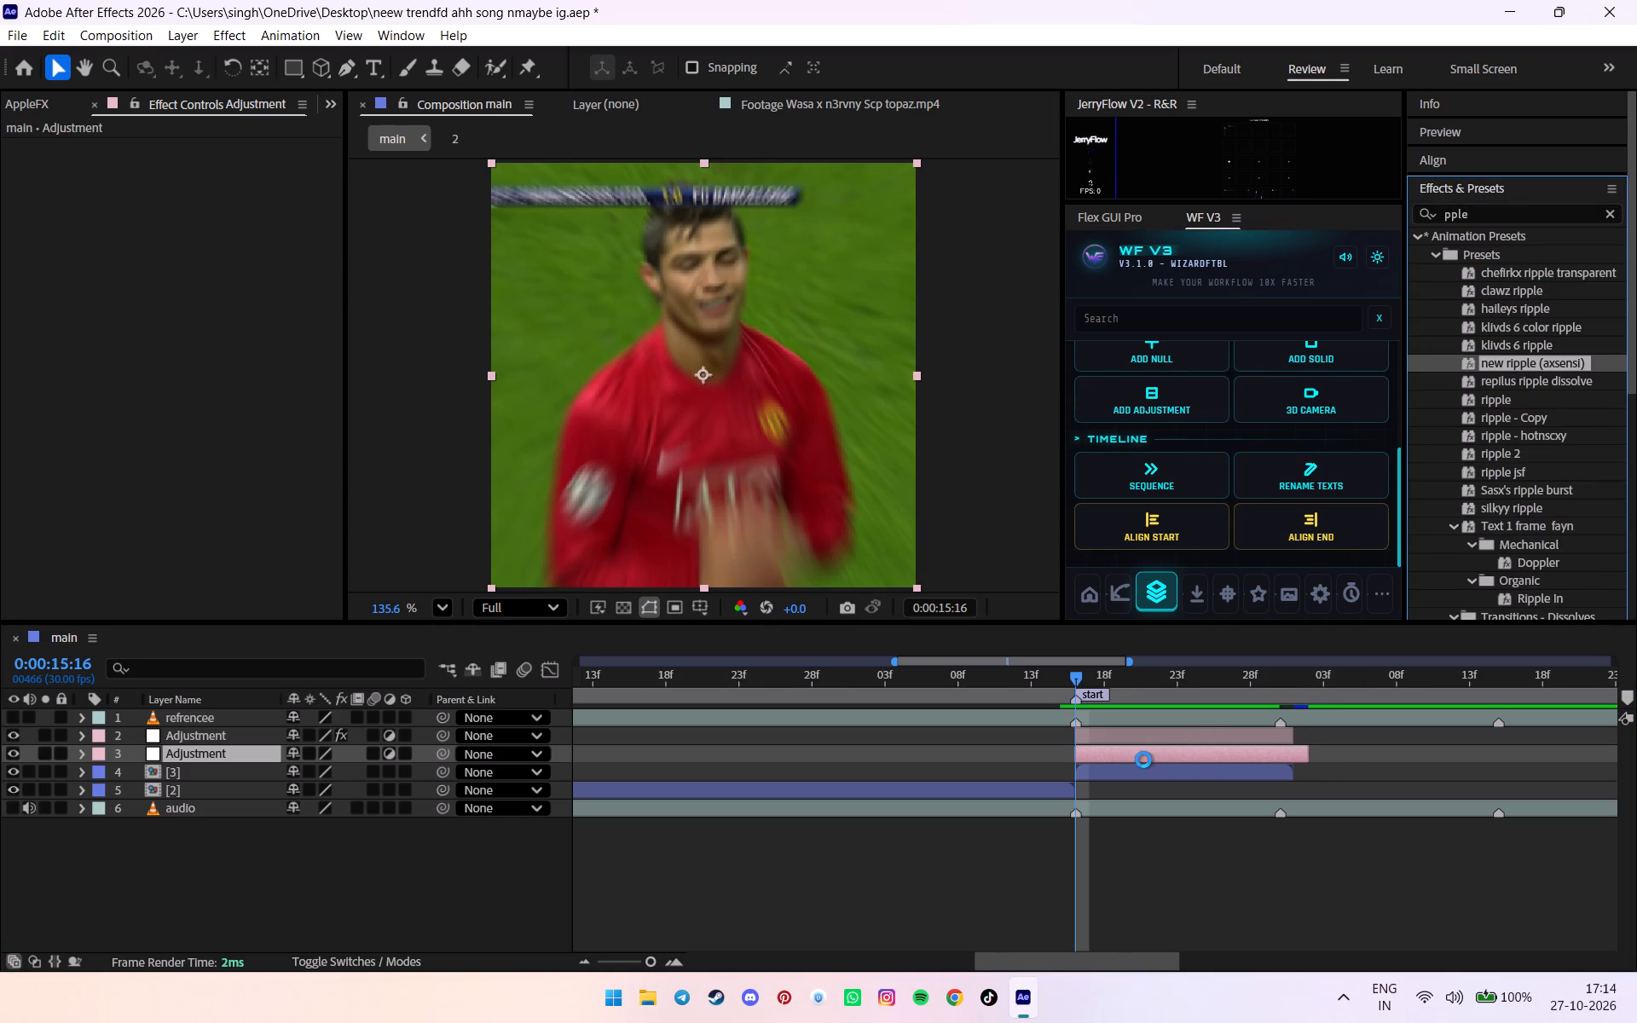
Shift the lower adjustment layer one frame earlier, starting at 0:00:15:15.
{"action": "left_click_drag", "start_coordinate": [1109, 753], "coordinate": [1095, 753]}
{"action": "key", "text": "u"}
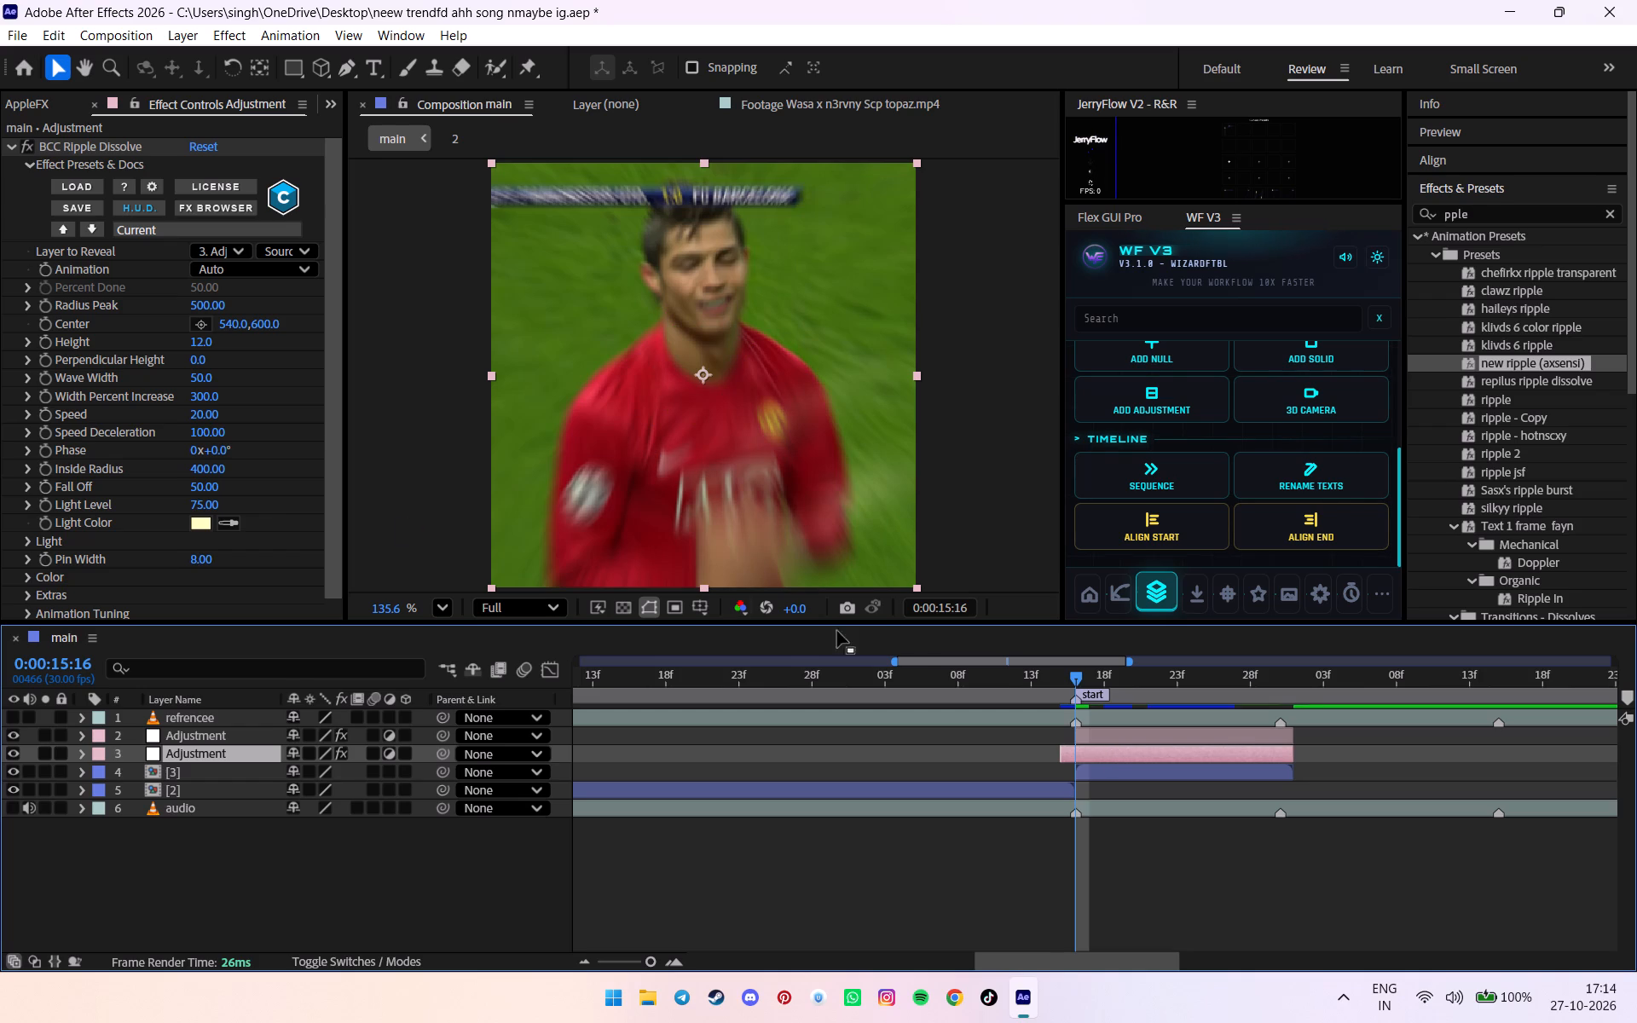
Set the Center of BCC Ripple Dissolve on the lower adjustment layer to 184, 184.
{"action": "left_click", "coordinate": [265, 325]}
{"action": "left_click", "coordinate": [235, 321]}
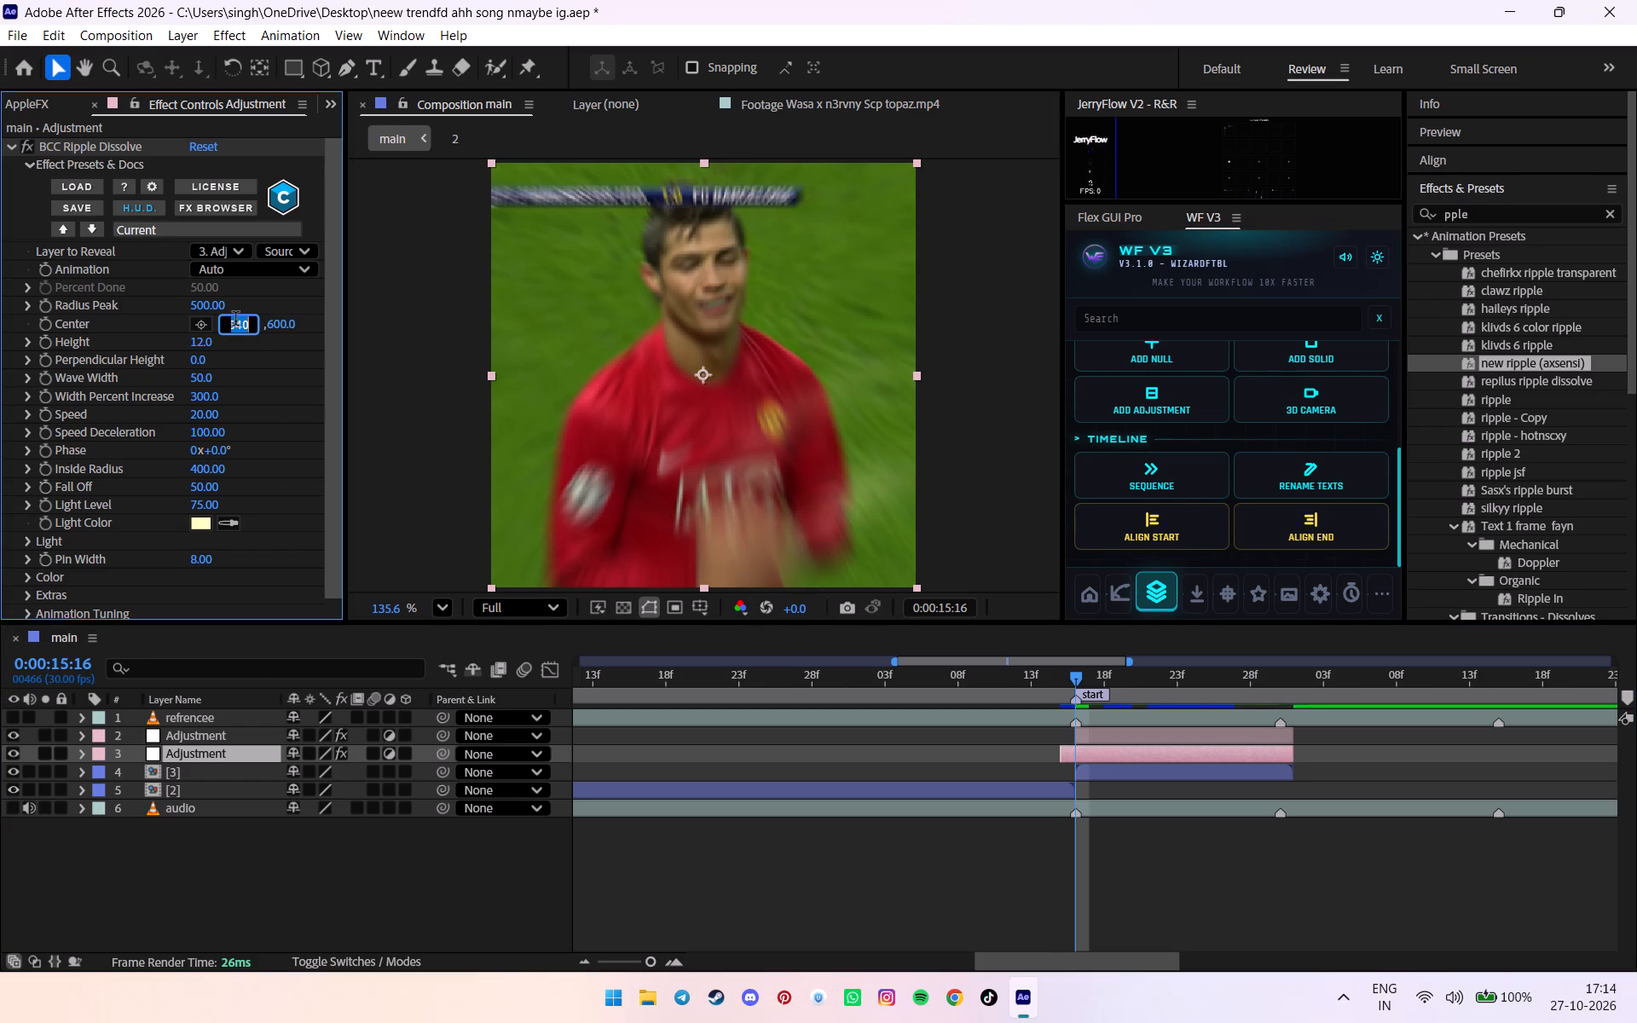
{"action": "key", "text": "1"}
{"action": "type", "text": "84"}
{"action": "key", "text": "ctrl+a"}
{"action": "key", "text": "ctrl+c"}
{"action": "left_click", "coordinate": [276, 320]}
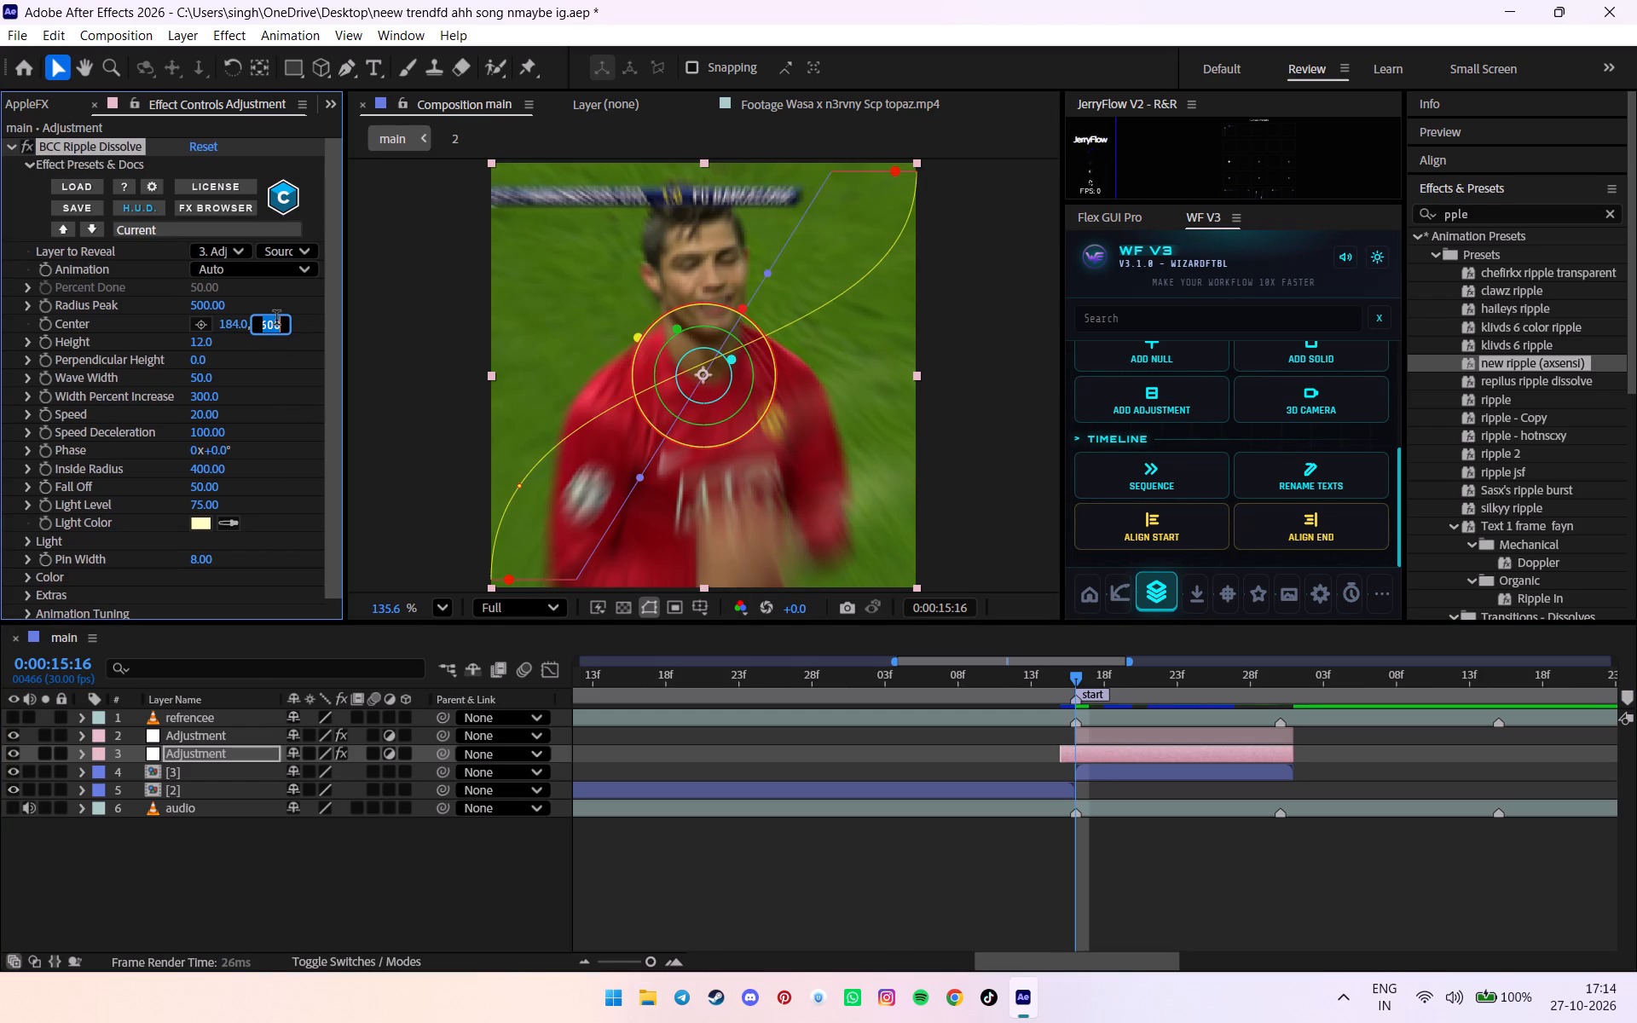
{"action": "key", "text": "ctrl+v"}
{"action": "left_click", "coordinate": [293, 406]}
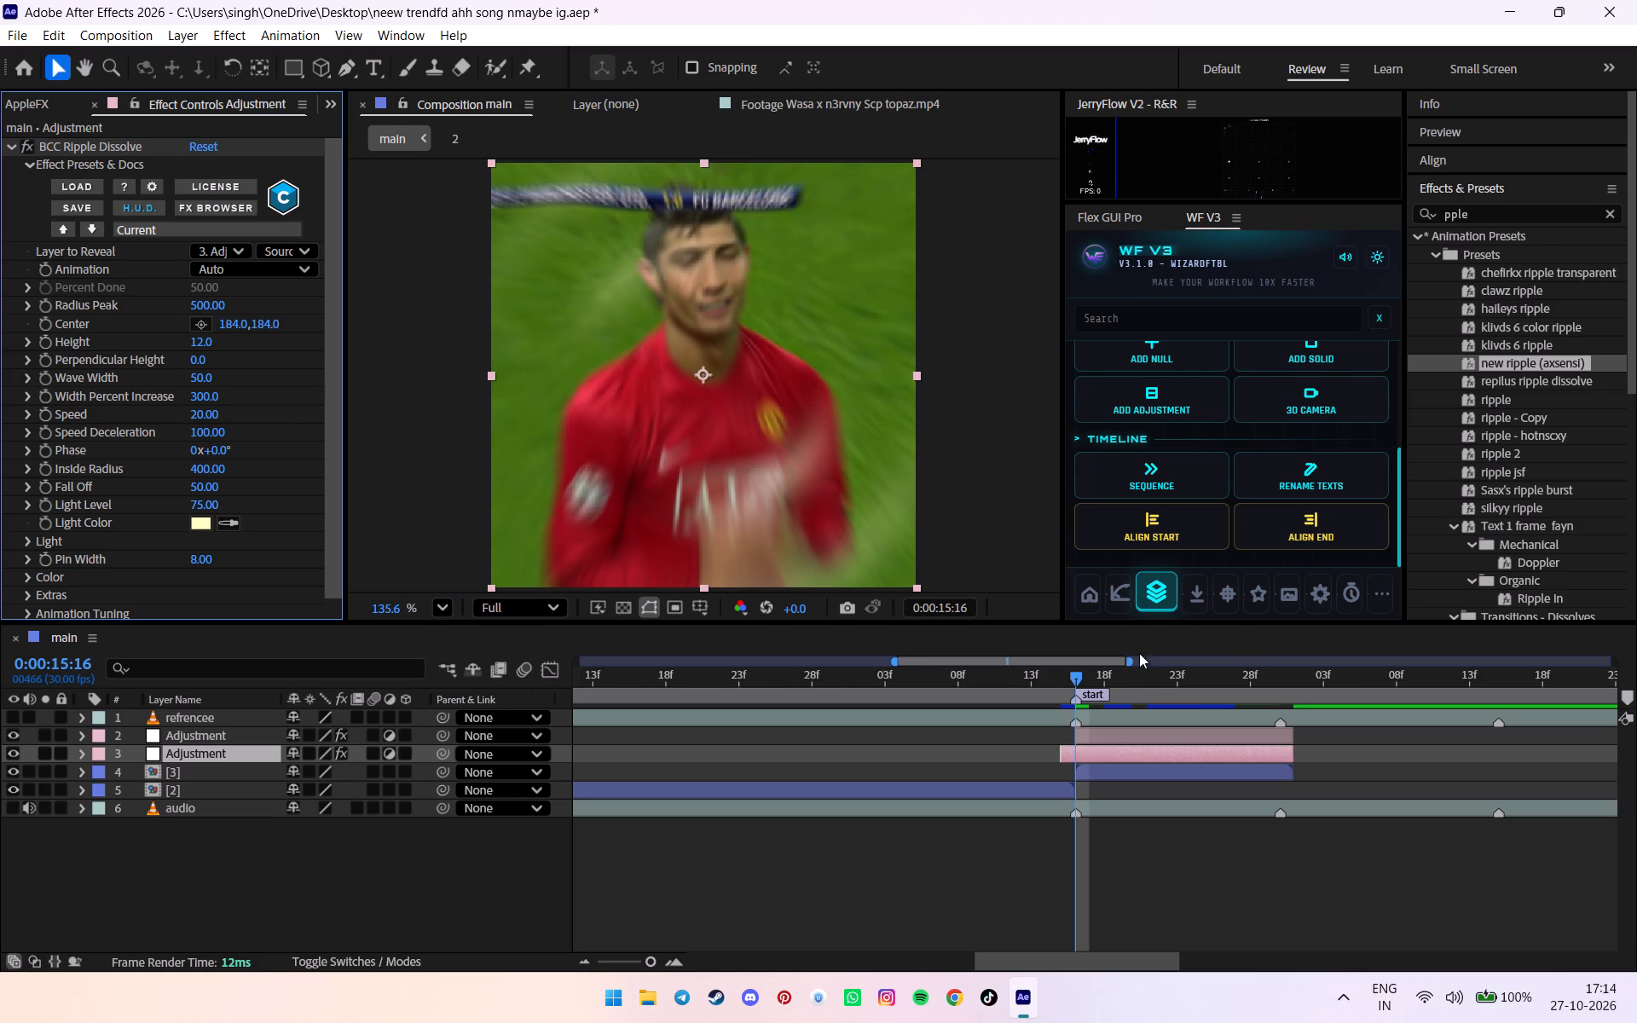
Show the reference layer and examine its transition between 0:00:15:13 and 0:00:15:25, ending at 0:00:15:16.
{"action": "left_click_drag", "start_coordinate": [1090, 679], "coordinate": [1075, 687]}
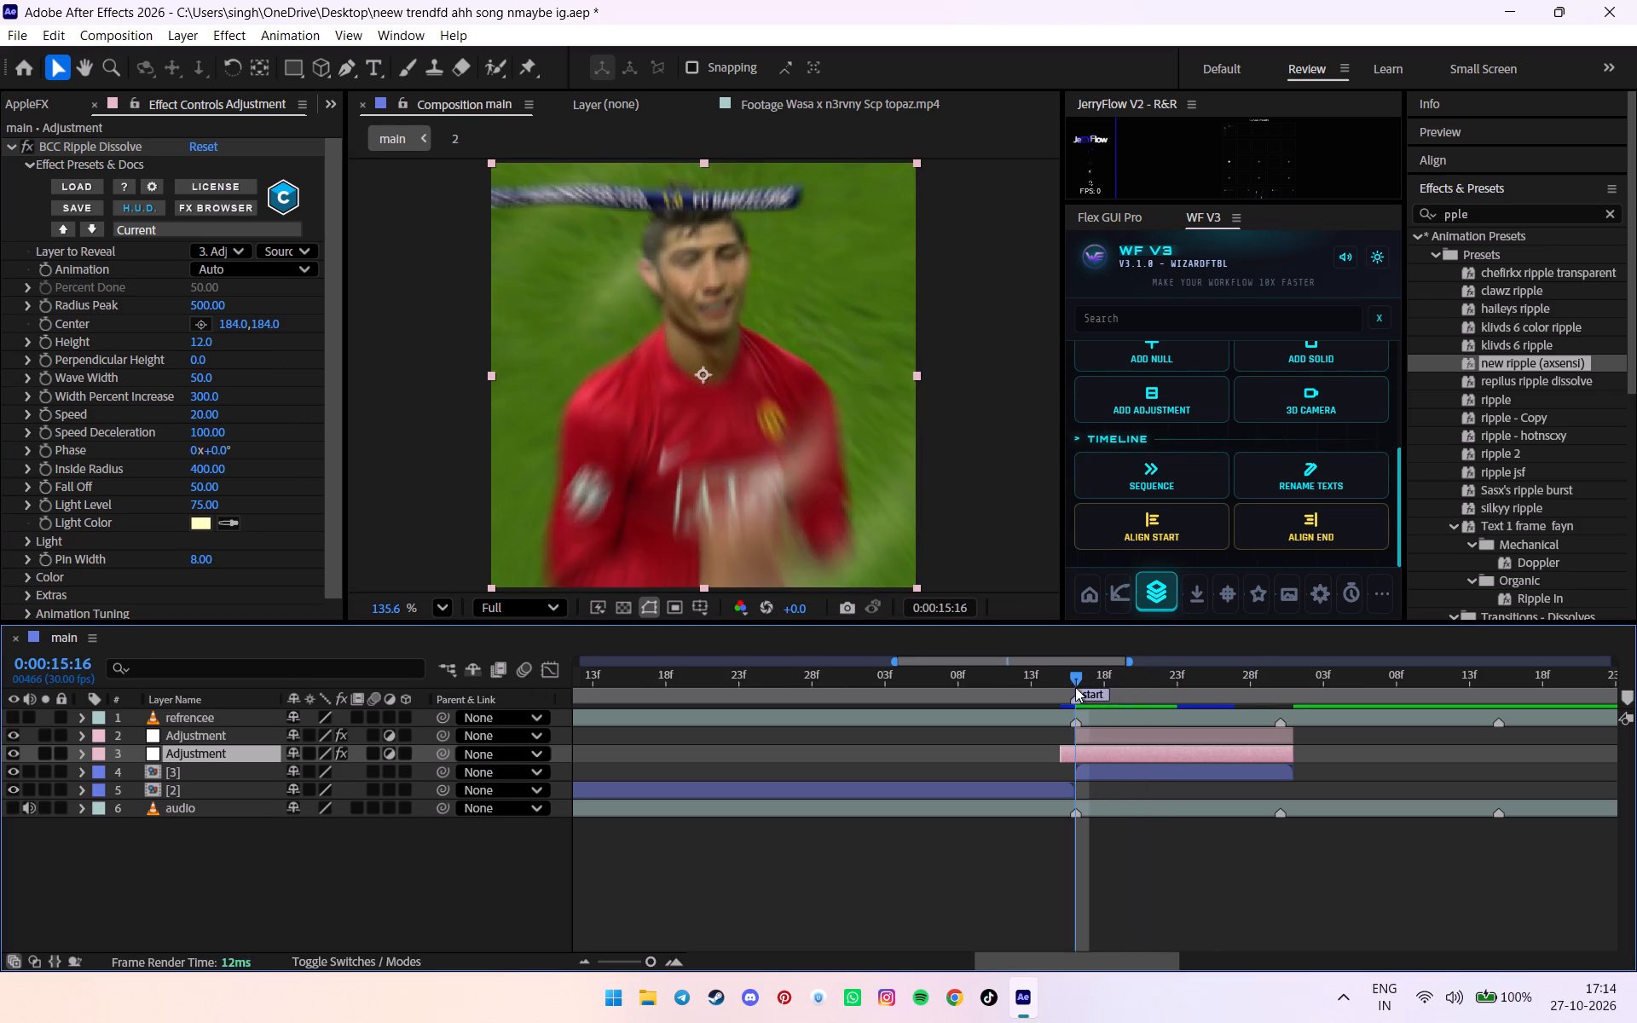
{"action": "left_click_drag", "start_coordinate": [1075, 687], "coordinate": [1076, 689]}
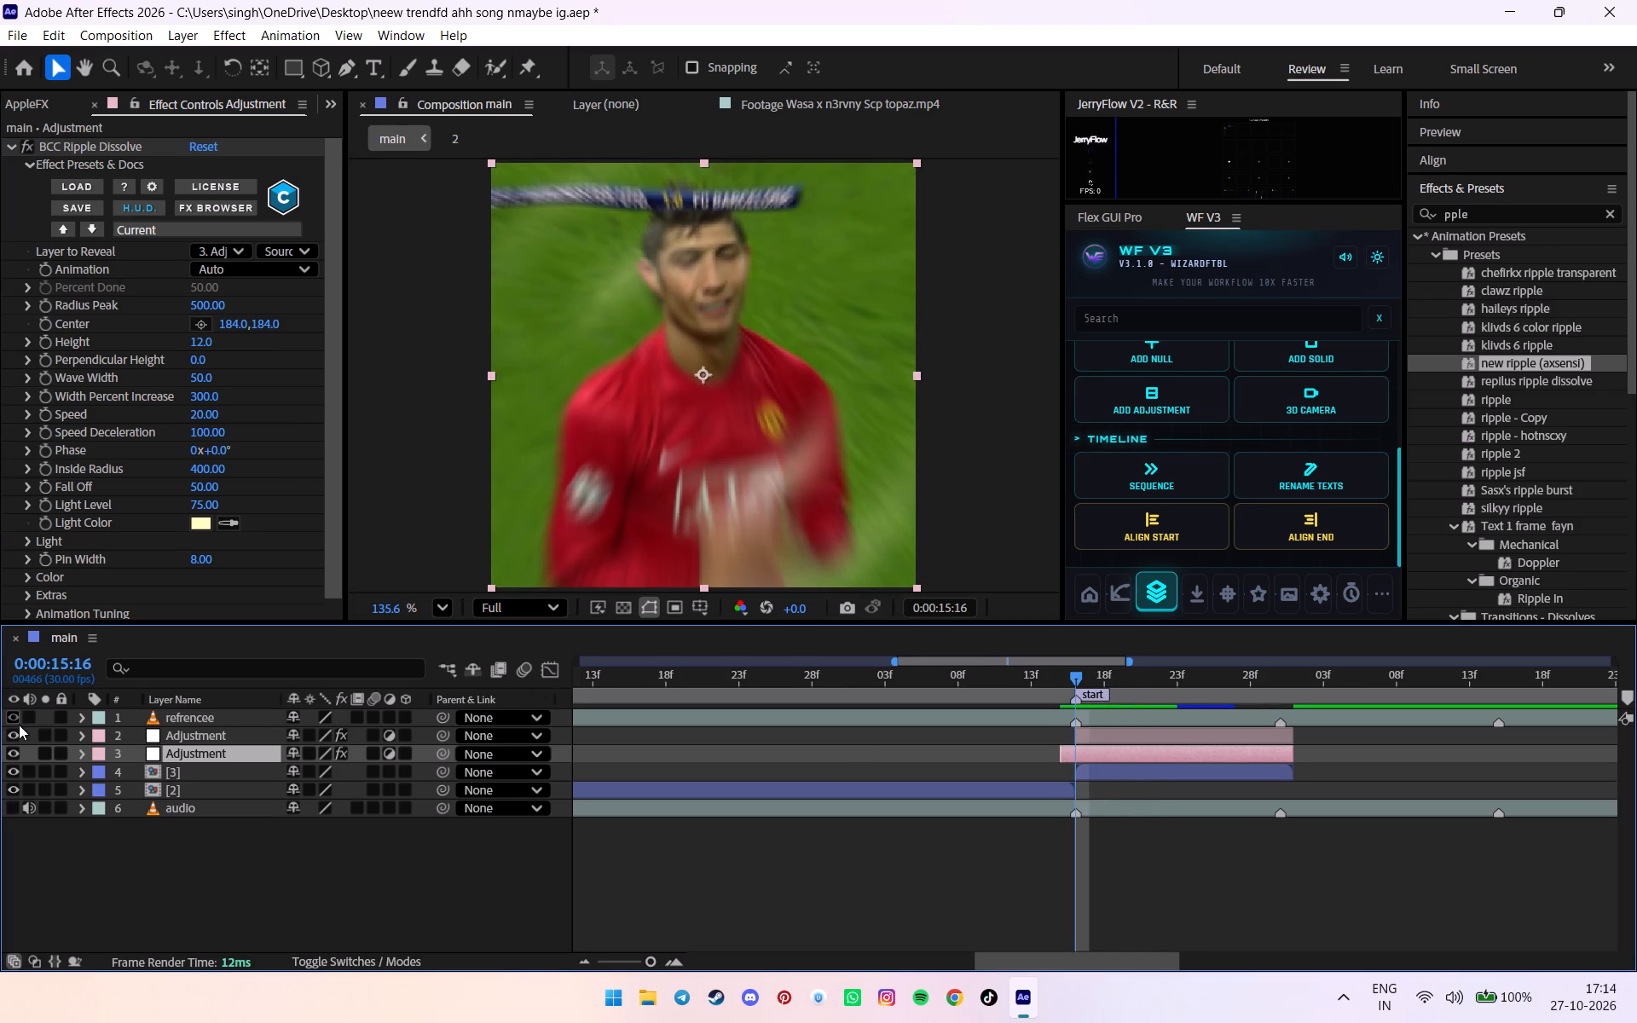
{"action": "left_click", "coordinate": [17, 725]}
{"action": "left_click_drag", "start_coordinate": [1079, 676], "coordinate": [1096, 676]}
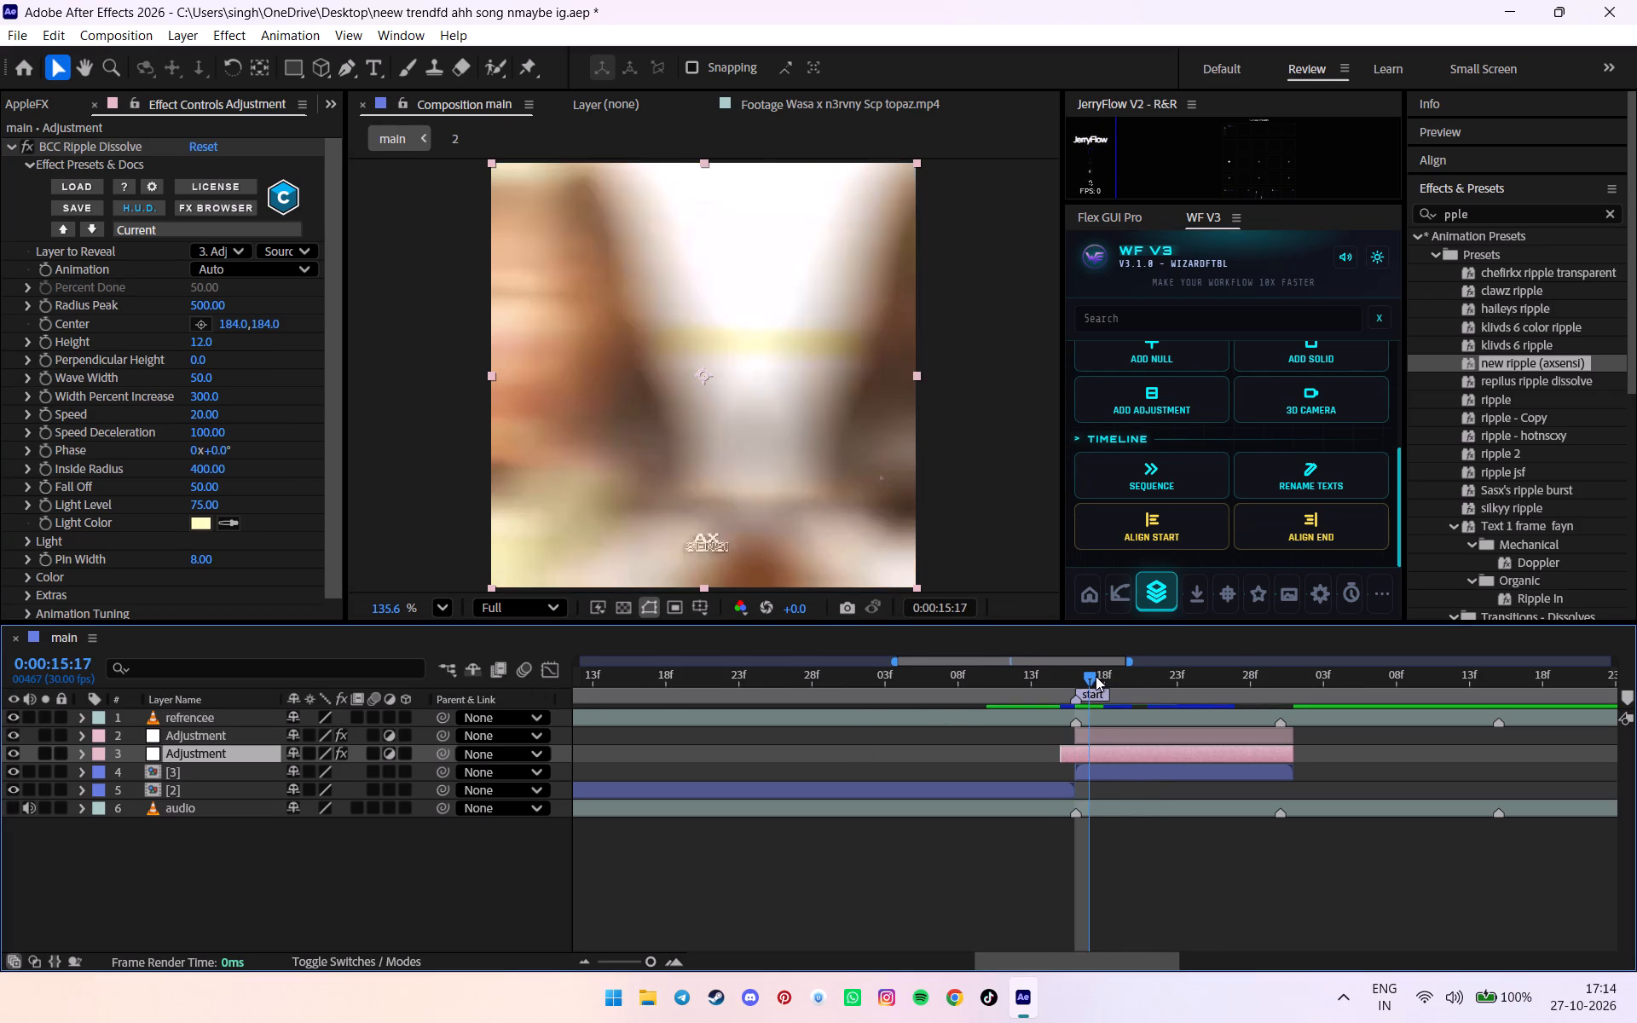
{"action": "left_click_drag", "start_coordinate": [1096, 676], "coordinate": [1045, 674]}
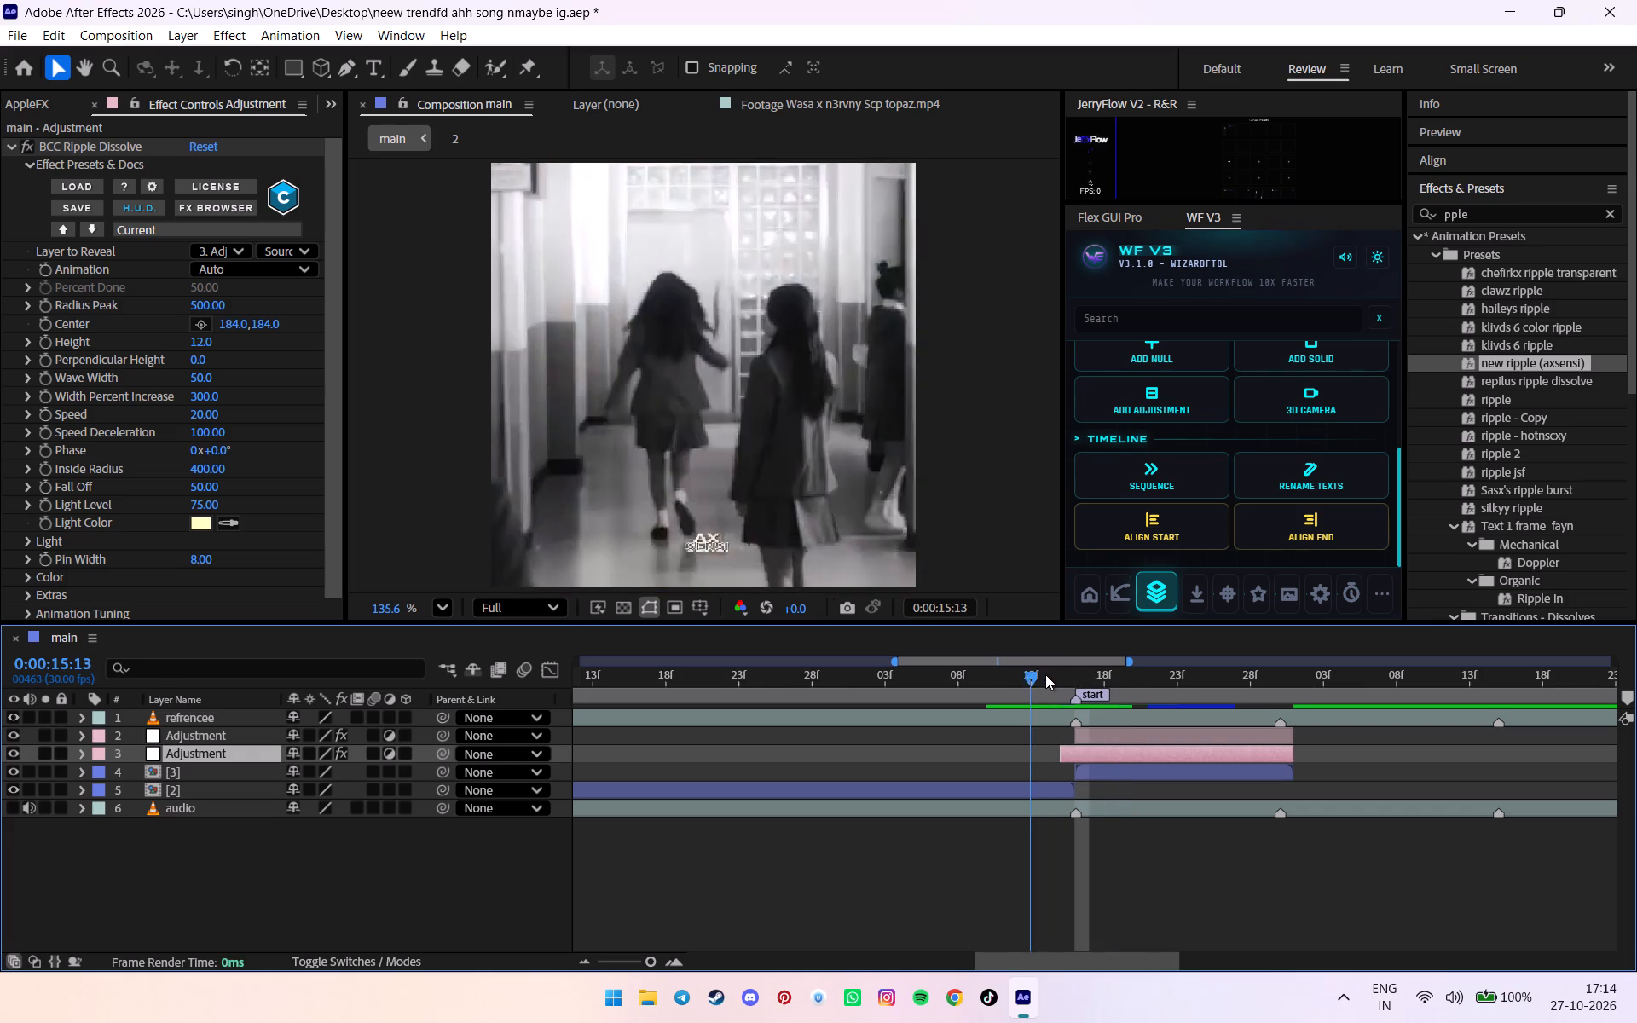
{"action": "left_click_drag", "start_coordinate": [1045, 674], "coordinate": [1205, 662]}
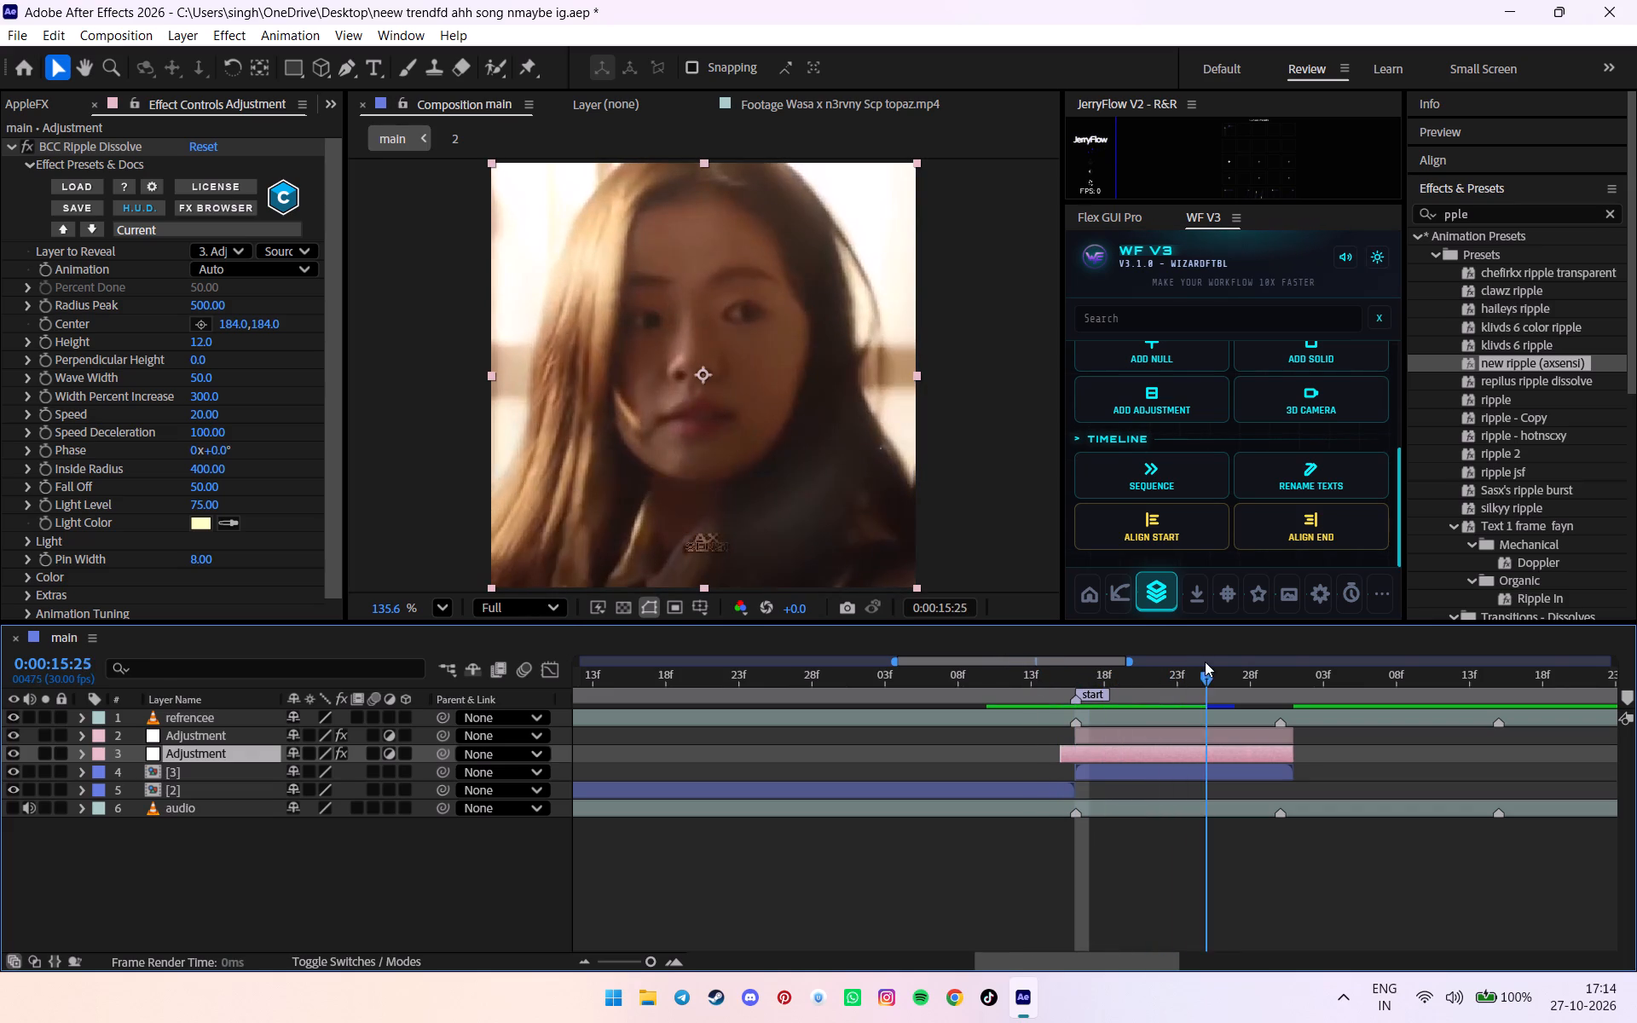
{"action": "left_click_drag", "start_coordinate": [1205, 662], "coordinate": [1075, 658]}
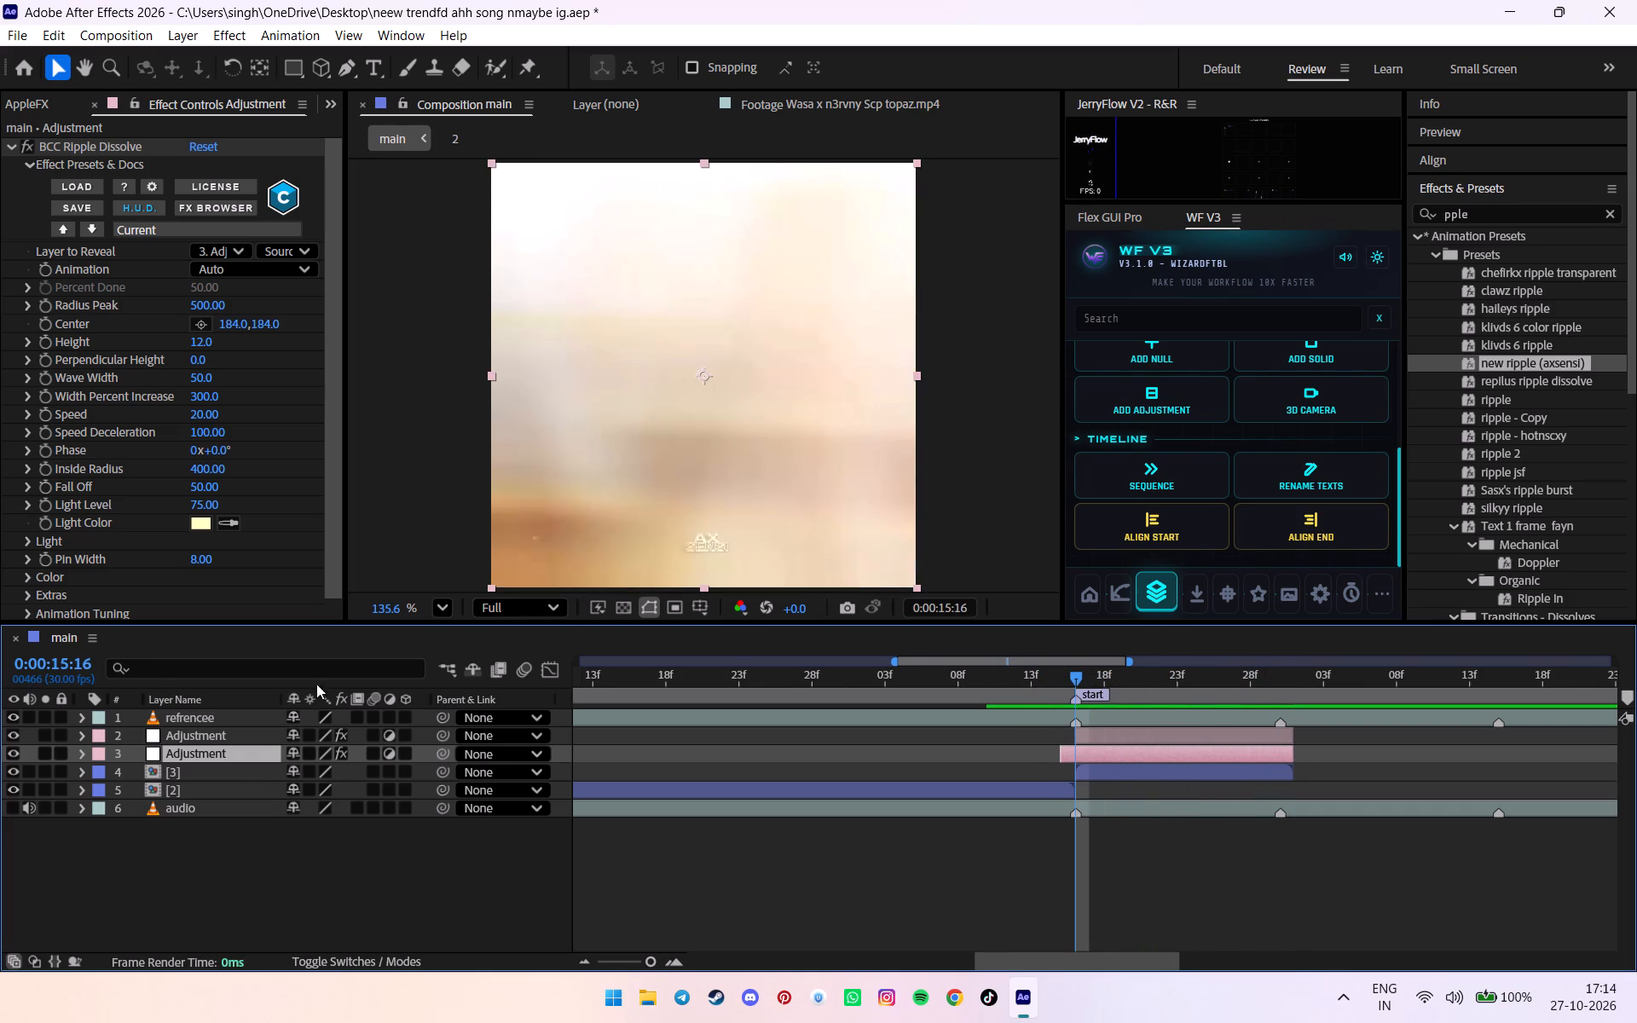
Hide the reference layer and add a new adjustment layer above the existing ones, starting at 0:00:15:16.
{"action": "left_click", "coordinate": [14, 715]}
{"action": "left_click", "coordinate": [1085, 737]}
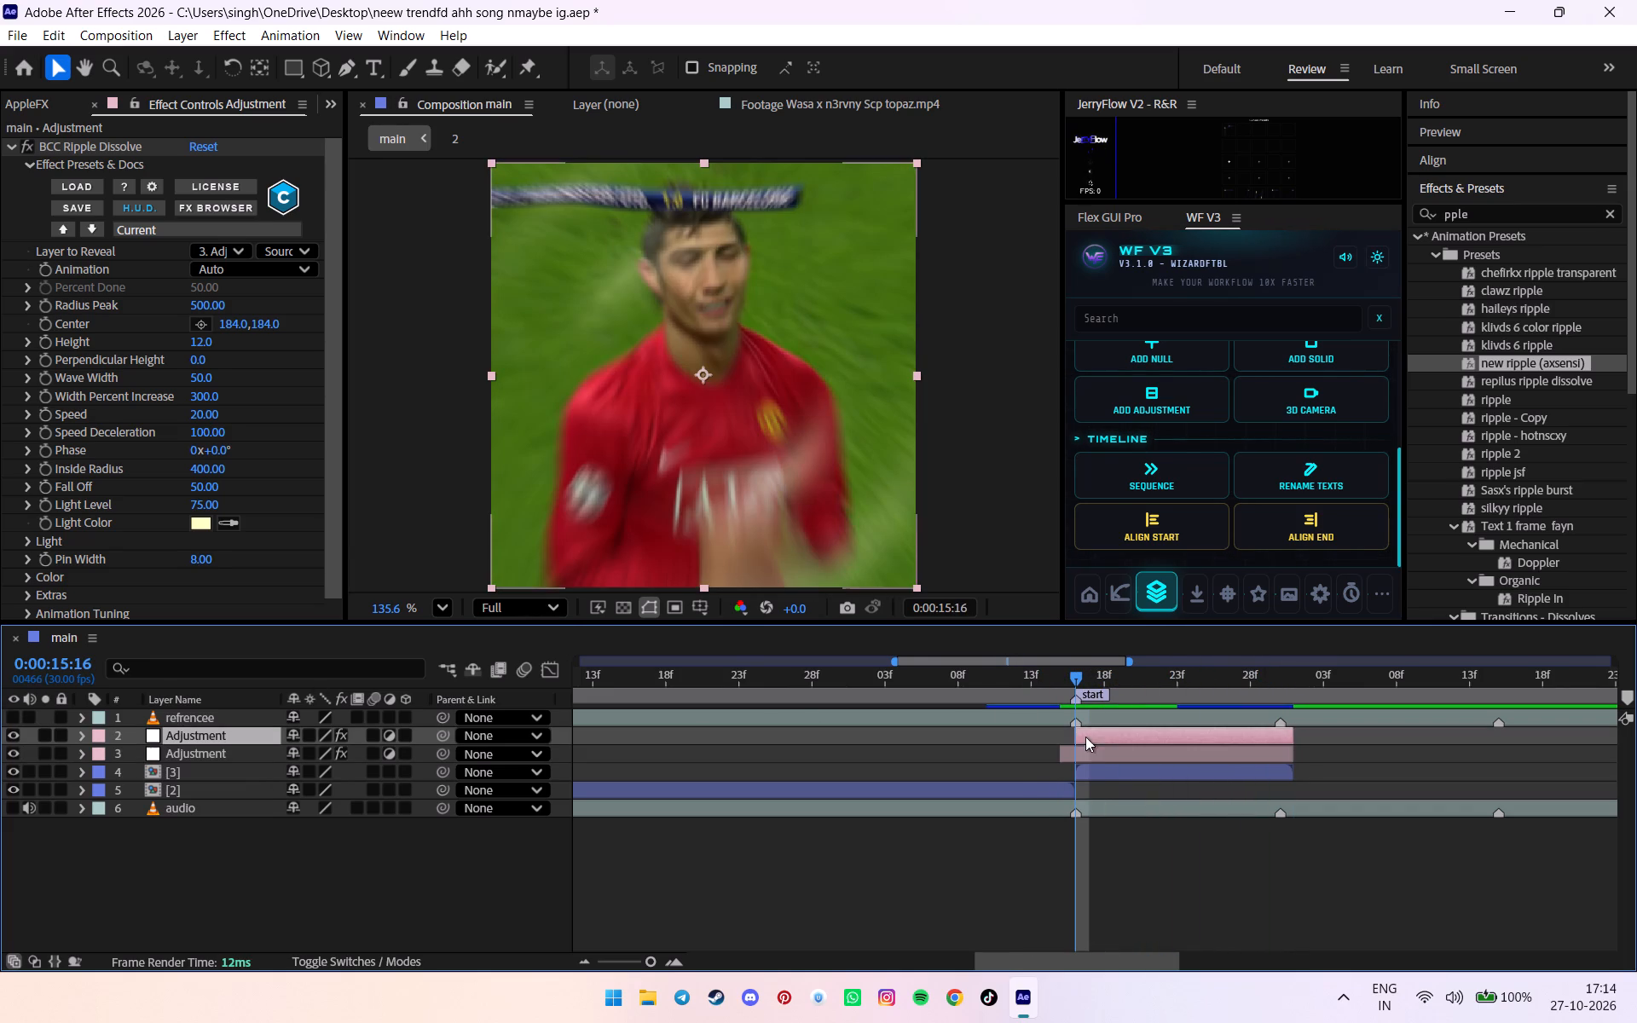
{"action": "left_click", "coordinate": [1132, 406]}
Search the effects and presets for "sensi".
{"action": "left_click_drag", "start_coordinate": [1528, 208], "coordinate": [1386, 205]}
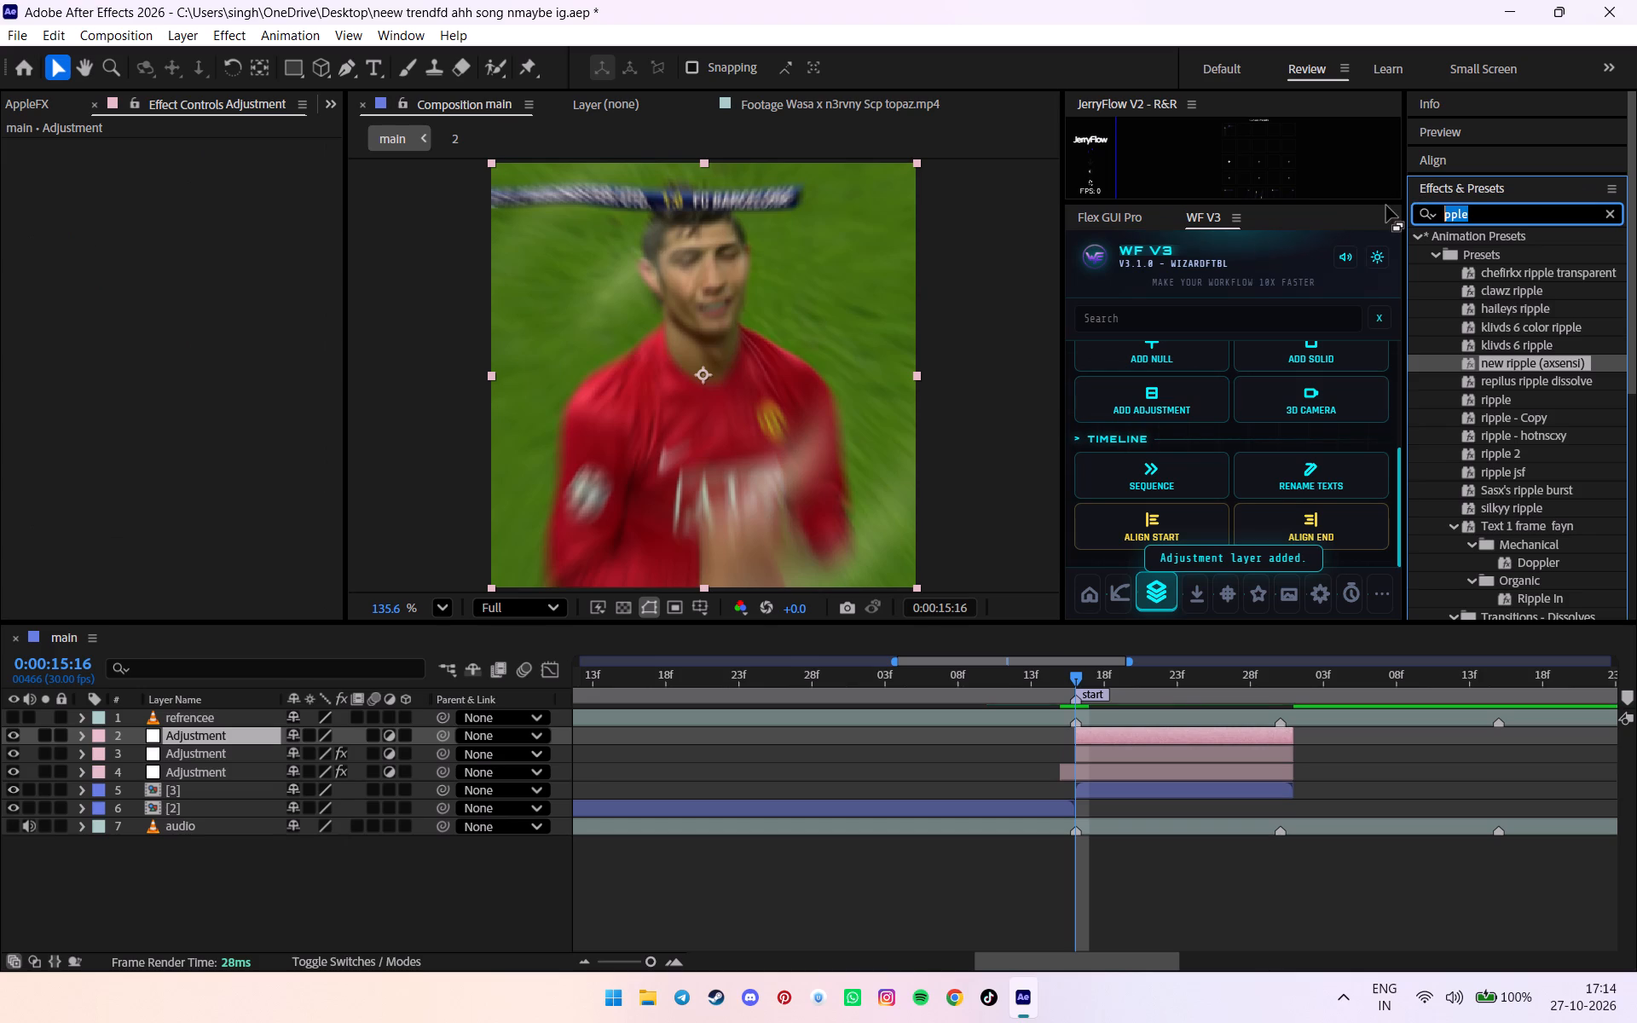
{"action": "key", "text": "n"}
{"action": "key", "text": "Left"}
{"action": "key", "text": "Left"}
{"action": "type", "text": "se"}
{"action": "key", "text": "Right"}
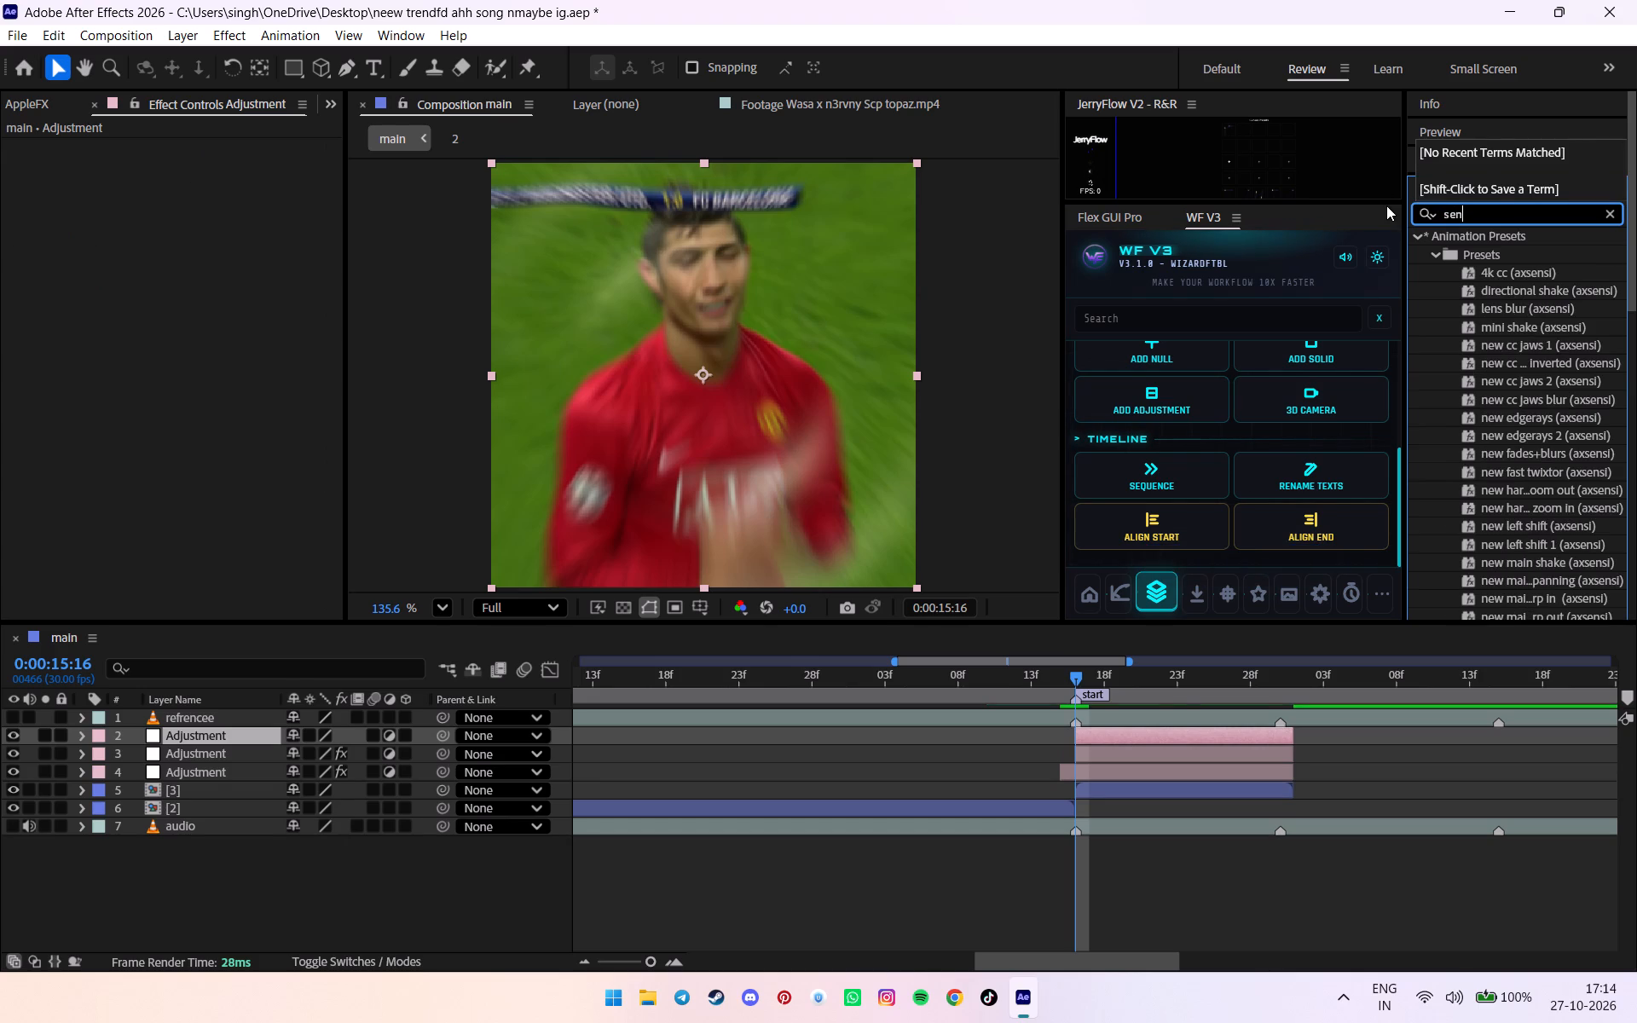
{"action": "key", "text": "Right"}
{"action": "type", "text": "si"}
{"action": "scroll", "coordinate": [1521, 517], "scroll_direction": "down", "scroll_amount": 1}
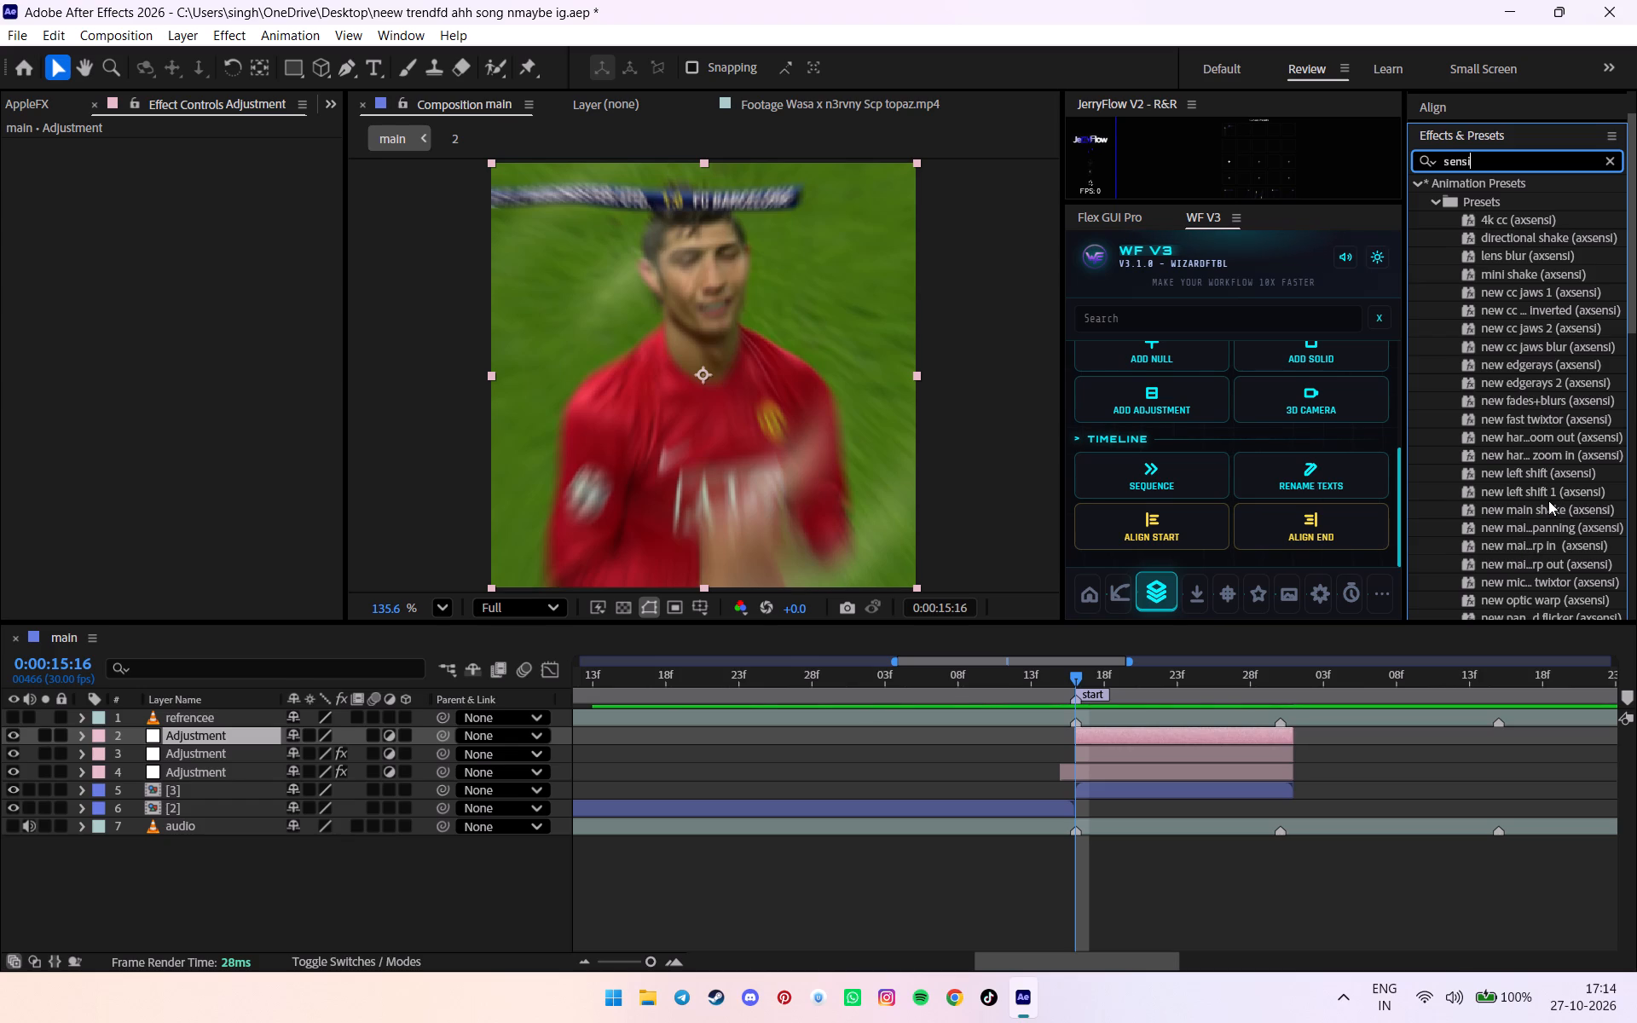
Show the reference layer, examine its transitions between 0:00:15:15 and 0:00:16:01, and hide it again with the playhead at 0:00:15:16.
{"action": "left_click", "coordinate": [12, 721]}
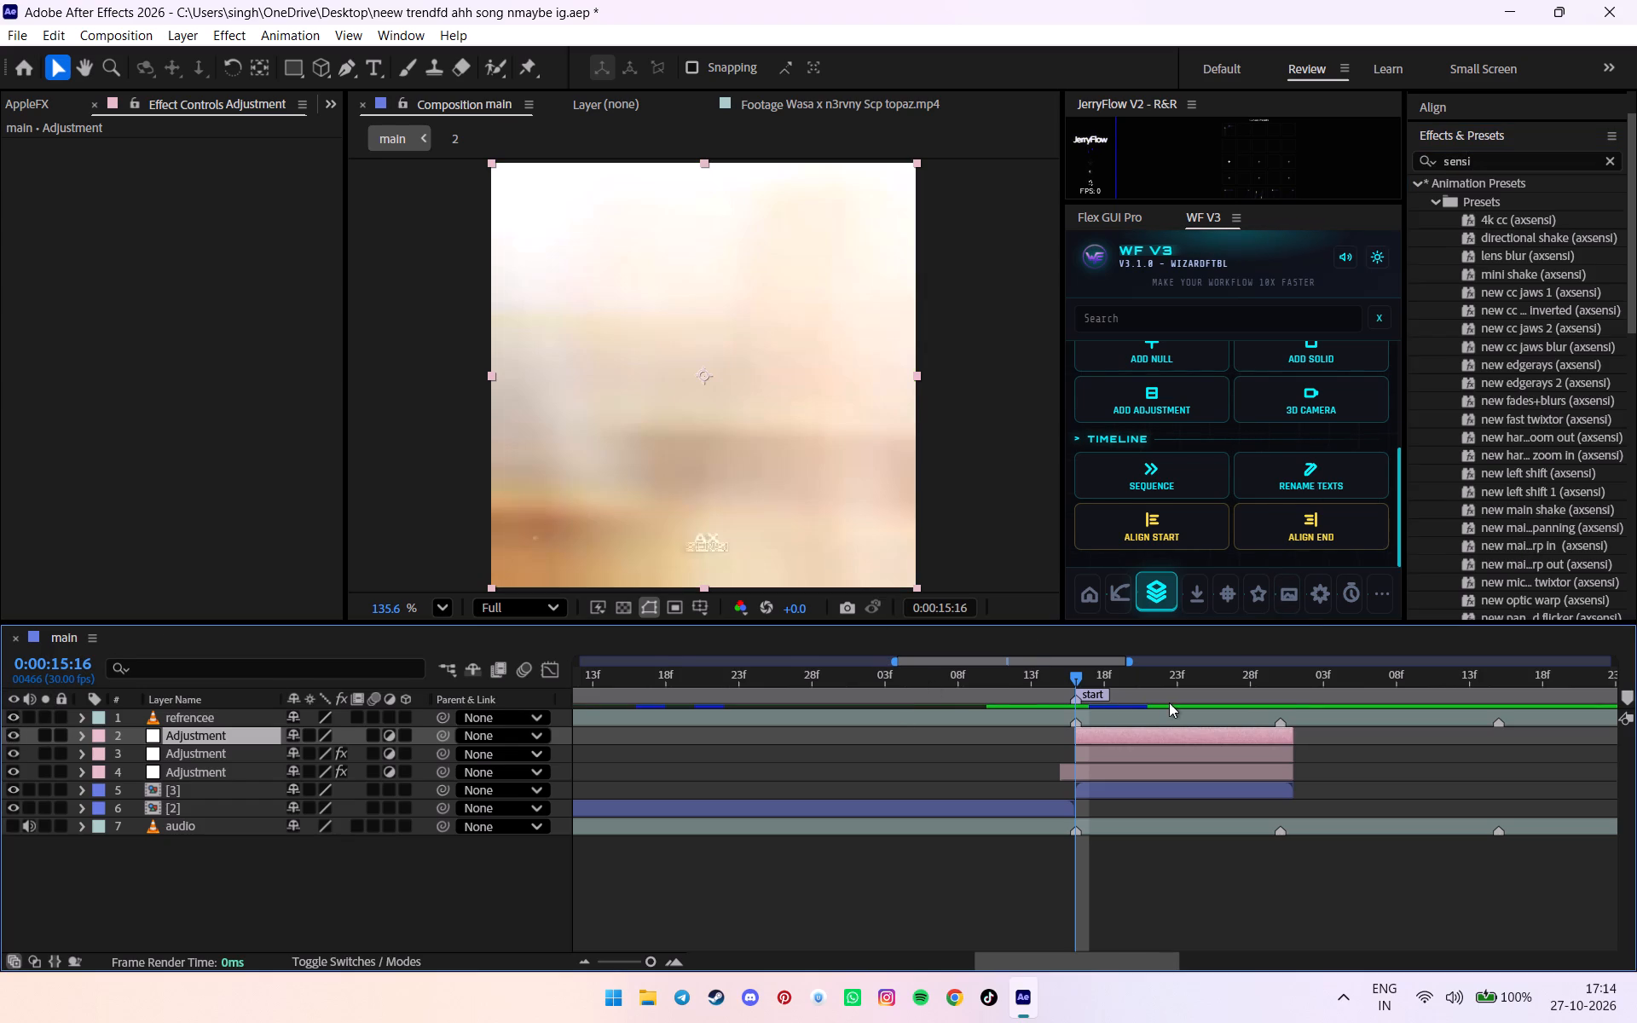
{"action": "left_click_drag", "start_coordinate": [1084, 673], "coordinate": [1080, 676]}
{"action": "left_click_drag", "start_coordinate": [1080, 676], "coordinate": [1284, 681]}
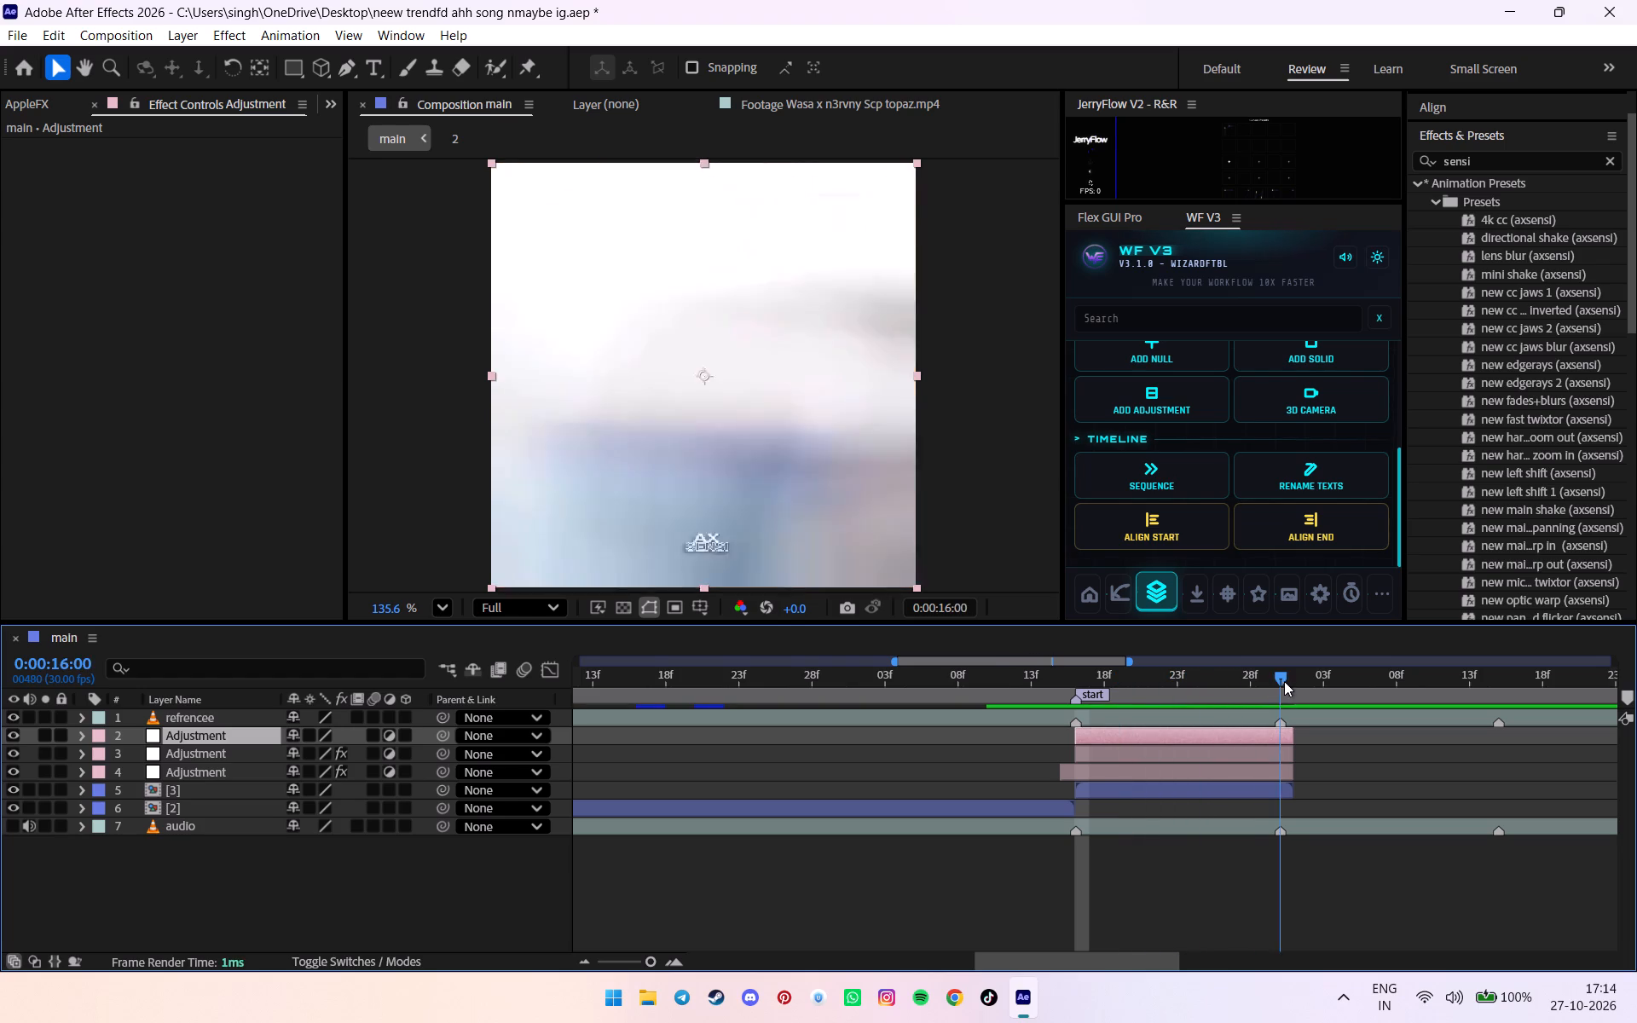
{"action": "left_click_drag", "start_coordinate": [1284, 681], "coordinate": [1287, 676]}
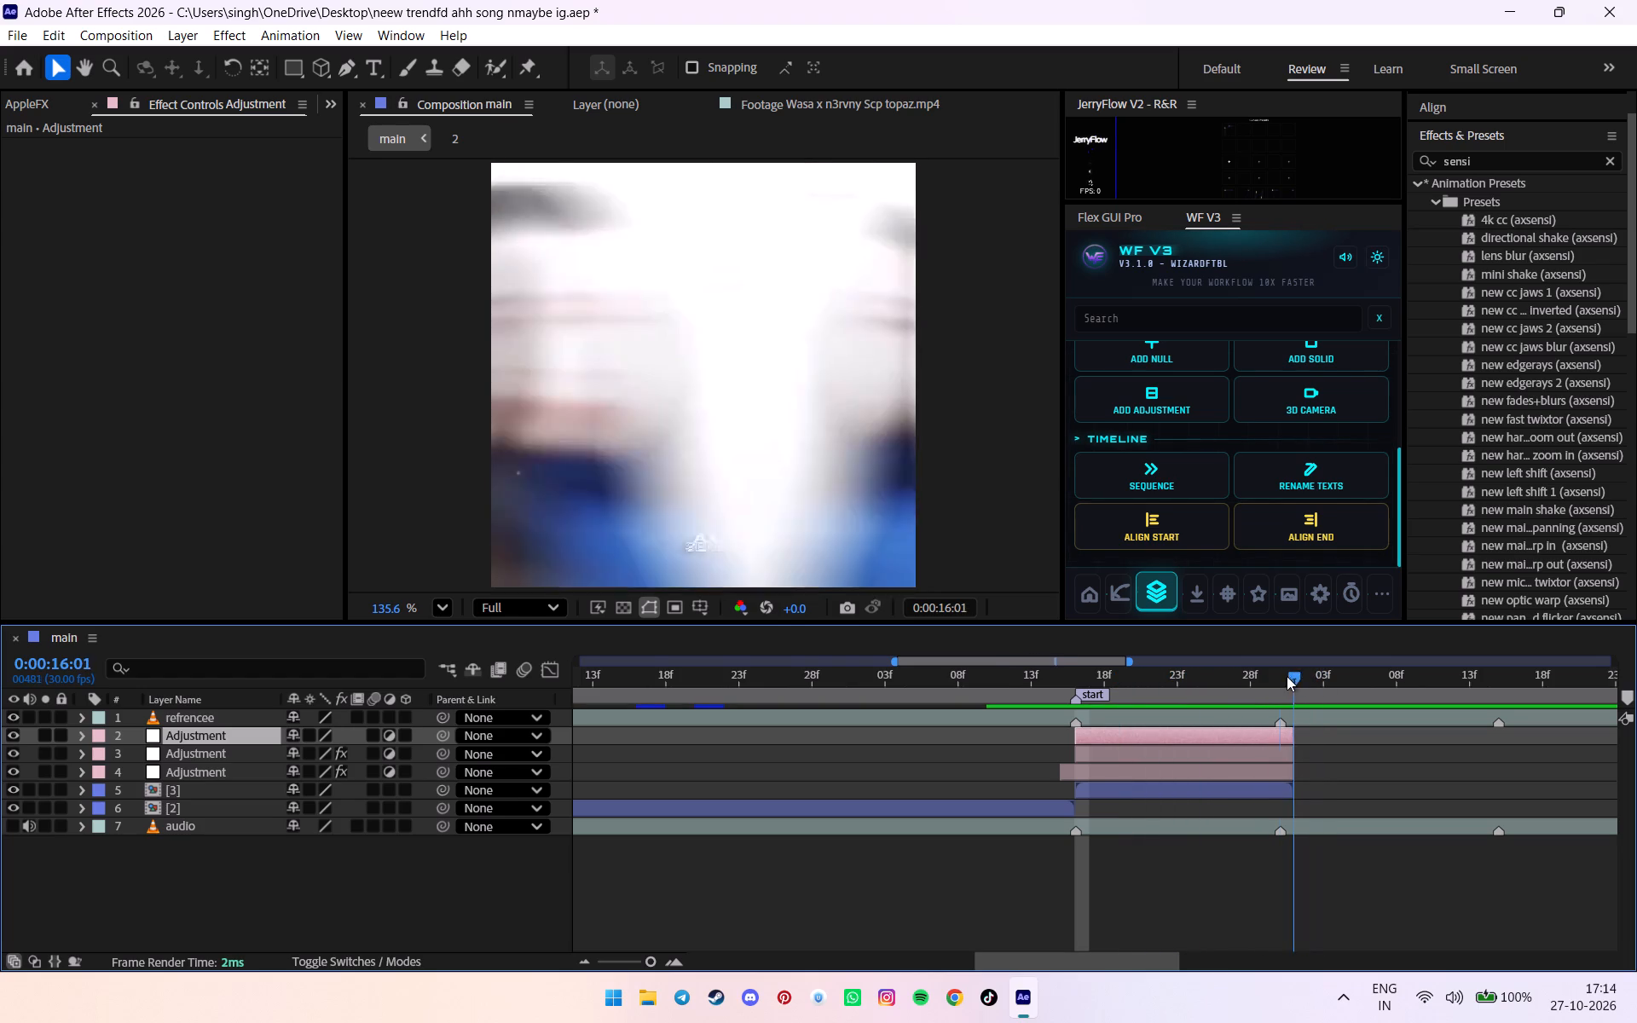
{"action": "left_click_drag", "start_coordinate": [1287, 676], "coordinate": [1231, 676]}
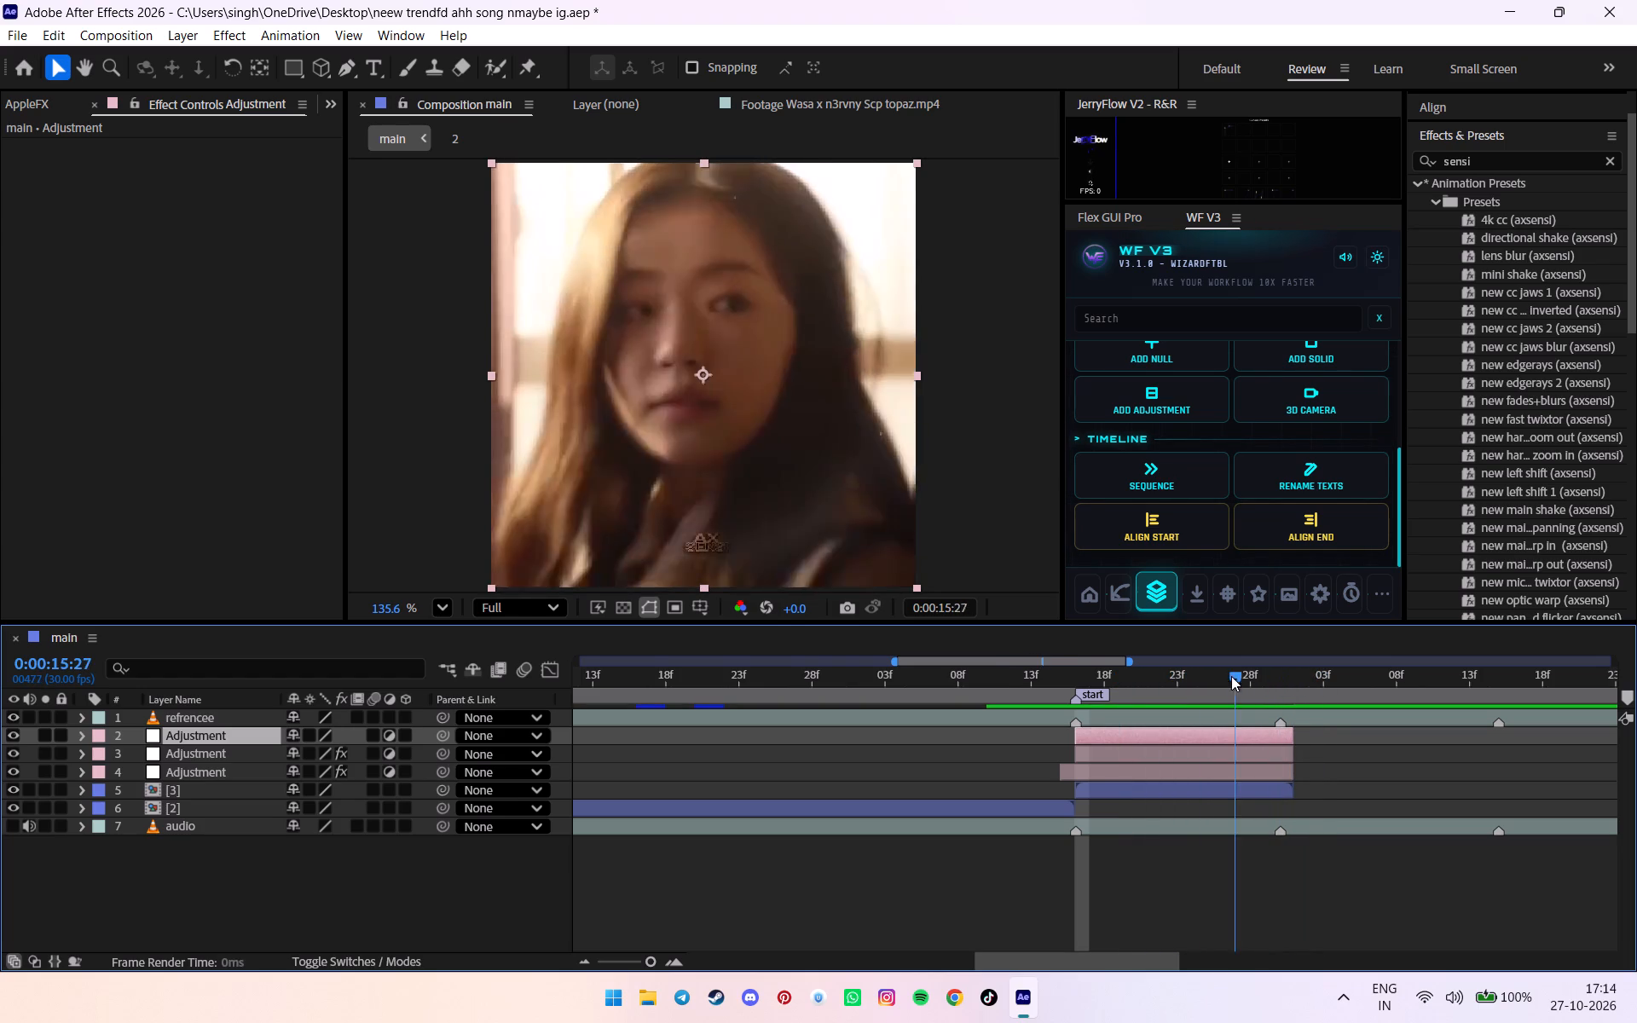
{"action": "left_click_drag", "start_coordinate": [1231, 676], "coordinate": [1066, 684]}
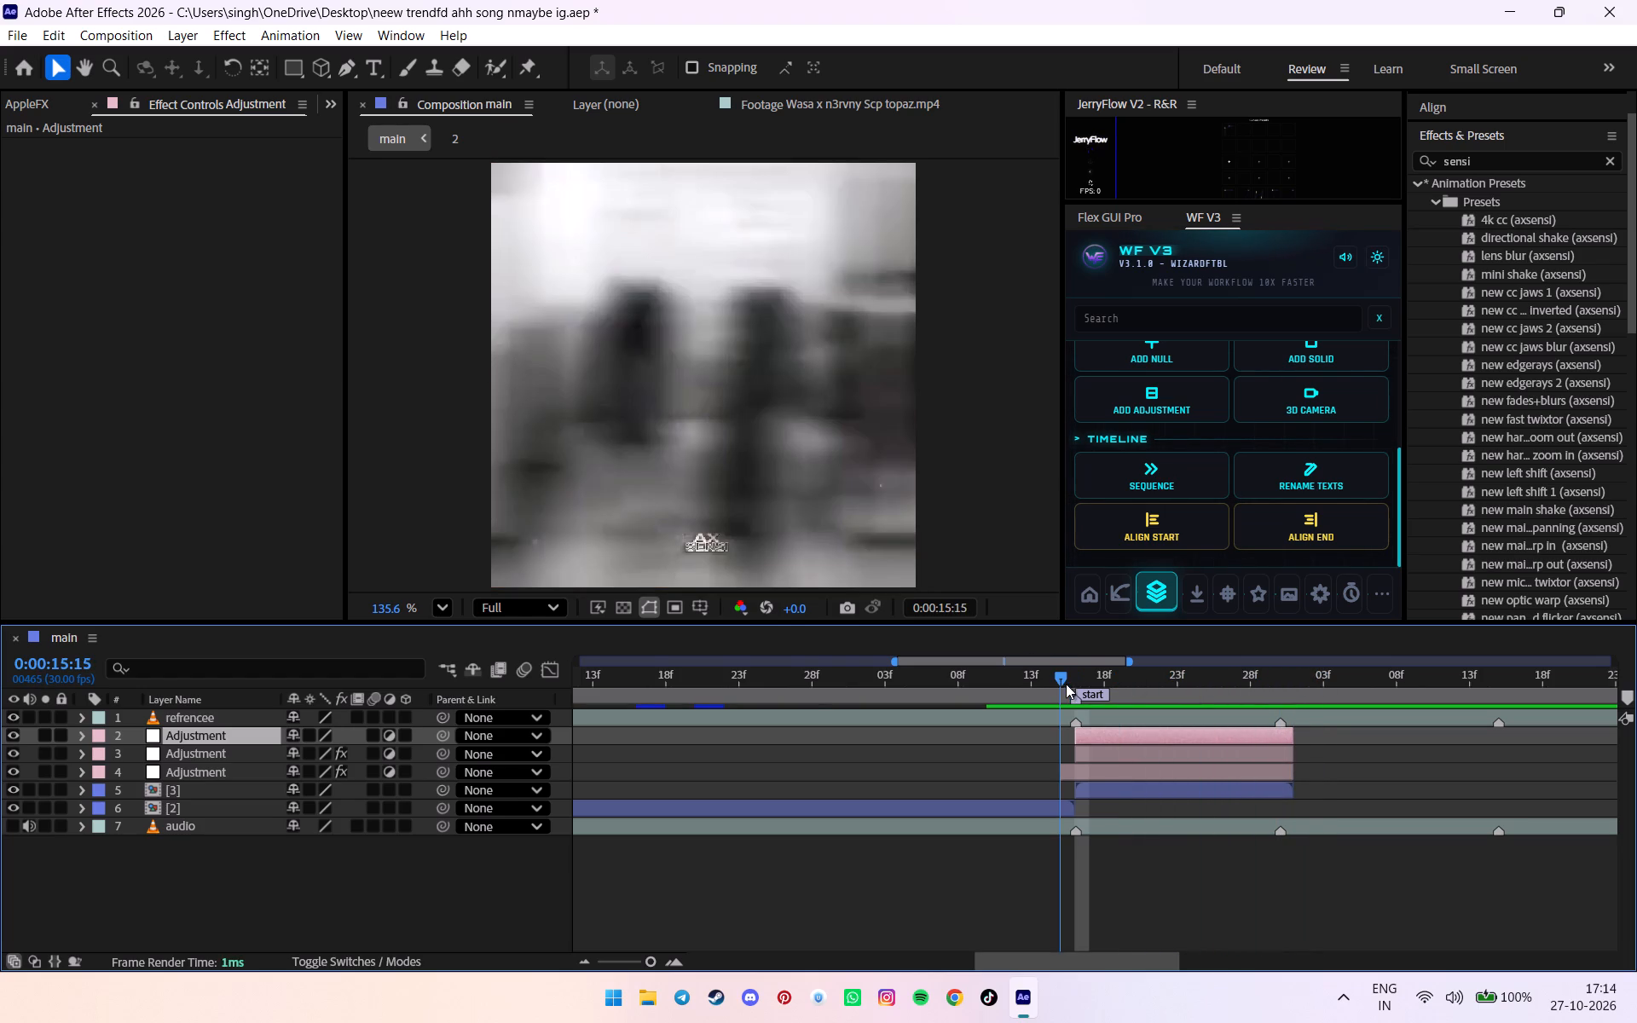
{"action": "left_click_drag", "start_coordinate": [1066, 684], "coordinate": [1073, 684]}
{"action": "left_click", "coordinate": [13, 713]}
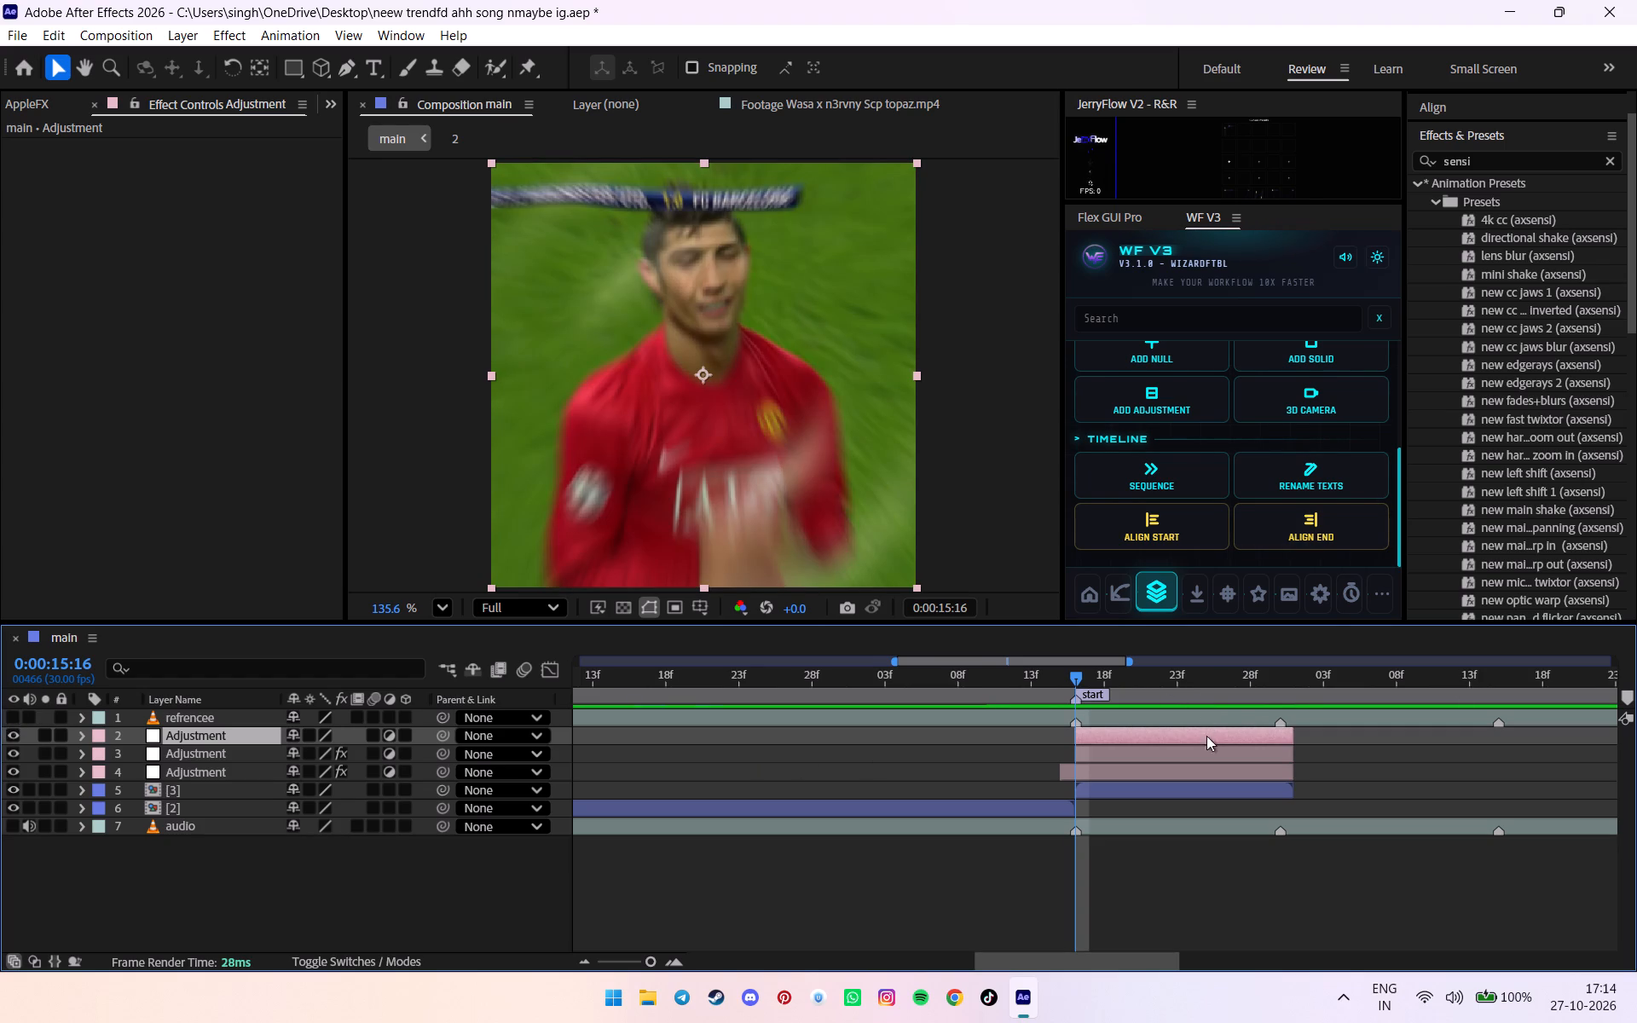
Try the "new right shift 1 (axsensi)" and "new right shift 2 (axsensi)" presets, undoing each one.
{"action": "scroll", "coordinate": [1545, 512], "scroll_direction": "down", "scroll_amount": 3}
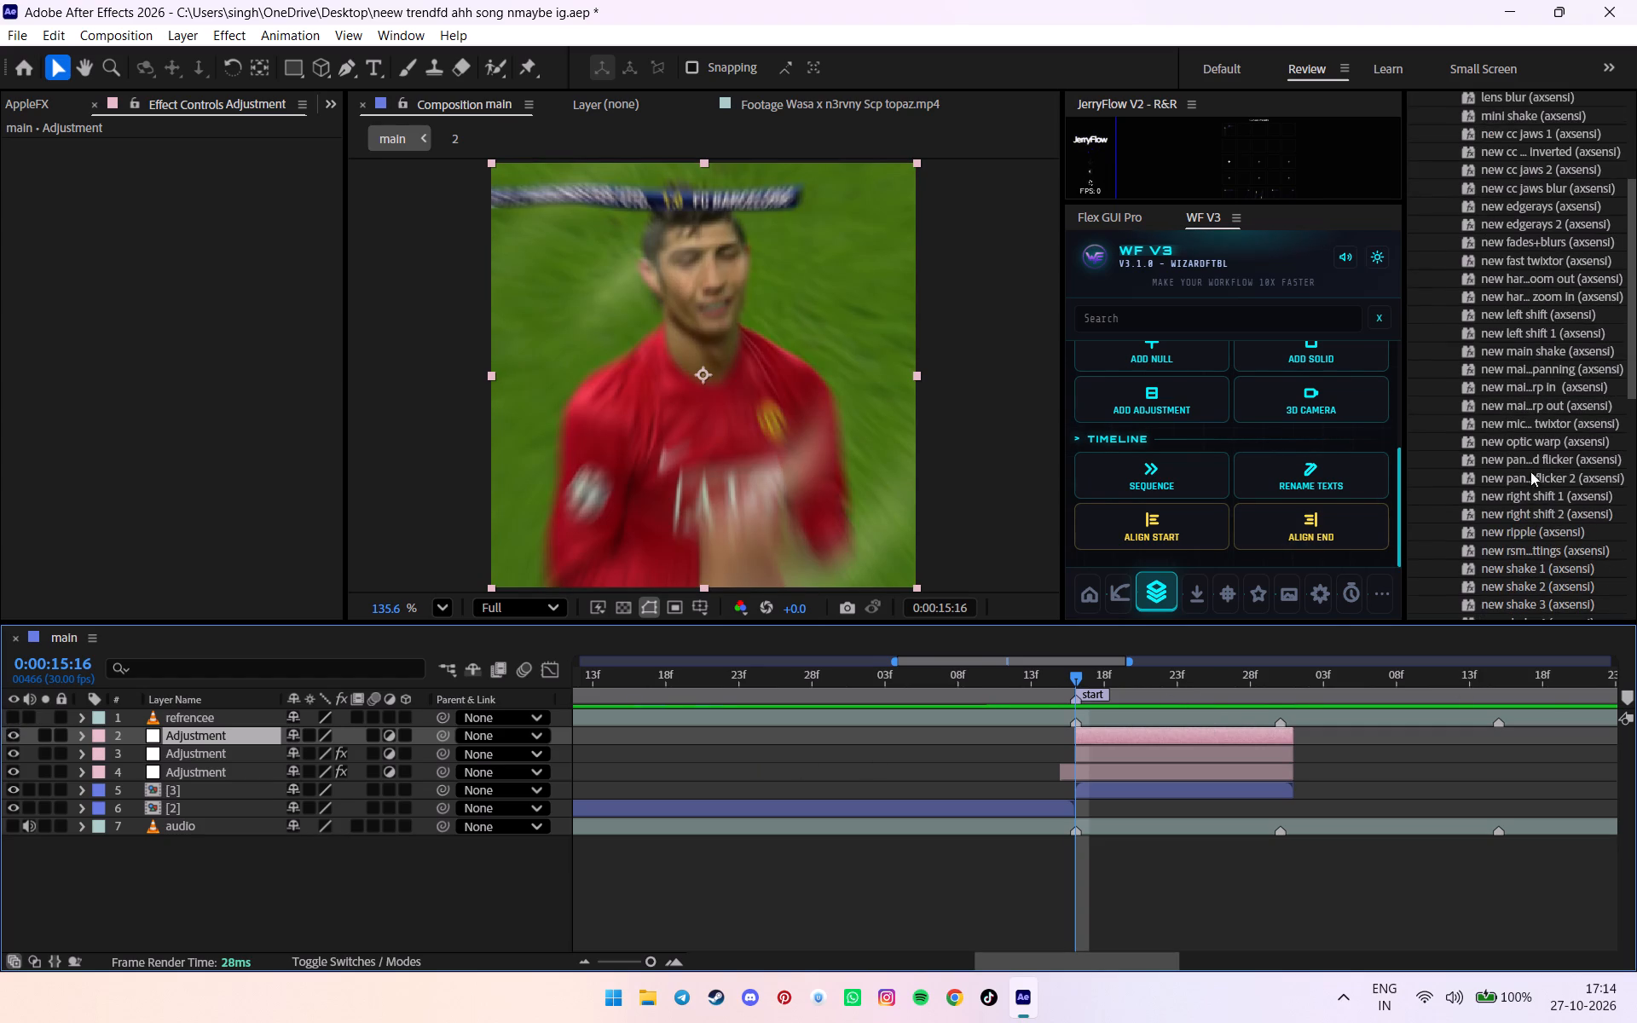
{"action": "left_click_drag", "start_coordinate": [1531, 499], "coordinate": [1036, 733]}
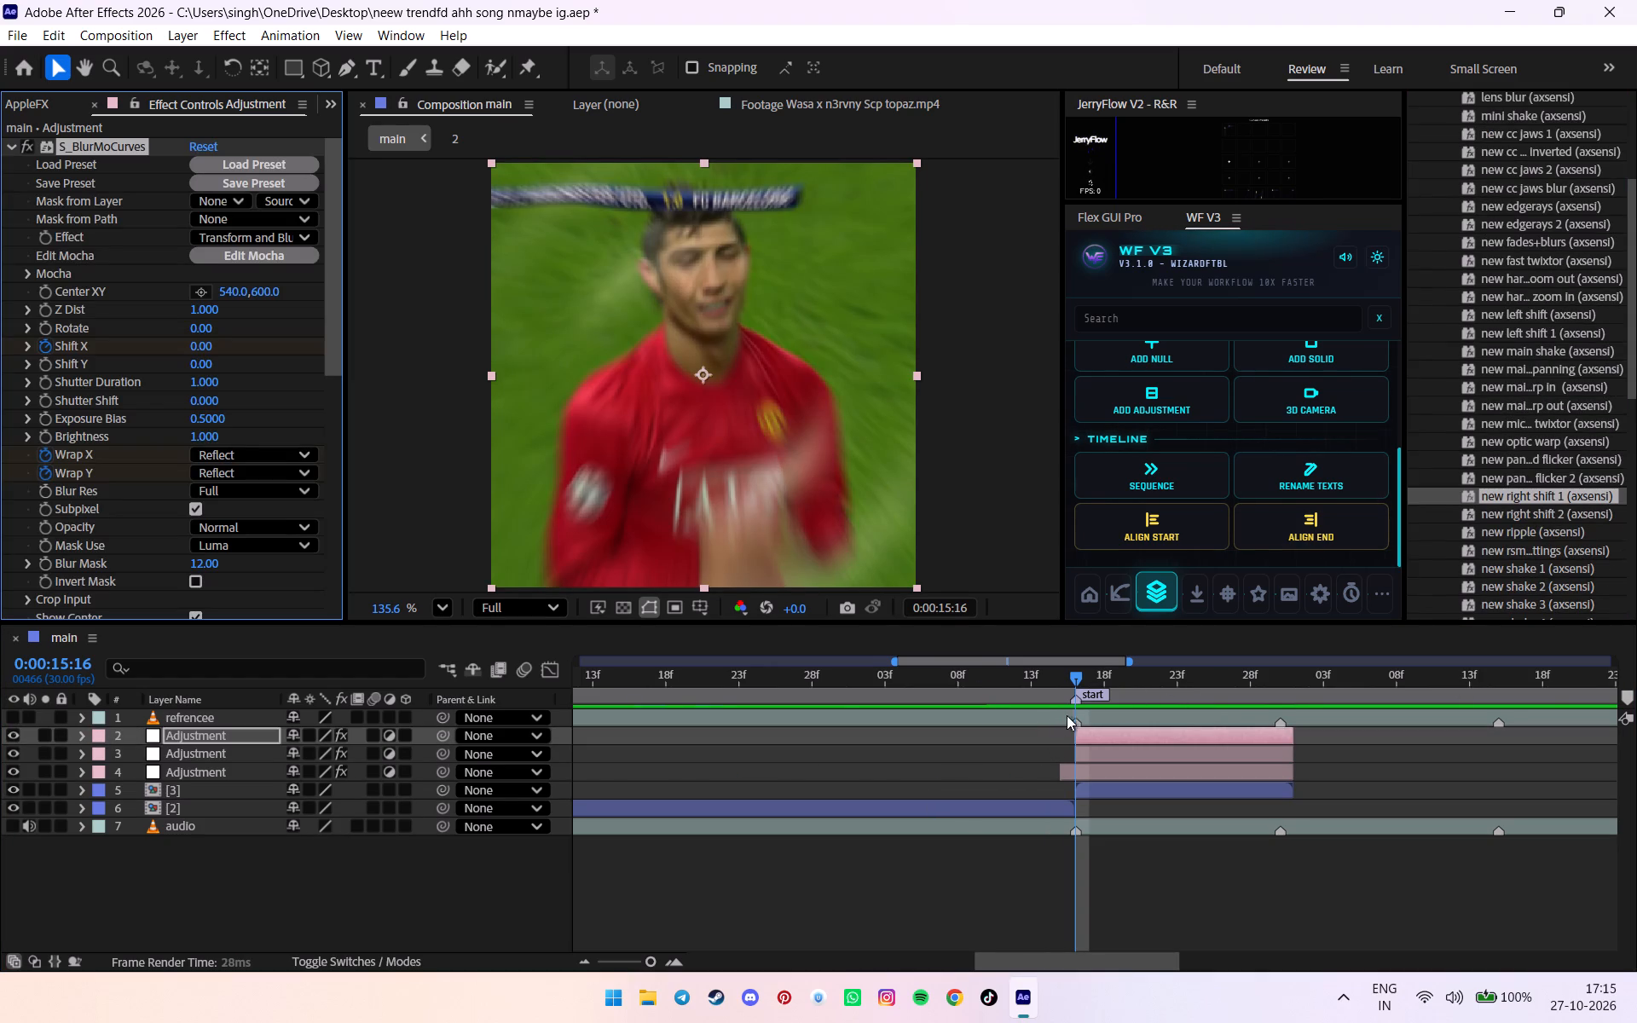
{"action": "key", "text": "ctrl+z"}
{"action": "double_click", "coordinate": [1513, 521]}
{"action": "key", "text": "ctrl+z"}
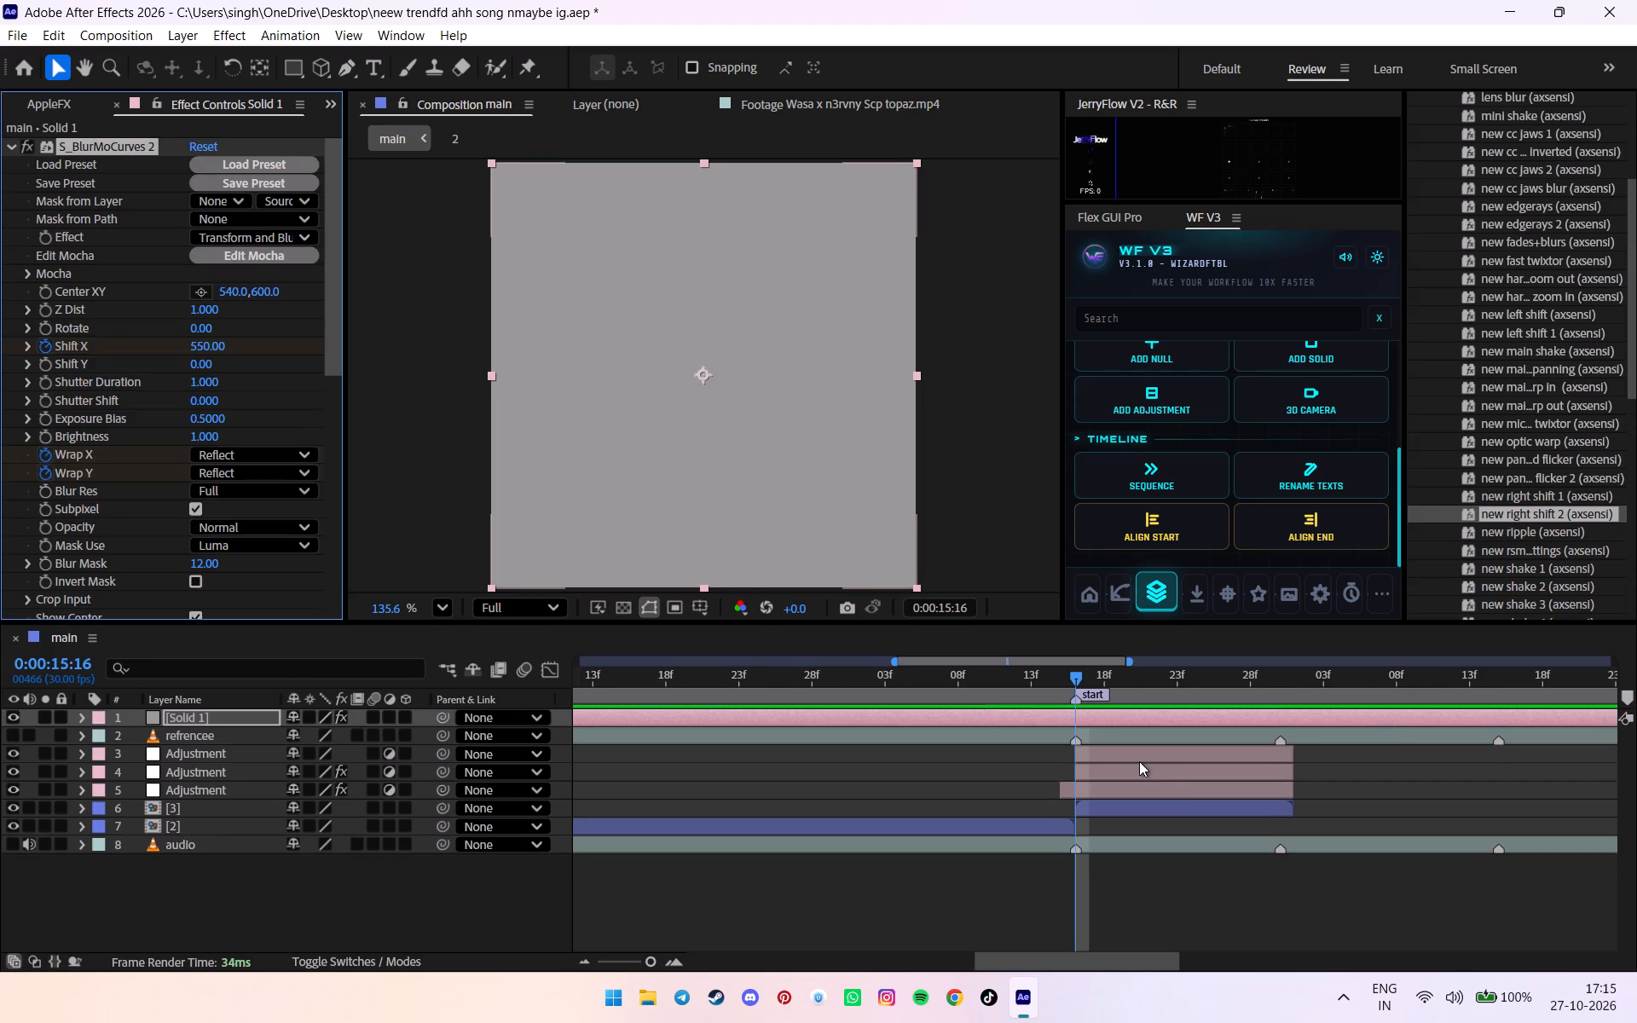
Apply the "new right shift 2 (axsensi)" preset to the new top adjustment layer at 0:00:15:16.
{"action": "left_click", "coordinate": [1120, 741]}
{"action": "double_click", "coordinate": [1553, 510]}
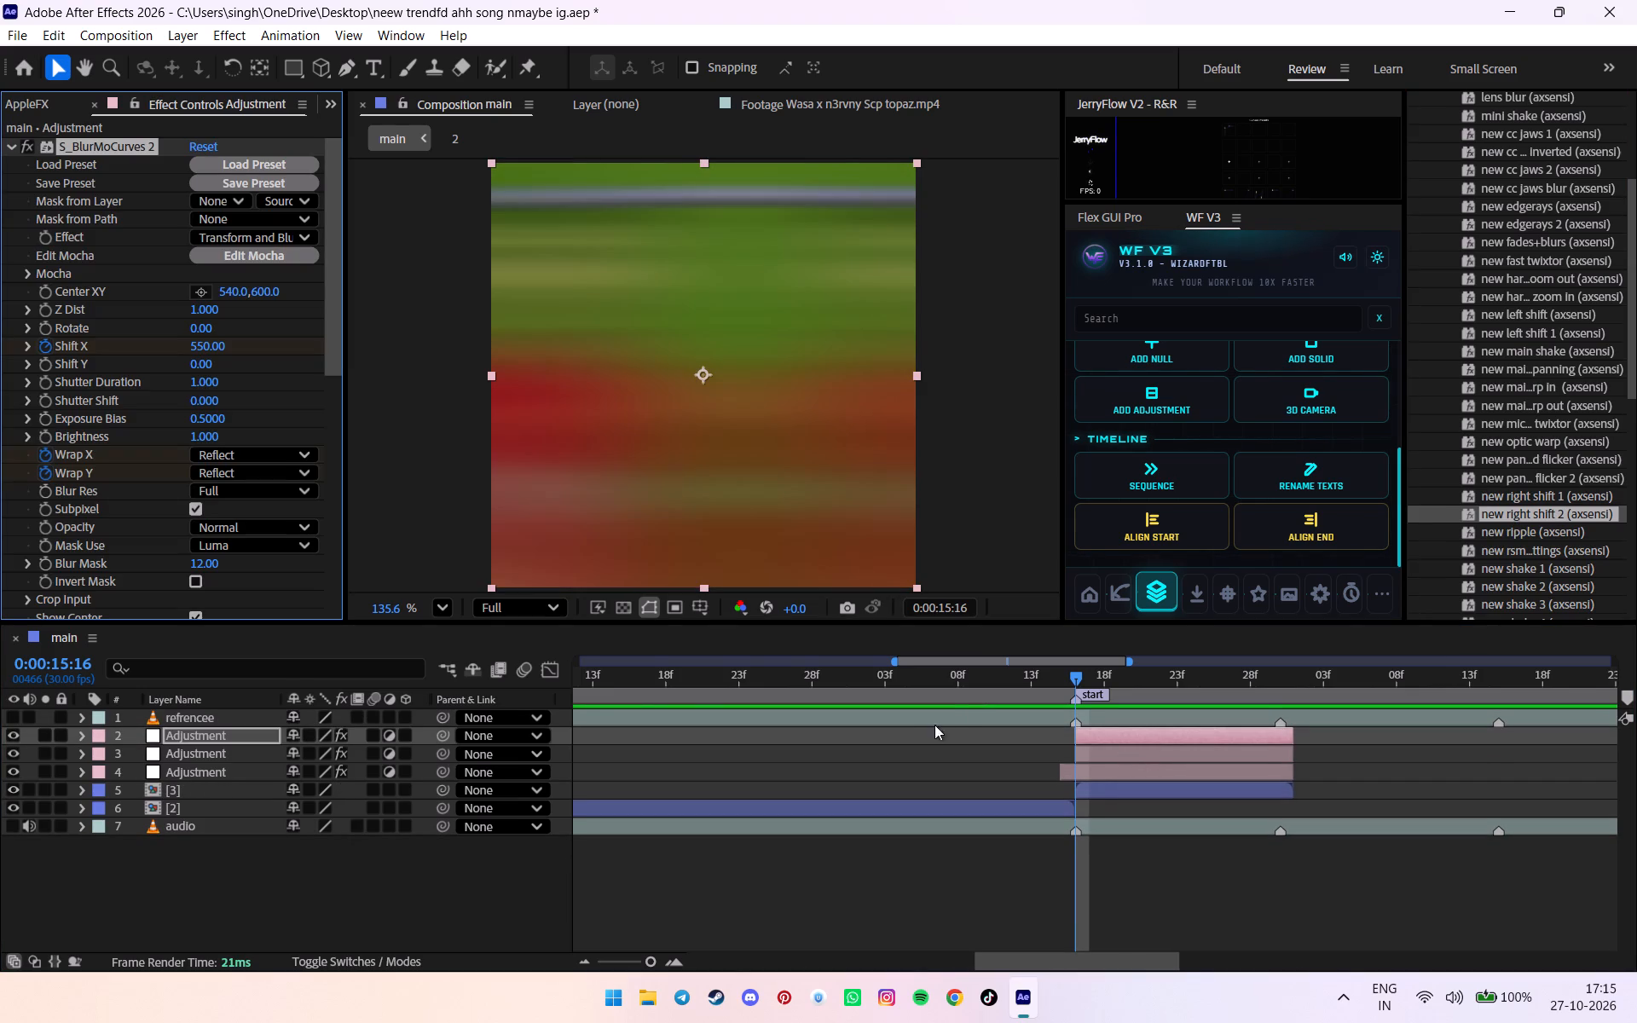
Compress the top adjustment layer's Shift X and Blur Amount keyframes to end at 0:00:15:20, checking the motion in the preview.
{"action": "key", "text": "u"}
{"action": "left_click_drag", "start_coordinate": [1051, 761], "coordinate": [1200, 876]}
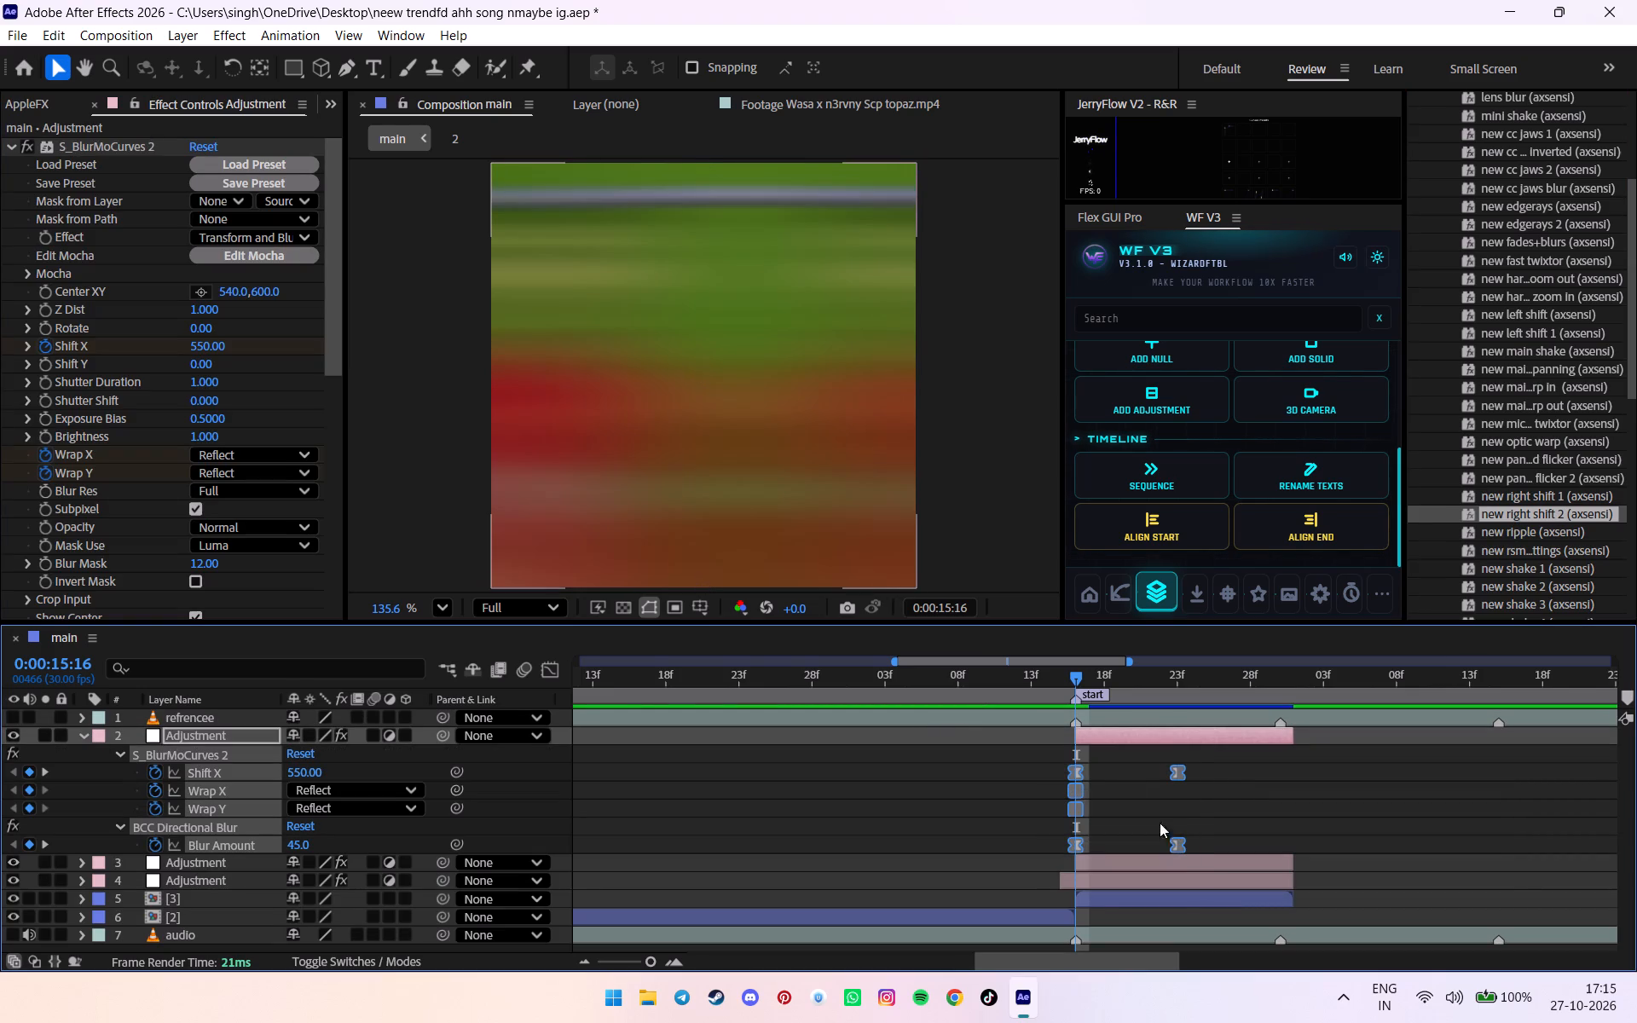
{"action": "left_click_drag", "start_coordinate": [1086, 679], "coordinate": [1103, 702]}
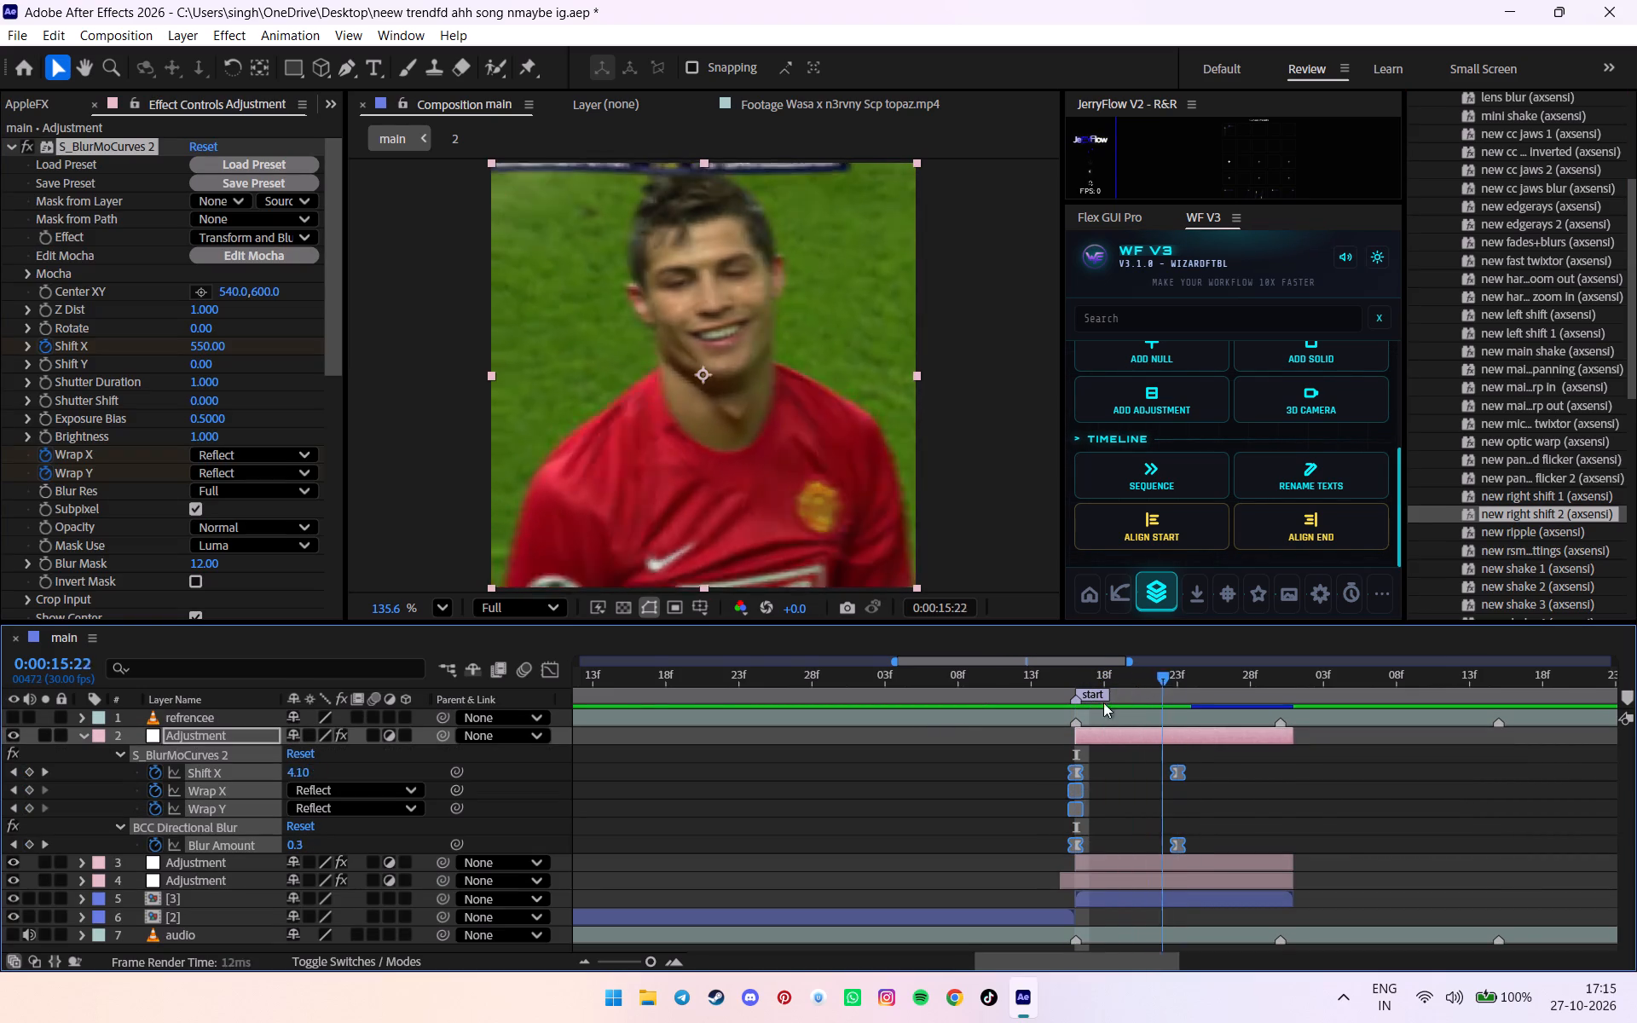
{"action": "left_click_drag", "start_coordinate": [1103, 702], "coordinate": [1074, 704]}
{"action": "left_click_drag", "start_coordinate": [1174, 772], "coordinate": [1110, 767], "text": "alt"}
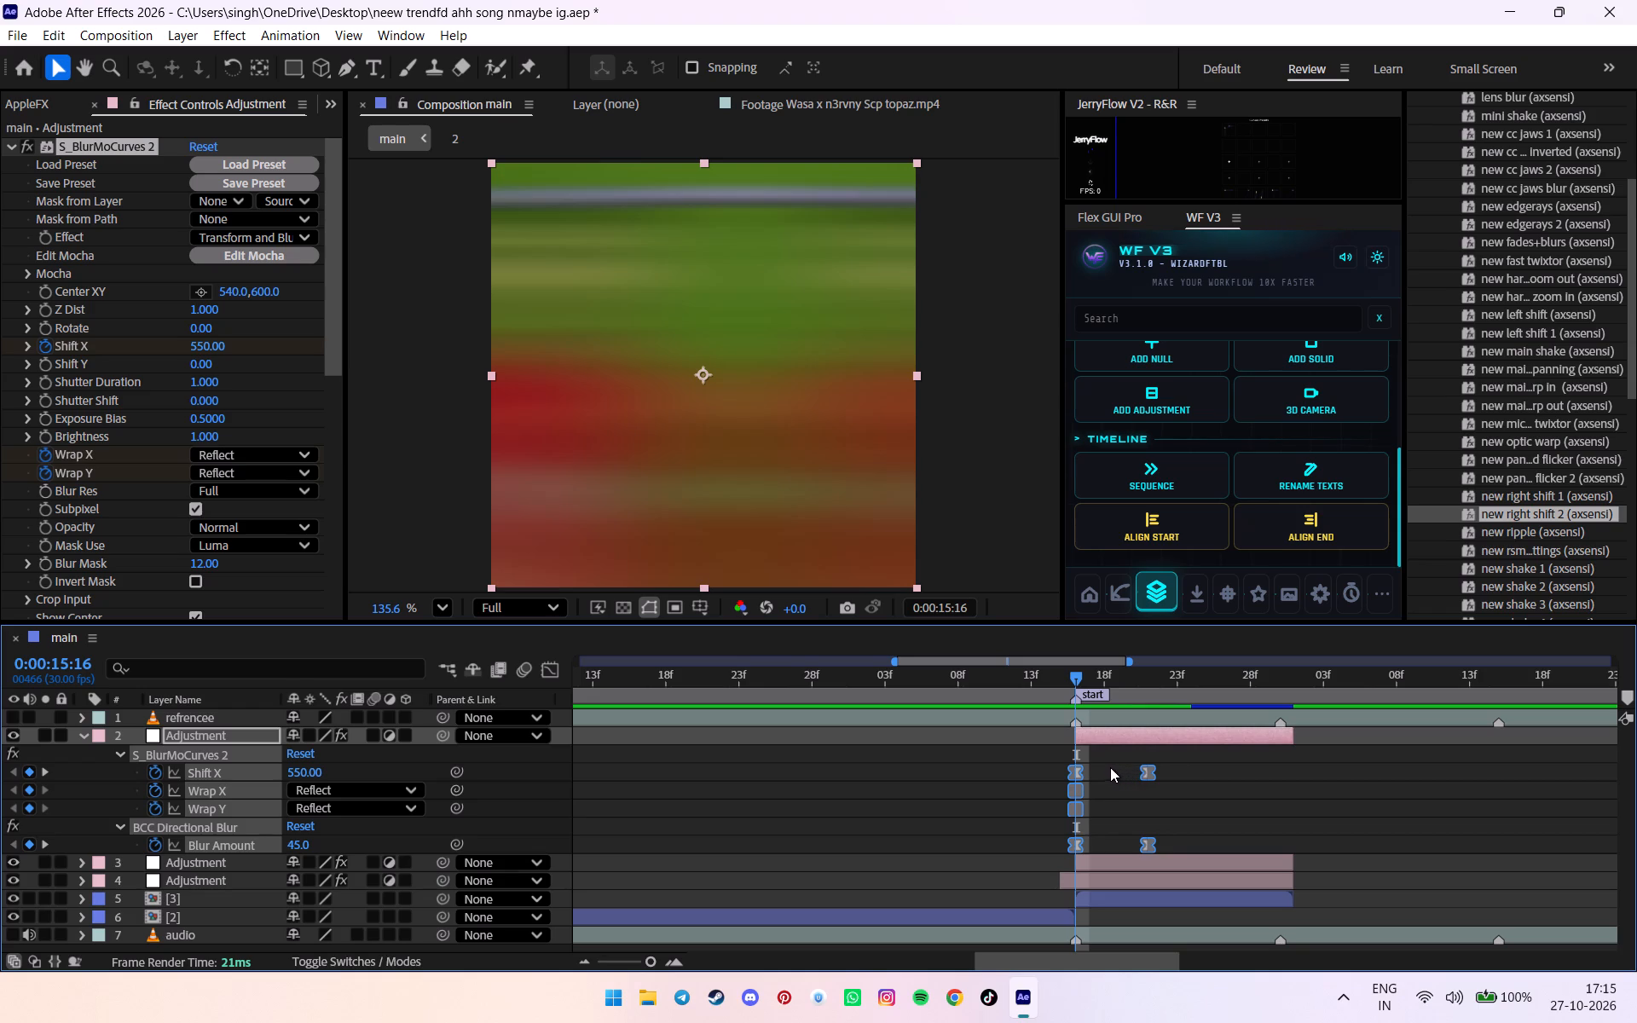
{"action": "left_click_drag", "start_coordinate": [1110, 767], "coordinate": [1108, 766], "text": "alt"}
{"action": "left_click_drag", "start_coordinate": [1085, 682], "coordinate": [1166, 698]}
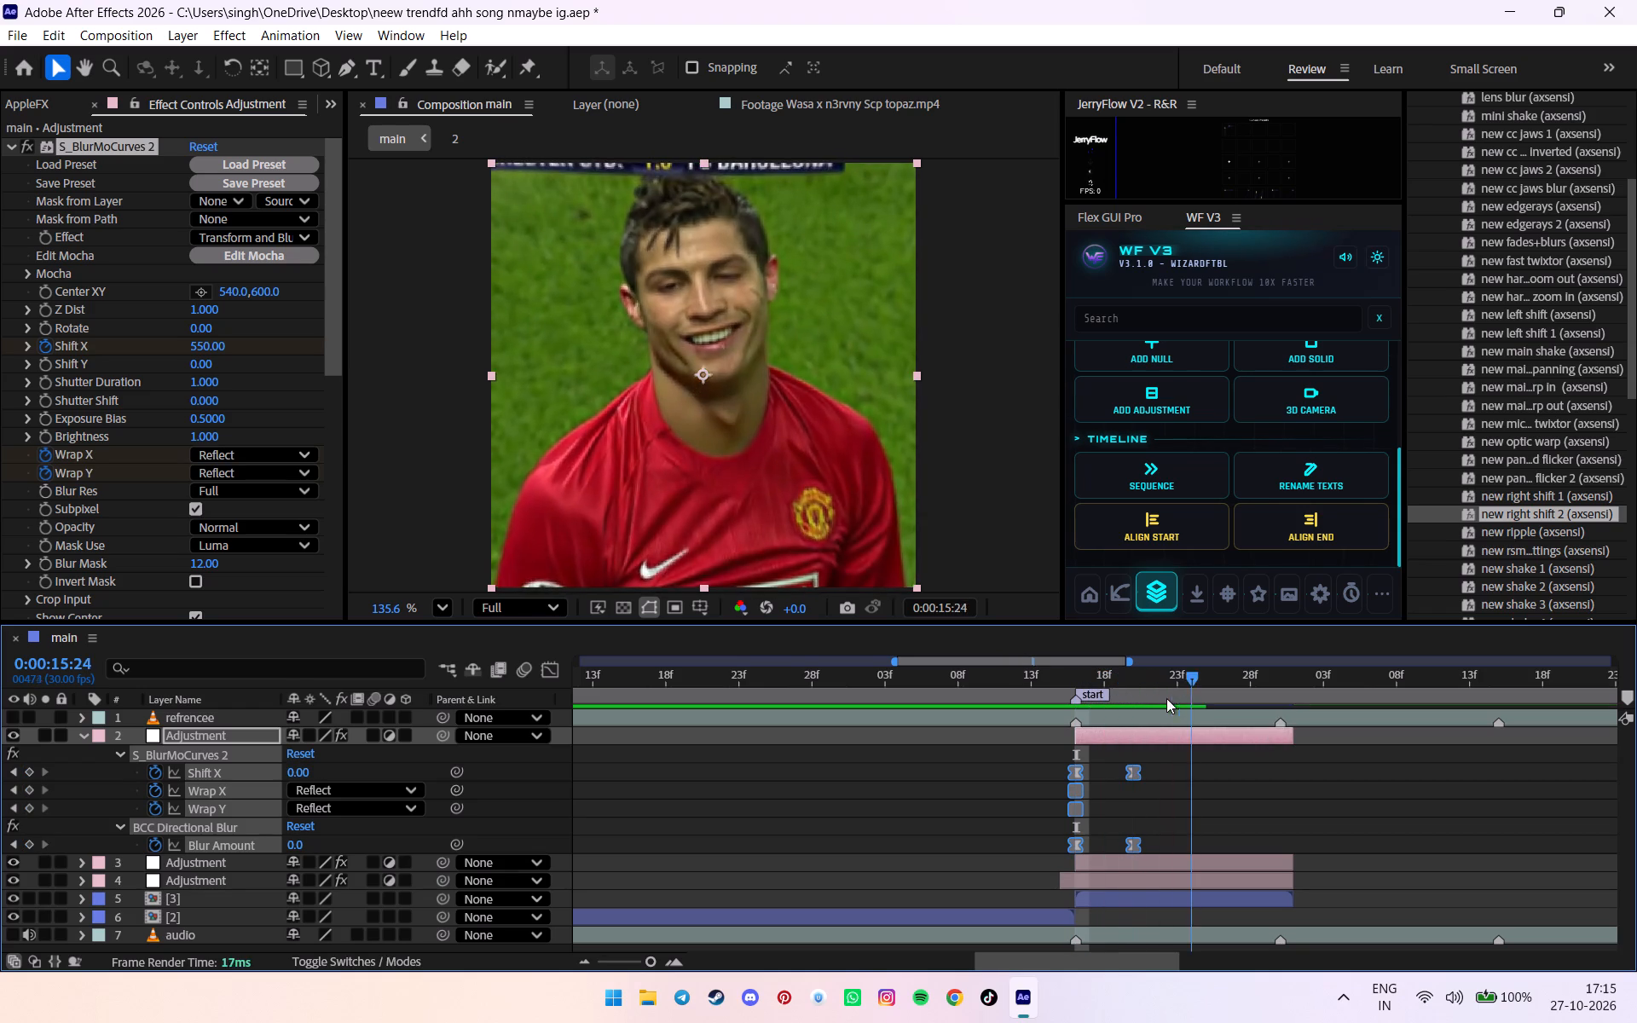
{"action": "left_click_drag", "start_coordinate": [1166, 698], "coordinate": [1075, 711]}
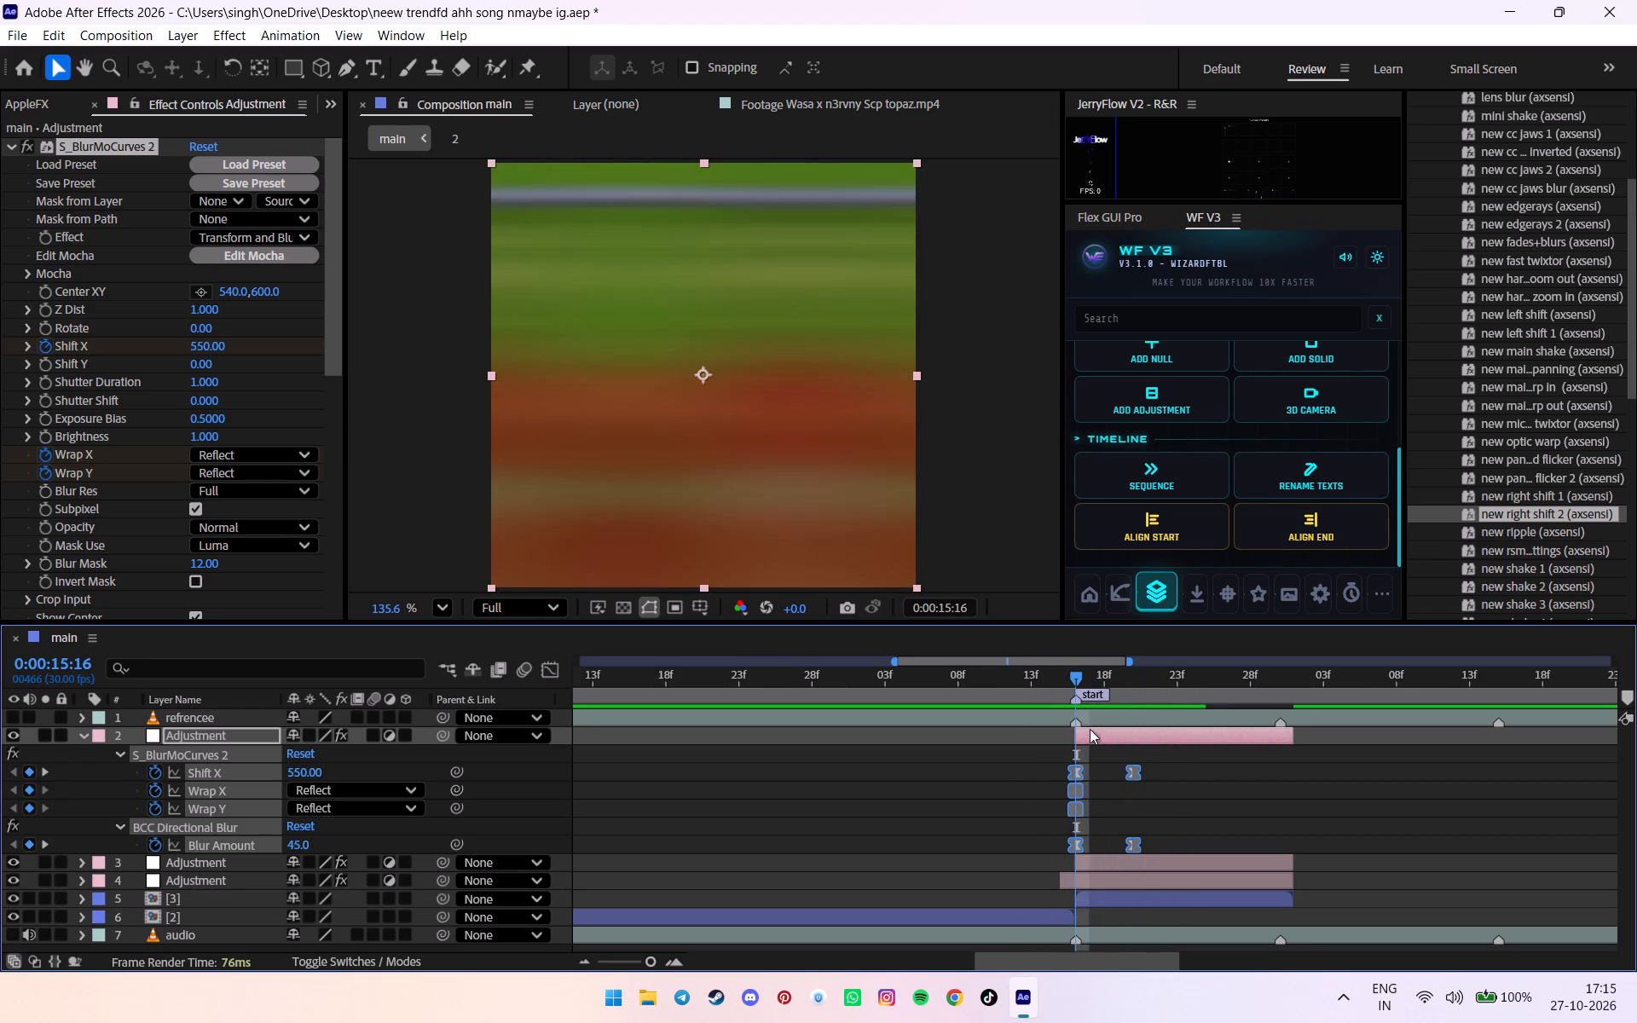
{"action": "left_click", "coordinate": [1088, 735]}
{"action": "key", "text": "u"}
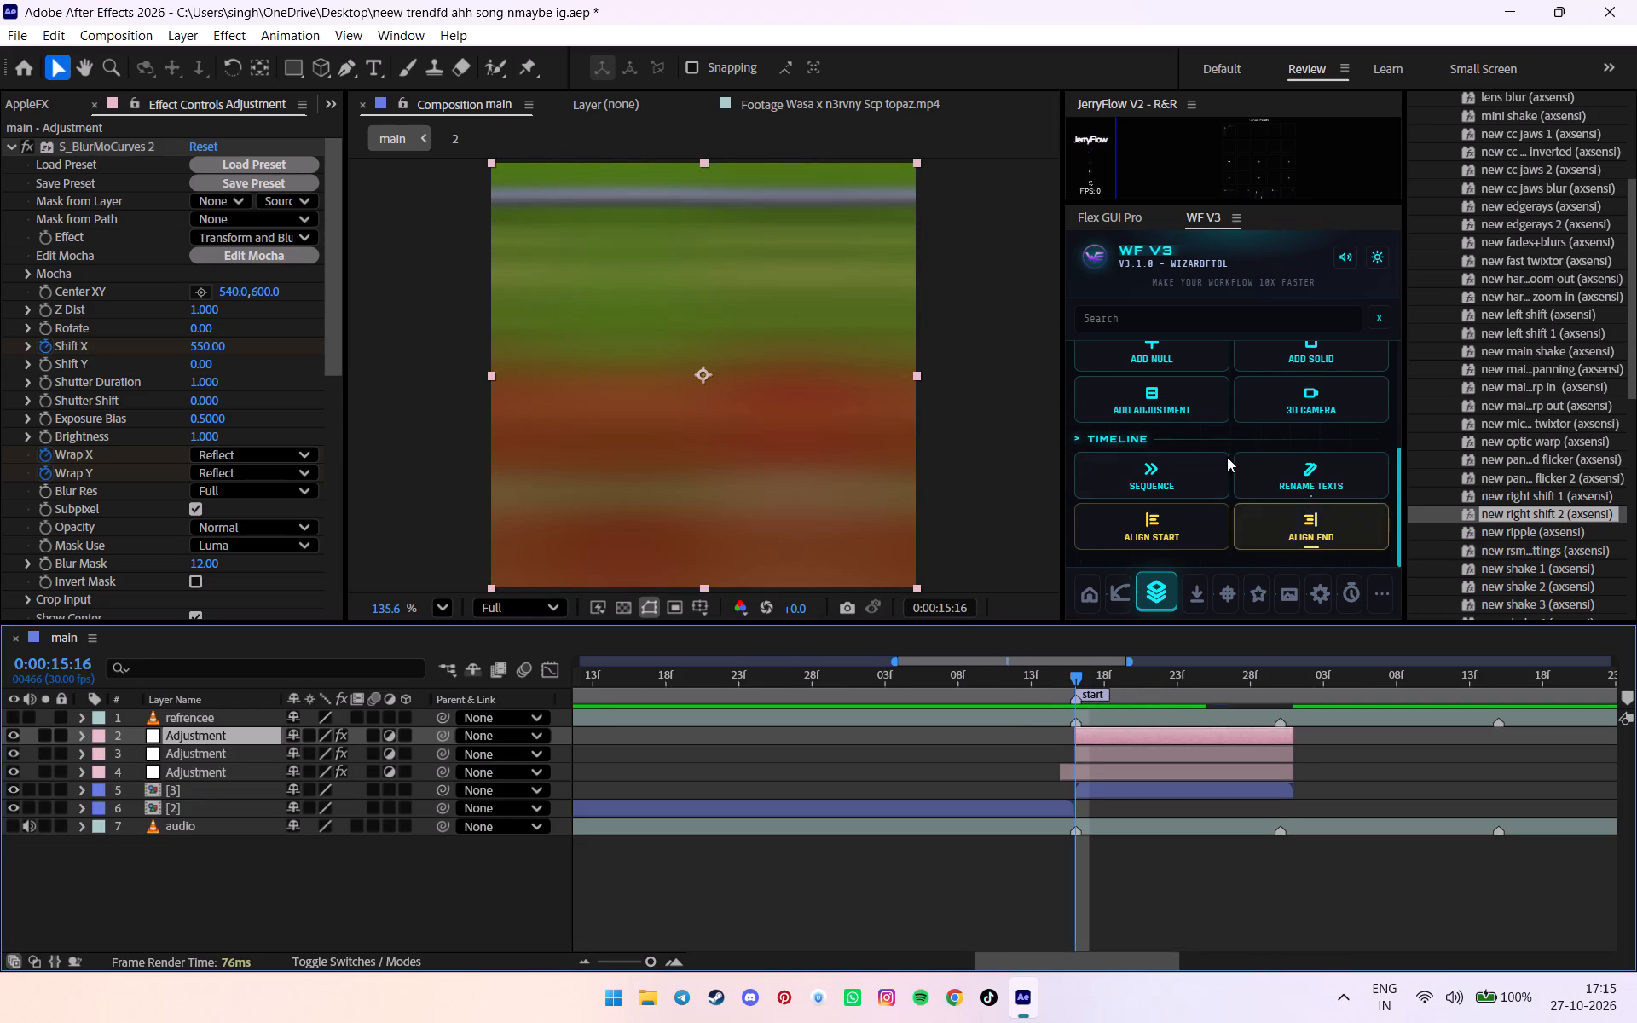
Add another adjustment layer on top and move it earlier so it ends at the start marker, over clip [2].
{"action": "left_click", "coordinate": [1168, 397]}
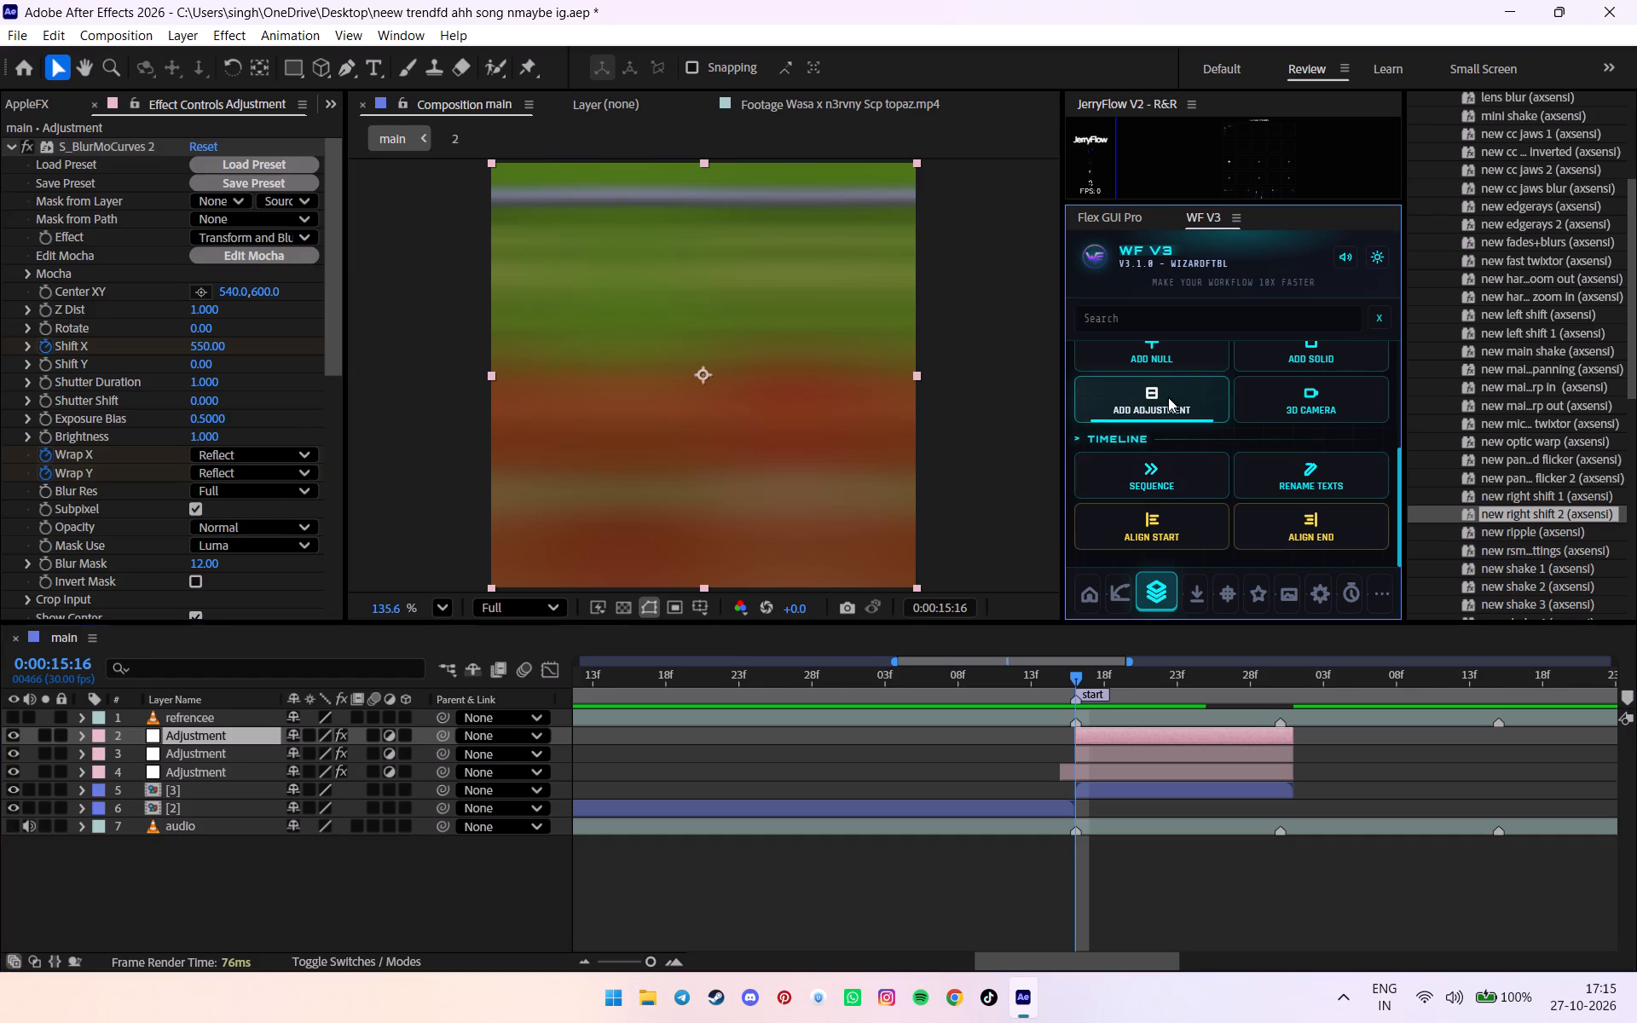
{"action": "left_click_drag", "start_coordinate": [1125, 737], "coordinate": [917, 737]}
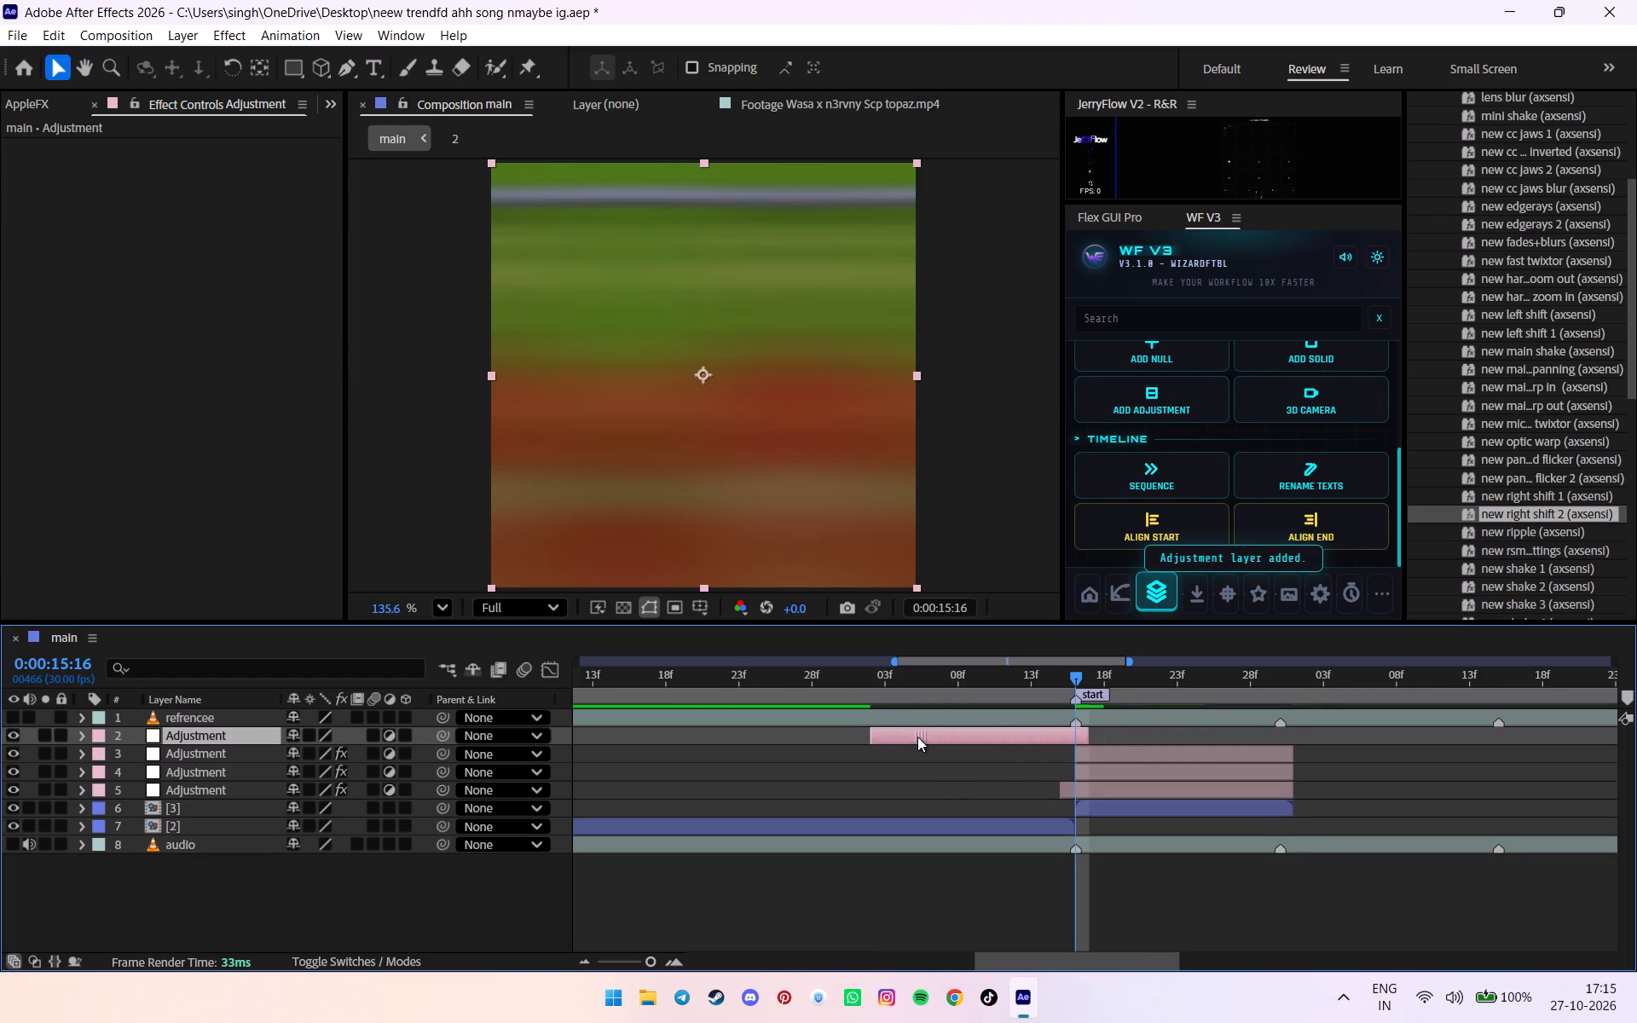
{"action": "left_click_drag", "start_coordinate": [917, 737], "coordinate": [911, 737]}
Apply the "new right shift 1 (axsensi)" preset to the new adjustment layer at 0:00:15:07.
{"action": "left_click", "coordinate": [951, 689]}
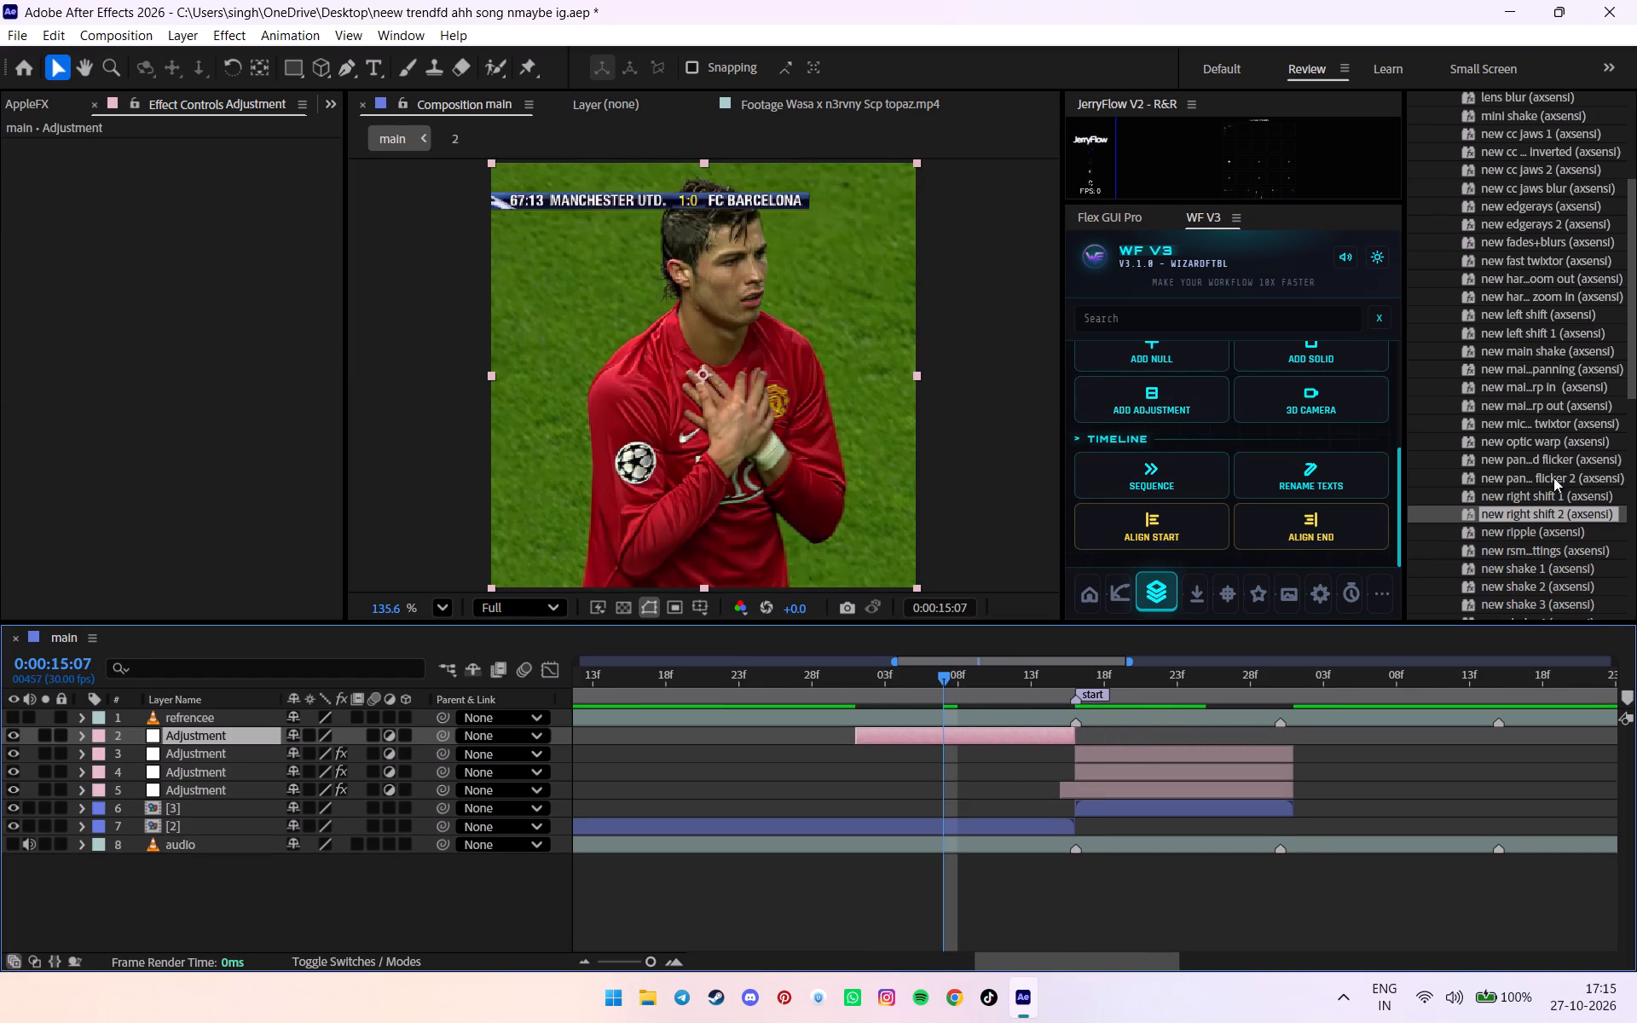
{"action": "double_click", "coordinate": [1535, 491]}
Move the right shift 1 keyframes later and tighten their spacing so the shift falls near the end of its adjustment layer.
{"action": "key", "text": "u"}
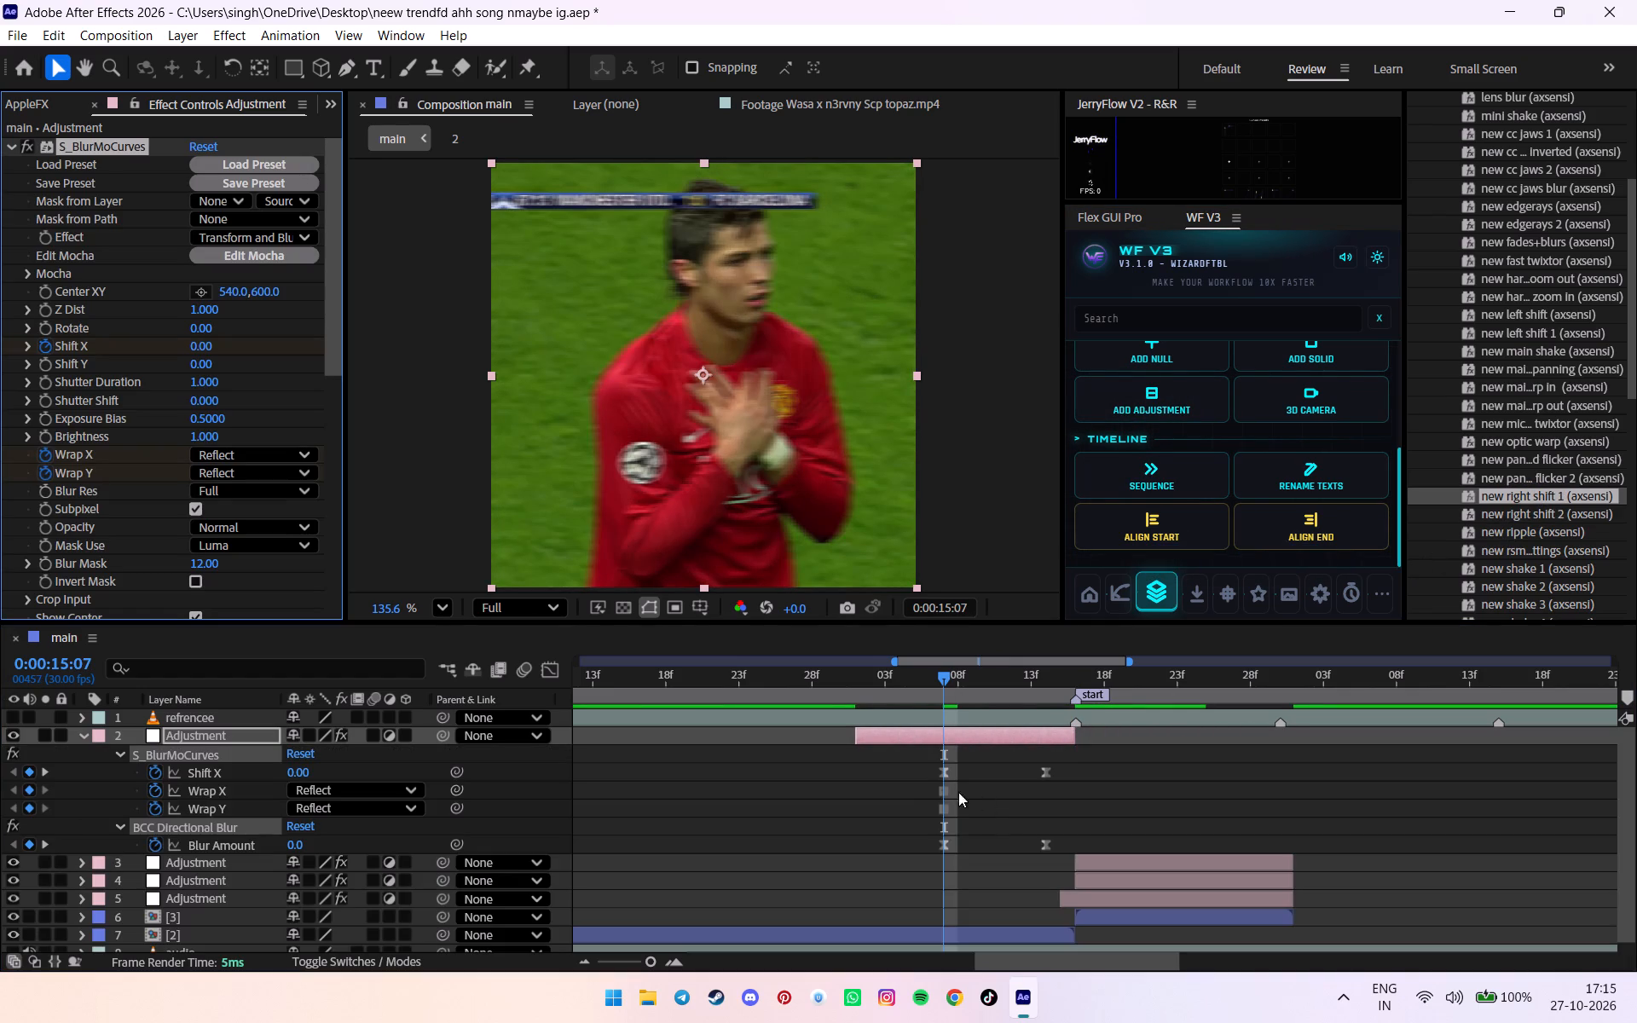
{"action": "left_click_drag", "start_coordinate": [917, 749], "coordinate": [1090, 867]}
{"action": "left_click_drag", "start_coordinate": [1047, 777], "coordinate": [1070, 782]}
{"action": "left_click_drag", "start_coordinate": [972, 770], "coordinate": [1018, 769], "text": "alt"}
{"action": "key", "text": "u"}
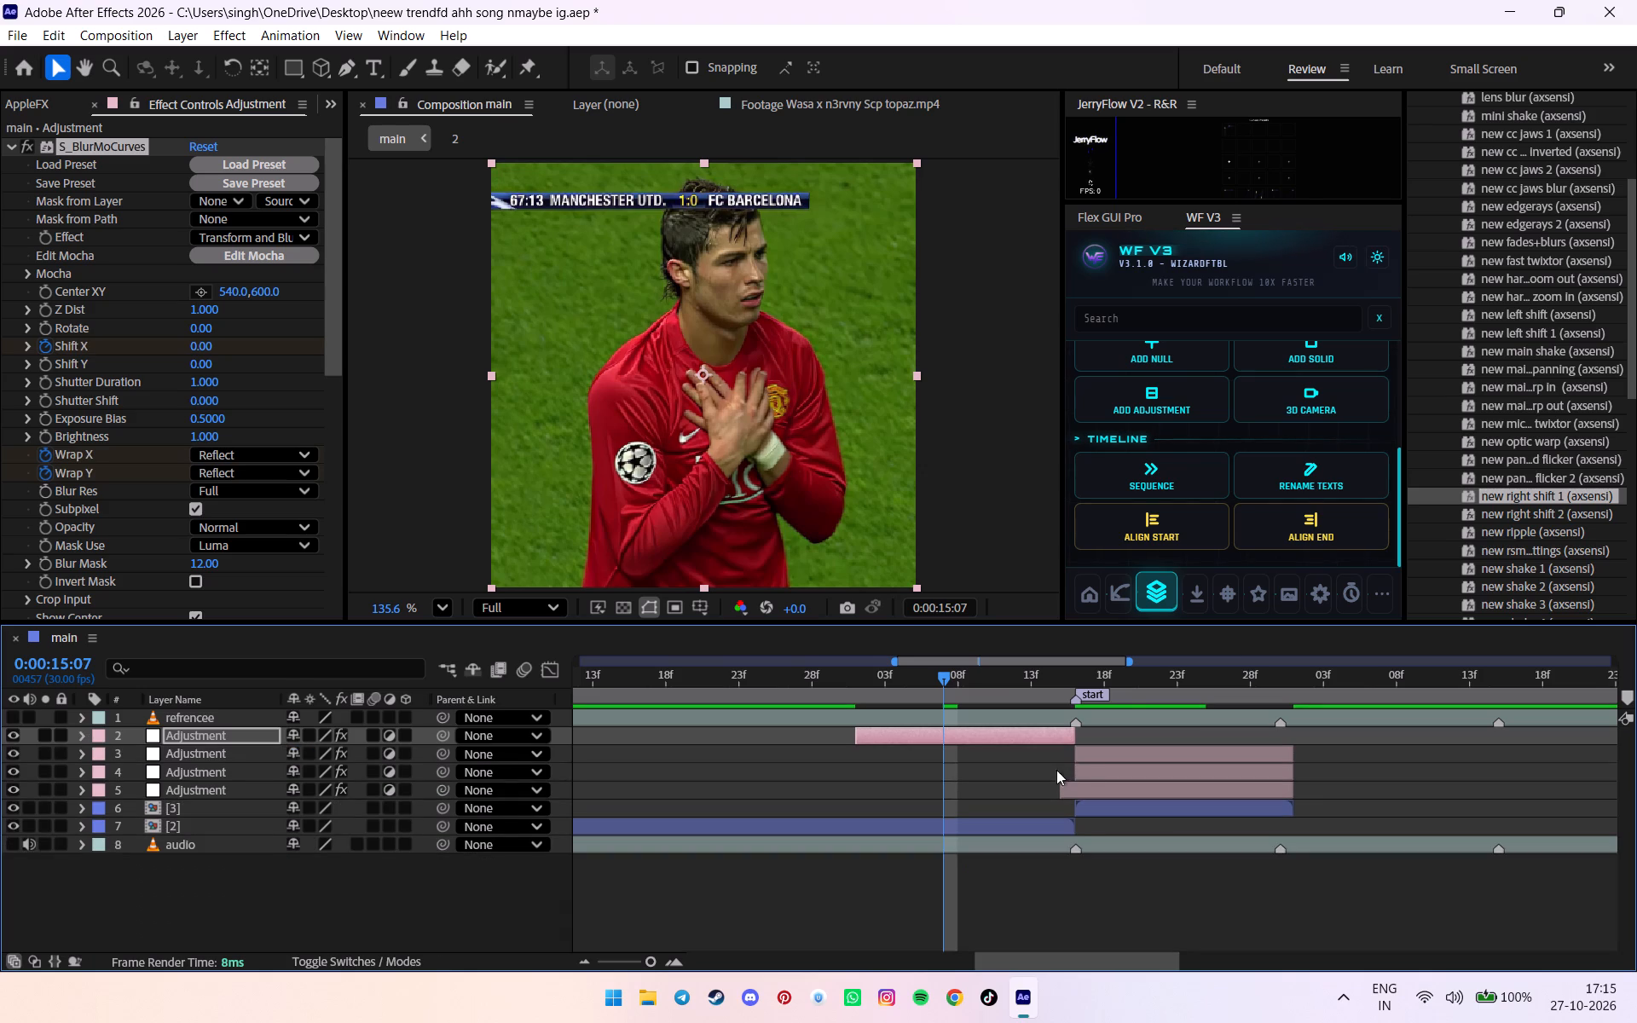
Deselect the layers and save the project.
{"action": "left_click", "coordinate": [1053, 887]}
{"action": "key", "text": "ctrl+s"}
Play back the edit from 0:00:11:03 through the new shift transition at the start marker, saving the project along the way.
{"action": "scroll", "coordinate": [1076, 841], "scroll_direction": "down", "scroll_amount": 6, "text": "alt"}
{"action": "left_click_drag", "start_coordinate": [973, 679], "coordinate": [741, 685]}
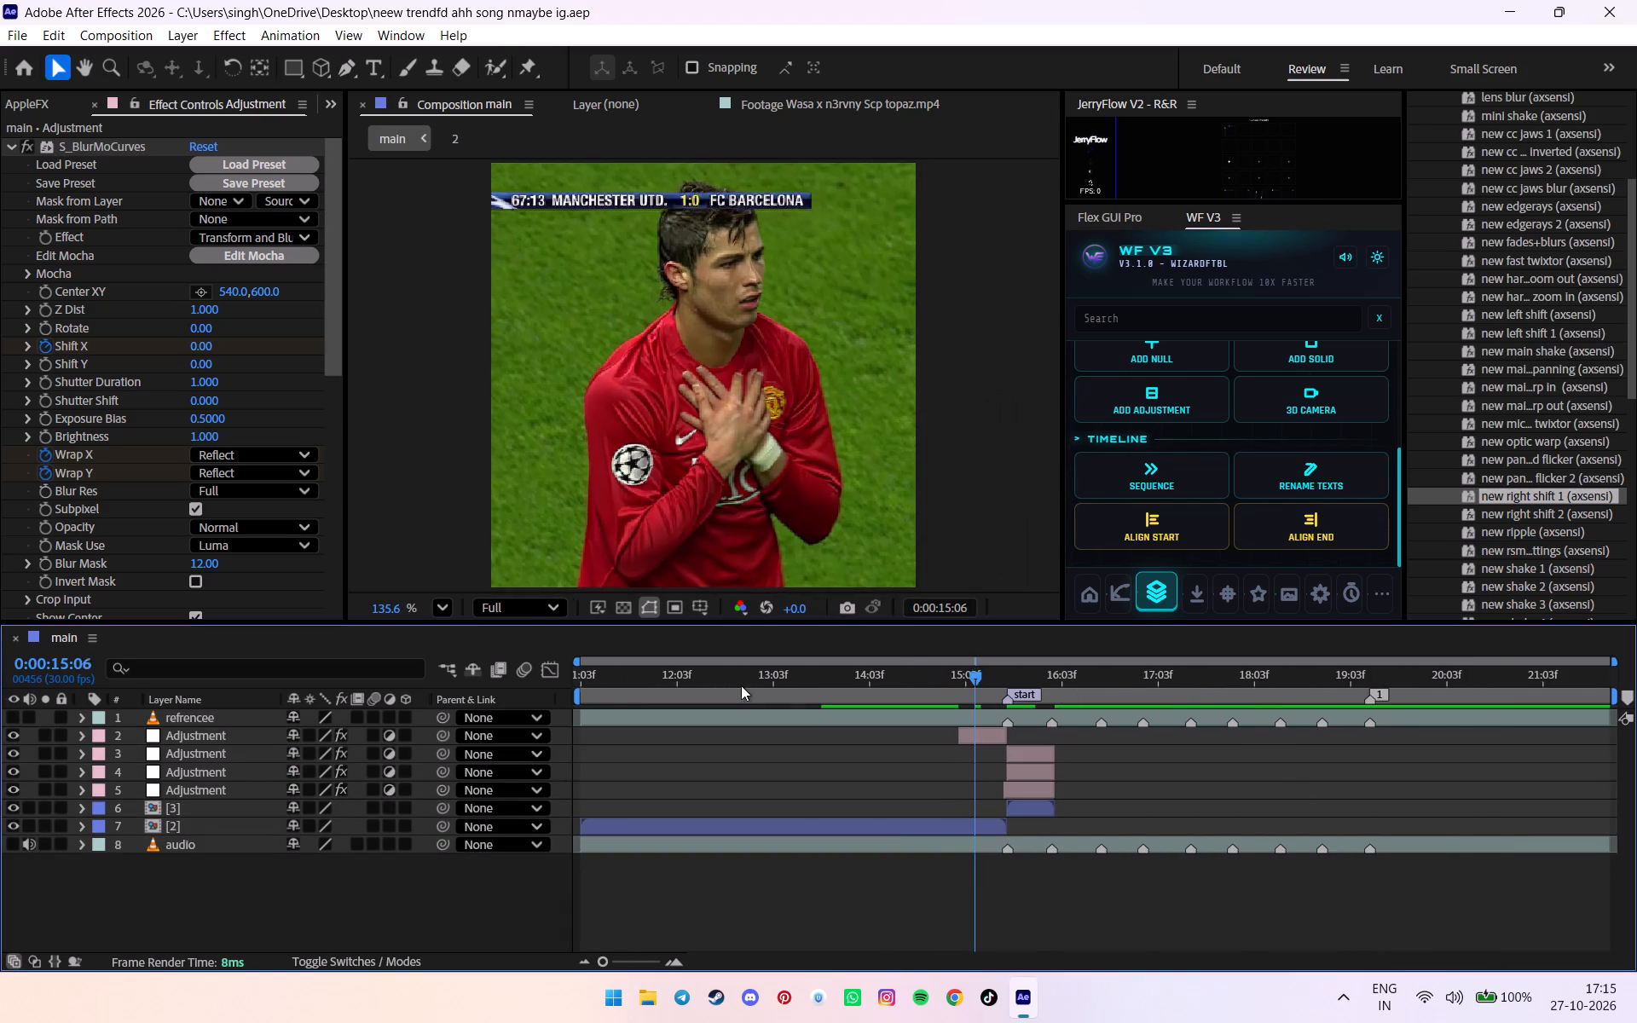
{"action": "left_click_drag", "start_coordinate": [741, 685], "coordinate": [425, 744]}
{"action": "key", "text": "ctrl+space"}
{"action": "key", "text": "space"}
{"action": "scroll", "coordinate": [685, 764], "scroll_direction": "down", "scroll_amount": 15, "text": "alt"}
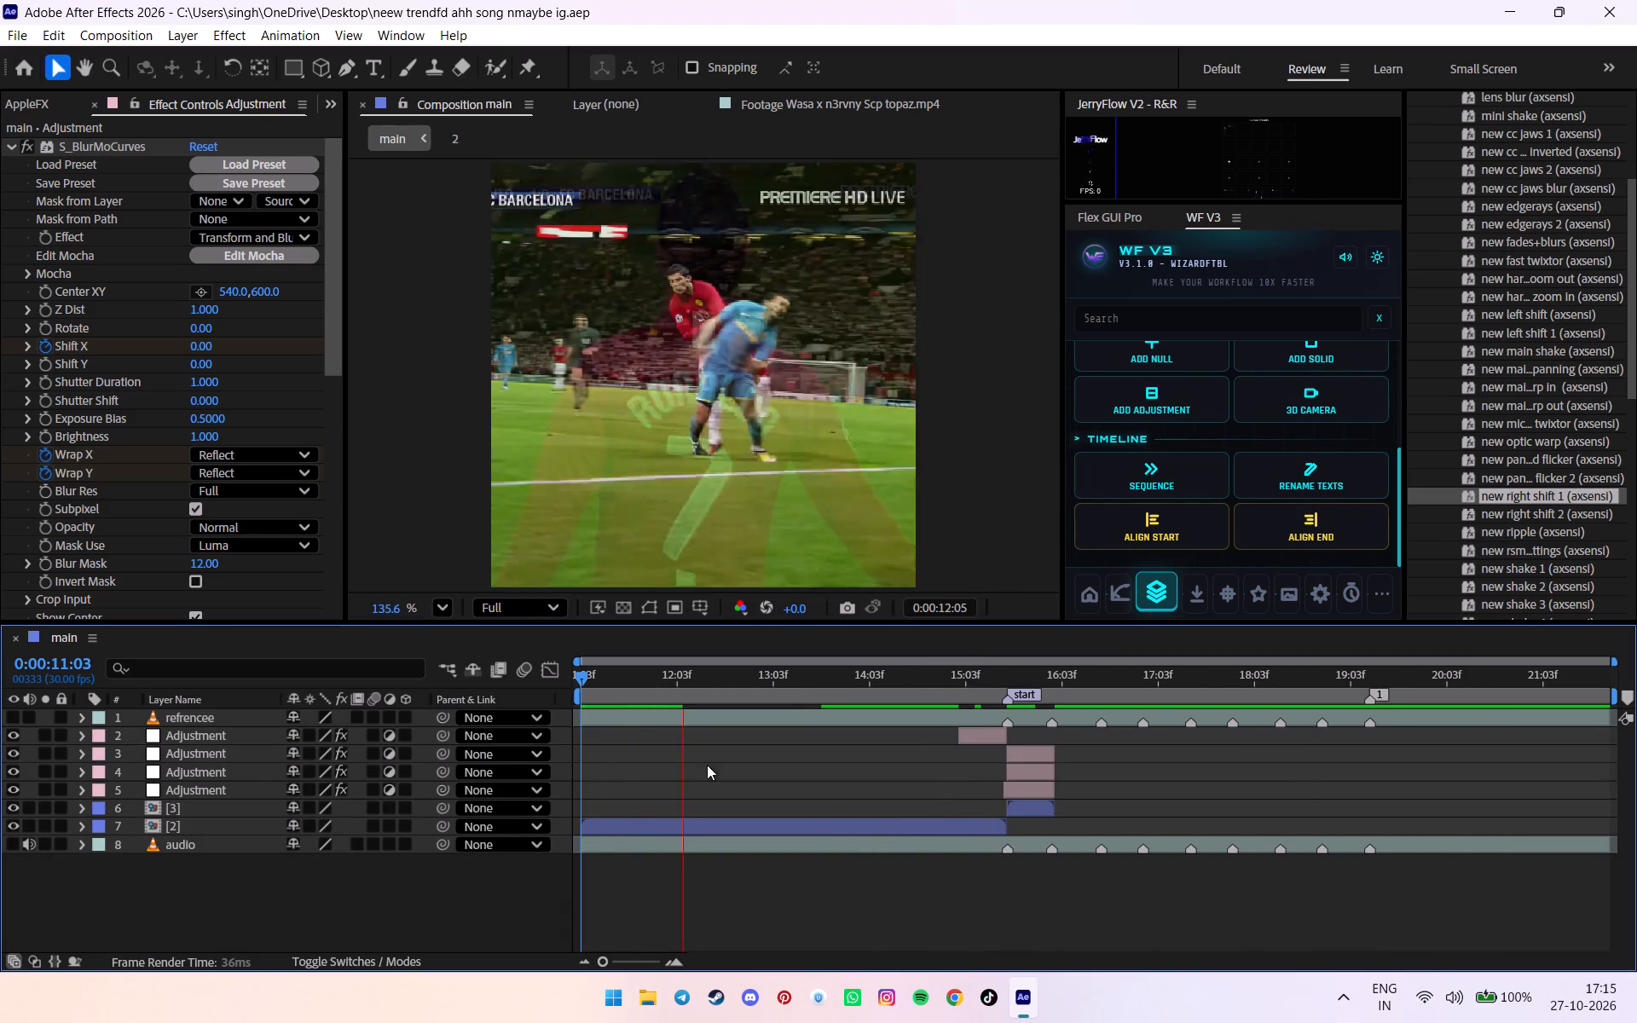
{"action": "key", "text": "ctrl+s"}
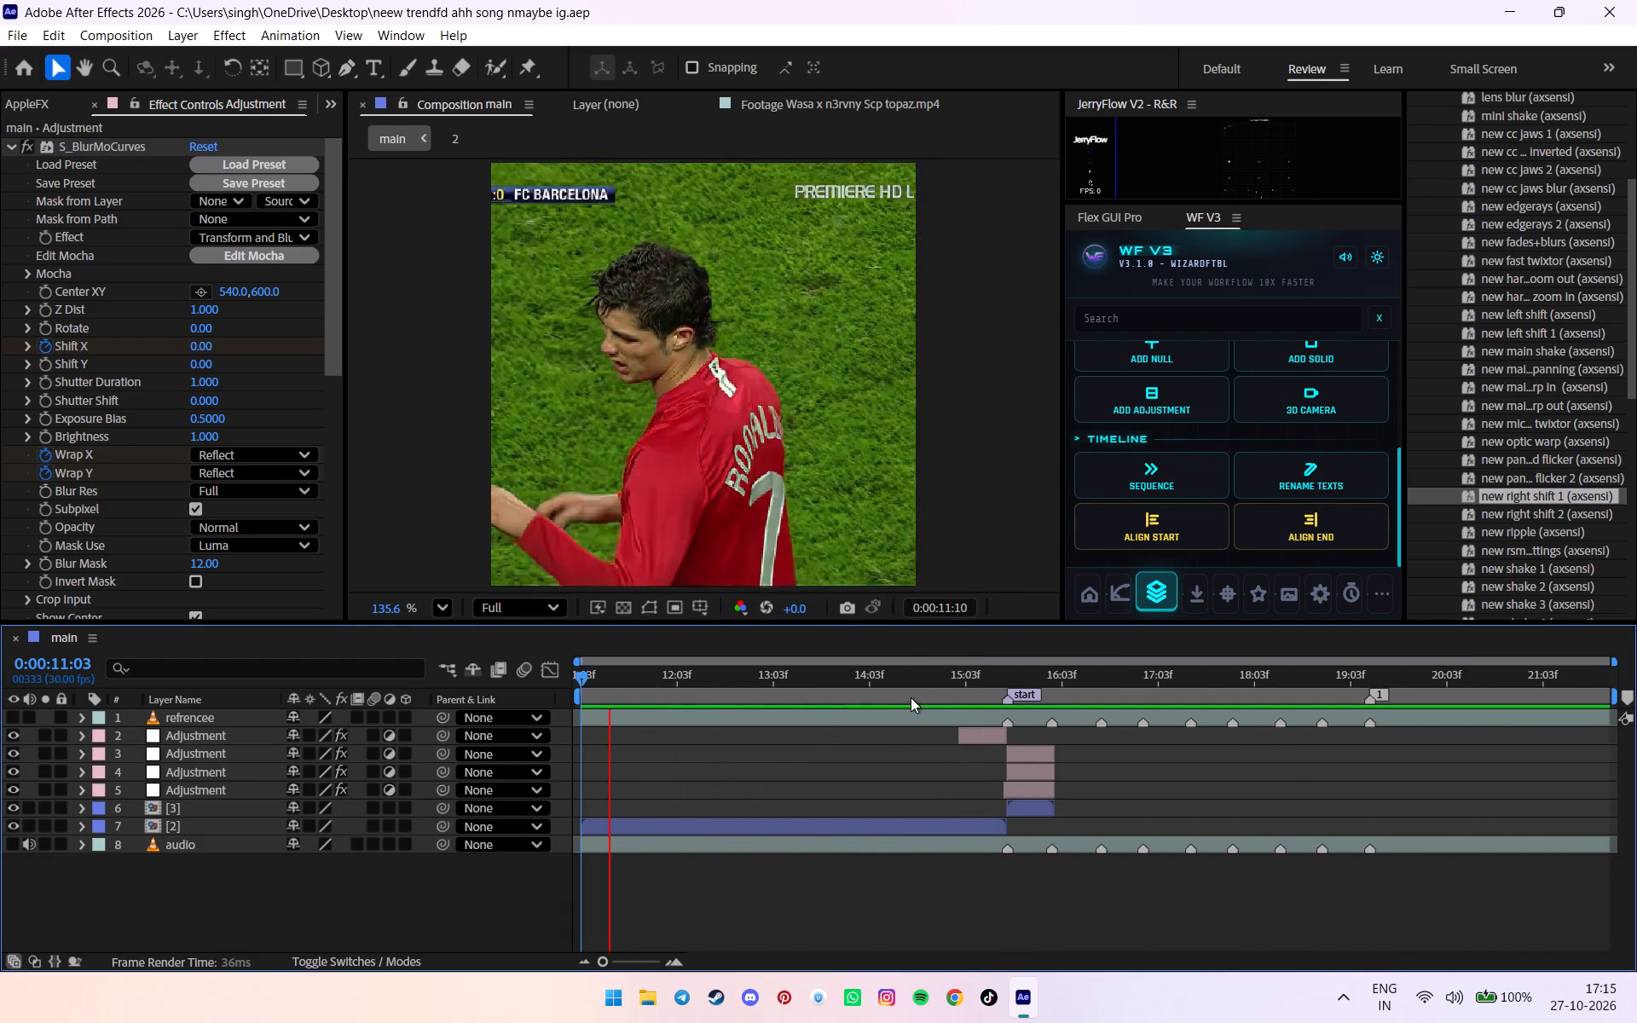
{"action": "left_click_drag", "start_coordinate": [695, 662], "coordinate": [528, 677]}
{"action": "key", "text": "space"}
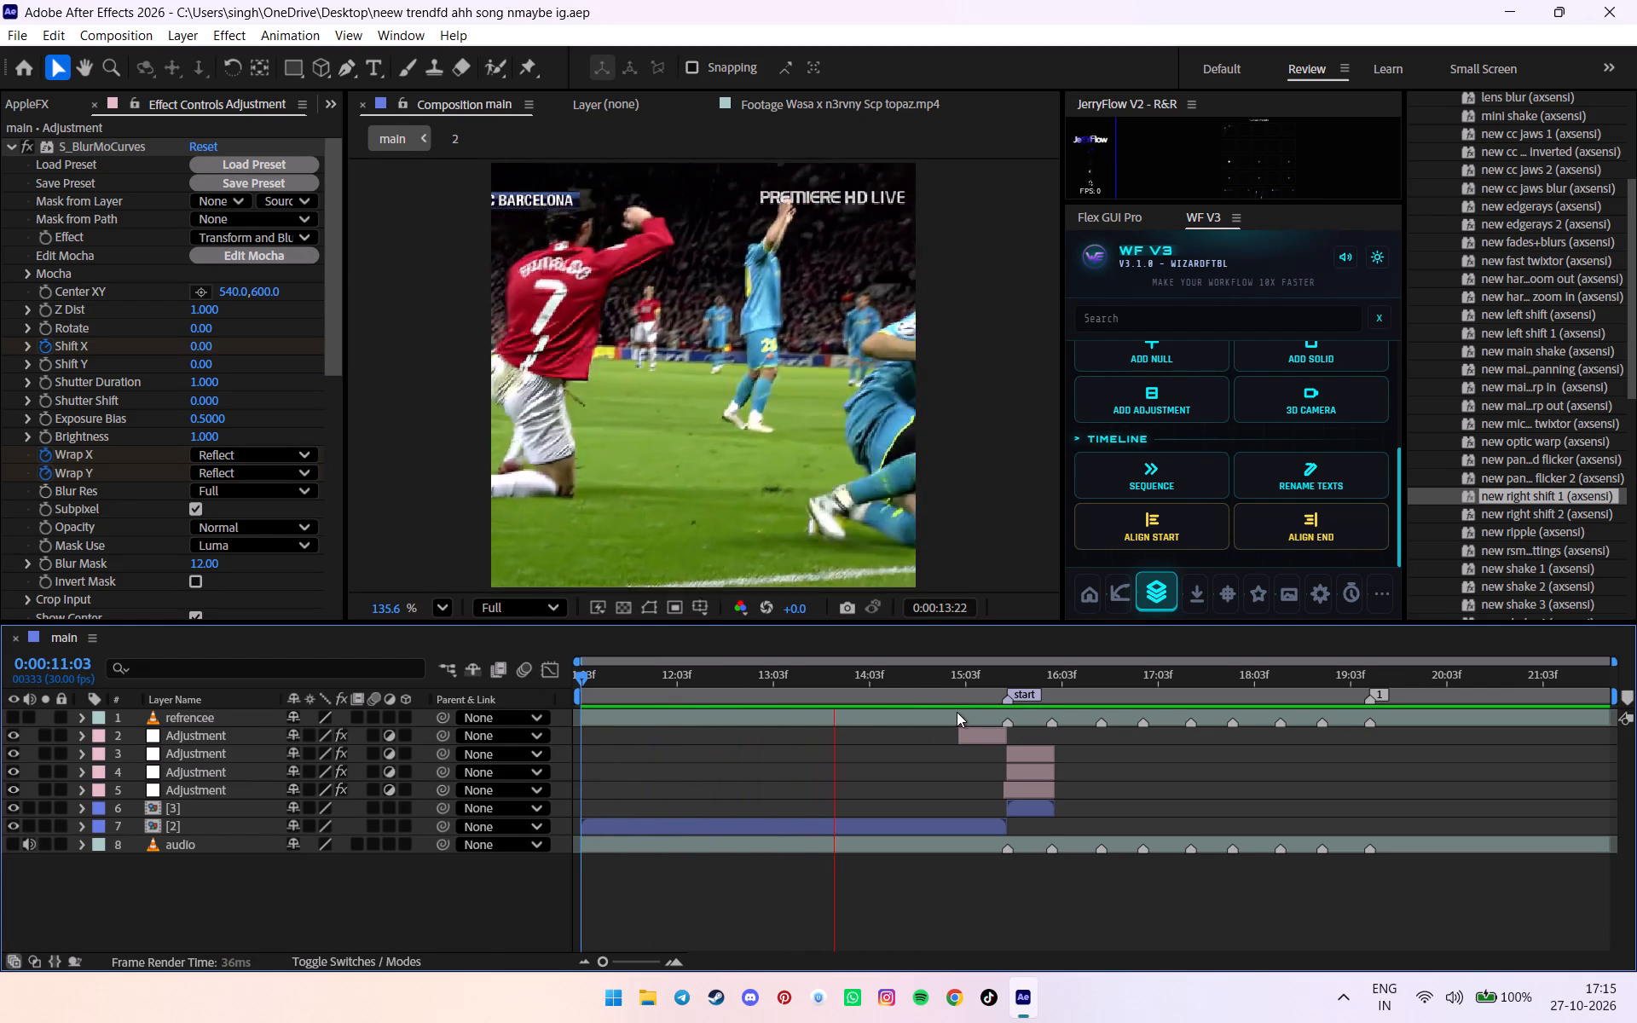
{"action": "scroll", "coordinate": [958, 714], "scroll_direction": "down", "scroll_amount": 6, "text": "alt"}
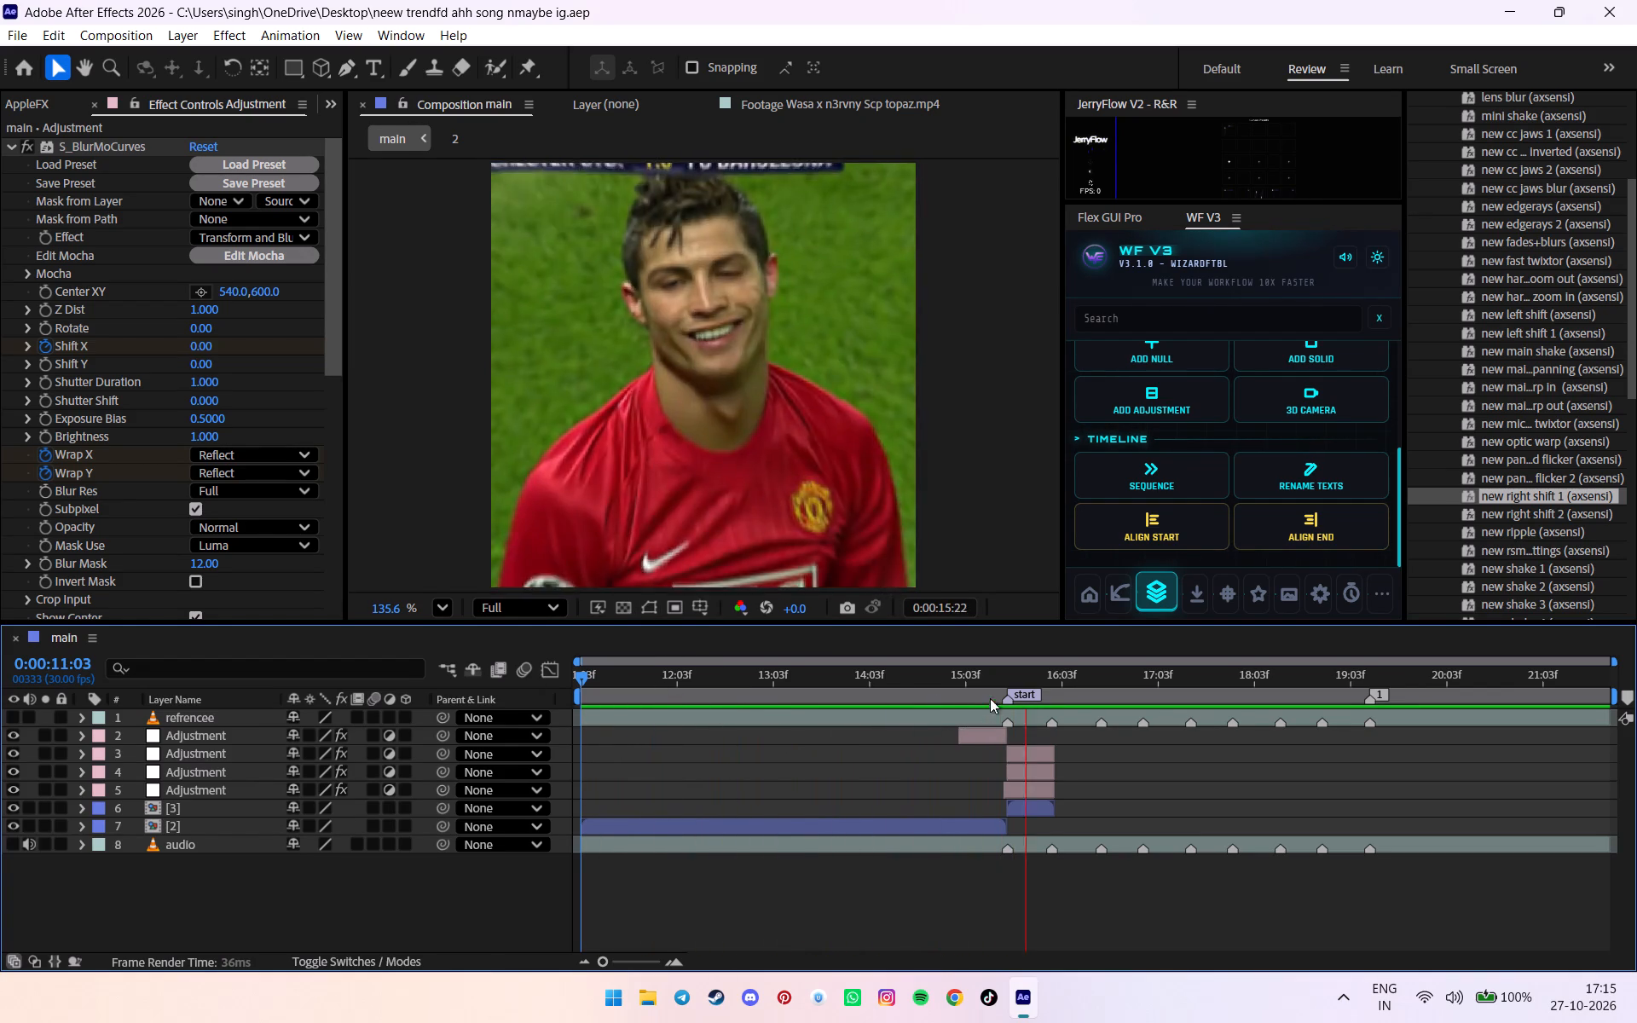
Play back and scrub the stretch around the start marker repeatedly to check the shift transition between clips [2] and [3].
{"action": "left_click", "coordinate": [971, 687]}
{"action": "key", "text": "space"}
{"action": "left_click_drag", "start_coordinate": [969, 685], "coordinate": [913, 680]}
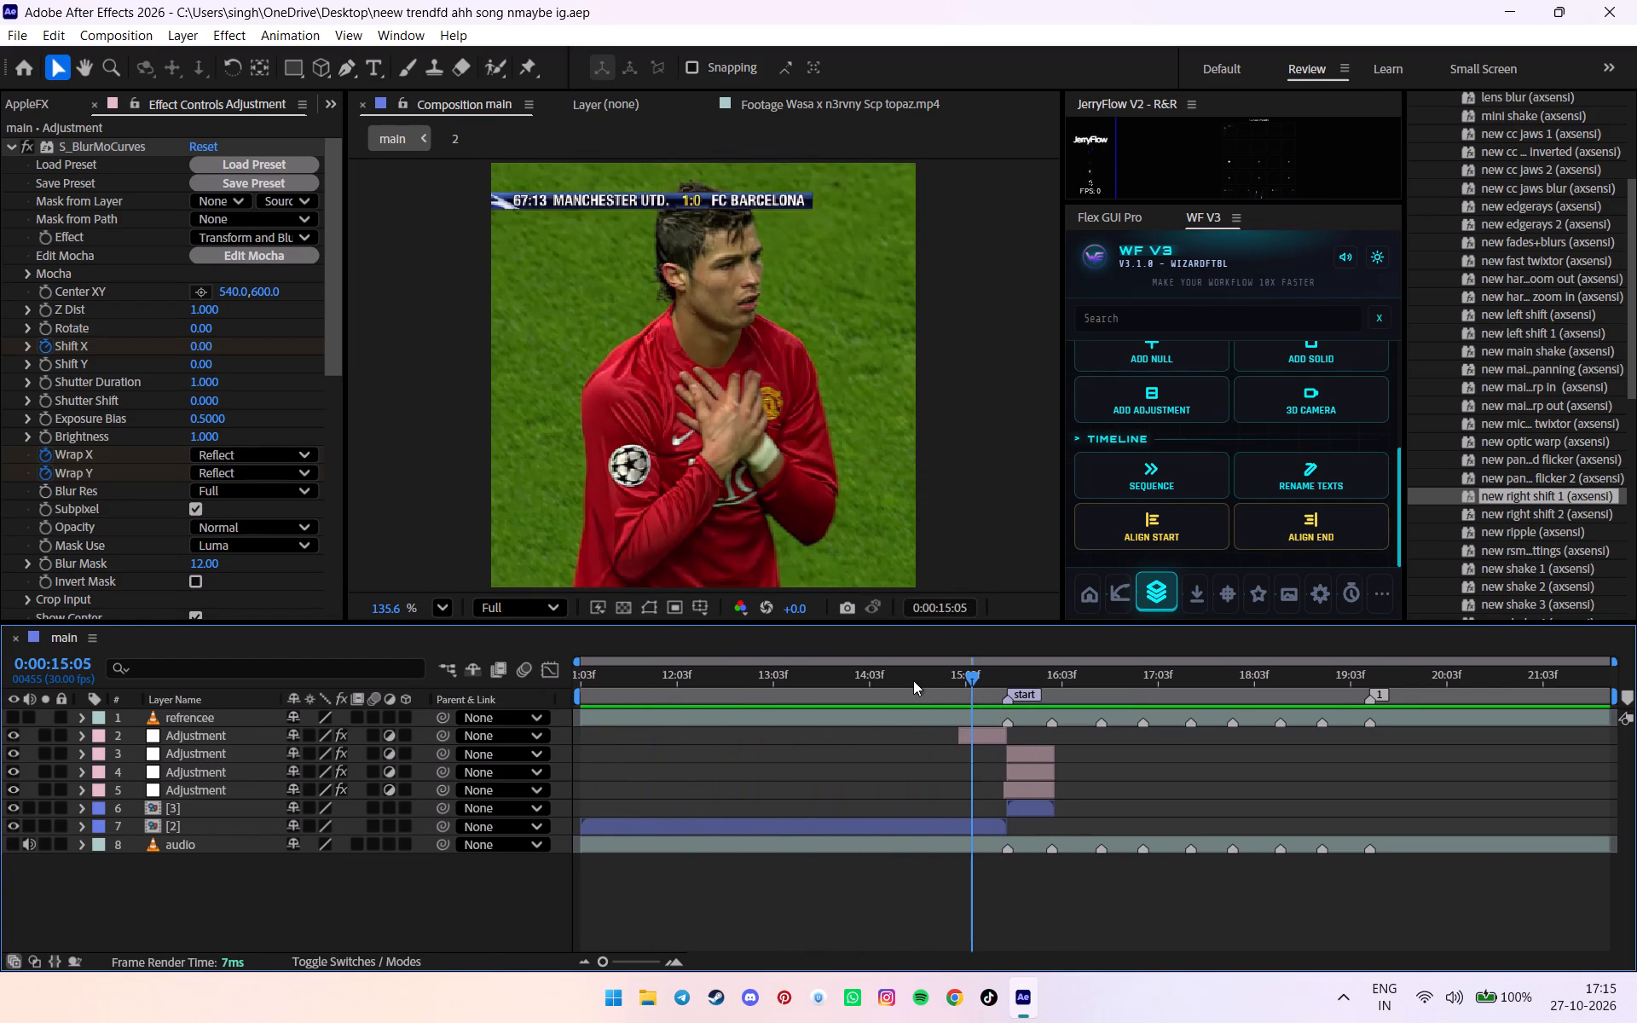
{"action": "key", "text": "space"}
{"action": "left_click_drag", "start_coordinate": [952, 678], "coordinate": [962, 676]}
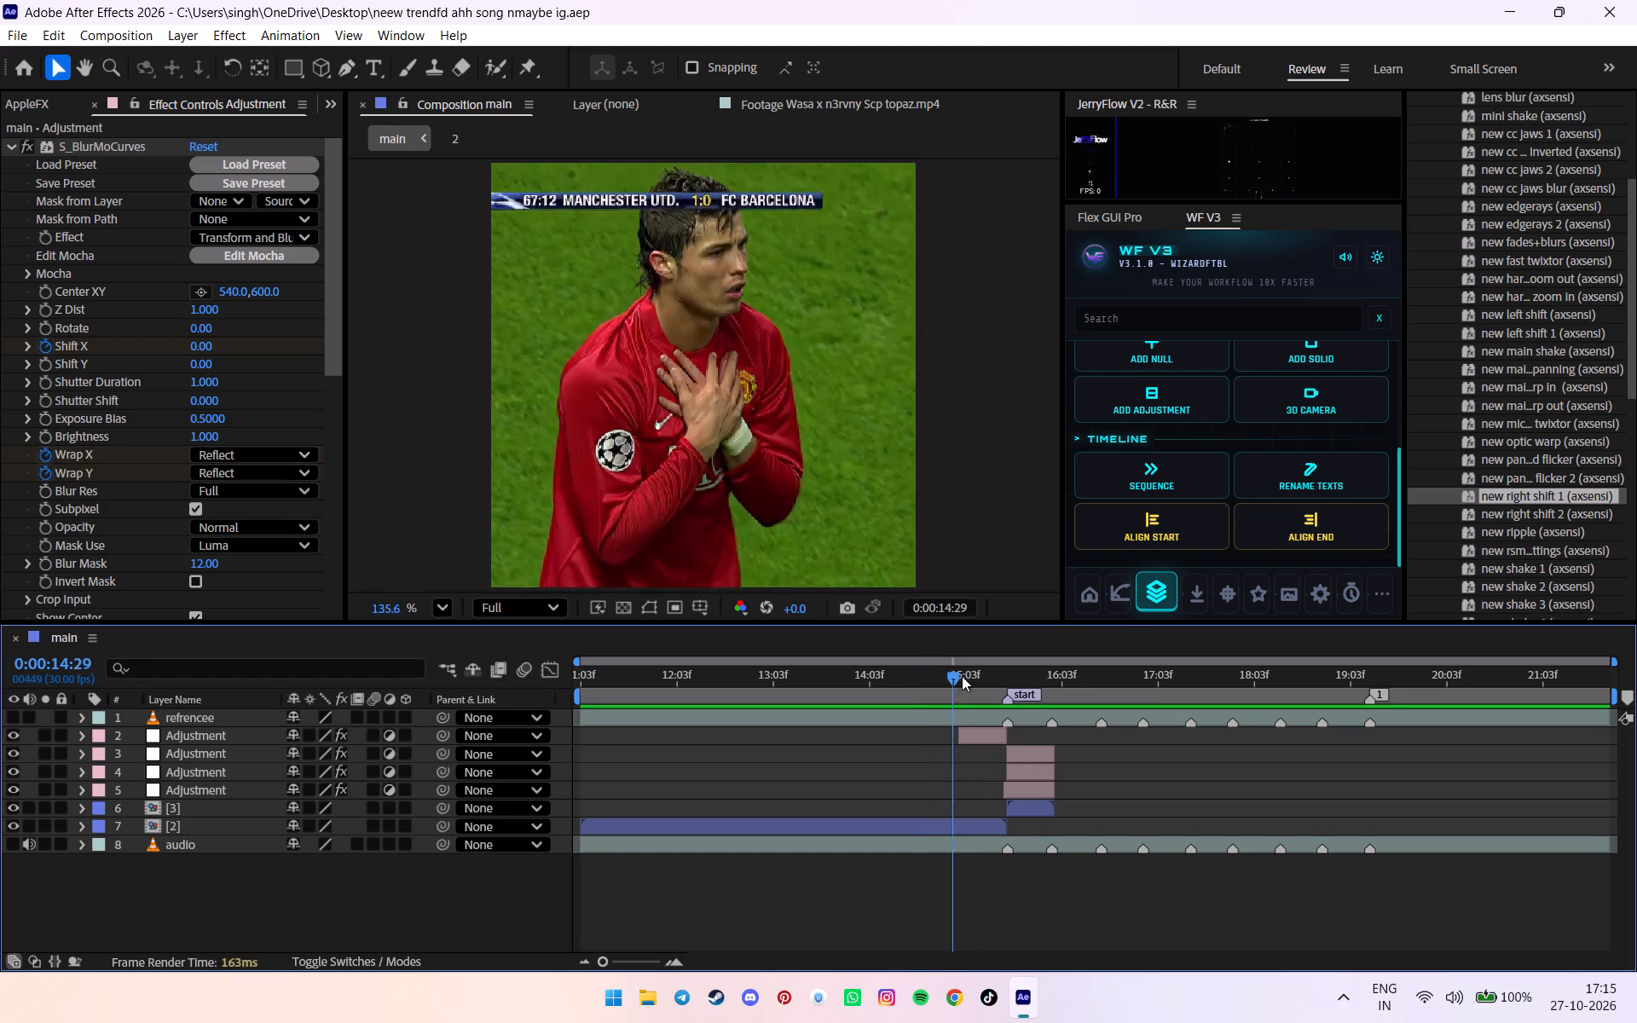
{"action": "left_click_drag", "start_coordinate": [962, 676], "coordinate": [1003, 677]}
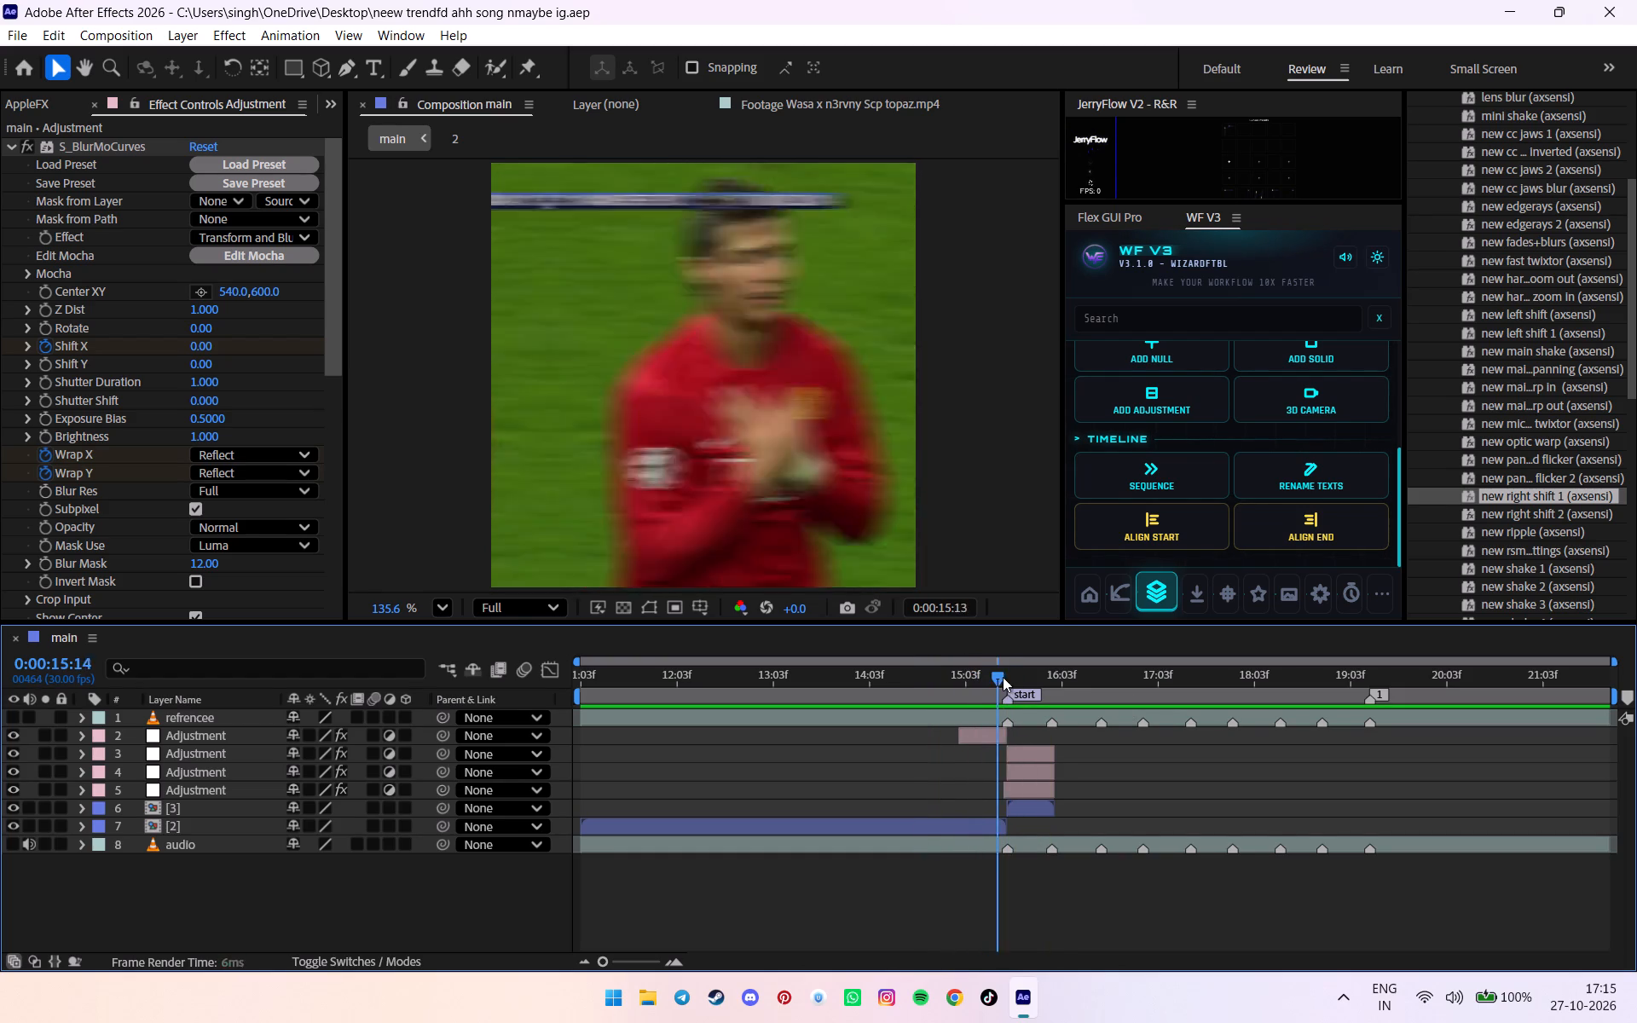
{"action": "left_click_drag", "start_coordinate": [1003, 677], "coordinate": [931, 679]}
{"action": "key", "text": "space"}
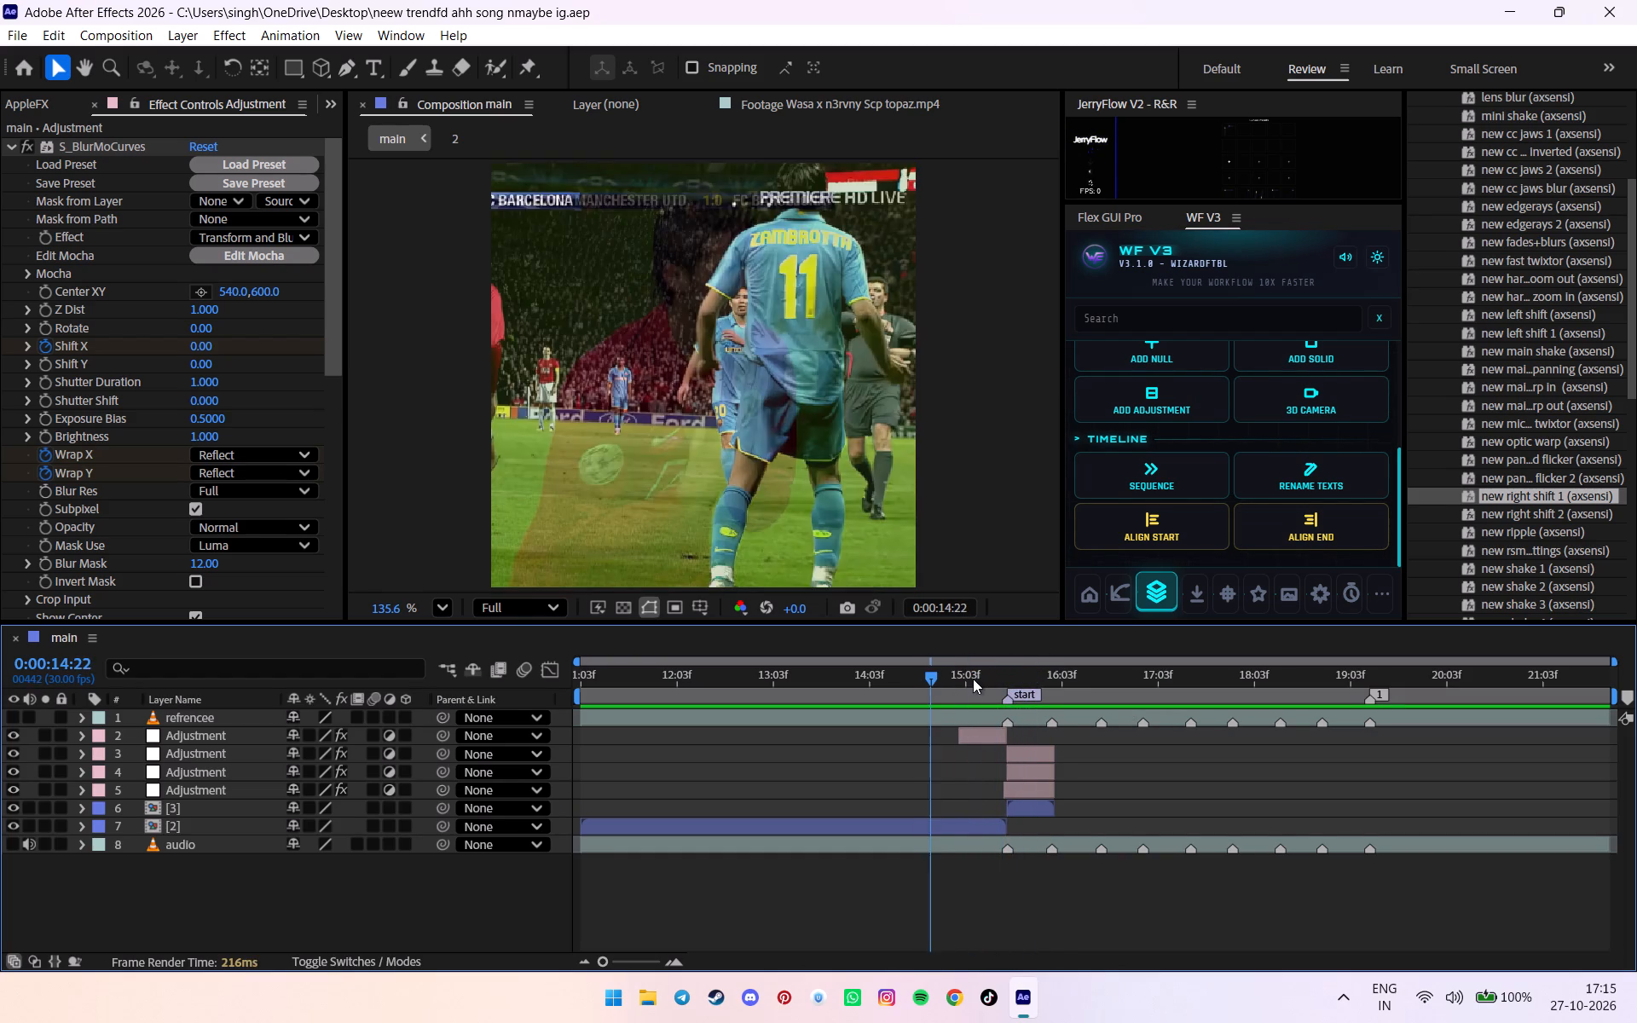
{"action": "left_click_drag", "start_coordinate": [974, 679], "coordinate": [997, 677]}
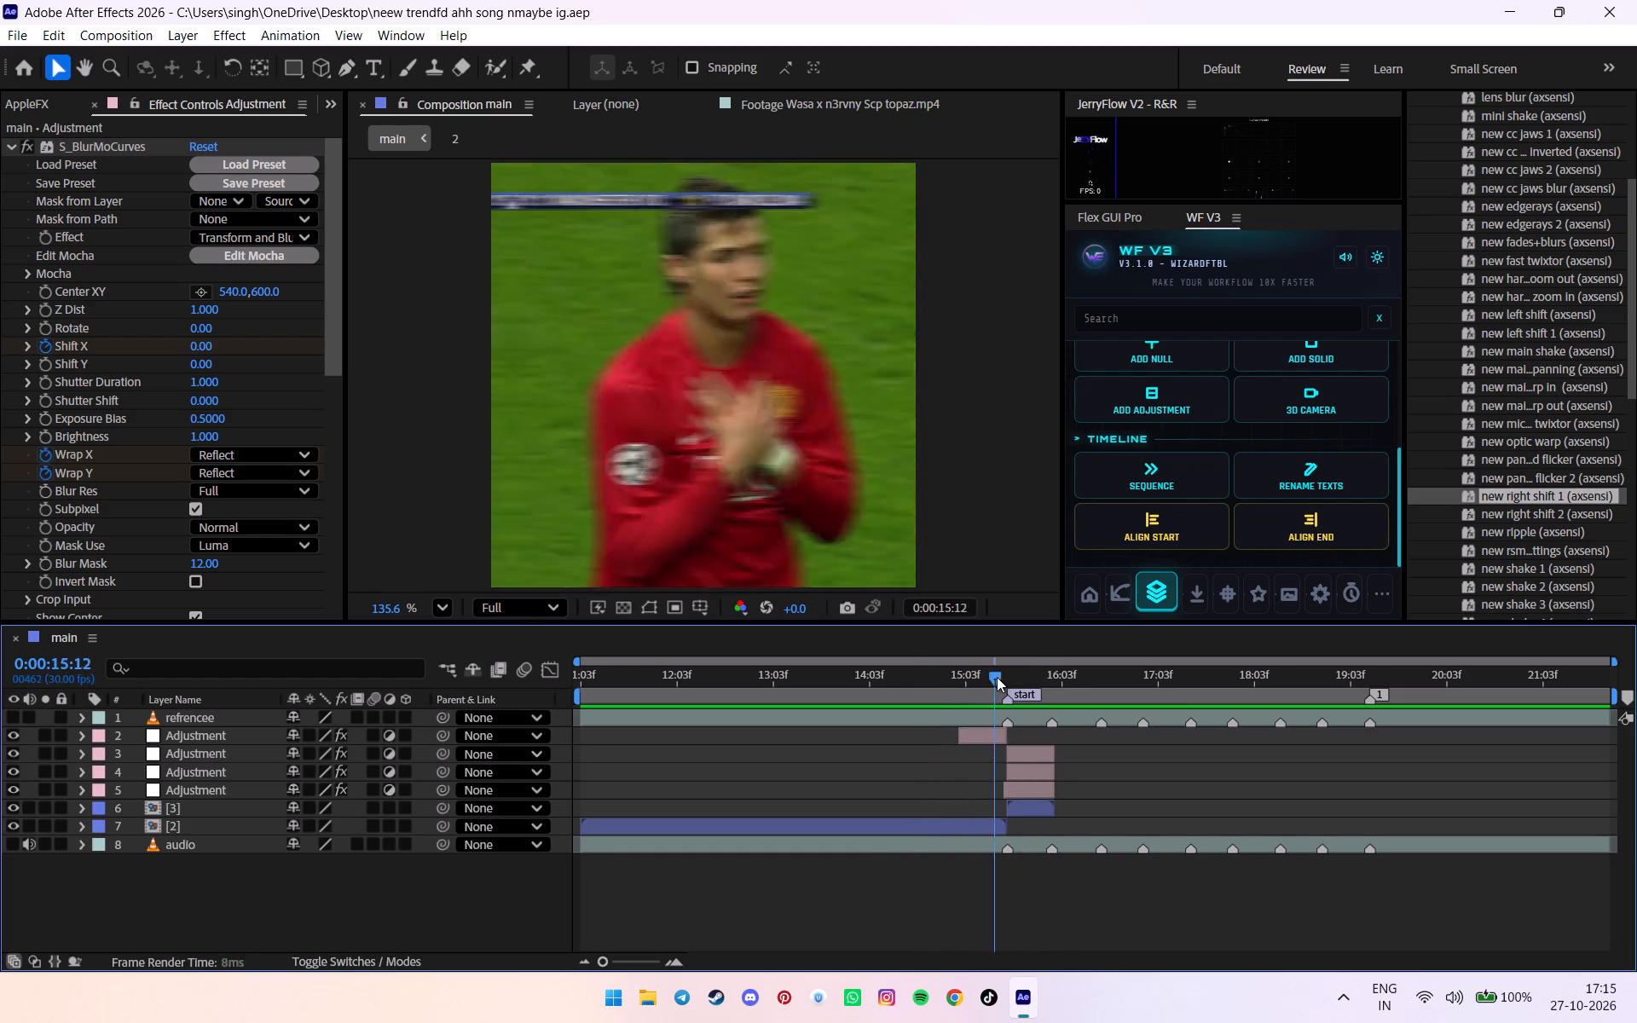
{"action": "left_click_drag", "start_coordinate": [997, 677], "coordinate": [1009, 675]}
{"action": "key", "text": "space"}
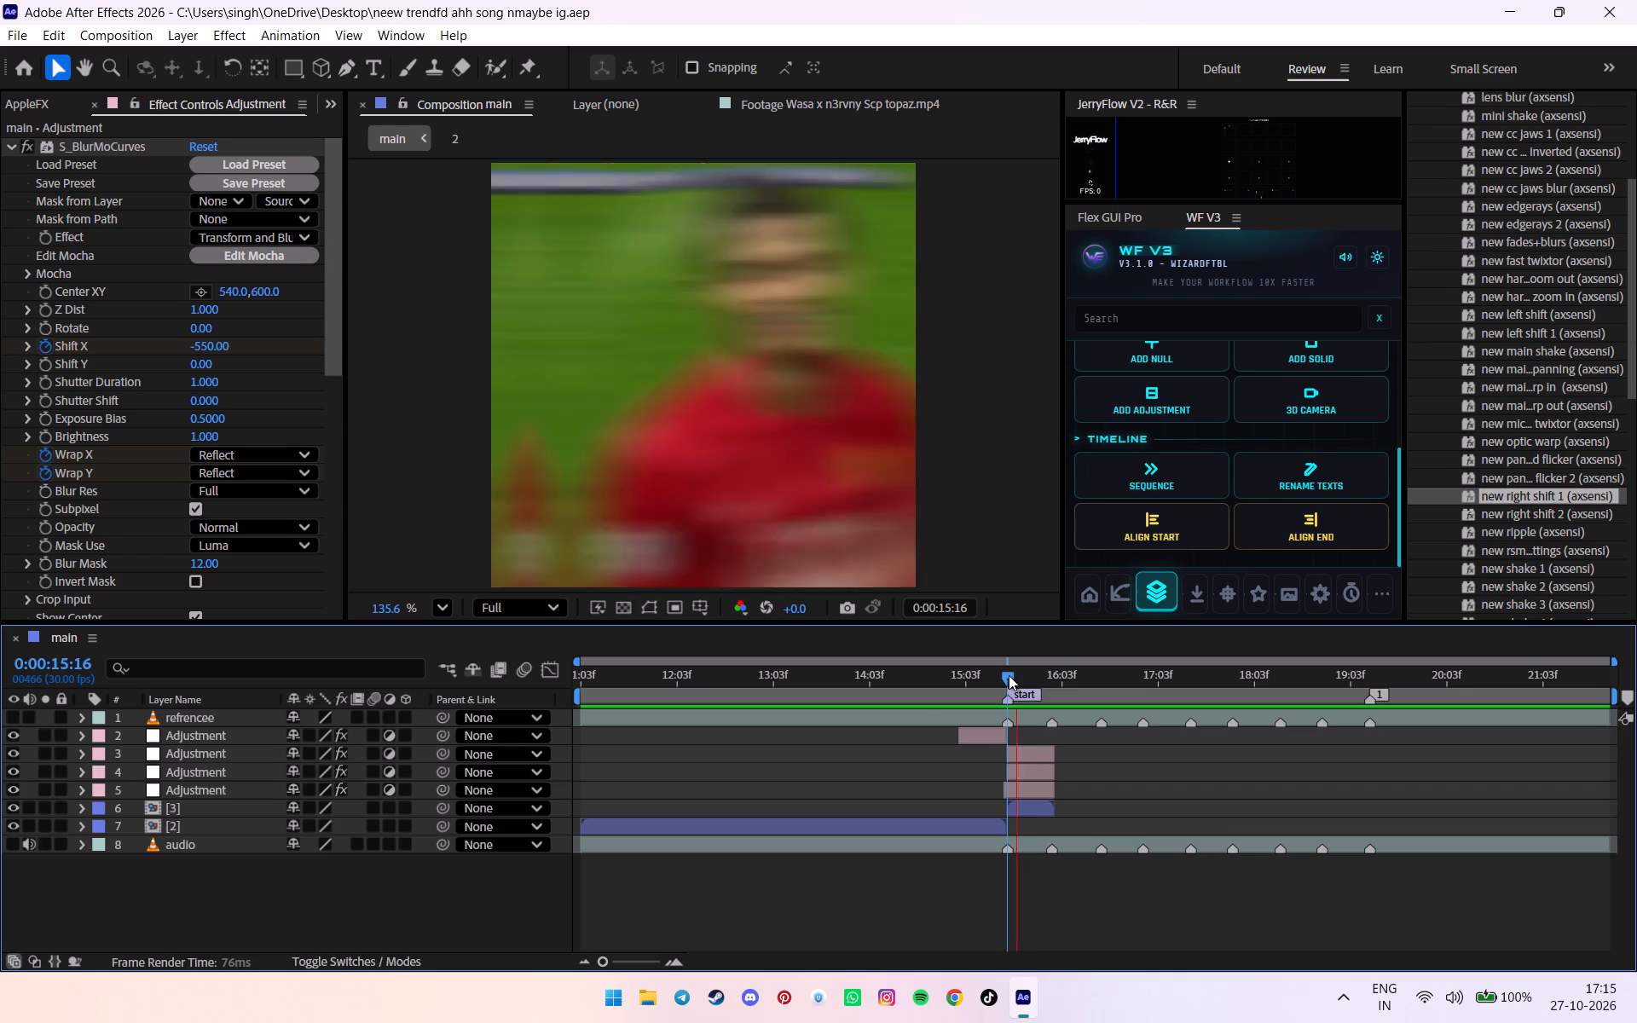
{"action": "left_click_drag", "start_coordinate": [1009, 675], "coordinate": [919, 672]}
{"action": "key", "text": "space"}
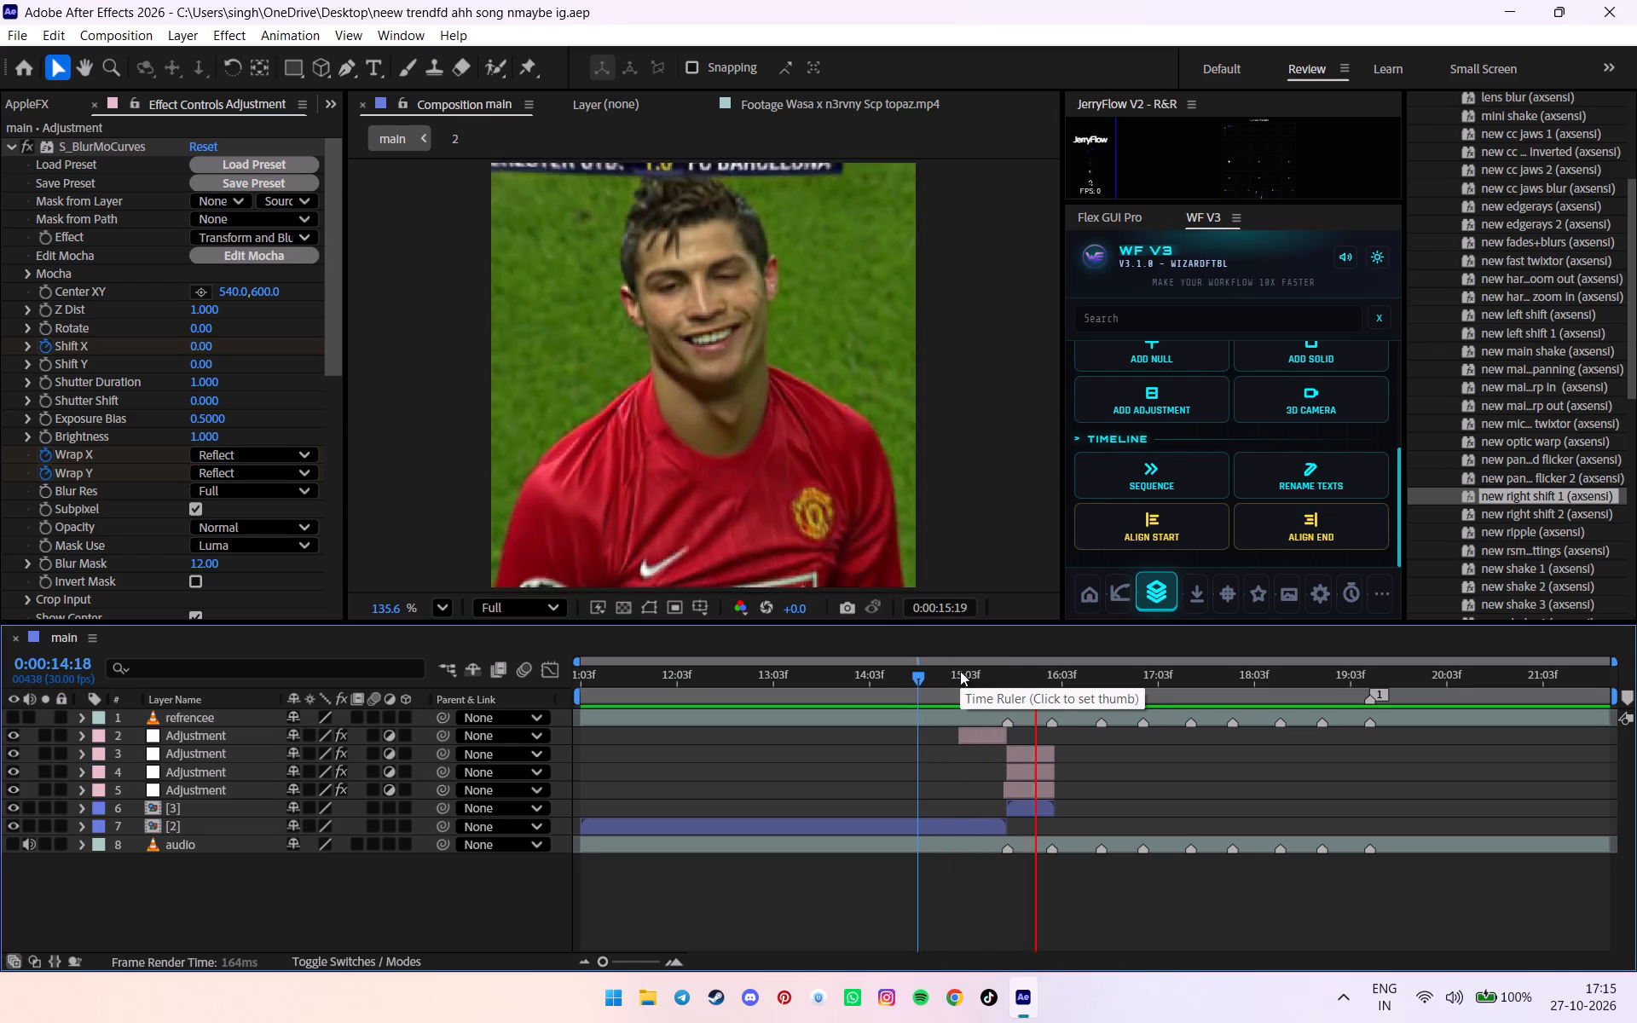
{"action": "left_click", "coordinate": [960, 671]}
{"action": "key", "text": "space"}
{"action": "left_click", "coordinate": [960, 671]}
{"action": "key", "text": "space"}
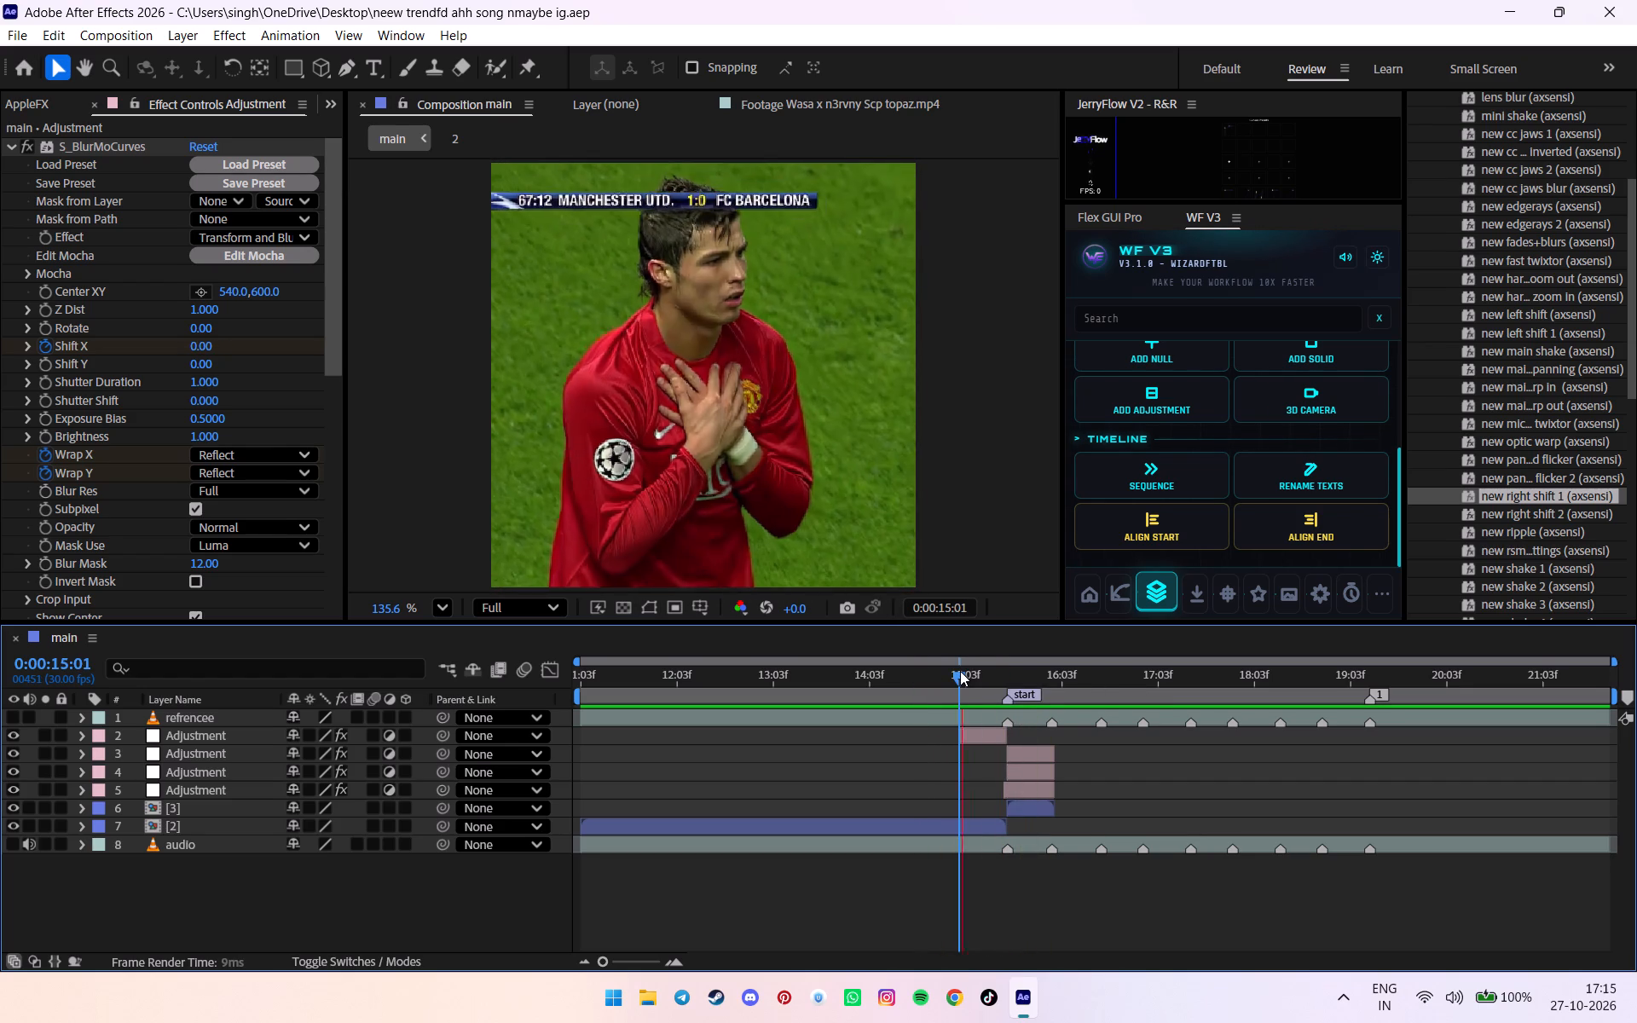
{"action": "left_click_drag", "start_coordinate": [960, 671], "coordinate": [1012, 671]}
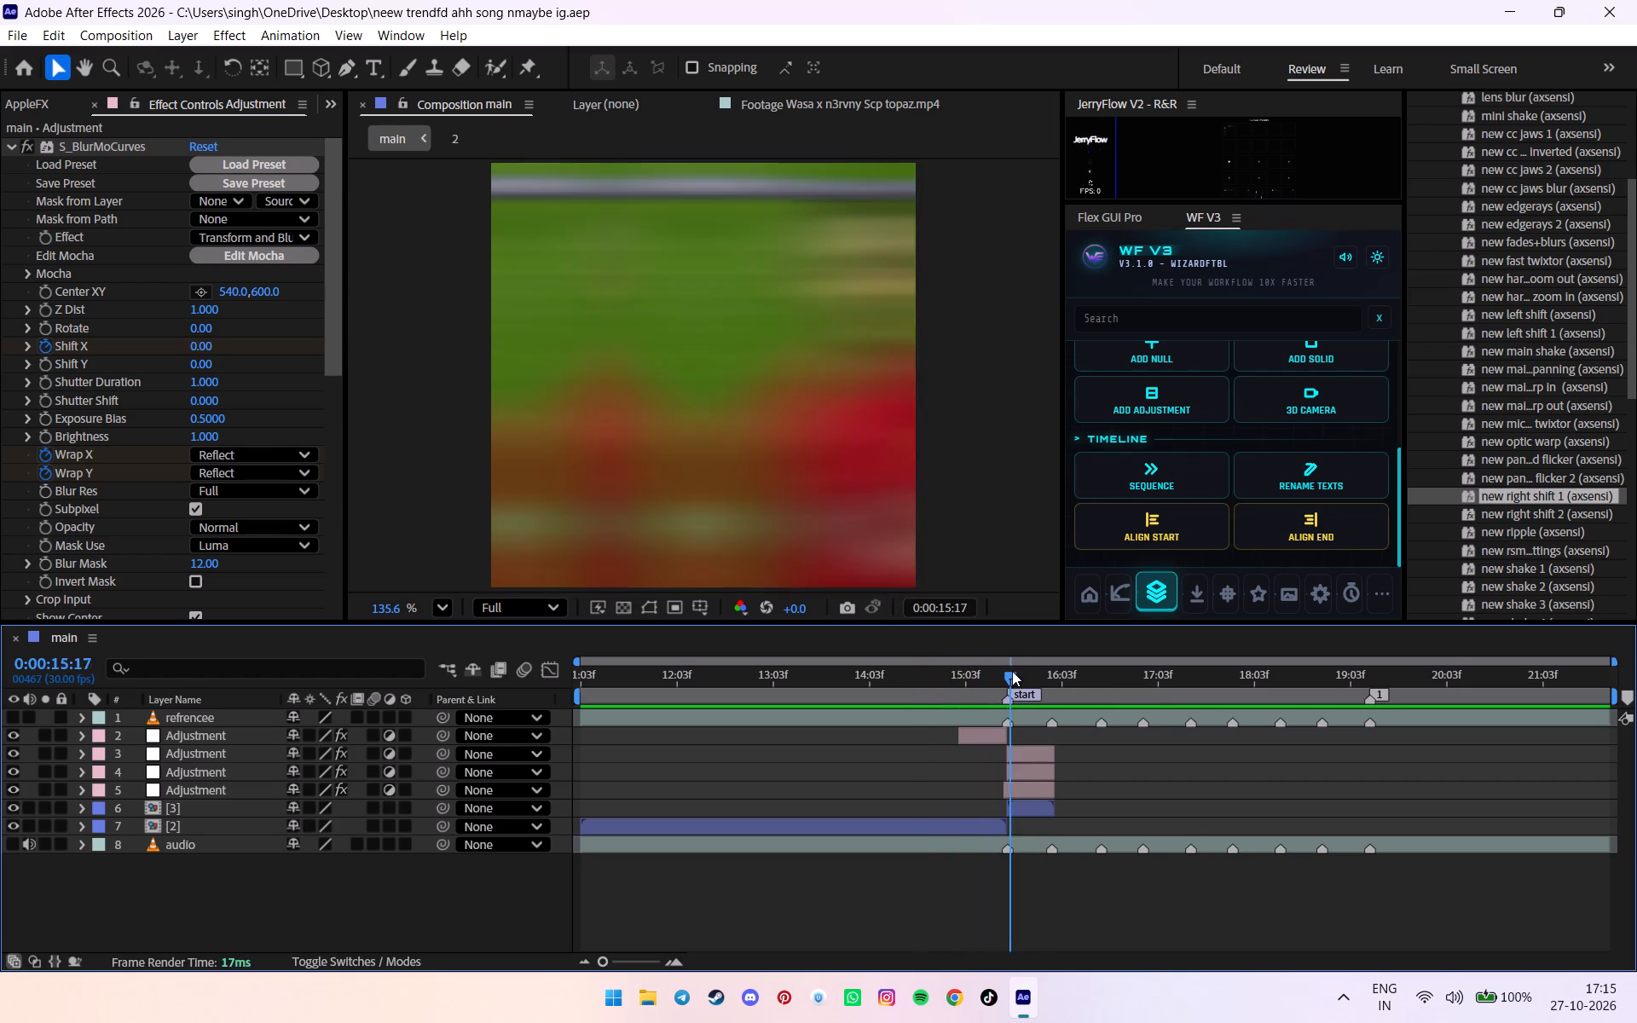
{"action": "left_click_drag", "start_coordinate": [1012, 671], "coordinate": [1009, 672]}
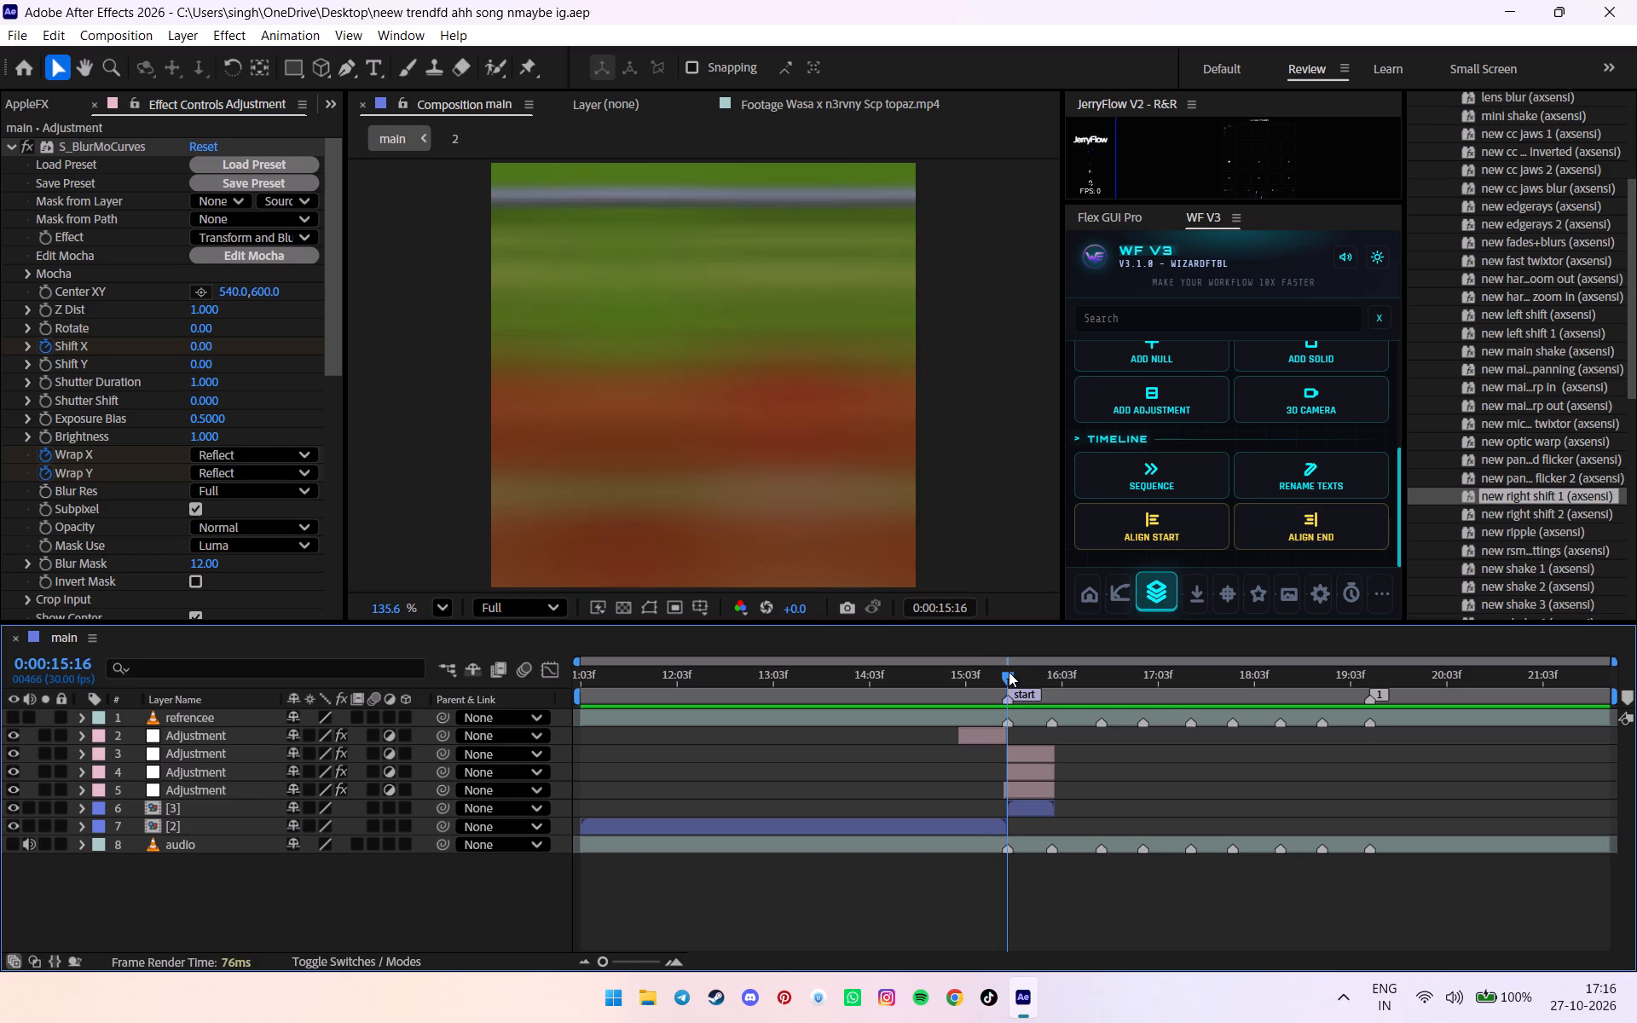
Show the reference layer, play it from 0:00:14:26 and 0:00:15:01 to compare its transition, and hide it again.
{"action": "left_click_drag", "start_coordinate": [1009, 672], "coordinate": [943, 673]}
{"action": "left_click", "coordinate": [20, 718]}
{"action": "key", "text": "space"}
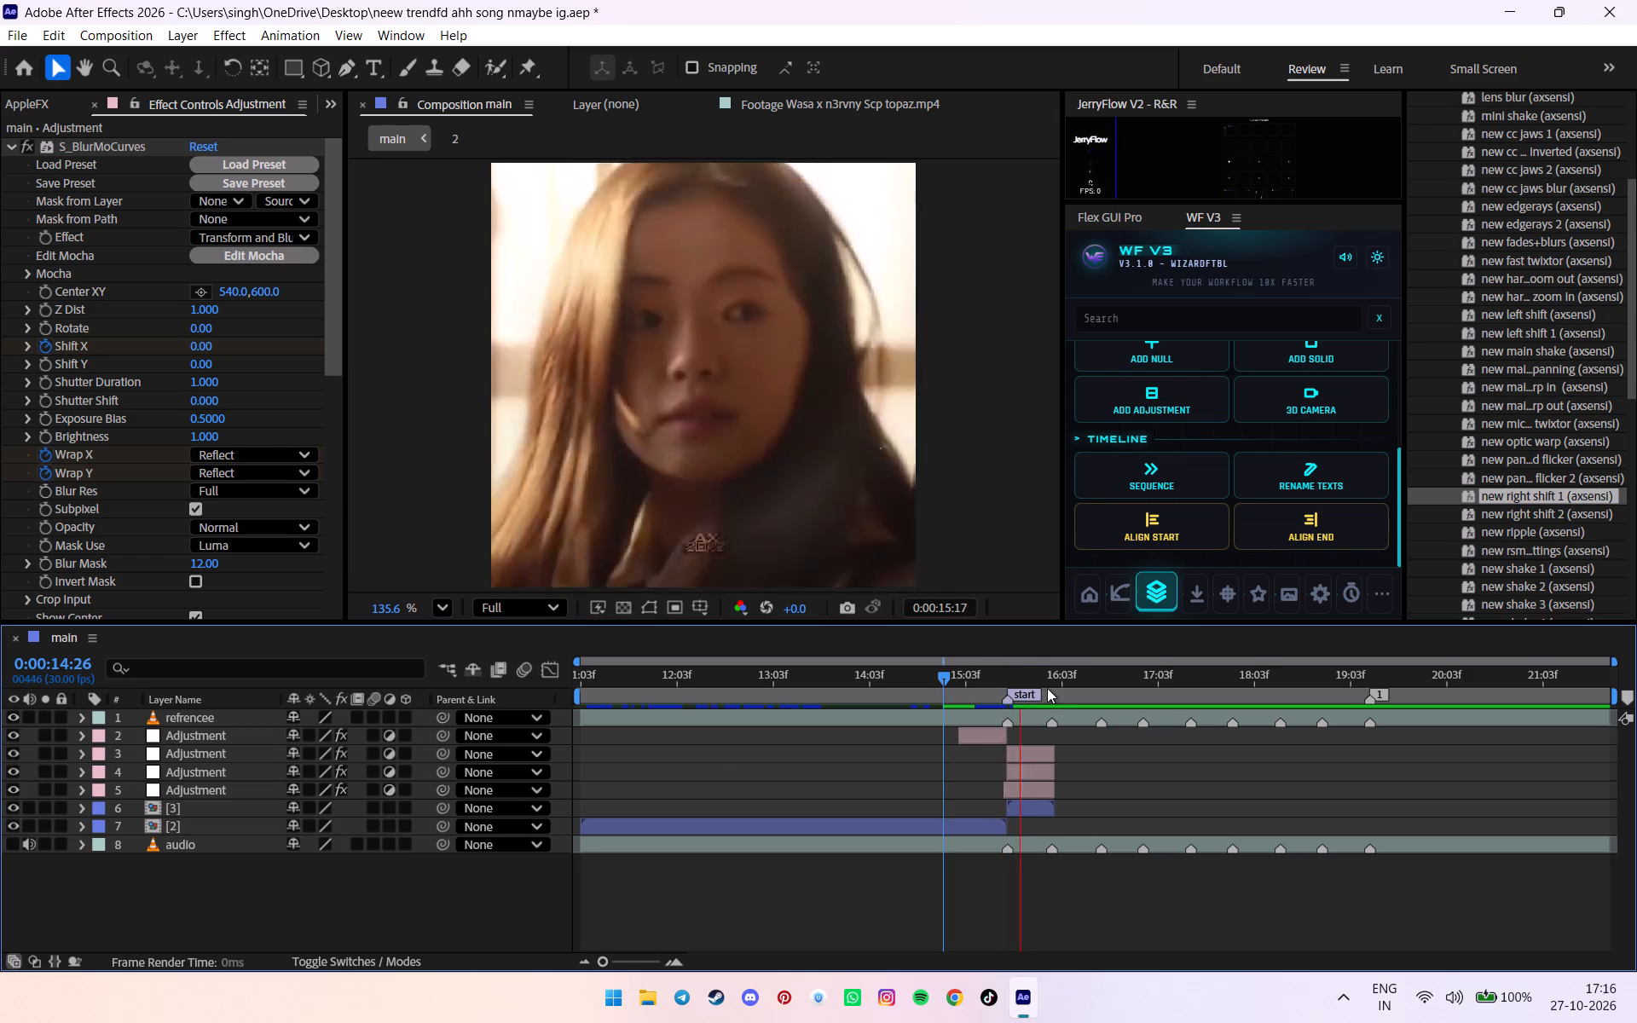
{"action": "left_click", "coordinate": [958, 676]}
{"action": "key", "text": "space"}
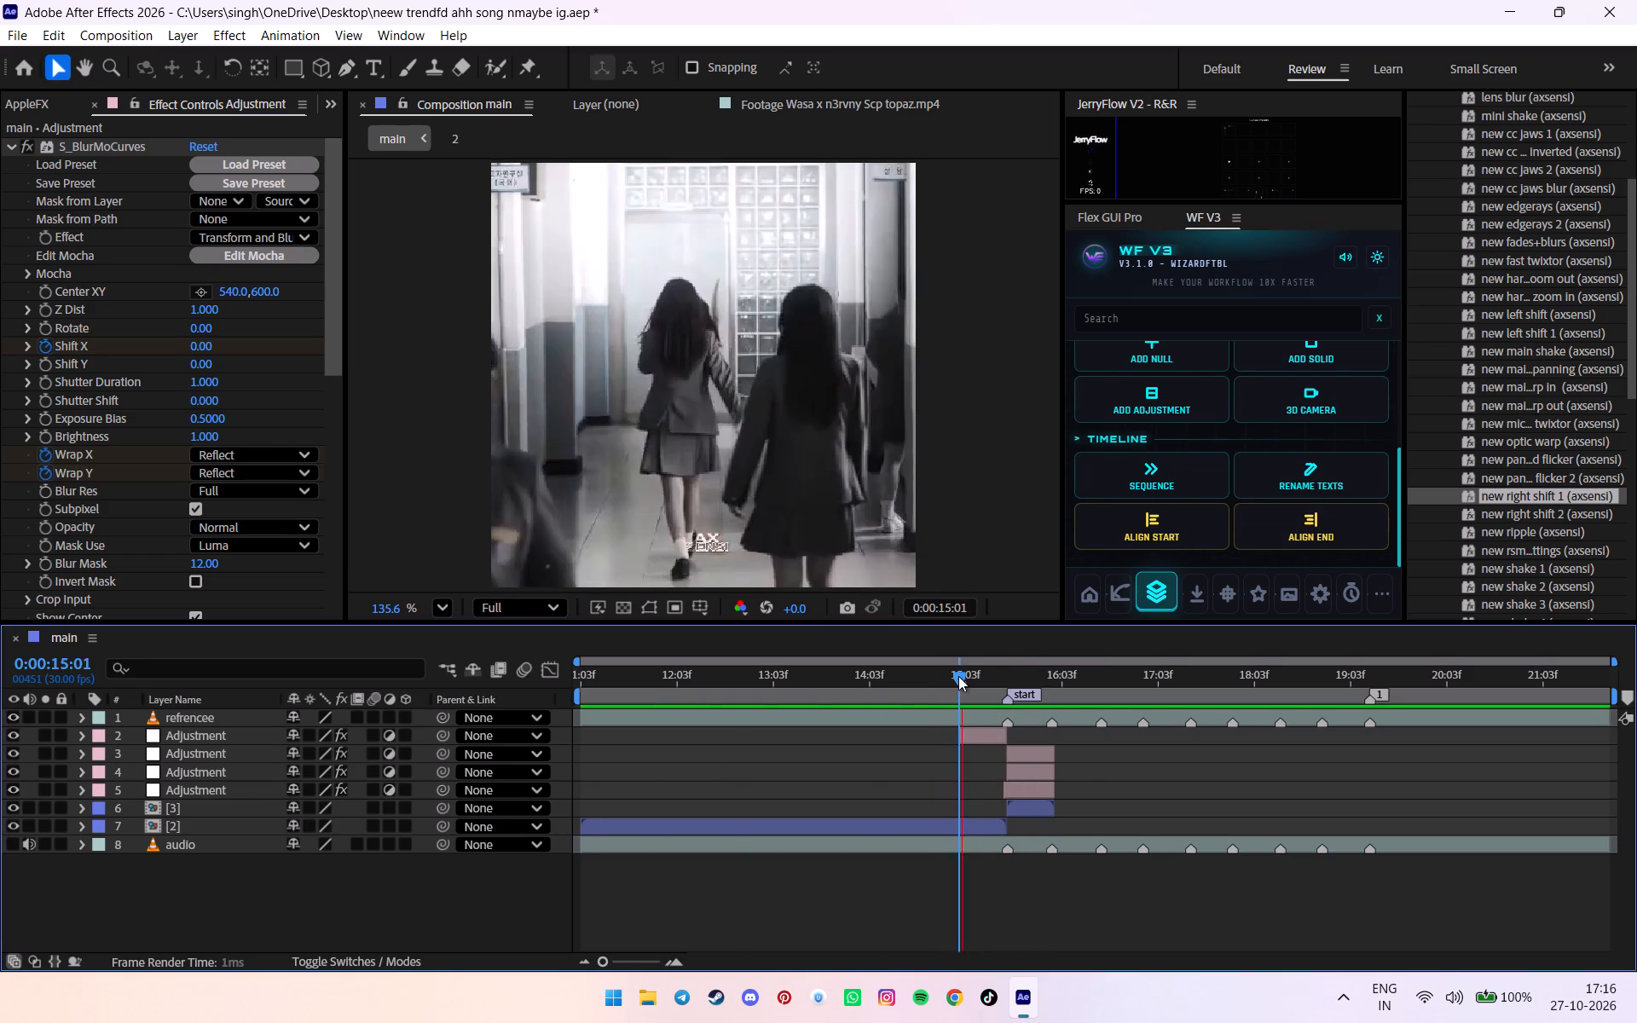
{"action": "left_click", "coordinate": [958, 676]}
{"action": "key", "text": "space"}
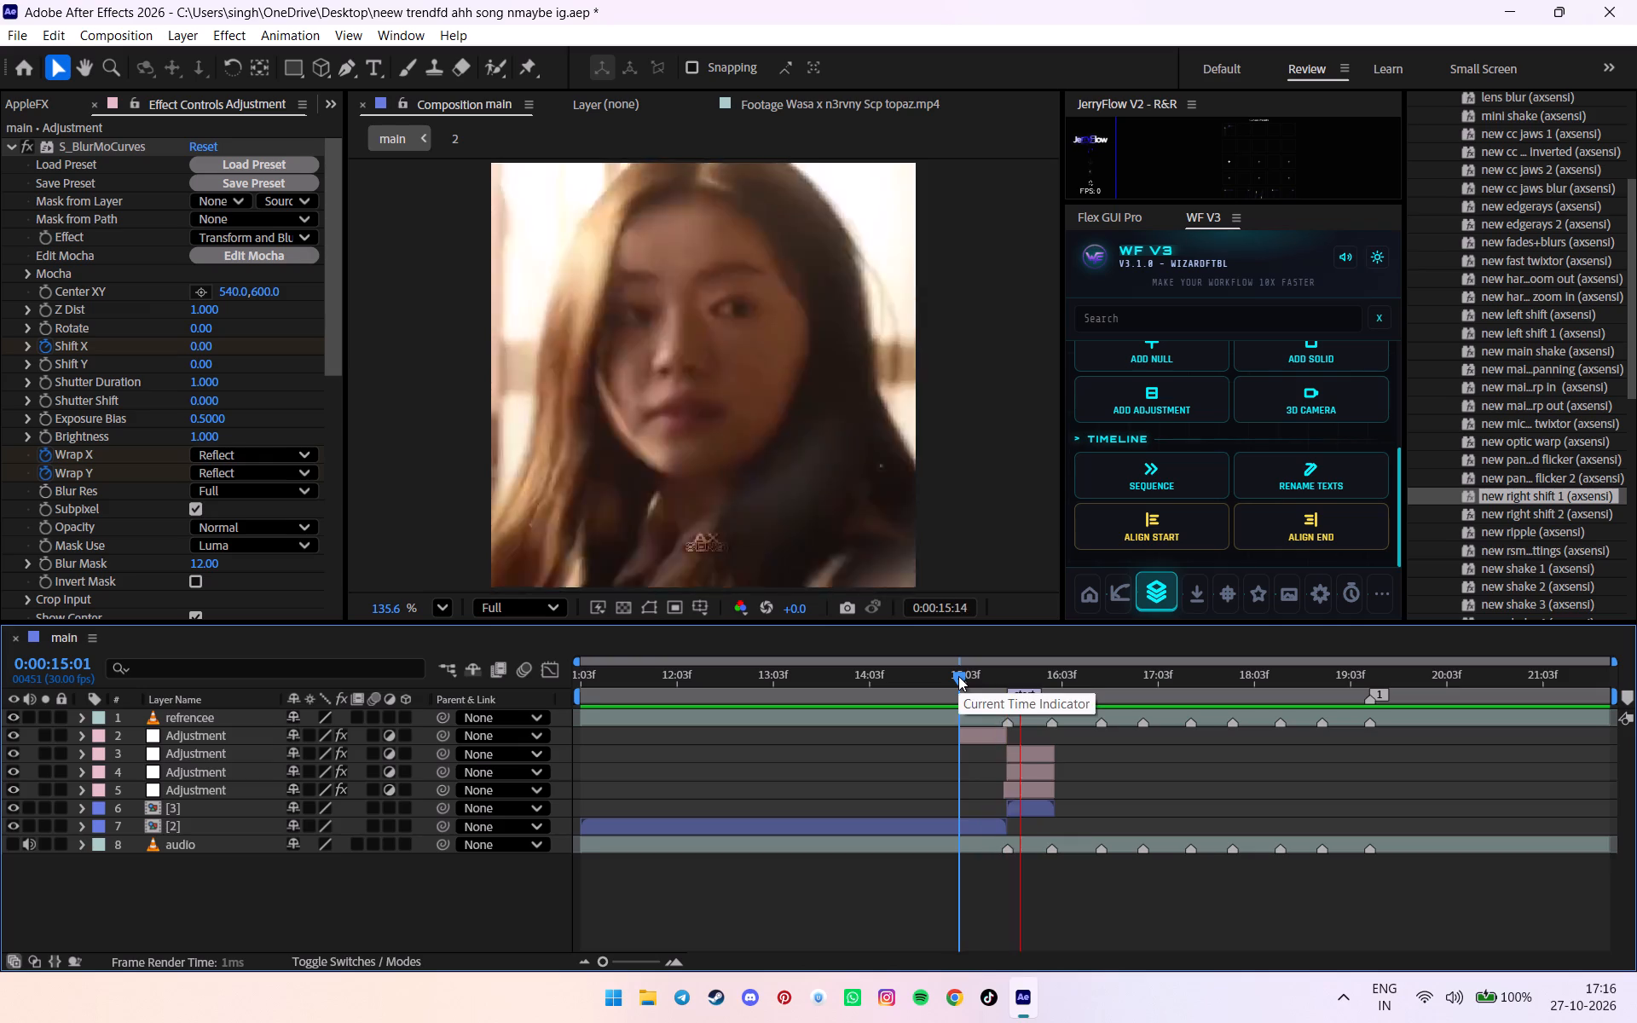
{"action": "left_click", "coordinate": [958, 676]}
{"action": "left_click", "coordinate": [13, 719]}
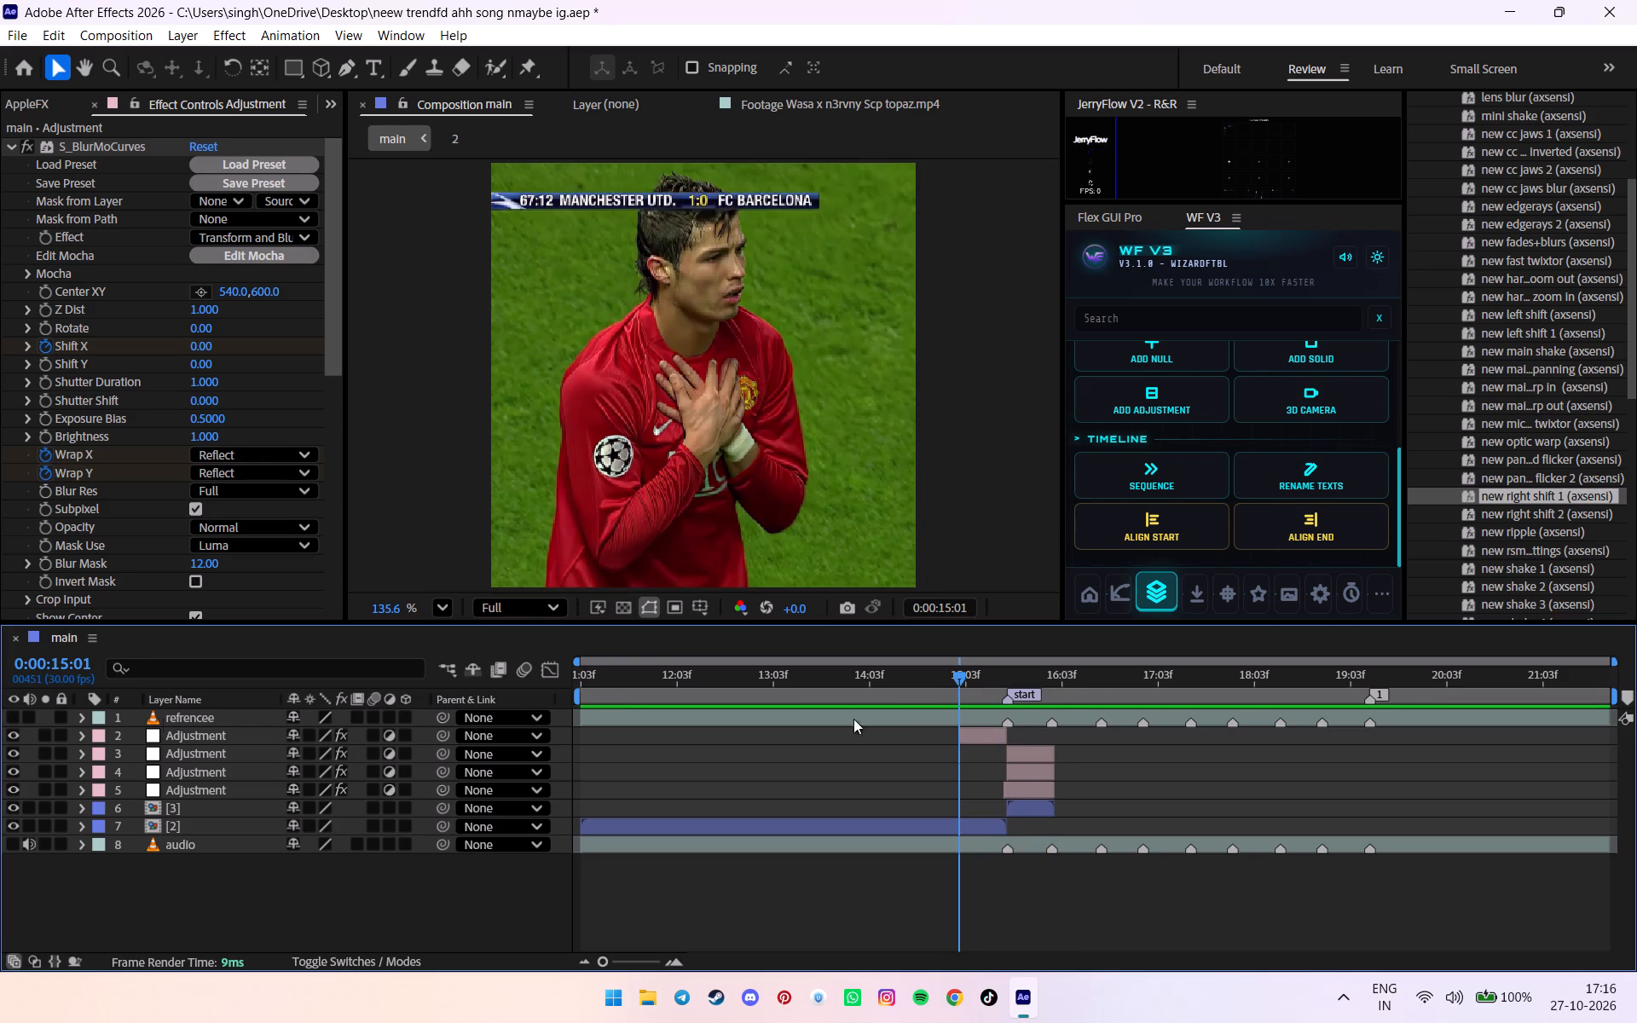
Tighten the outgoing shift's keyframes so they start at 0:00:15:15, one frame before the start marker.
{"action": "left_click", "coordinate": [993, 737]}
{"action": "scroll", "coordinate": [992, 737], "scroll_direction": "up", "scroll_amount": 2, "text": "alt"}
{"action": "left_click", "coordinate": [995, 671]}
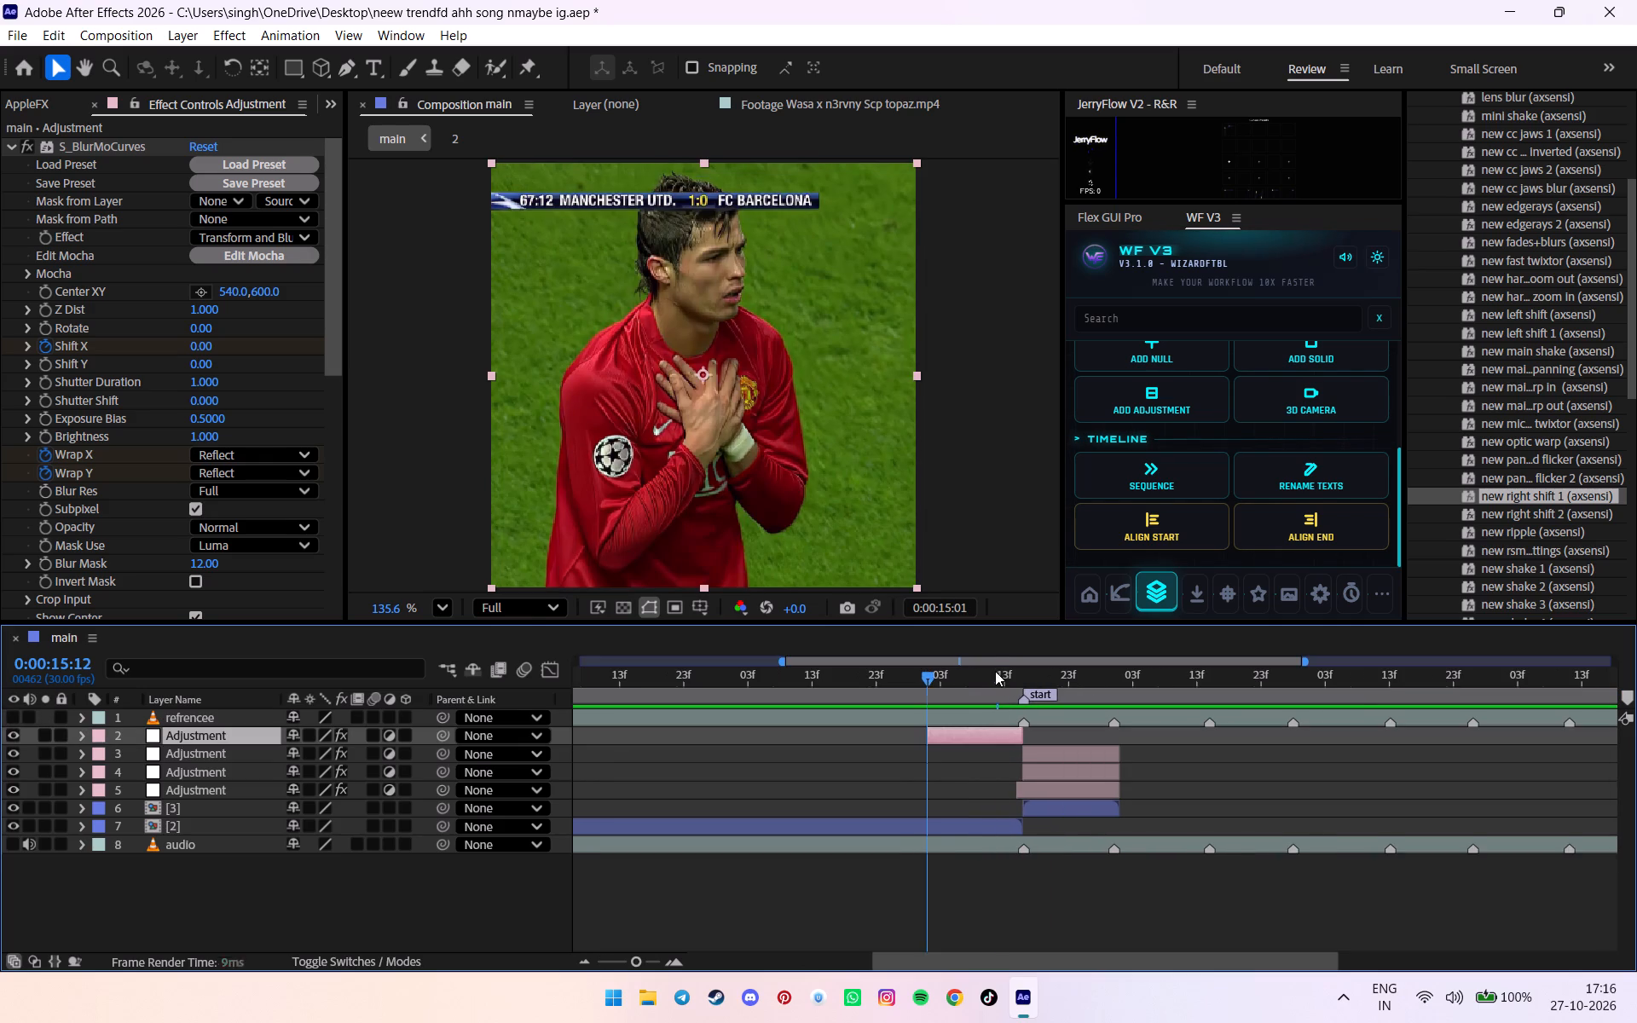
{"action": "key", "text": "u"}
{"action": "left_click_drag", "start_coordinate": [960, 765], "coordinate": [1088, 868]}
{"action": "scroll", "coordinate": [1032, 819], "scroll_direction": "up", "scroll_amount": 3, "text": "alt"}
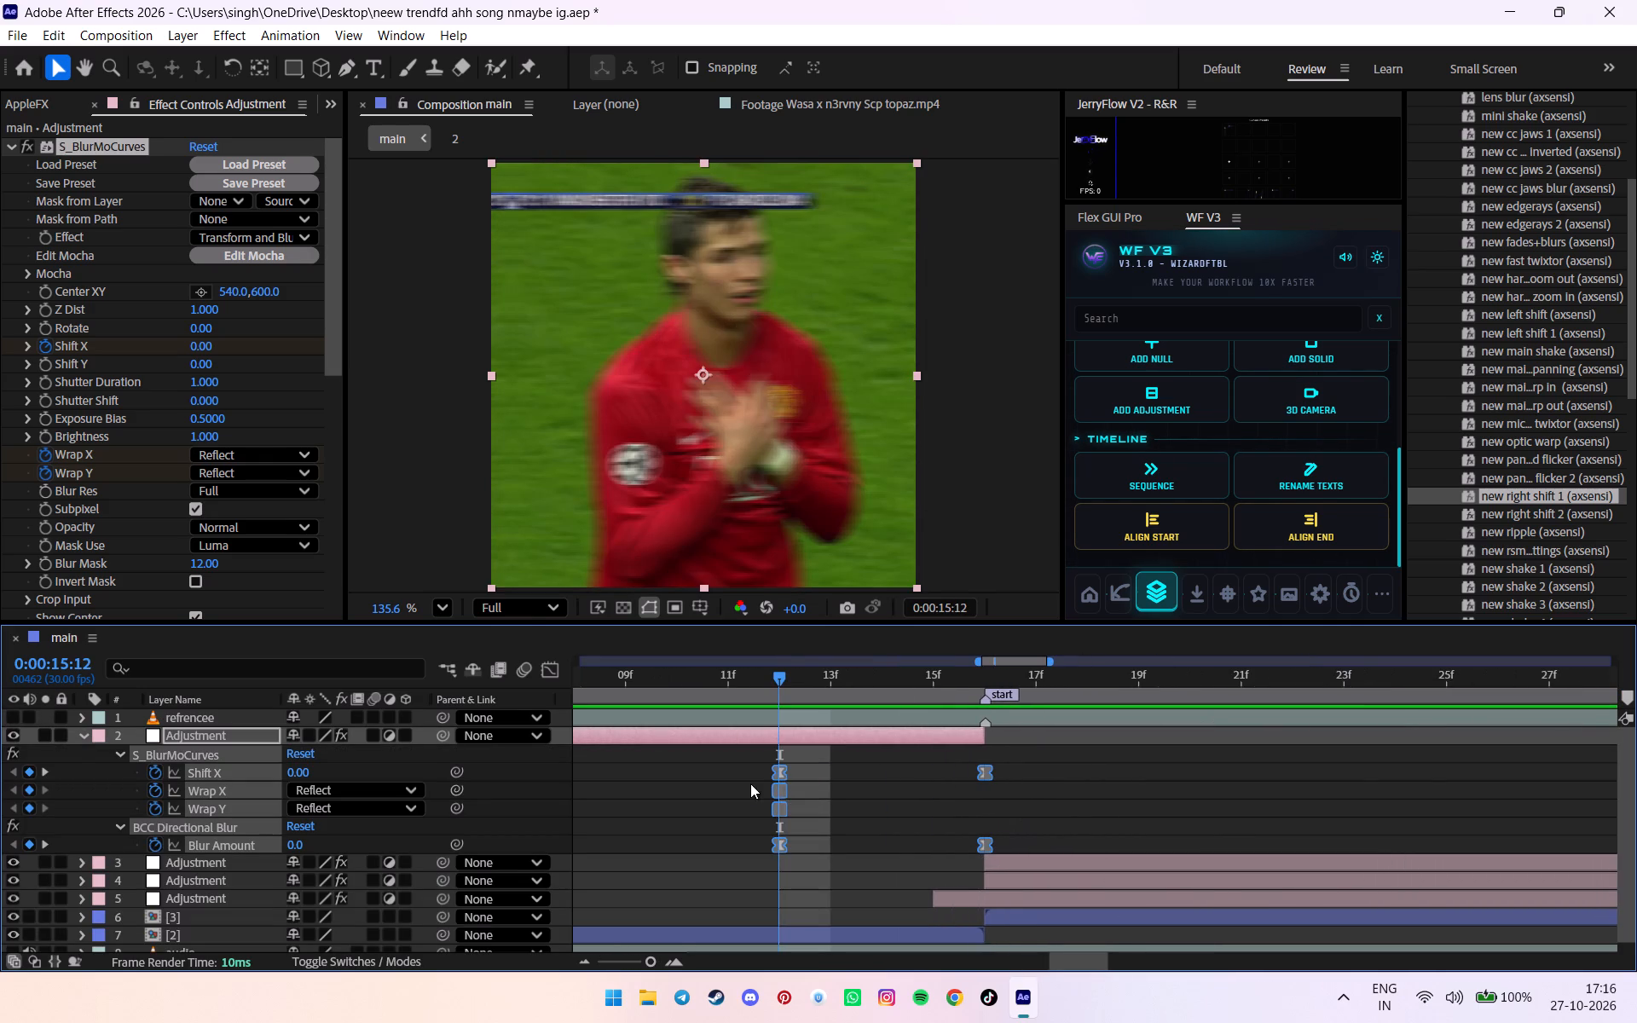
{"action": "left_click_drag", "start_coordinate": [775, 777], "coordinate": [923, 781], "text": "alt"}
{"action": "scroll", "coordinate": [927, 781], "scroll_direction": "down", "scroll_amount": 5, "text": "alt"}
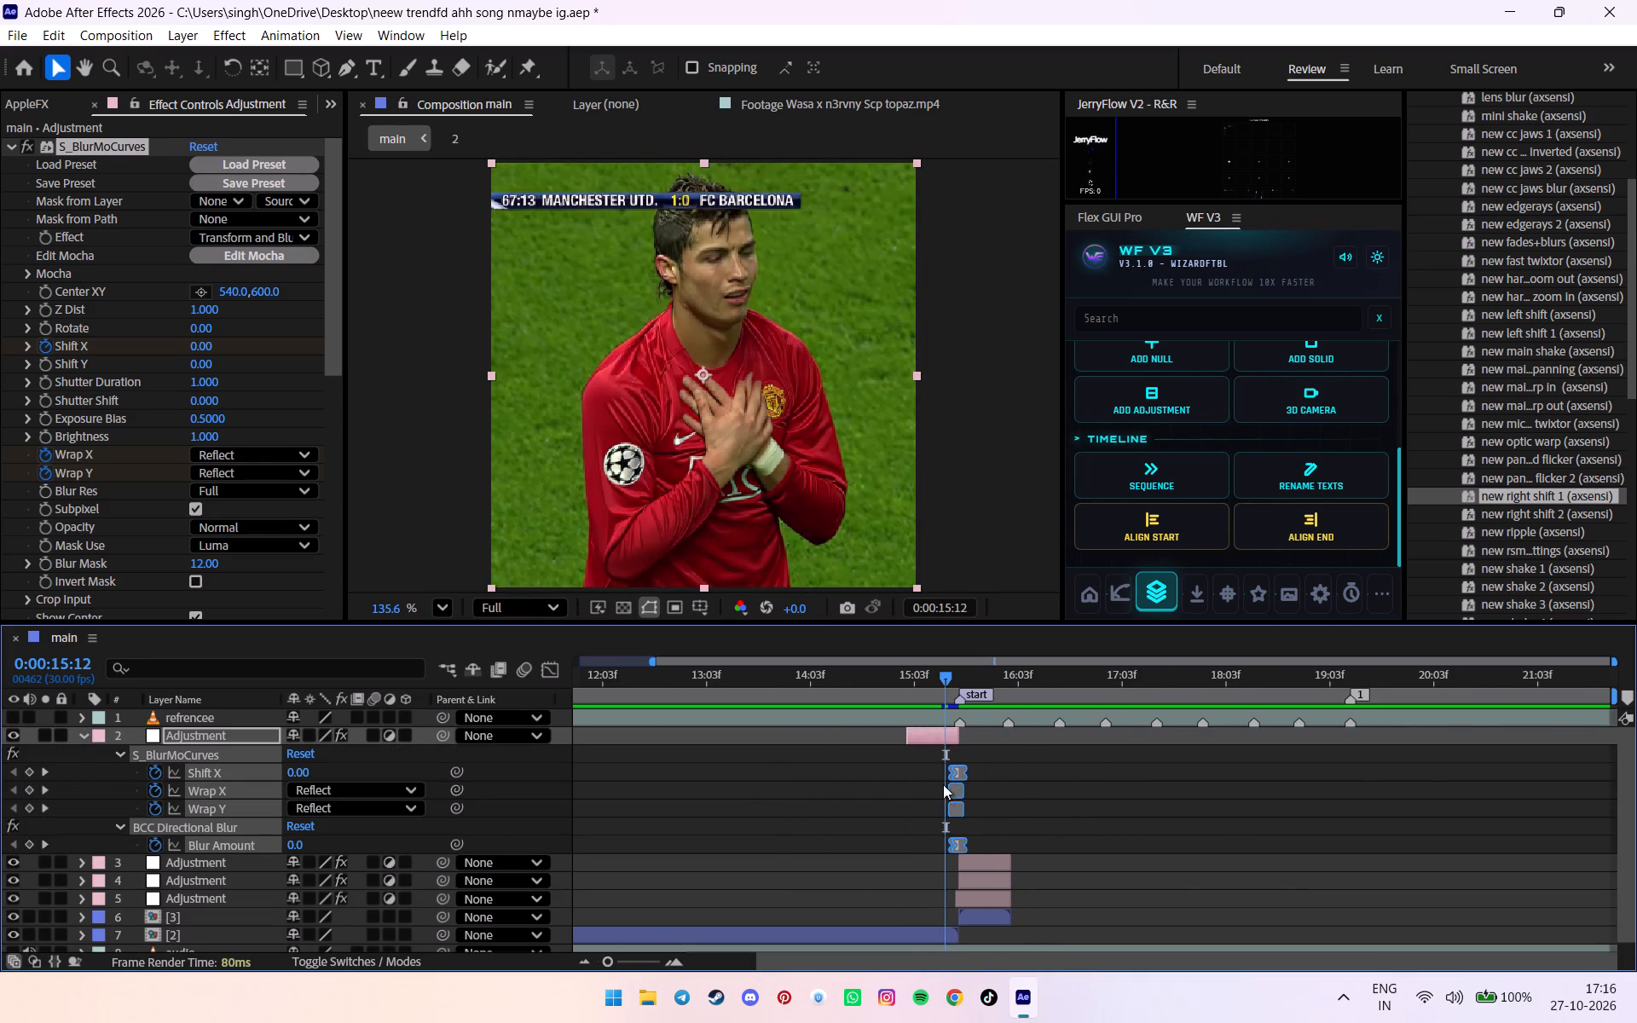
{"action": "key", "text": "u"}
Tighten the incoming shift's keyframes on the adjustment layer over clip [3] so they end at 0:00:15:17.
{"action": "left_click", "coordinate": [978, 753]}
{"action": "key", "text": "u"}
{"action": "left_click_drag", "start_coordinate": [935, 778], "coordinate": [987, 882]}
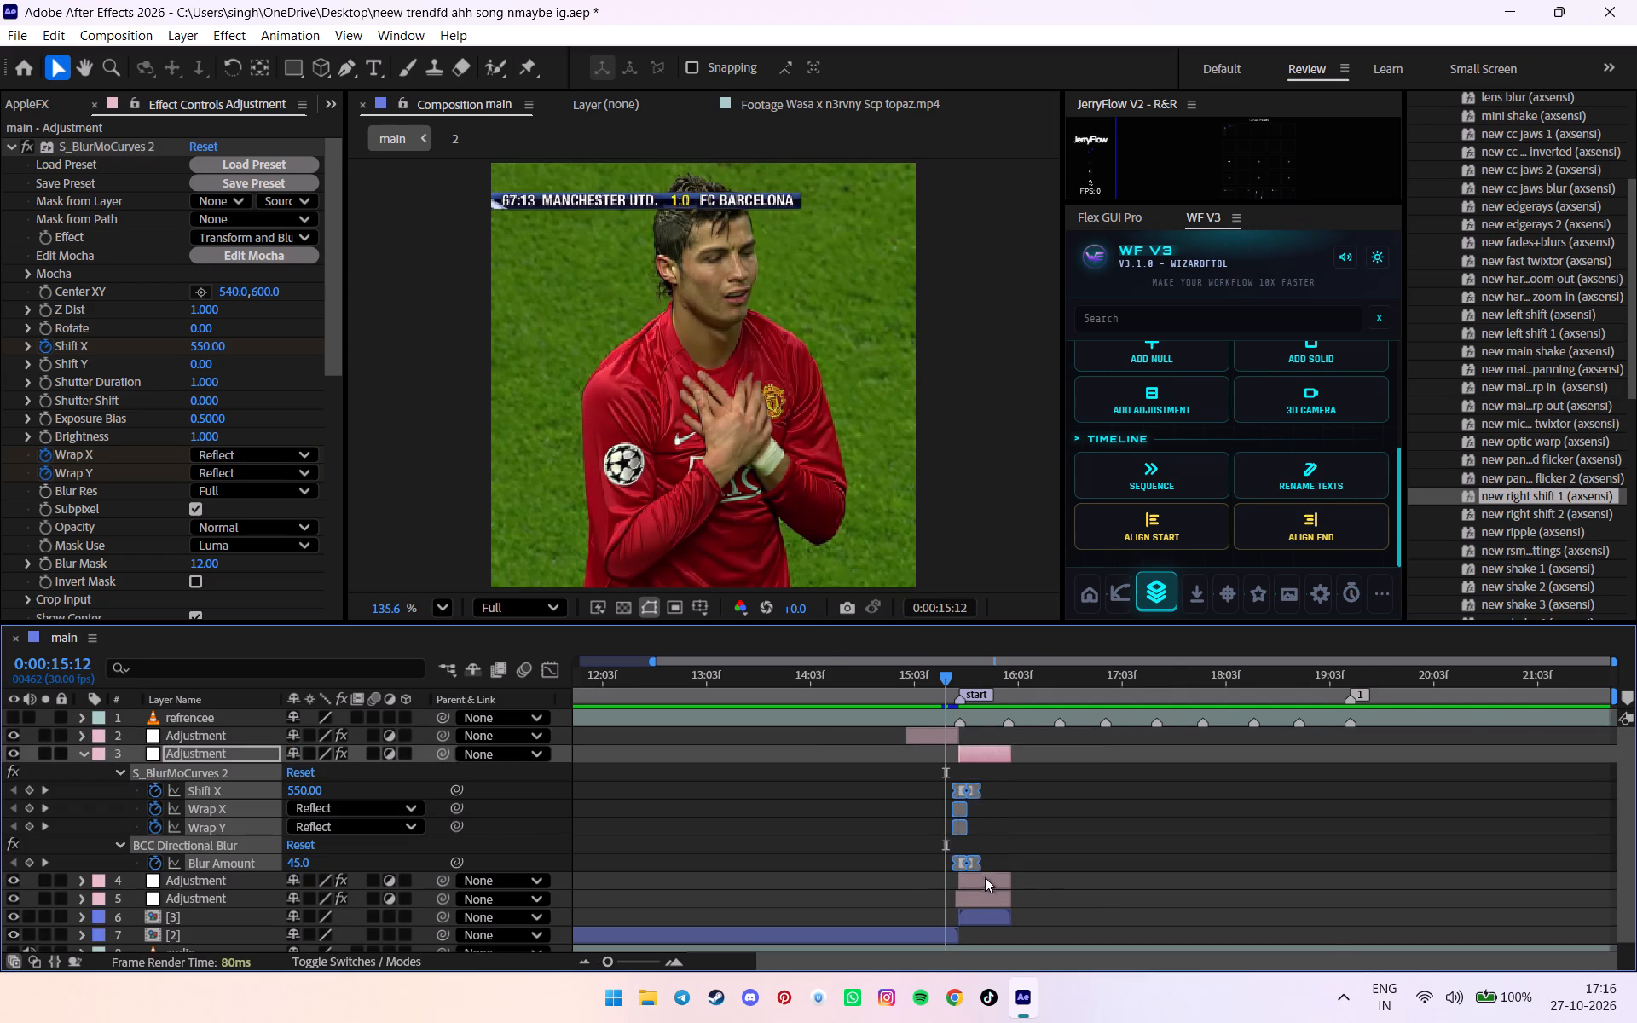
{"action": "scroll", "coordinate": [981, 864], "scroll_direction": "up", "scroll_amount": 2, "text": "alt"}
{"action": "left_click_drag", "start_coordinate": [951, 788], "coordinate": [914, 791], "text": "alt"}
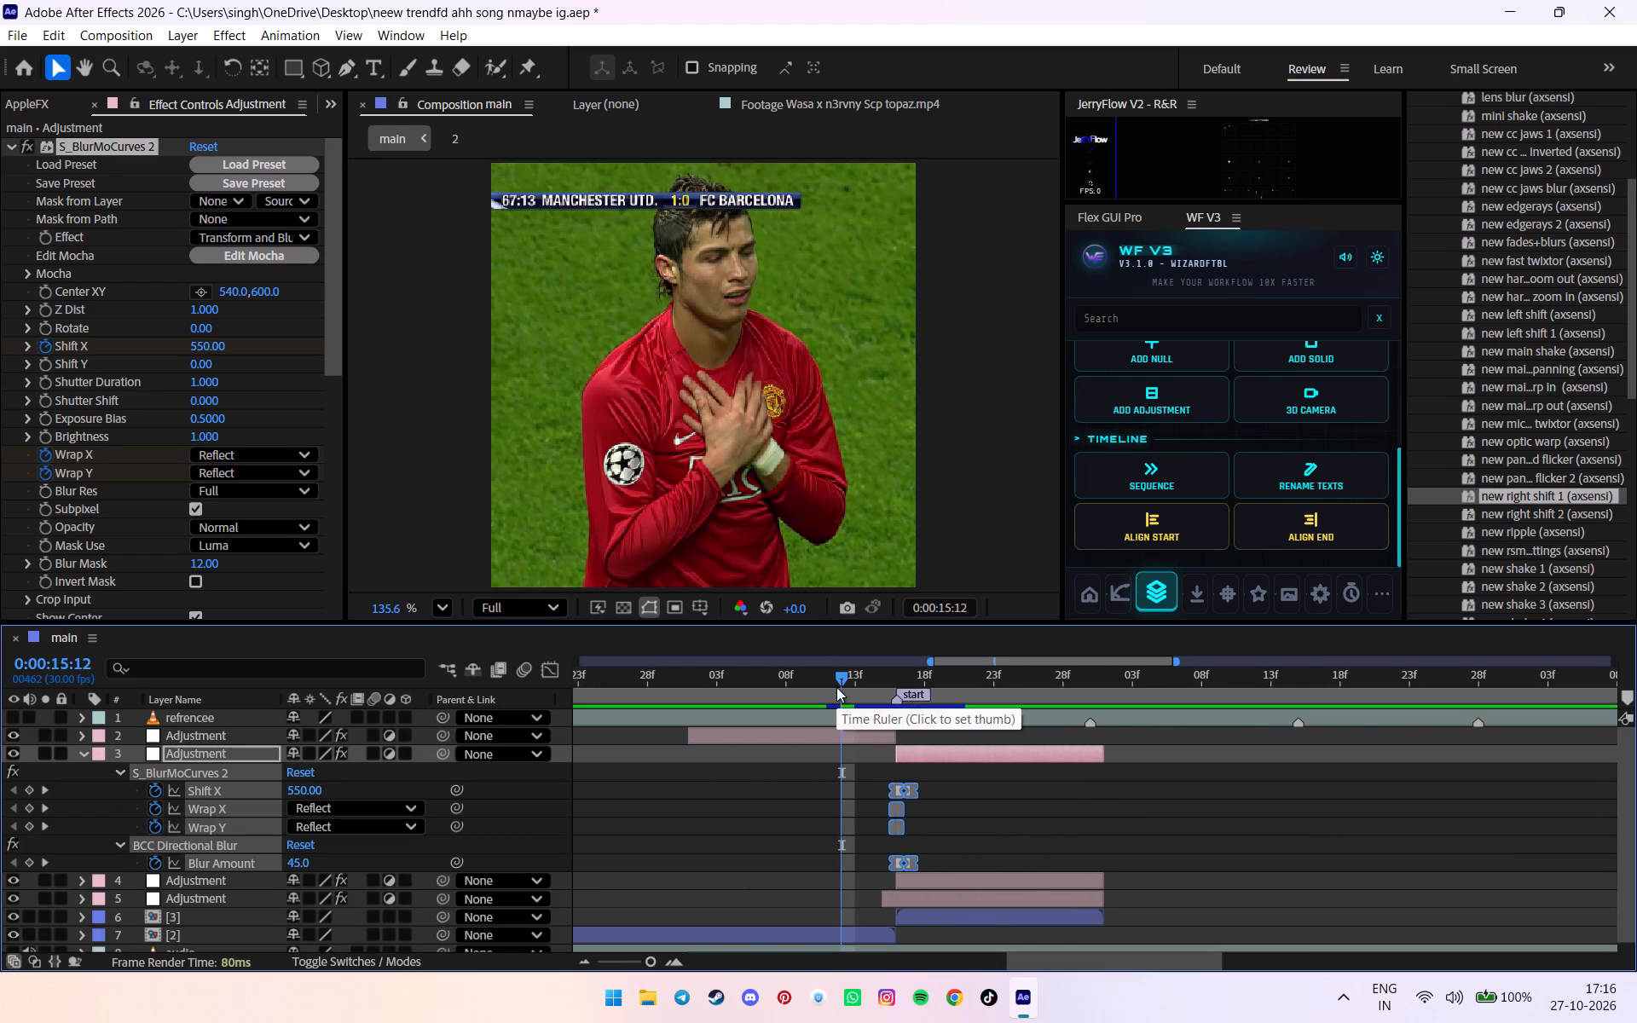
Play back the retimed shift transition through the start marker and scrub to 0:00:15:14.
{"action": "key", "text": "space"}
{"action": "scroll", "coordinate": [877, 703], "scroll_direction": "down", "scroll_amount": 5, "text": "alt"}
{"action": "left_click", "coordinate": [893, 681]}
{"action": "key", "text": "space"}
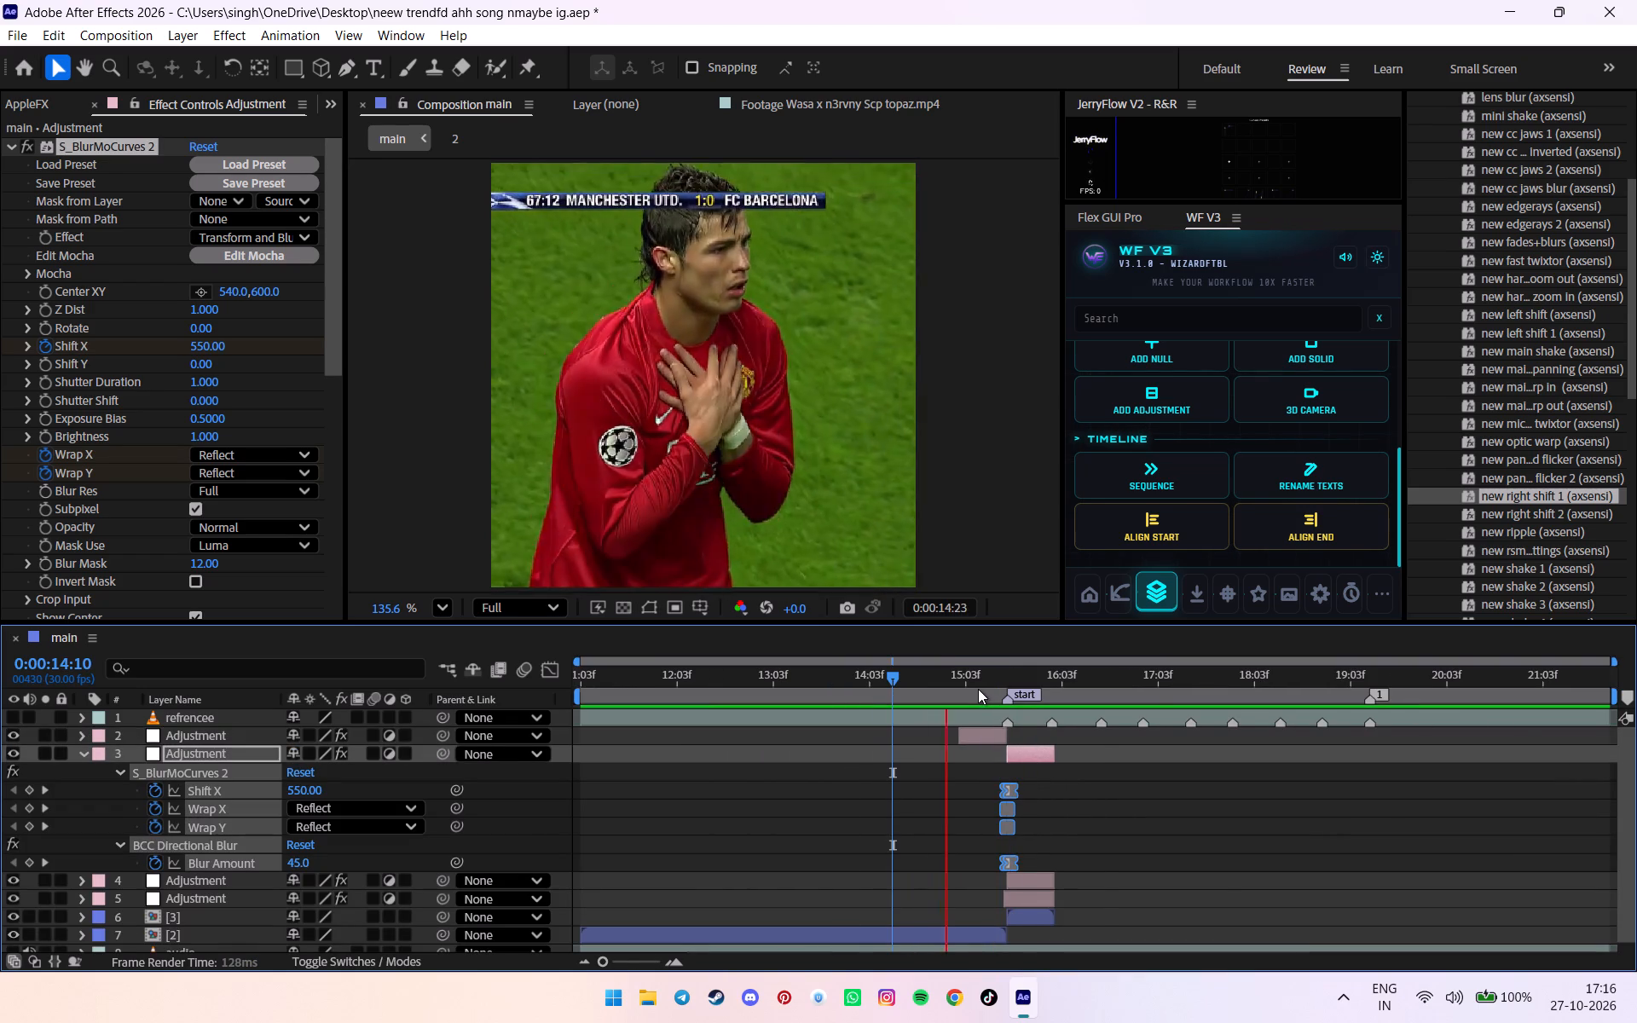
{"action": "left_click", "coordinate": [978, 689]}
{"action": "key", "text": "space"}
{"action": "left_click_drag", "start_coordinate": [978, 689], "coordinate": [1001, 689]}
Widen both shifts' keyframe spacing so the outgoing shift starts at 0:00:15:14 and the incoming shift ends at 0:00:15:18.
{"action": "scroll", "coordinate": [1000, 696], "scroll_direction": "up", "scroll_amount": 3, "text": "alt"}
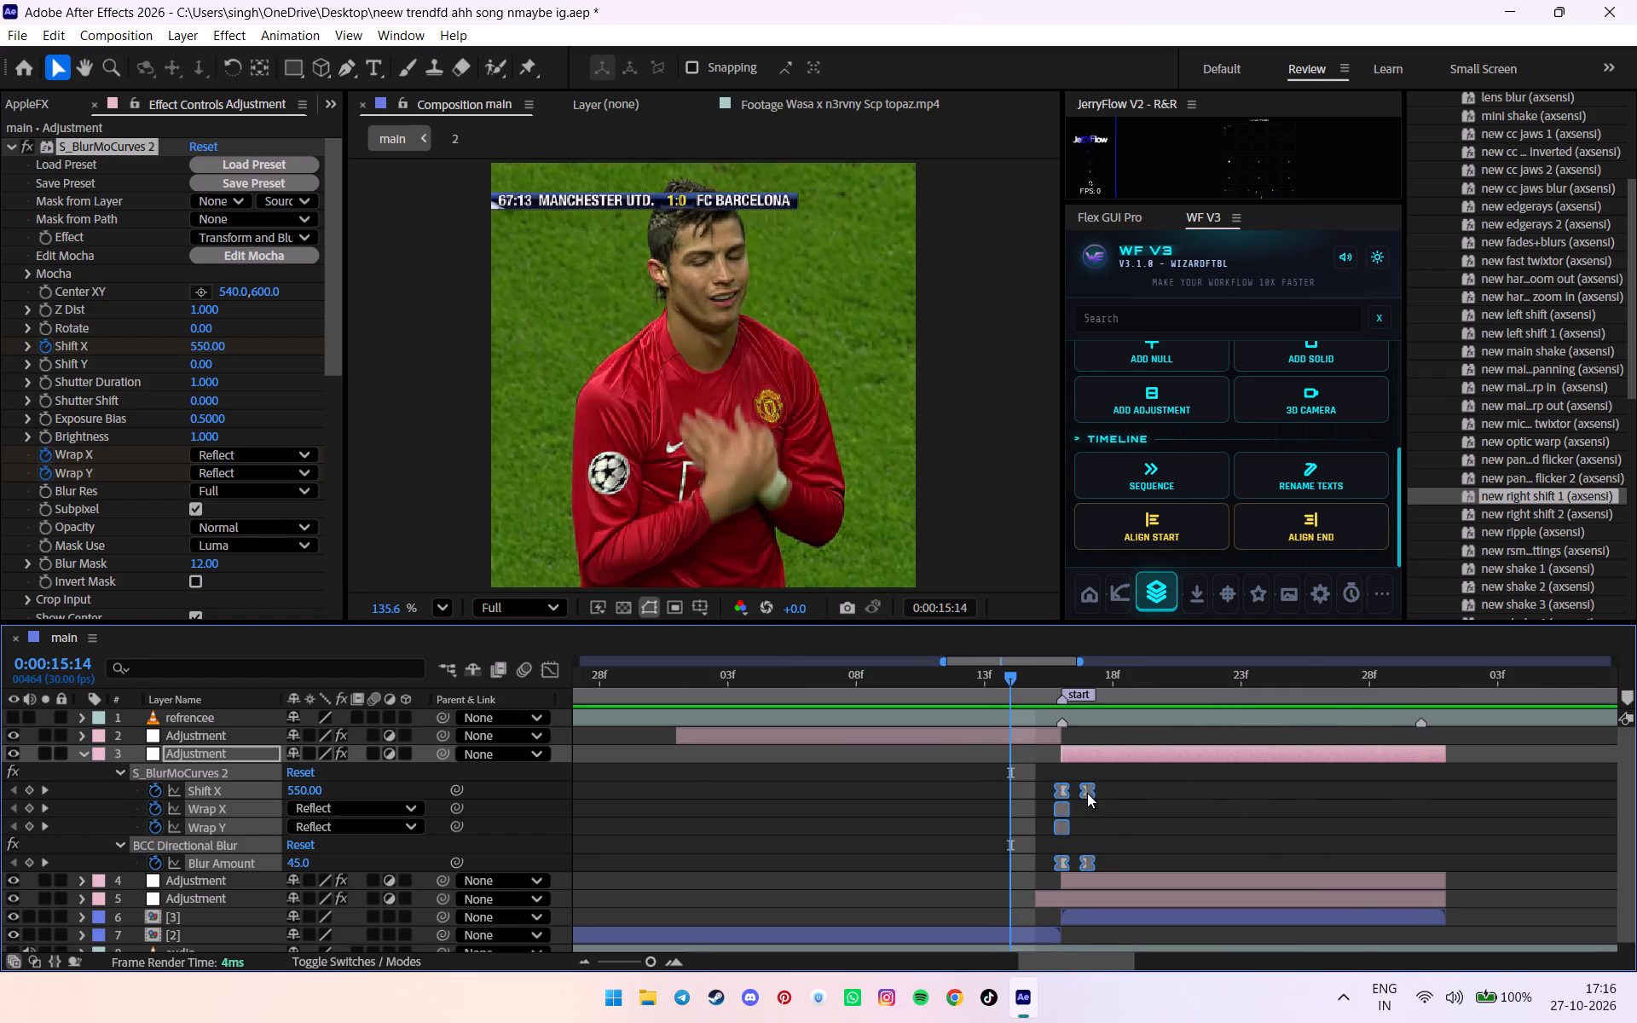
{"action": "left_click_drag", "start_coordinate": [1088, 792], "coordinate": [1106, 790], "text": "alt"}
{"action": "left_click", "coordinate": [1032, 736]}
{"action": "key", "text": "u"}
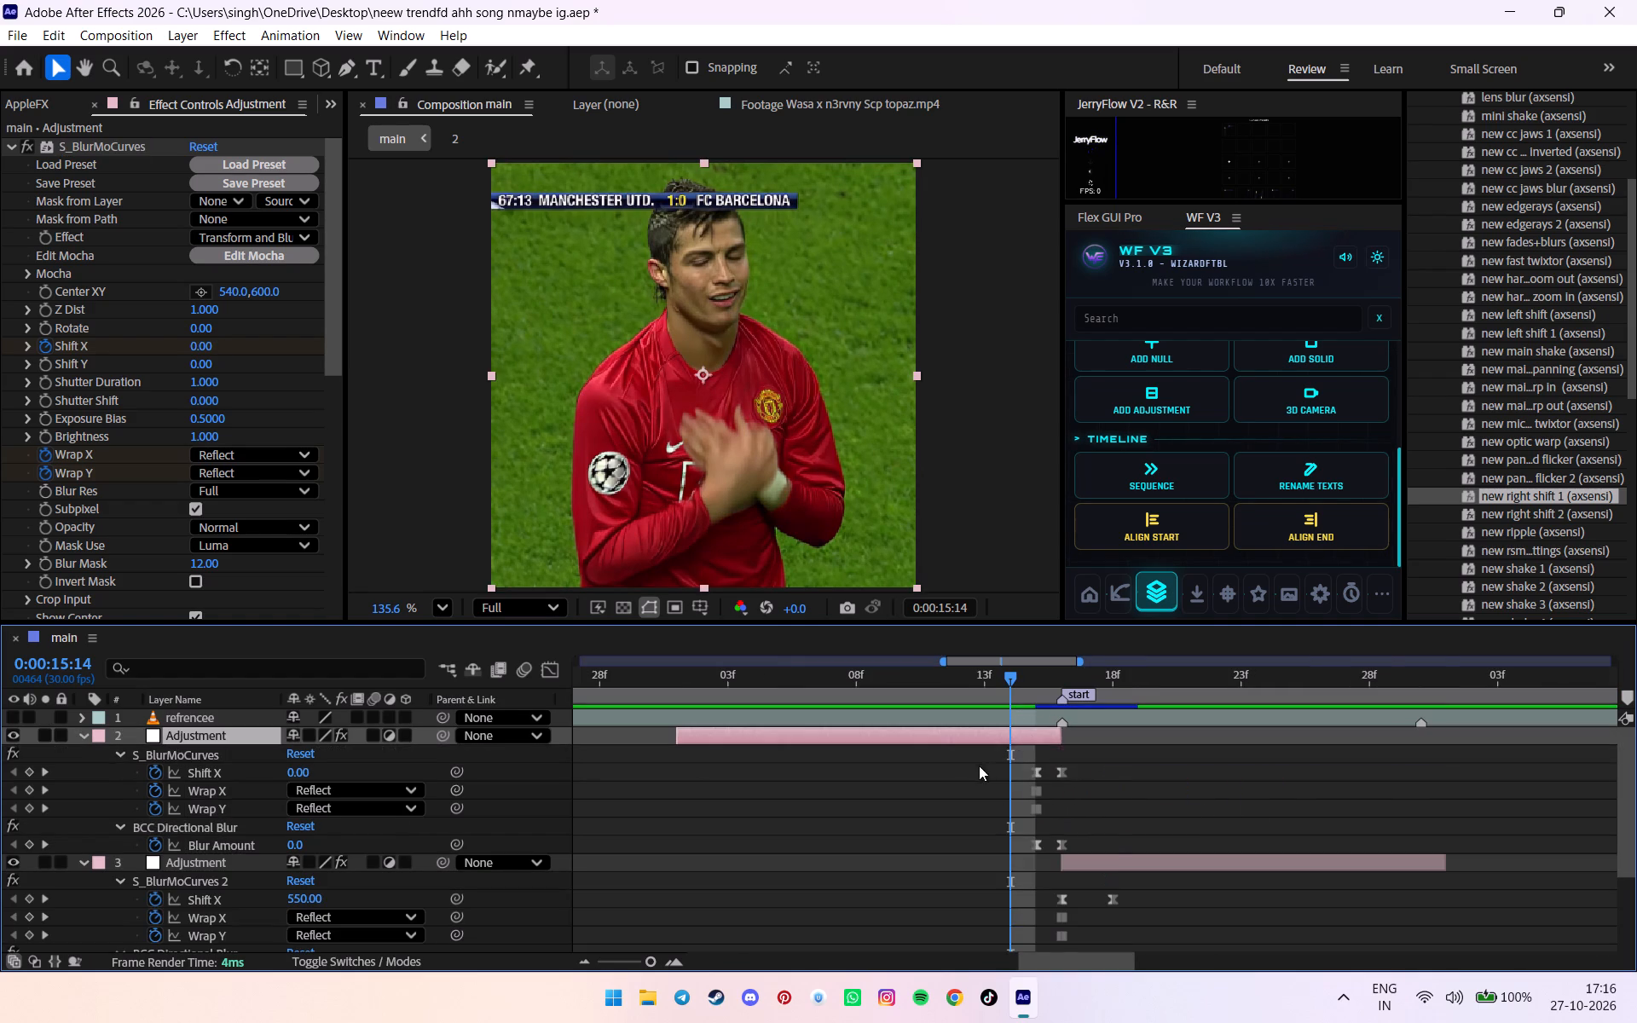
{"action": "left_click_drag", "start_coordinate": [979, 766], "coordinate": [1117, 864]}
{"action": "left_click_drag", "start_coordinate": [1038, 777], "coordinate": [1021, 776], "text": "alt"}
{"action": "key", "text": "u"}
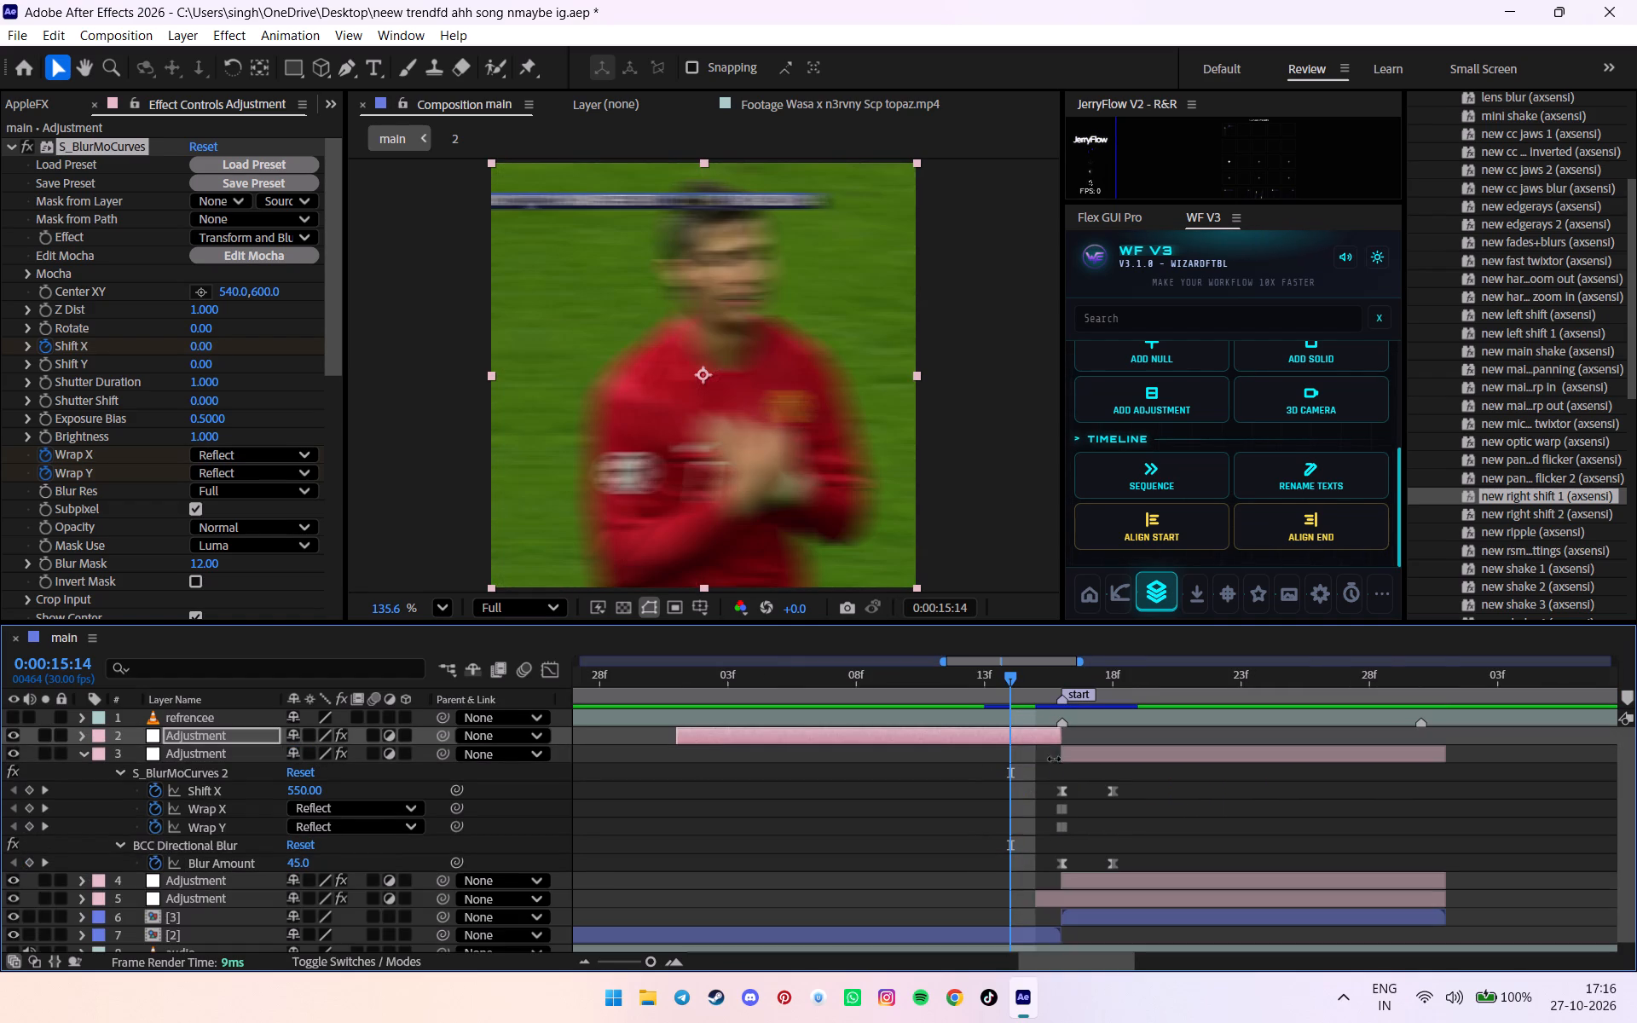
{"action": "left_click", "coordinate": [1078, 759]}
{"action": "key", "text": "u"}
Show the reference layer and scrub it from 0:00:15:14 to 0:00:15:29 to examine its transitions after the start marker.
{"action": "left_click", "coordinate": [23, 721]}
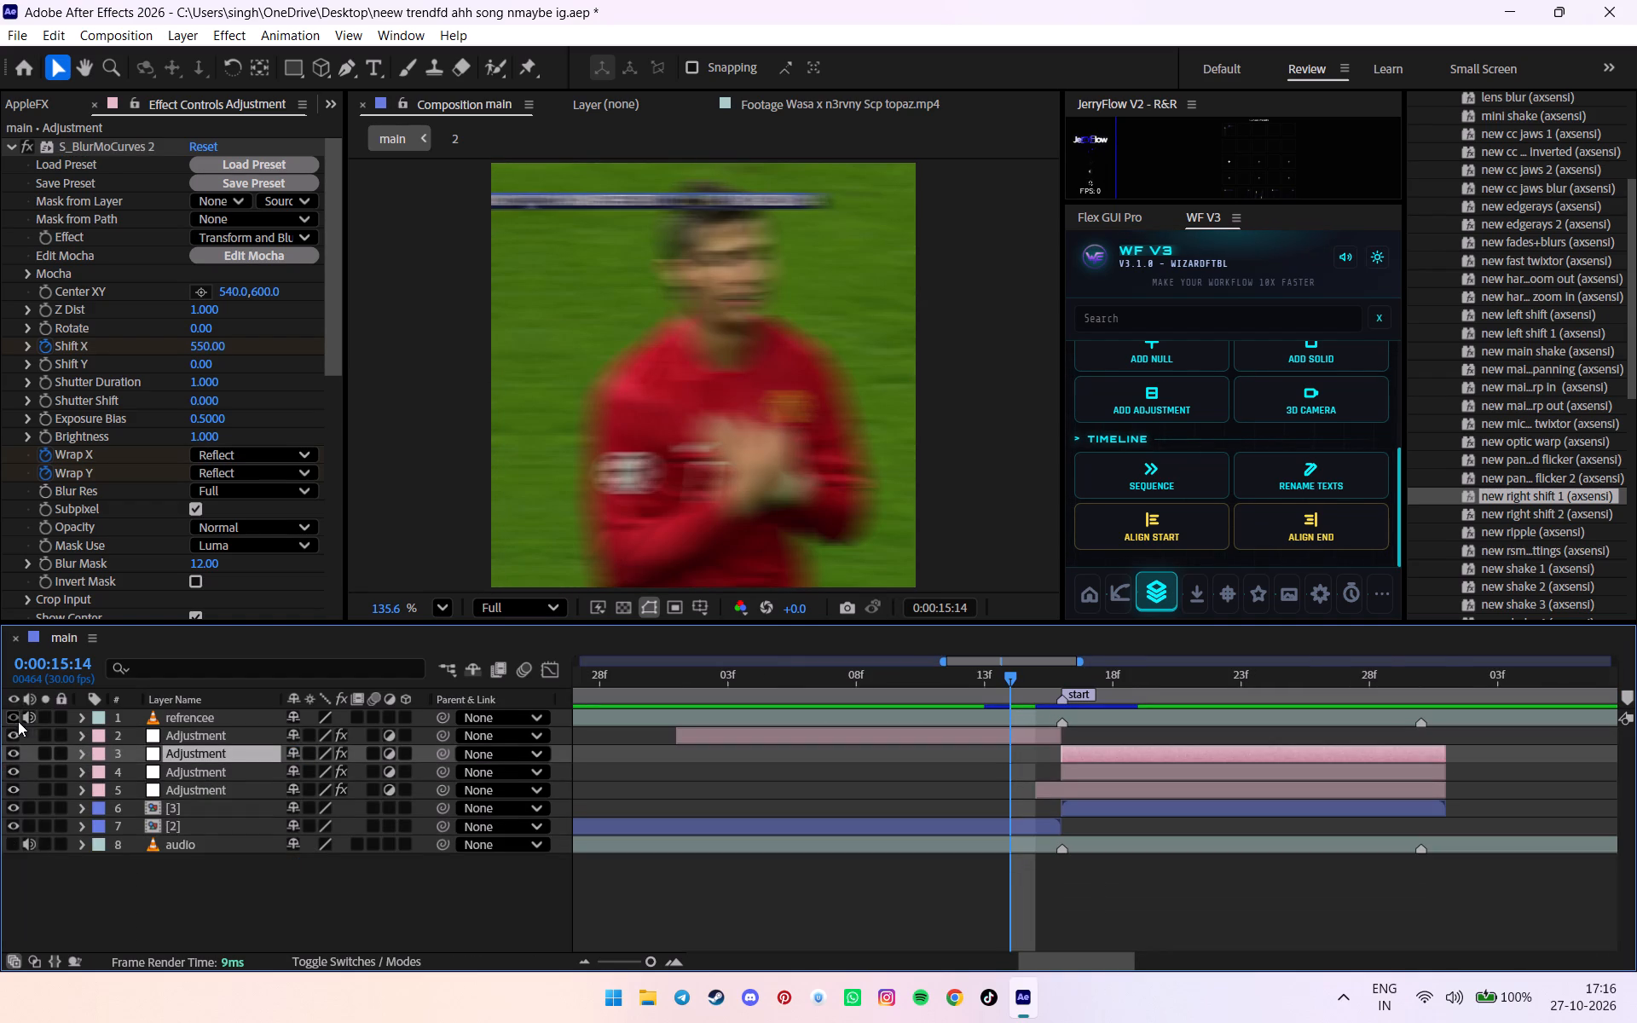
{"action": "left_click", "coordinate": [17, 720]}
{"action": "left_click", "coordinate": [37, 720]}
{"action": "left_click_drag", "start_coordinate": [1014, 680], "coordinate": [1063, 679]}
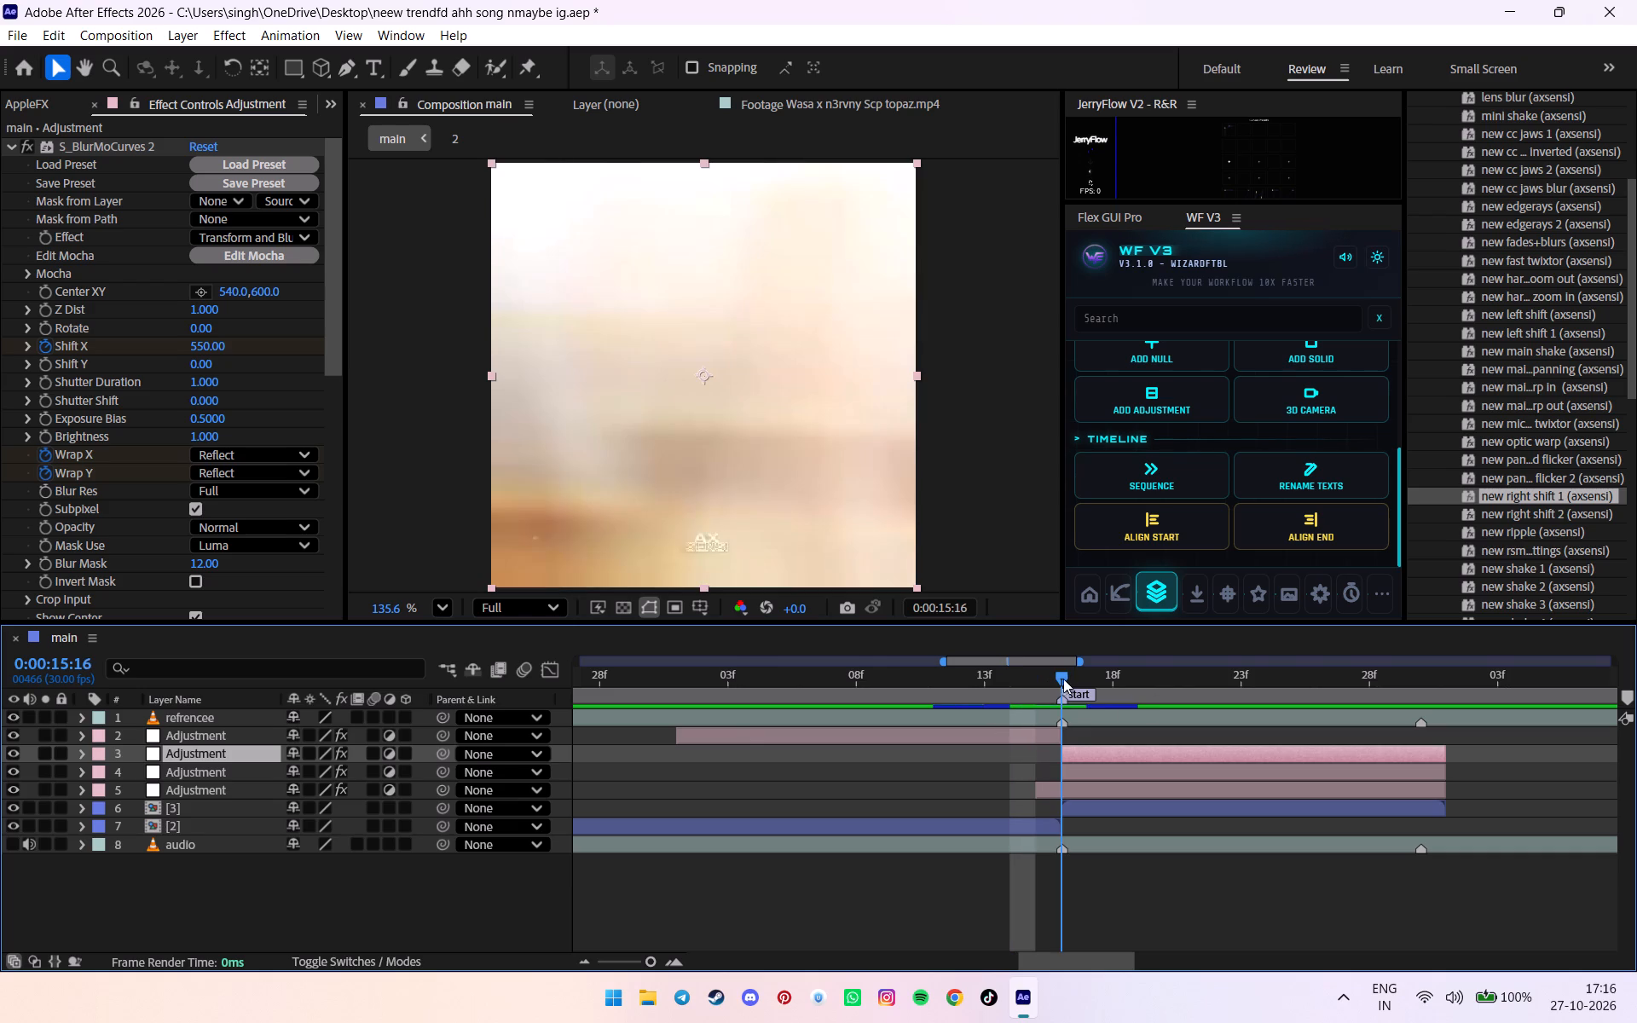
{"action": "left_click_drag", "start_coordinate": [1063, 679], "coordinate": [1113, 677]}
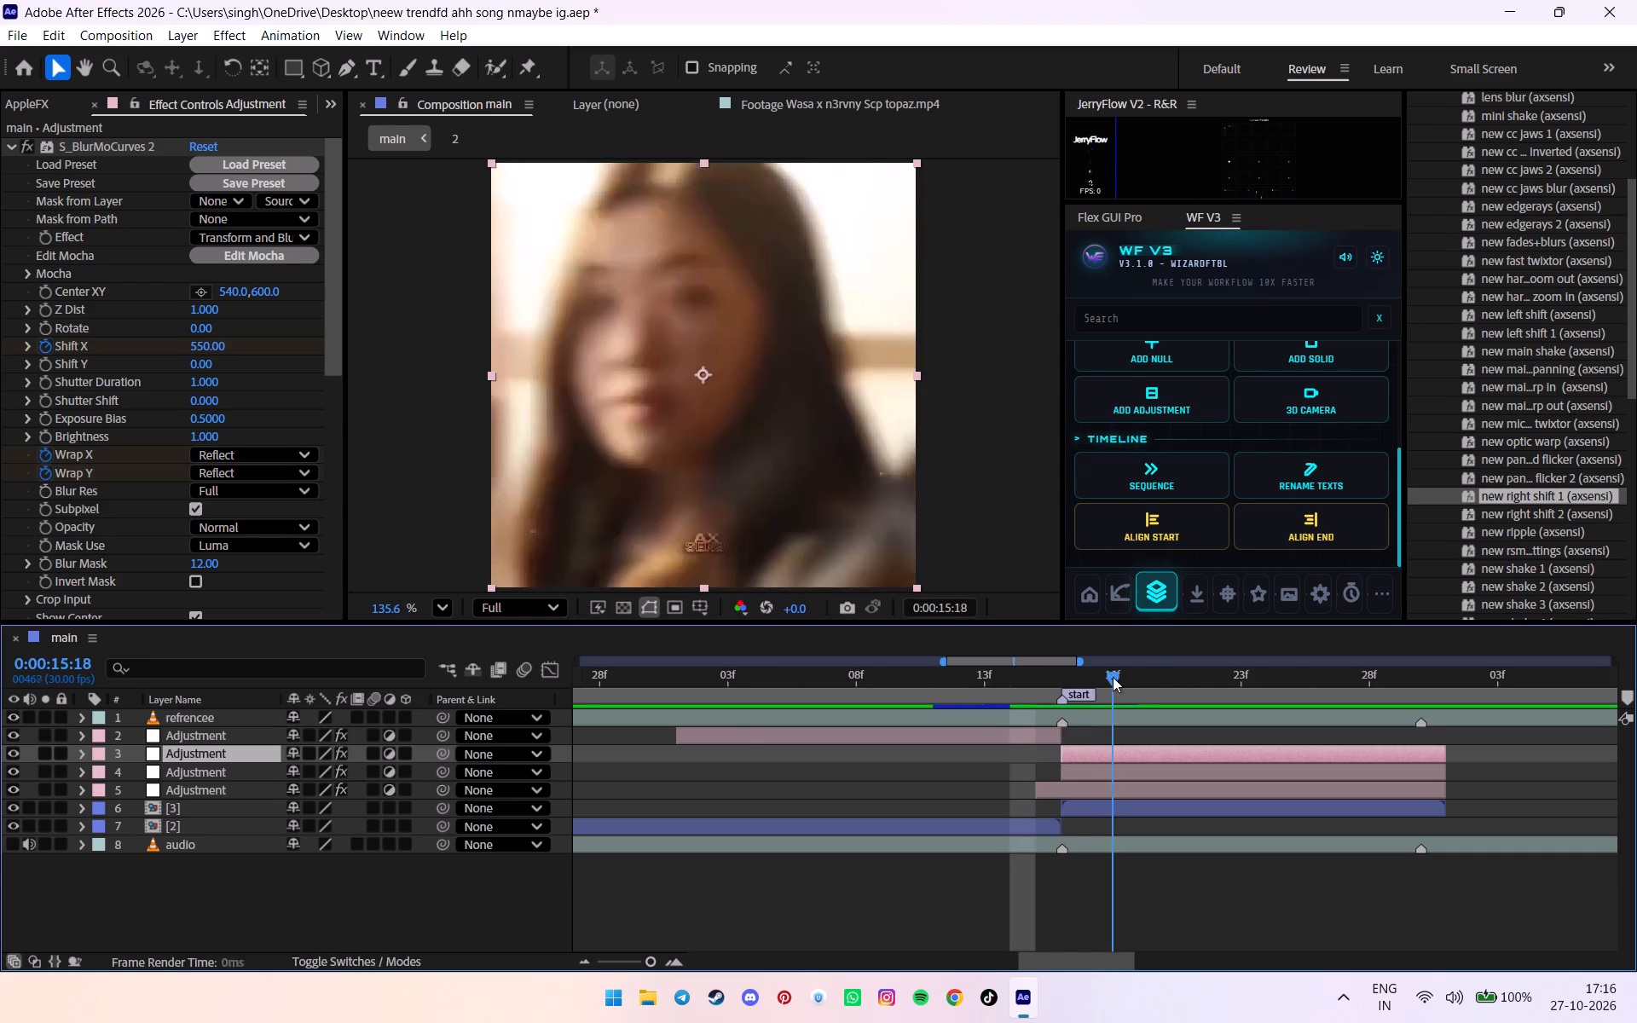
{"action": "left_click_drag", "start_coordinate": [1113, 677], "coordinate": [1389, 676]}
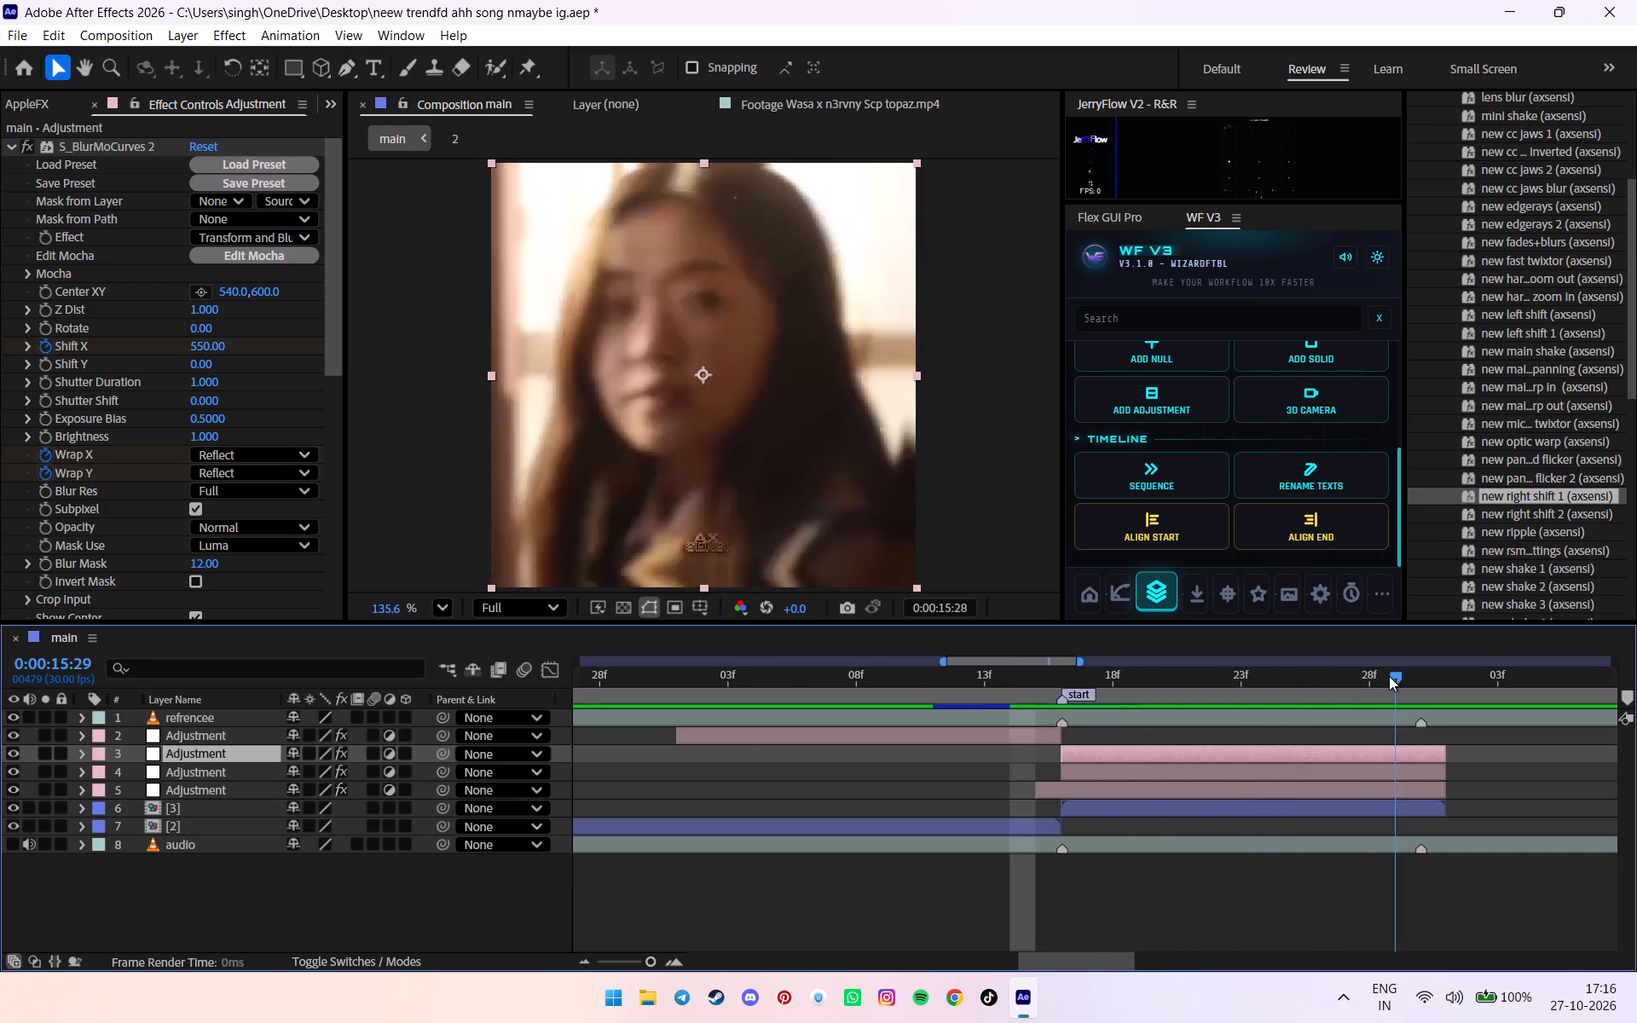
{"action": "left_click_drag", "start_coordinate": [1389, 676], "coordinate": [1400, 676]}
{"action": "scroll", "coordinate": [1399, 676], "scroll_direction": "down", "scroll_amount": 3, "text": "alt"}
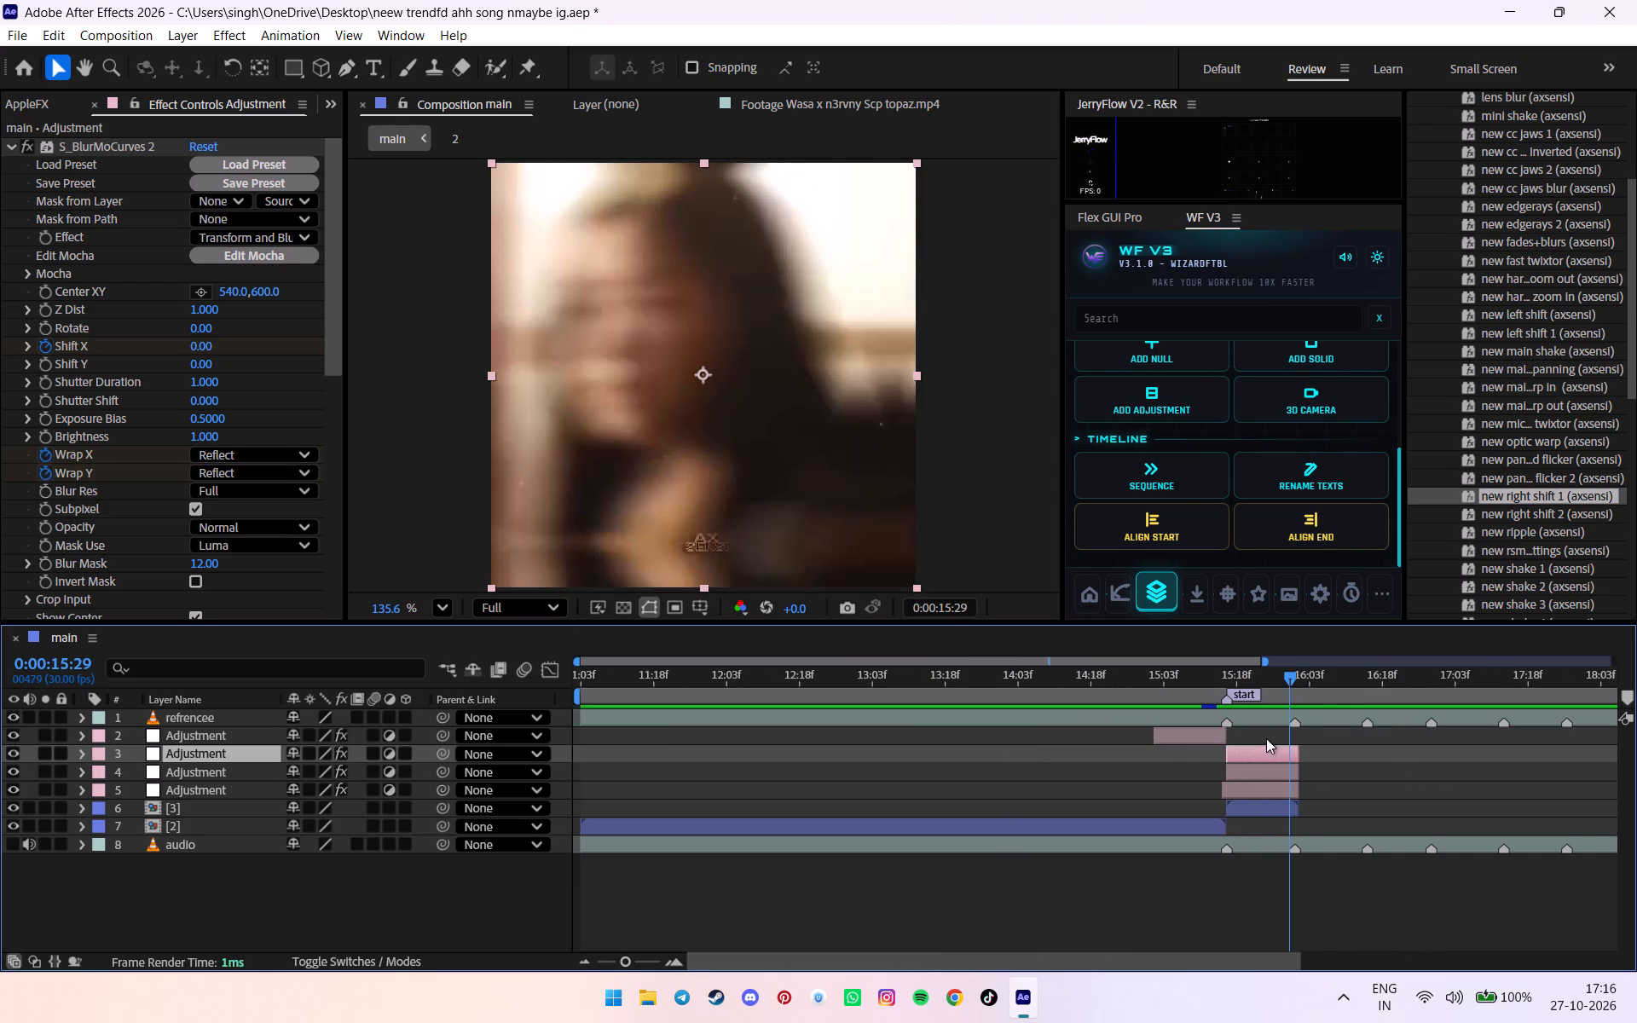
Duplicate the outgoing shift's adjustment layer and place the copy over clip [3], beginning at the start marker.
{"action": "left_click", "coordinate": [1207, 730]}
{"action": "key", "text": "ctrl+d"}
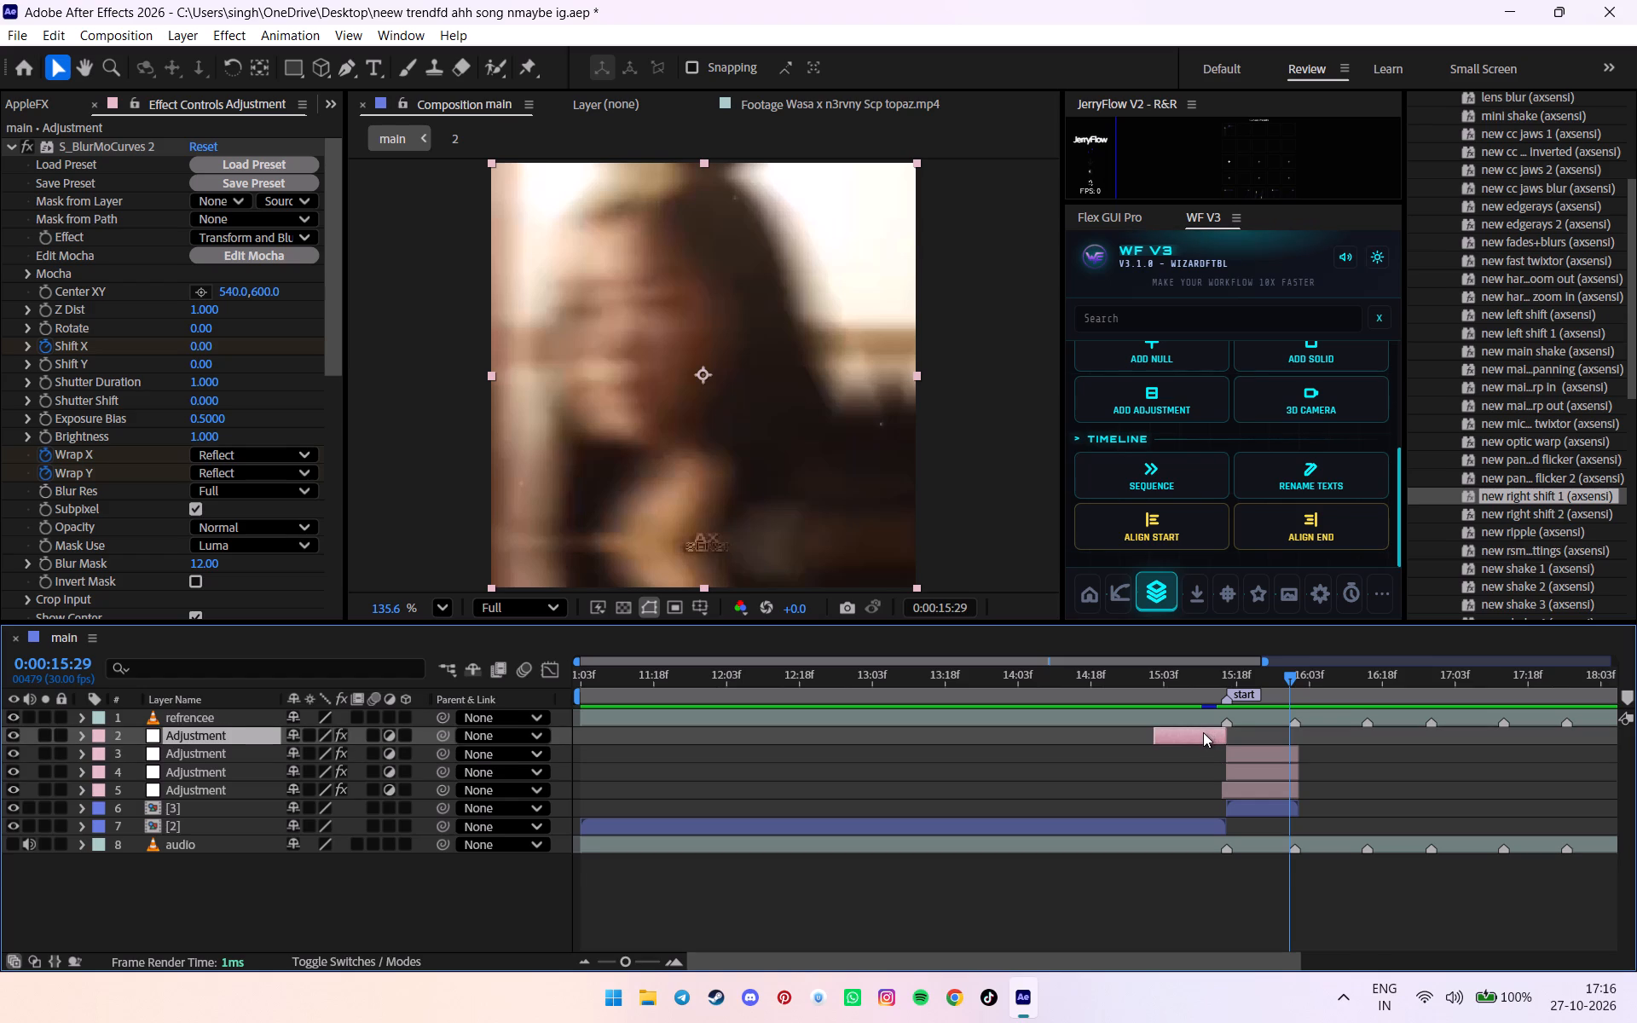
{"action": "left_click_drag", "start_coordinate": [1195, 735], "coordinate": [1273, 738]}
{"action": "scroll", "coordinate": [1275, 739], "scroll_direction": "up", "scroll_amount": 2, "text": "alt"}
{"action": "left_click", "coordinate": [1313, 739]}
{"action": "scroll", "coordinate": [1320, 742], "scroll_direction": "up", "scroll_amount": 2, "text": "alt"}
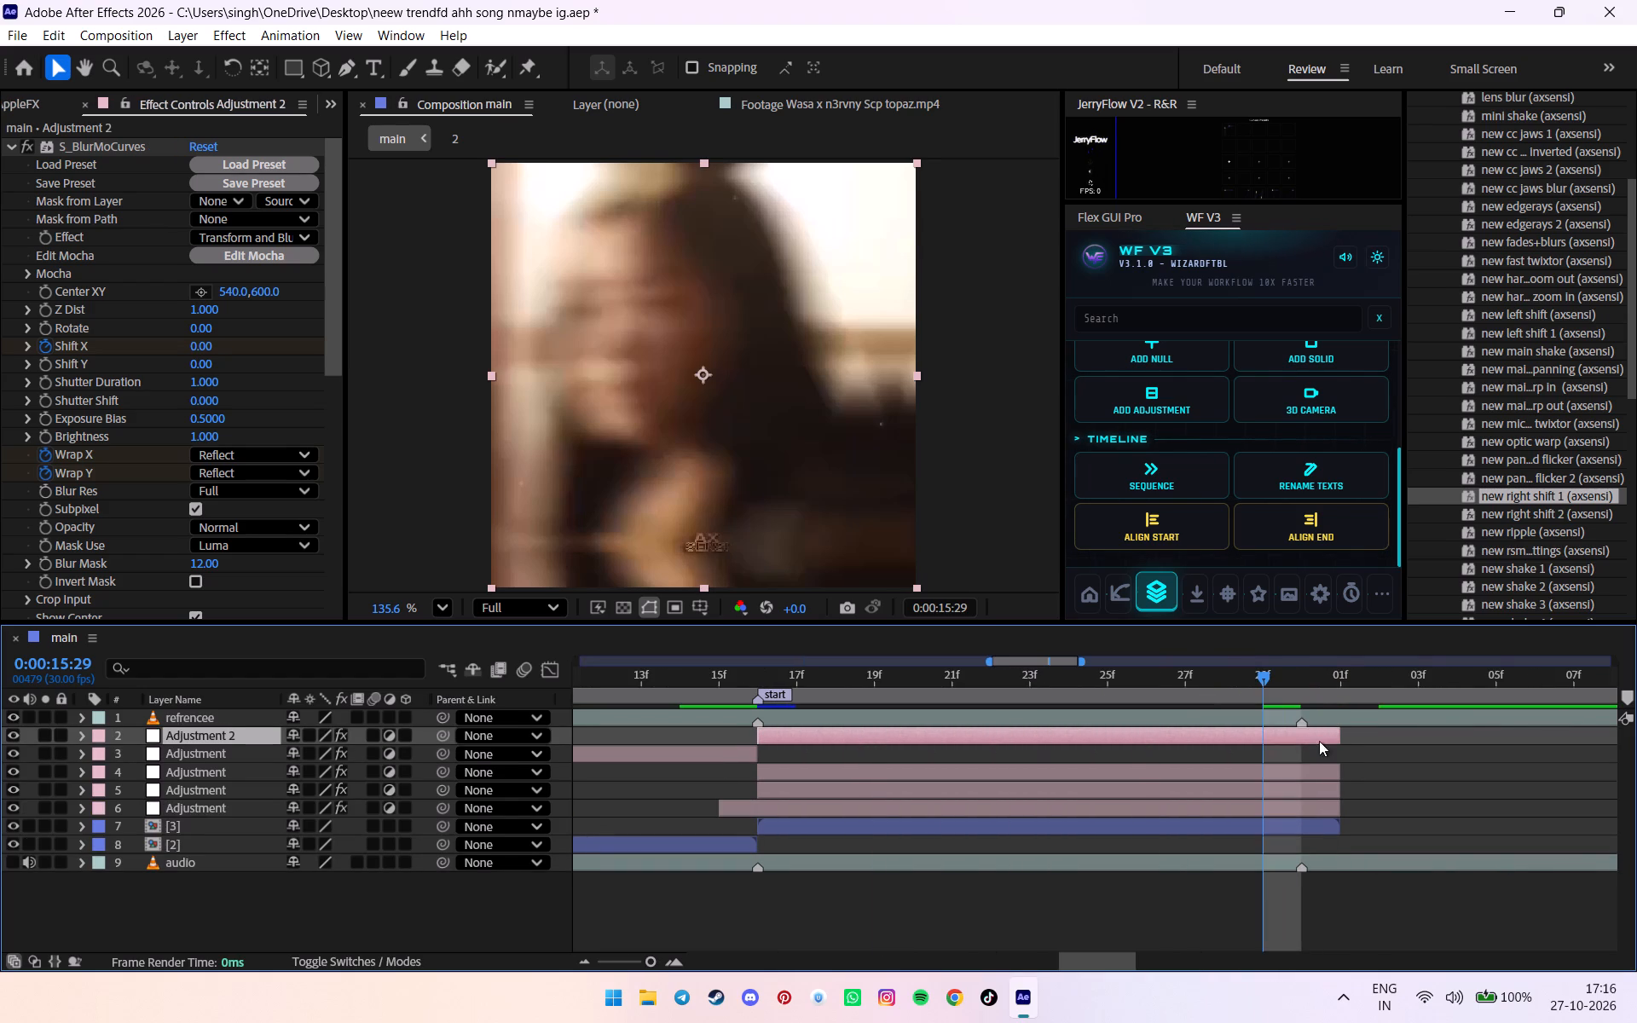
Set the current time to 0:00:15:28, hide the reference layer and save the project.
{"action": "left_click_drag", "start_coordinate": [1266, 691], "coordinate": [1212, 693]}
{"action": "left_click", "coordinate": [25, 712]}
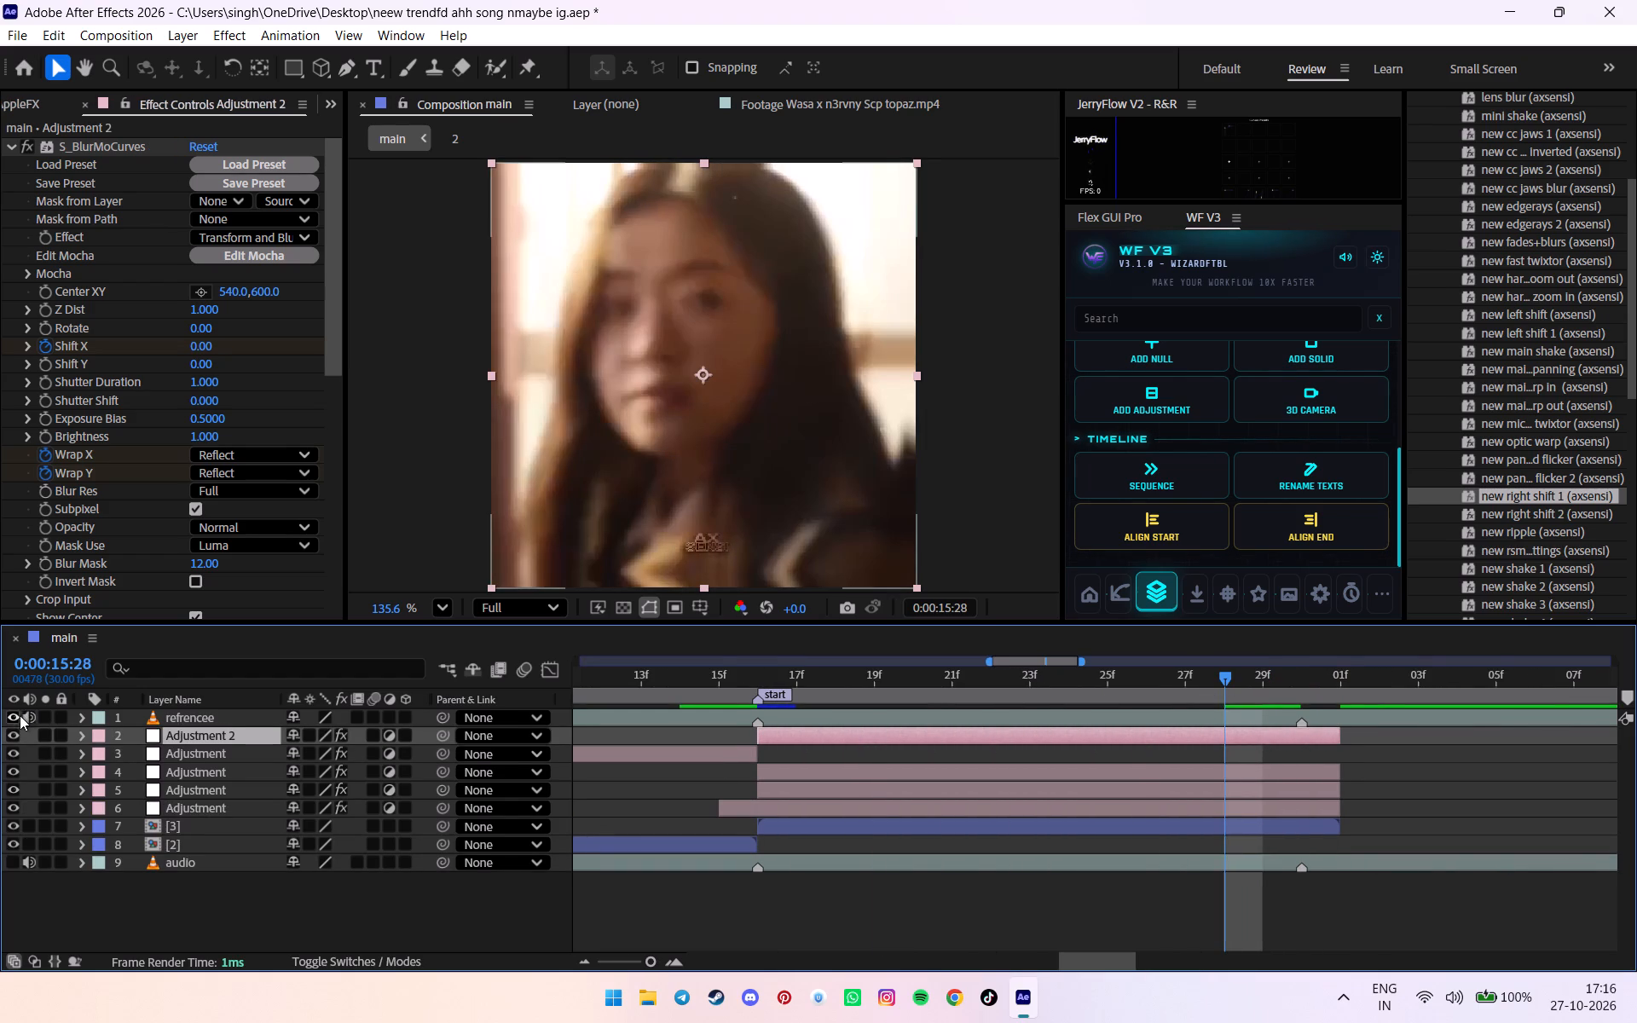
{"action": "left_click", "coordinate": [20, 715]}
{"action": "left_click", "coordinate": [29, 717]}
{"action": "scroll", "coordinate": [764, 836], "scroll_direction": "down", "scroll_amount": 7, "text": "alt"}
{"action": "key", "text": "ctrl+s"}
{"action": "left_click", "coordinate": [1172, 801]}
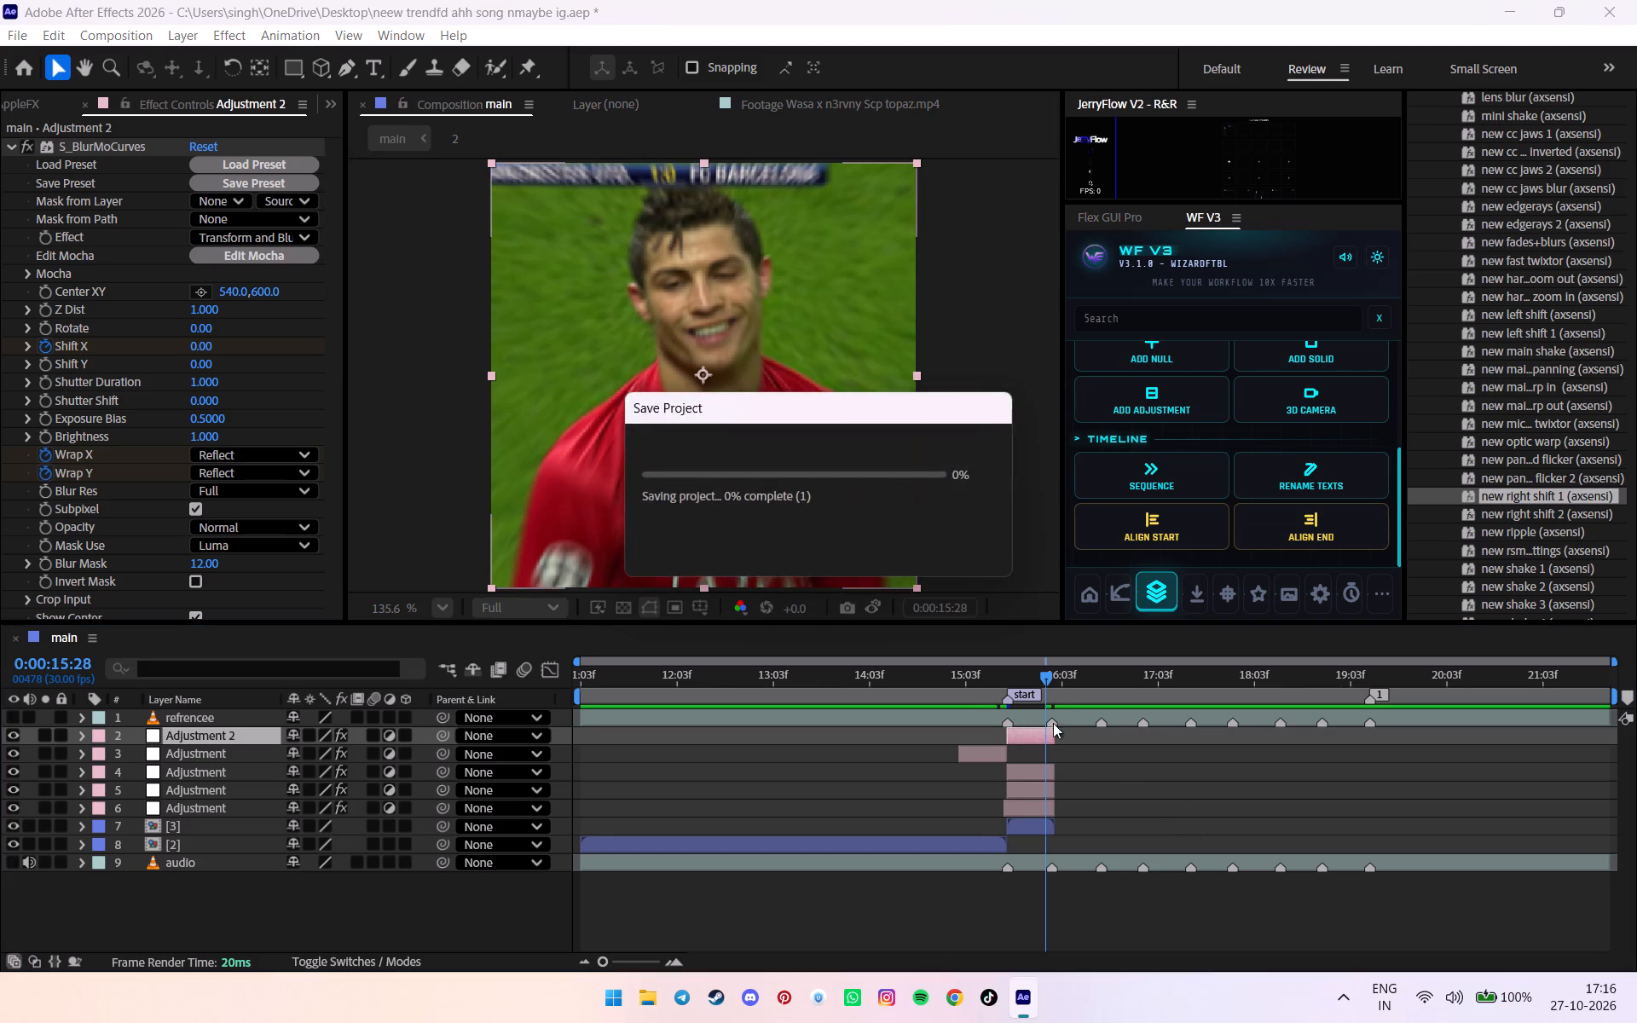
Delete the S_BlurMoCurves and BCC Directional Blur effects with their keyframes from the Adjustment 2 layer.
{"action": "scroll", "coordinate": [1029, 696], "scroll_direction": "up", "scroll_amount": 2, "text": "alt"}
{"action": "left_click", "coordinate": [1097, 678]}
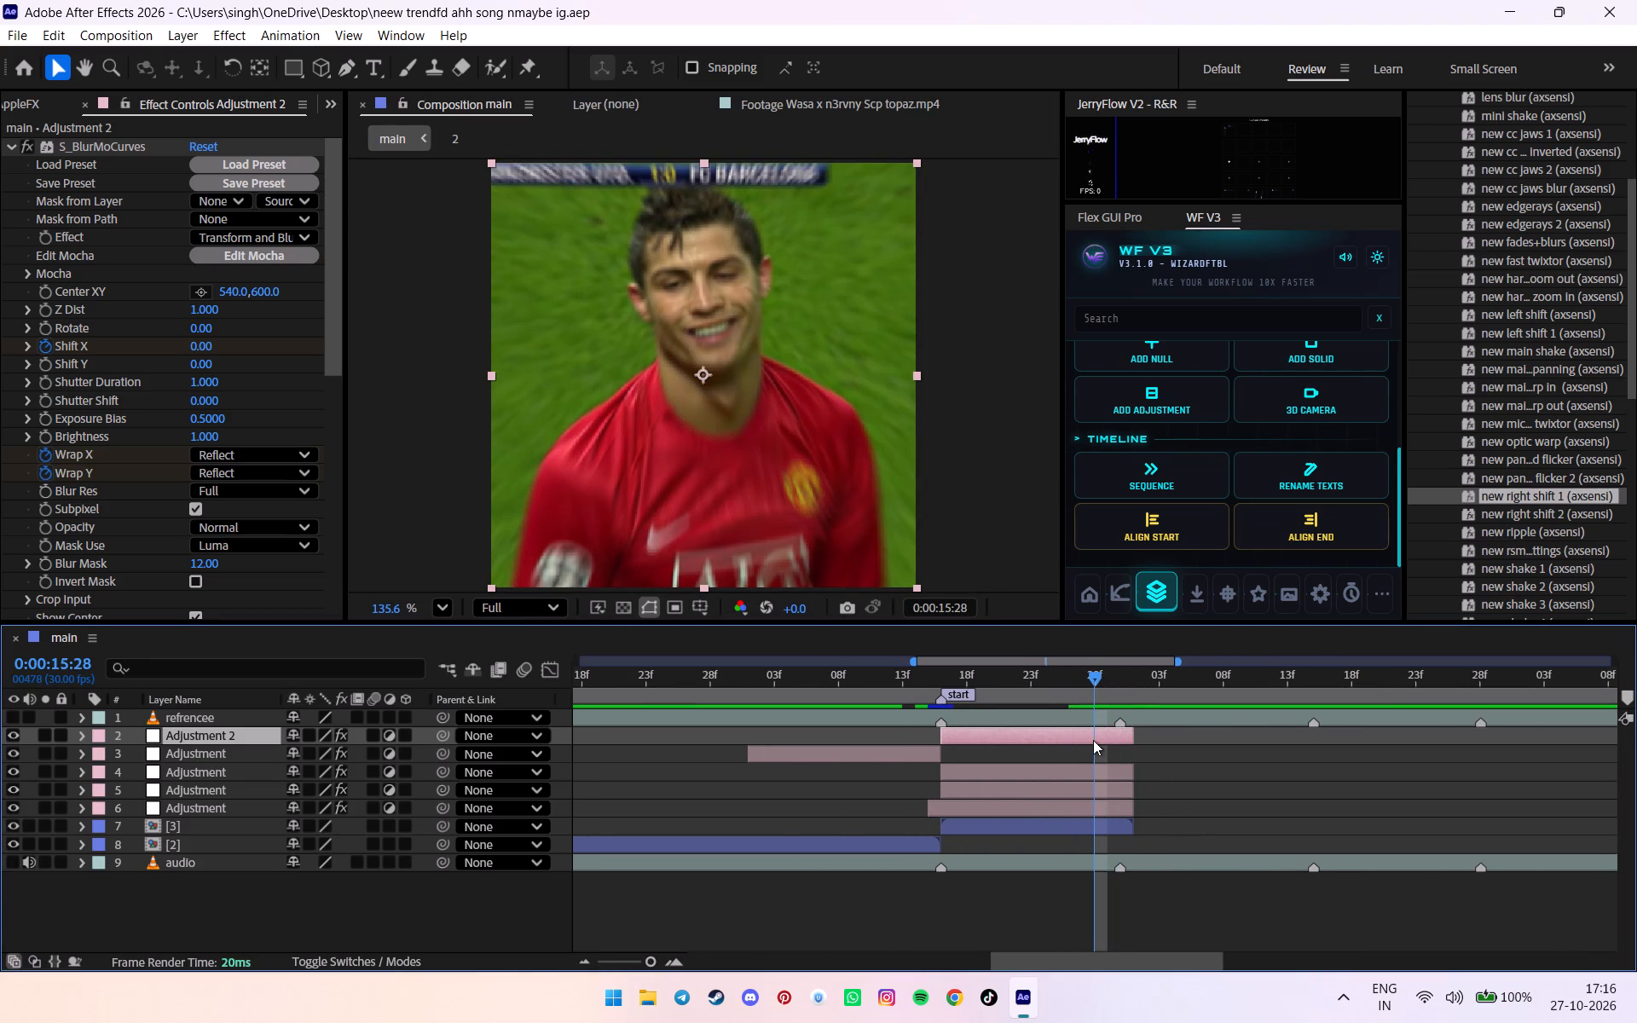
{"action": "key", "text": "u"}
{"action": "left_click_drag", "start_coordinate": [1079, 770], "coordinate": [1201, 876]}
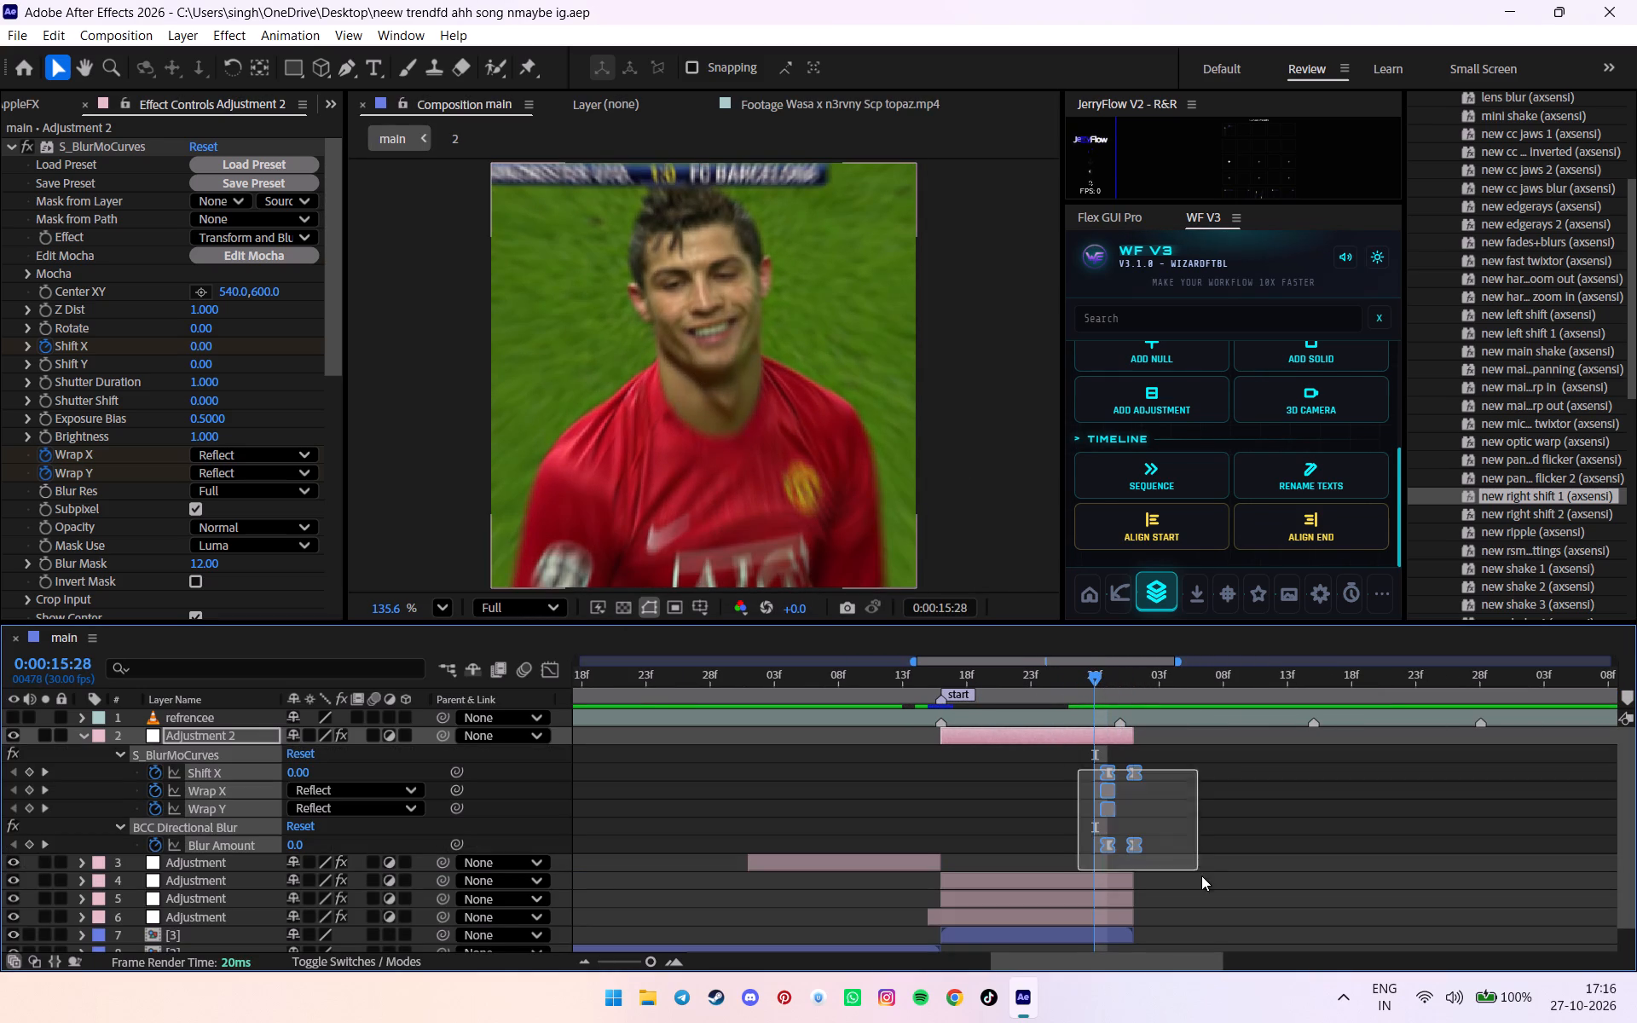
{"action": "left_click_drag", "start_coordinate": [1201, 876], "coordinate": [1201, 873]}
{"action": "key", "text": "Delete"}
{"action": "key", "text": "Delete"}
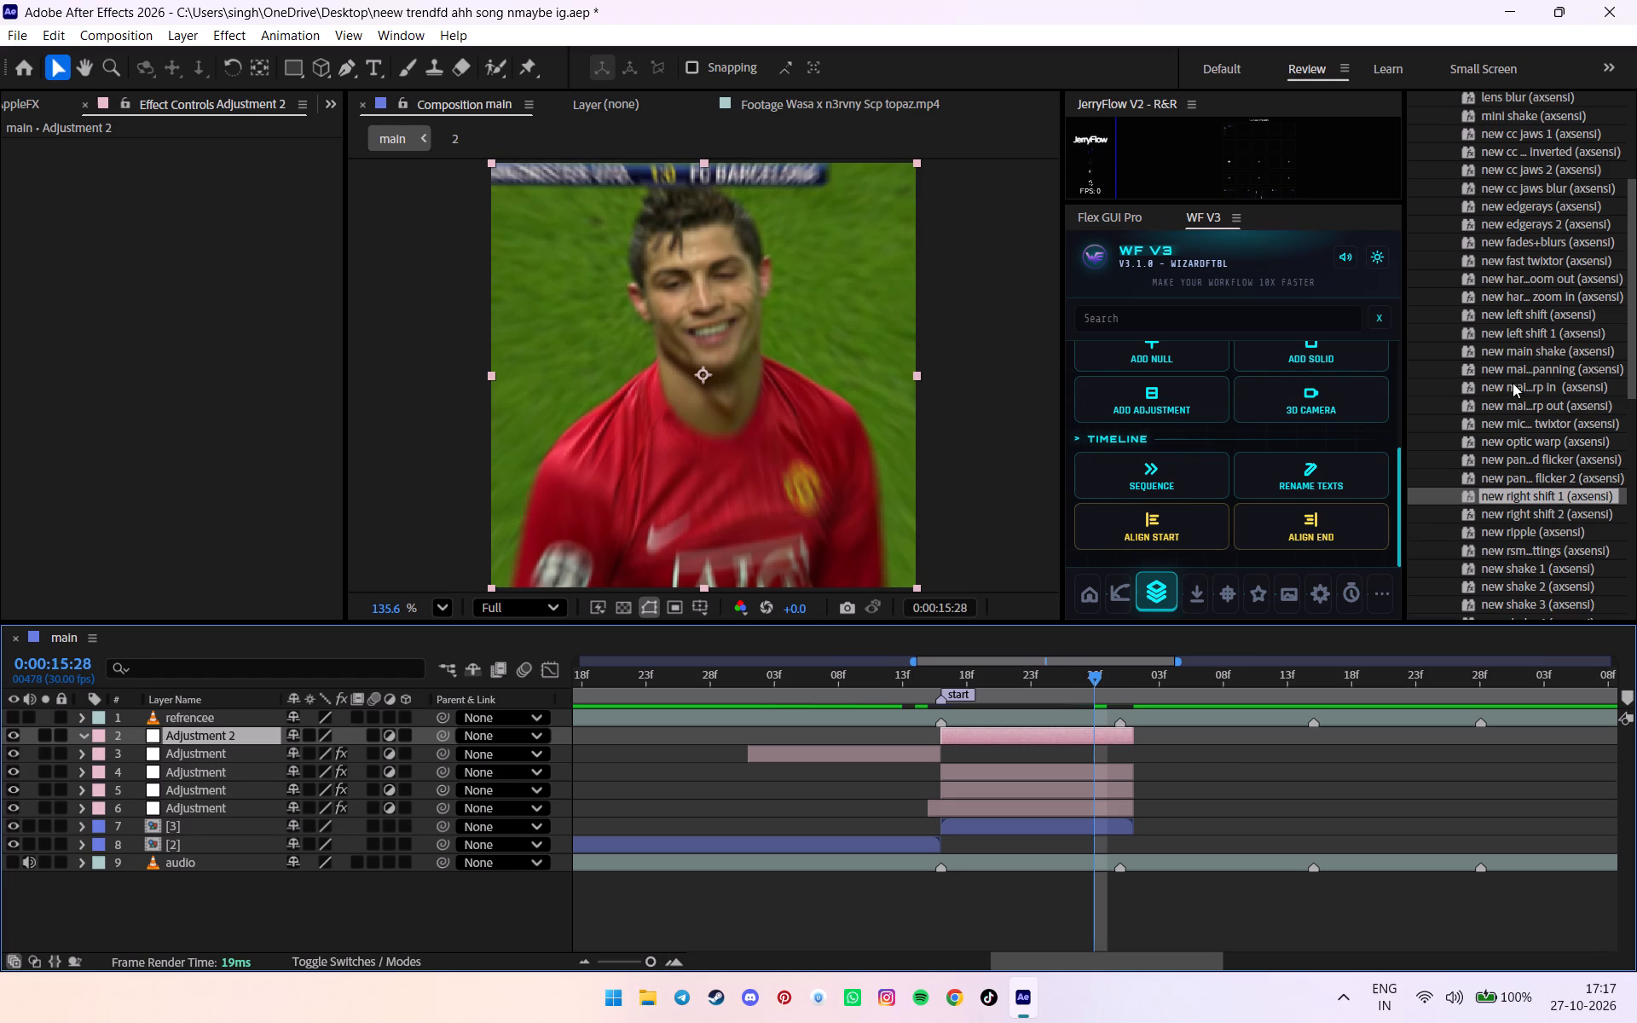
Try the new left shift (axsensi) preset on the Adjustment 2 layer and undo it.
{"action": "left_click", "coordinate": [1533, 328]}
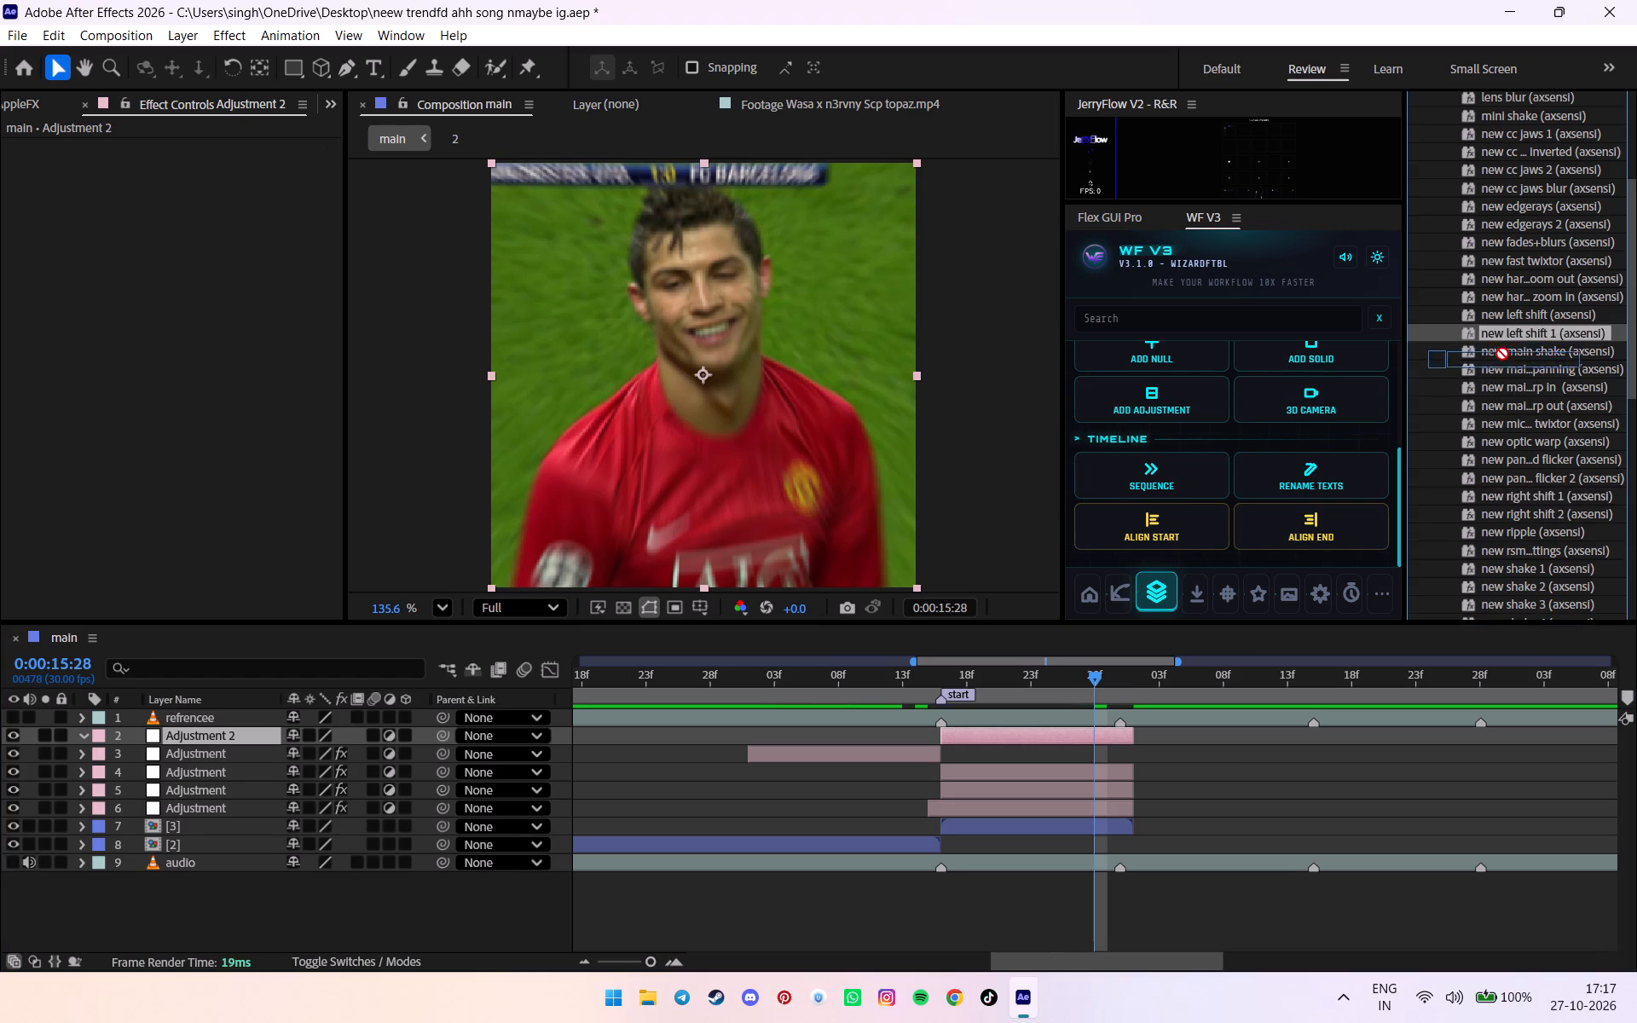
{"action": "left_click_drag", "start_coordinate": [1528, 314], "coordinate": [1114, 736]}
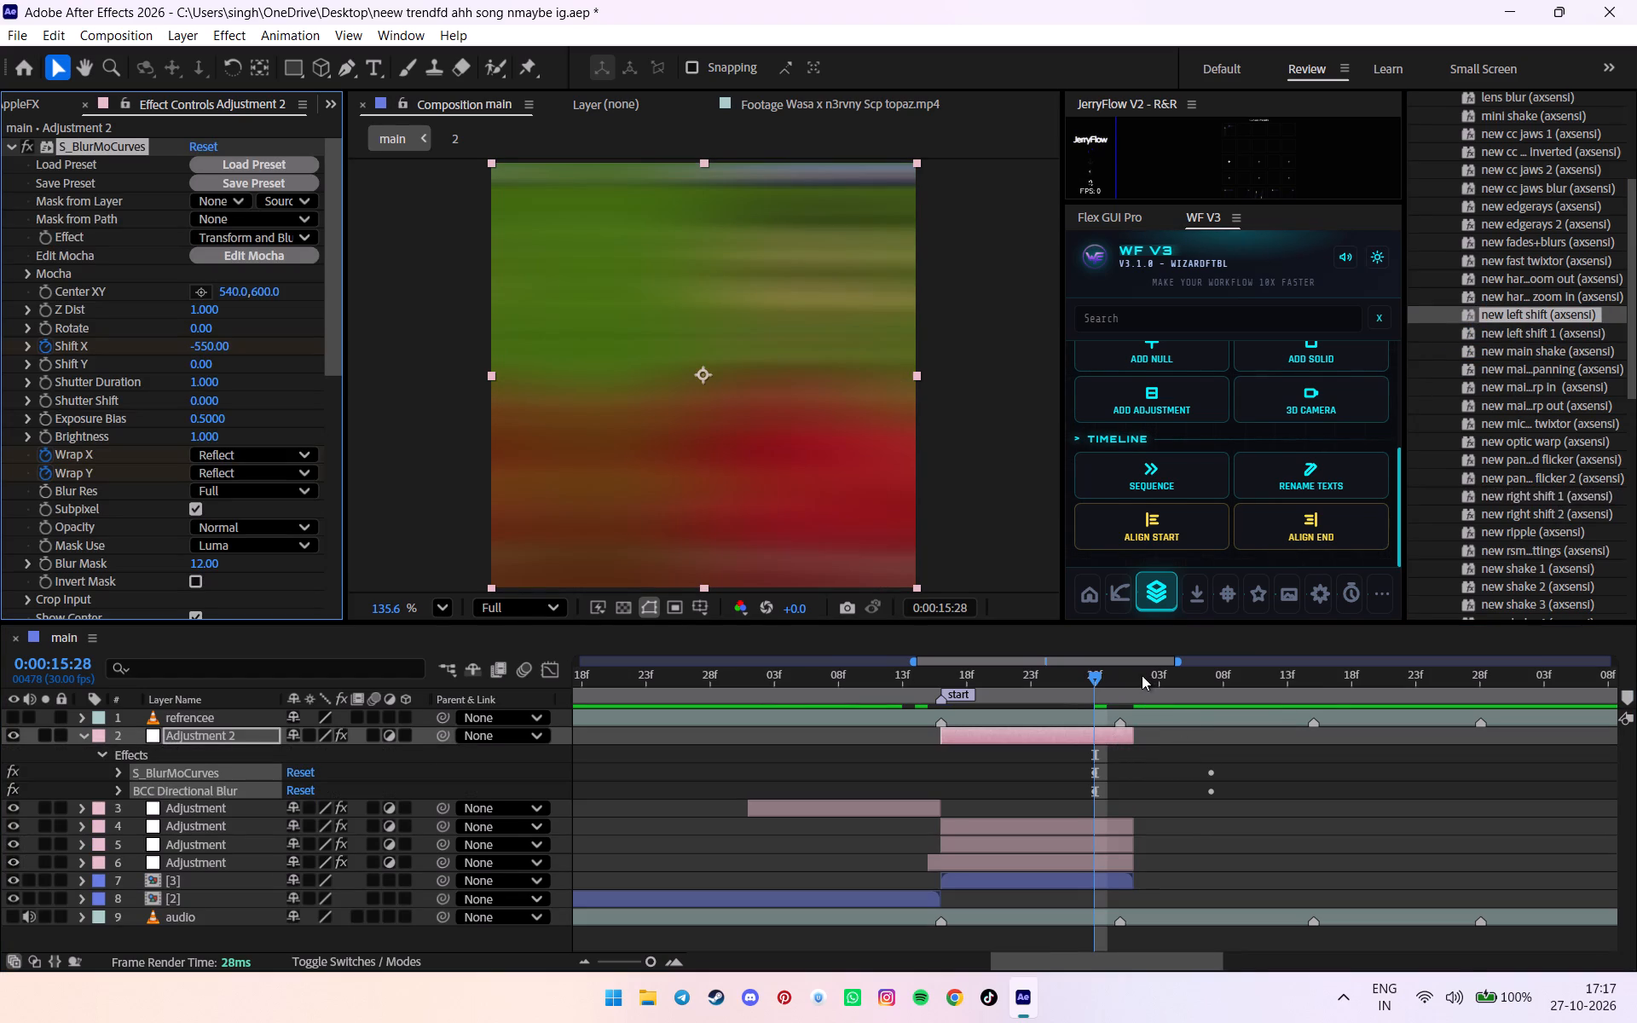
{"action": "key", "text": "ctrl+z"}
Apply the new left shift 1 (axsensi) preset to Adjustment 2 at 0:00:15:28 and compress its keyframes to finish at the layer's end.
{"action": "left_click_drag", "start_coordinate": [1530, 334], "coordinate": [1043, 750]}
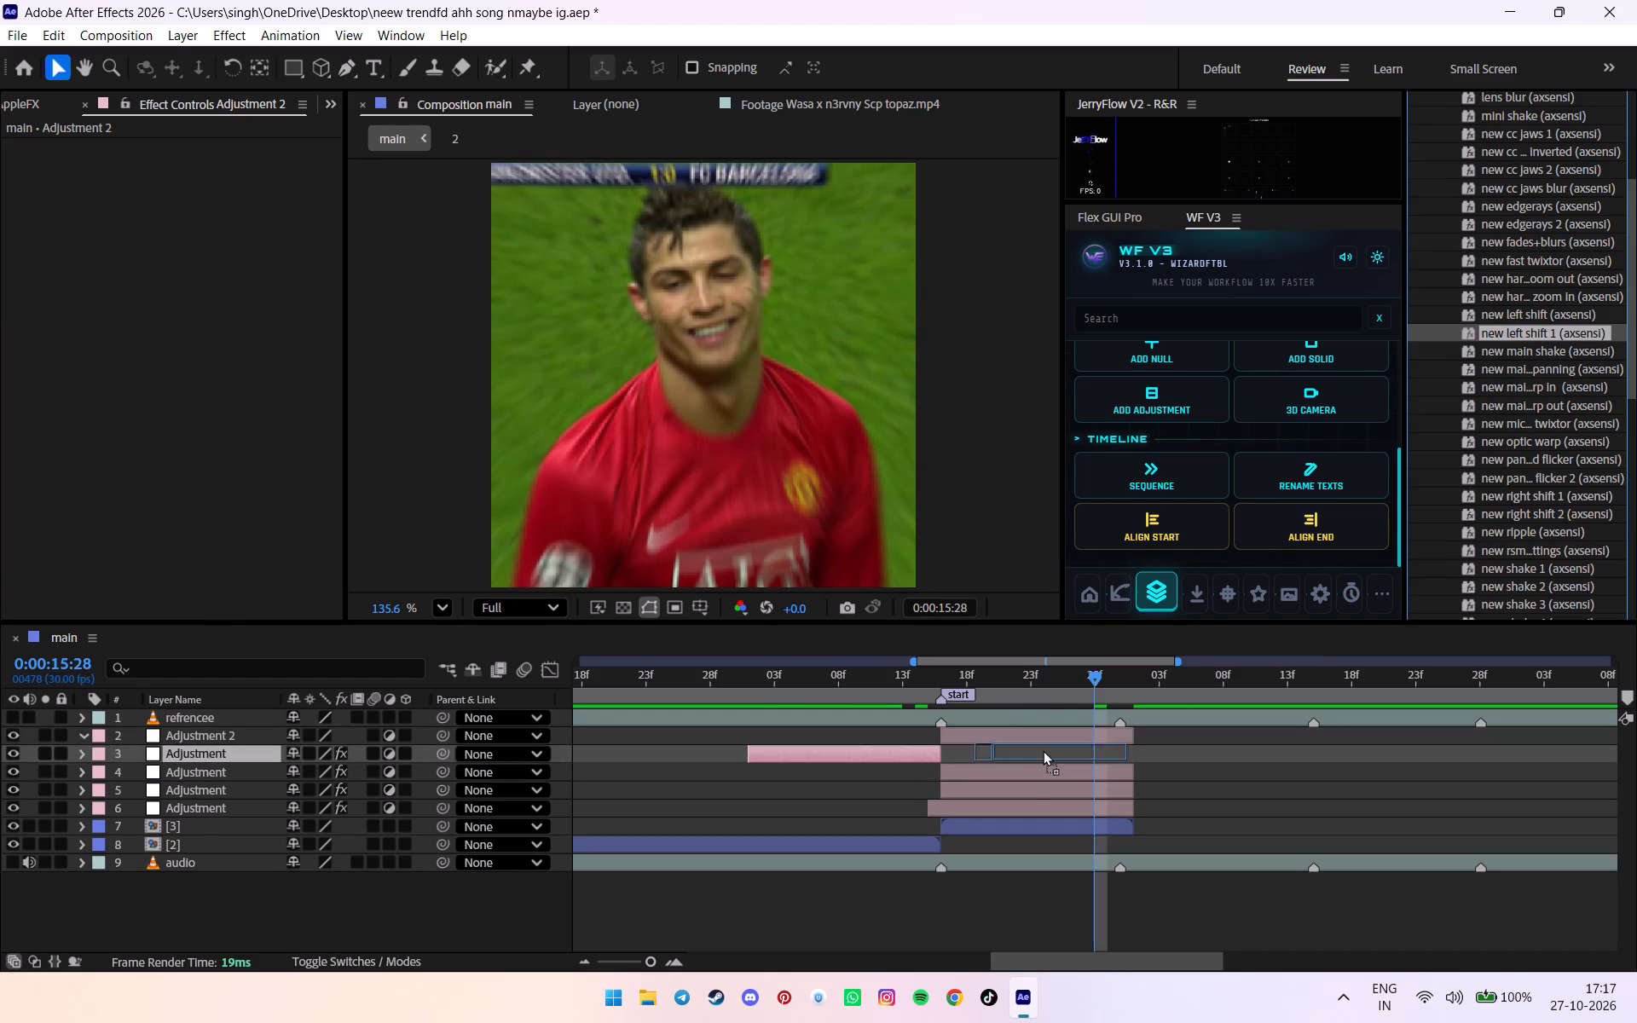
{"action": "left_click_drag", "start_coordinate": [1043, 750], "coordinate": [1016, 735]}
{"action": "key", "text": "u"}
{"action": "left_click_drag", "start_coordinate": [1055, 762], "coordinate": [1264, 873]}
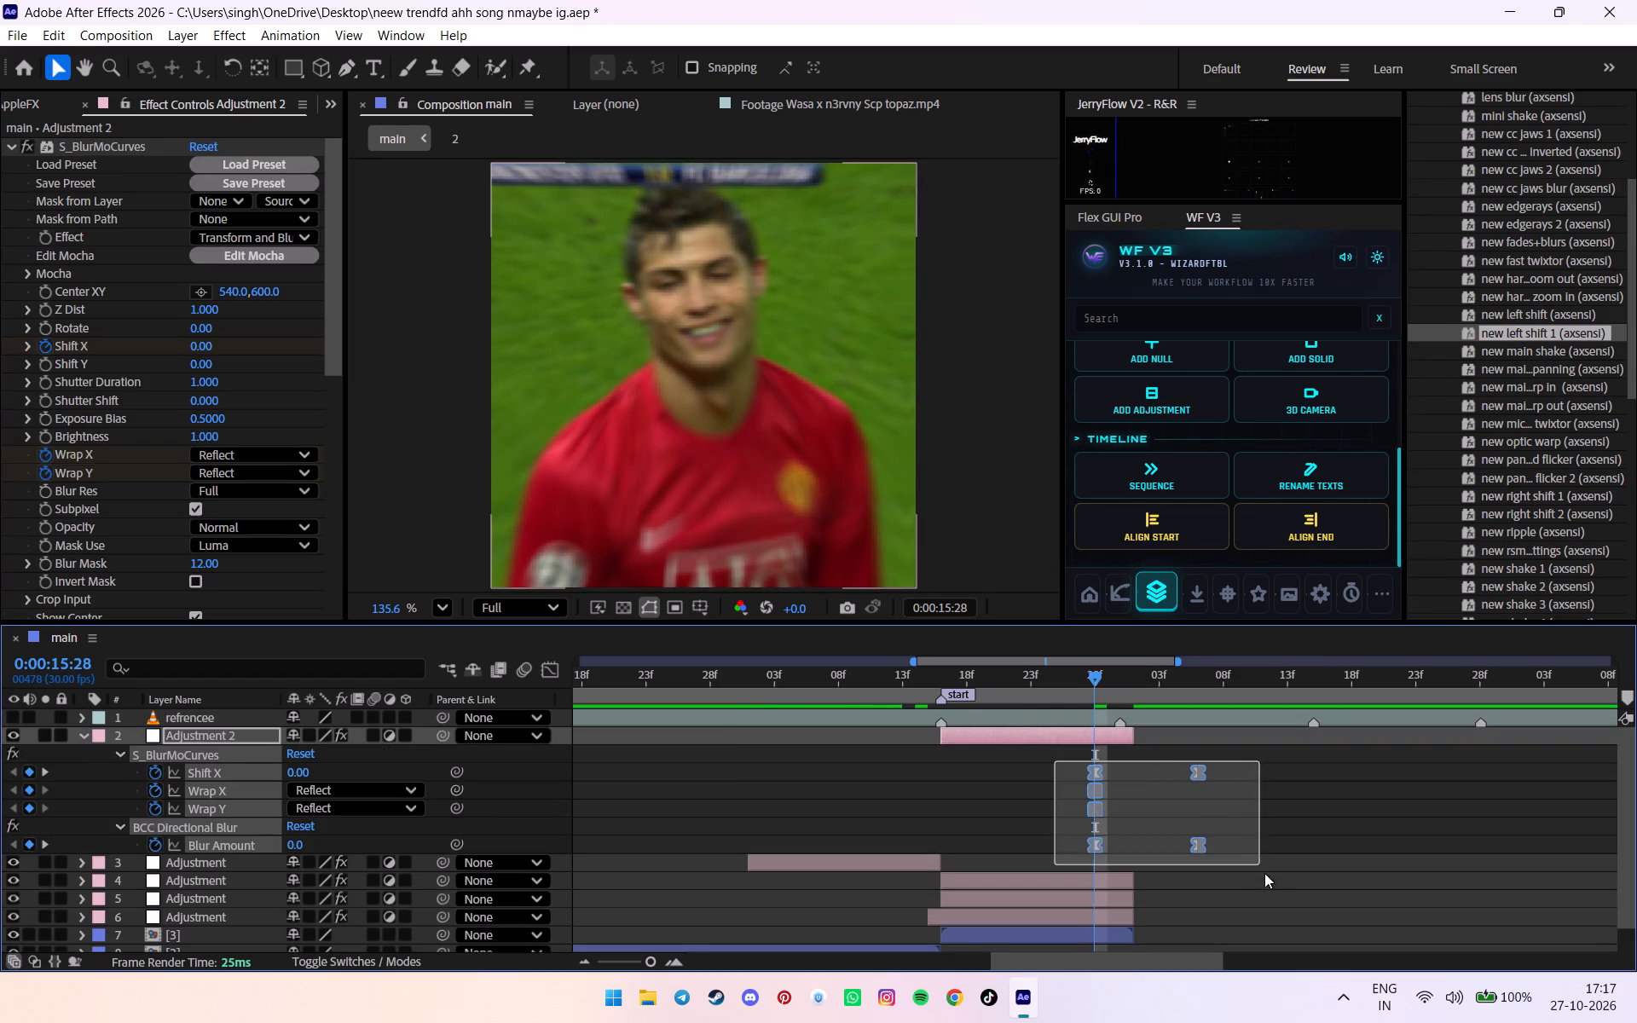
{"action": "left_click_drag", "start_coordinate": [1264, 873], "coordinate": [1254, 862]}
{"action": "left_click_drag", "start_coordinate": [1200, 773], "coordinate": [1130, 769], "text": "alt"}
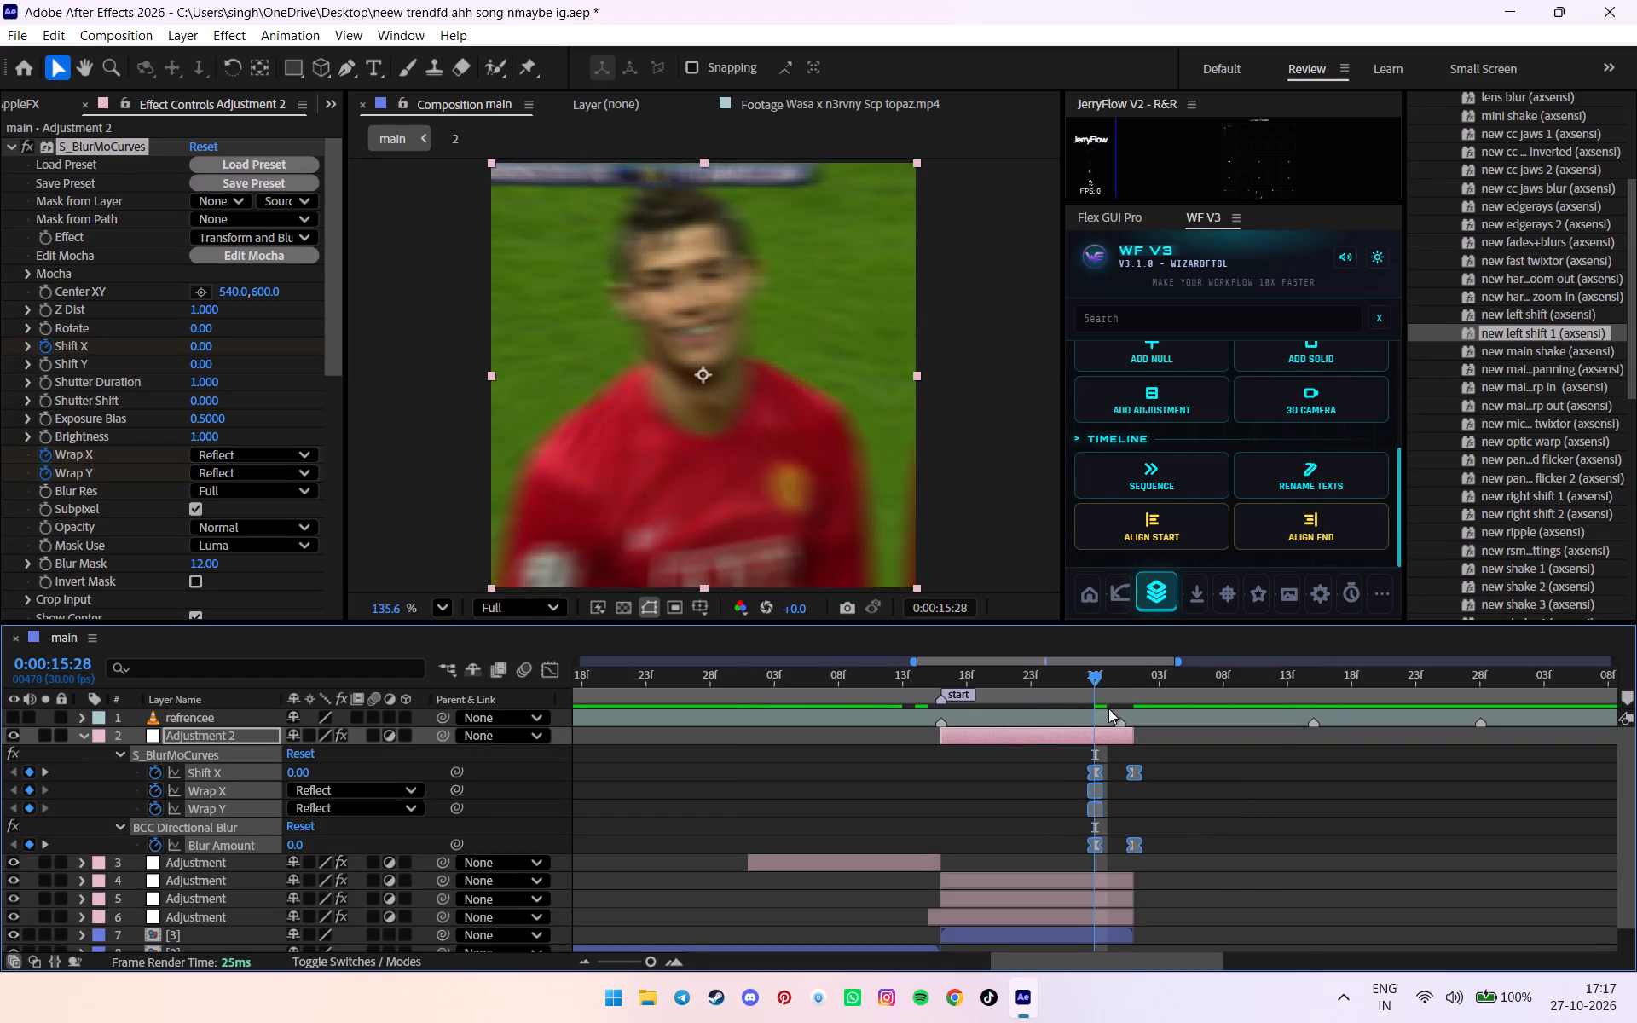
Show the reference layer, scrub between 0:00:15:23 and 0:00:15:29 to compare its outgoing shift, and hide it at 0:00:15:28.
{"action": "left_click_drag", "start_coordinate": [1096, 692], "coordinate": [1089, 690]}
{"action": "left_click_drag", "start_coordinate": [1089, 690], "coordinate": [1036, 693]}
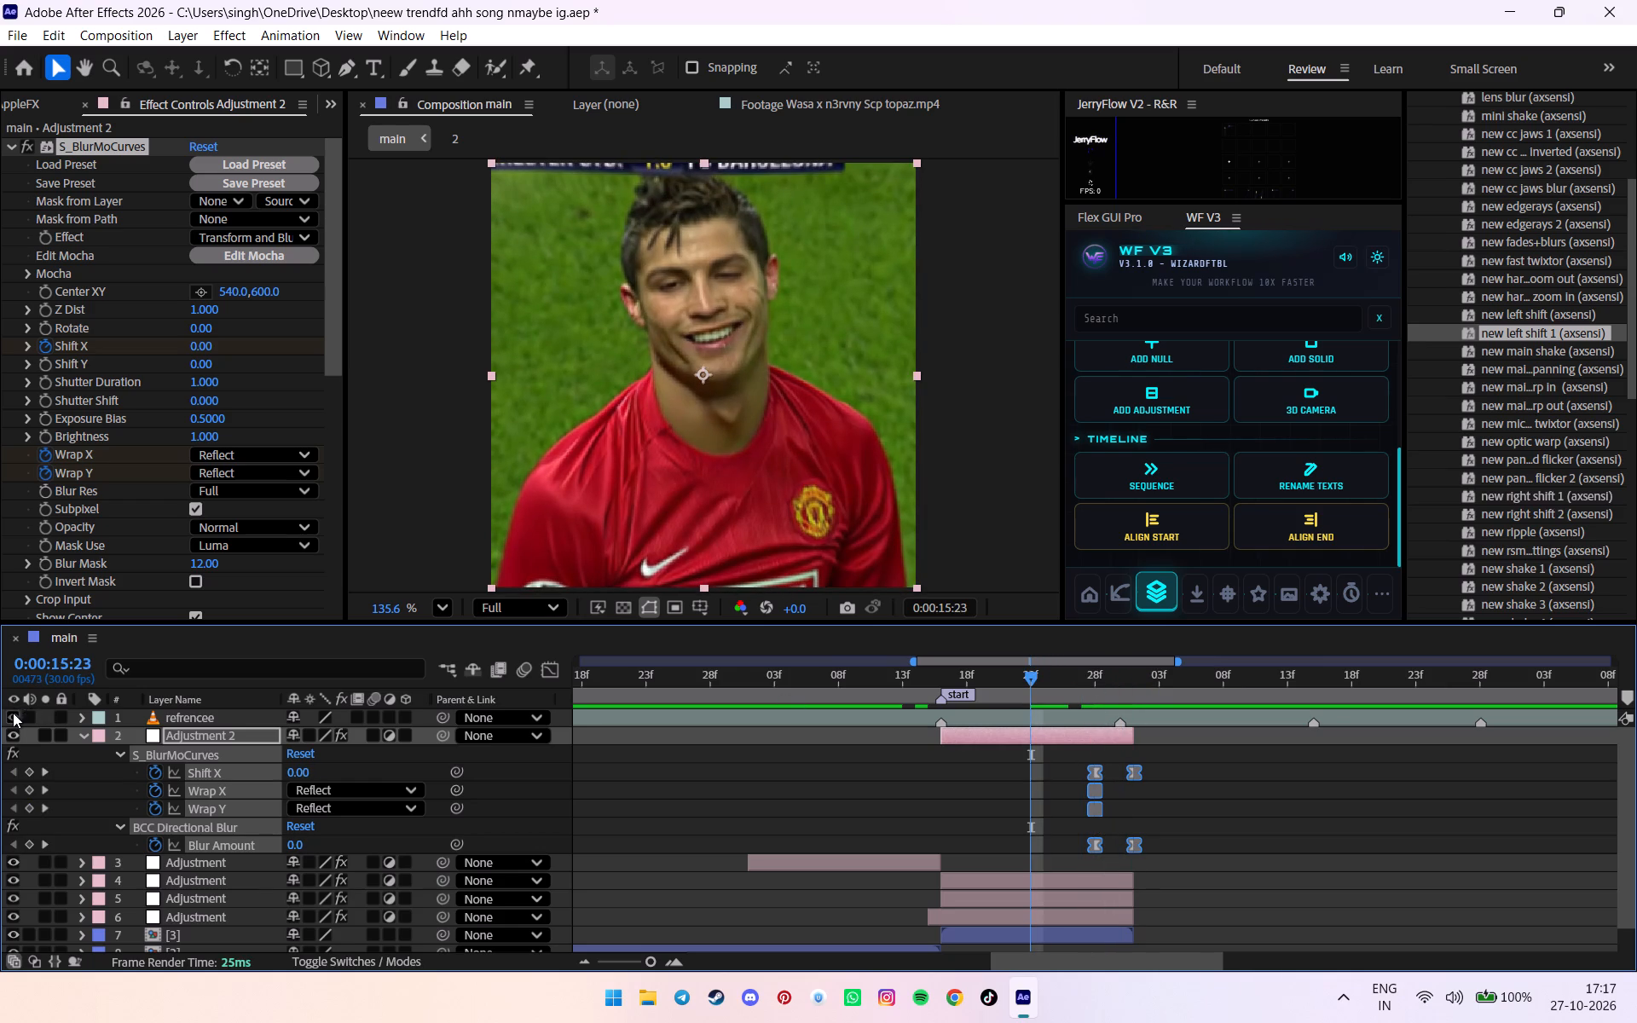
{"action": "left_click", "coordinate": [14, 717]}
{"action": "left_click_drag", "start_coordinate": [1044, 674], "coordinate": [1062, 677]}
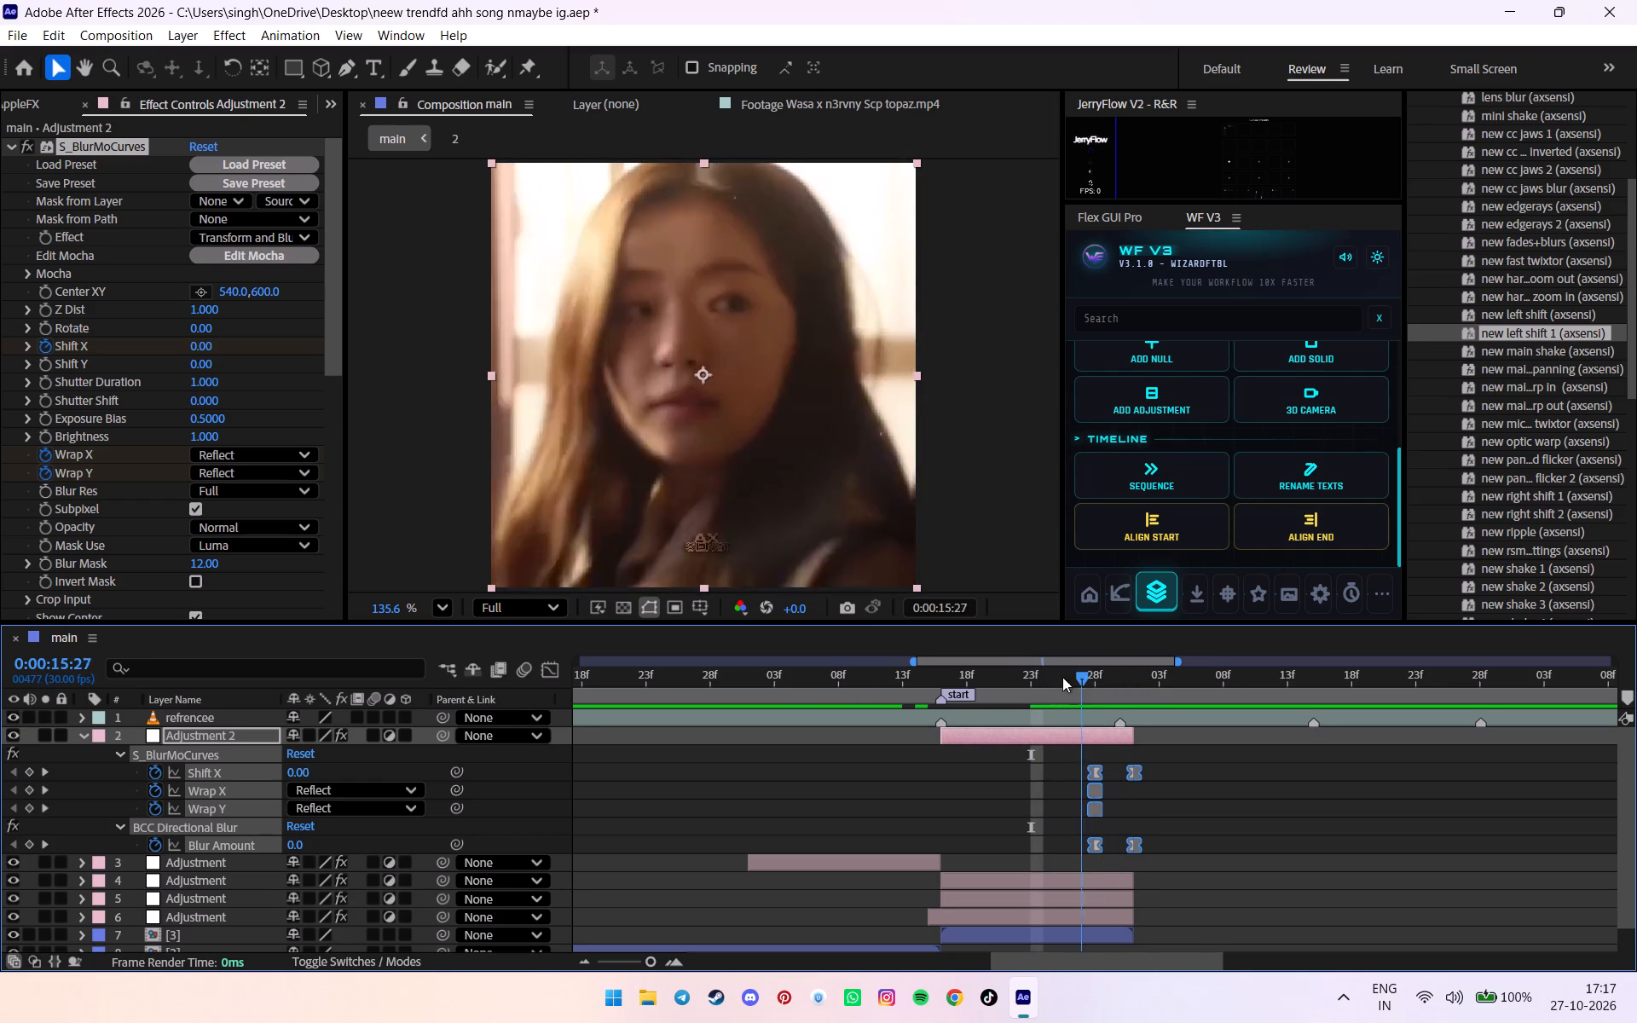
{"action": "left_click_drag", "start_coordinate": [1062, 677], "coordinate": [1016, 680]}
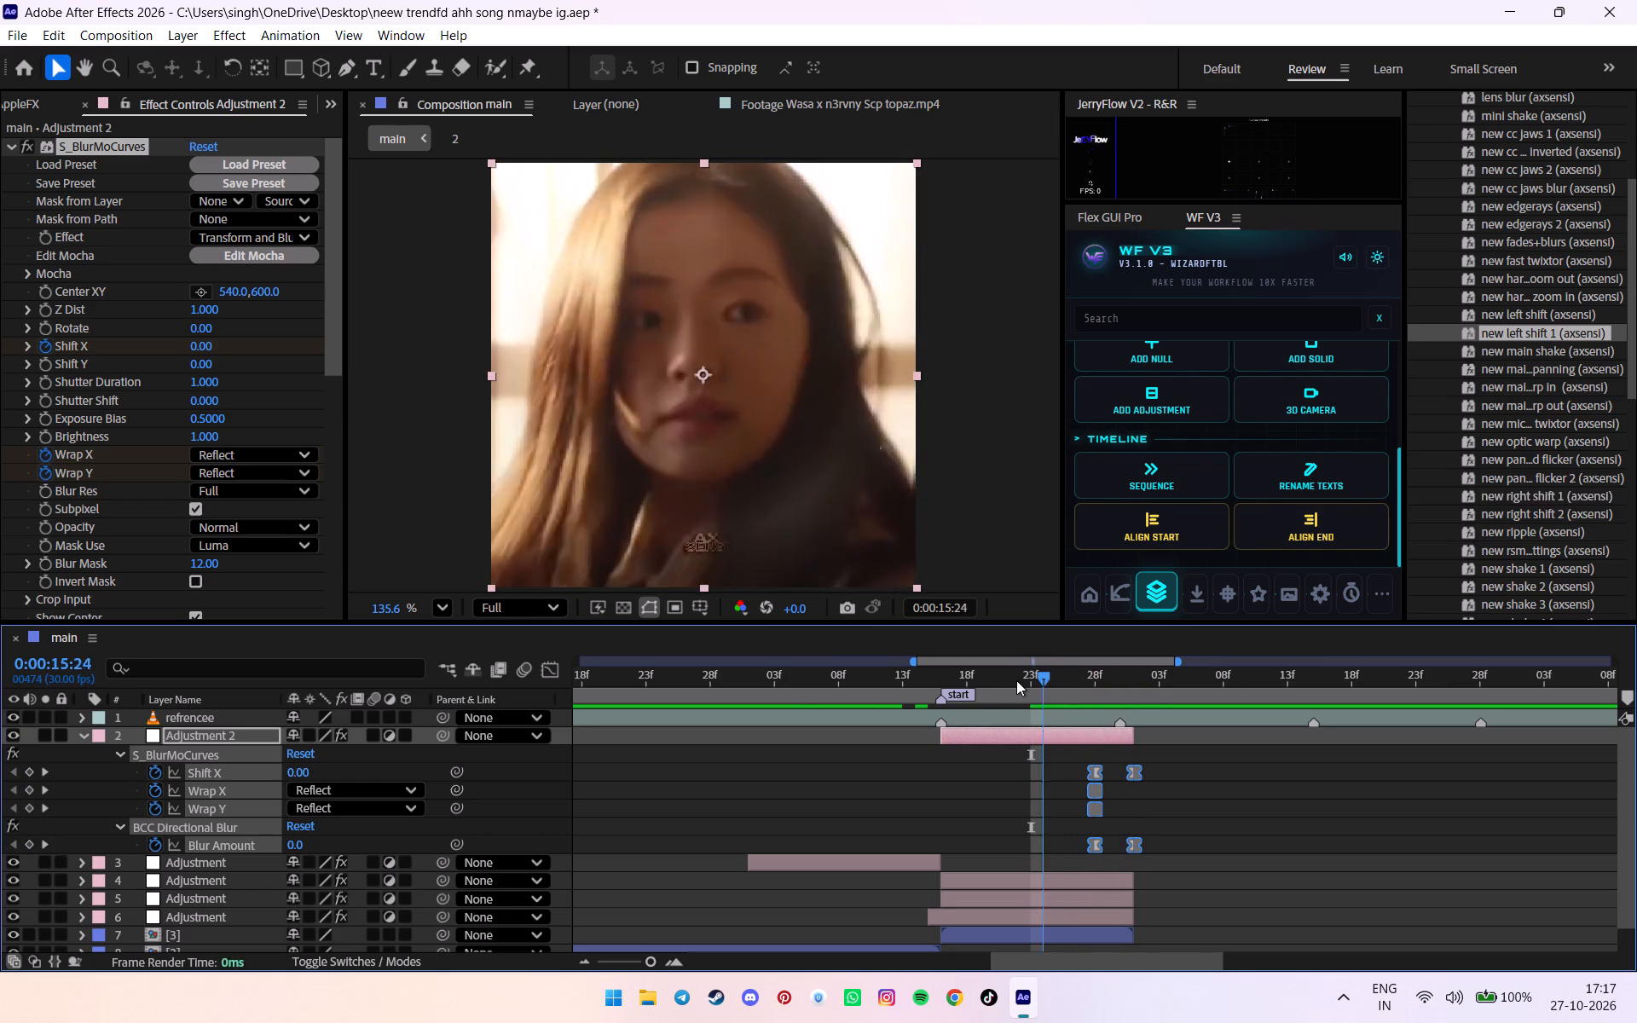
{"action": "left_click_drag", "start_coordinate": [1016, 680], "coordinate": [1094, 675]}
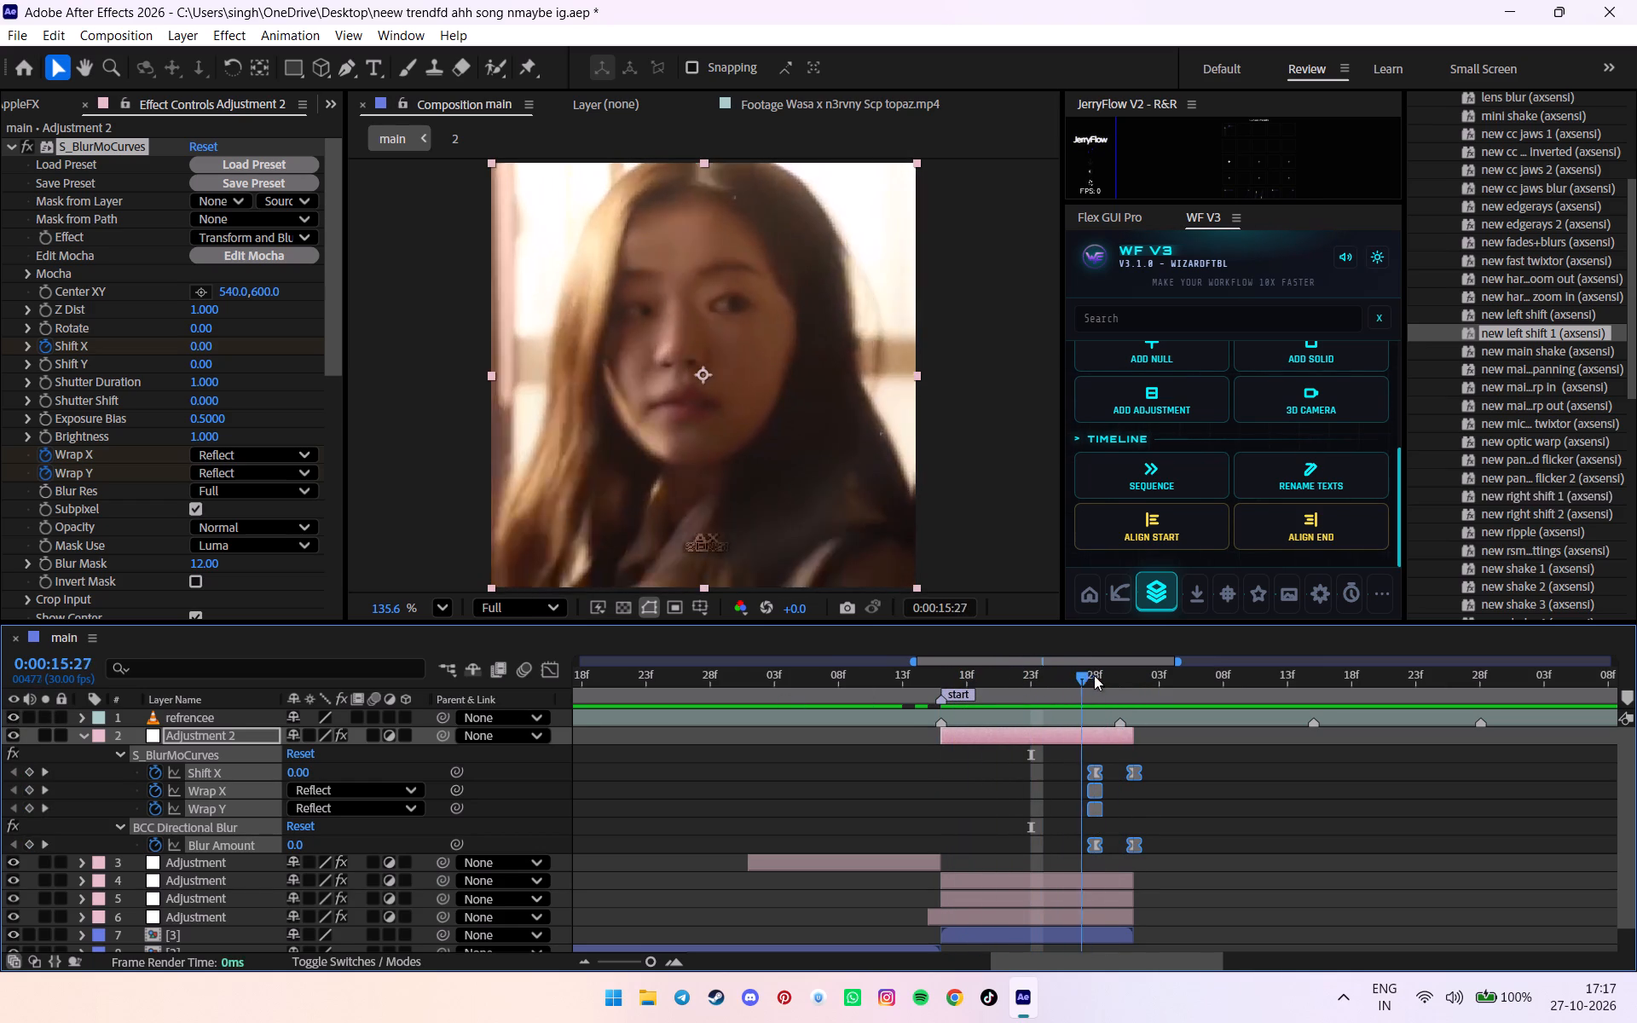
{"action": "left_click_drag", "start_coordinate": [1094, 675], "coordinate": [1102, 671]}
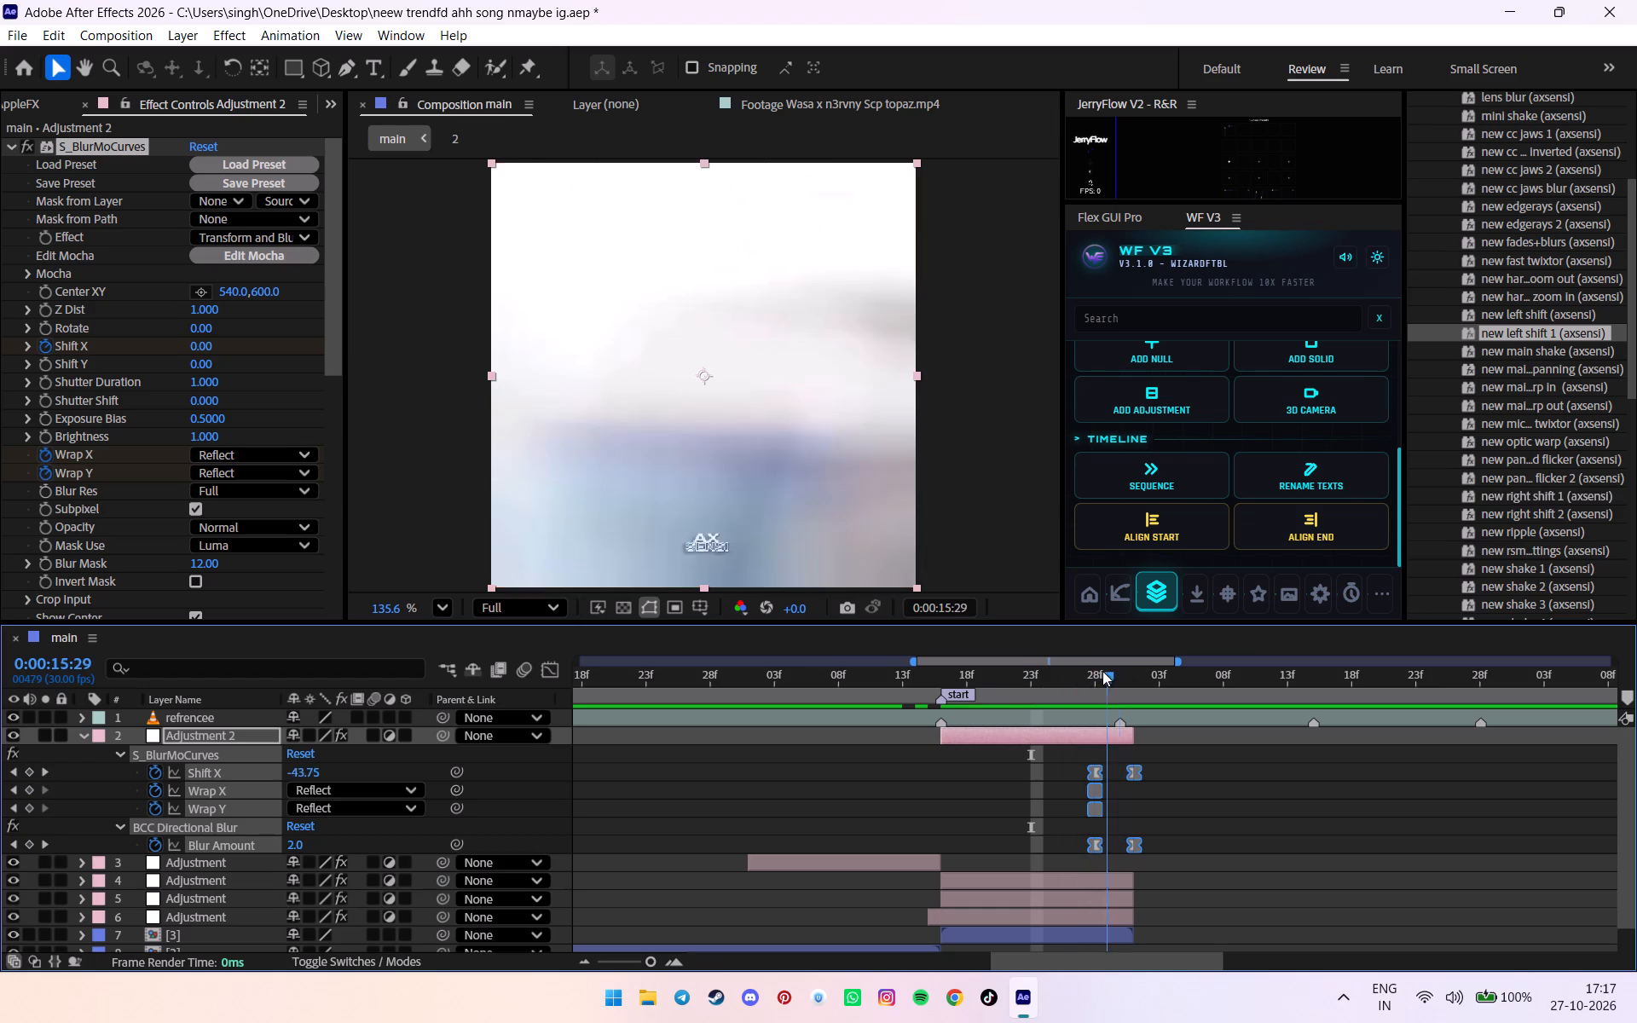
{"action": "left_click_drag", "start_coordinate": [1102, 671], "coordinate": [1096, 667]}
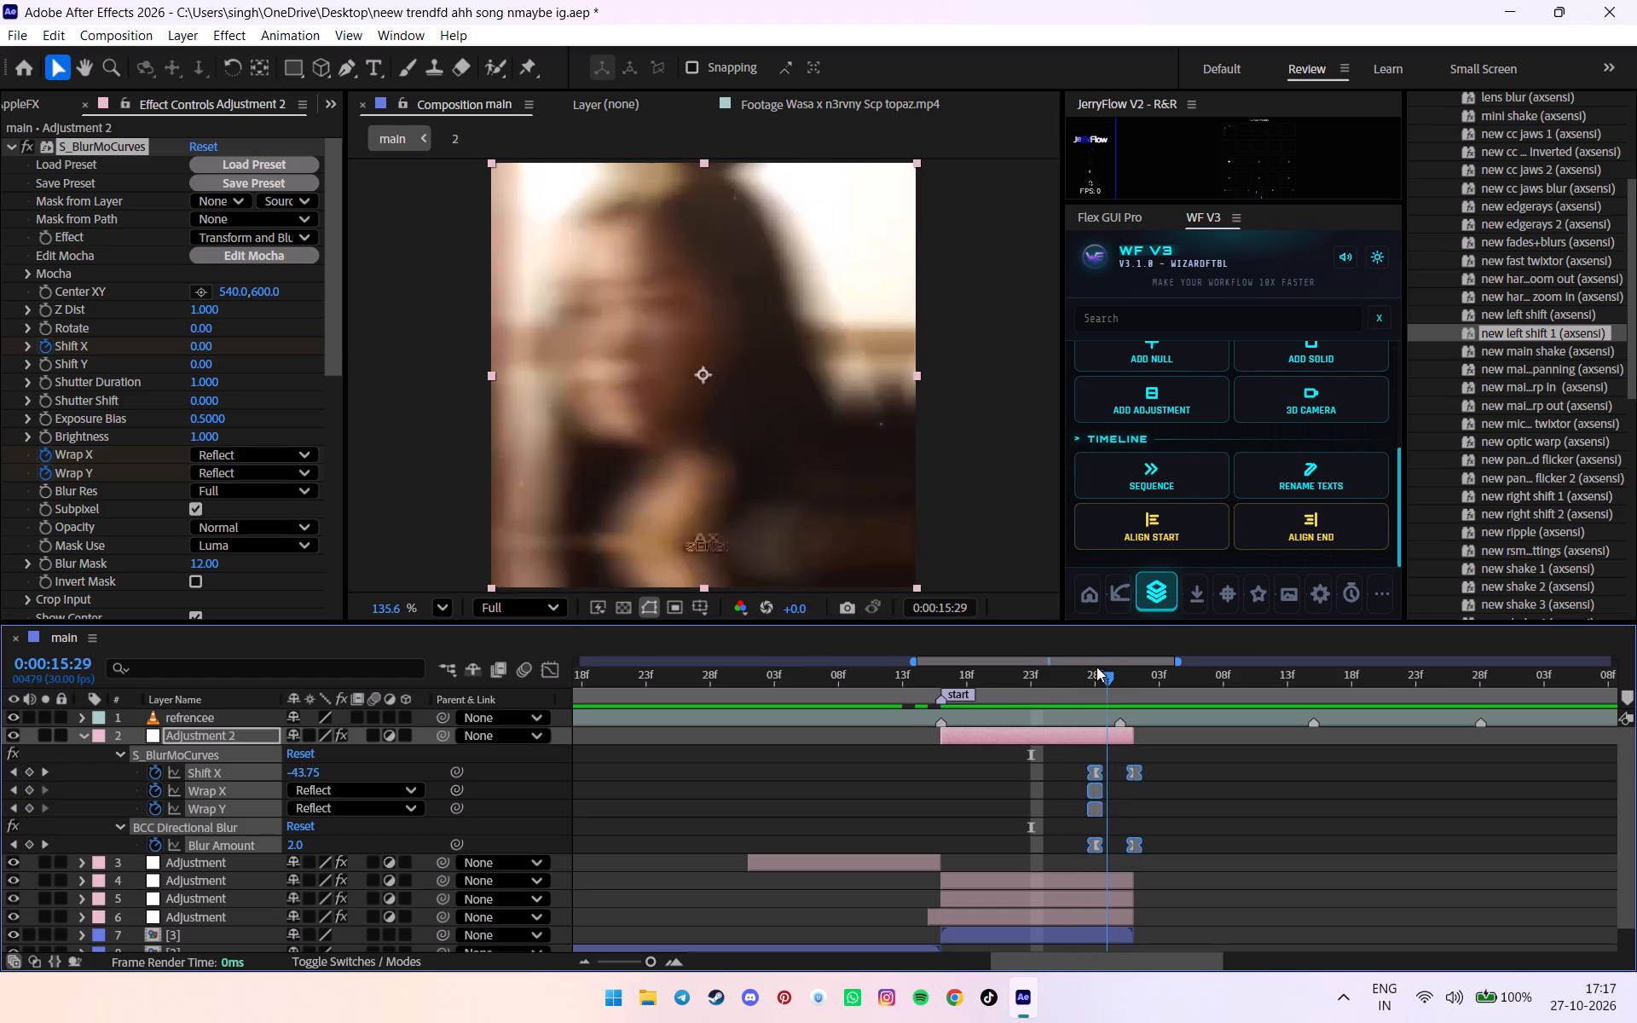
{"action": "left_click_drag", "start_coordinate": [1096, 667], "coordinate": [1093, 667]}
{"action": "left_click", "coordinate": [10, 715]}
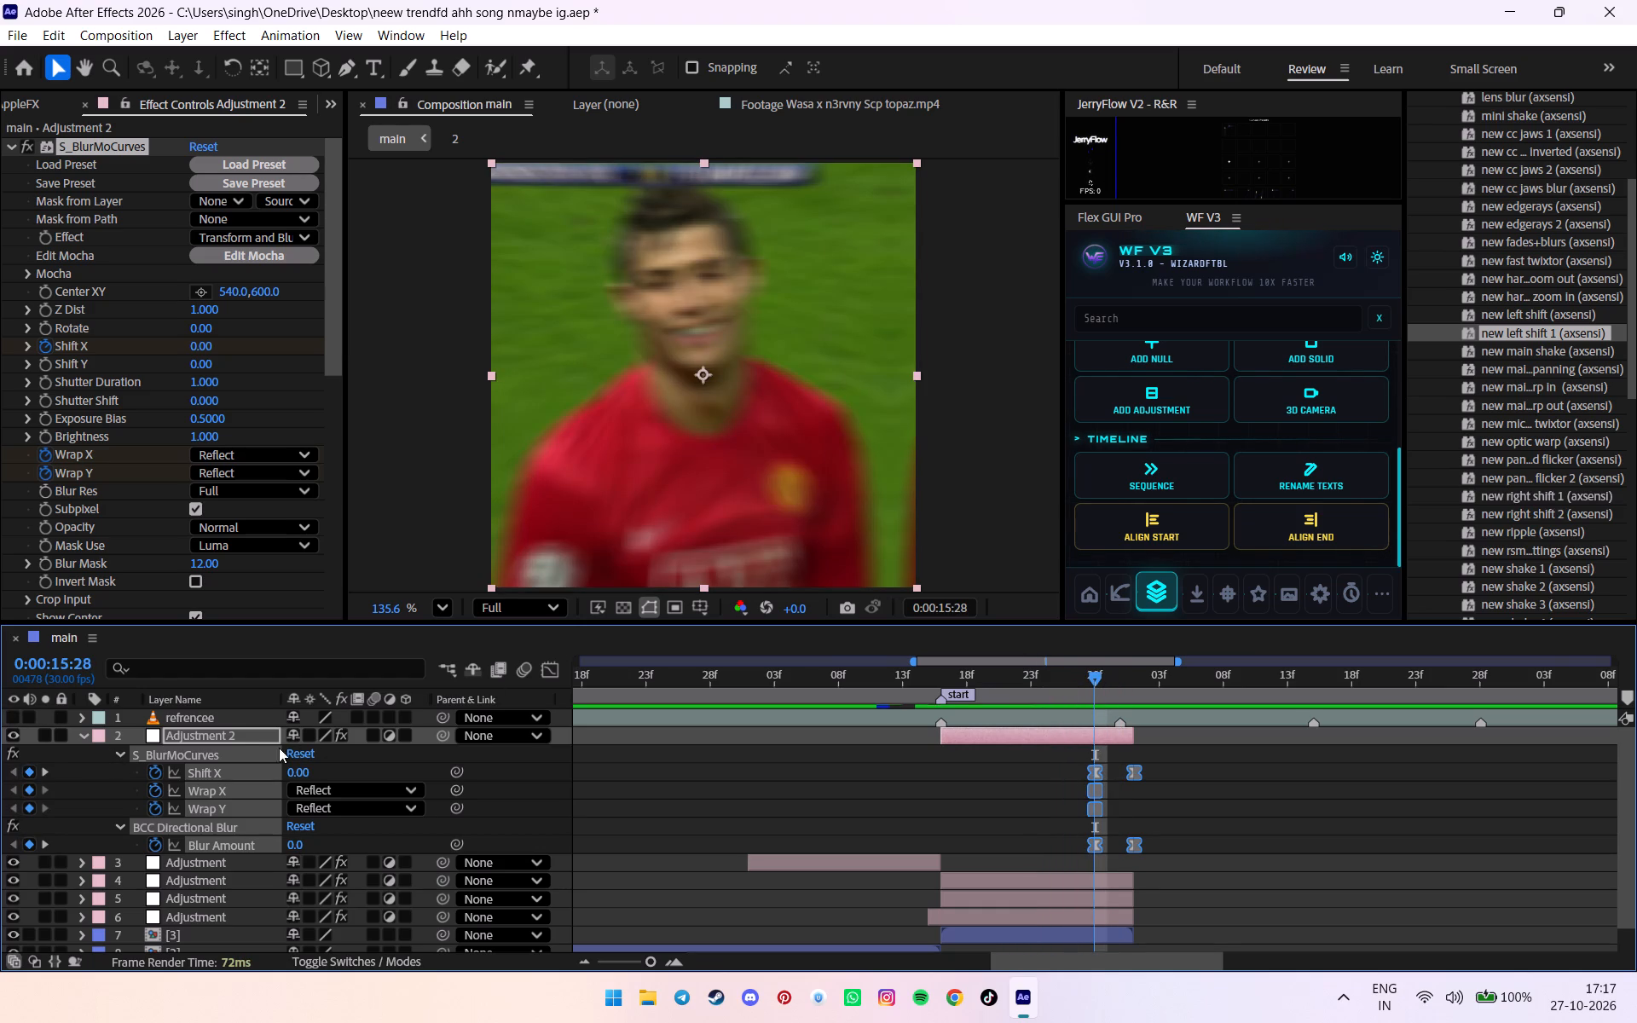
Move the Adjustment 2 layer down to just above the lowest adjustment layer and preview the shift around 0:00:15:28.
{"action": "left_click_drag", "start_coordinate": [243, 741], "coordinate": [263, 906]}
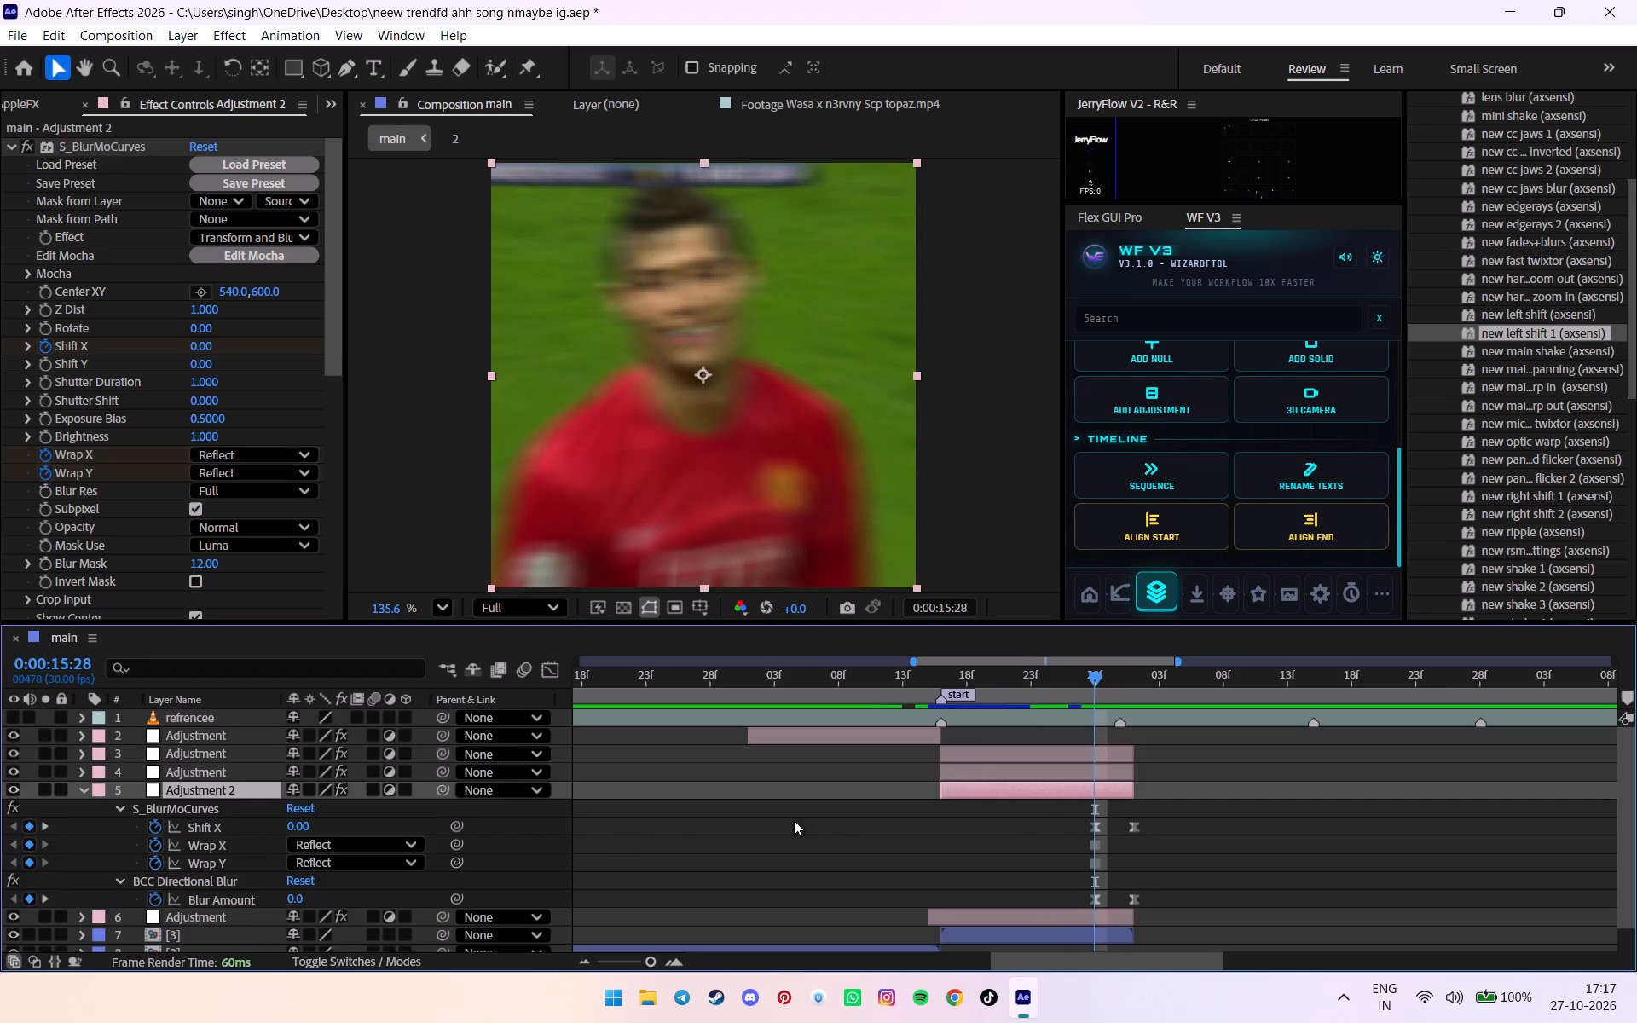
{"action": "left_click_drag", "start_coordinate": [1084, 685], "coordinate": [1079, 685]}
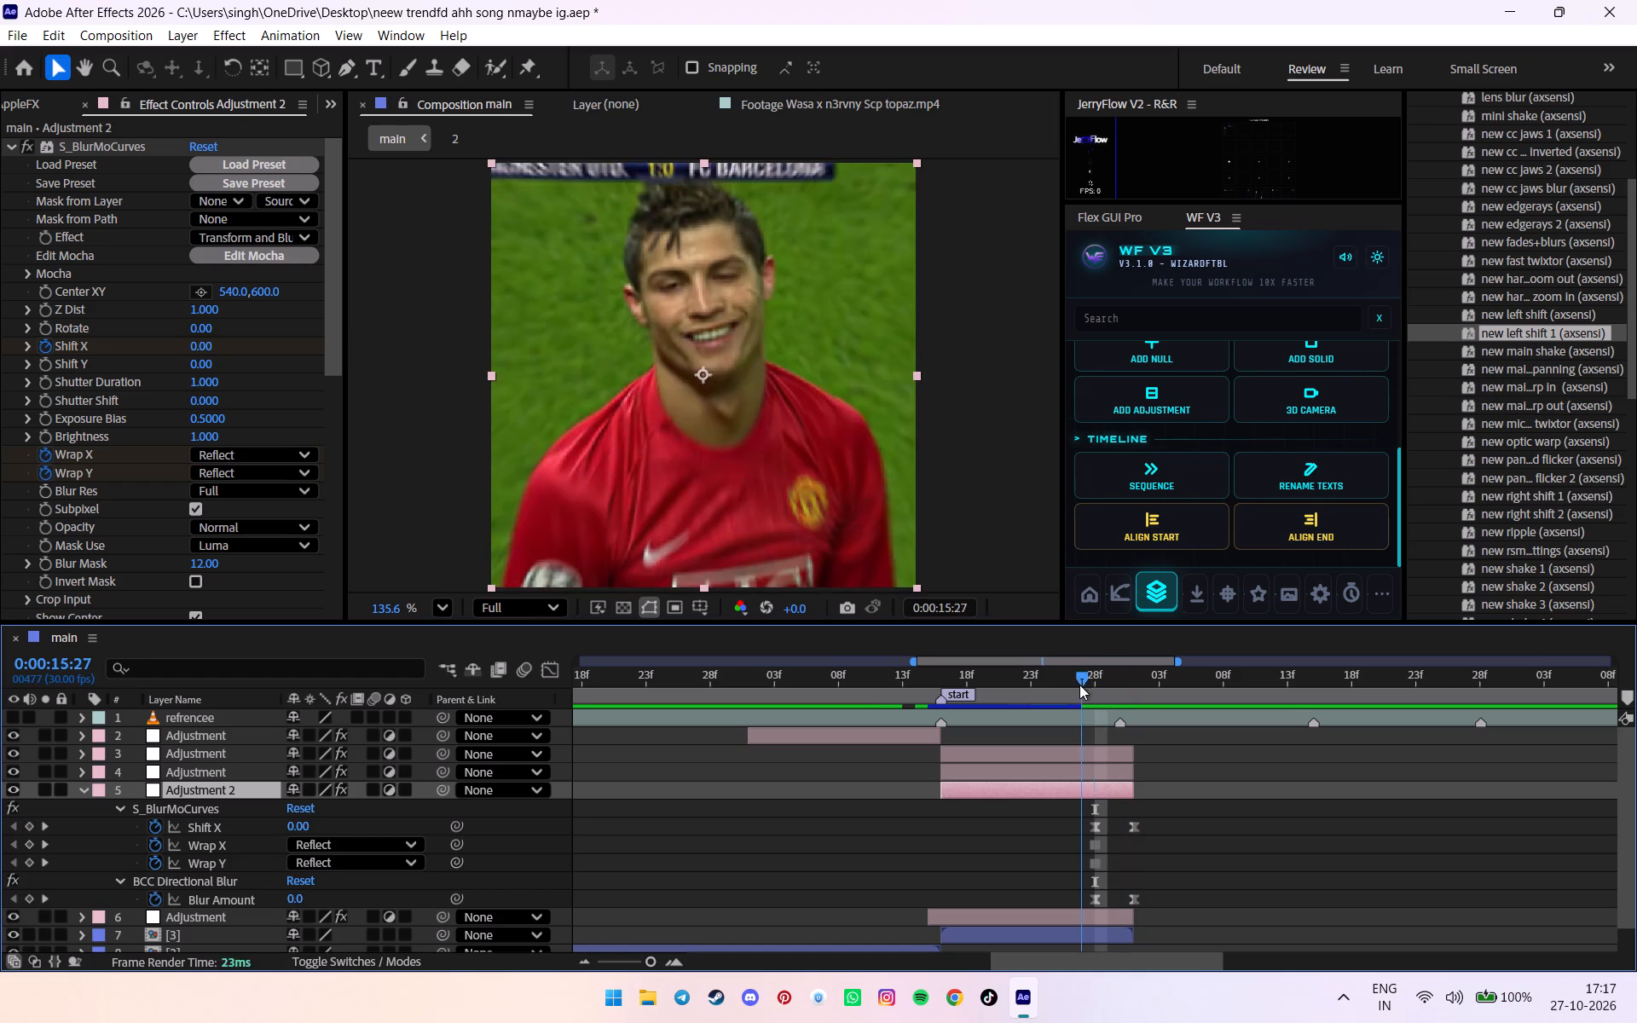
{"action": "left_click_drag", "start_coordinate": [1079, 685], "coordinate": [1085, 690]}
{"action": "left_click_drag", "start_coordinate": [1085, 690], "coordinate": [1098, 692]}
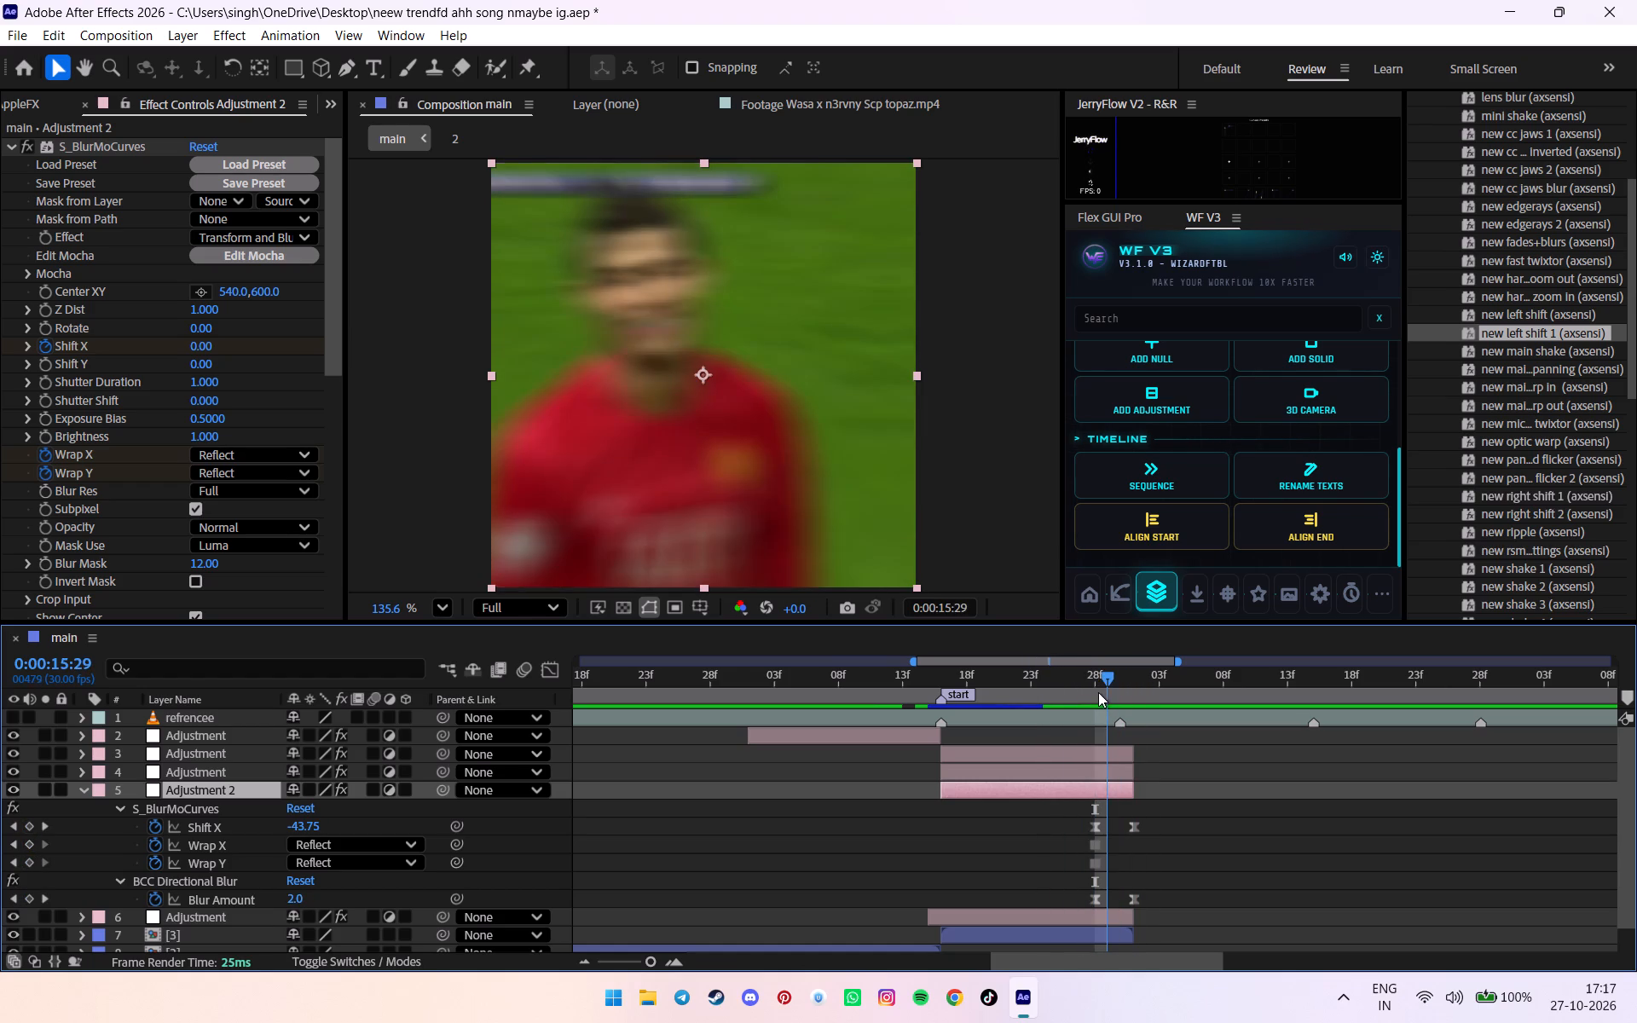
{"action": "left_click_drag", "start_coordinate": [1098, 692], "coordinate": [1085, 696]}
{"action": "key", "text": "u"}
Delete the S_BlurMoCurves zoom effect with its Z Dist and Wrap keyframes from the adjustment layer directly above Adjustment 2.
{"action": "left_click", "coordinate": [979, 747]}
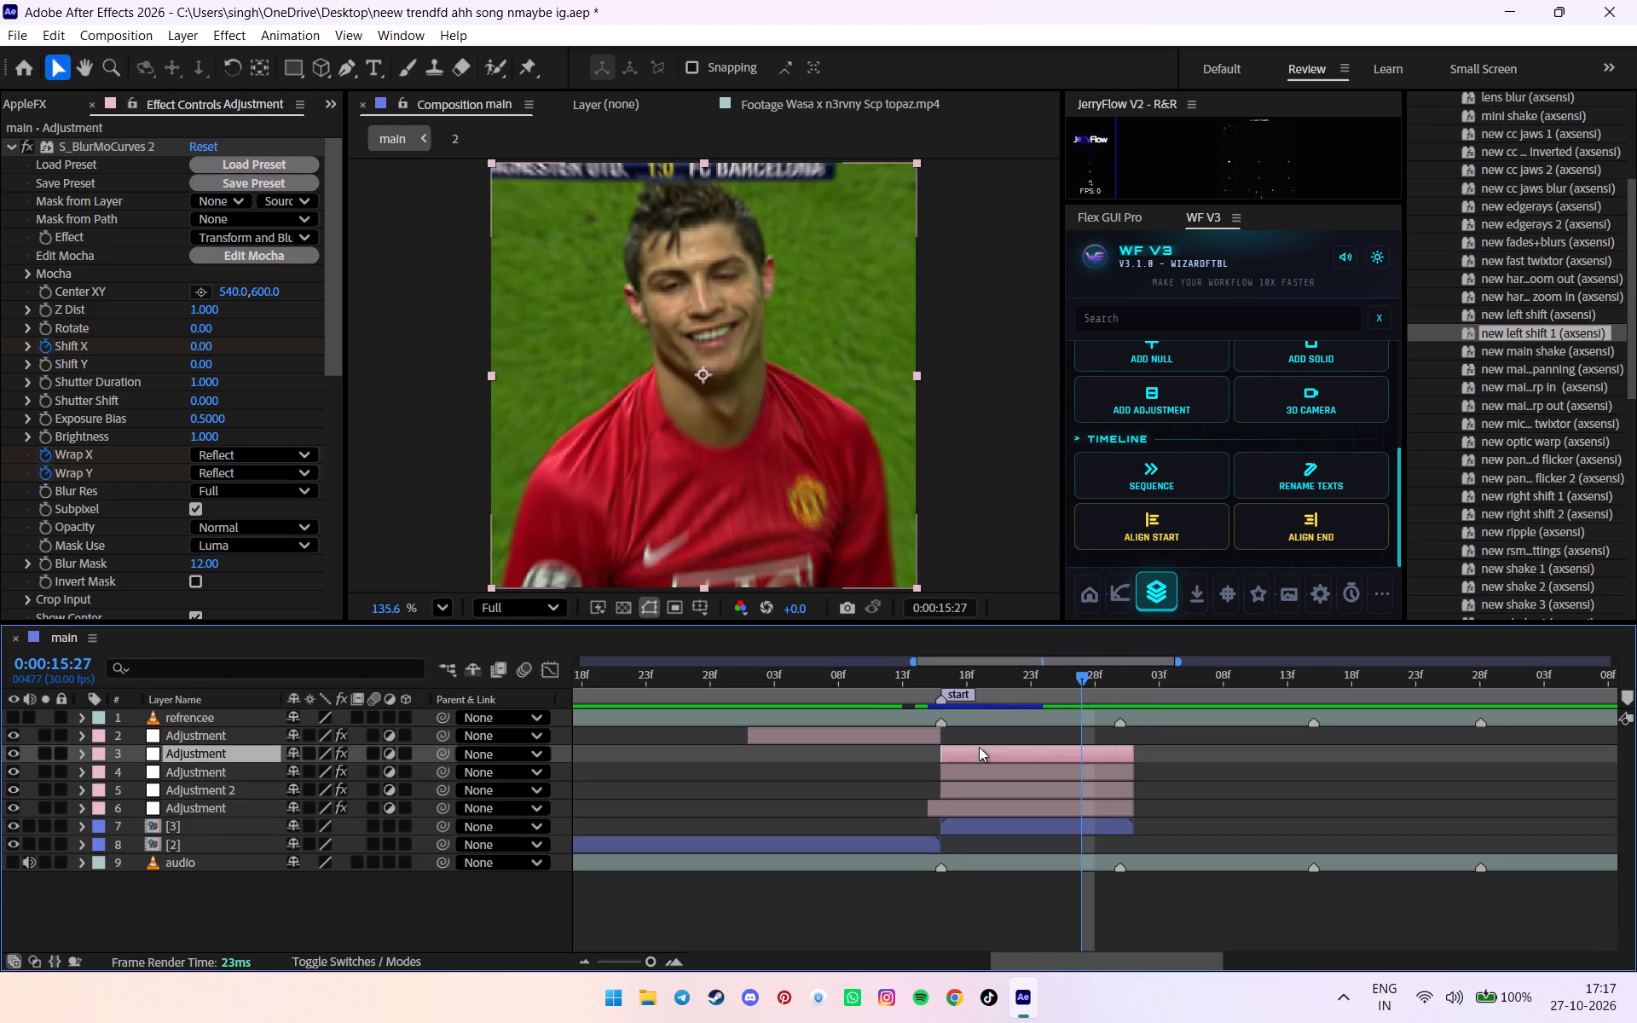
{"action": "key", "text": "u"}
{"action": "key", "text": "u"}
{"action": "left_click", "coordinate": [973, 776]}
{"action": "key", "text": "u"}
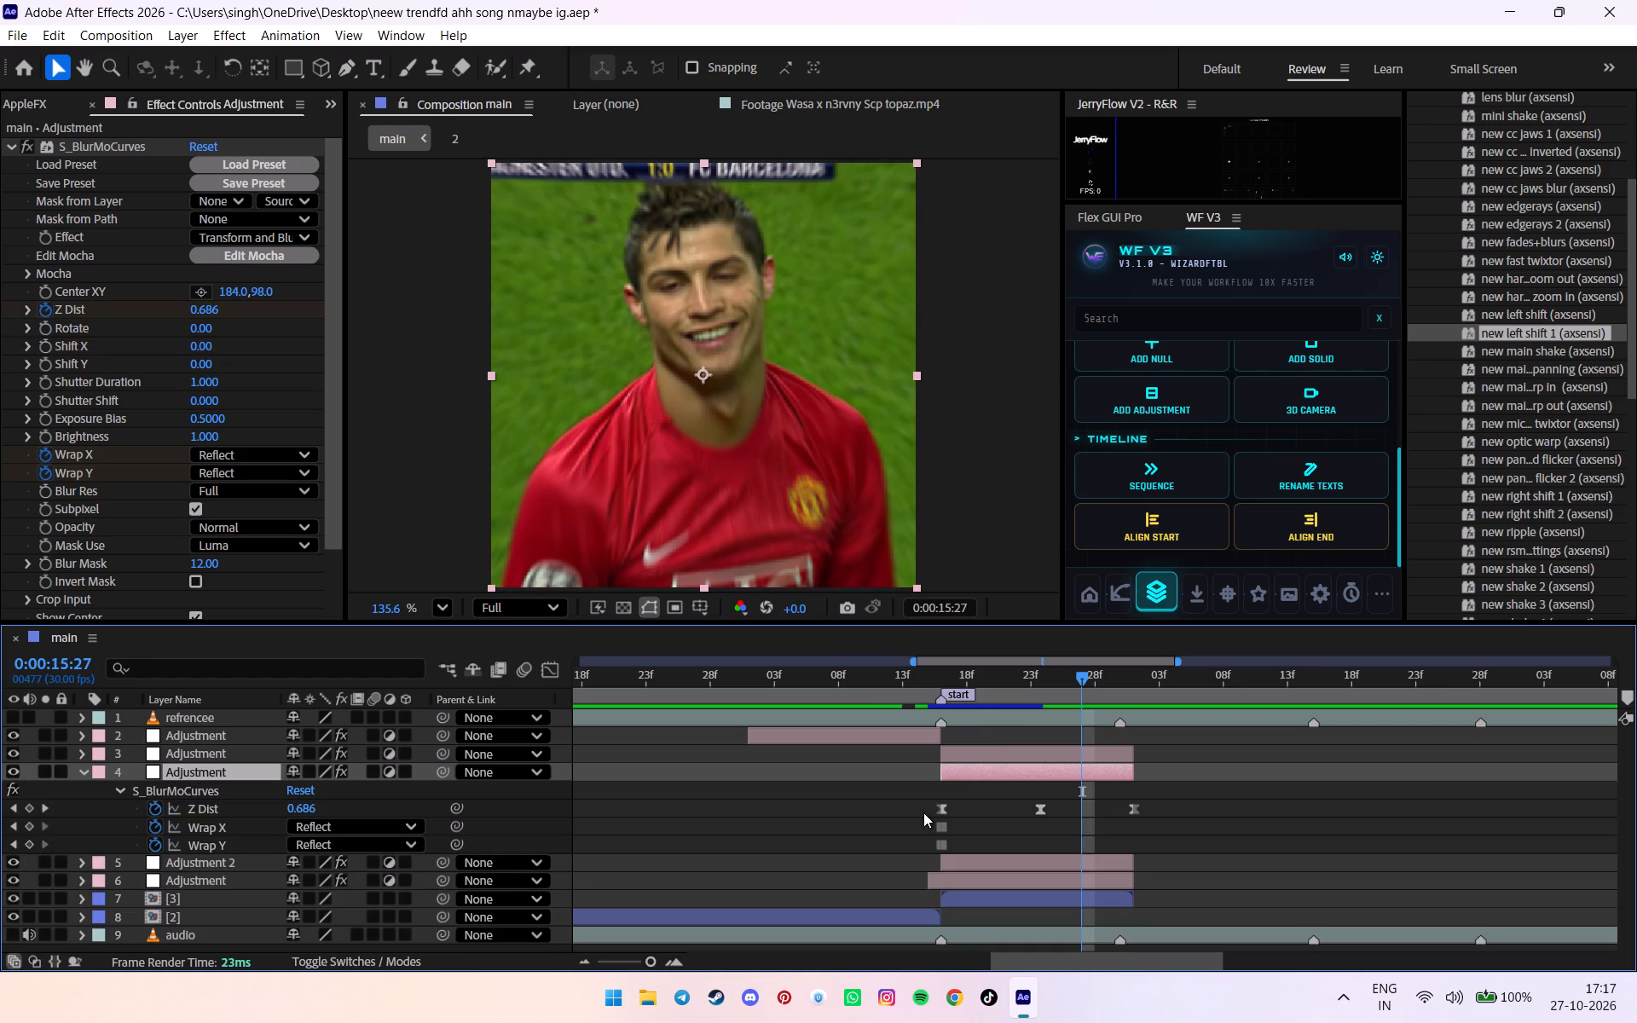
{"action": "left_click_drag", "start_coordinate": [912, 804], "coordinate": [1245, 890]}
{"action": "key", "text": "Delete"}
{"action": "key", "text": "Delete"}
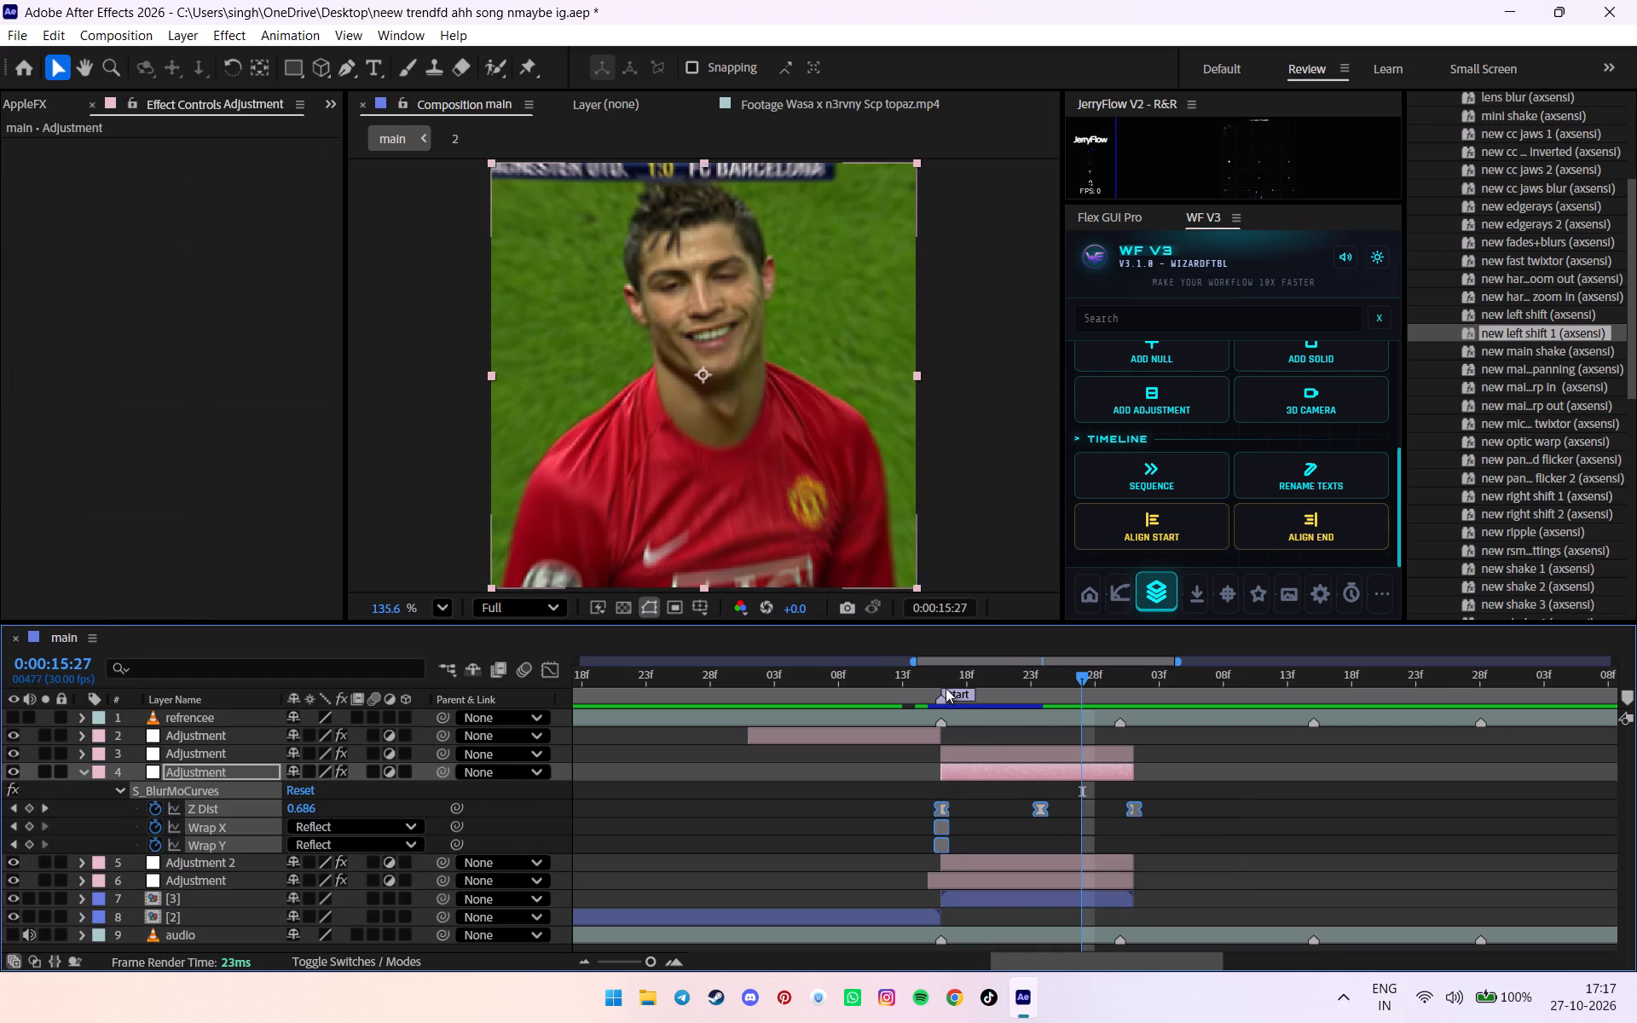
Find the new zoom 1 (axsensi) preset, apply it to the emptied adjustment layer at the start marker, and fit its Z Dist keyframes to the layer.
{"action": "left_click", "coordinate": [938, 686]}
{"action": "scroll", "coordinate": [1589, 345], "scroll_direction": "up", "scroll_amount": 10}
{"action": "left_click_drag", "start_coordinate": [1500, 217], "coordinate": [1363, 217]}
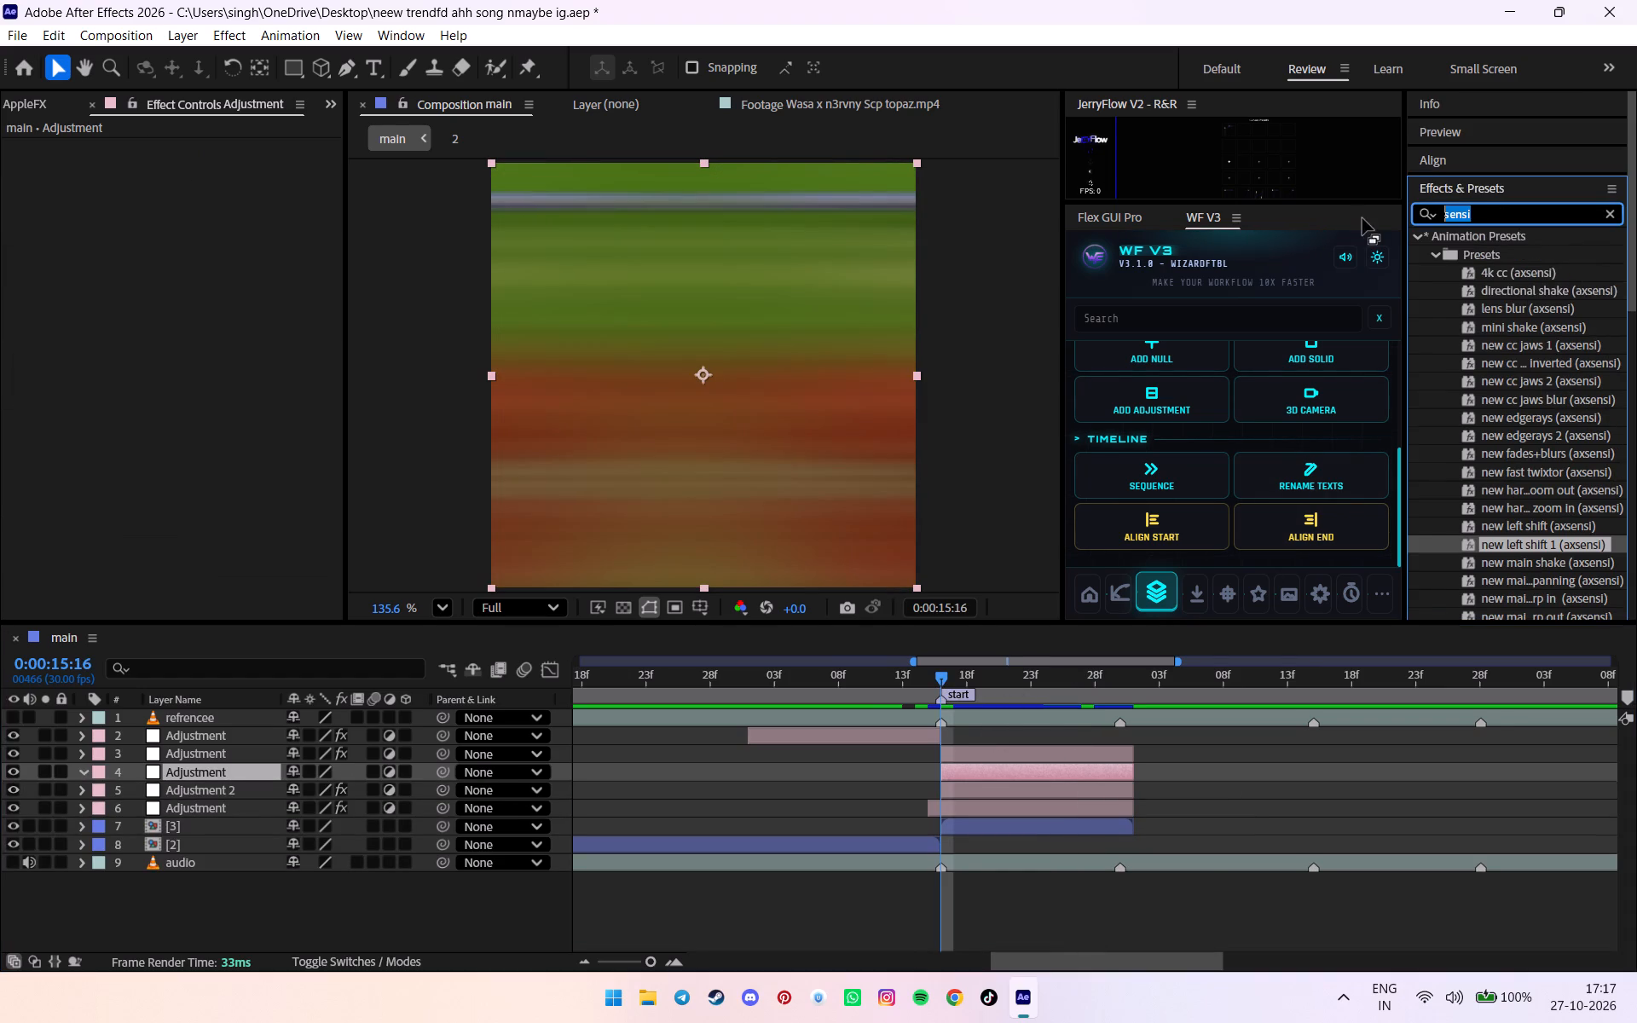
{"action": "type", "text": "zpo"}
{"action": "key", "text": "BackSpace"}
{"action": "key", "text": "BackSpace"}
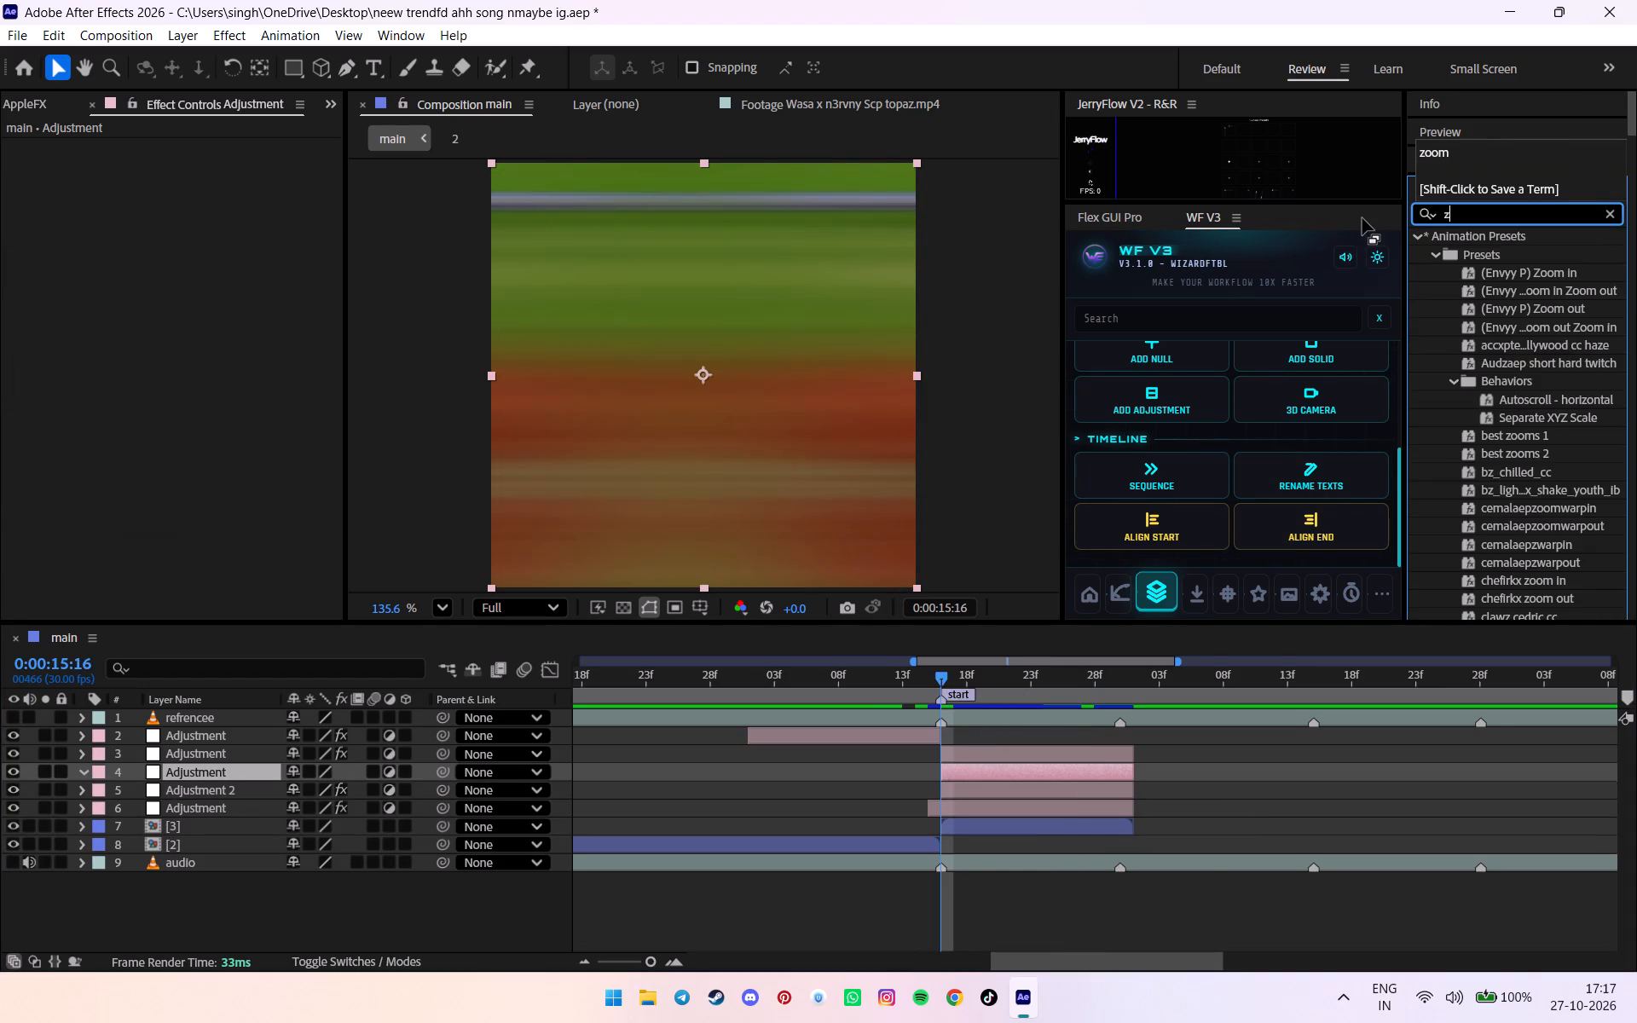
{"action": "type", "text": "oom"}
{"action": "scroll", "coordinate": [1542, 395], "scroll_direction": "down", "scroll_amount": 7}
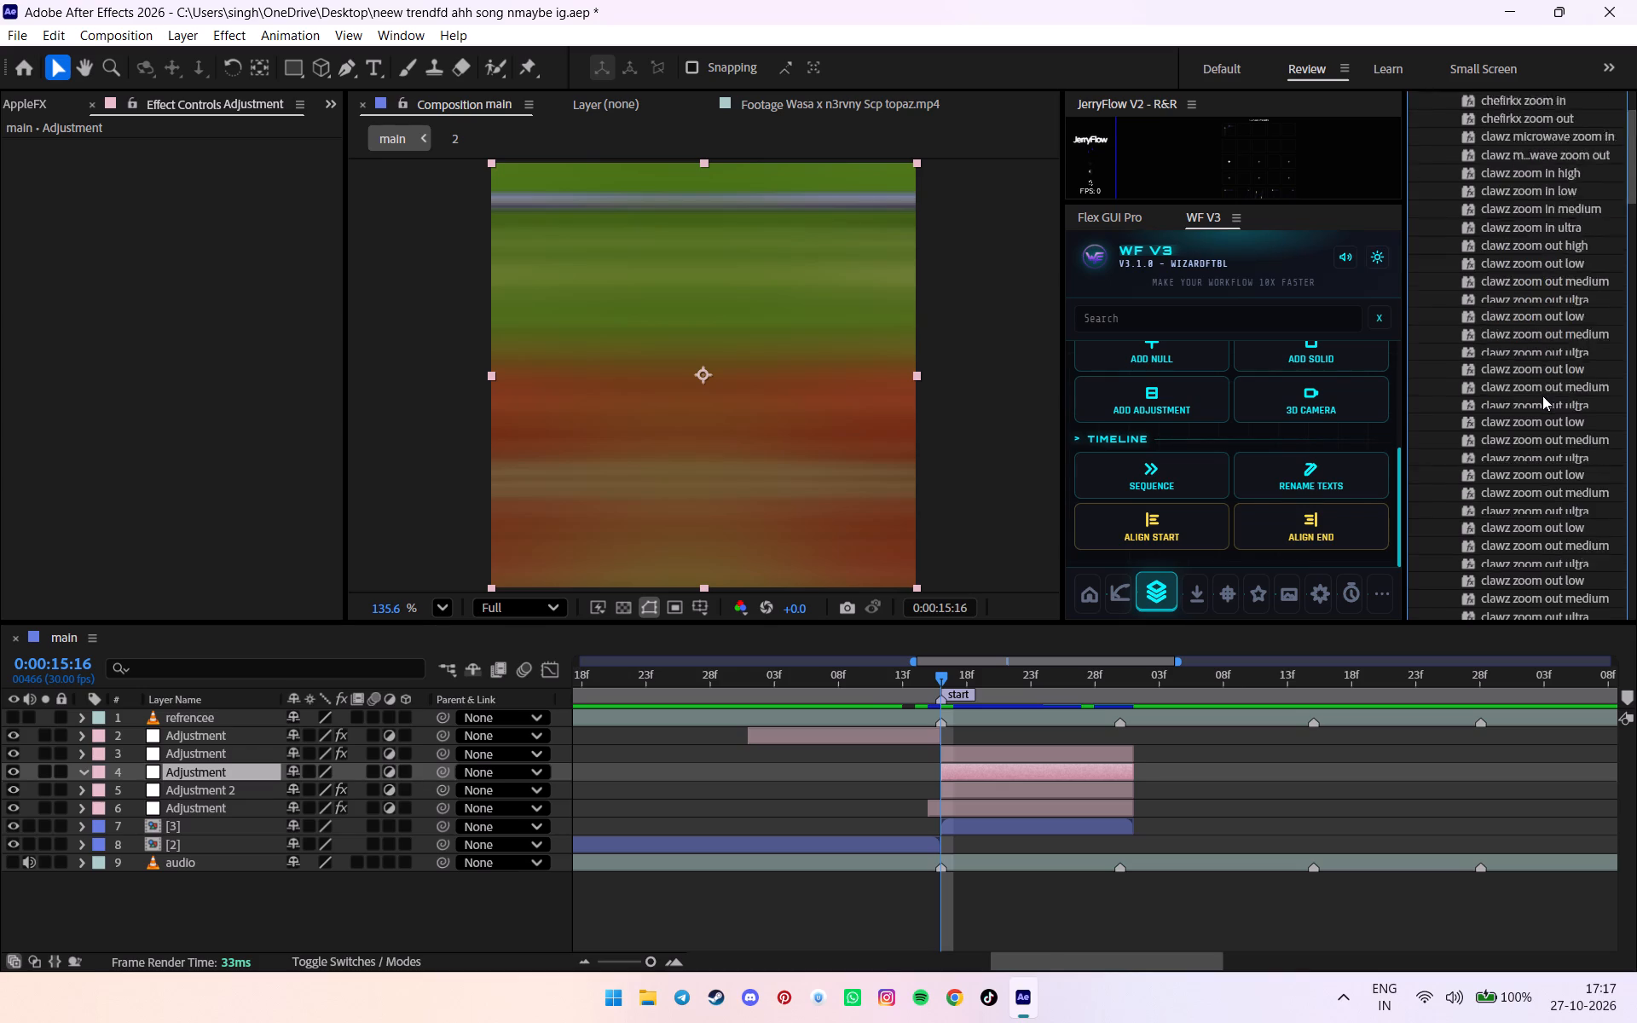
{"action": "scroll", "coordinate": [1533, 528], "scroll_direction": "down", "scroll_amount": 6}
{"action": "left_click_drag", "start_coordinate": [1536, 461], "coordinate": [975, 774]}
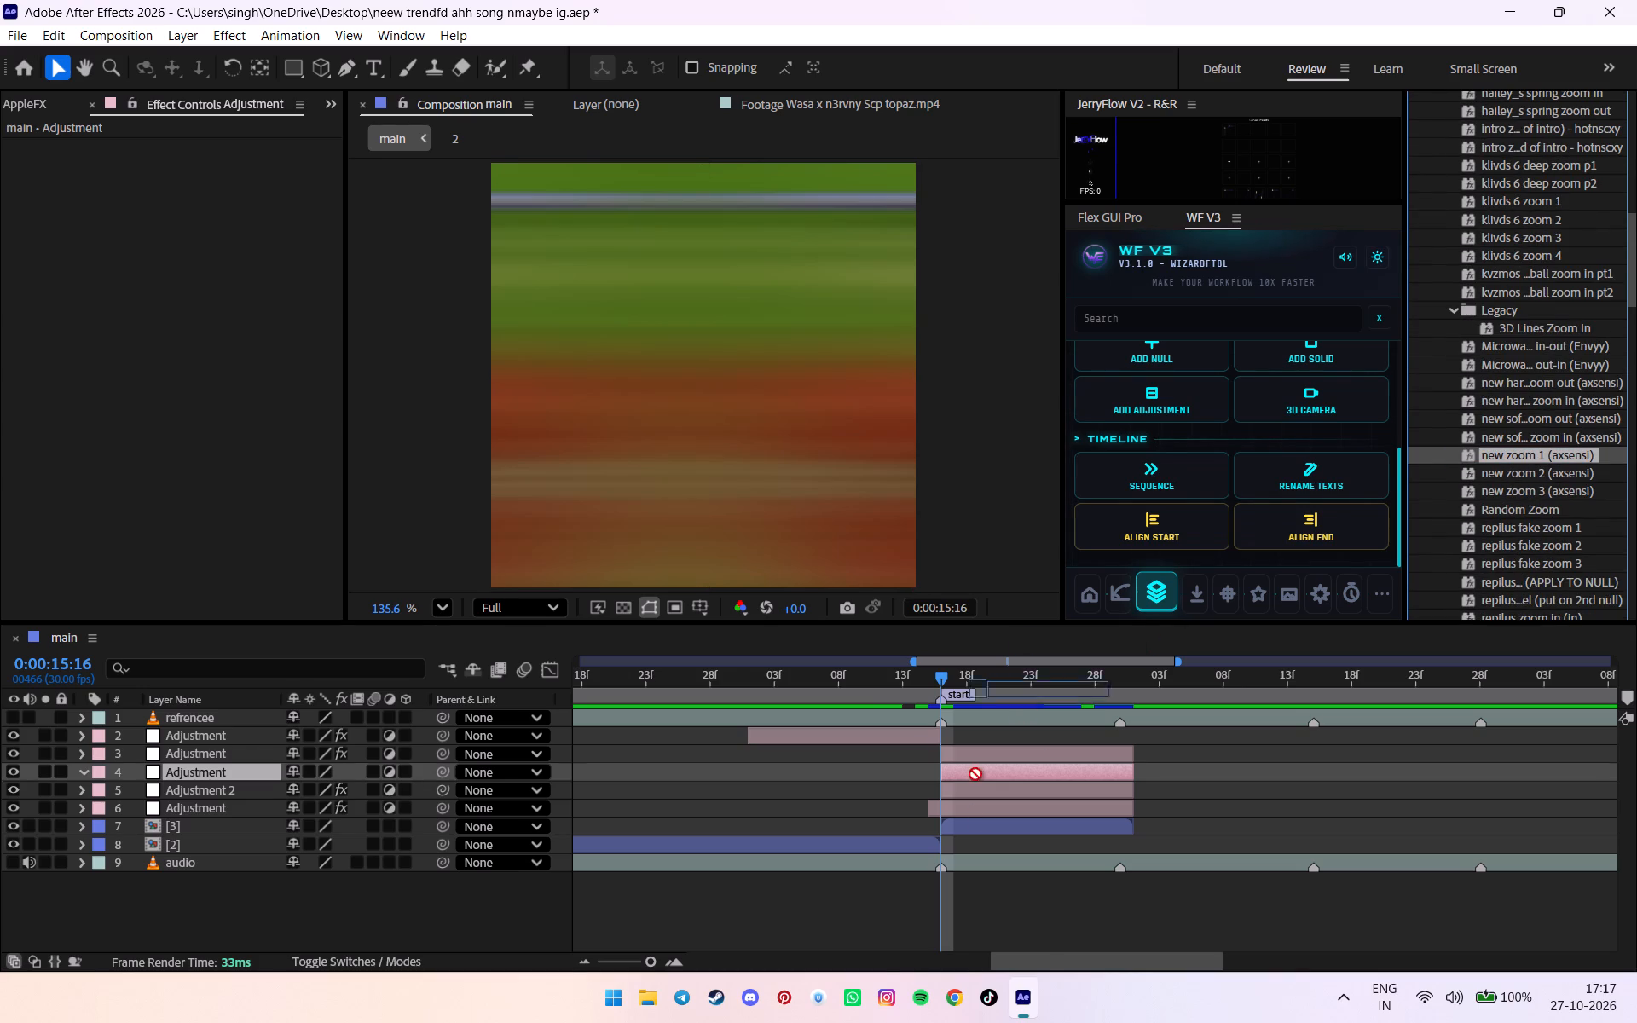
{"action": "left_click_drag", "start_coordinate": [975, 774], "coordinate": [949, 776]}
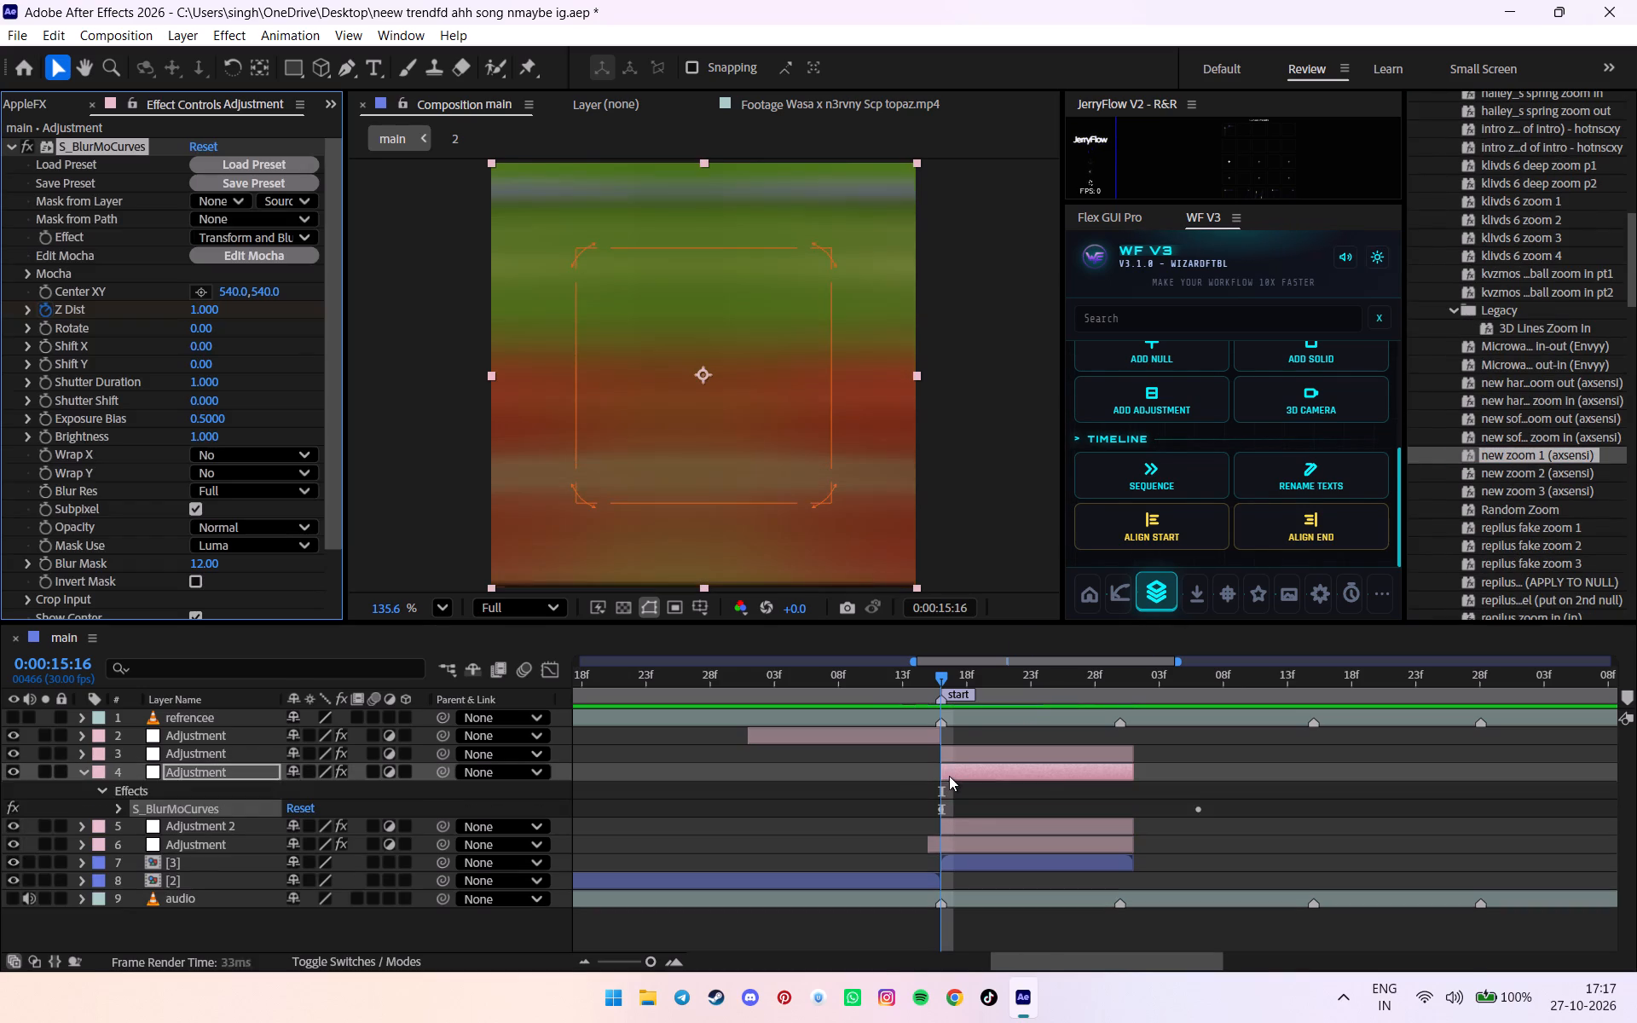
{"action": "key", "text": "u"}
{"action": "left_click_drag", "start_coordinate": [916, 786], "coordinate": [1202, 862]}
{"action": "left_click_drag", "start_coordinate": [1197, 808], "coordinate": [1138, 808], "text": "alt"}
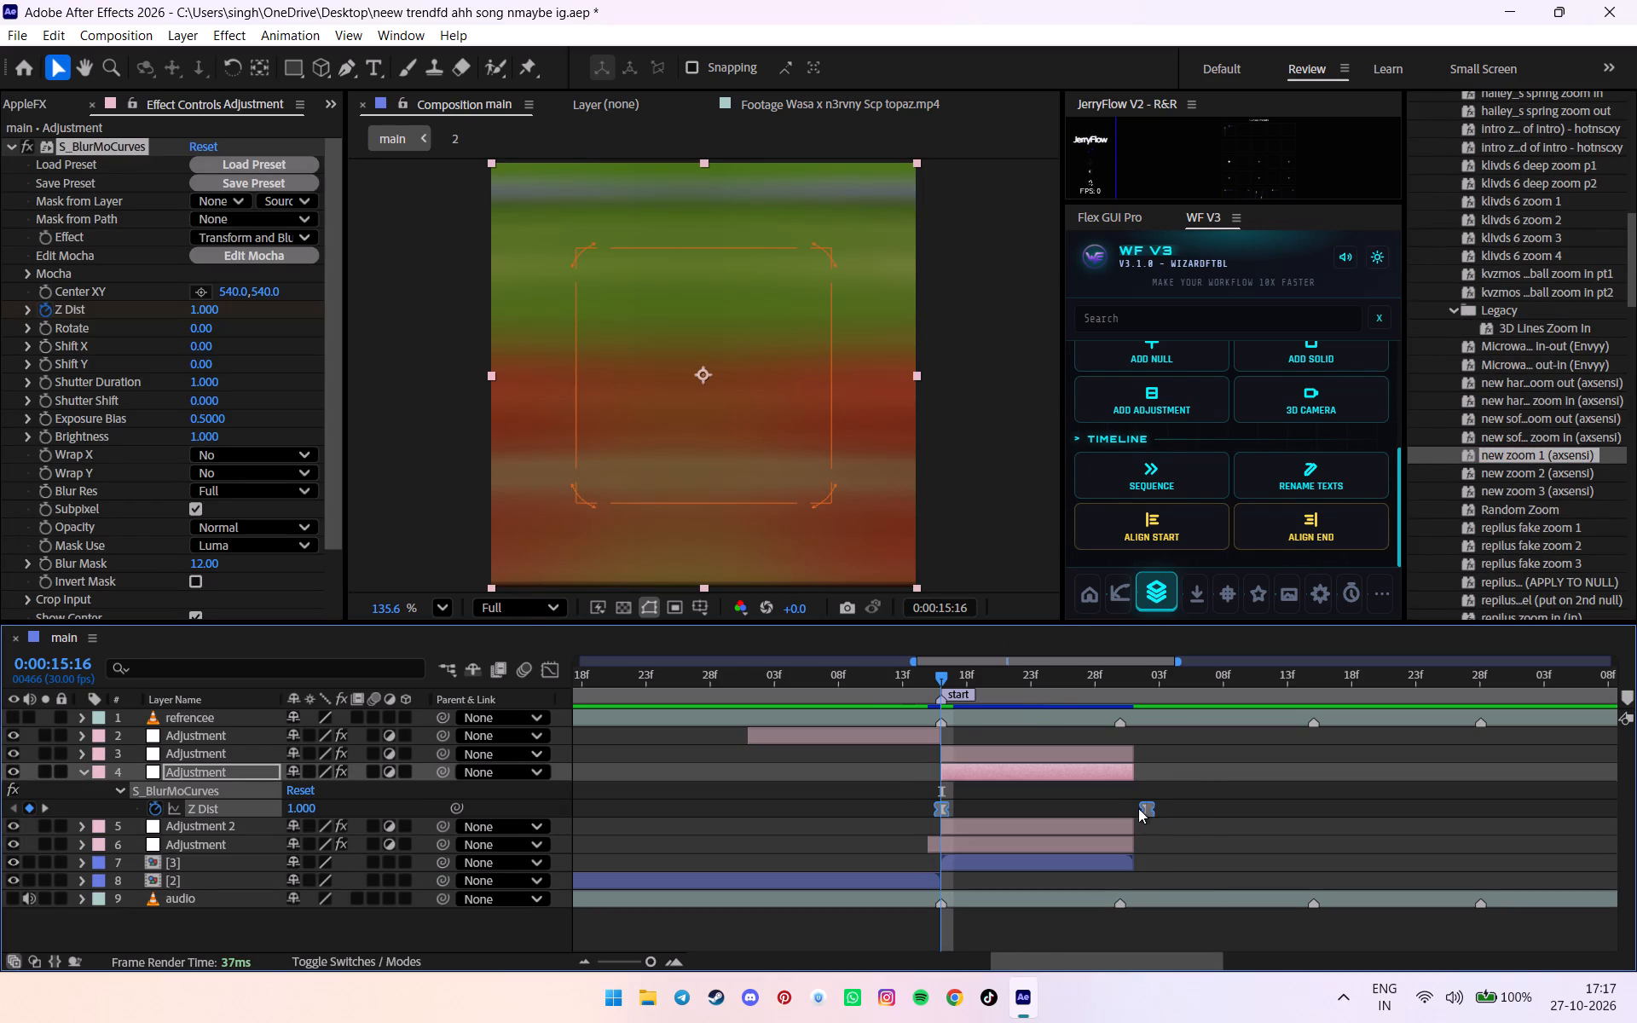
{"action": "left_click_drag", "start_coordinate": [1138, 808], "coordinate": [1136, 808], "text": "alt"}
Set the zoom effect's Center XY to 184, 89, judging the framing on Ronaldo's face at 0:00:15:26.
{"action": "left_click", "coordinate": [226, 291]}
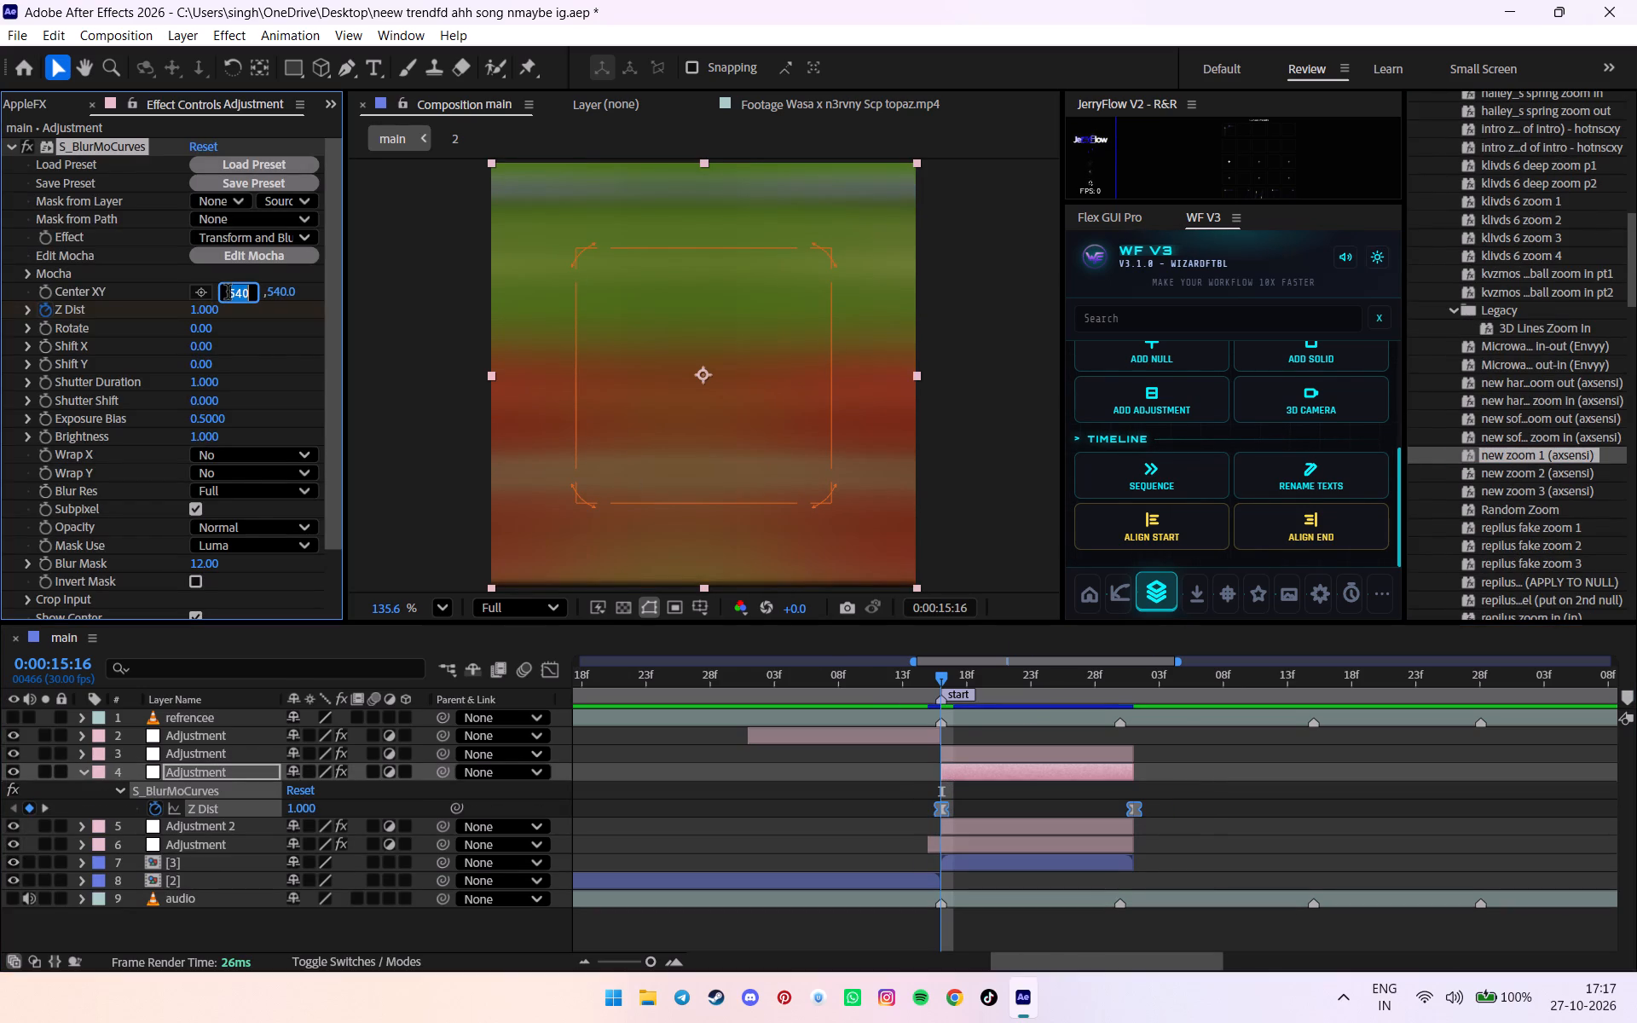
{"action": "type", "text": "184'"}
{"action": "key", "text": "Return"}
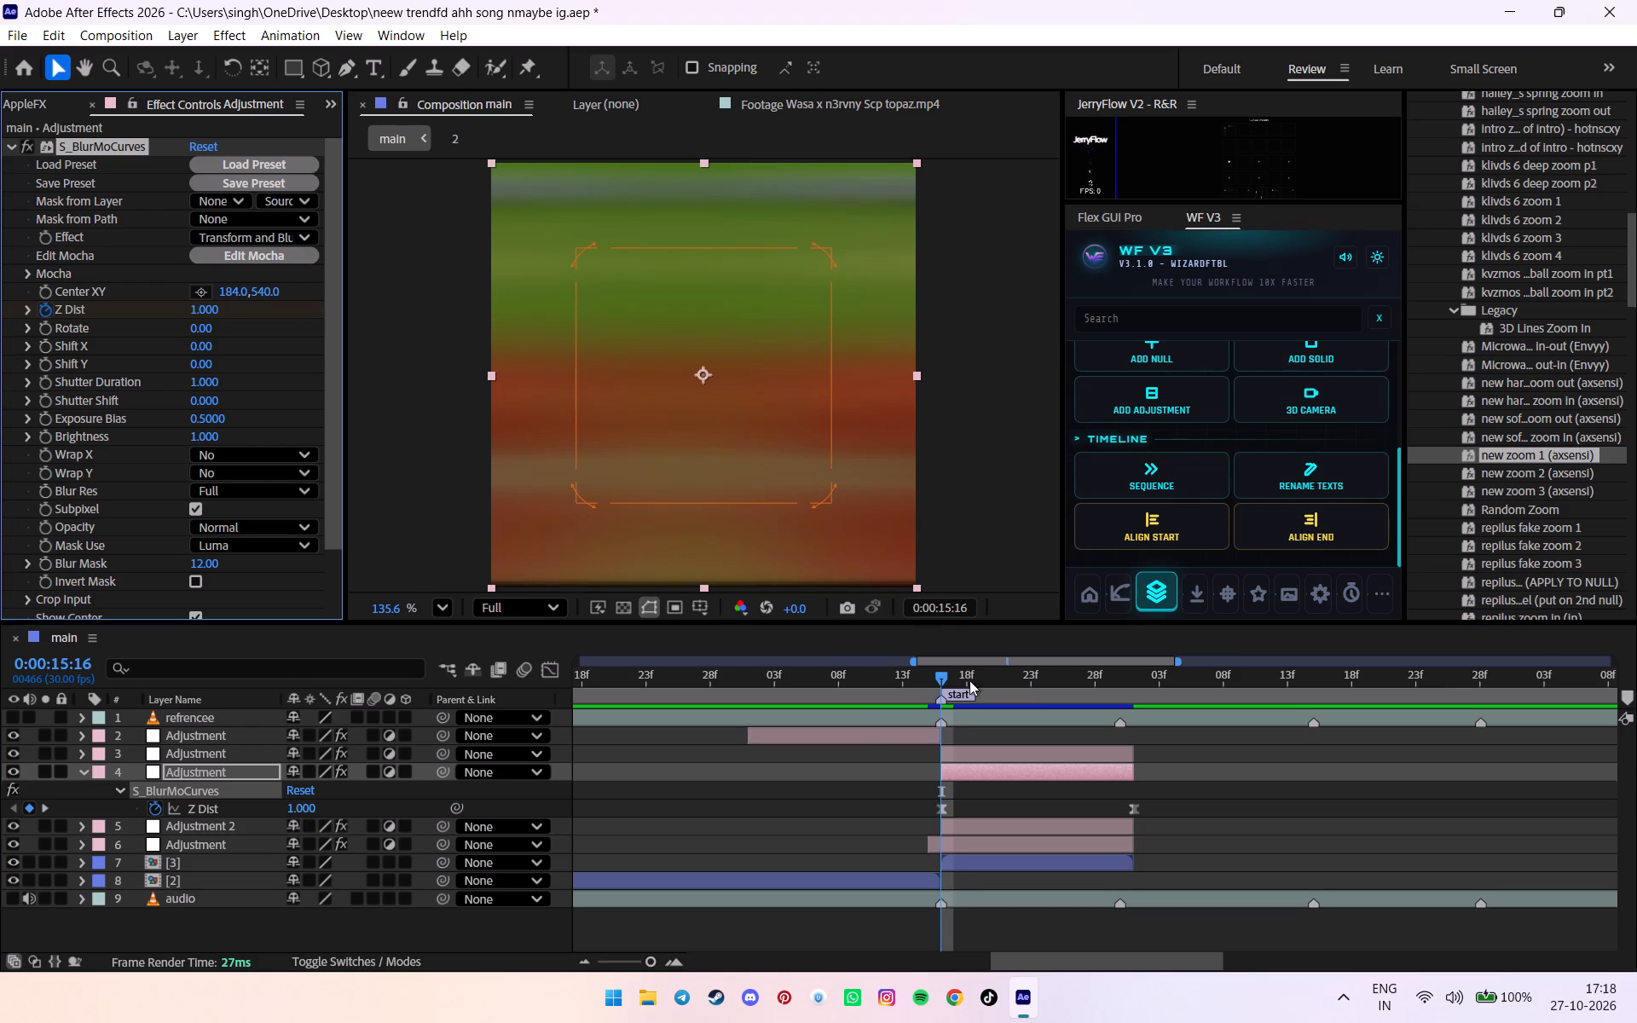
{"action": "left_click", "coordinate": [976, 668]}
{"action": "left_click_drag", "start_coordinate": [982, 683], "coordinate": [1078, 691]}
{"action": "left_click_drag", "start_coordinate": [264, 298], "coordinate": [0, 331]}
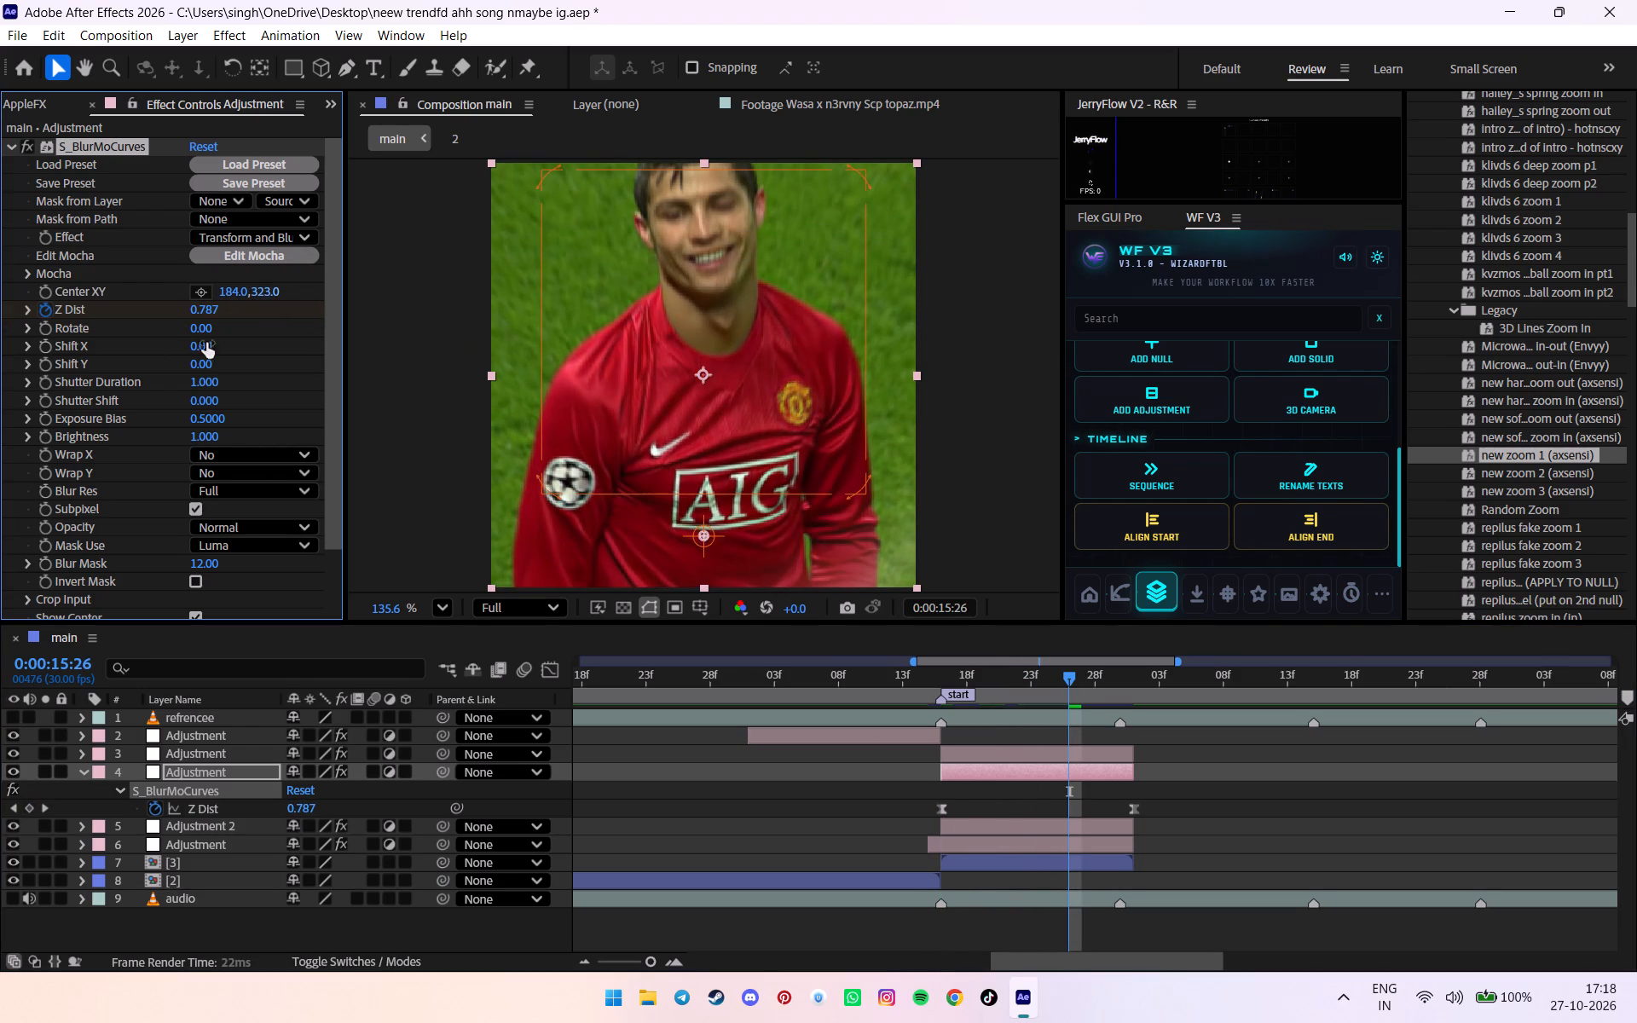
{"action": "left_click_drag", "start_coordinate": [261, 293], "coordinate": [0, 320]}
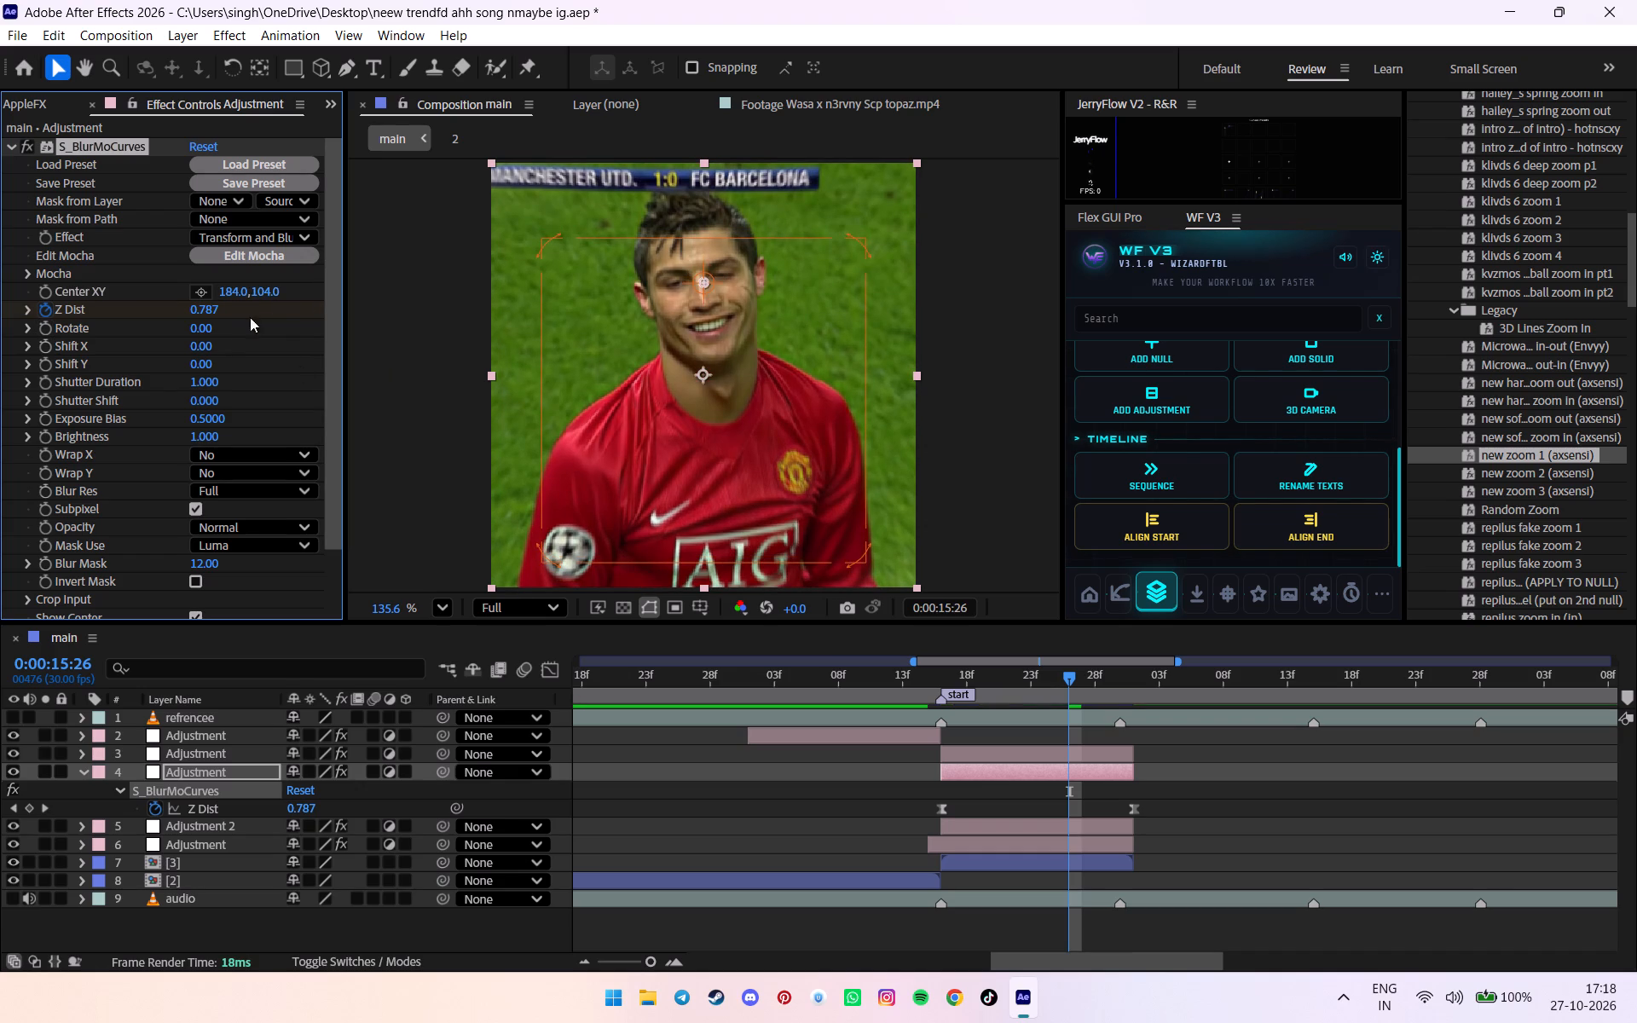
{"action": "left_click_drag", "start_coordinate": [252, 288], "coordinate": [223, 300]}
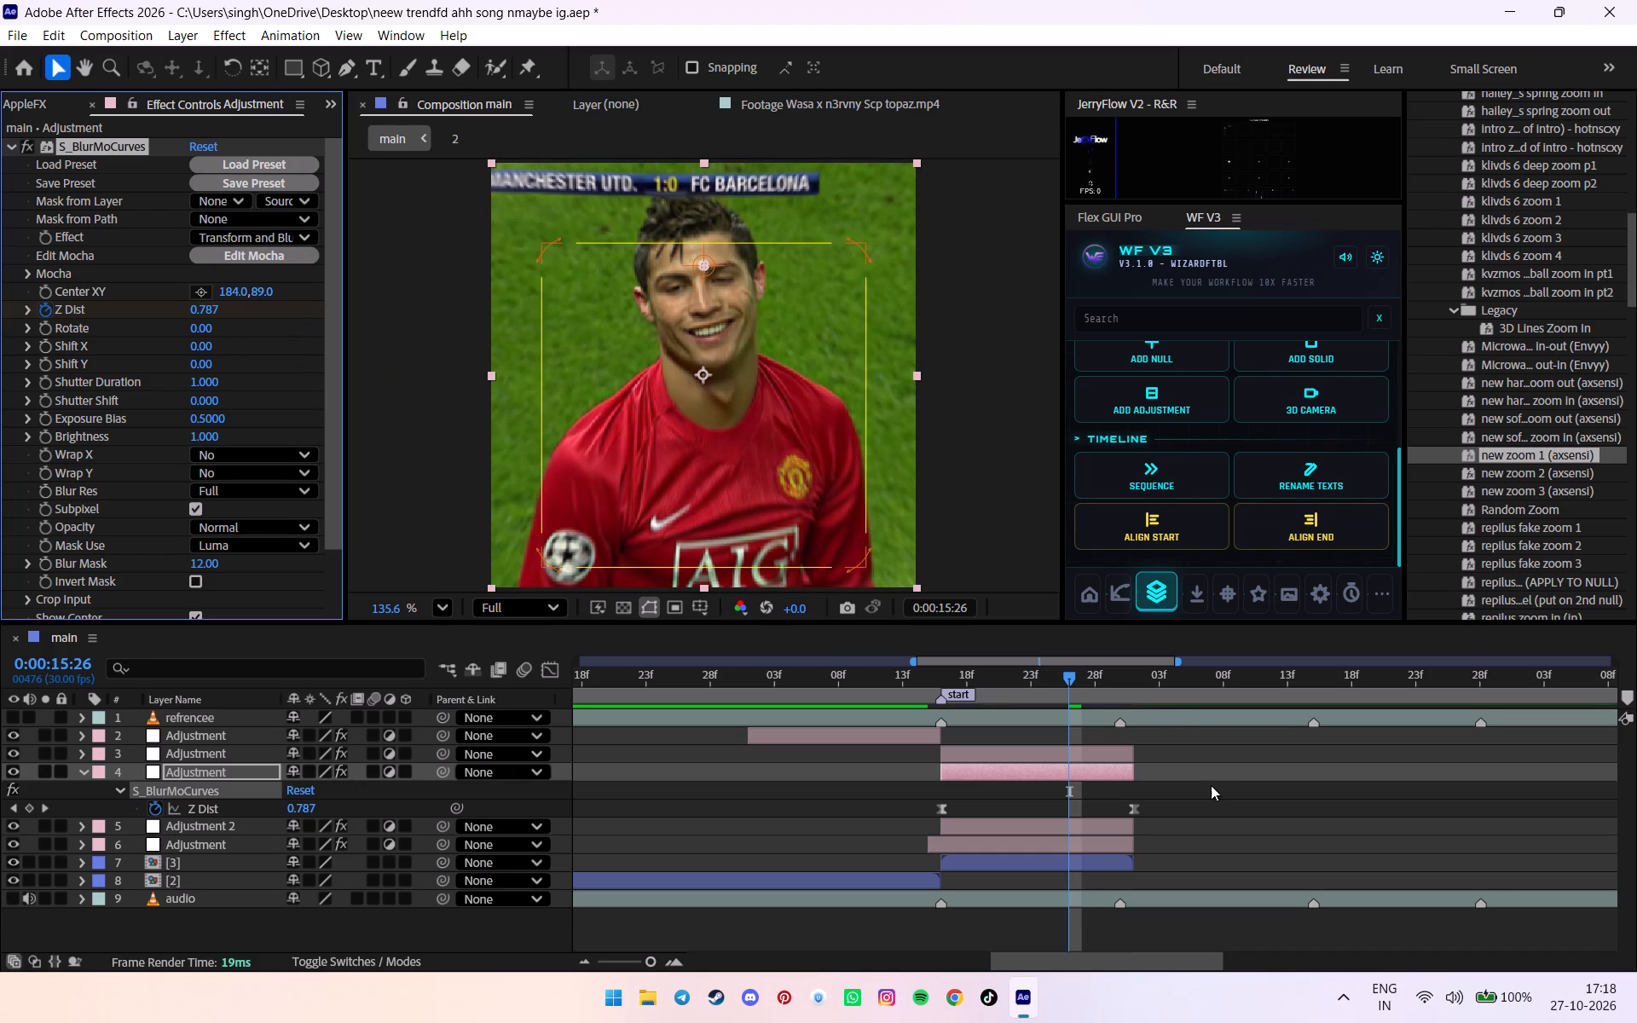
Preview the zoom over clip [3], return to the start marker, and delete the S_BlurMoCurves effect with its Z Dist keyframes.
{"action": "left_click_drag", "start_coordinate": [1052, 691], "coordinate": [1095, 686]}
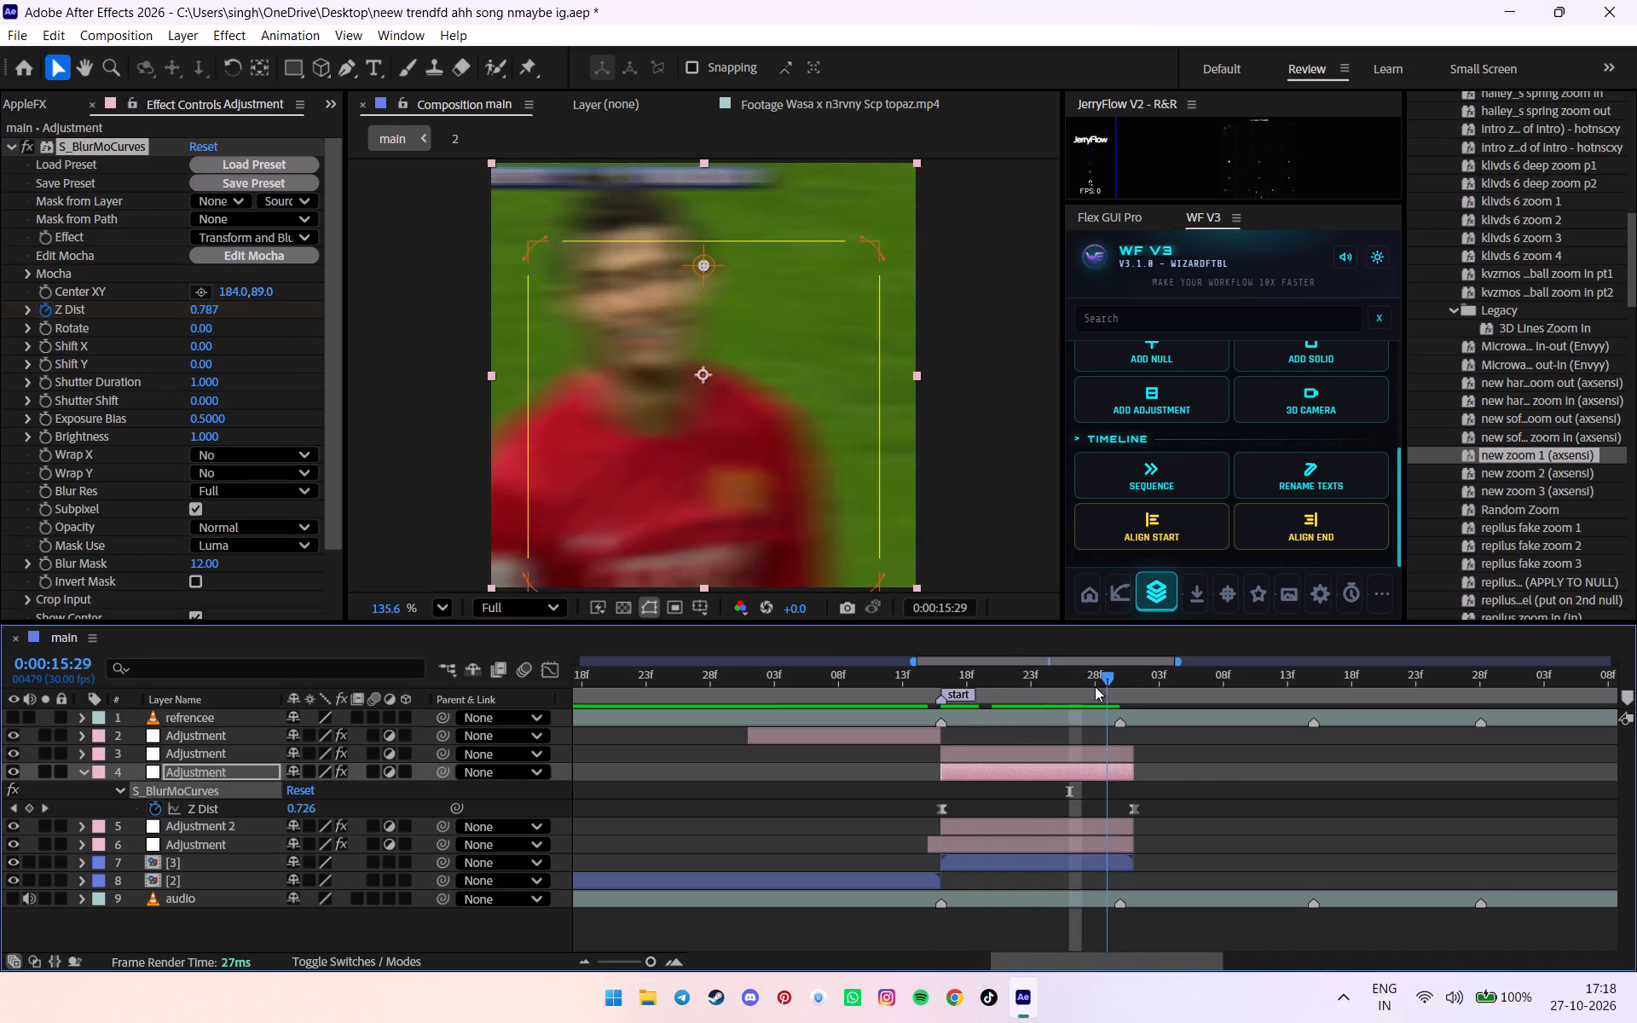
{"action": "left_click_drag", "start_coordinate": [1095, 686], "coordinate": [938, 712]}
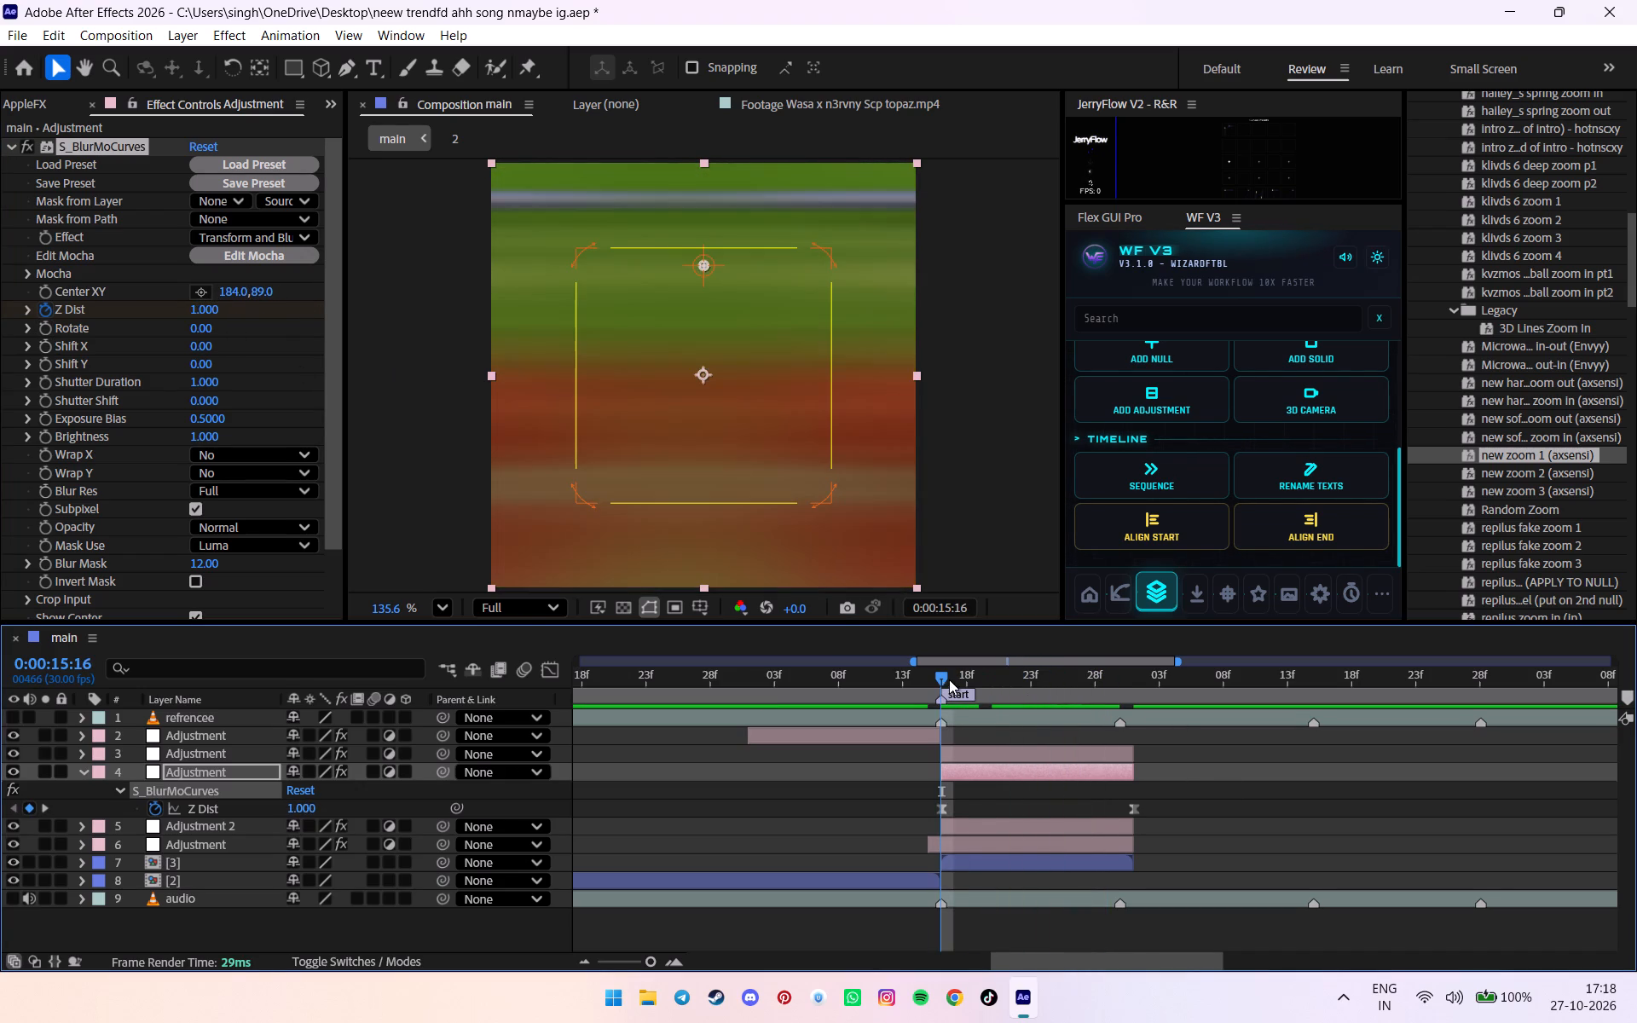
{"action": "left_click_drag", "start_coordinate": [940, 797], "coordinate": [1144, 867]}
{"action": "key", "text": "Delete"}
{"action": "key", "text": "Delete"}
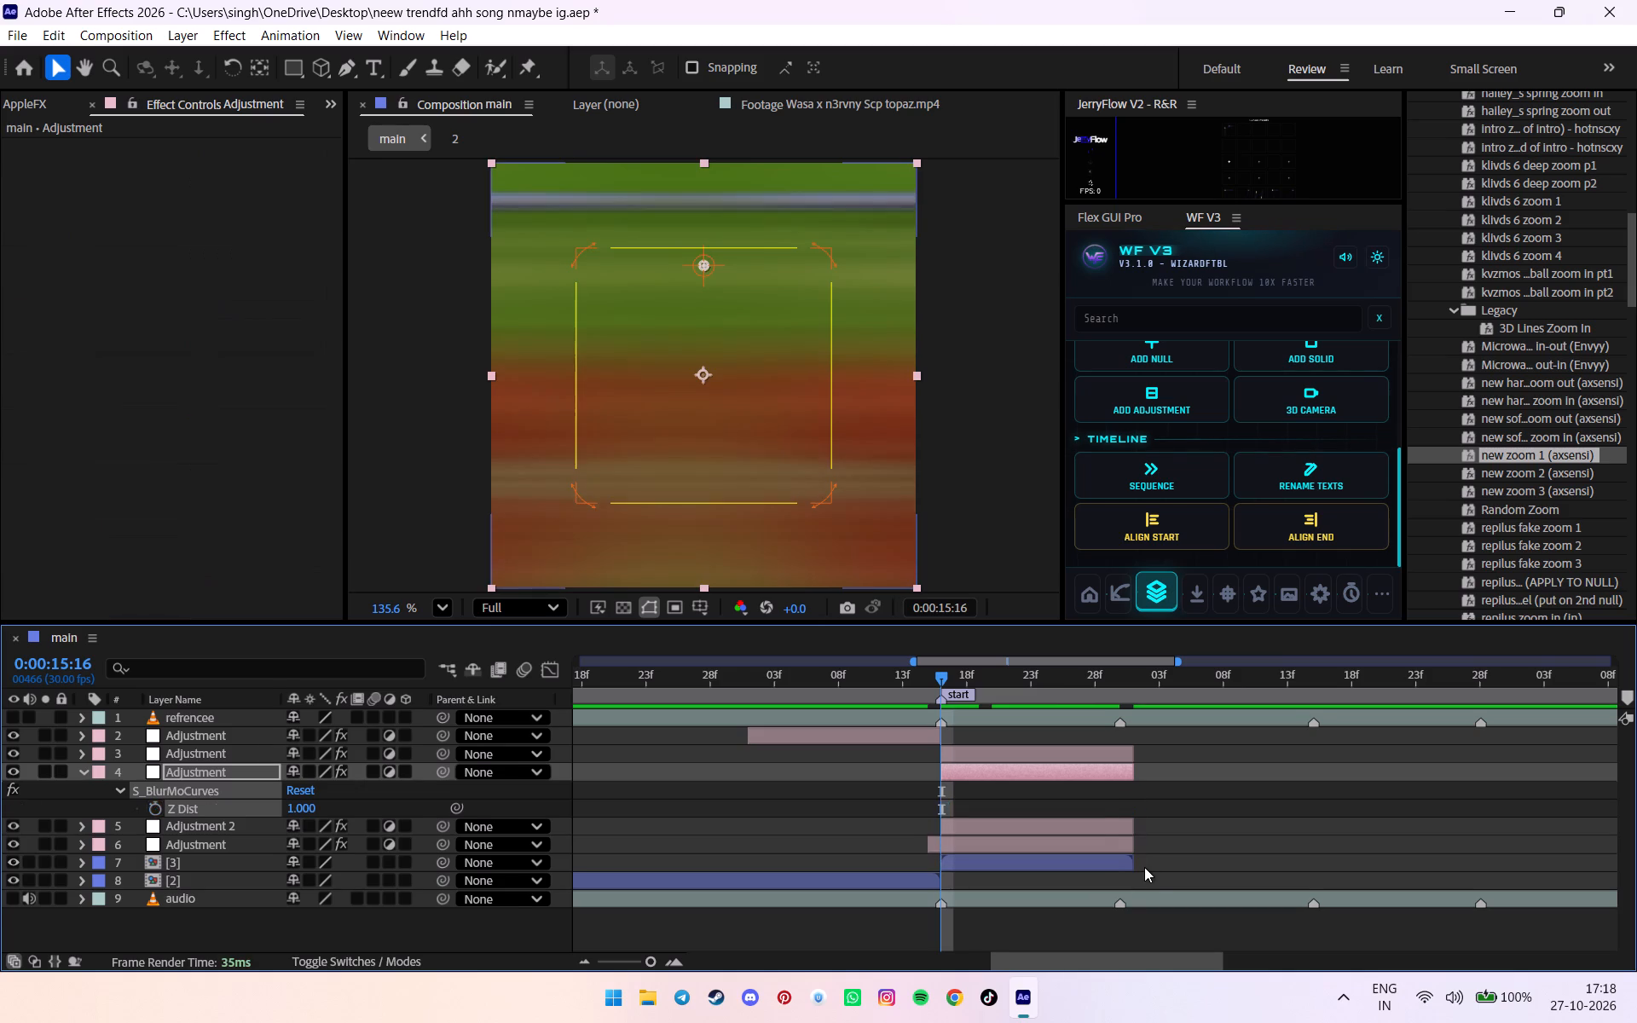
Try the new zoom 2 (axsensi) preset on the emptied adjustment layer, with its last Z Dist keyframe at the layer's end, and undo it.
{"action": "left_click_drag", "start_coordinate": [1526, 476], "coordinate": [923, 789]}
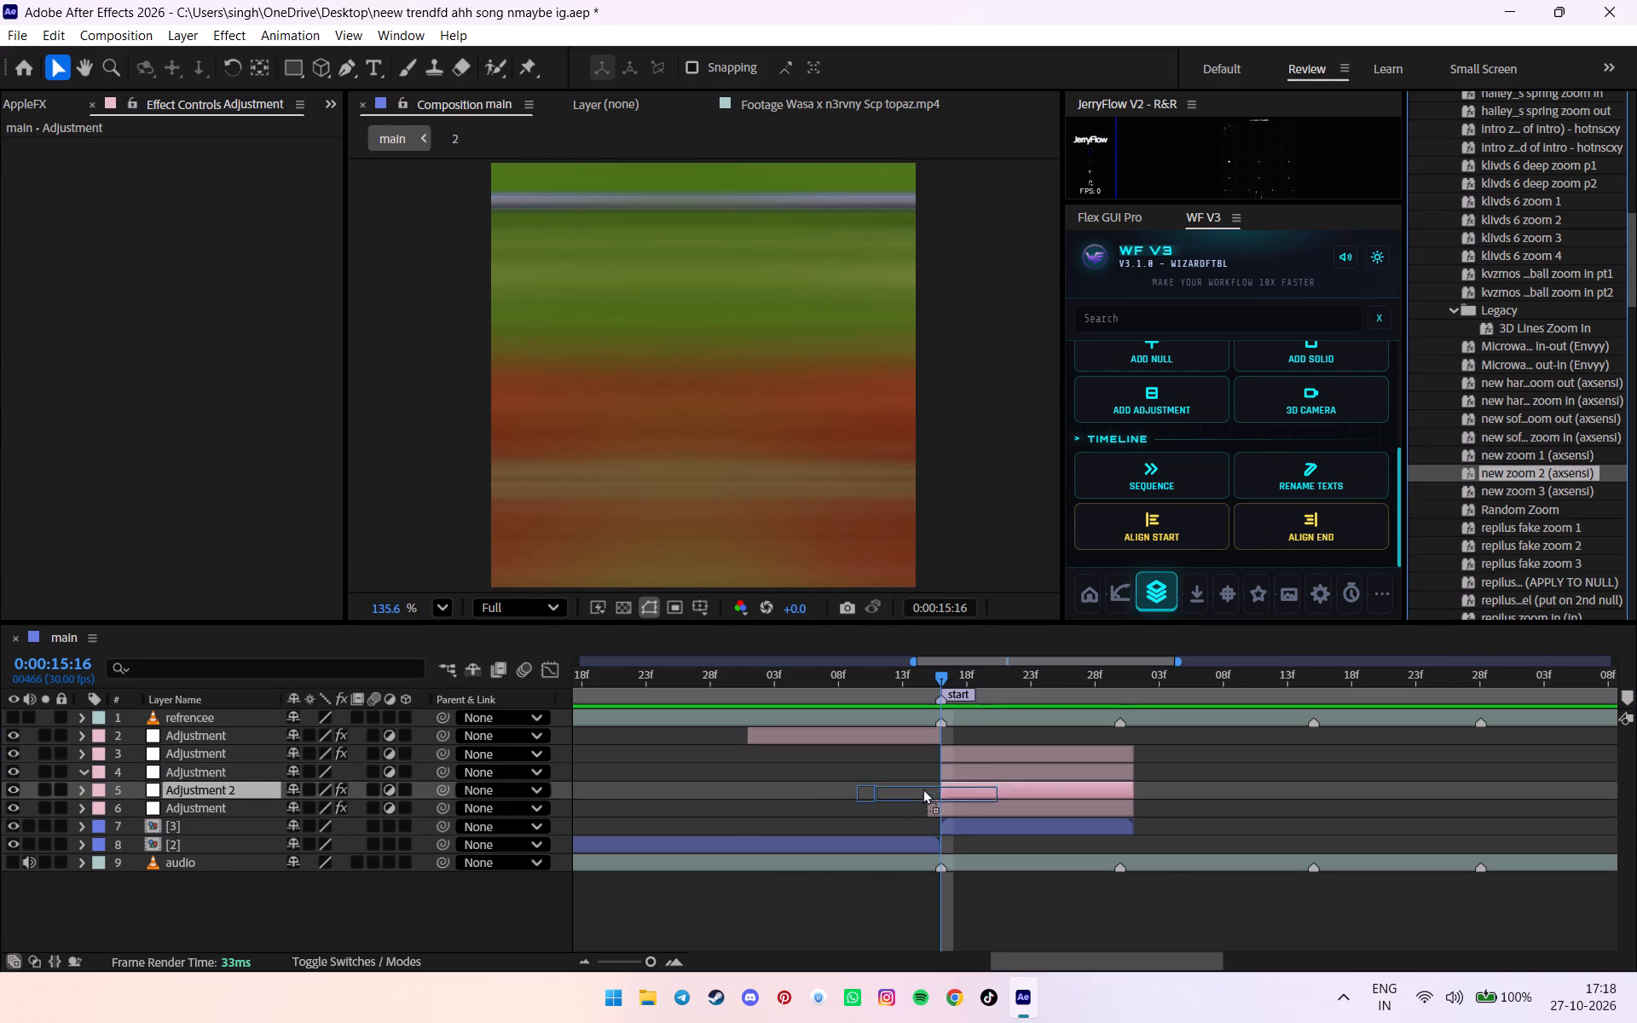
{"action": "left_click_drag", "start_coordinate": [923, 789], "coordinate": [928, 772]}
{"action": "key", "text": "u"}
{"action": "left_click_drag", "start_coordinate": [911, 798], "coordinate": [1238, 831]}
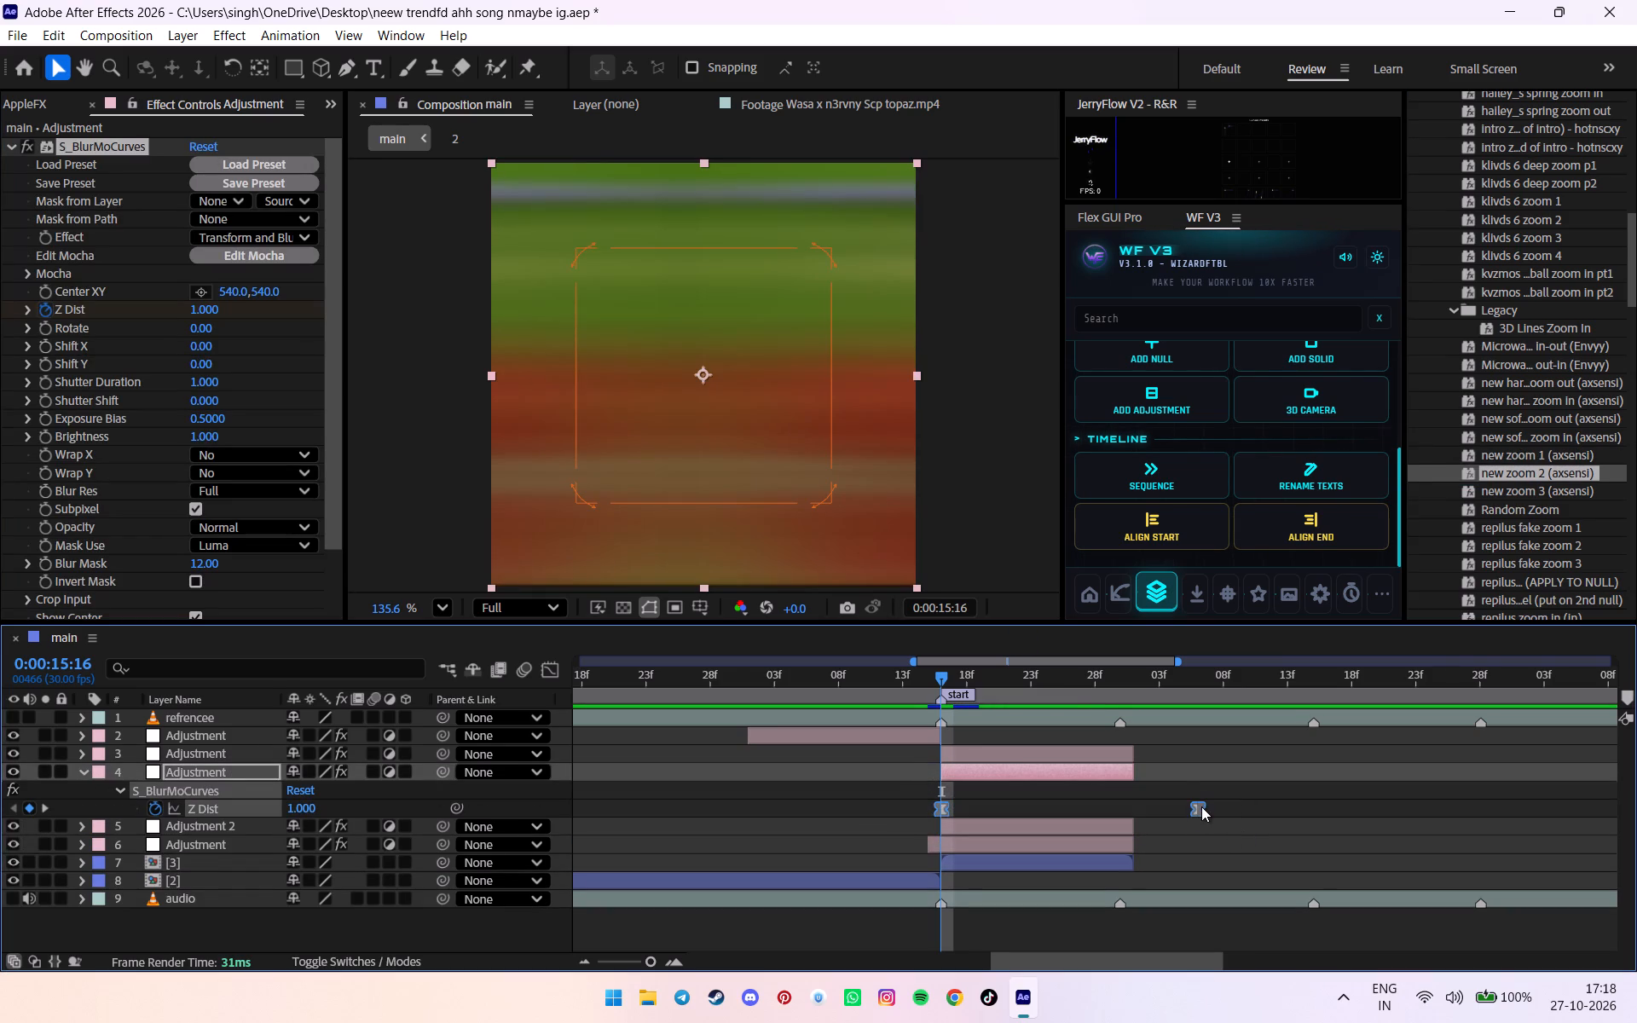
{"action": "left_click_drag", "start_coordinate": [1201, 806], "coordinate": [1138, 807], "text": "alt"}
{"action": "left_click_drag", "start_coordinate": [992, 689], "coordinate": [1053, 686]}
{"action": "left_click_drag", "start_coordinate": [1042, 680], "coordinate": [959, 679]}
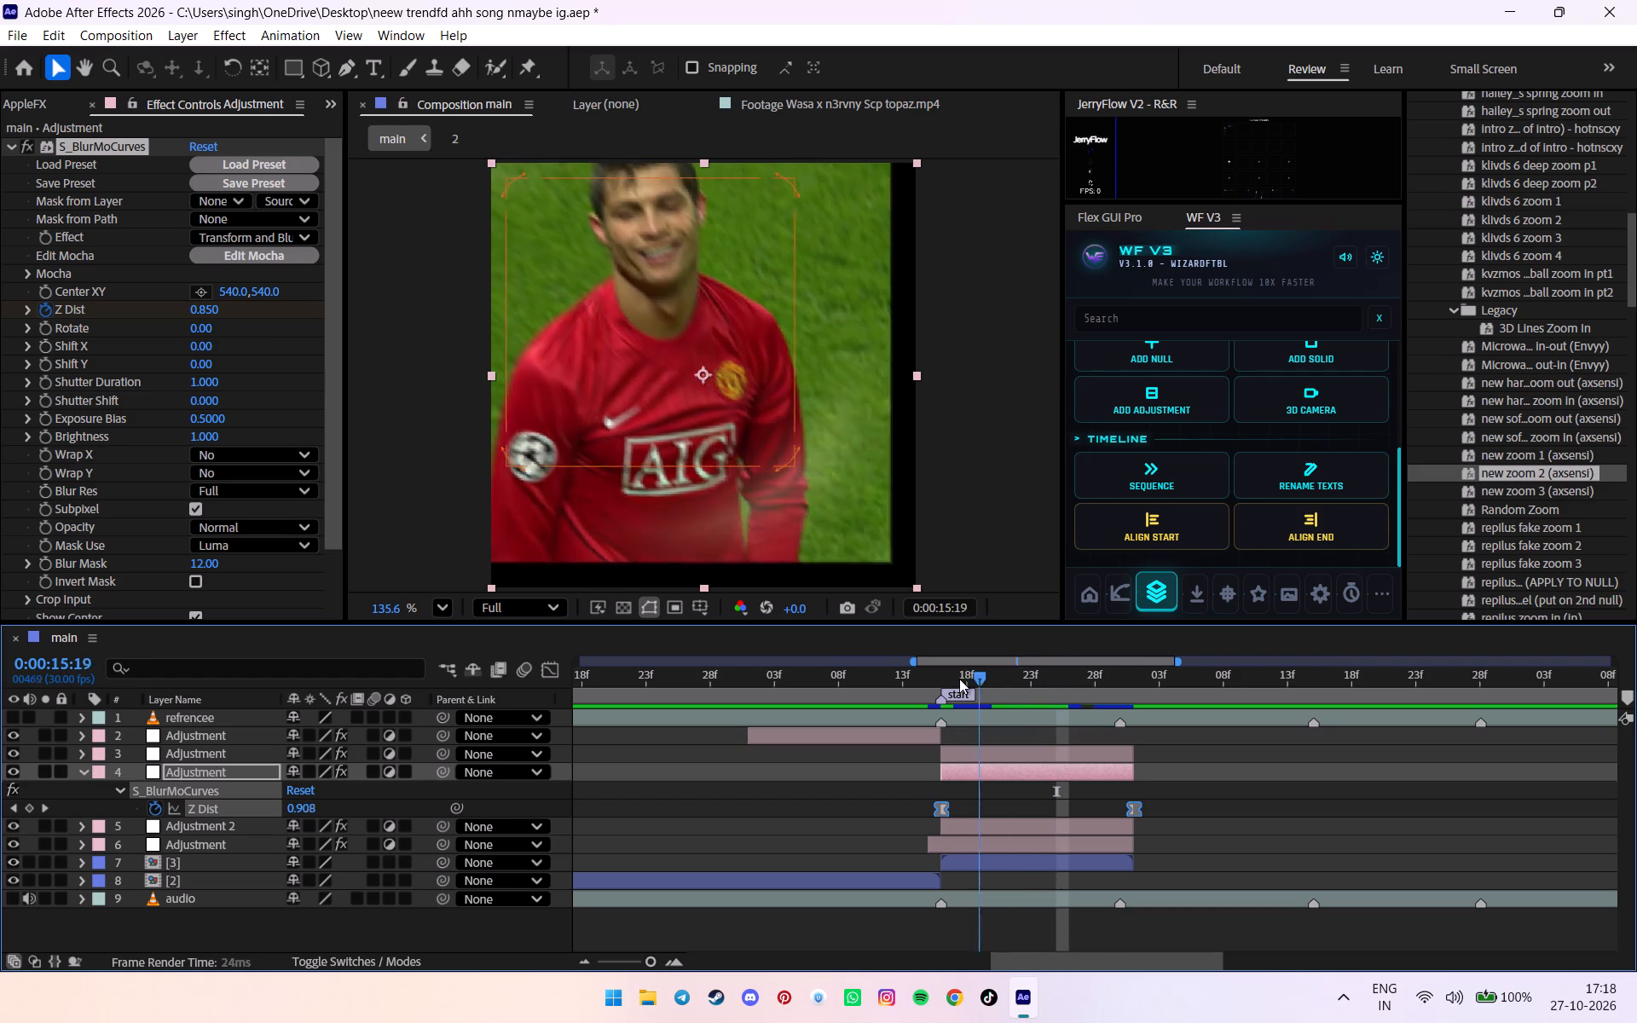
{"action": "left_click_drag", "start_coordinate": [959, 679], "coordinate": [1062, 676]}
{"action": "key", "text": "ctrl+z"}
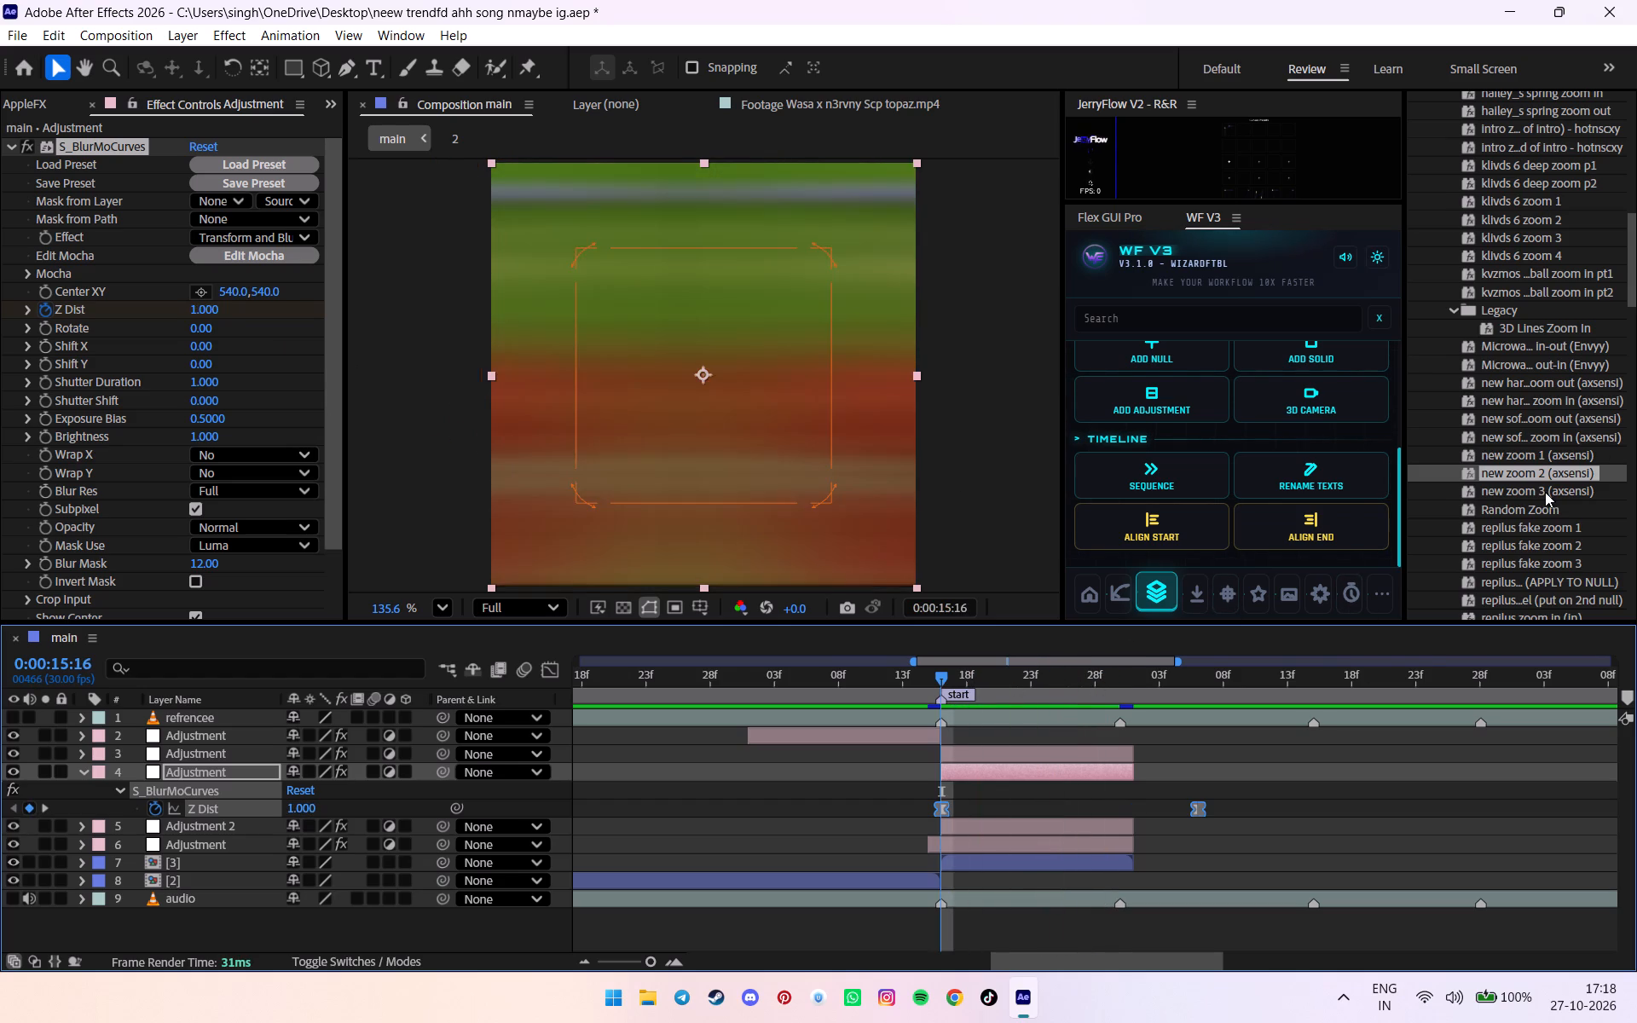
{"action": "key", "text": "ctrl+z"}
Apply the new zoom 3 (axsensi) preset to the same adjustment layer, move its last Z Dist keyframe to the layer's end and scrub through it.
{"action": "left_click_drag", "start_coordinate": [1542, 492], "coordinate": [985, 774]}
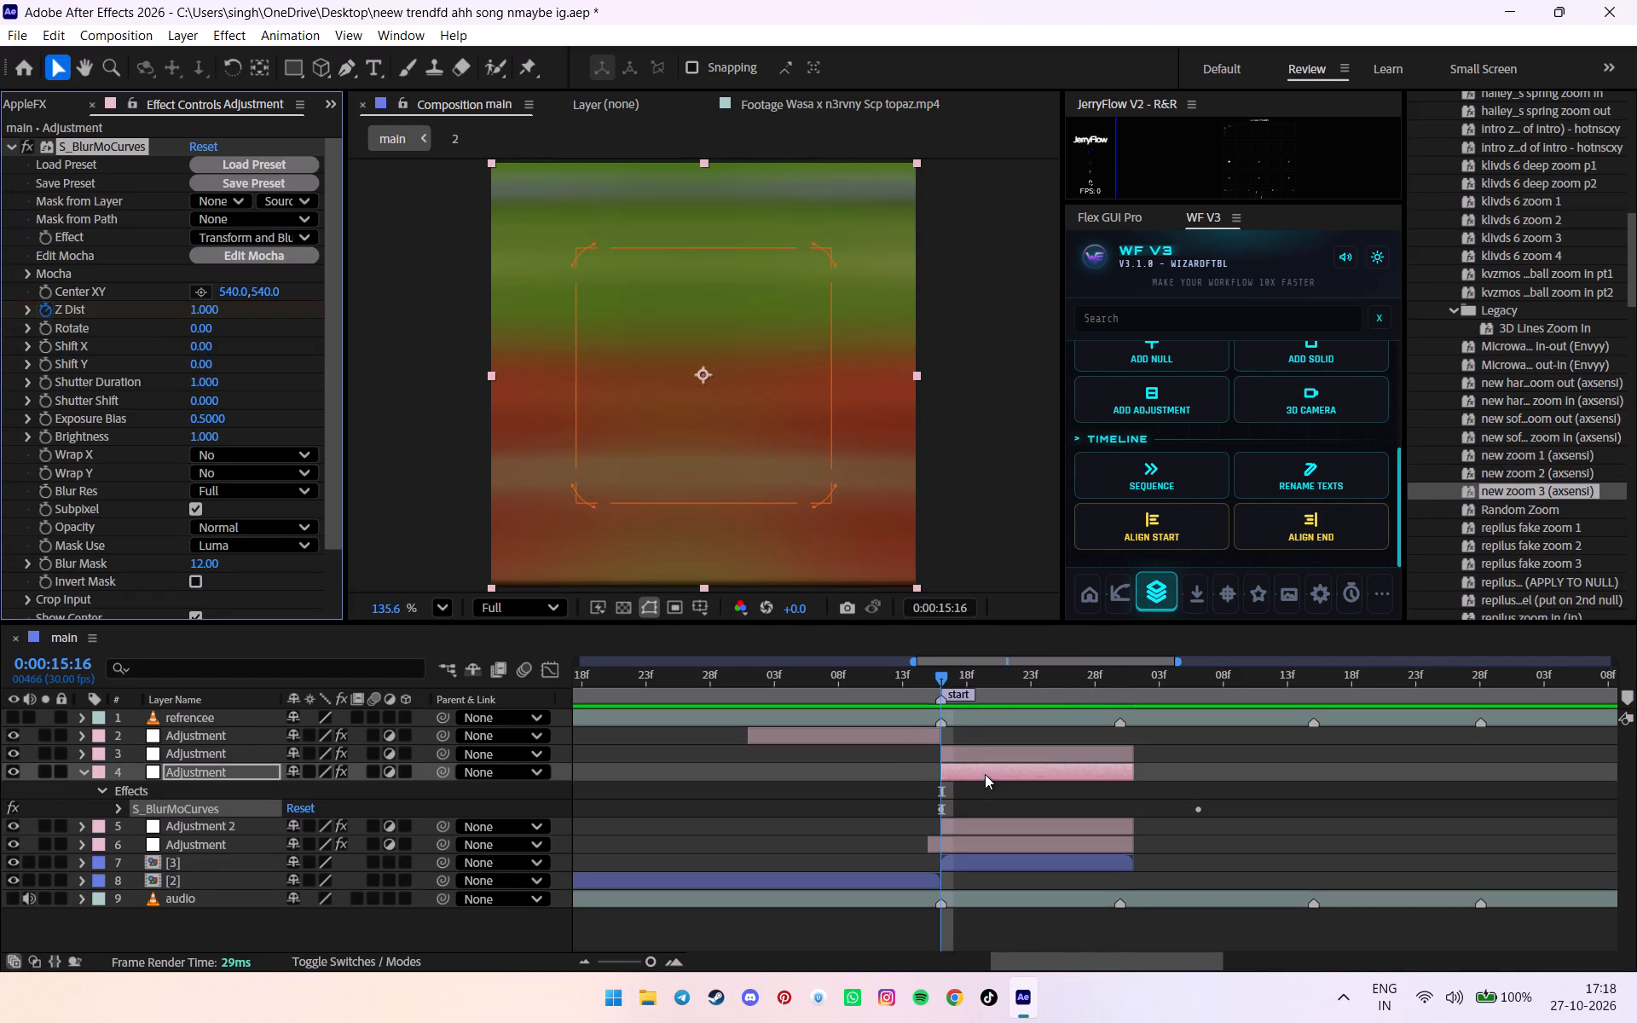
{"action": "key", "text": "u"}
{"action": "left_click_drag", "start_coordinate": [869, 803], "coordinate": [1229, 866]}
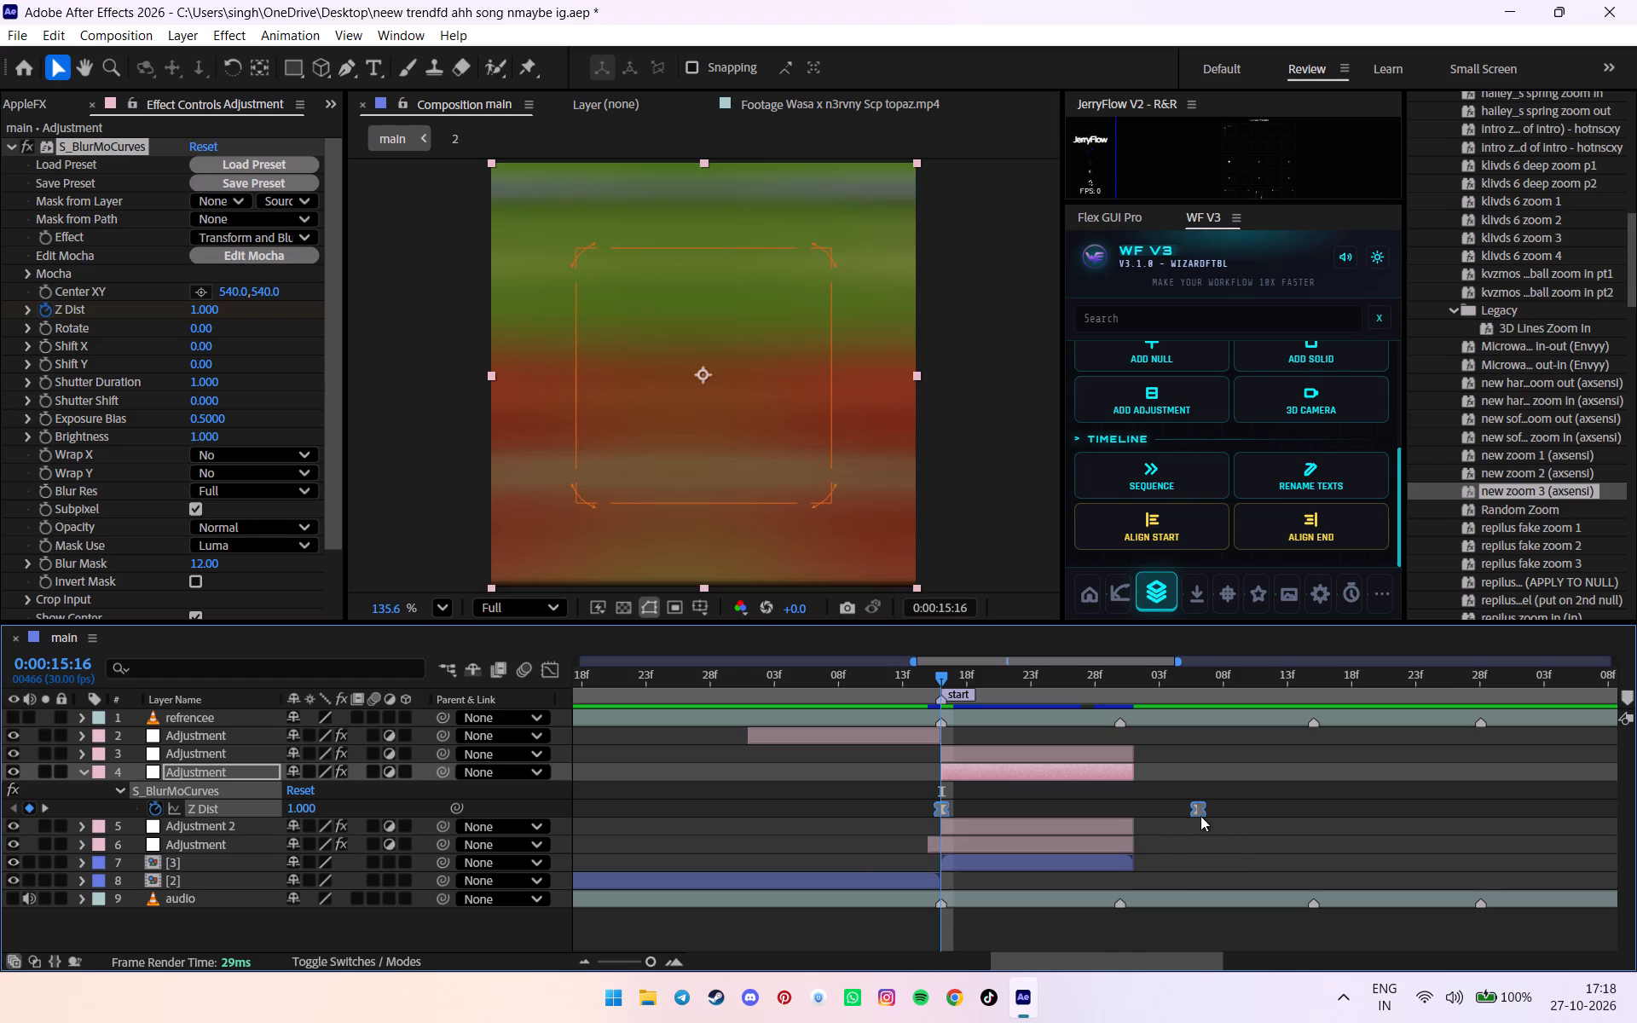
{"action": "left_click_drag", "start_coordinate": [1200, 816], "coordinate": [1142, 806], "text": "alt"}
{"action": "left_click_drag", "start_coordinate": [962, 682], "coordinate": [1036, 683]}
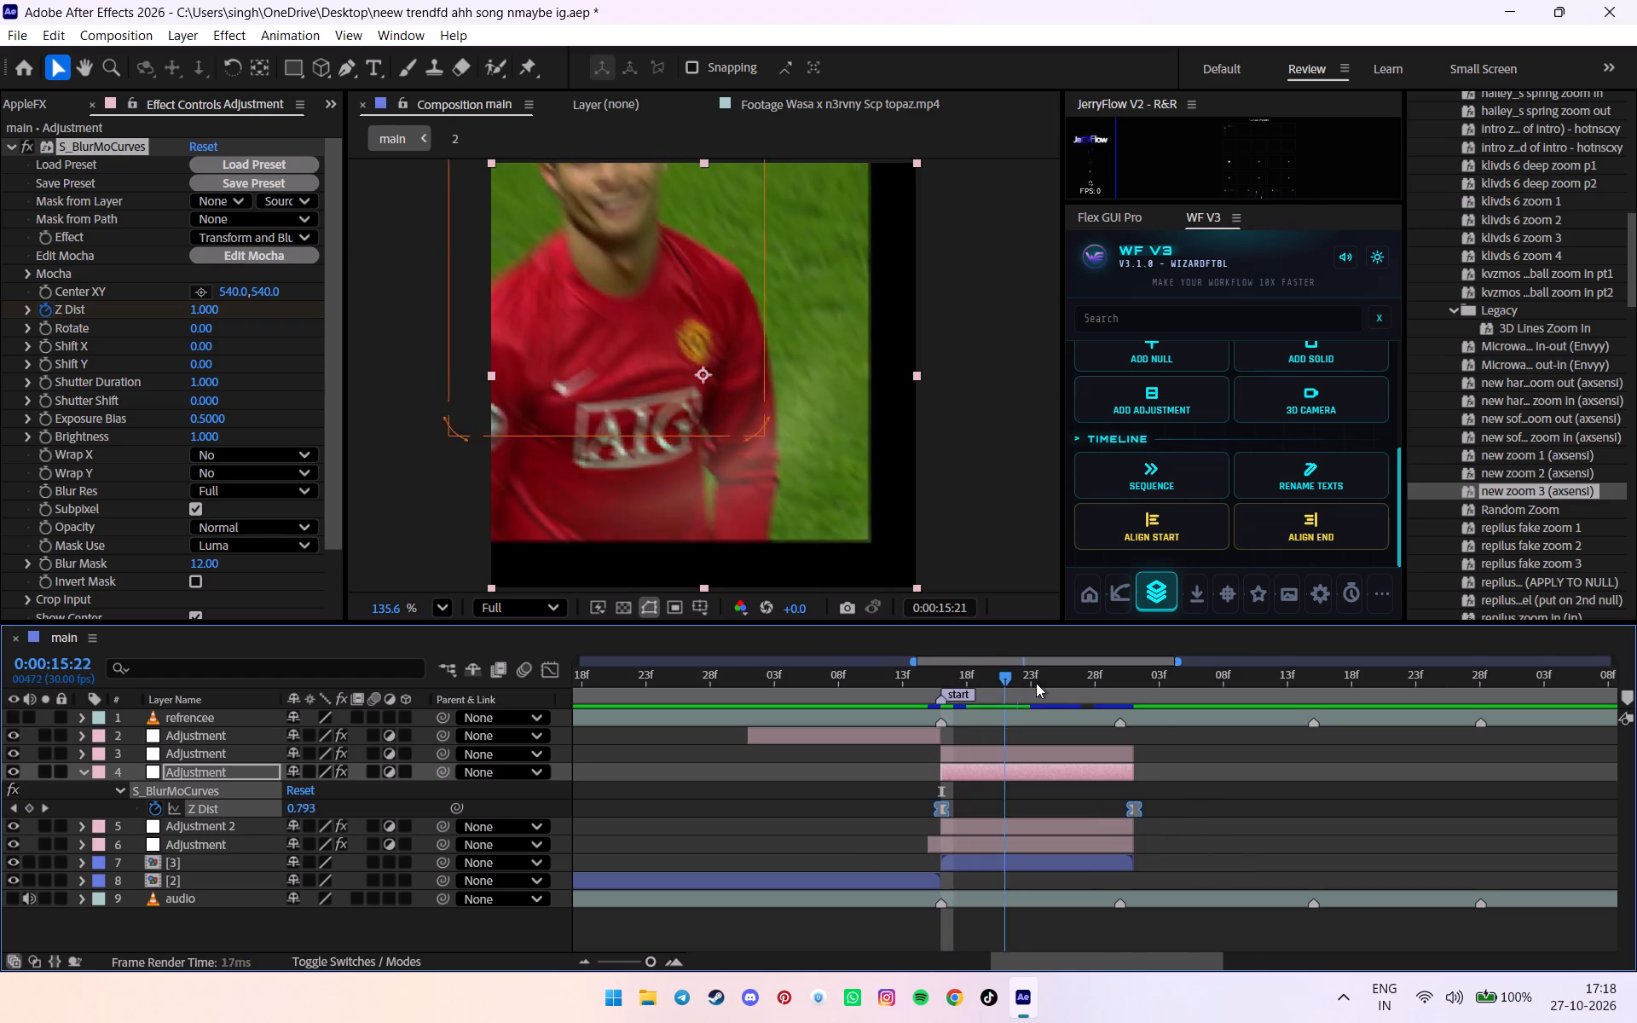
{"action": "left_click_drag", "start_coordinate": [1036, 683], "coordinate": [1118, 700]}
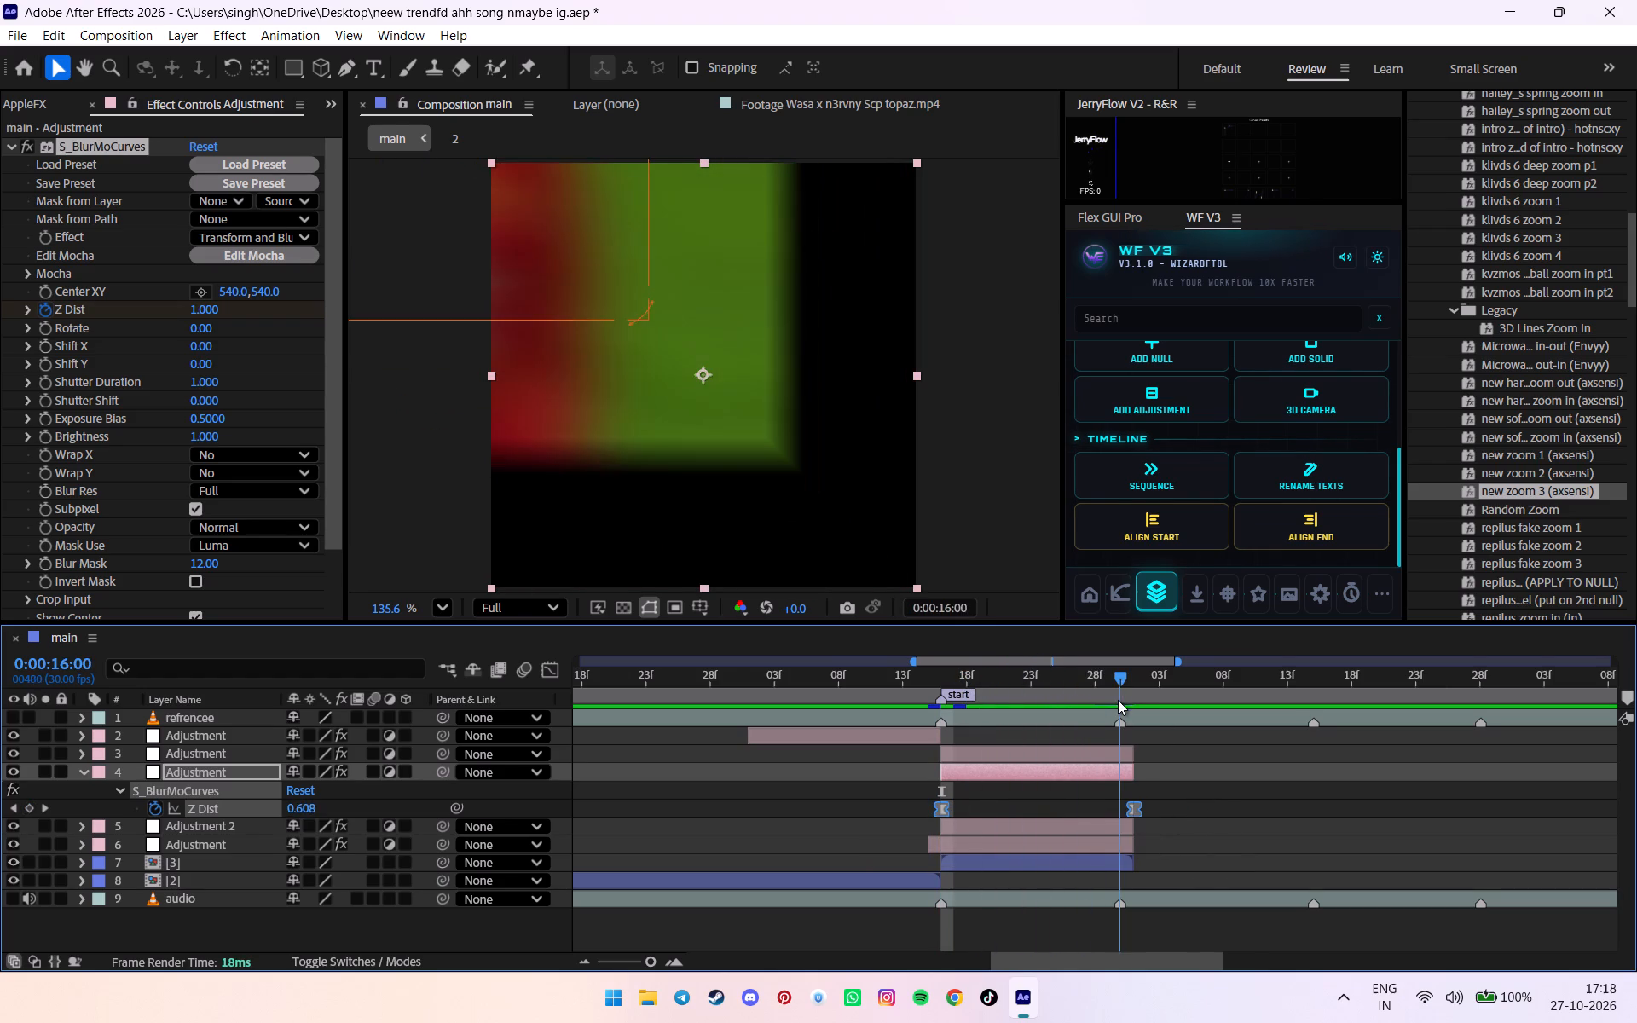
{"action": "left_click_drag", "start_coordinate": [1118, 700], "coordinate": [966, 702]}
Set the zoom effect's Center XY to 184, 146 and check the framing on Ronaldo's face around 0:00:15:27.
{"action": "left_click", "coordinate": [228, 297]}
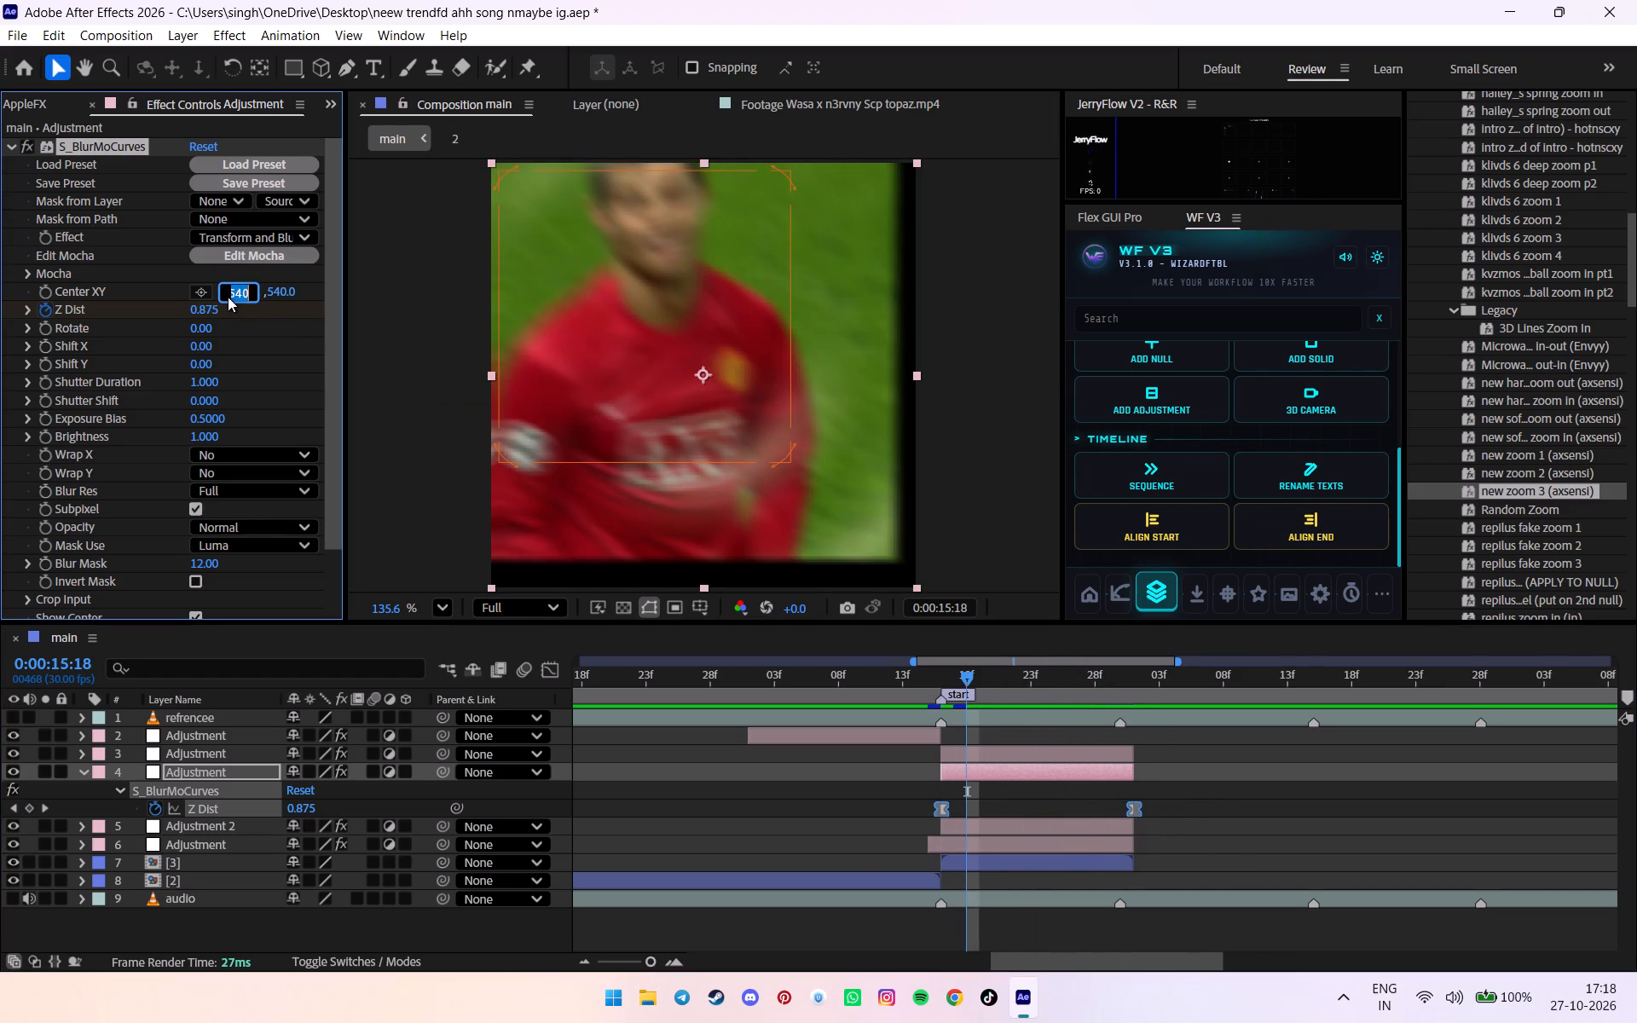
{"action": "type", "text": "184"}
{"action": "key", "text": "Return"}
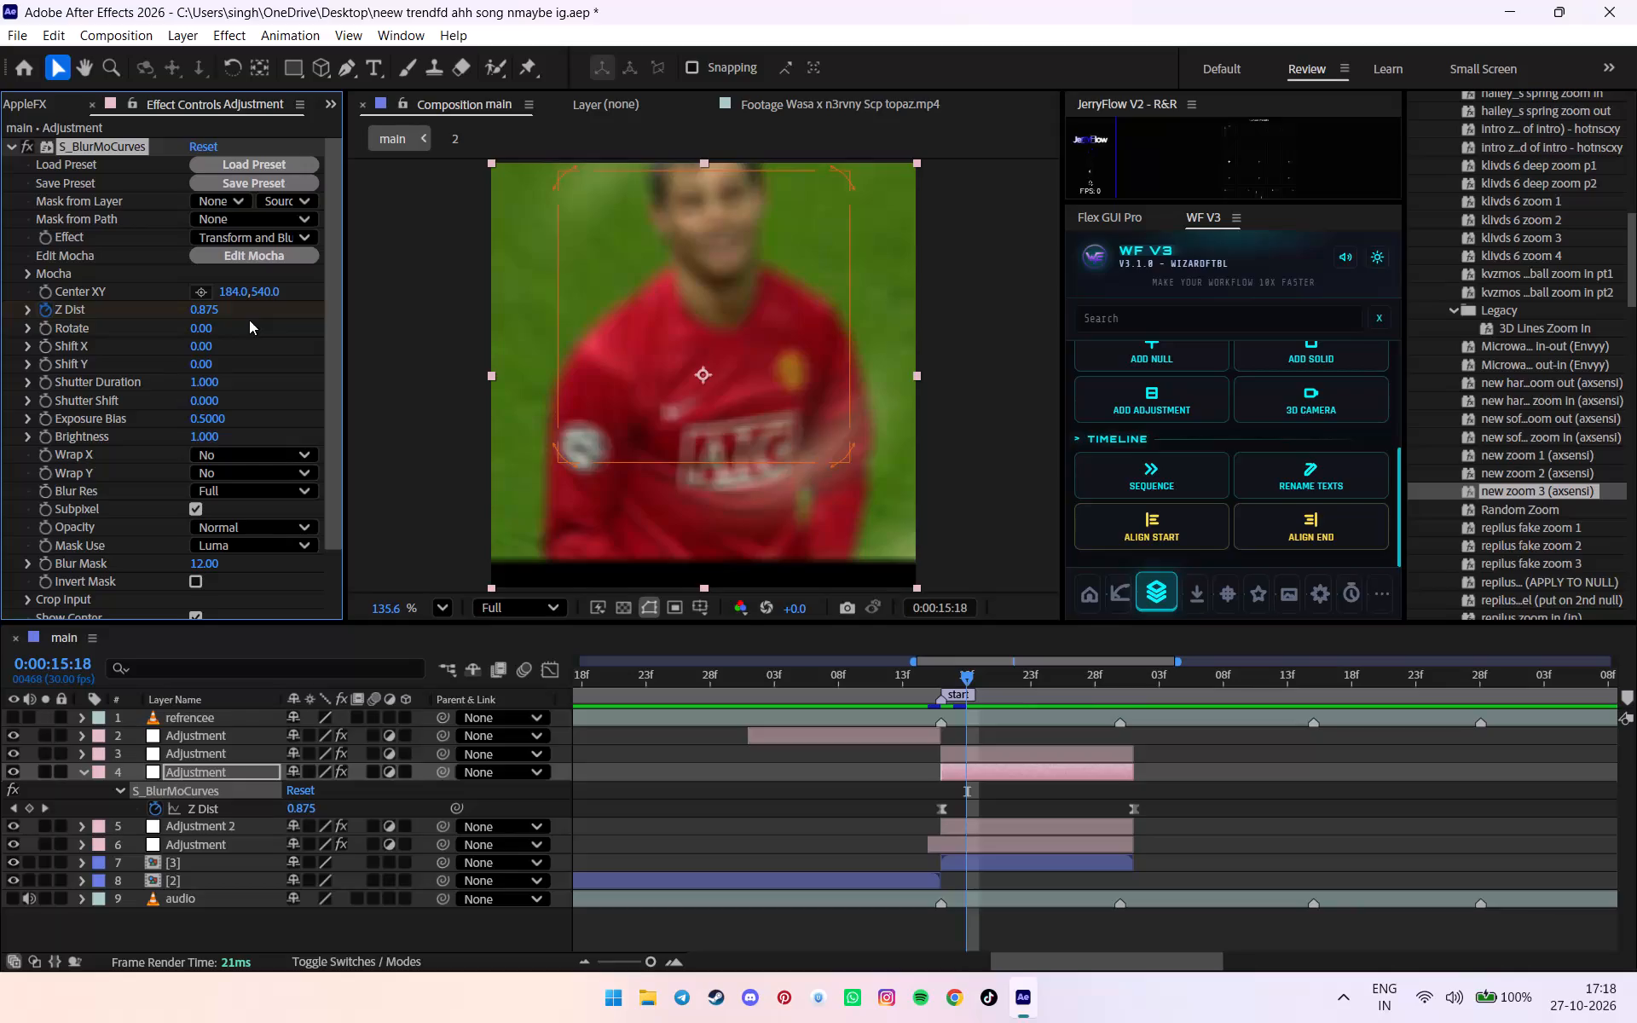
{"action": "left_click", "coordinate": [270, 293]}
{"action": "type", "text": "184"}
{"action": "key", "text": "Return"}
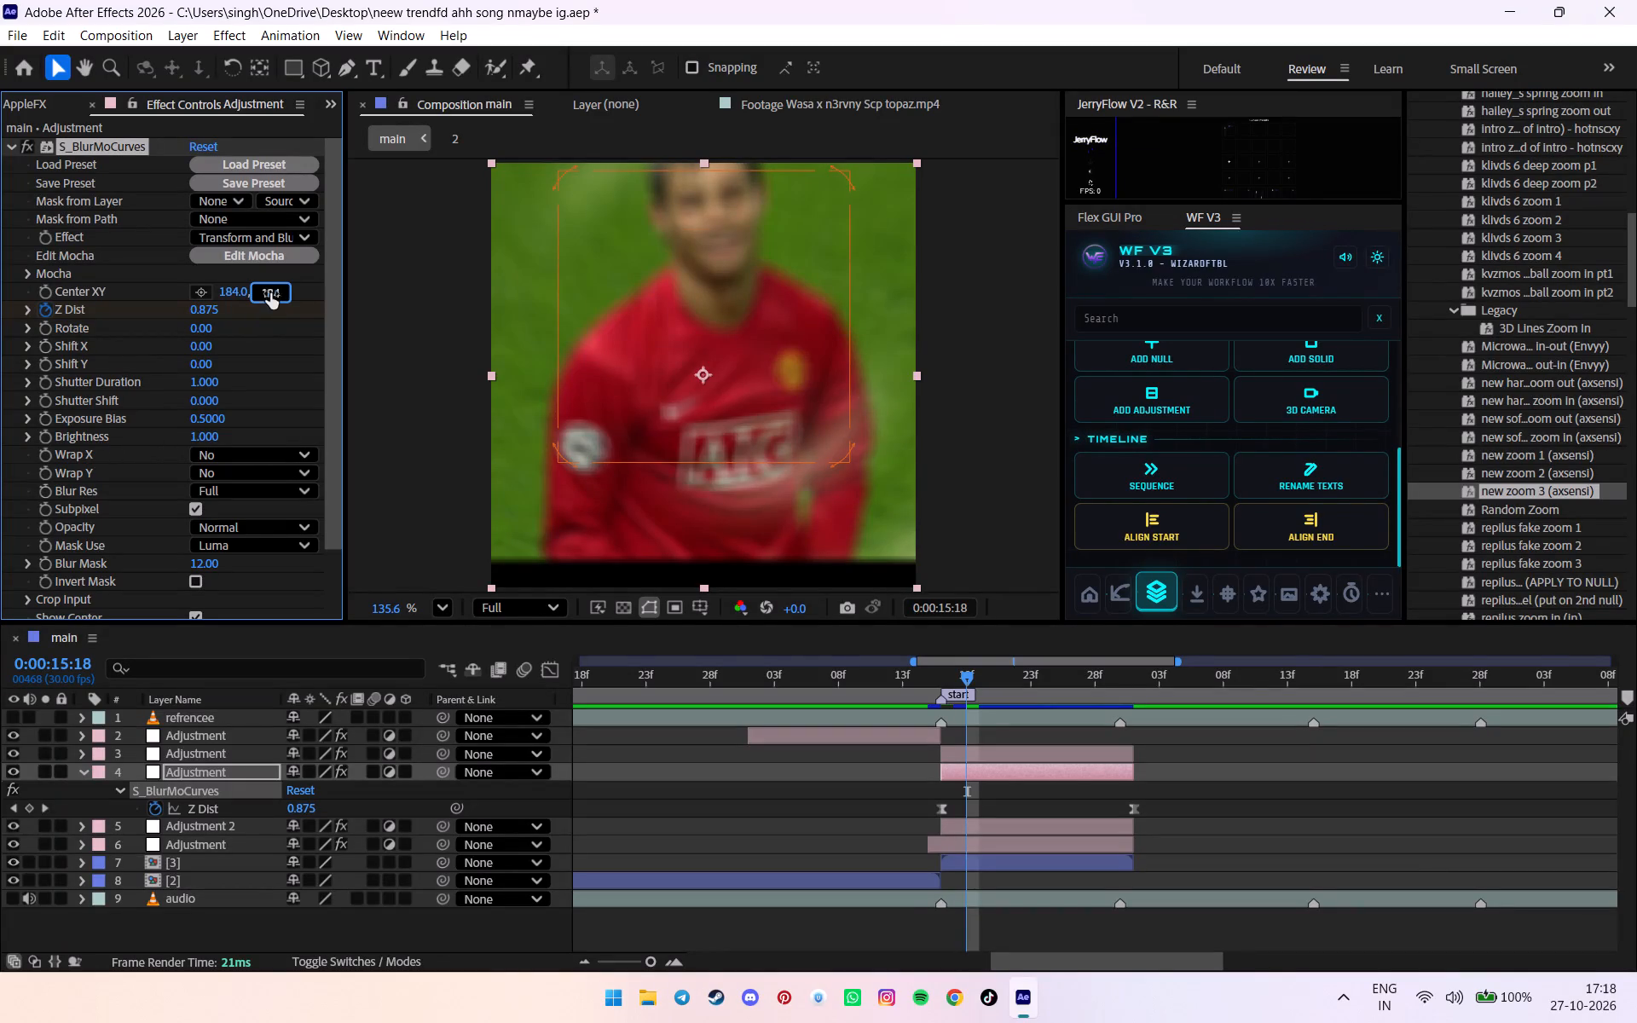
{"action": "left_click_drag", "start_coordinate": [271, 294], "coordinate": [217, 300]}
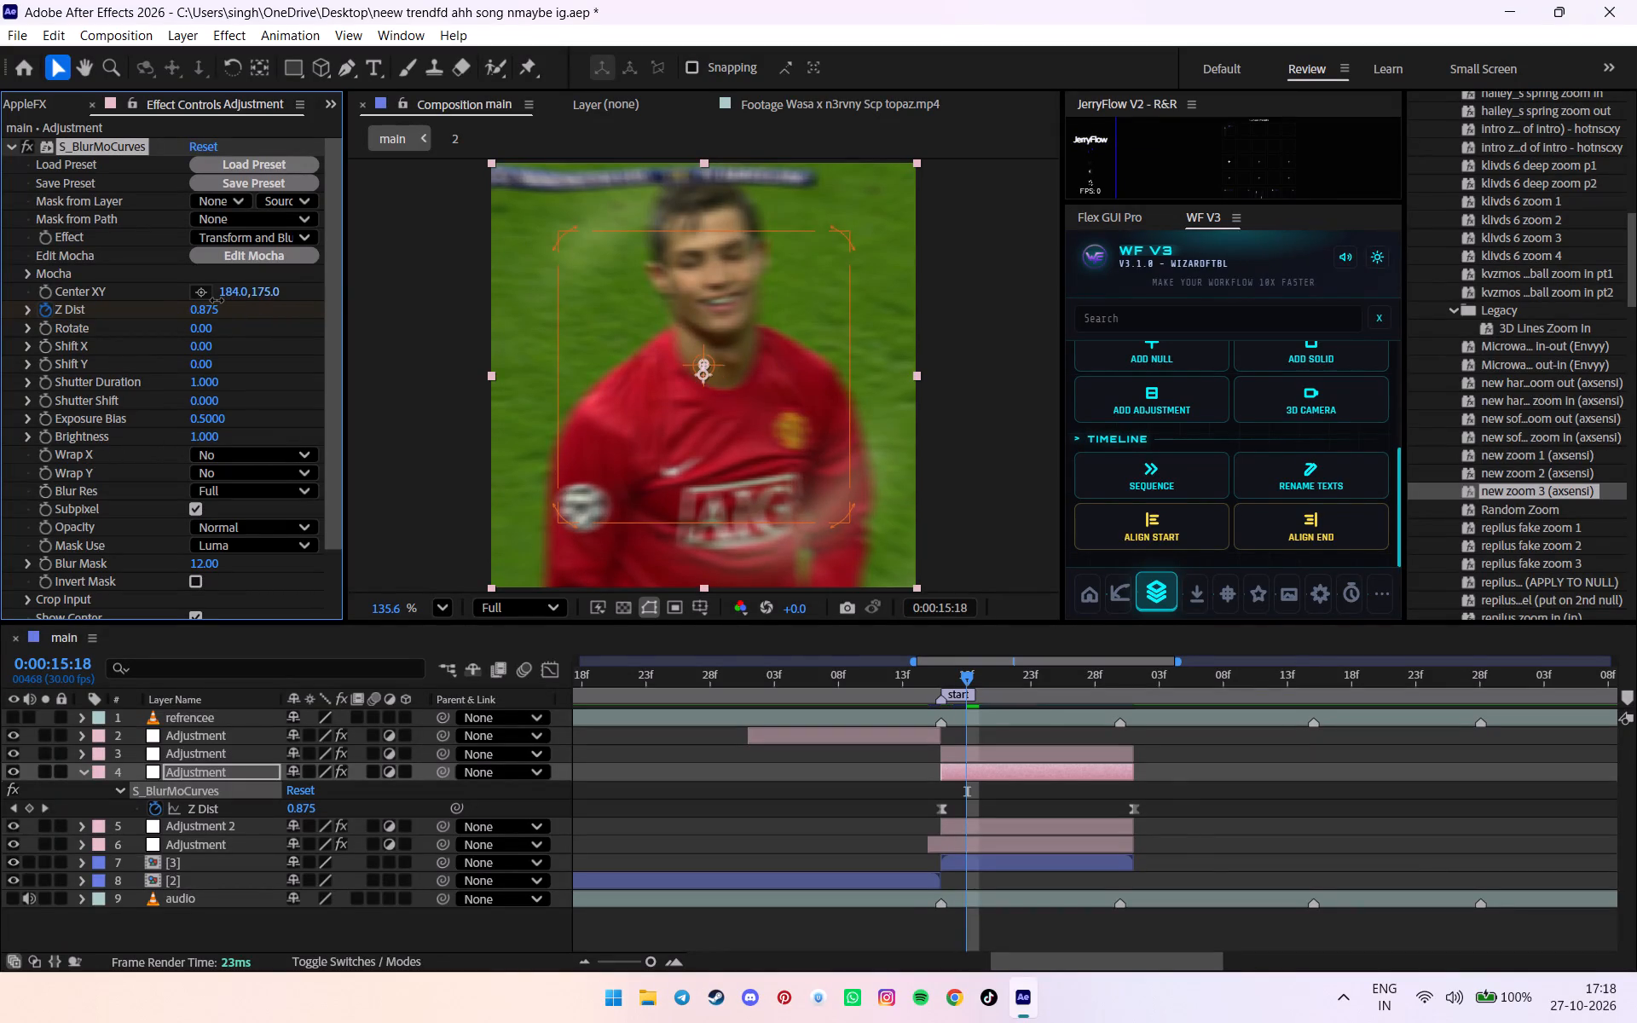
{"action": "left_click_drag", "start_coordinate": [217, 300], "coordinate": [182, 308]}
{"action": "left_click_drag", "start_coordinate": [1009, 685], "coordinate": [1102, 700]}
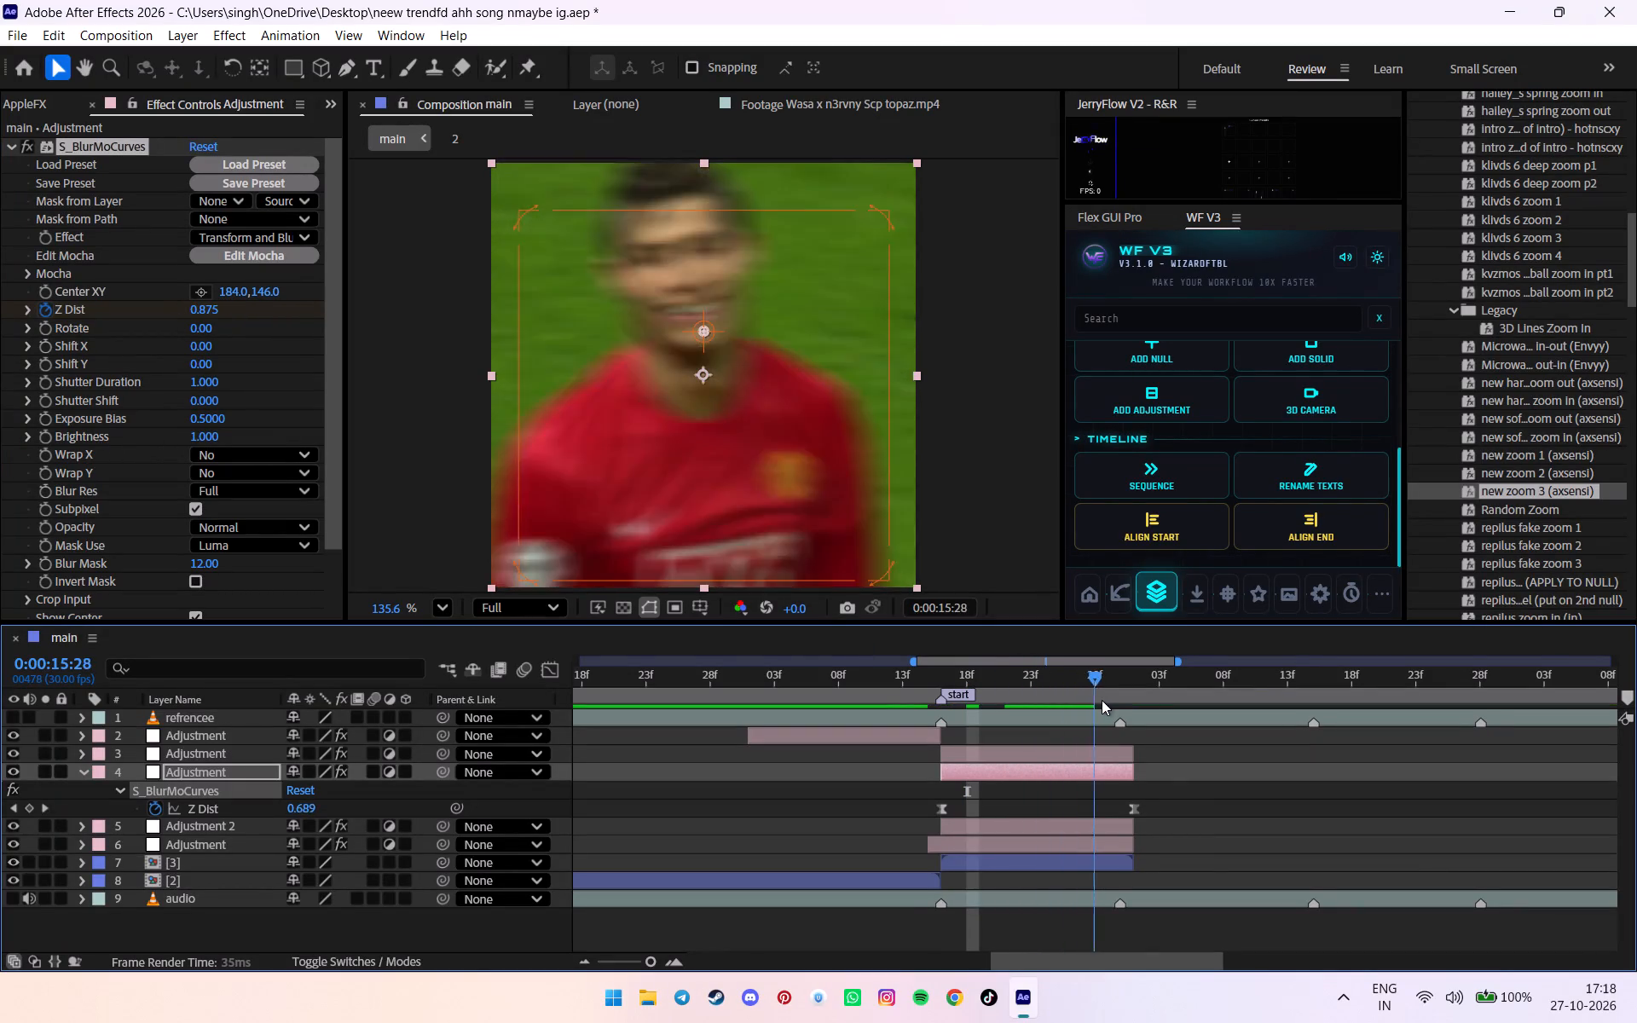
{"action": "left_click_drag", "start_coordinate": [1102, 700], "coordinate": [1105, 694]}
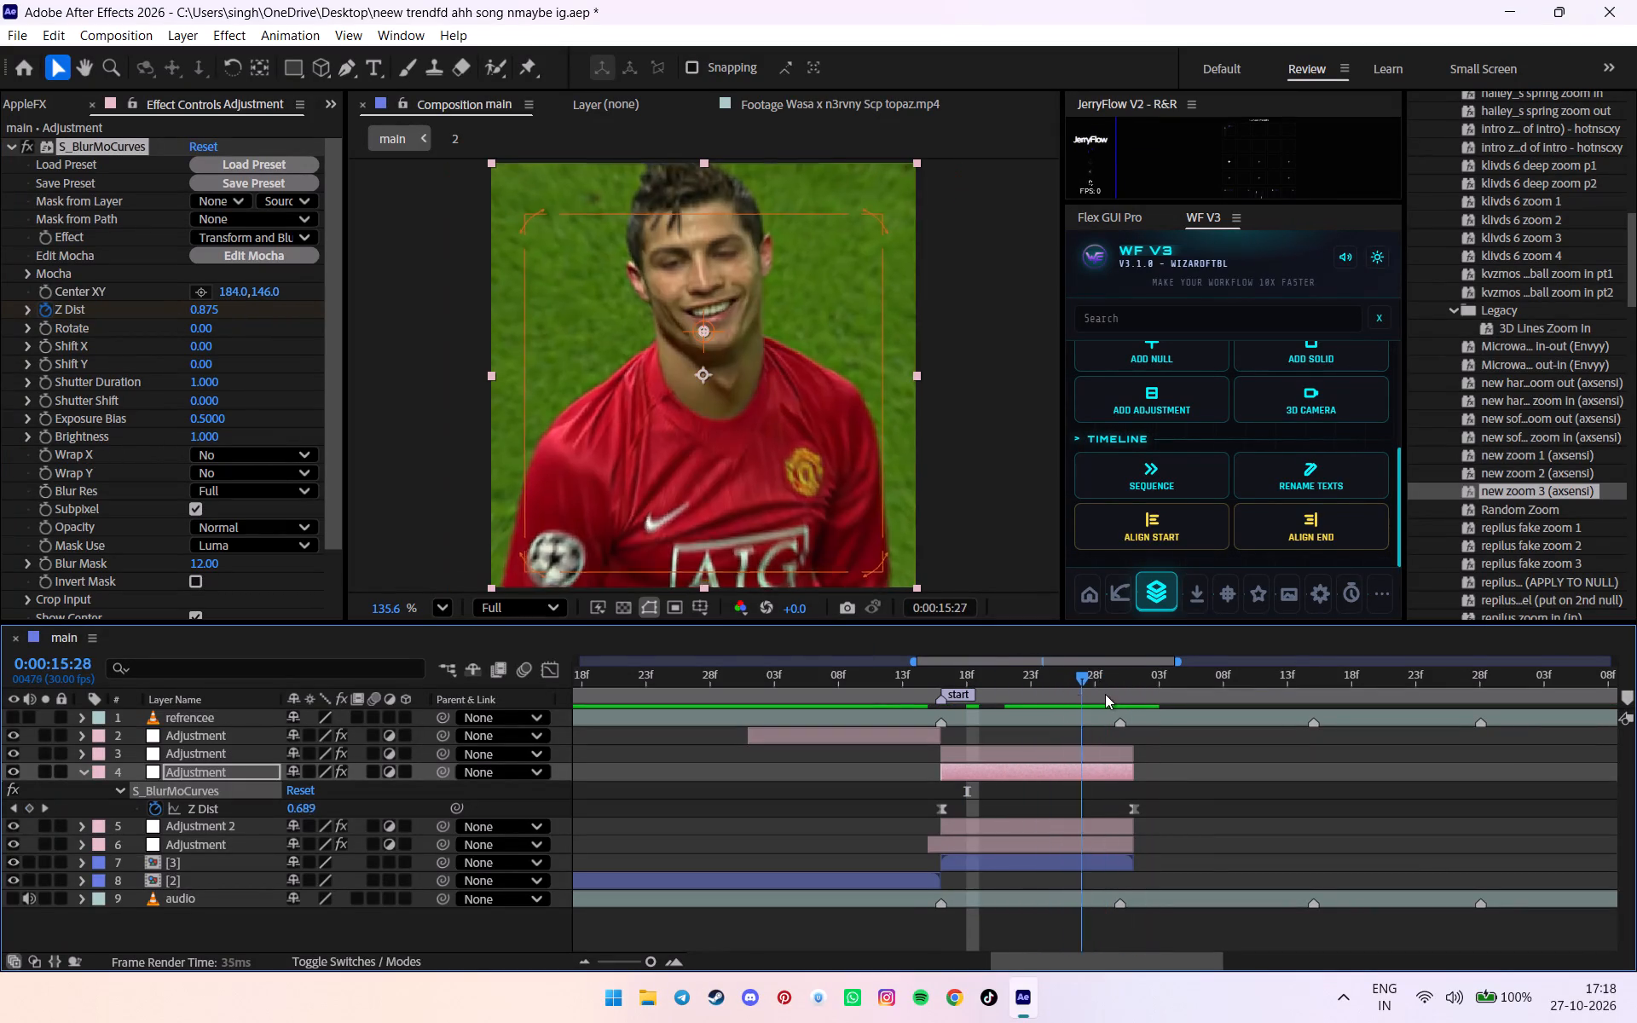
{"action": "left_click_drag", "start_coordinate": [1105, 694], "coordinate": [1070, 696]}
Undo the zoom preset trials back to the original S_BlurMoCurves effect with Center XY 184, 98 and reflected Wrap X and Y.
{"action": "key", "text": "ctrl+z"}
{"action": "key", "text": "ctrl+z"}
{"action": "key", "text": "ctrl+z"}
{"action": "key", "text": "ctrl+z"}
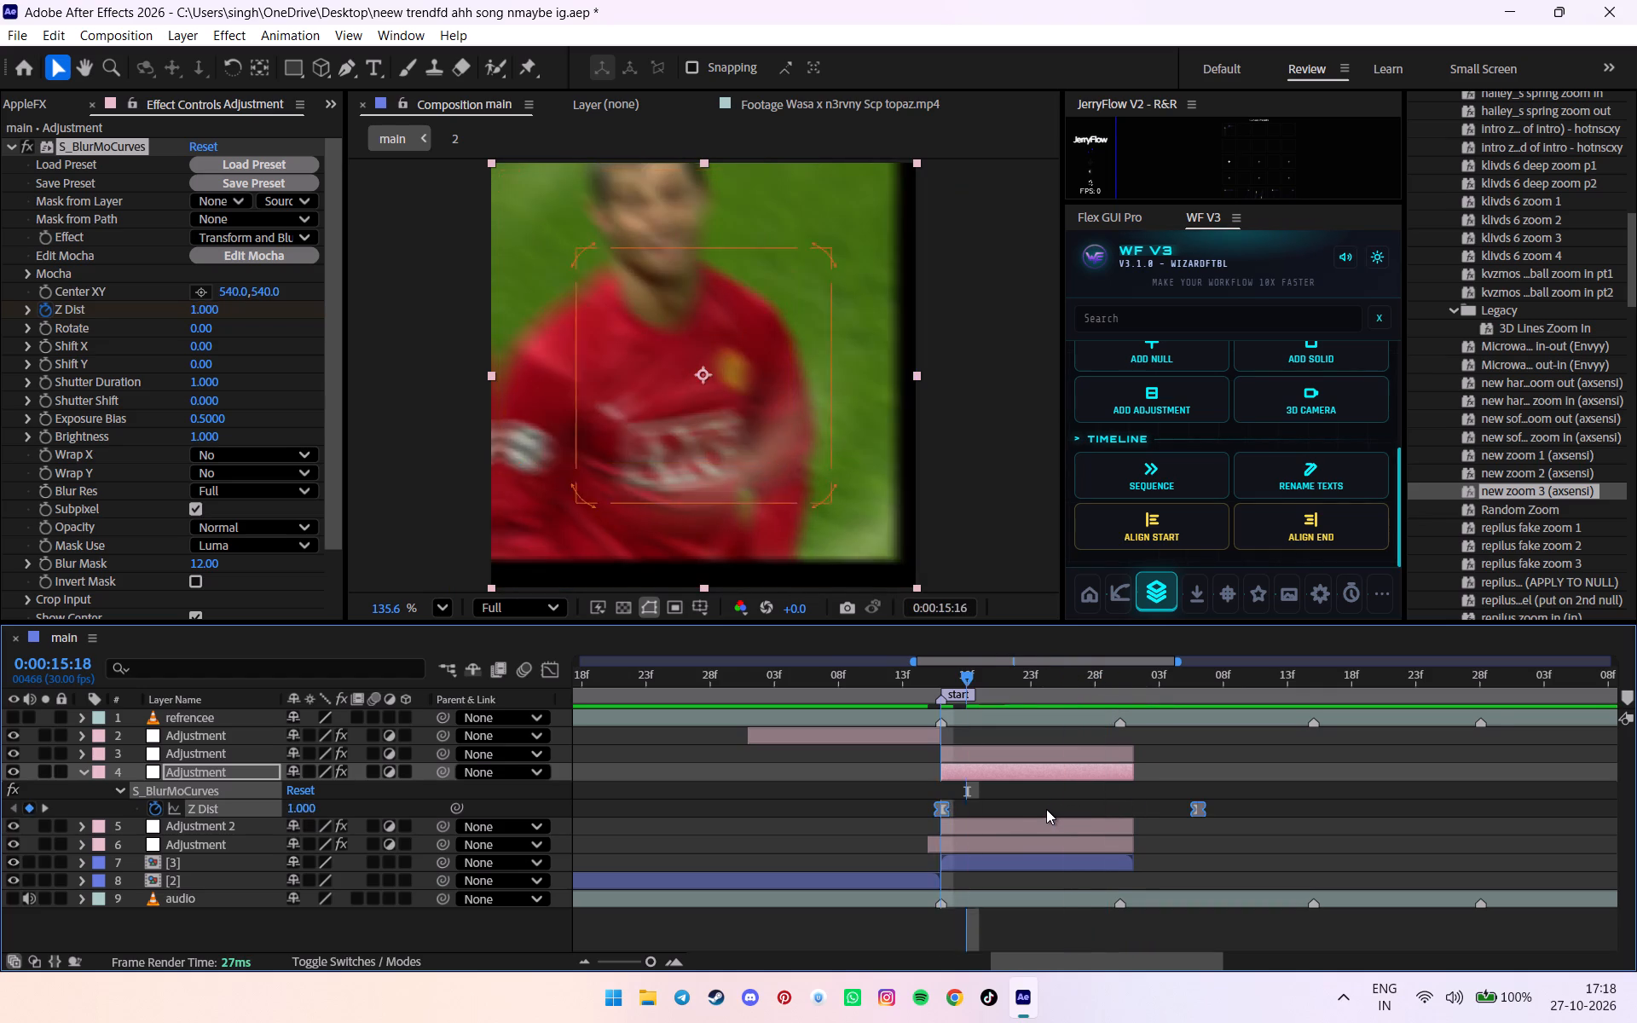
{"action": "key", "text": "ctrl+z"}
{"action": "key", "text": "ctrl+z"}
{"action": "key", "text": "ctrl+z"}
{"action": "key", "text": "ctrl+z"}
{"action": "key", "text": "ctrl+z"}
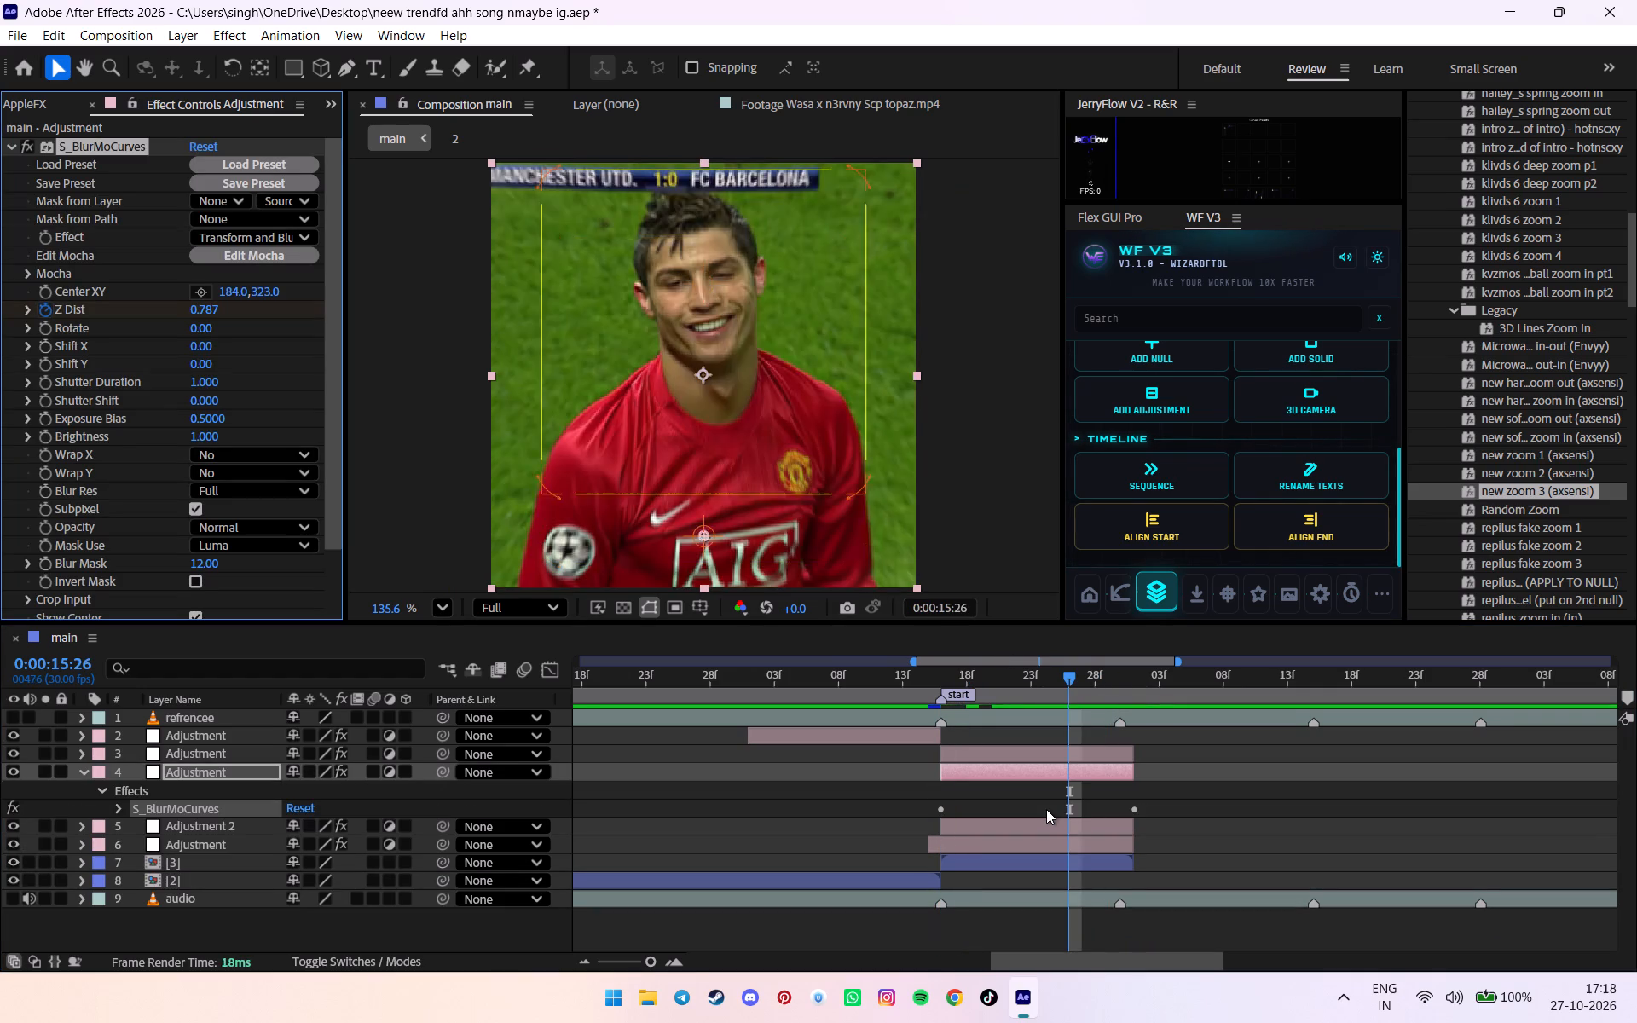
{"action": "key", "text": "ctrl+z"}
{"action": "key", "text": "ctrl+z"}
{"action": "key", "text": "ctrl+z"}
{"action": "key", "text": "ctrl+z"}
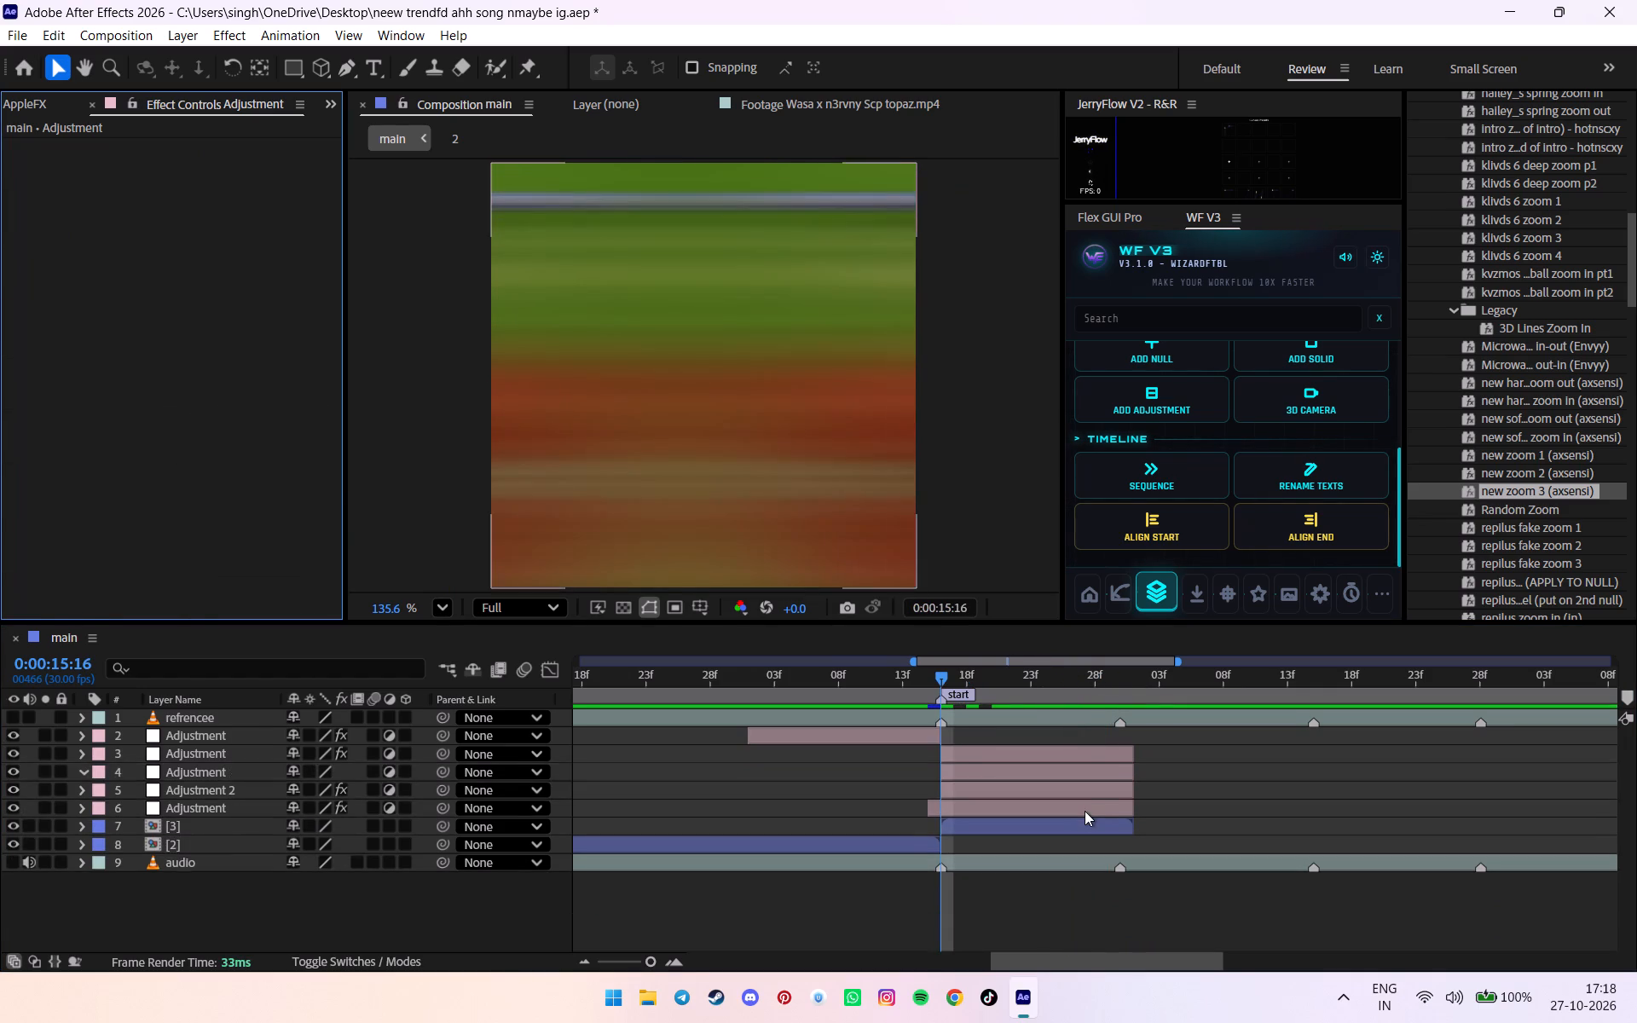
{"action": "key", "text": "ctrl+z"}
{"action": "key", "text": "ctrl+z"}
Return to the start marker, collapse the adjustment layer's effect properties and save the project.
{"action": "left_click", "coordinate": [942, 683]}
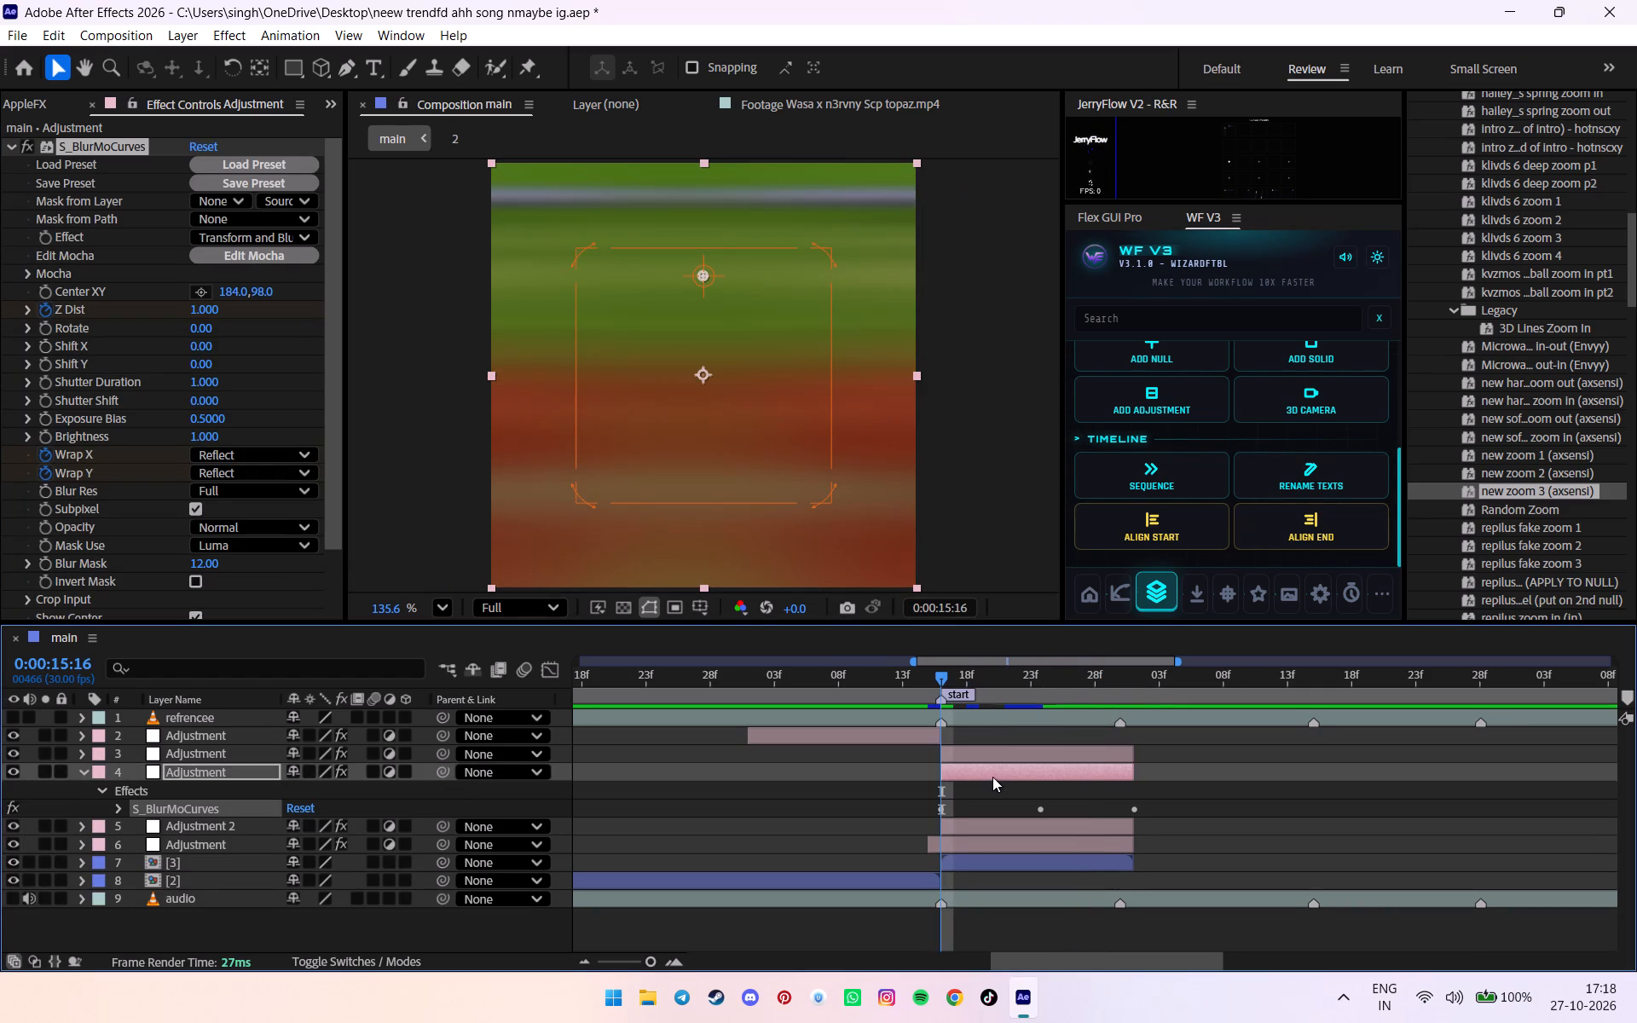
{"action": "key", "text": "u"}
{"action": "key", "text": "u"}
{"action": "left_click", "coordinate": [1233, 792]}
{"action": "key", "text": "ctrl+s"}
Preview the transition from clip [2] into clip [3] with the restored zoom, starting from 0:00:12:13, and save the project.
{"action": "key", "text": "space"}
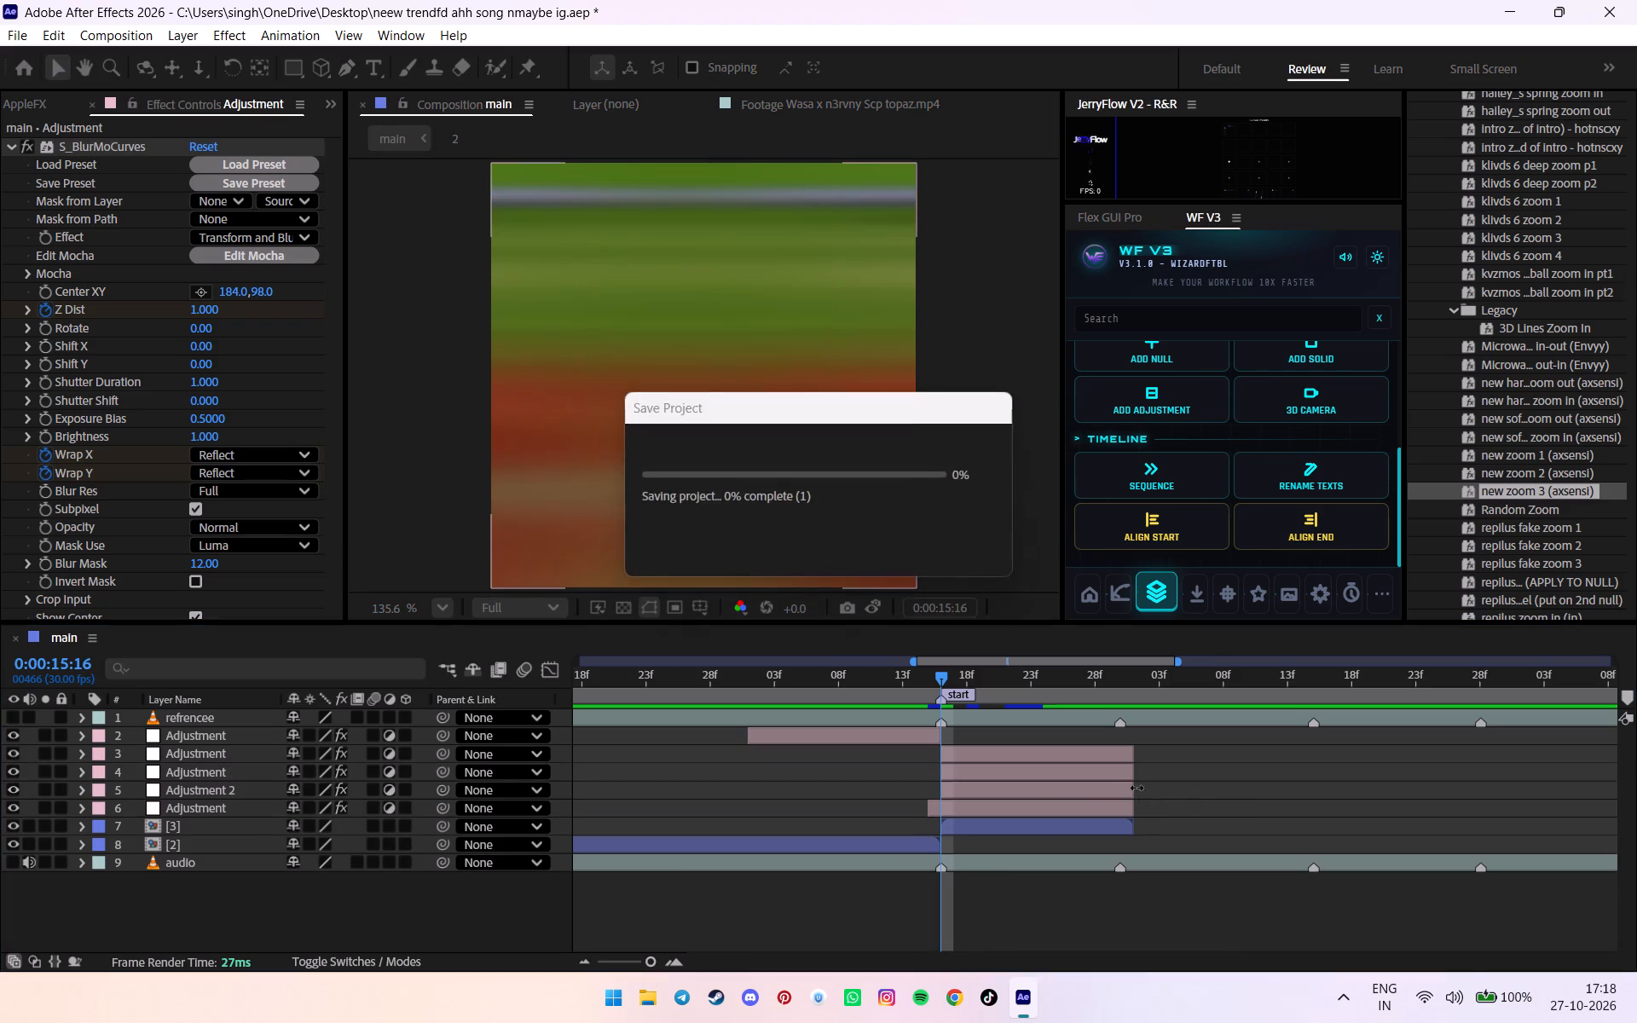
{"action": "scroll", "coordinate": [1135, 787], "scroll_direction": "down", "scroll_amount": 4, "text": "alt"}
{"action": "left_click_drag", "start_coordinate": [980, 668], "coordinate": [965, 664]}
{"action": "key", "text": "space"}
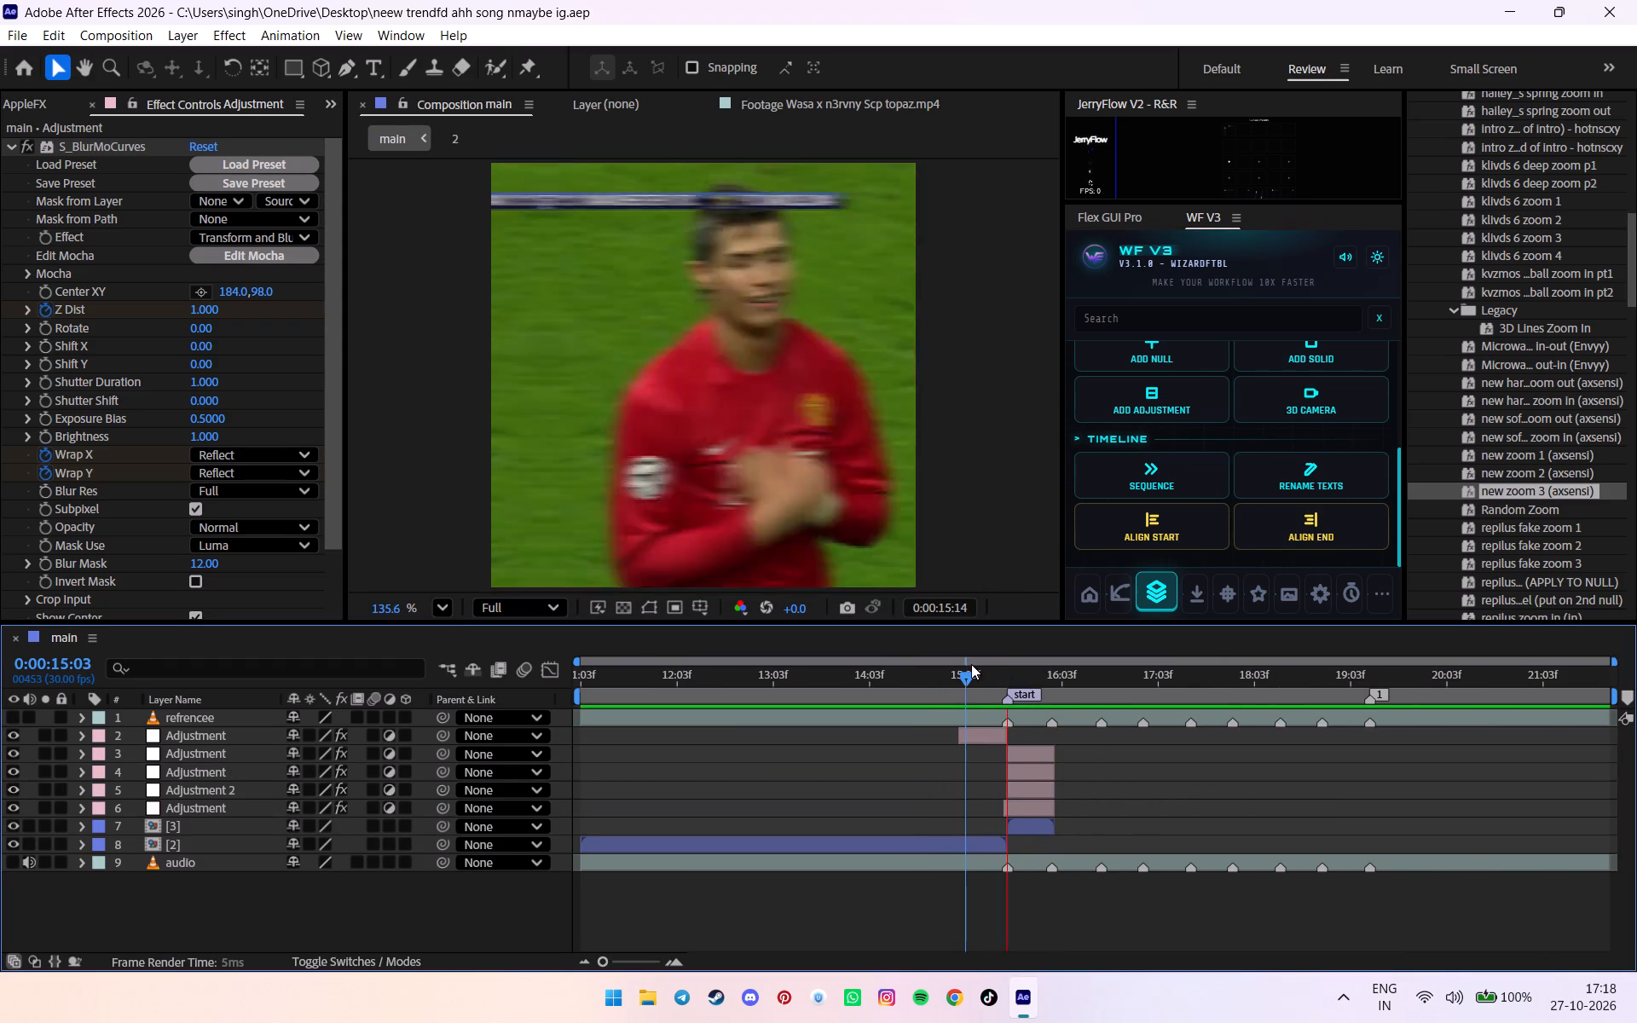
{"action": "left_click_drag", "start_coordinate": [971, 664], "coordinate": [835, 661]}
{"action": "key", "text": "space"}
{"action": "left_click_drag", "start_coordinate": [989, 669], "coordinate": [701, 684]}
{"action": "key", "text": "space"}
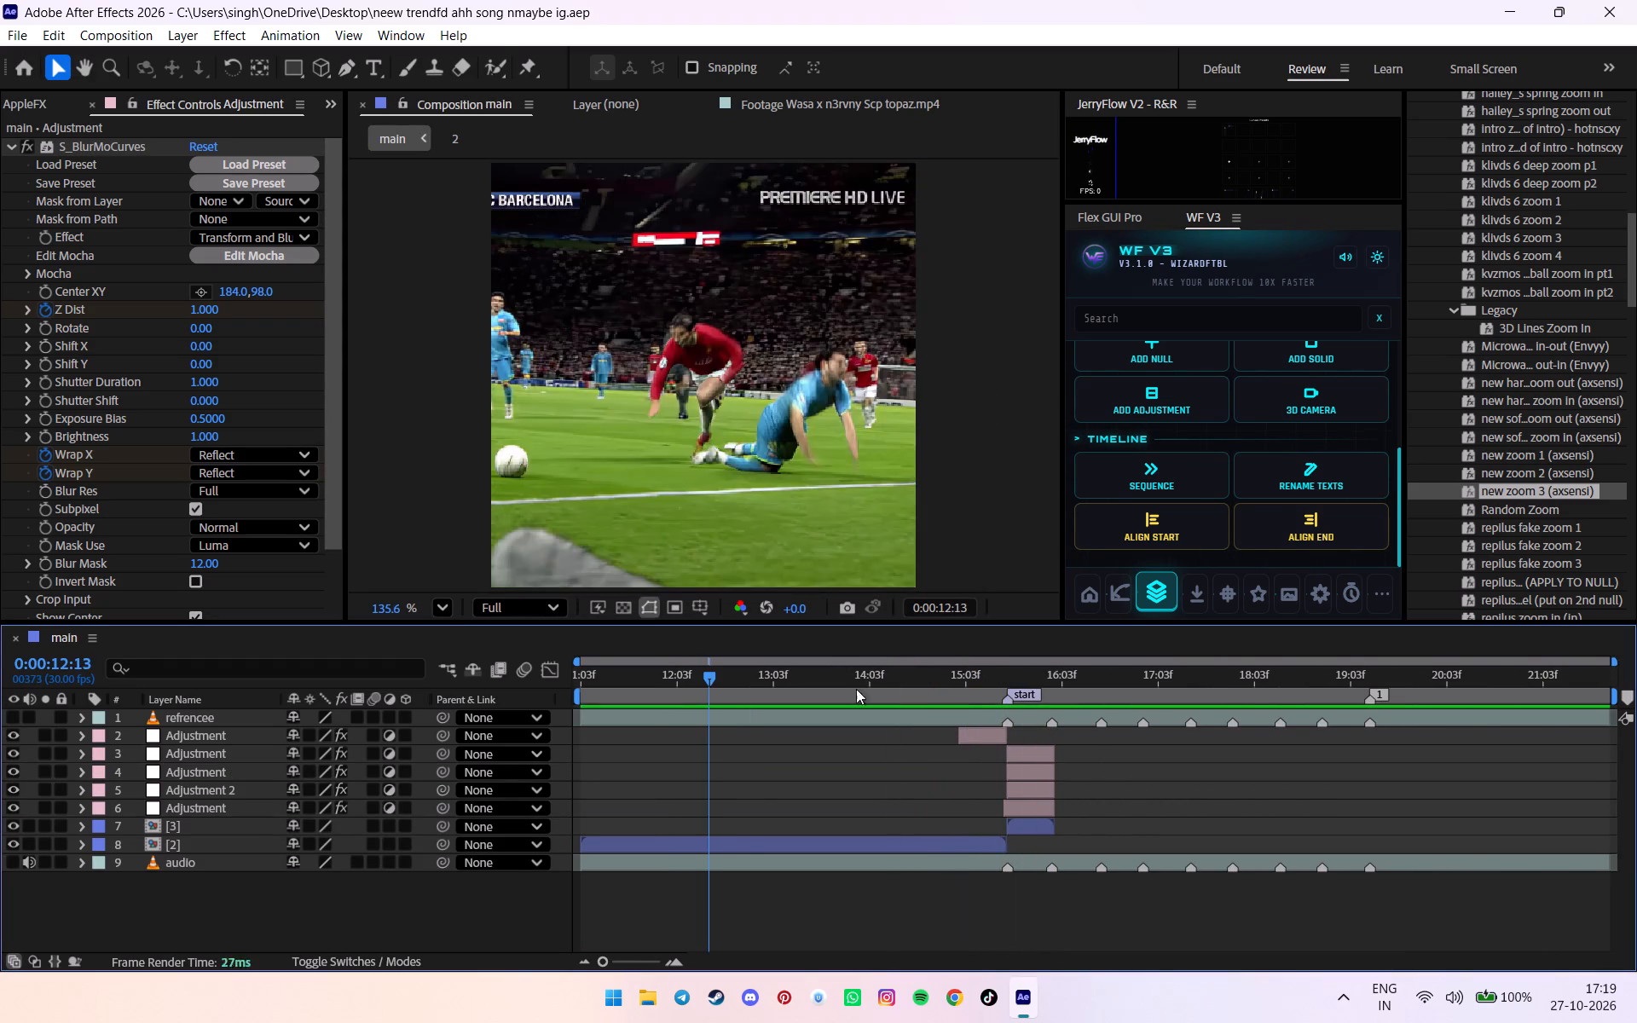
{"action": "key", "text": "ctrl+s"}
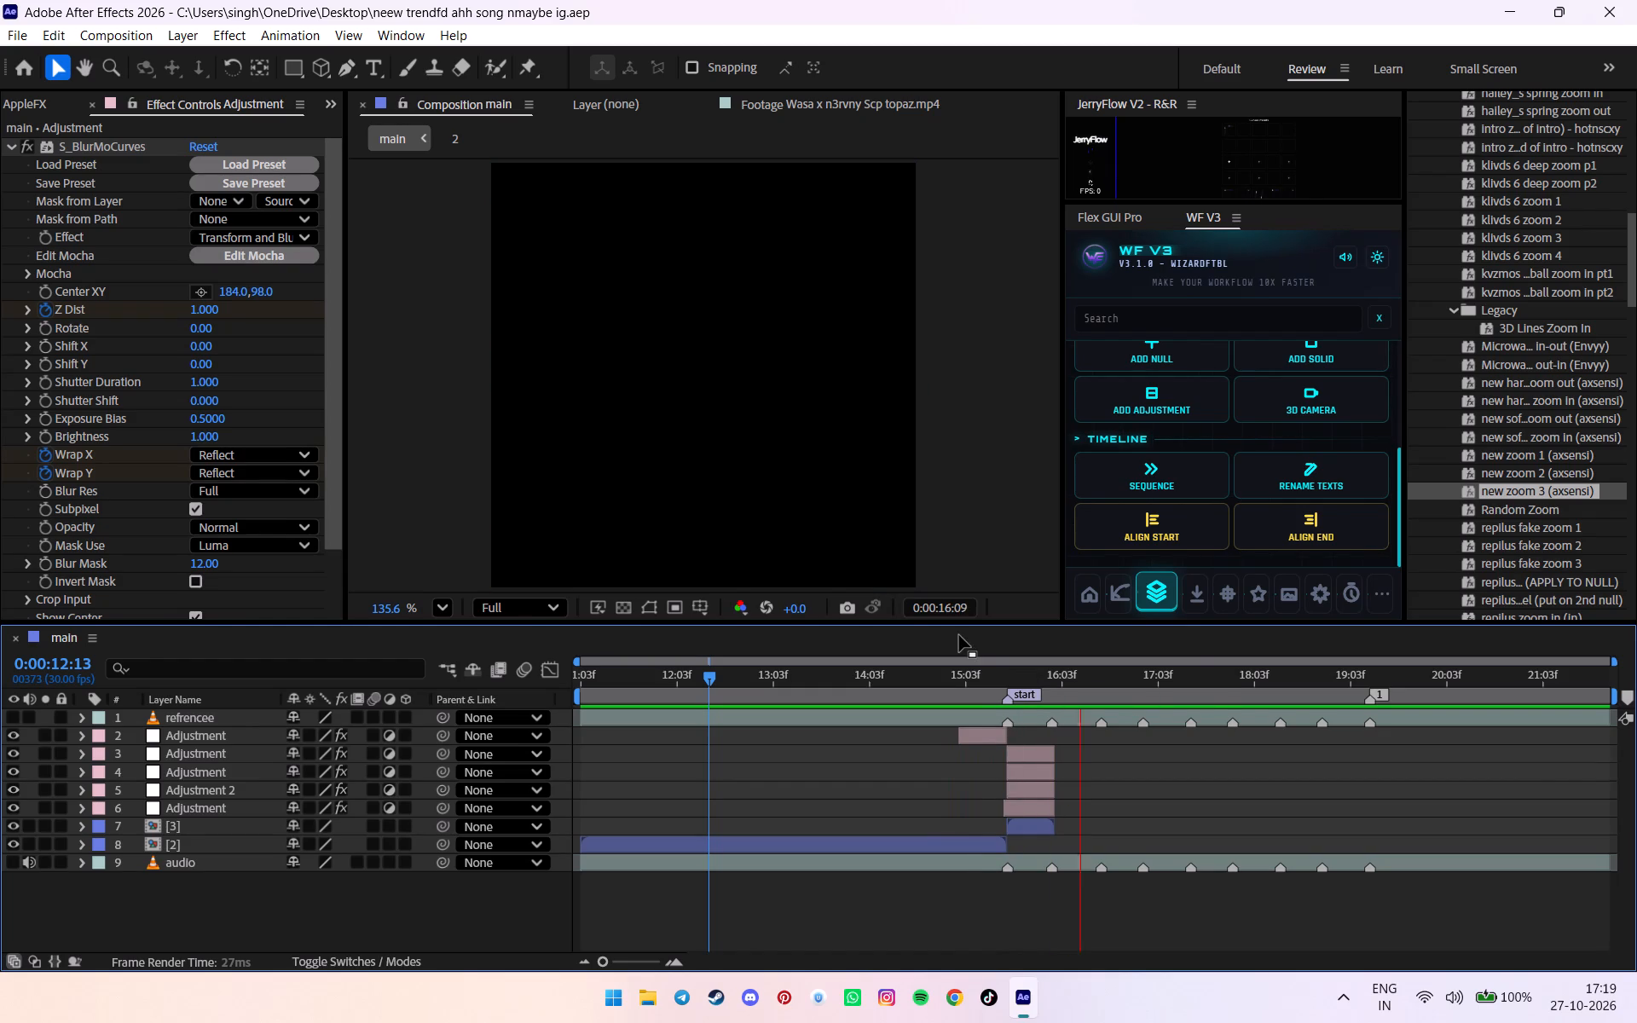
Replay the transition across the start marker from several earlier points to judge its timing and zoom.
{"action": "left_click", "coordinate": [959, 635]}
{"action": "left_click", "coordinate": [983, 681]}
{"action": "key", "text": "space"}
{"action": "left_click_drag", "start_coordinate": [983, 682], "coordinate": [992, 679]}
{"action": "key", "text": "space"}
{"action": "left_click", "coordinate": [992, 679]}
{"action": "key", "text": "space"}
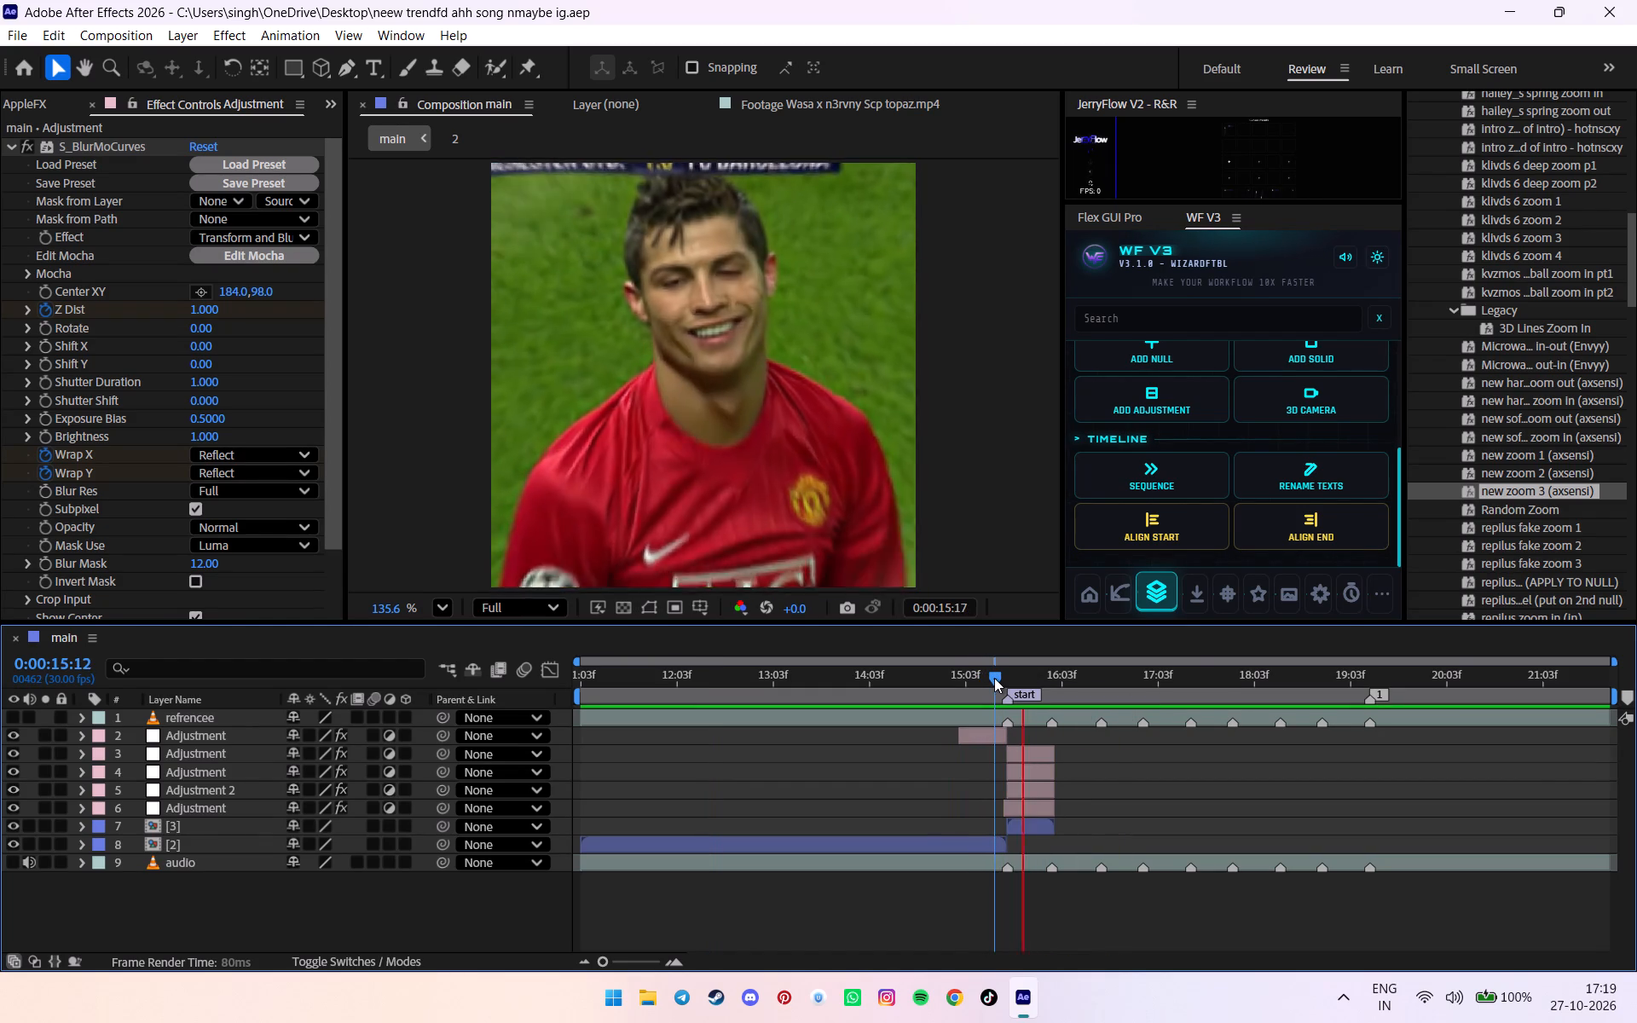
{"action": "left_click_drag", "start_coordinate": [994, 678], "coordinate": [1007, 673]}
{"action": "key", "text": "space"}
{"action": "left_click_drag", "start_coordinate": [1003, 671], "coordinate": [830, 658]}
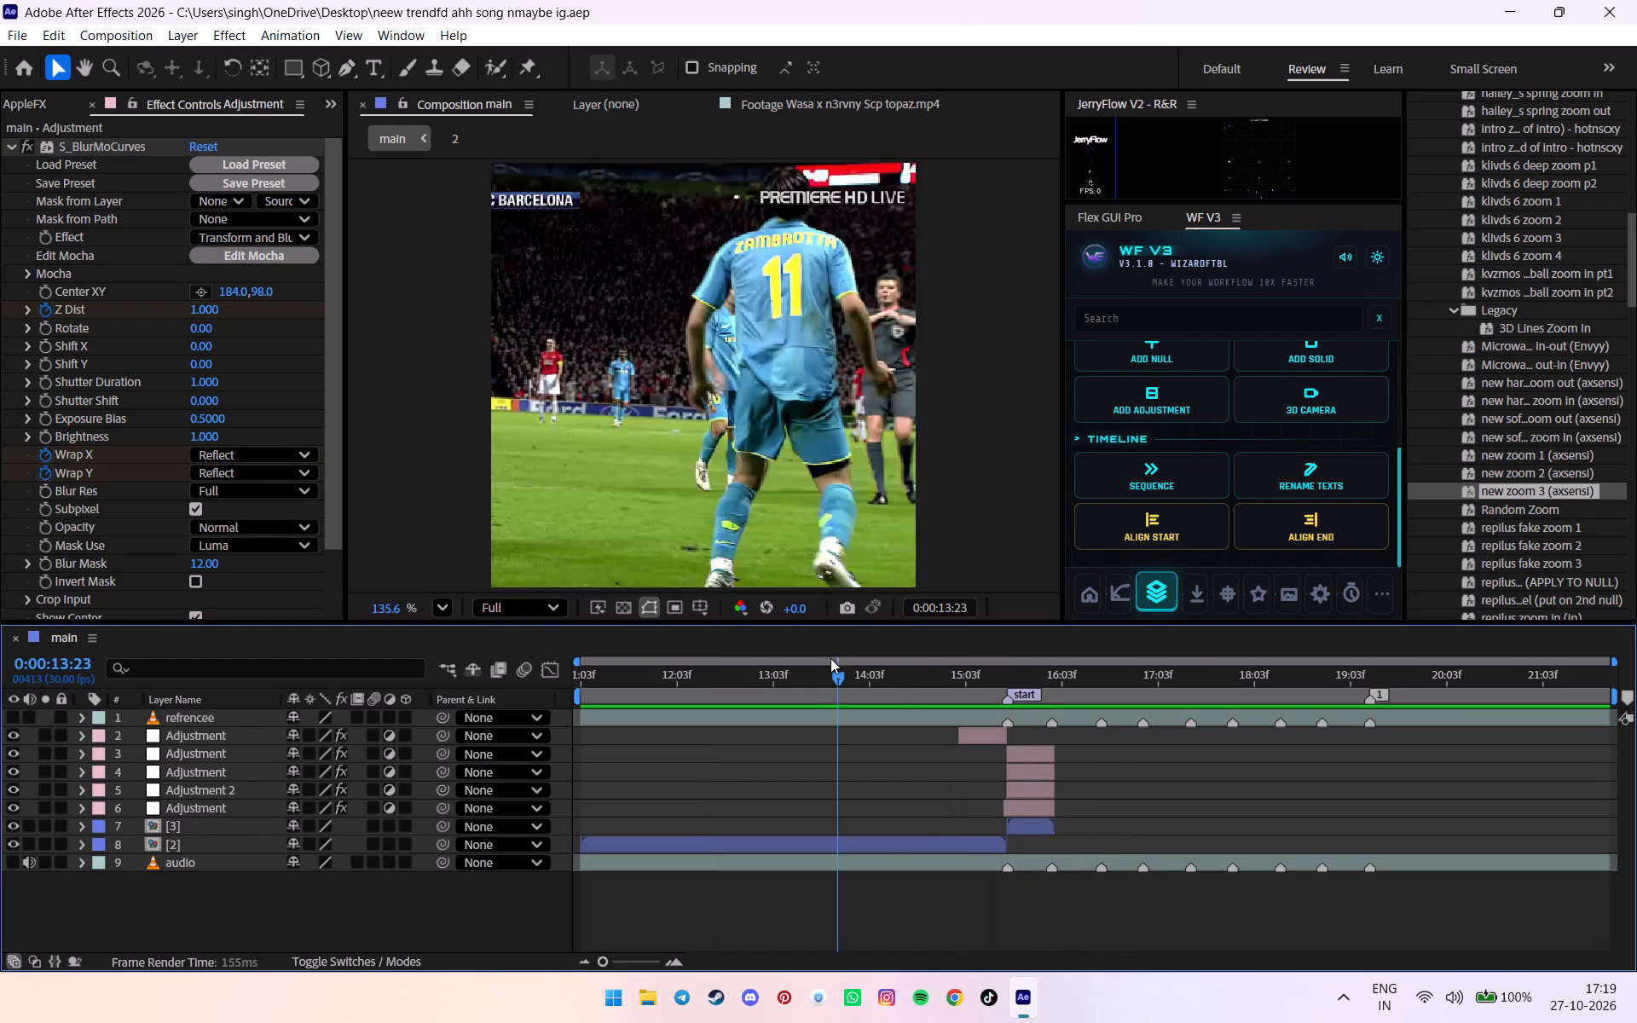
{"action": "key", "text": "space"}
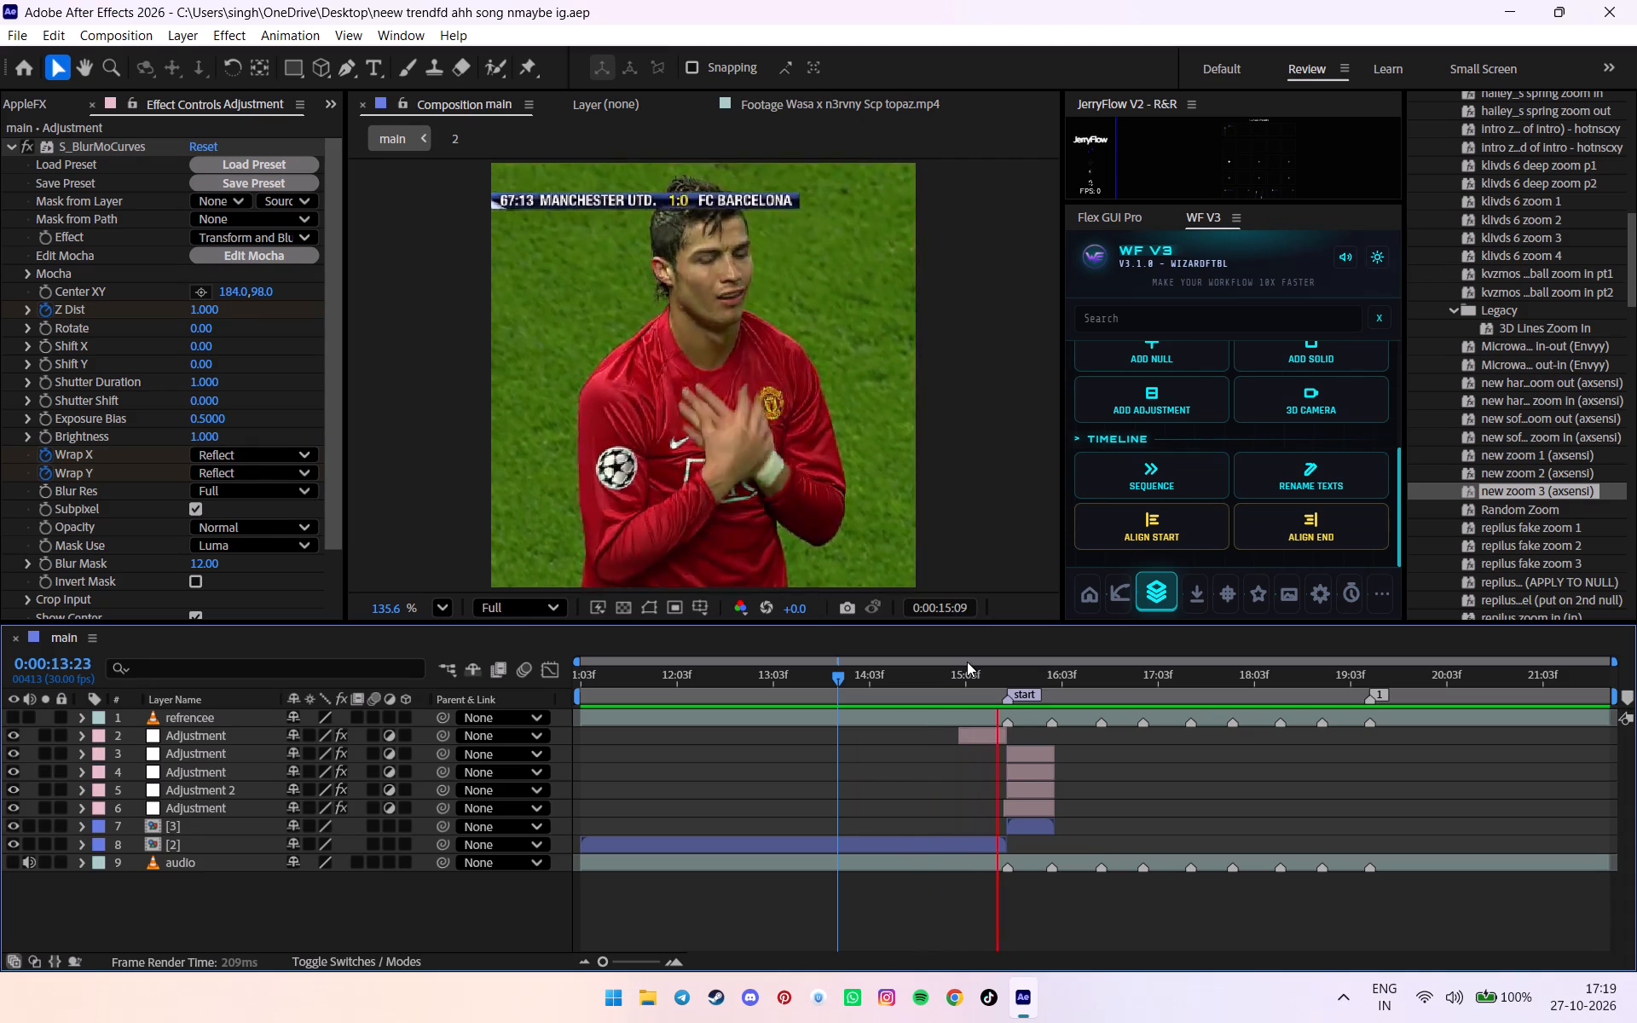
{"action": "left_click", "coordinate": [967, 662]}
{"action": "key", "text": "space"}
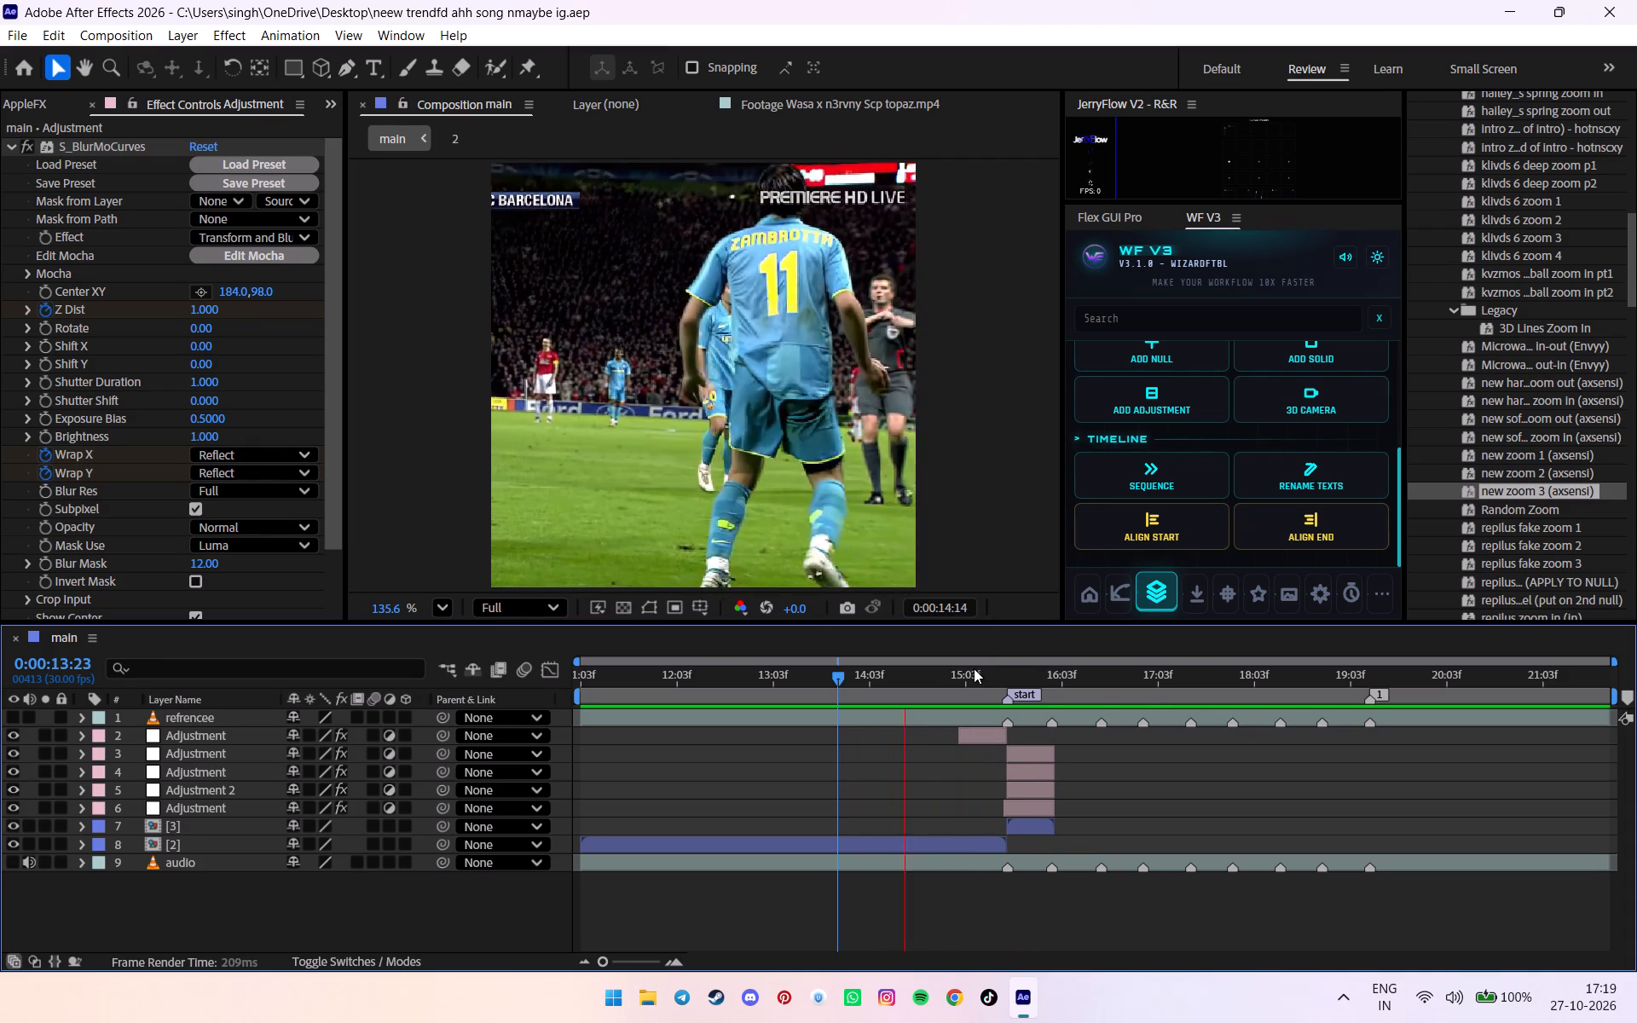
{"action": "key", "text": "space"}
{"action": "left_click", "coordinate": [974, 694]}
{"action": "key", "text": "space"}
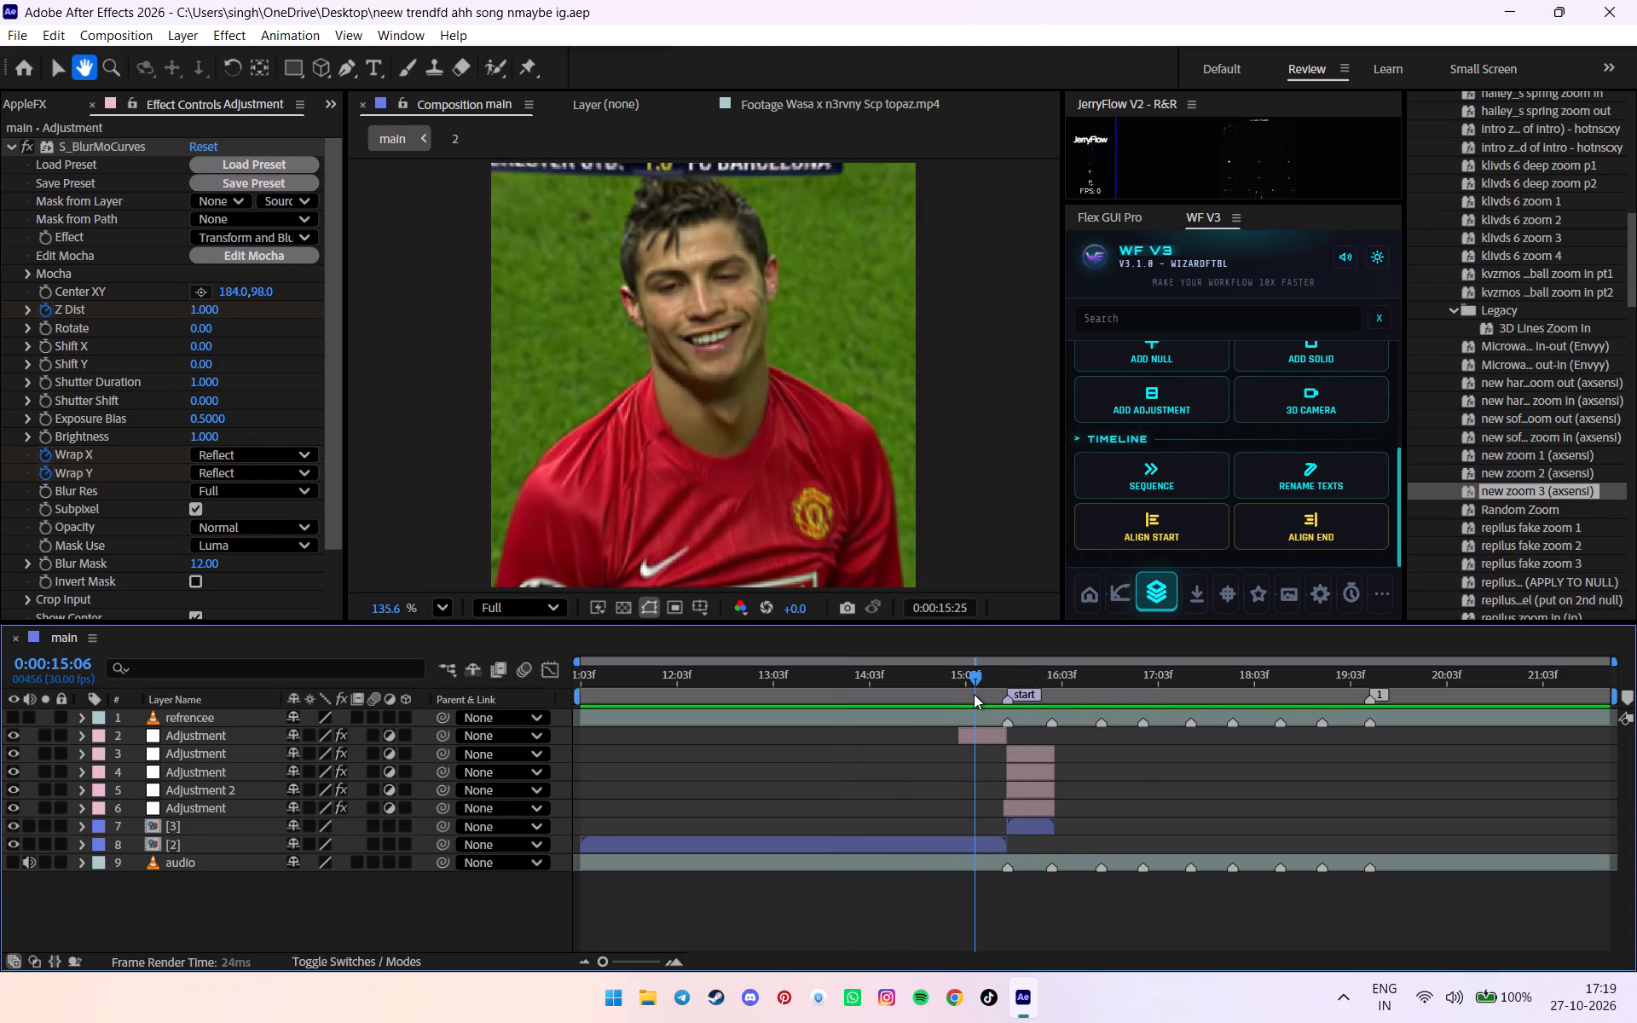
Show the refrencee layer and play its transition repeatedly across the start marker from 0:00:14:27.
{"action": "left_click", "coordinate": [980, 688]}
{"action": "left_click", "coordinate": [7, 723]}
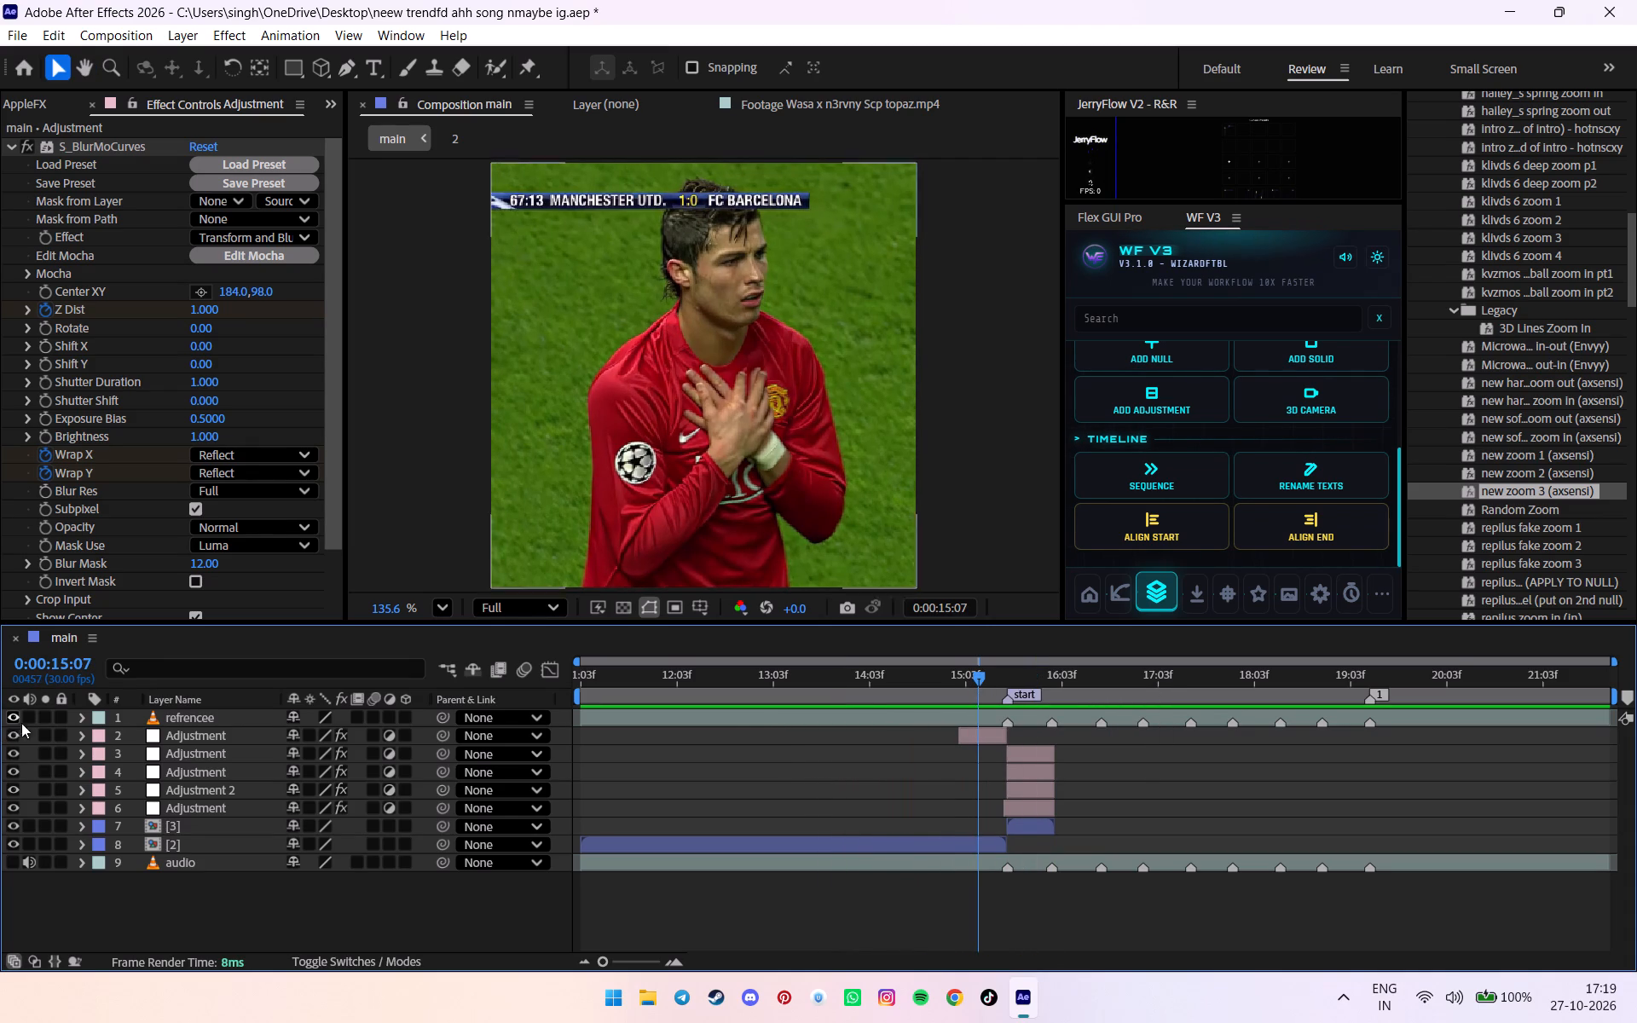
{"action": "key", "text": "space"}
{"action": "left_click_drag", "start_coordinate": [968, 673], "coordinate": [938, 674]}
{"action": "key", "text": "space"}
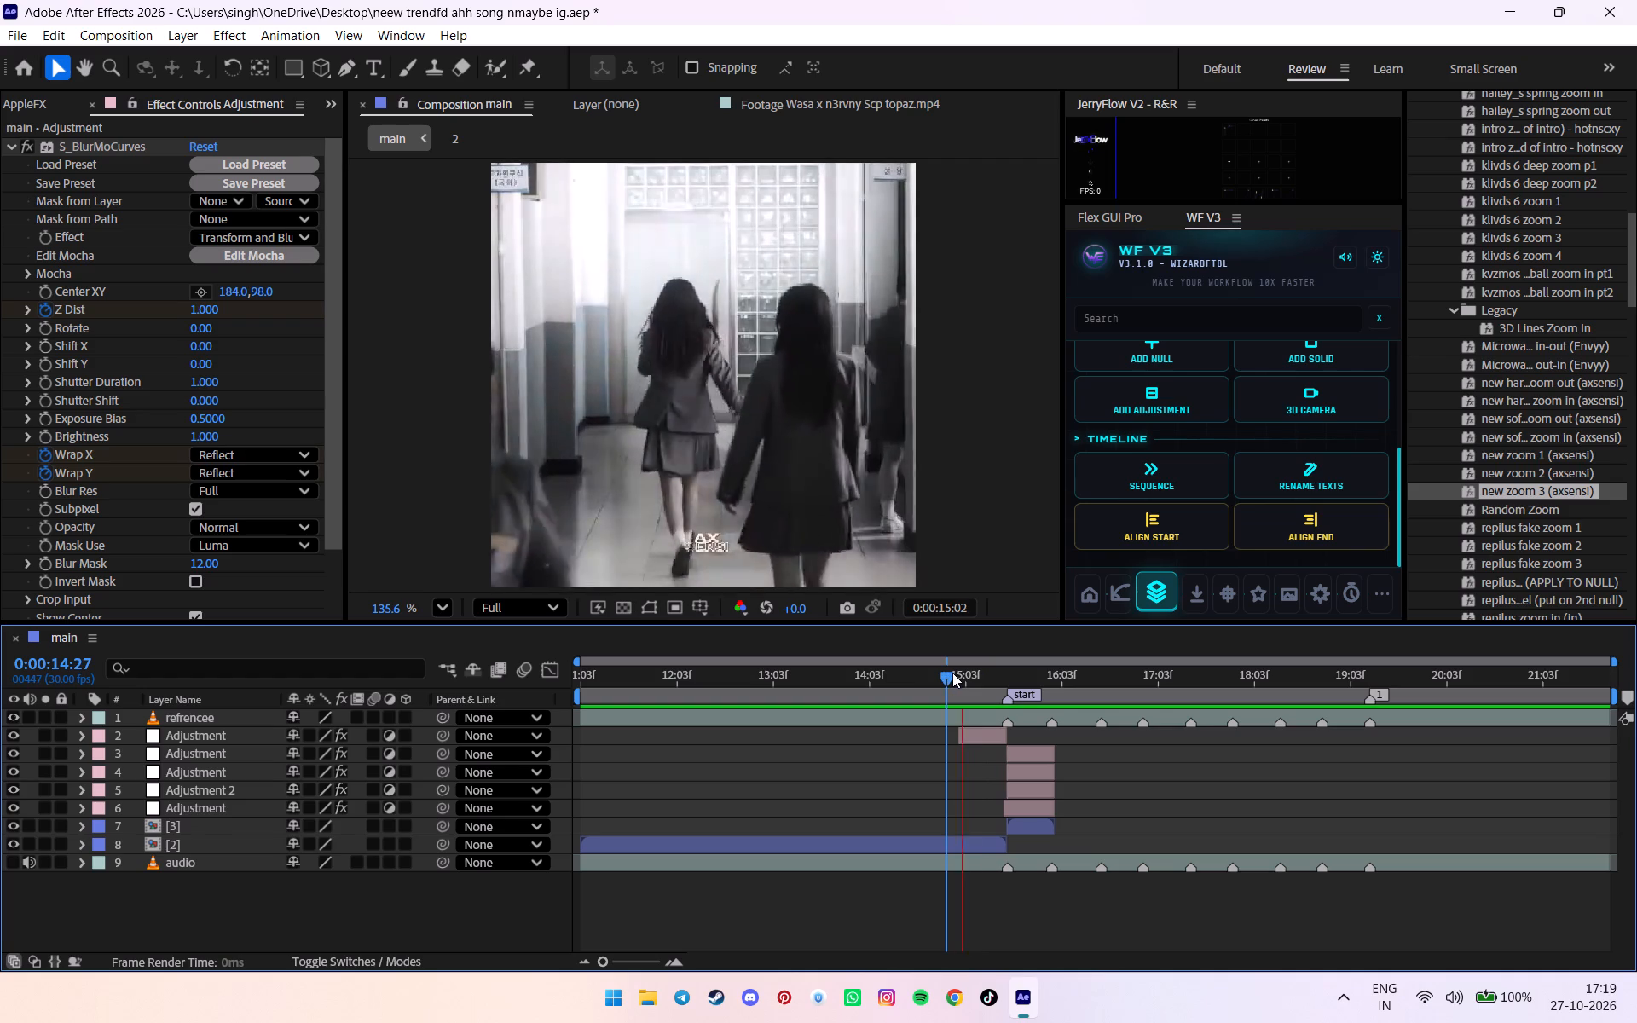
{"action": "left_click", "coordinate": [952, 673]}
{"action": "key", "text": "space"}
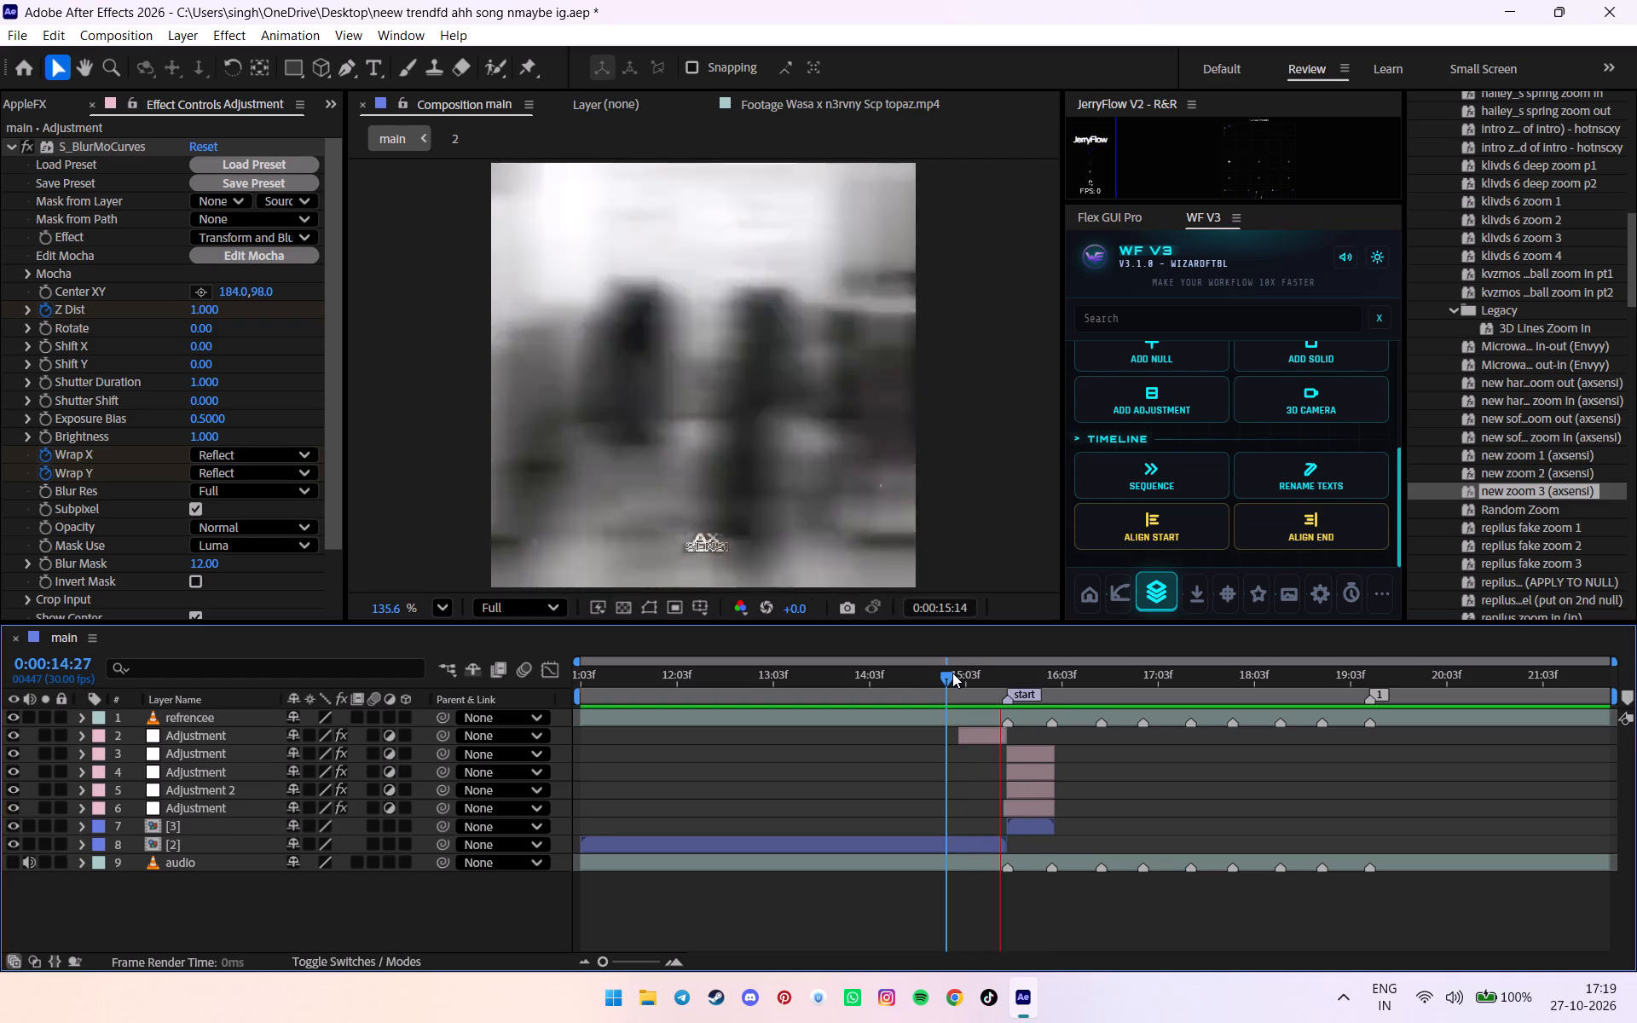
{"action": "left_click", "coordinate": [952, 673]}
{"action": "key", "text": "space"}
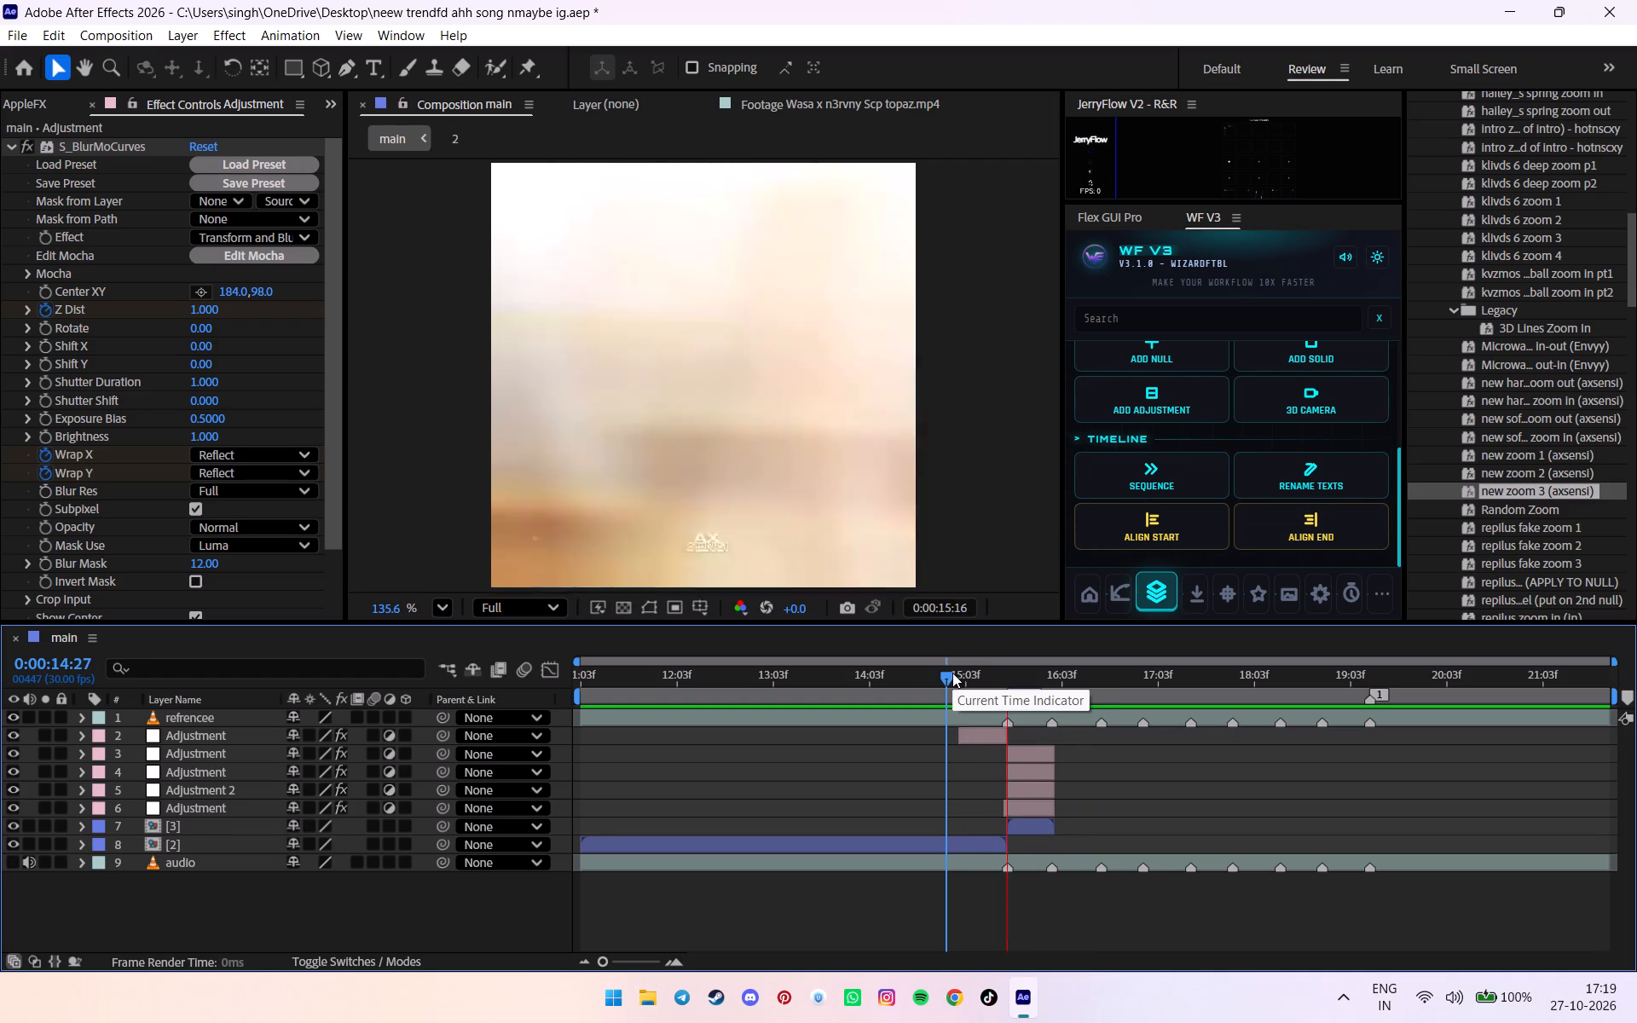
{"action": "left_click", "coordinate": [952, 673]}
{"action": "key", "text": "space"}
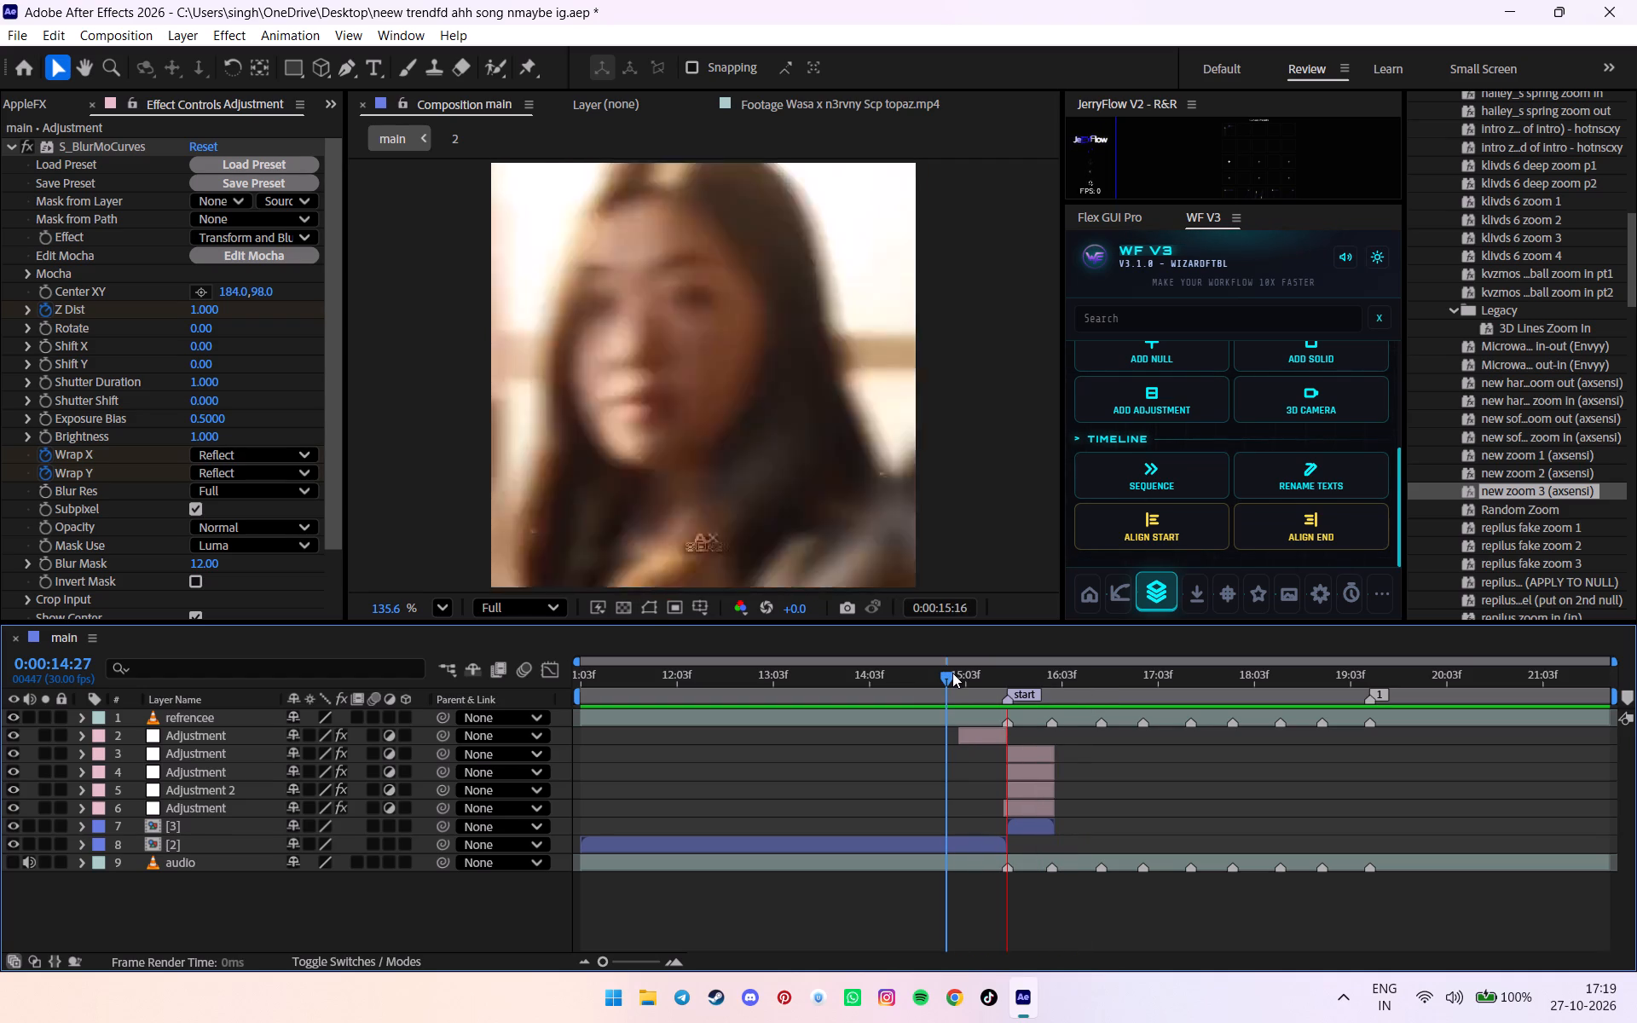
{"action": "left_click", "coordinate": [952, 673]}
{"action": "key", "text": "space"}
Scrub the refrencee layer's transition frames around the start marker to study its colour change, and hide that layer.
{"action": "left_click_drag", "start_coordinate": [1004, 672], "coordinate": [1014, 672]}
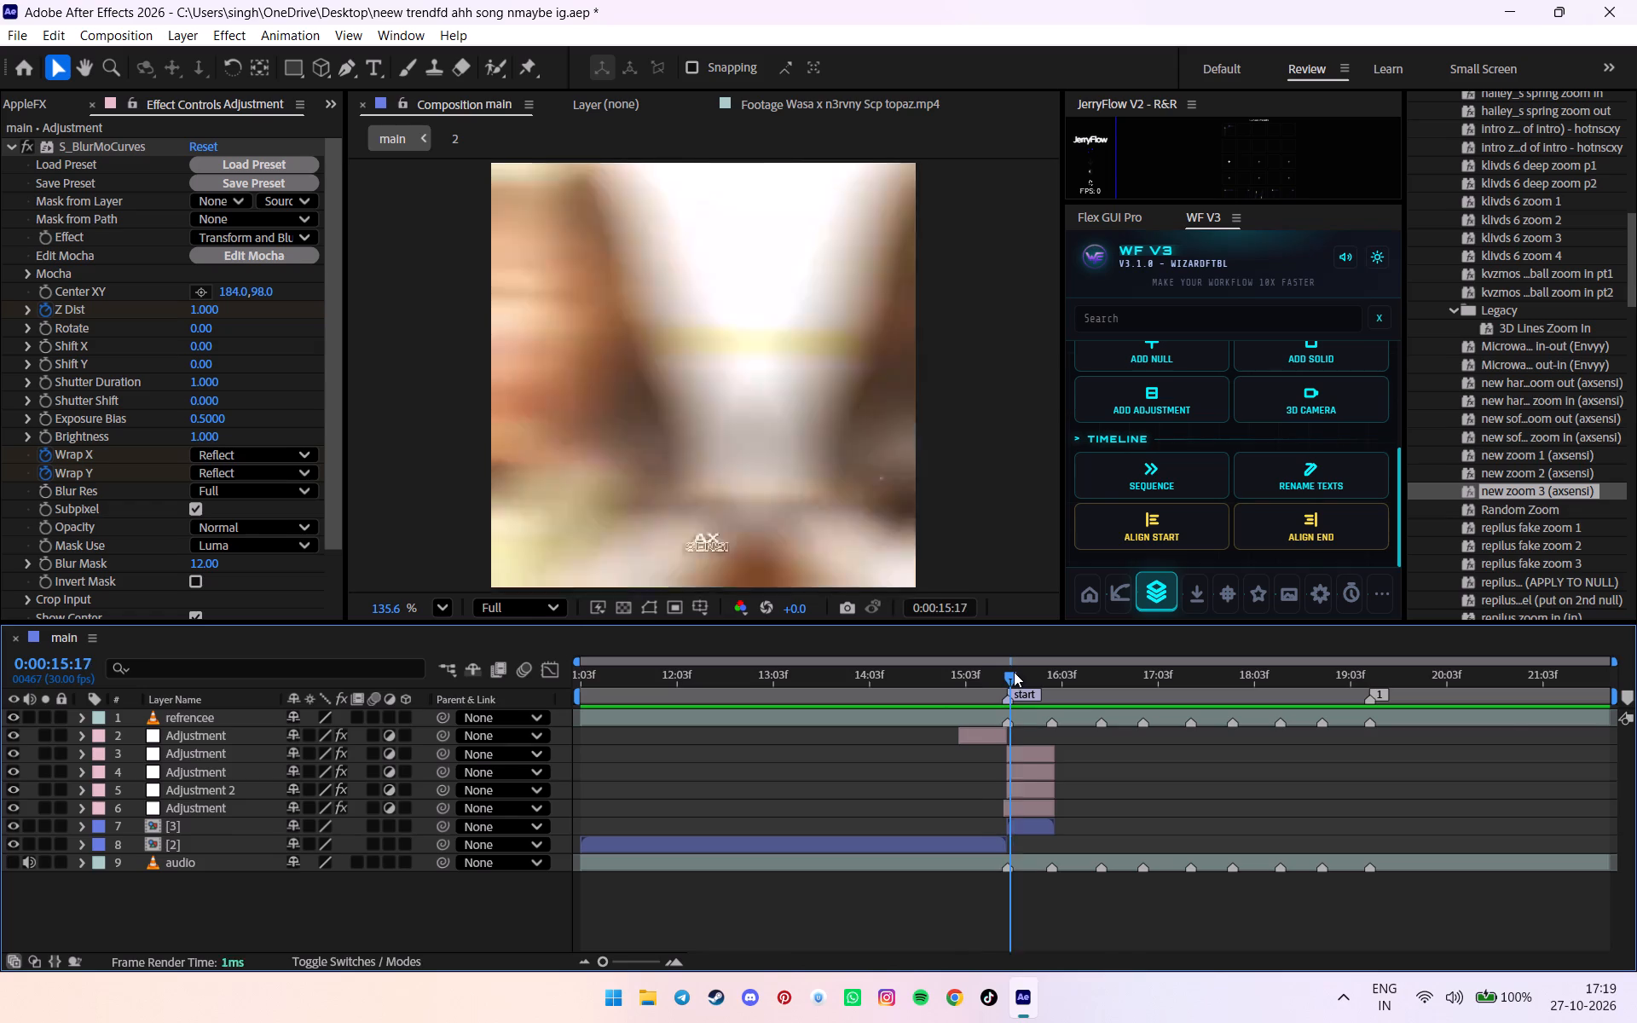
{"action": "left_click_drag", "start_coordinate": [1014, 672], "coordinate": [1017, 673]}
{"action": "scroll", "coordinate": [1016, 673], "scroll_direction": "up", "scroll_amount": 3, "text": "alt"}
{"action": "left_click_drag", "start_coordinate": [1013, 673], "coordinate": [919, 672]}
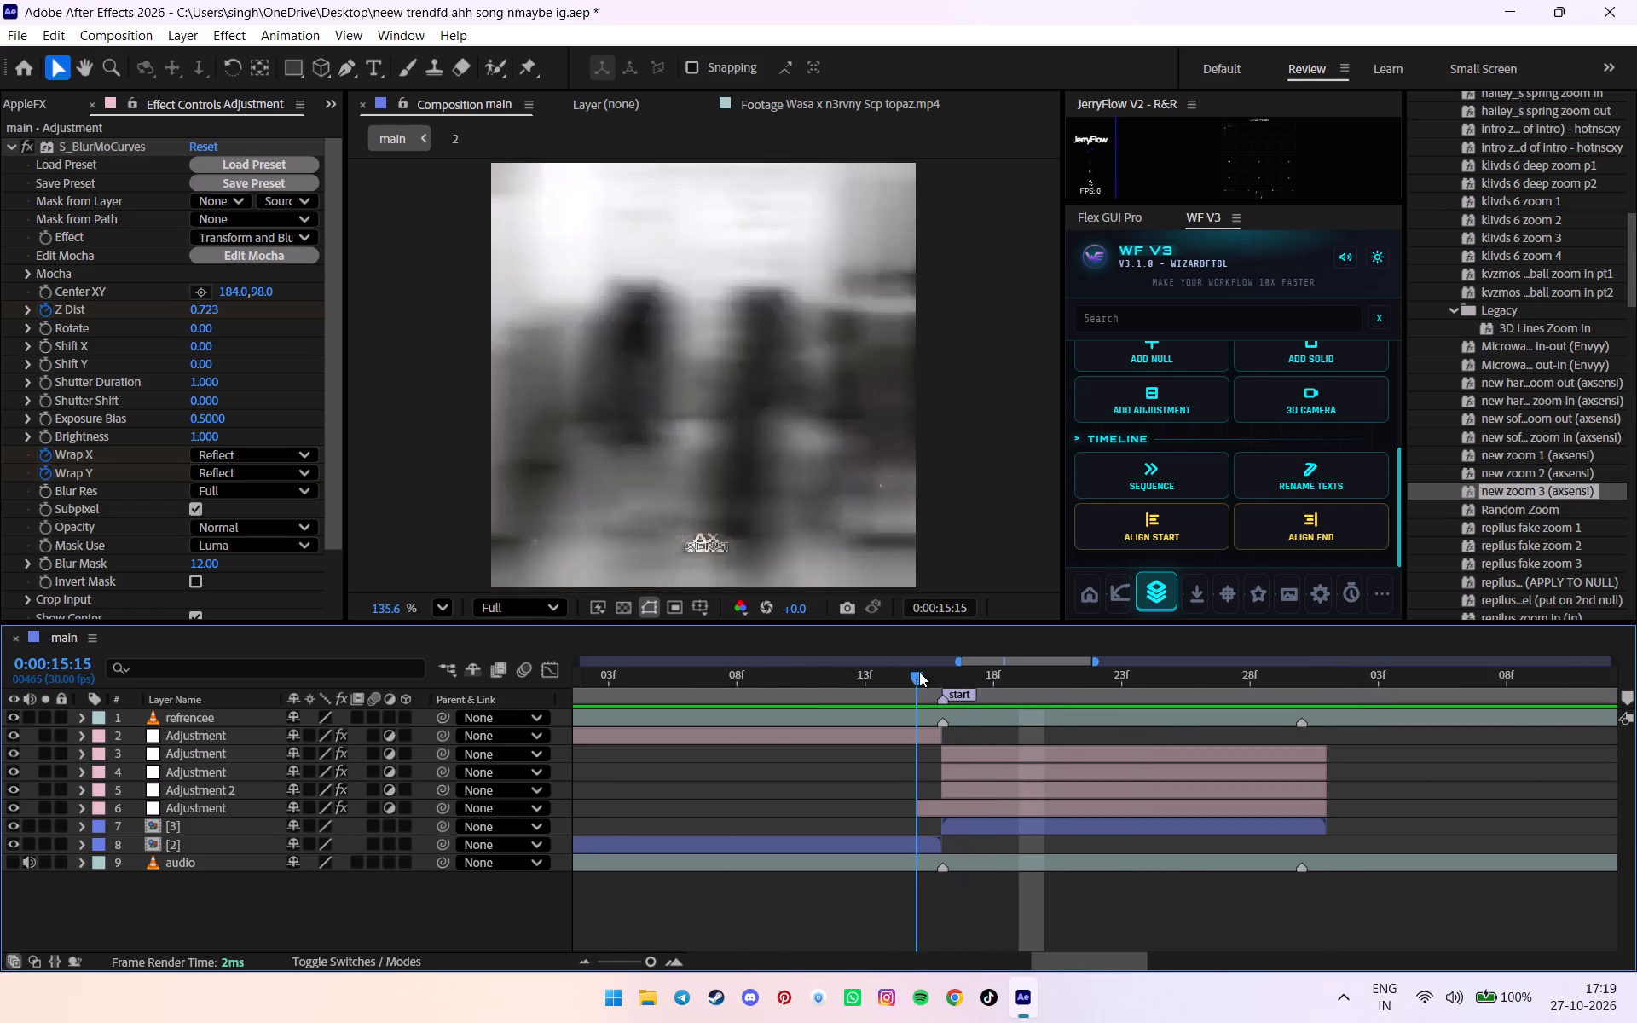
{"action": "left_click_drag", "start_coordinate": [919, 672], "coordinate": [984, 676]}
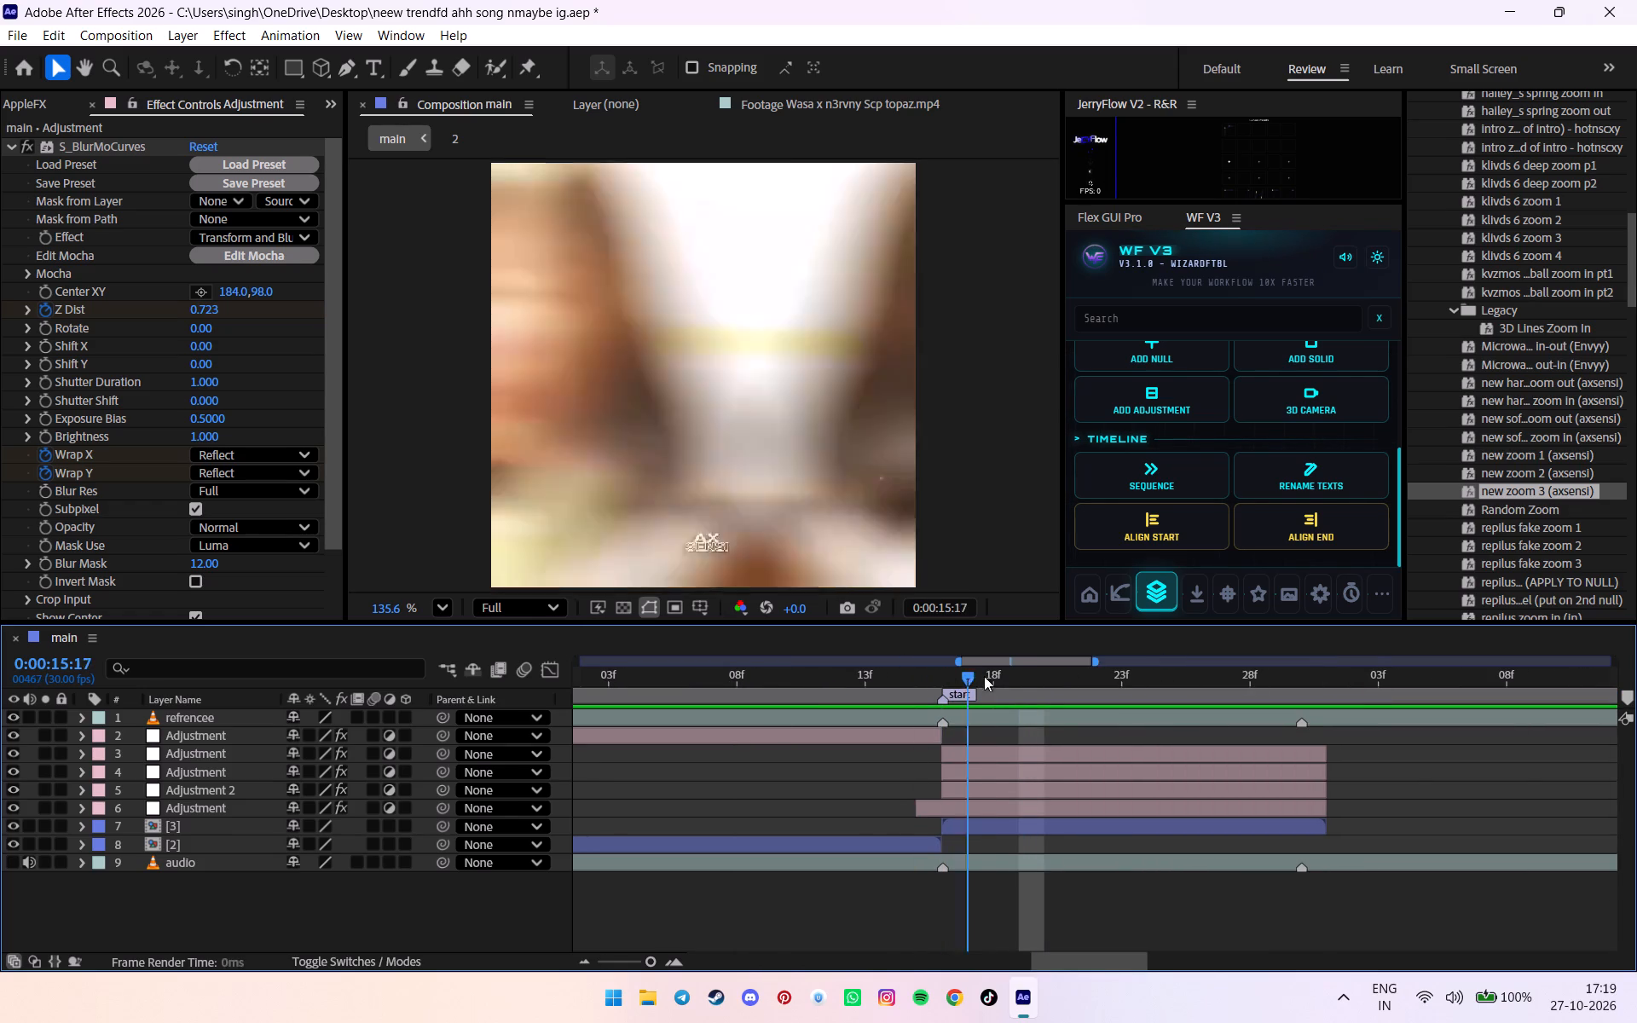
{"action": "left_click_drag", "start_coordinate": [984, 676], "coordinate": [940, 694]}
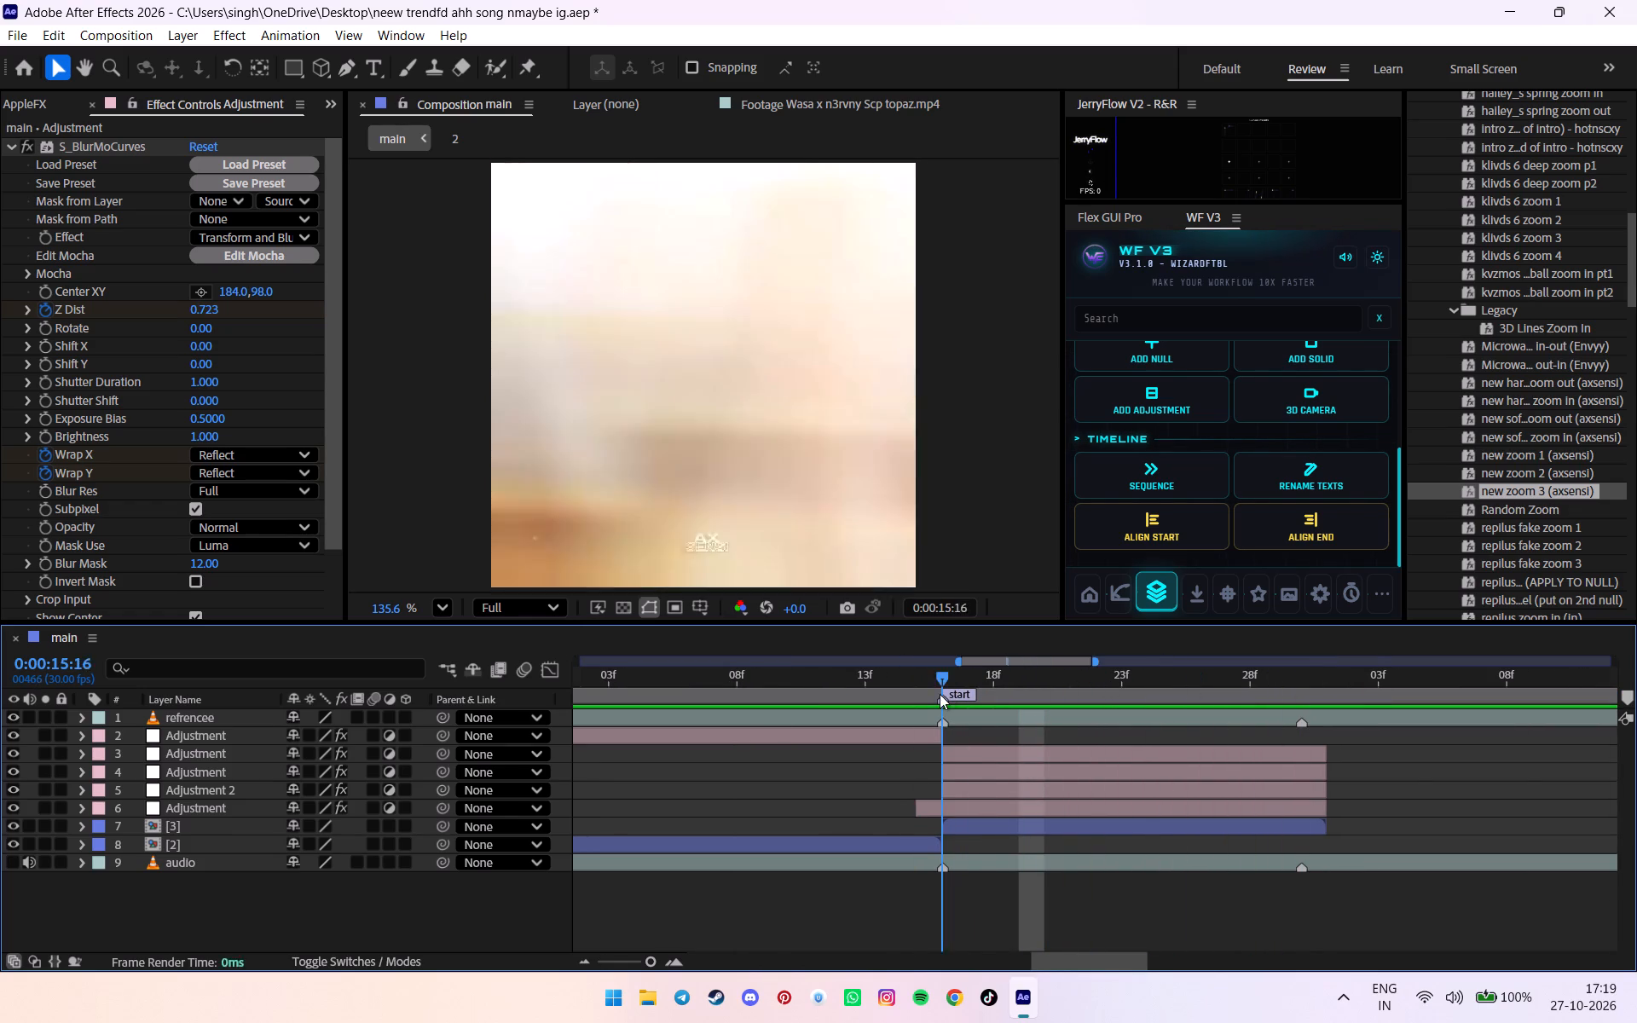
{"action": "left_click_drag", "start_coordinate": [940, 694], "coordinate": [697, 722]}
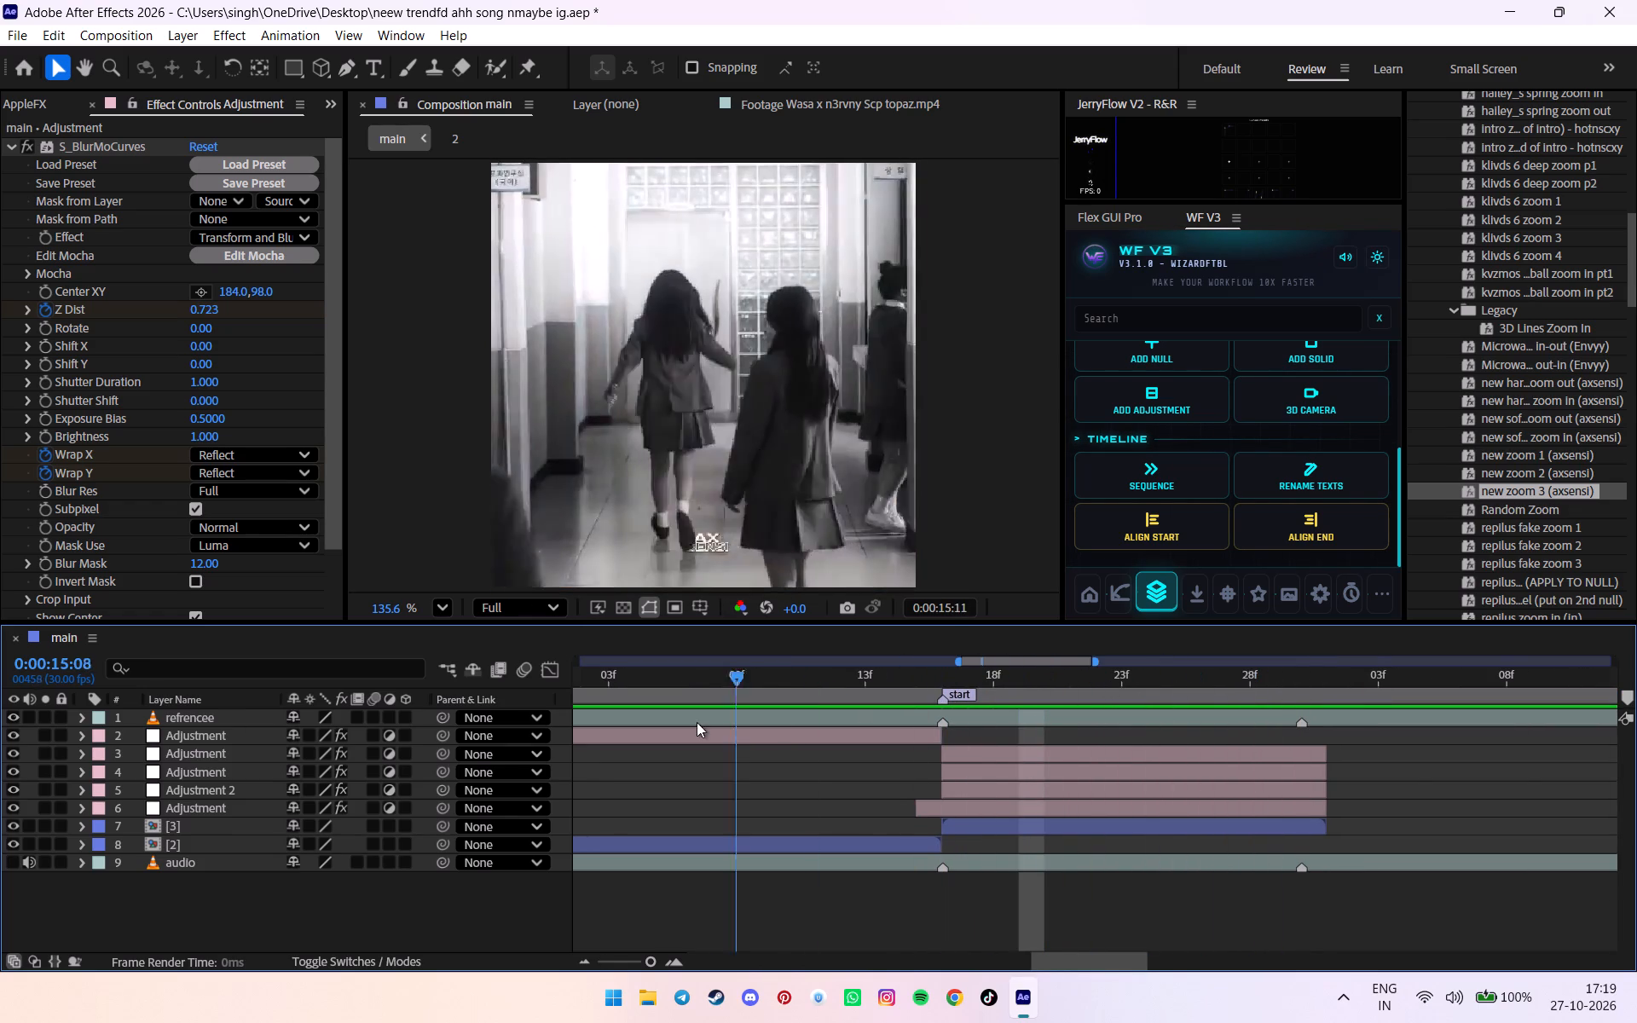
{"action": "left_click_drag", "start_coordinate": [697, 722], "coordinate": [690, 722]}
{"action": "left_click", "coordinate": [12, 711]}
Find the (w x b) tint [foles v8] preset and apply it at 0:00:15:07 to the adjustment layer ending at the start marker.
{"action": "scroll", "coordinate": [925, 746], "scroll_direction": "down", "scroll_amount": 3, "text": "alt"}
{"action": "left_click", "coordinate": [915, 736]}
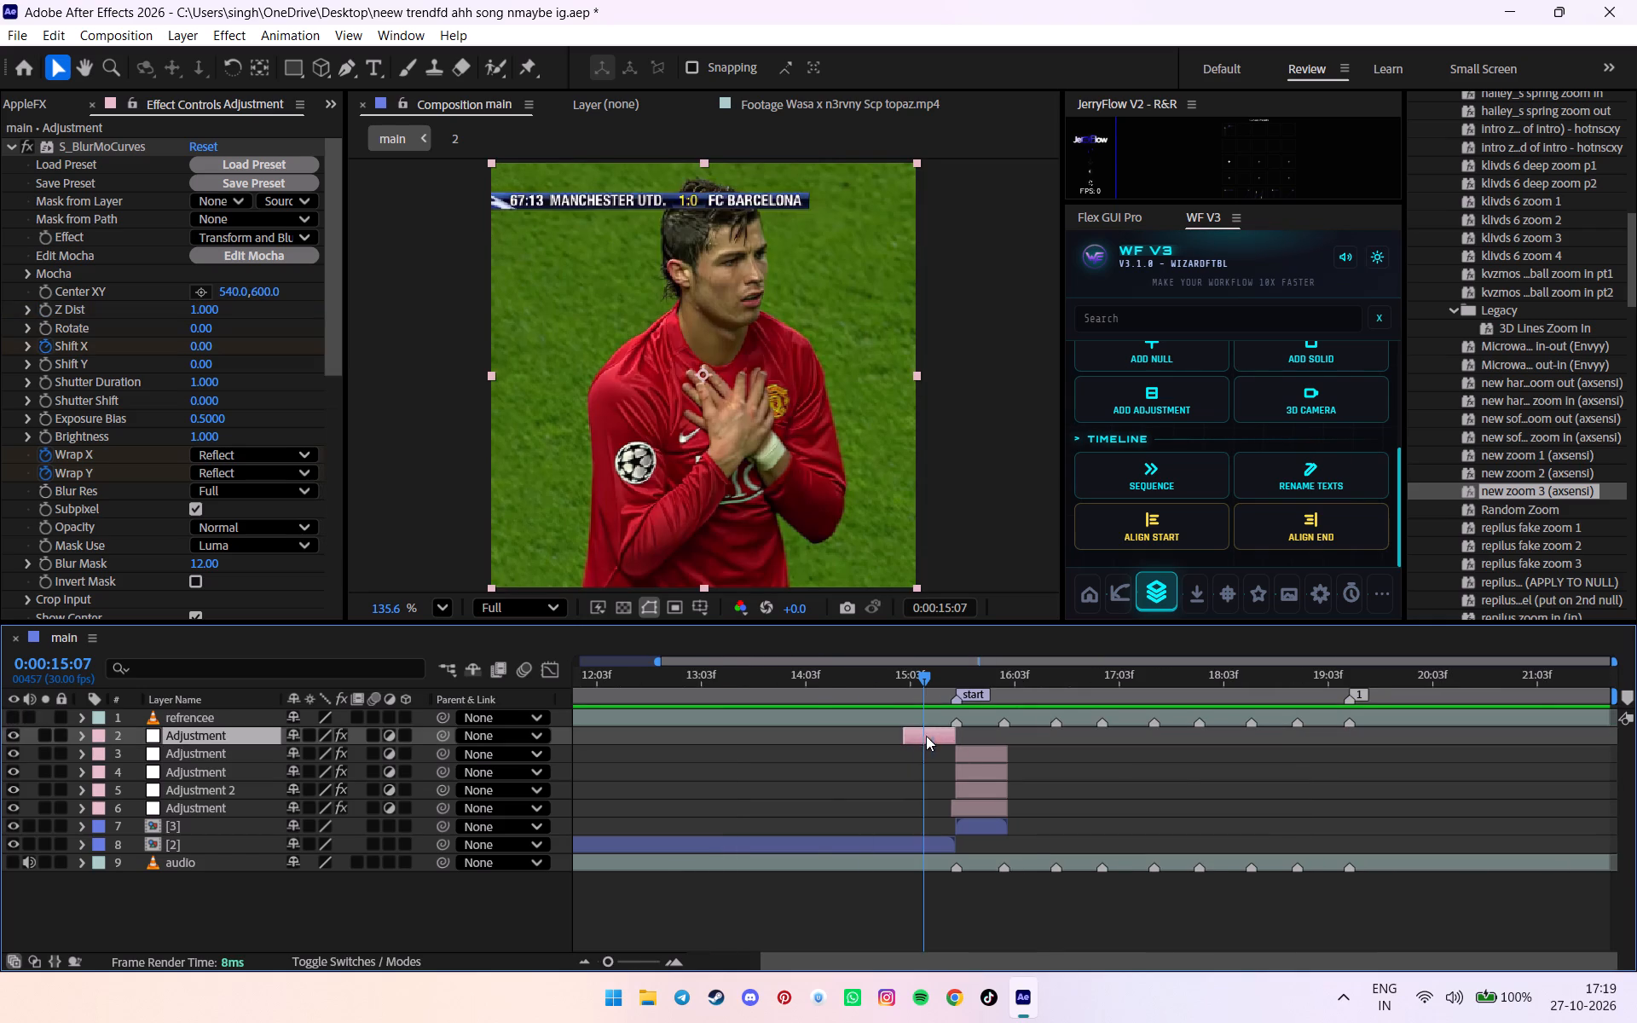
{"action": "scroll", "coordinate": [1570, 266], "scroll_direction": "up", "scroll_amount": 18}
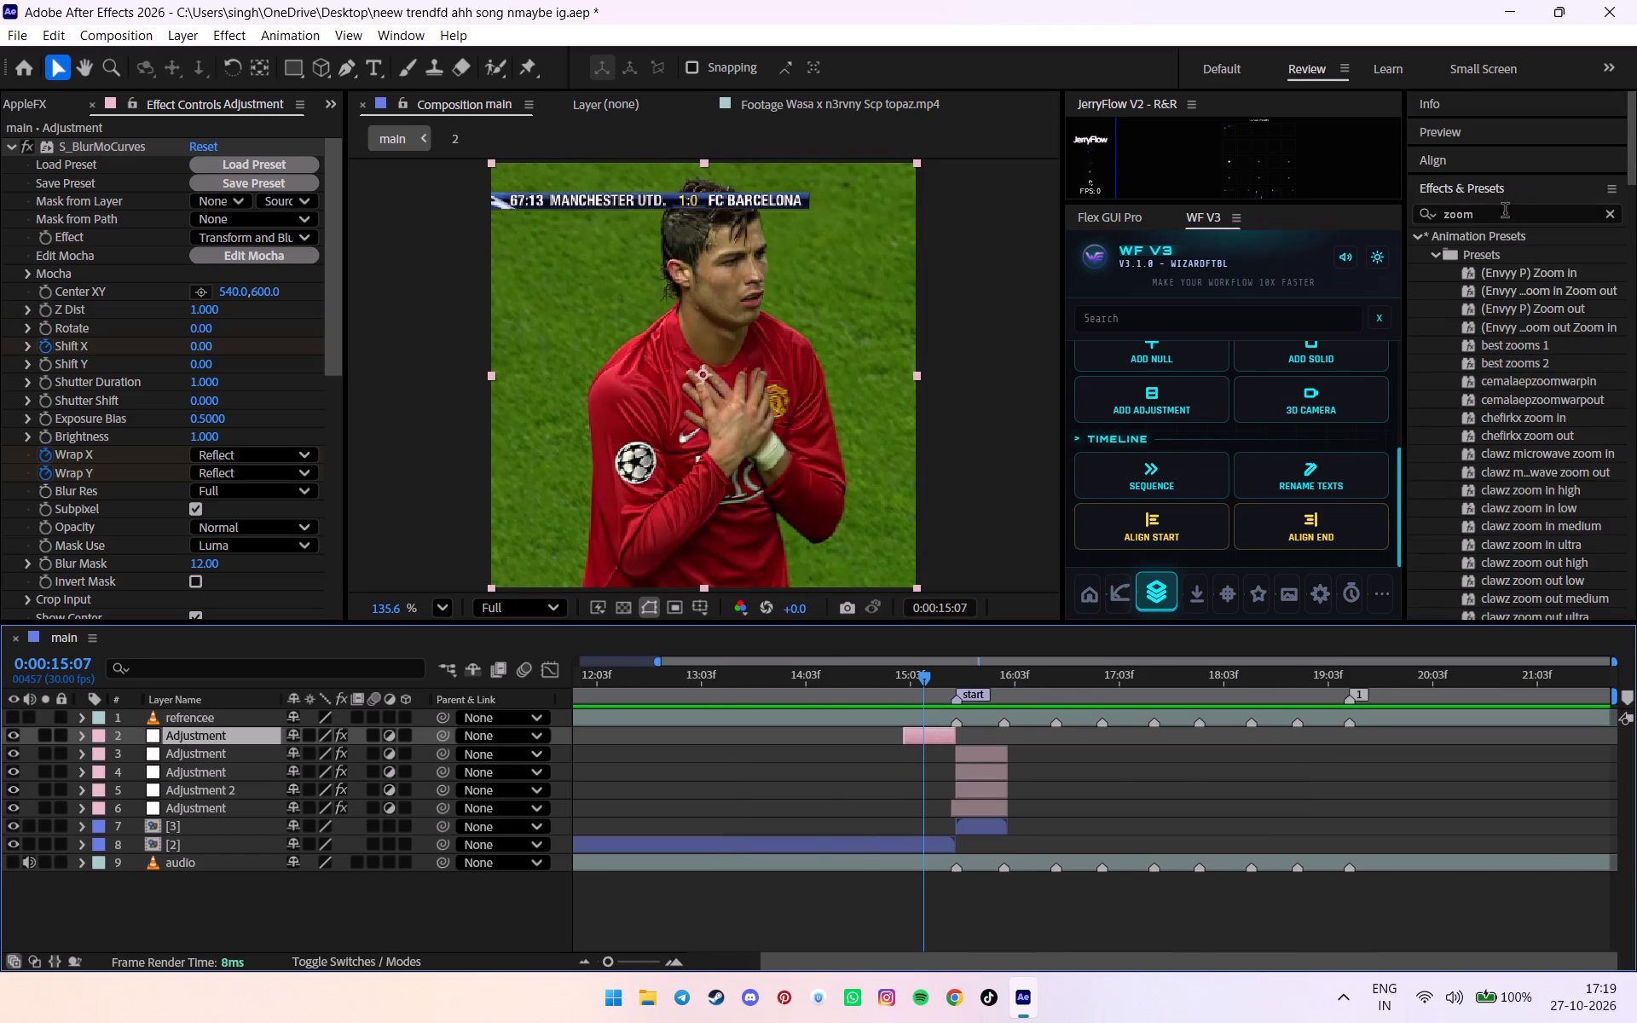
{"action": "left_click_drag", "start_coordinate": [1503, 209], "coordinate": [1292, 209]}
{"action": "key", "text": "n"}
{"action": "key", "text": "Left"}
{"action": "key", "text": "Left"}
{"action": "key", "text": "Left"}
{"action": "type", "text": "ti"}
{"action": "key", "text": "Right"}
{"action": "key", "text": "Right"}
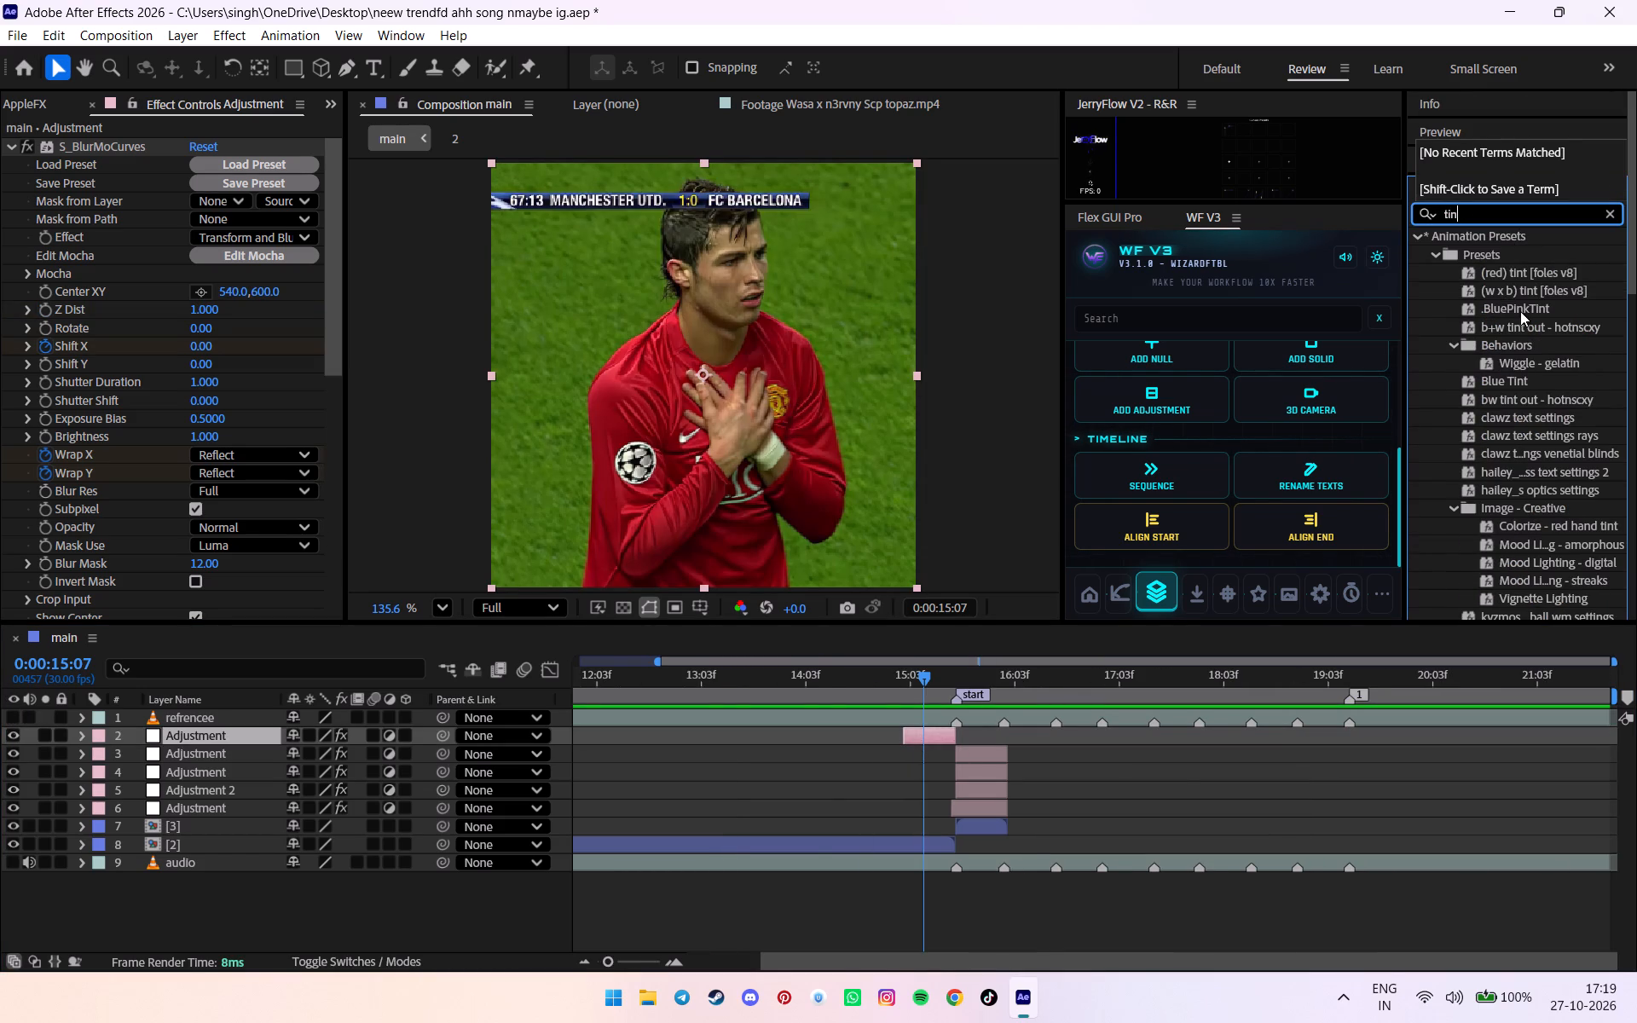
{"action": "left_click_drag", "start_coordinate": [1520, 325], "coordinate": [1557, 302]}
{"action": "left_click_drag", "start_coordinate": [1549, 295], "coordinate": [911, 737]}
Reveal the adjustment layer's keyframes and move the tint's 100% keyframe back to the start marker.
{"action": "key", "text": "u"}
{"action": "scroll", "coordinate": [934, 806], "scroll_direction": "up", "scroll_amount": 2, "text": "alt"}
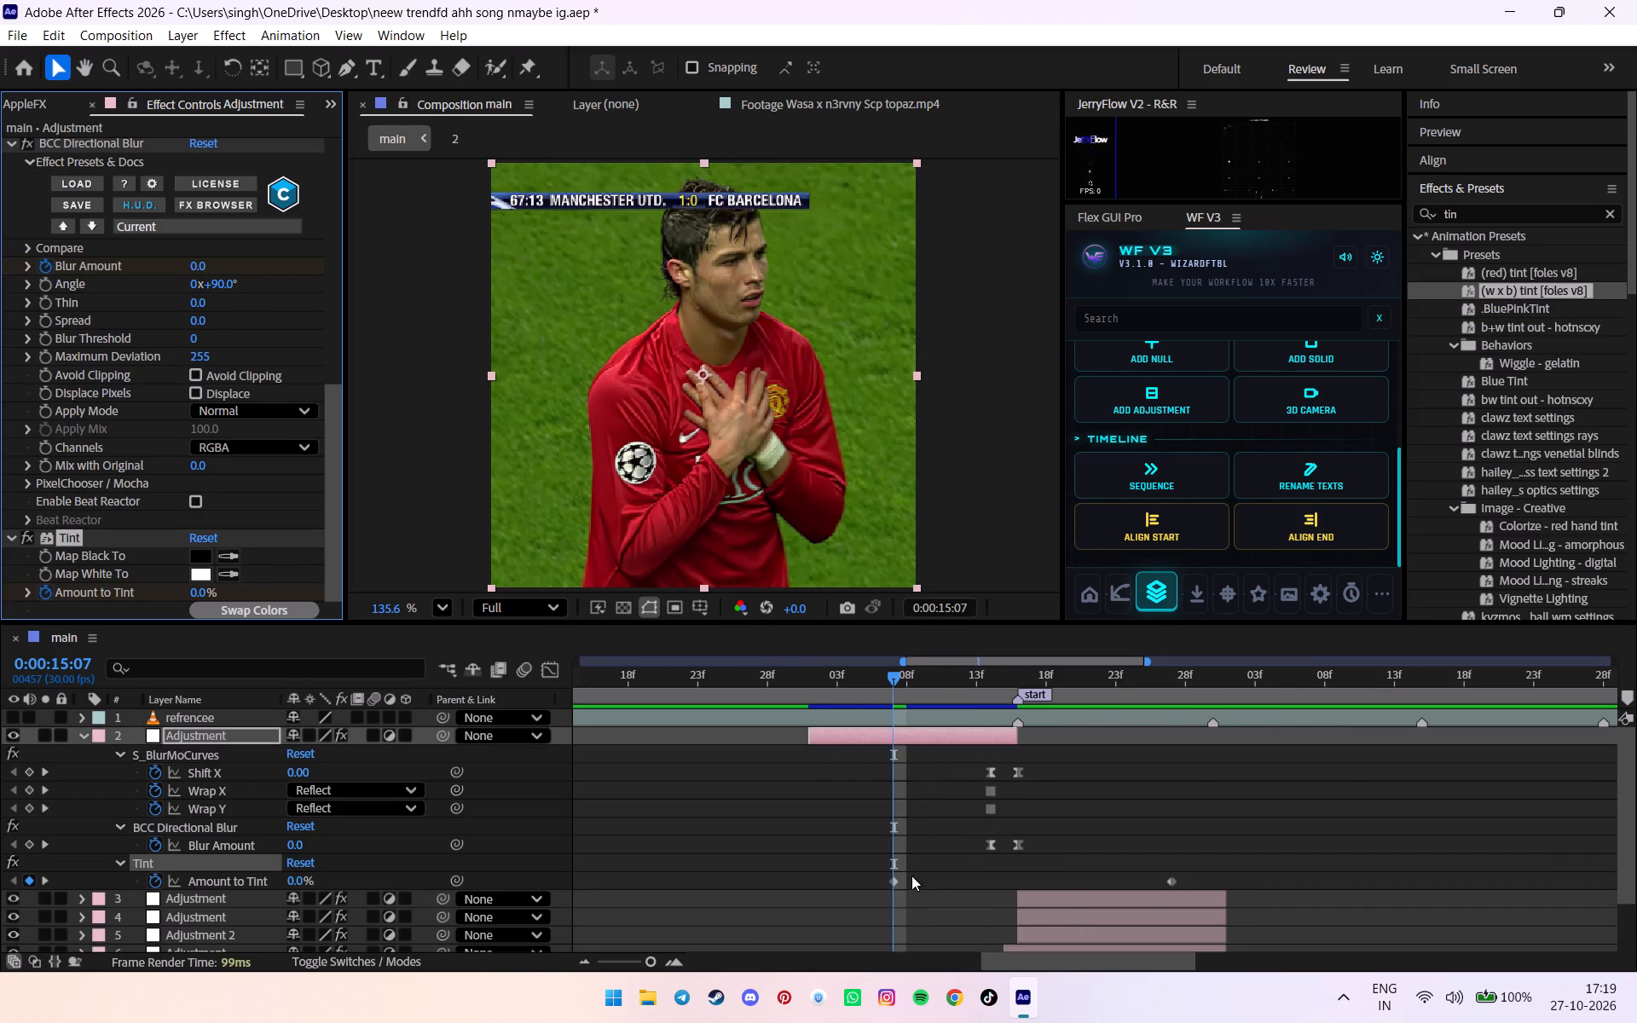
{"action": "left_click_drag", "start_coordinate": [879, 870], "coordinate": [1216, 922]}
{"action": "left_click_drag", "start_coordinate": [1167, 884], "coordinate": [1002, 887], "text": "alt"}
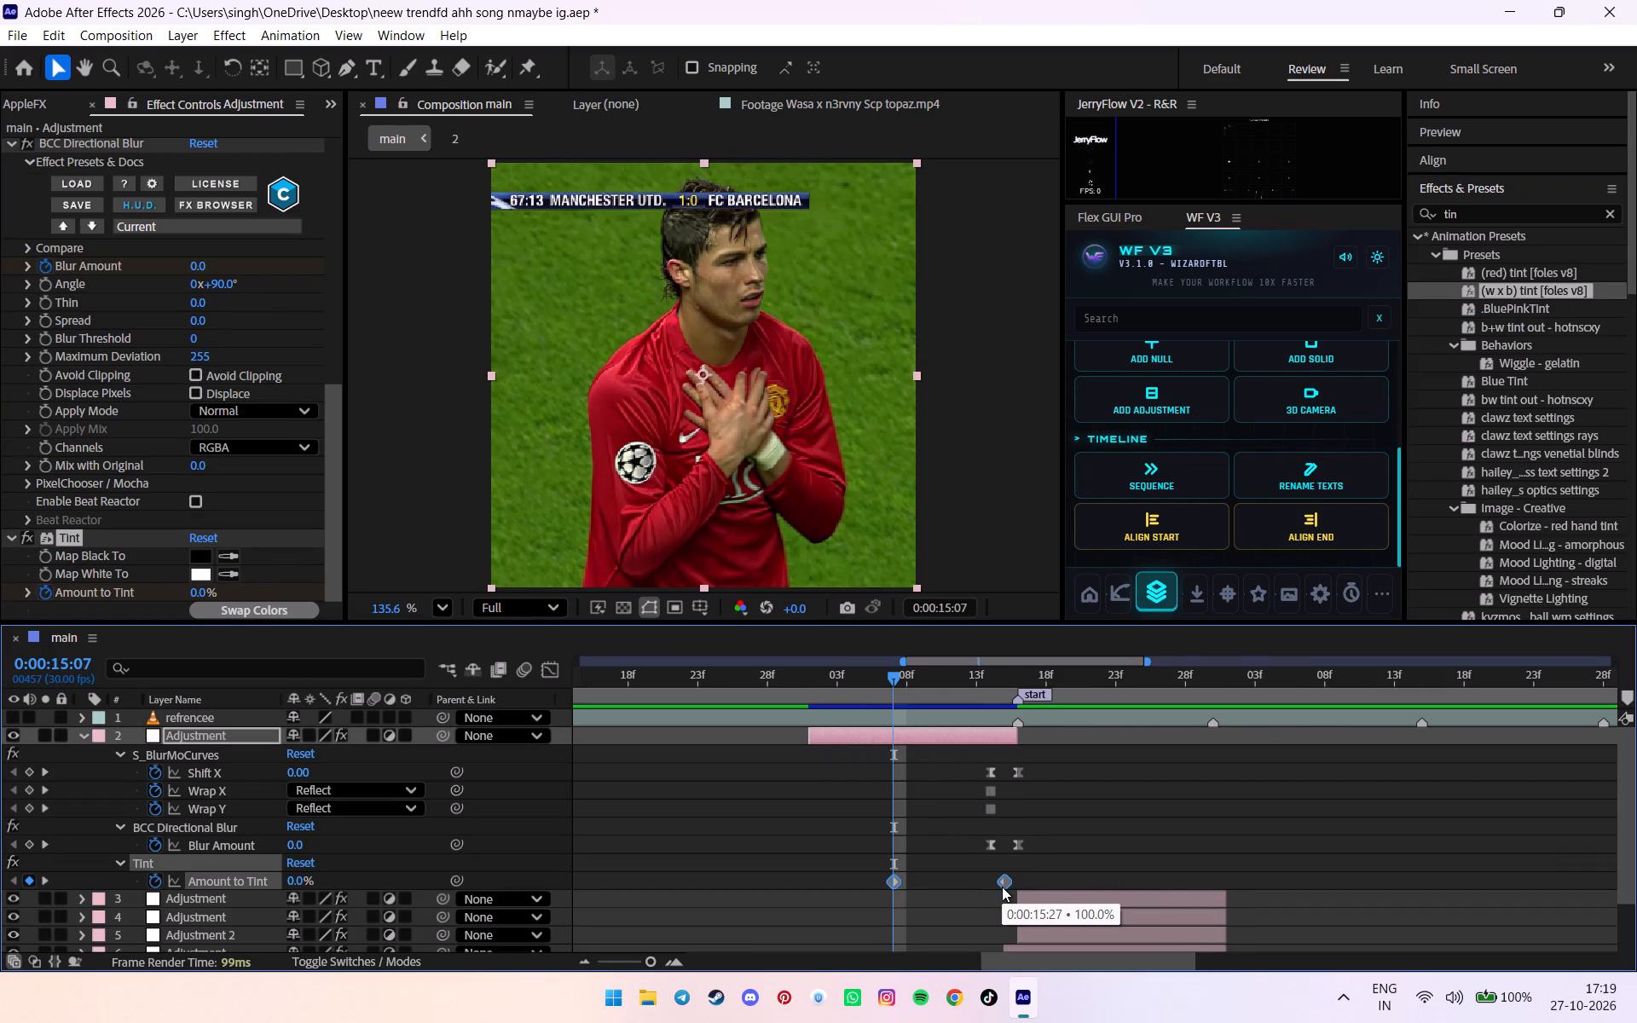
{"action": "left_click_drag", "start_coordinate": [1002, 887], "coordinate": [1008, 885], "text": "alt"}
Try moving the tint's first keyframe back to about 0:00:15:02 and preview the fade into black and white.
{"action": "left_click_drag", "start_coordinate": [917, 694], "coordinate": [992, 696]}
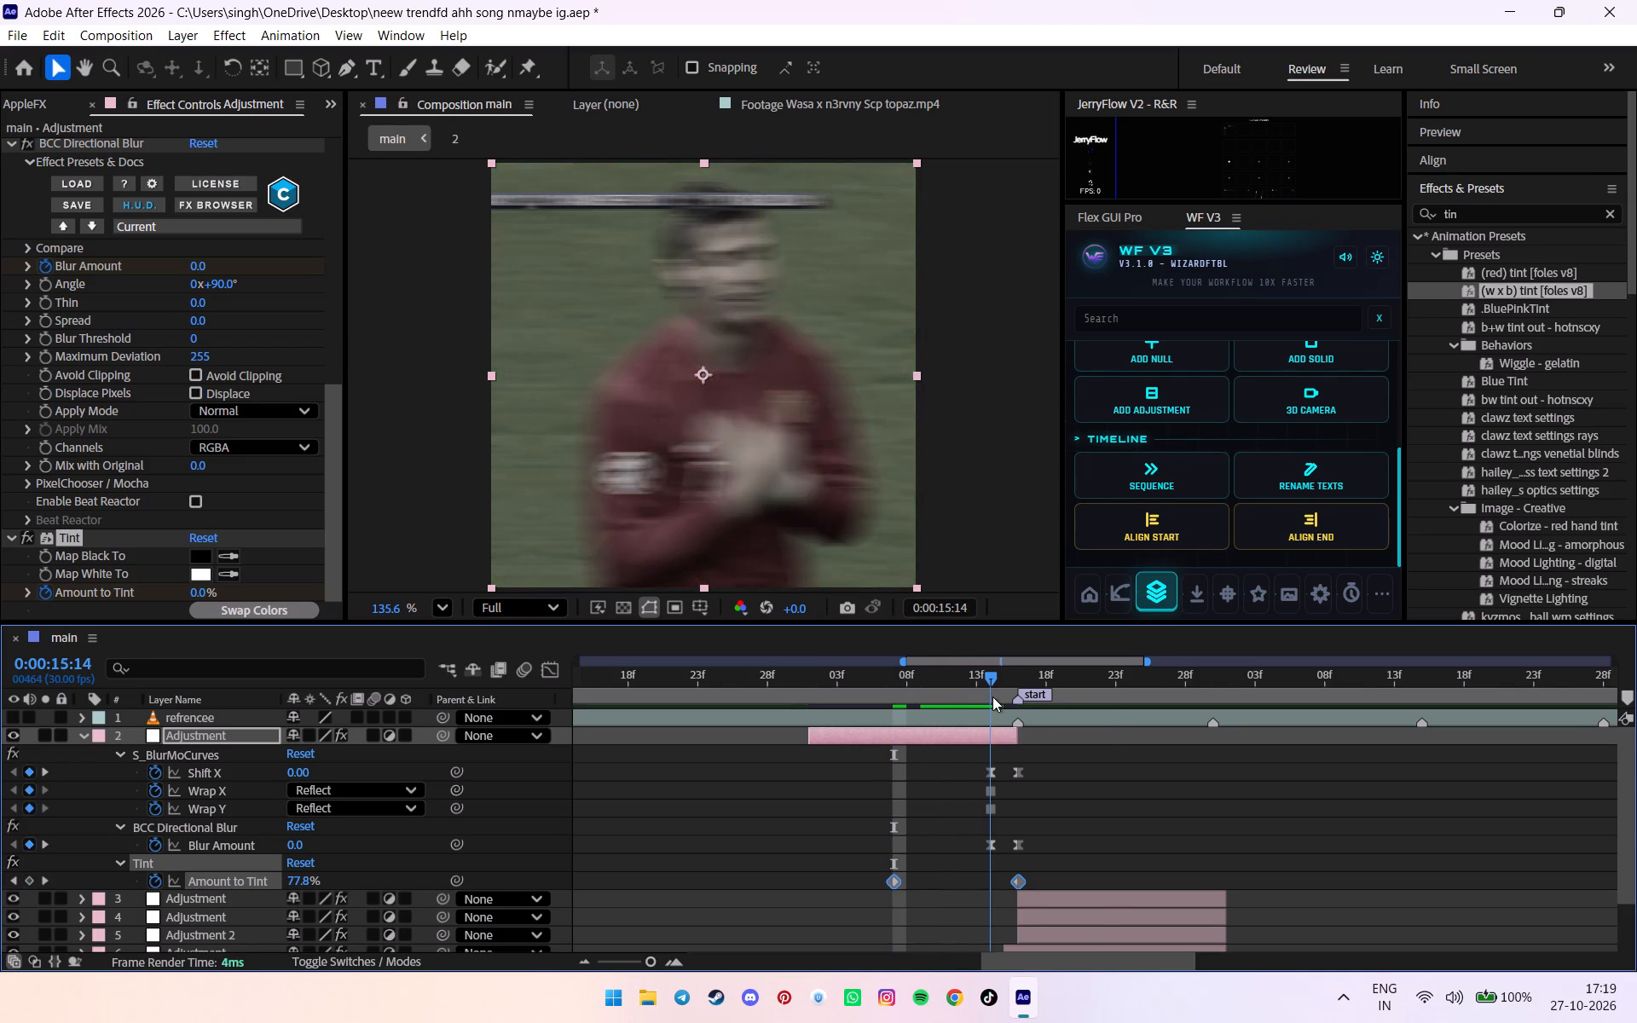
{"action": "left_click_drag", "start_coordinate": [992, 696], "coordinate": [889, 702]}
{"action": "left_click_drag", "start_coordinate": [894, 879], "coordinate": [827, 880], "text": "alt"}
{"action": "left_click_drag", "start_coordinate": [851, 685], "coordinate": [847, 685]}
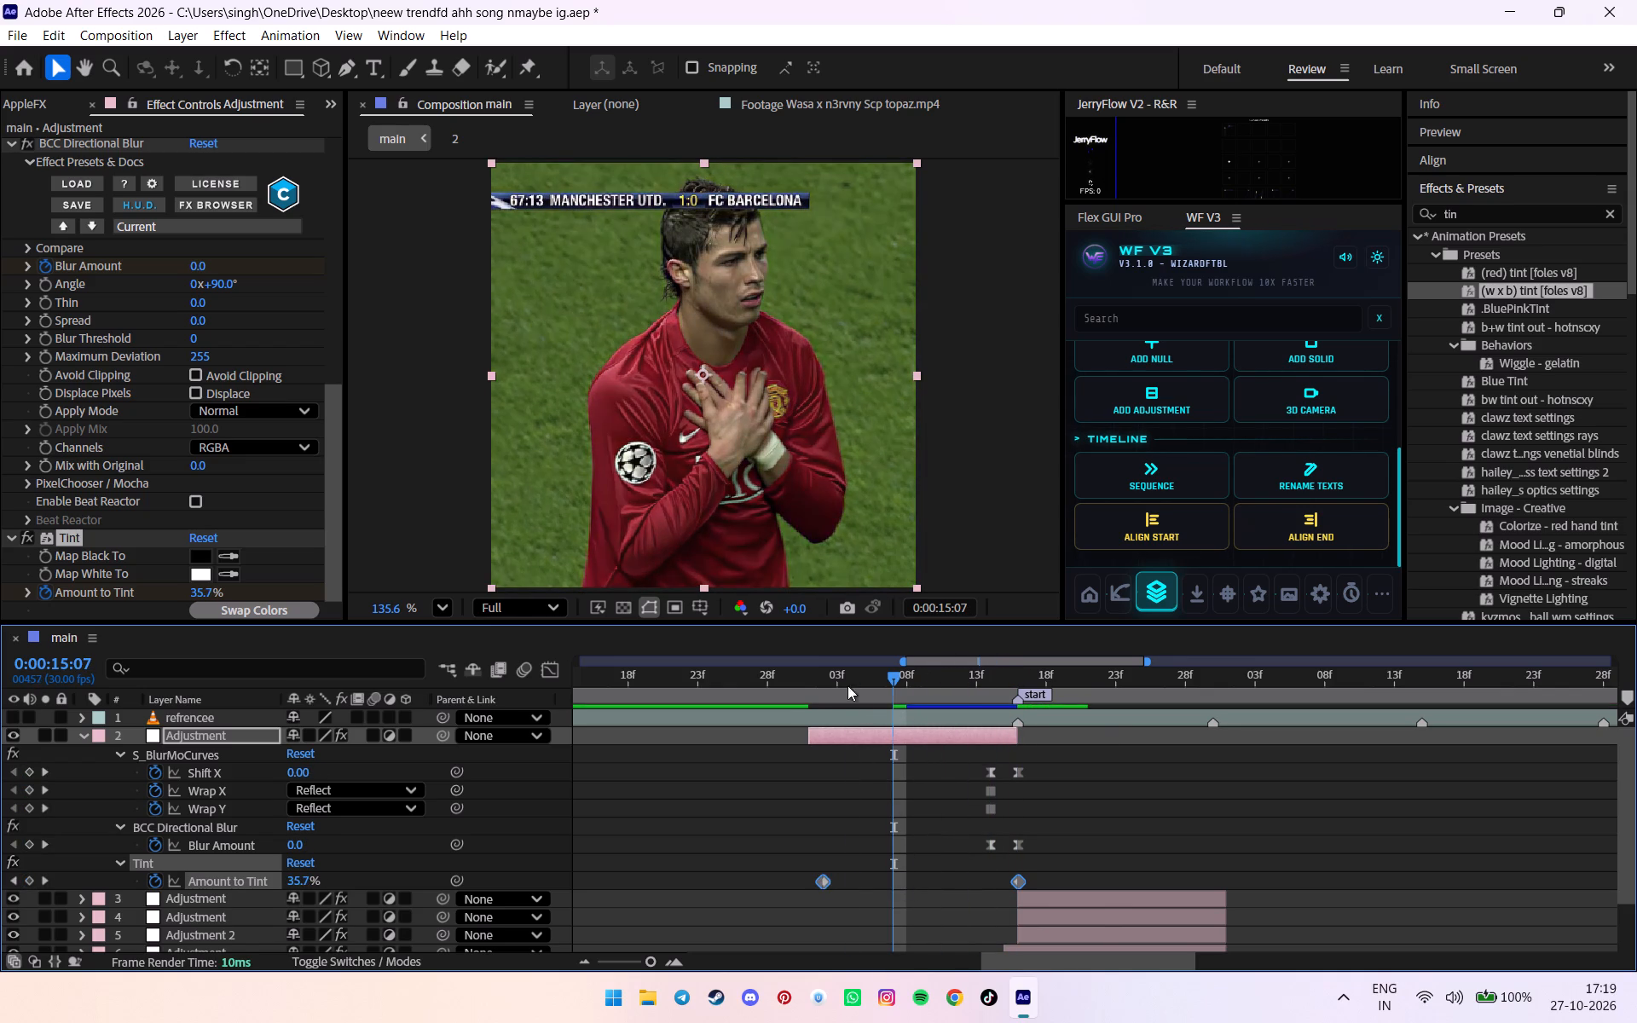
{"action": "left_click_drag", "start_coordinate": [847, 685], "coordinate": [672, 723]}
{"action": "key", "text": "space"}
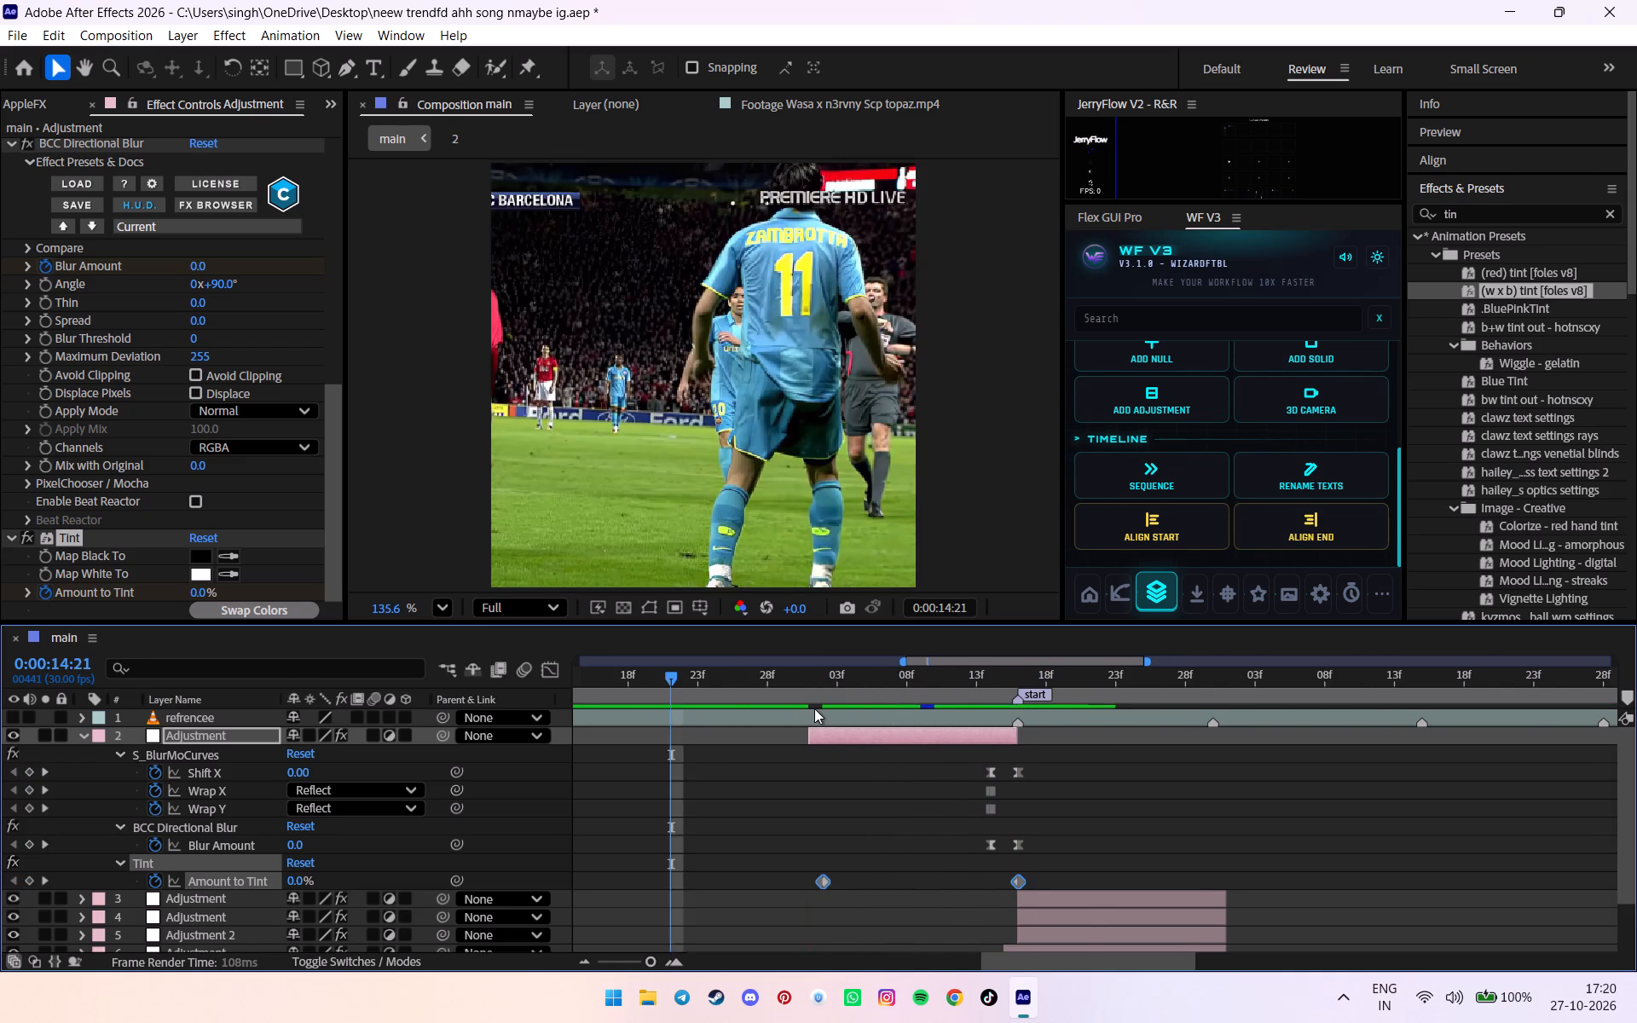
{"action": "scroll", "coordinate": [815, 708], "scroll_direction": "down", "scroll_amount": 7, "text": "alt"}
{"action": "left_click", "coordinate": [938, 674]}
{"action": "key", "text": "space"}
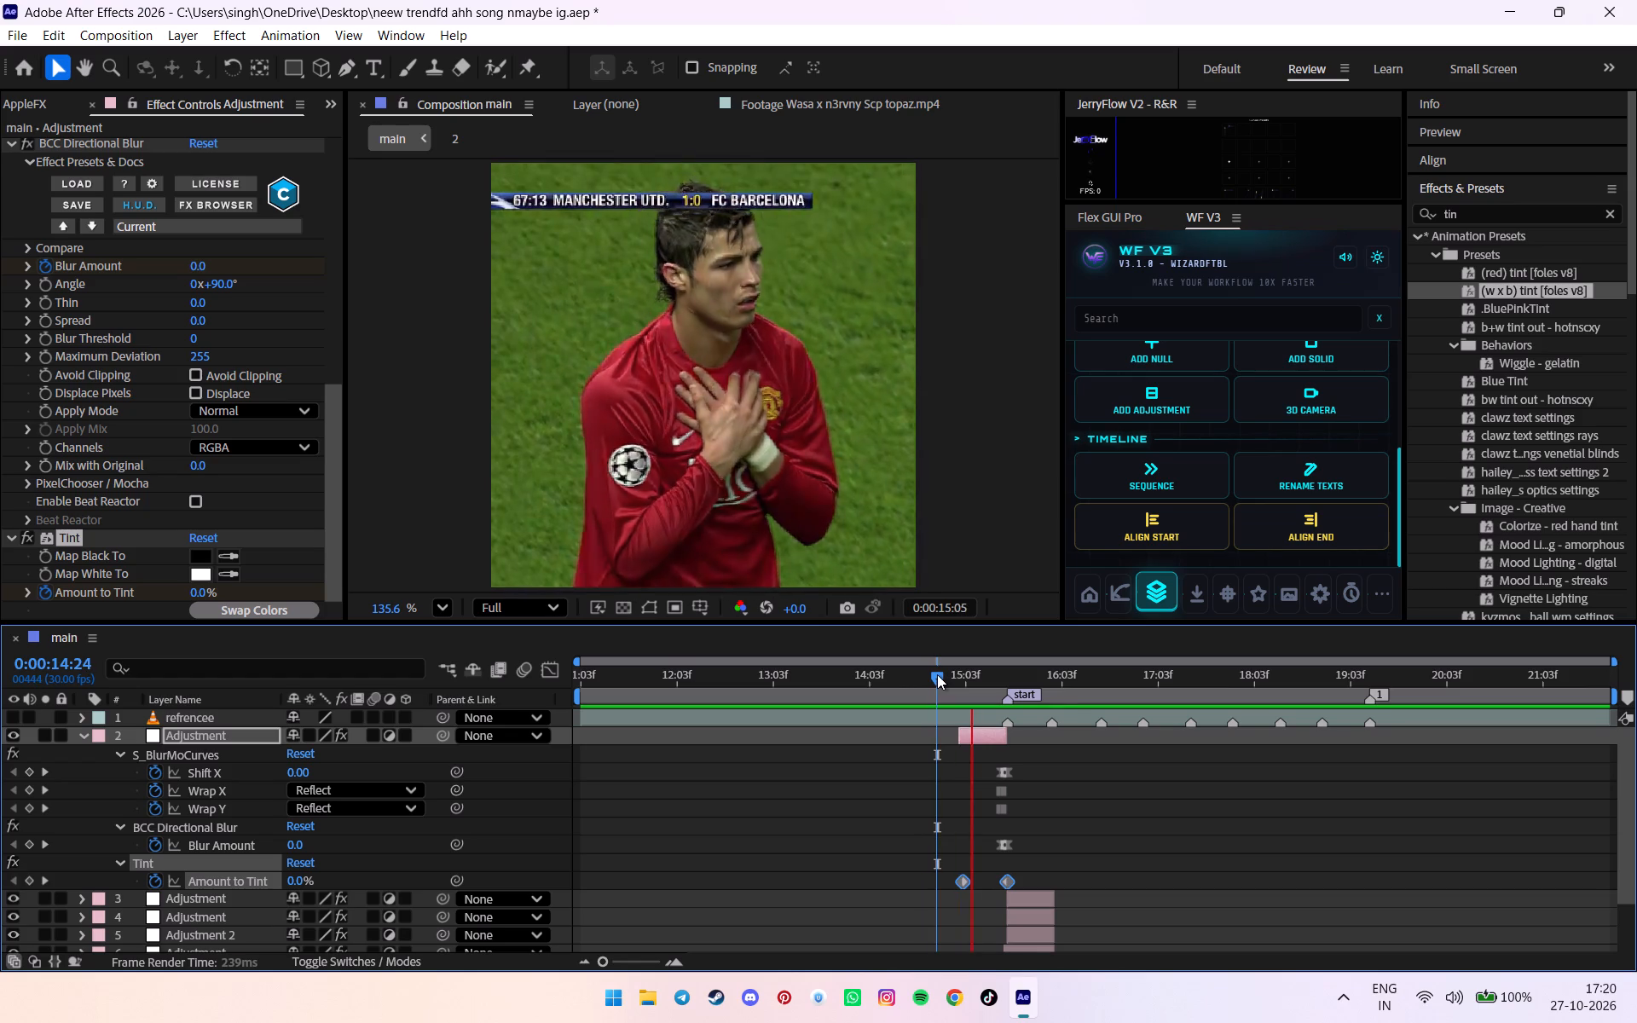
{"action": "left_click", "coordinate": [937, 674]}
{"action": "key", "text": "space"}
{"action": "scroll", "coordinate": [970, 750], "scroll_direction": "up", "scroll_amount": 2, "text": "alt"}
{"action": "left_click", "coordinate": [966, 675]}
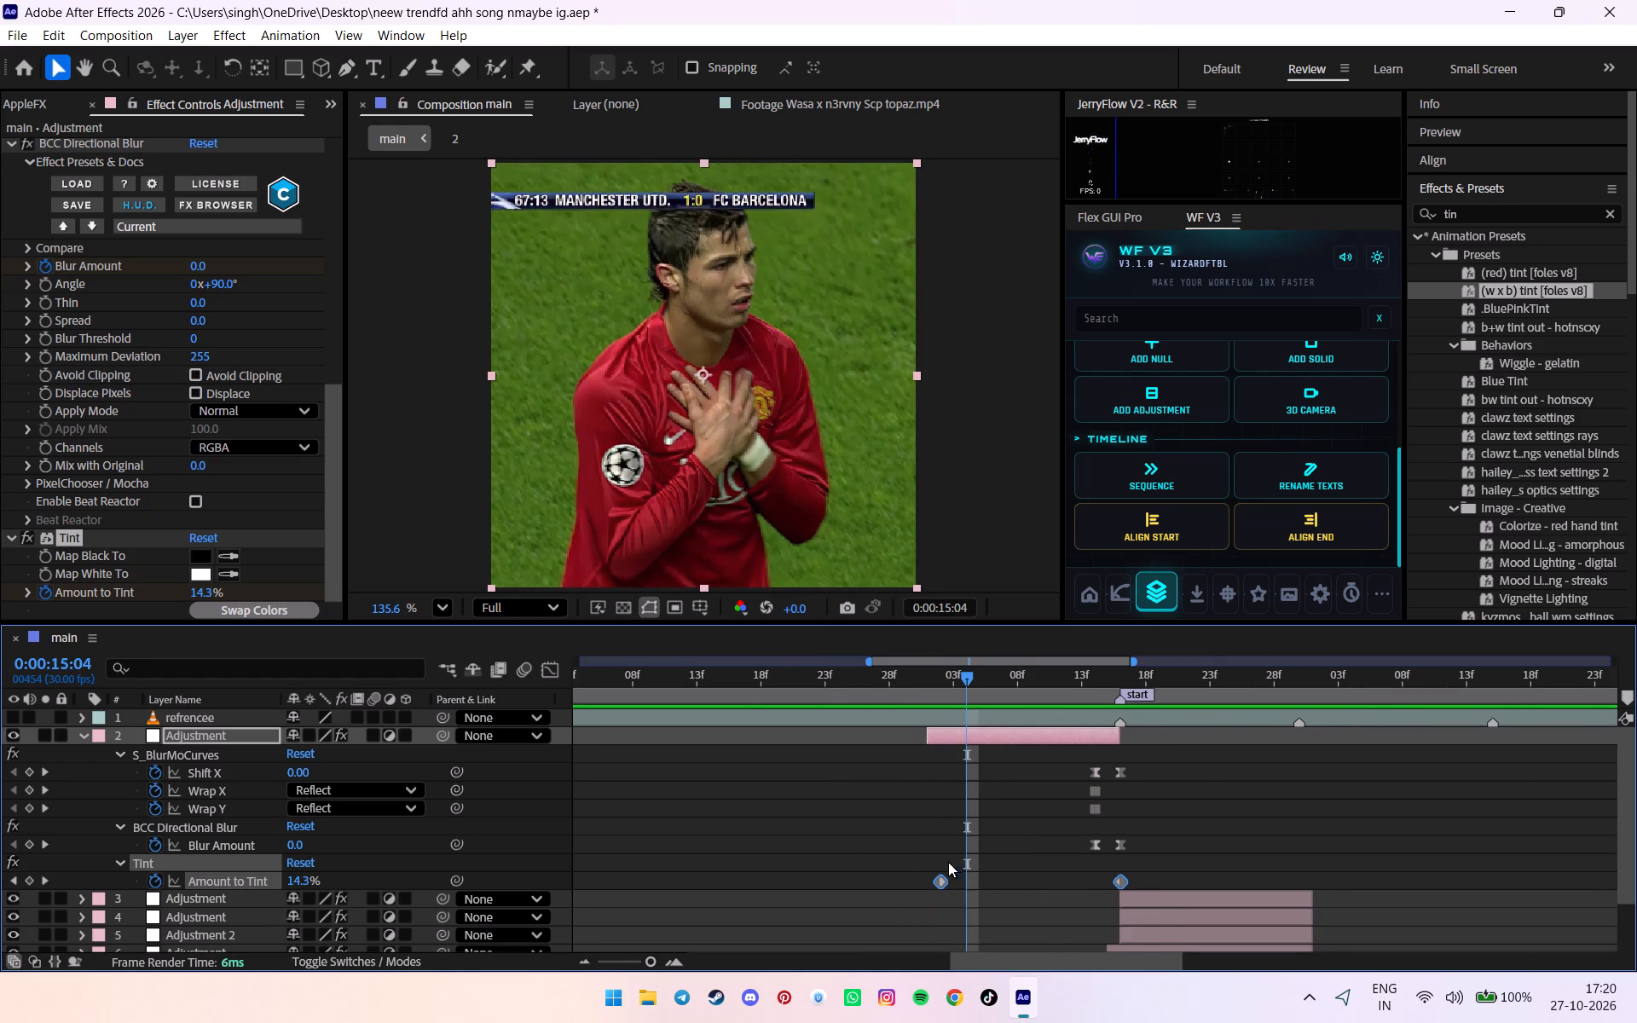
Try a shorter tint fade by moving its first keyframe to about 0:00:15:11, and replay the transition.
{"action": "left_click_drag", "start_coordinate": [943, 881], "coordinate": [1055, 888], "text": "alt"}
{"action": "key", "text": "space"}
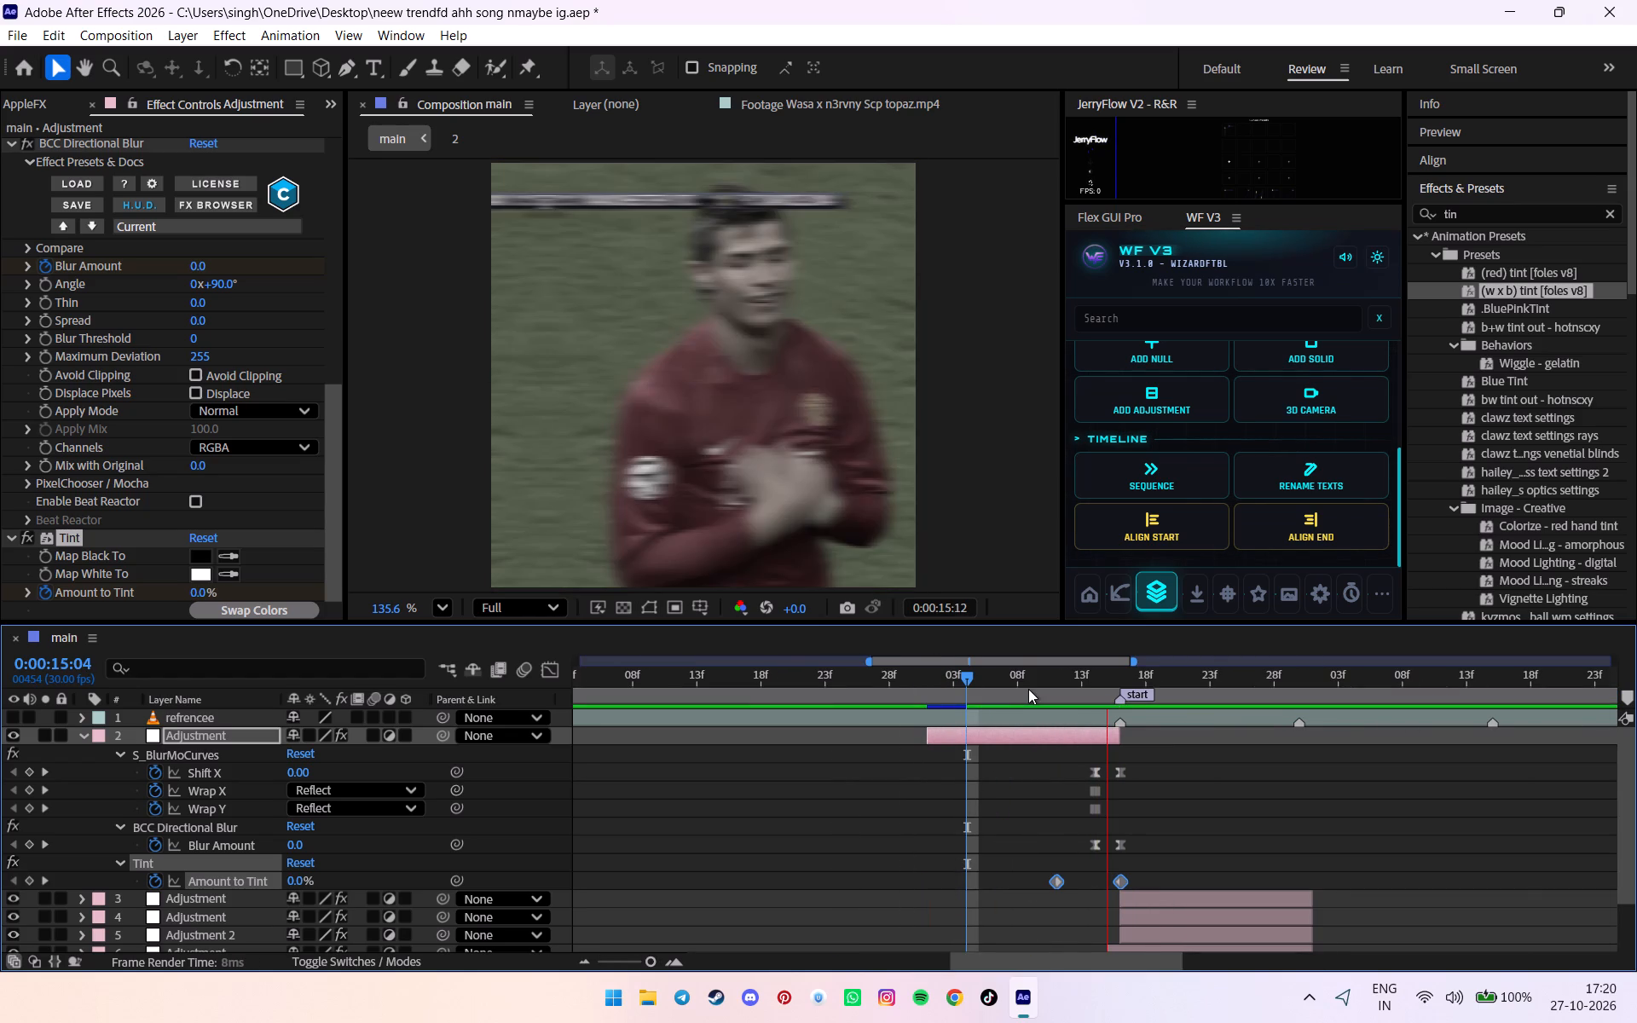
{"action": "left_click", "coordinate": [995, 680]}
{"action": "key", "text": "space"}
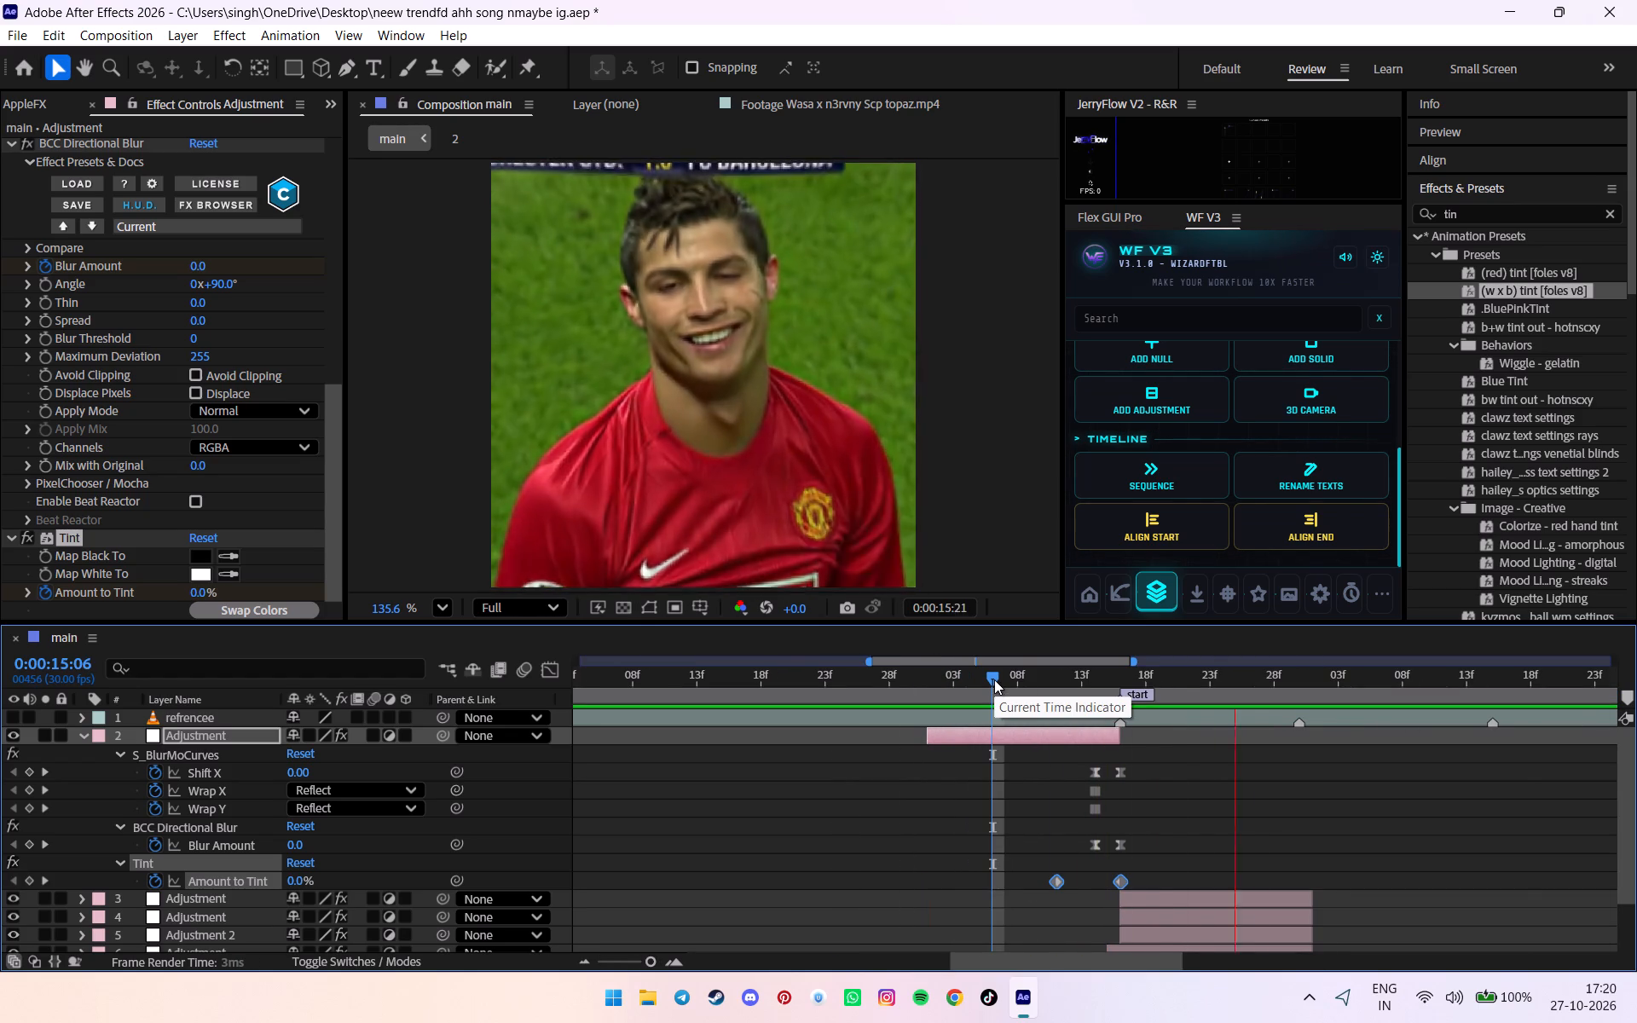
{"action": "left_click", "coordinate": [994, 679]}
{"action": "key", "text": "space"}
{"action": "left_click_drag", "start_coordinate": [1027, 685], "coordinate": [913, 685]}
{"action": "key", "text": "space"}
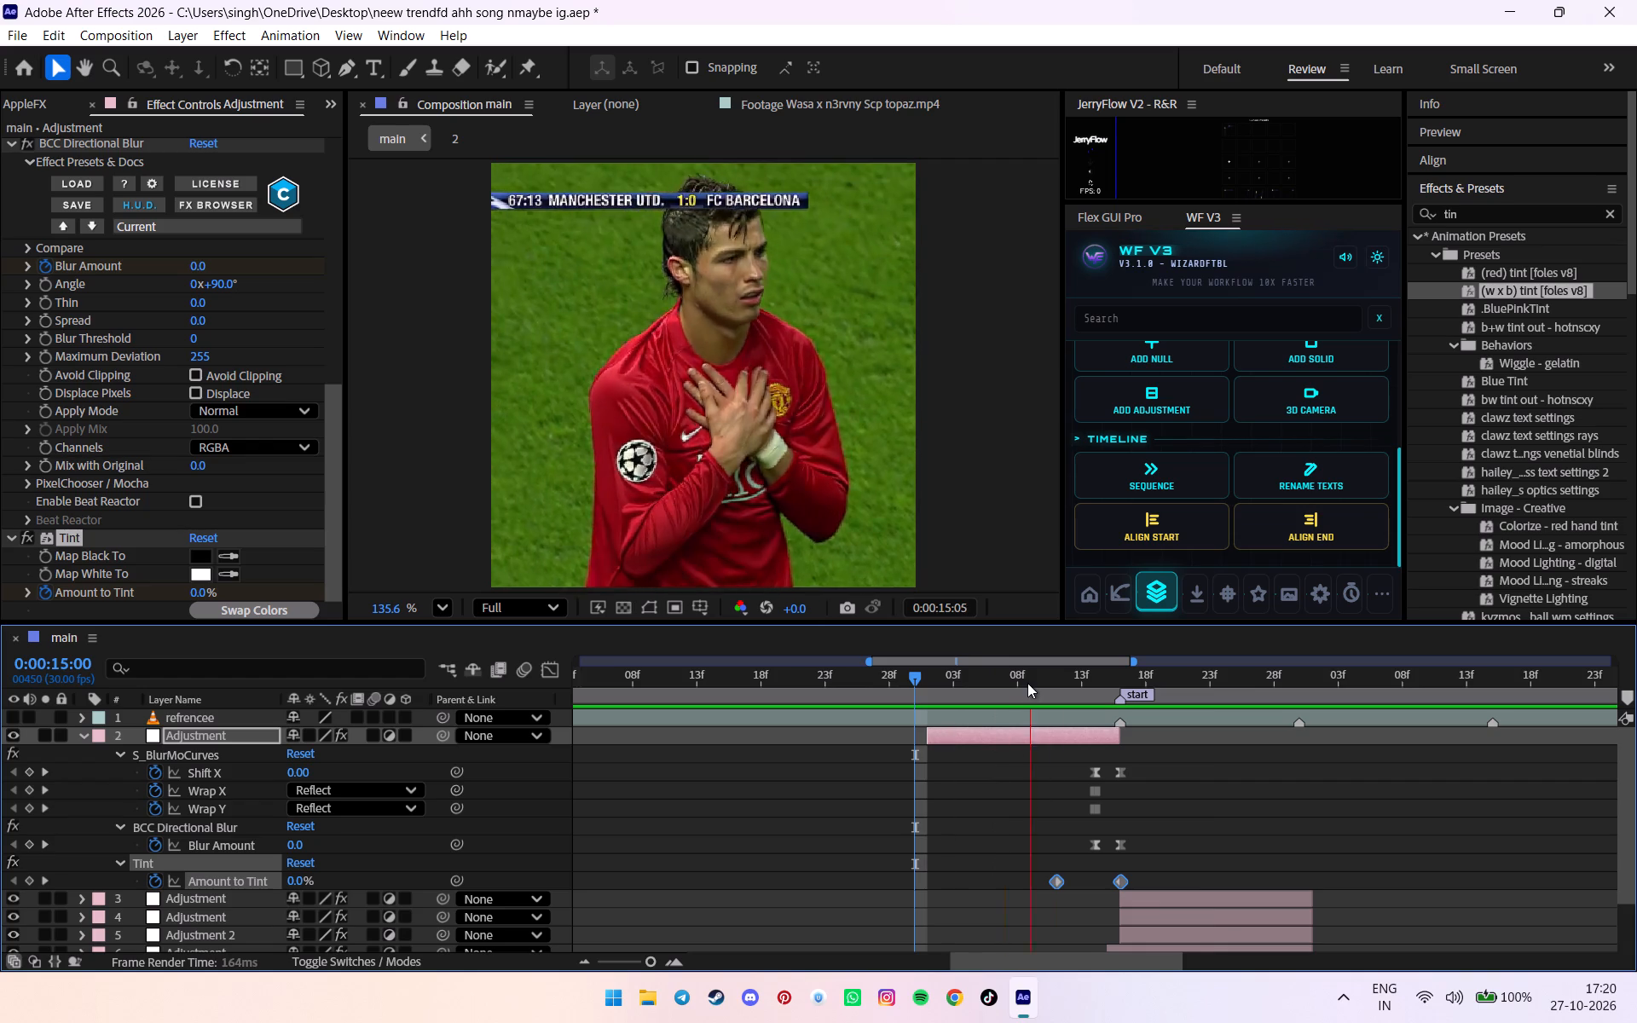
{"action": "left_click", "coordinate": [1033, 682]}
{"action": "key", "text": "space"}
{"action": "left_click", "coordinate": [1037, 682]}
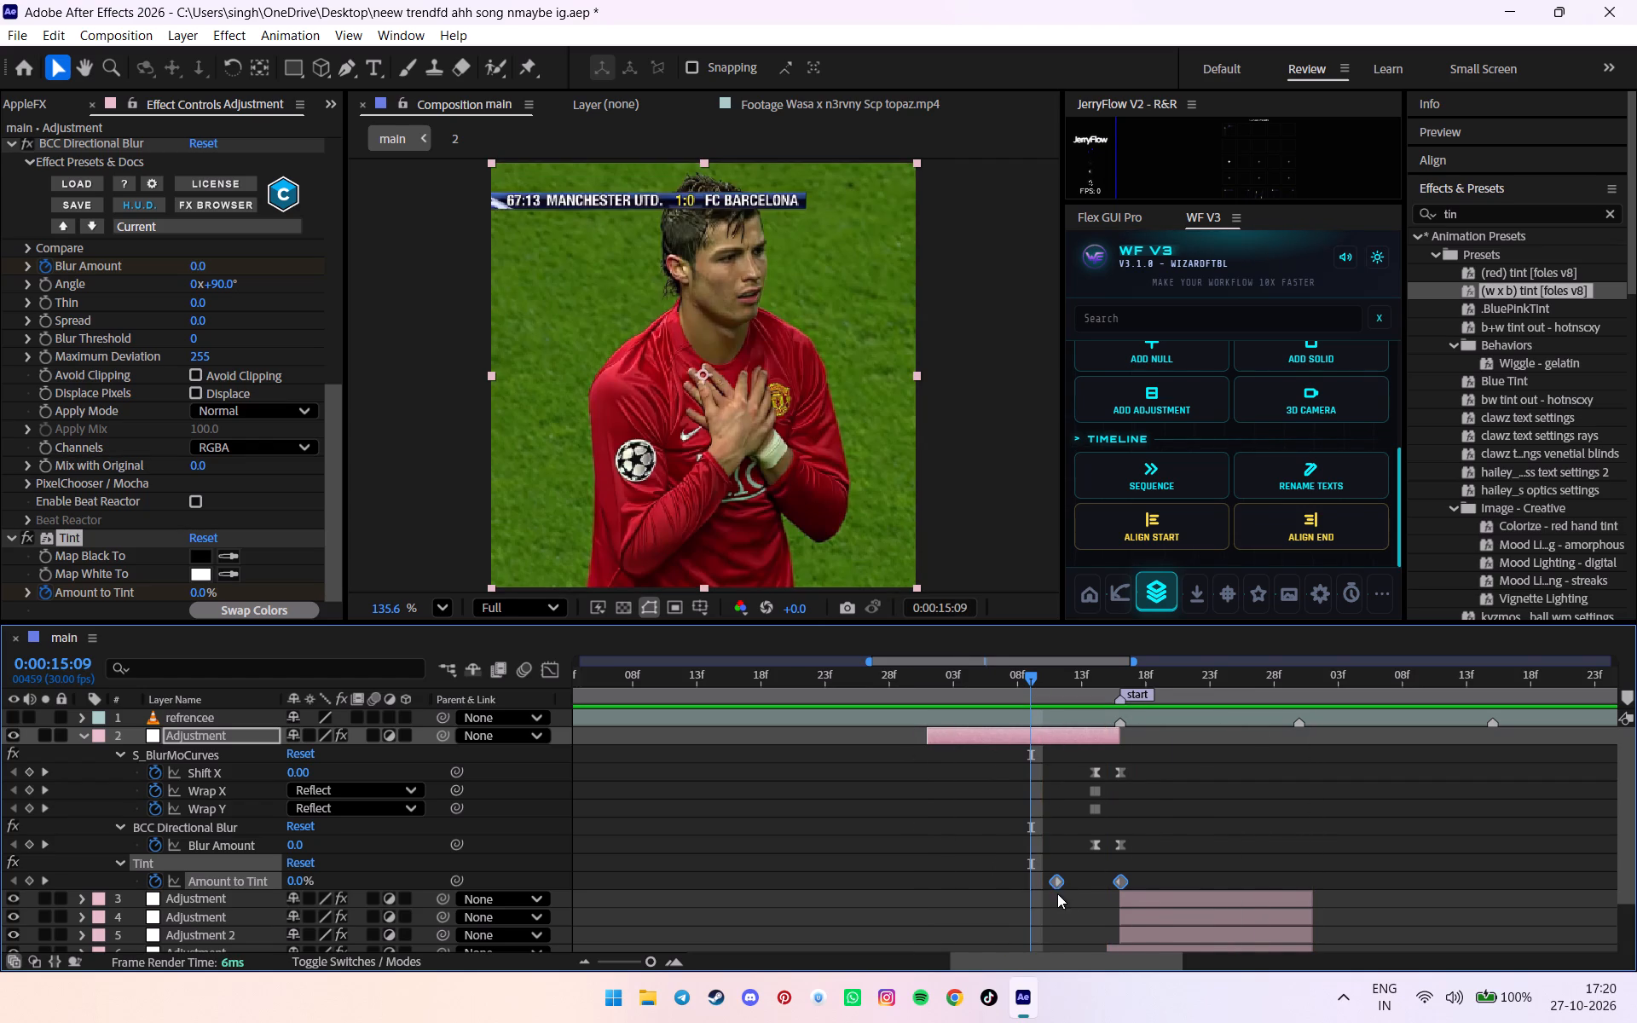
Move the tint's first keyframe to about 0:00:15:07 and preview the fade towards the start marker.
{"action": "left_click_drag", "start_coordinate": [1053, 886], "coordinate": [998, 885], "text": "alt"}
{"action": "left_click_drag", "start_coordinate": [1011, 708], "coordinate": [983, 705]}
{"action": "left_click_drag", "start_coordinate": [990, 693], "coordinate": [970, 692]}
{"action": "key", "text": "space"}
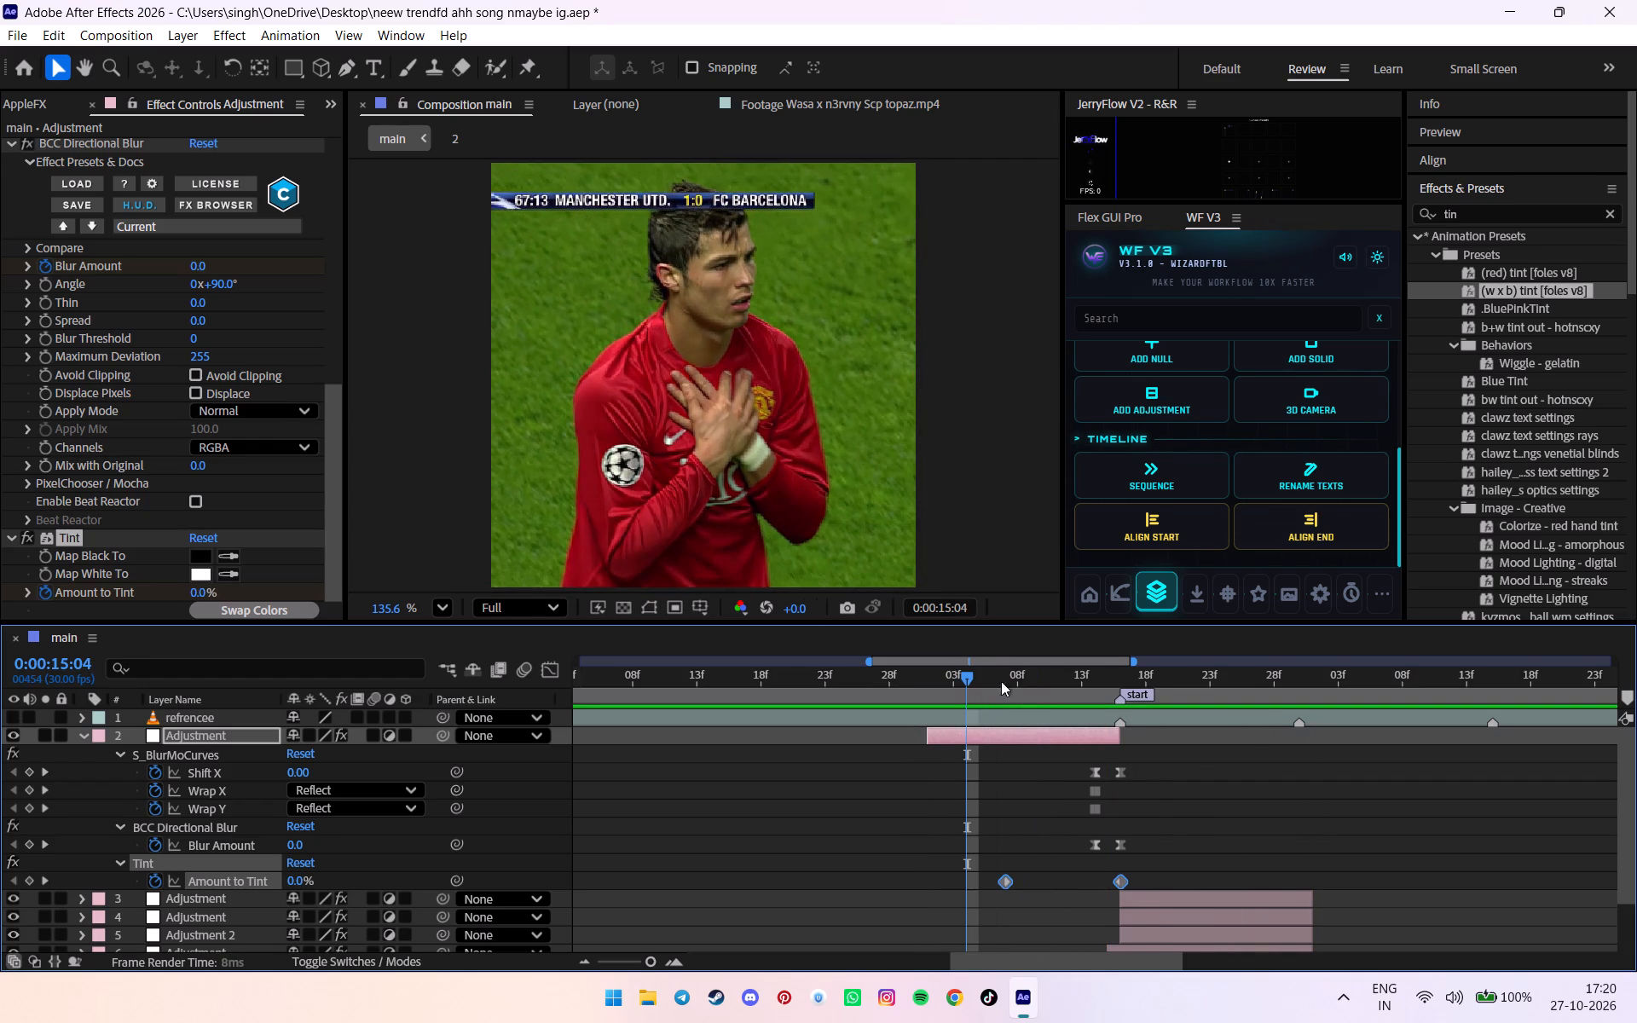
{"action": "left_click_drag", "start_coordinate": [1010, 676], "coordinate": [970, 677]}
{"action": "key", "text": "space"}
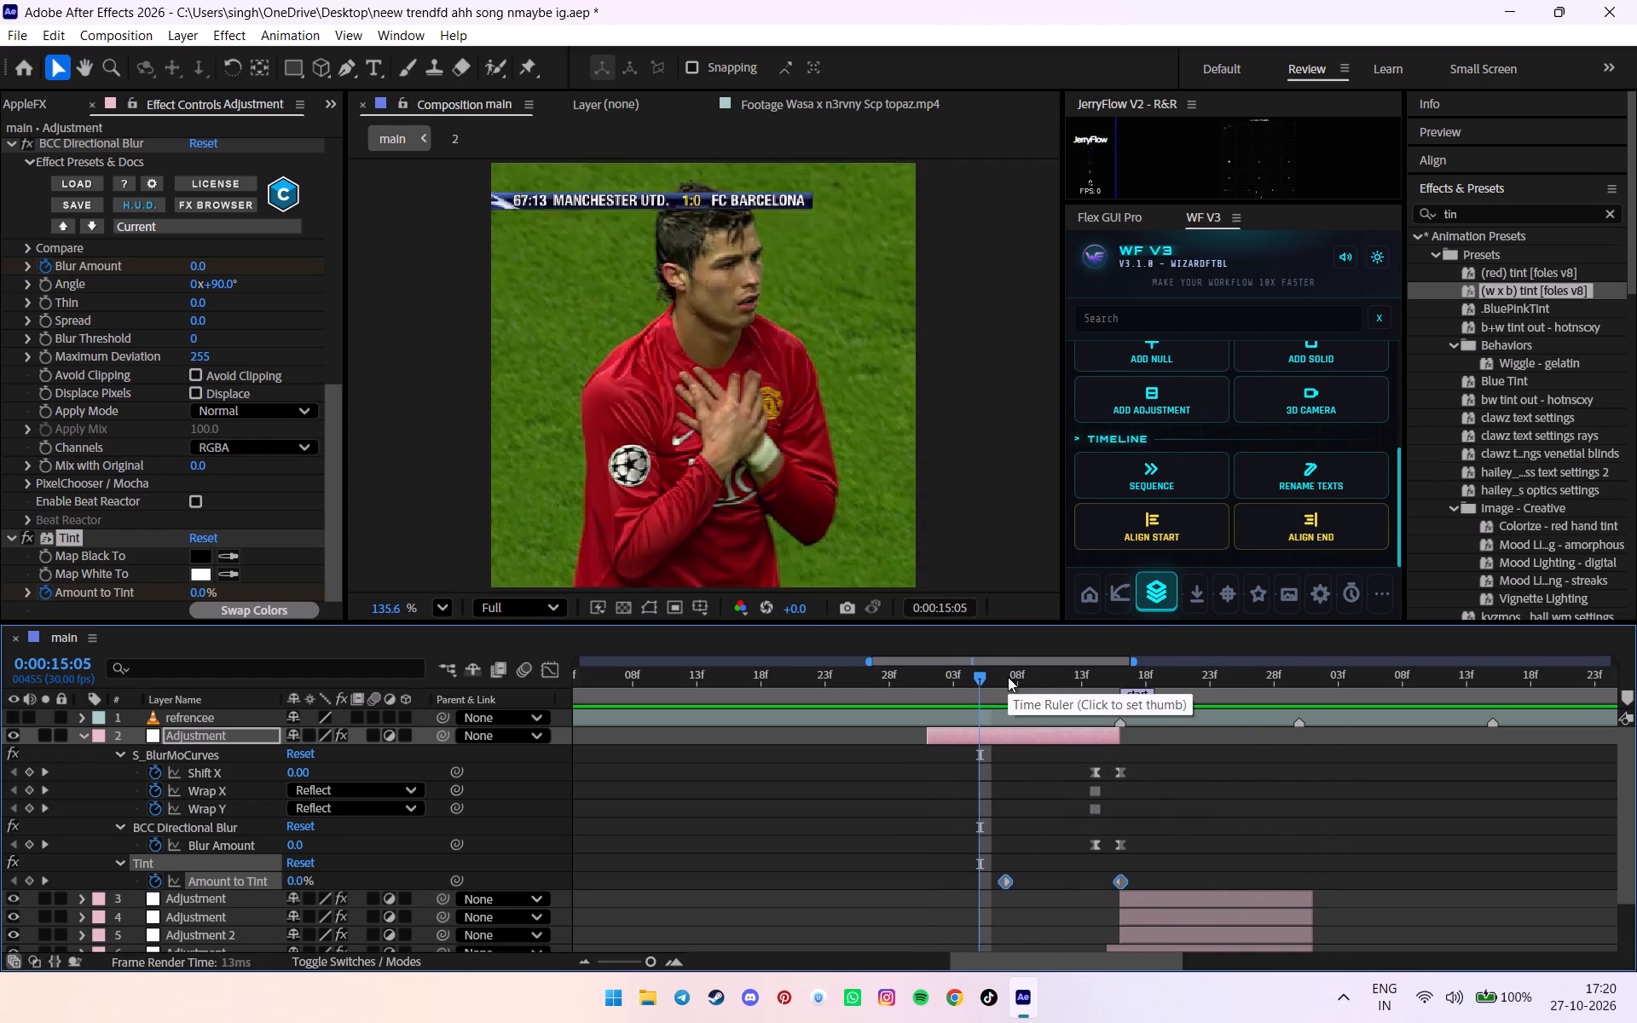
{"action": "left_click", "coordinate": [1011, 675]}
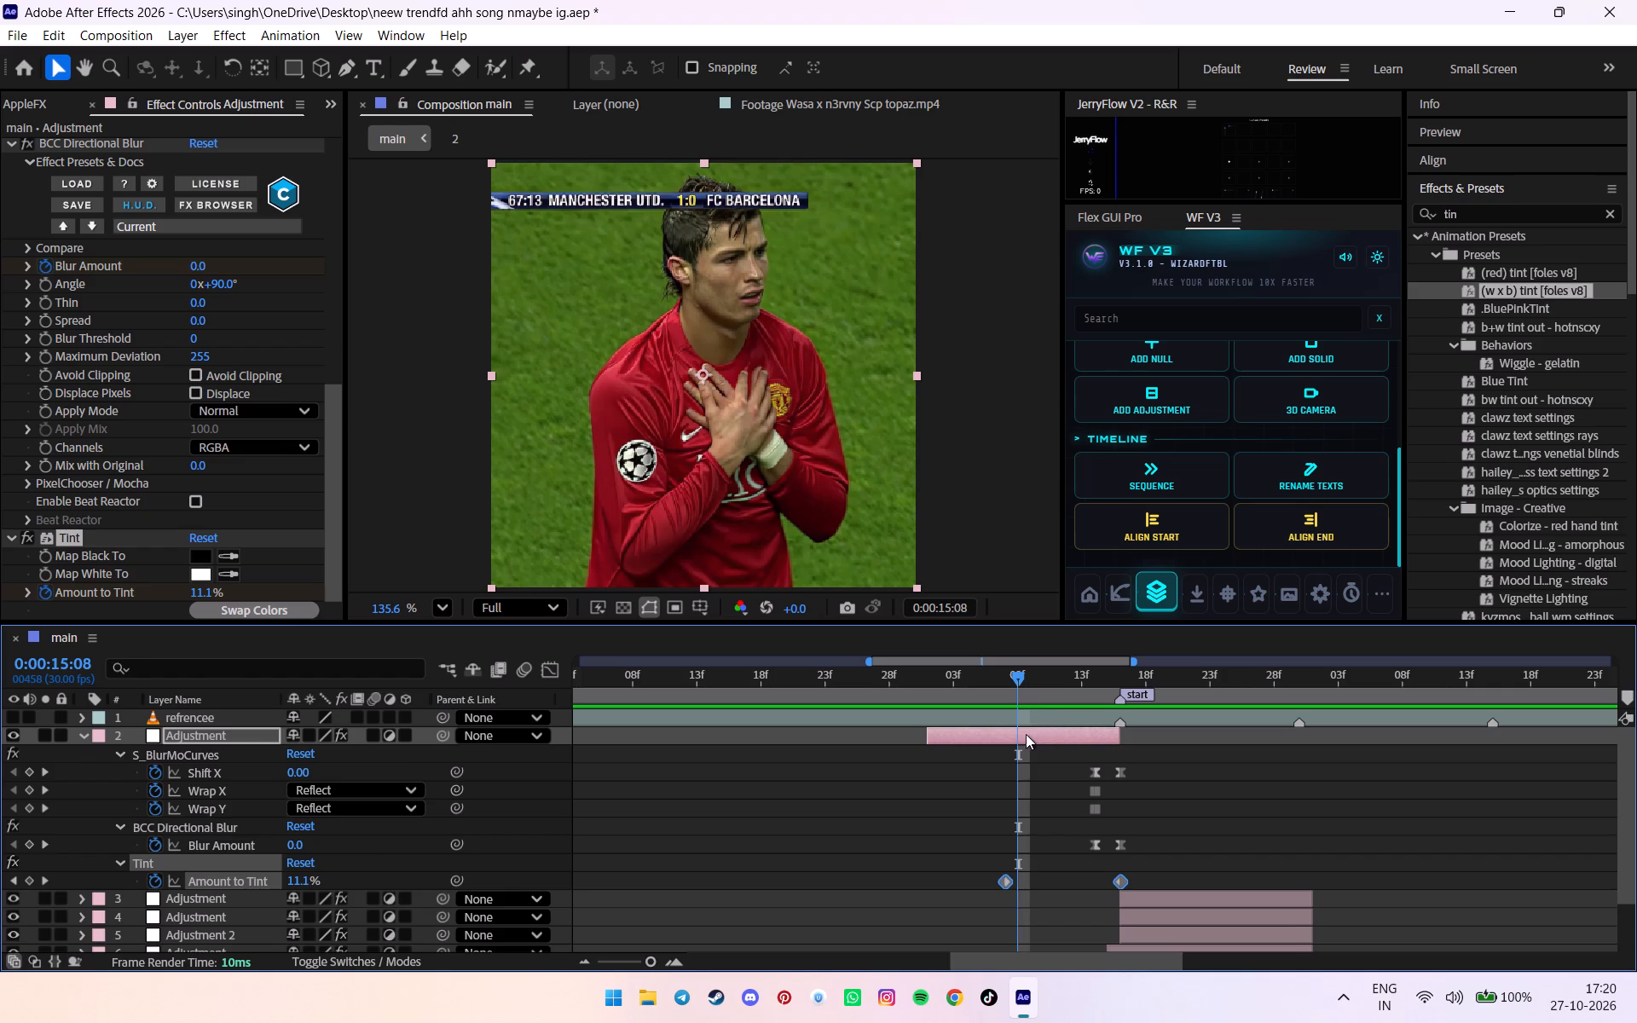
Collapse the tinted adjustment layer's properties and save the project.
{"action": "left_click", "coordinate": [1025, 734]}
{"action": "key", "text": "u"}
{"action": "scroll", "coordinate": [1085, 765], "scroll_direction": "down", "scroll_amount": 4, "text": "alt"}
{"action": "left_click", "coordinate": [1181, 761]}
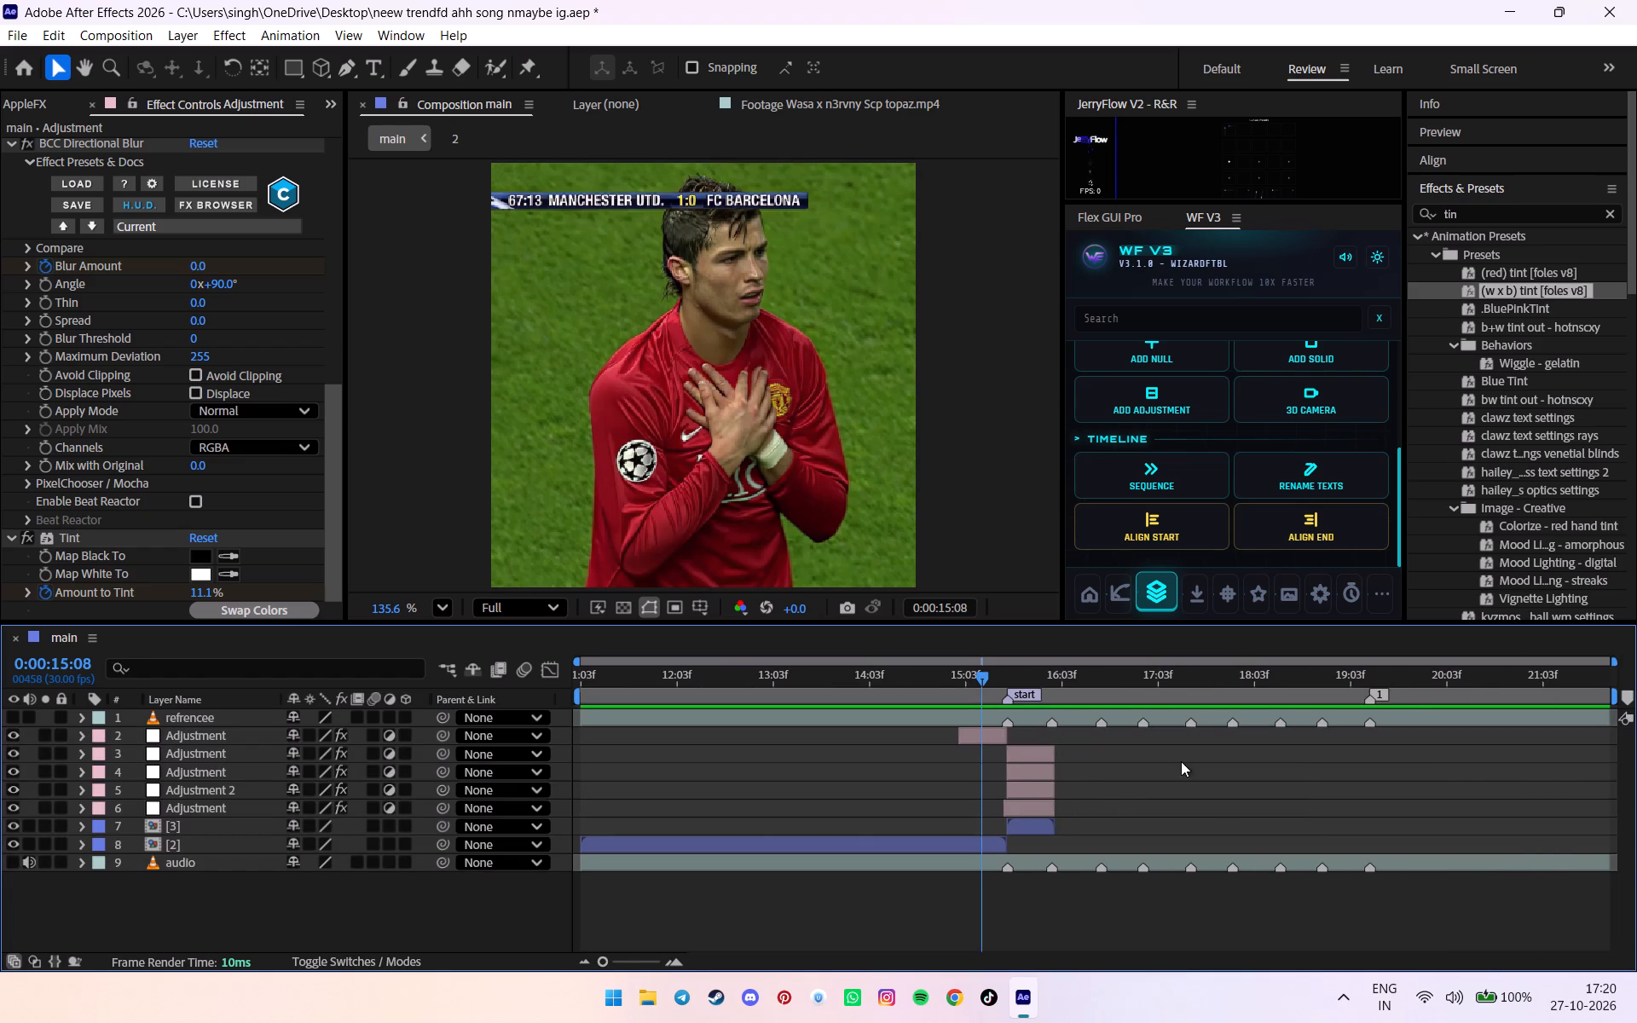
{"action": "key", "text": "ctrl+s"}
Check the keyframes of the adjustment layers over clip [3] and delete the Adjustment 2 layer among them.
{"action": "scroll", "coordinate": [1062, 693], "scroll_direction": "up", "scroll_amount": 3, "text": "alt"}
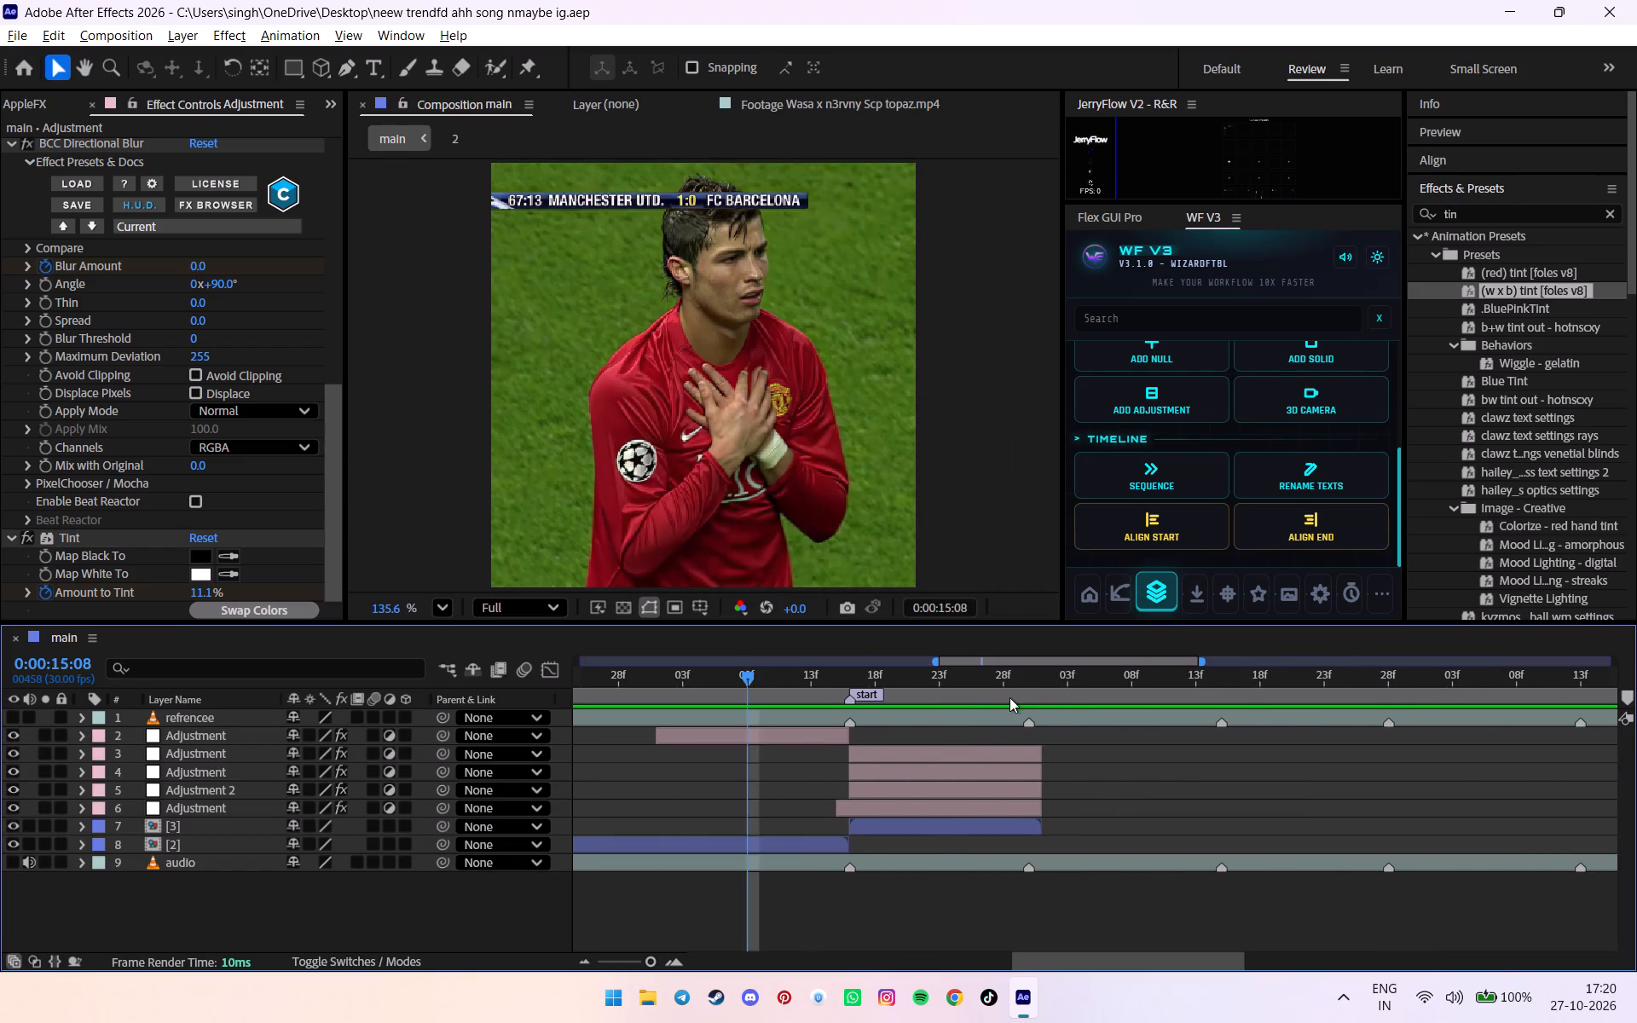
{"action": "left_click", "coordinate": [1005, 695]}
{"action": "left_click", "coordinate": [1006, 766]}
{"action": "left_click", "coordinate": [1006, 758]}
{"action": "key", "text": "u"}
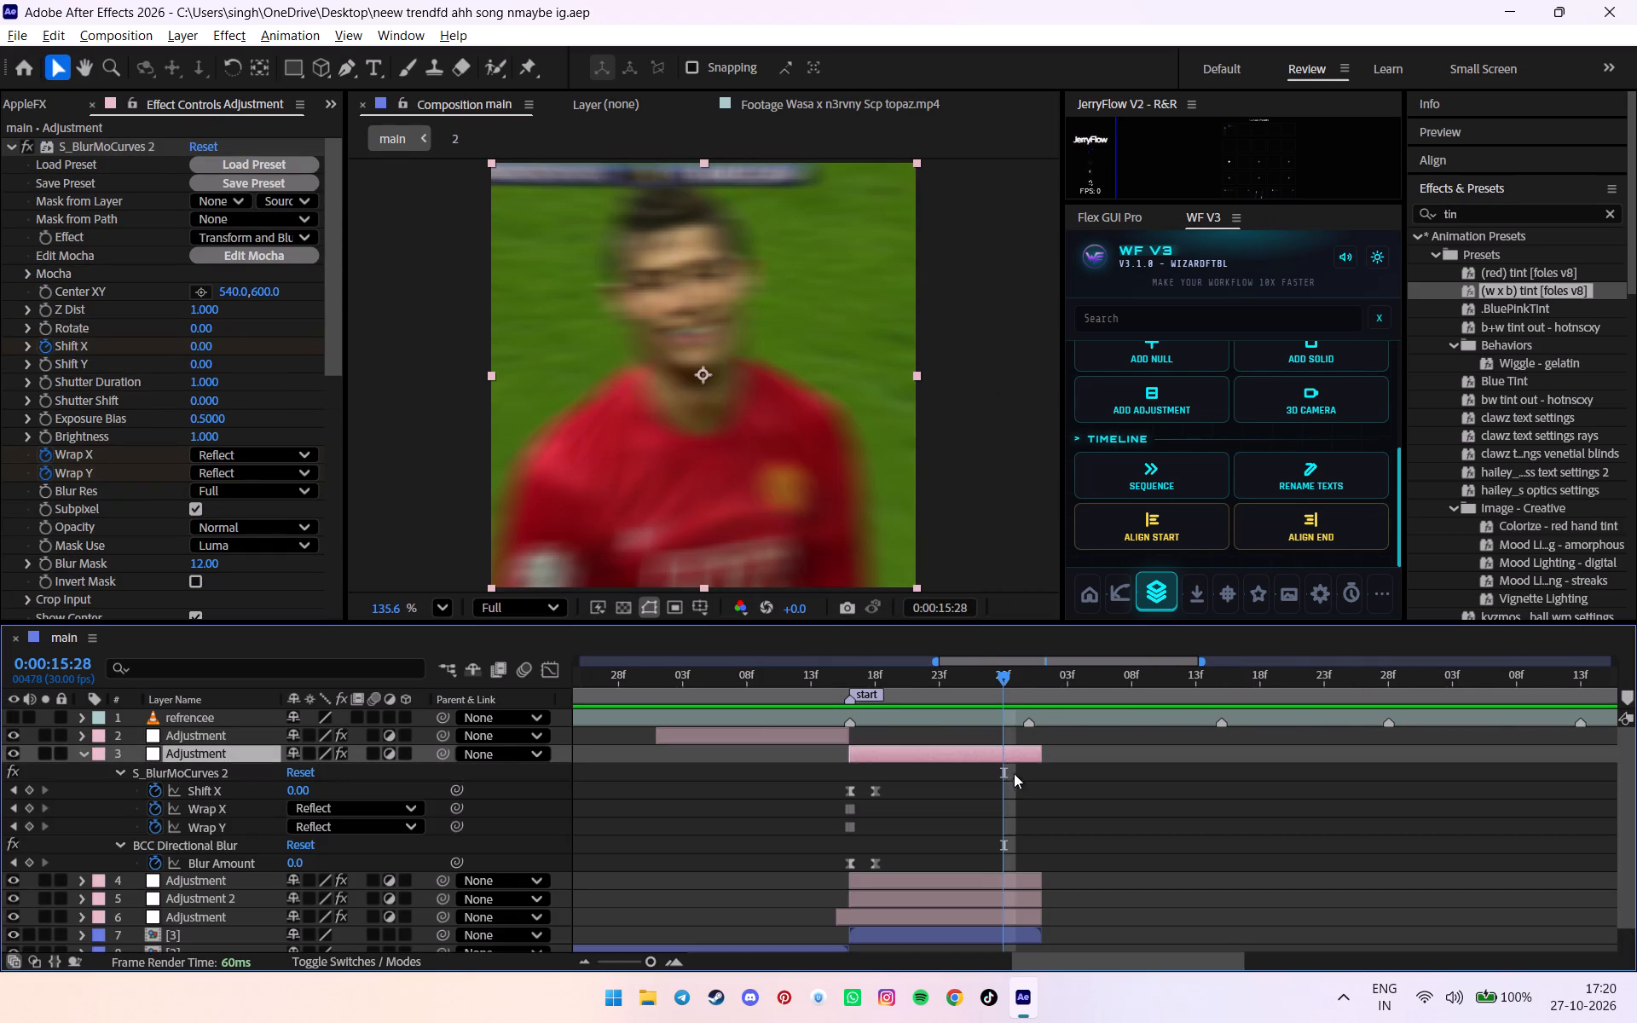
{"action": "key", "text": "u"}
{"action": "left_click", "coordinate": [984, 778]}
{"action": "key", "text": "u"}
{"action": "key", "text": "u"}
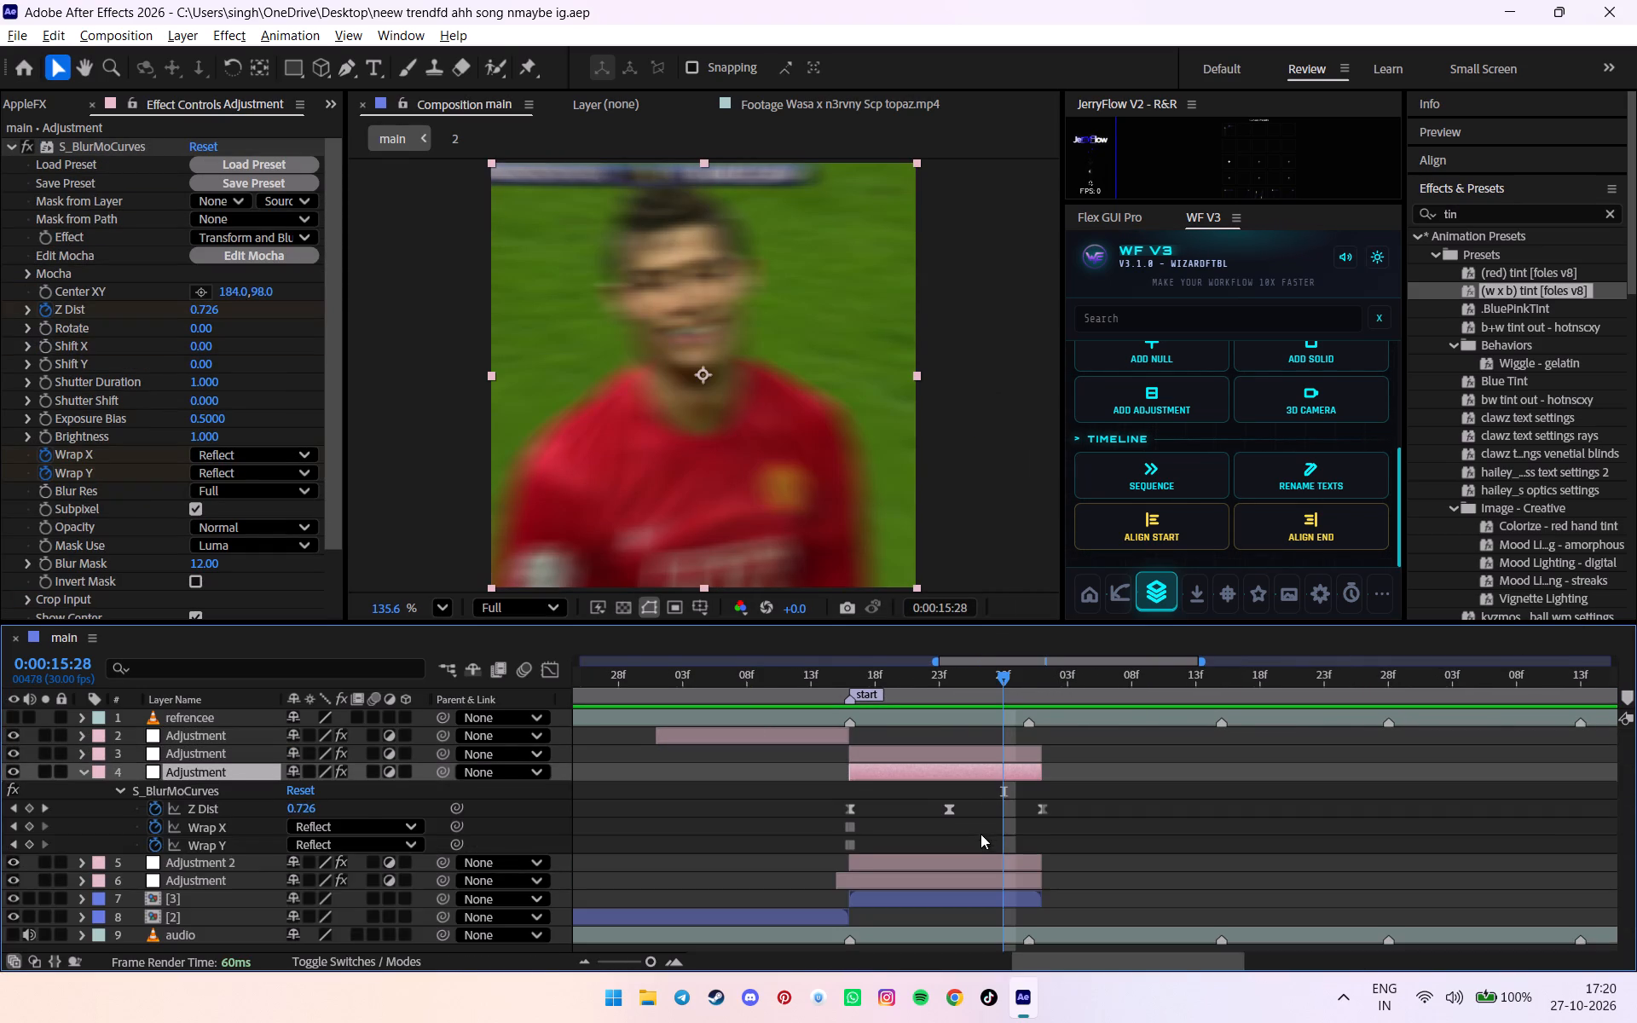
{"action": "double_click", "coordinate": [967, 799]}
{"action": "key", "text": "u"}
{"action": "left_click_drag", "start_coordinate": [976, 840], "coordinate": [1109, 957]}
{"action": "left_click", "coordinate": [982, 789]}
{"action": "key", "text": "Delete"}
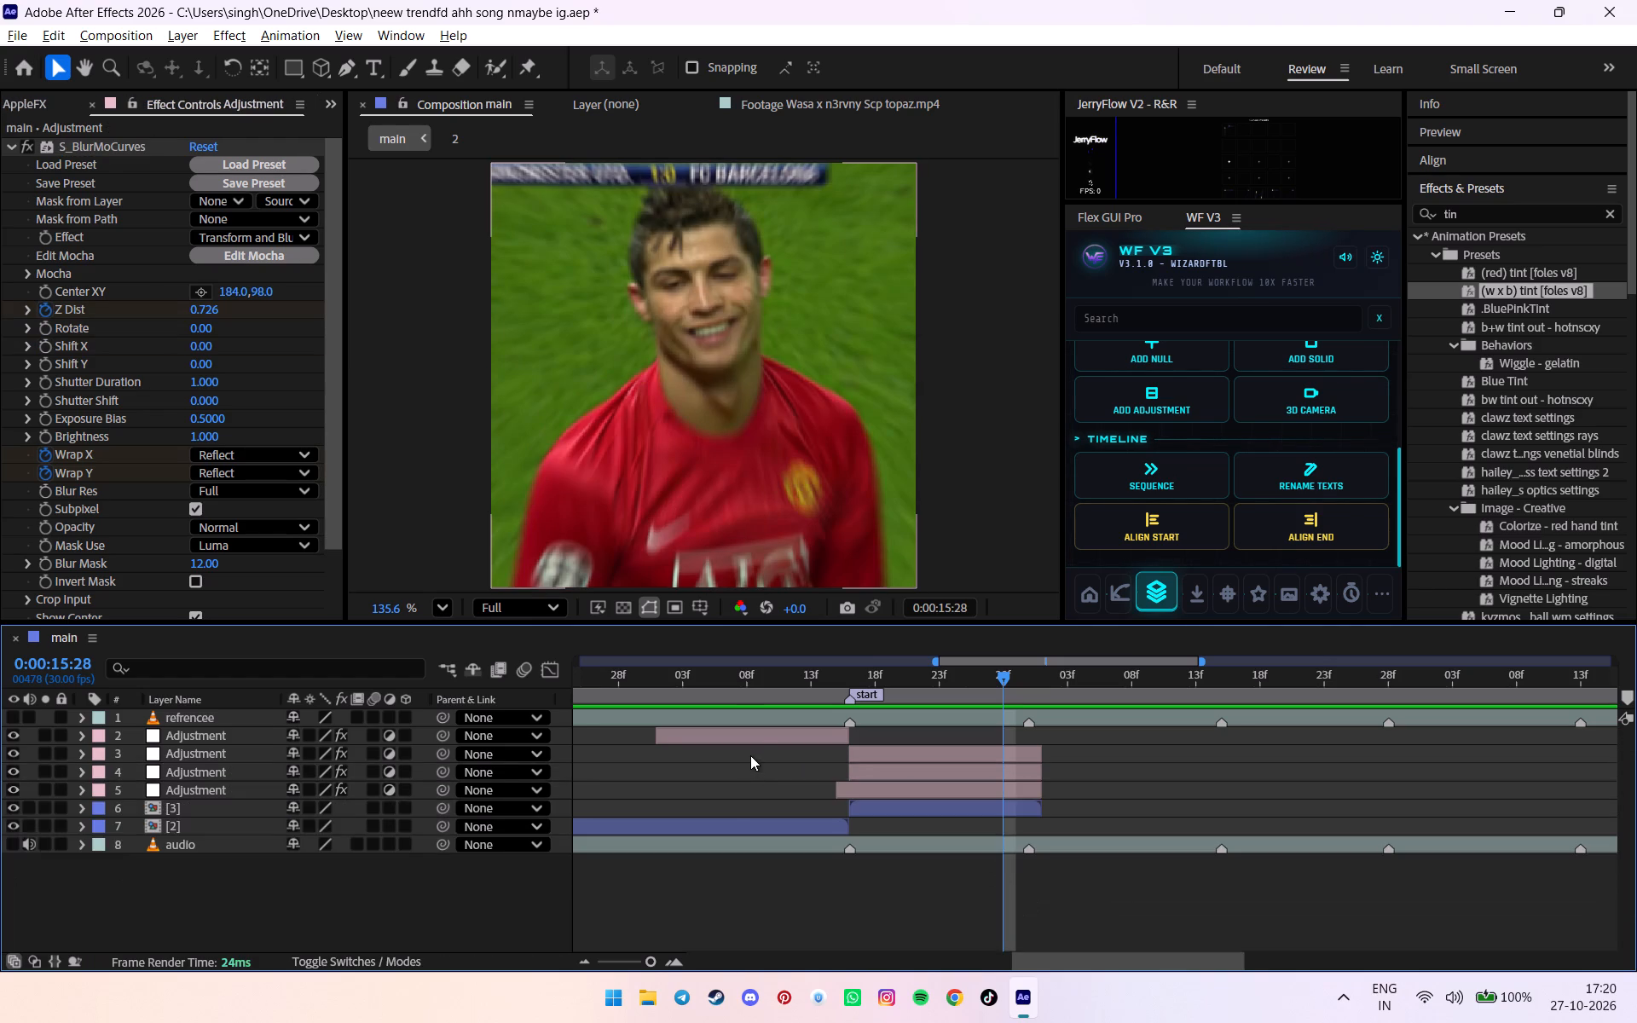
Duplicate the tinted adjustment layer and place the copy over clip [3], starting at the start marker.
{"action": "left_click", "coordinate": [754, 748]}
{"action": "left_click", "coordinate": [758, 742], "text": "ctrl"}
{"action": "key", "text": "ctrl+d"}
{"action": "left_click_drag", "start_coordinate": [755, 742], "coordinate": [1031, 761]}
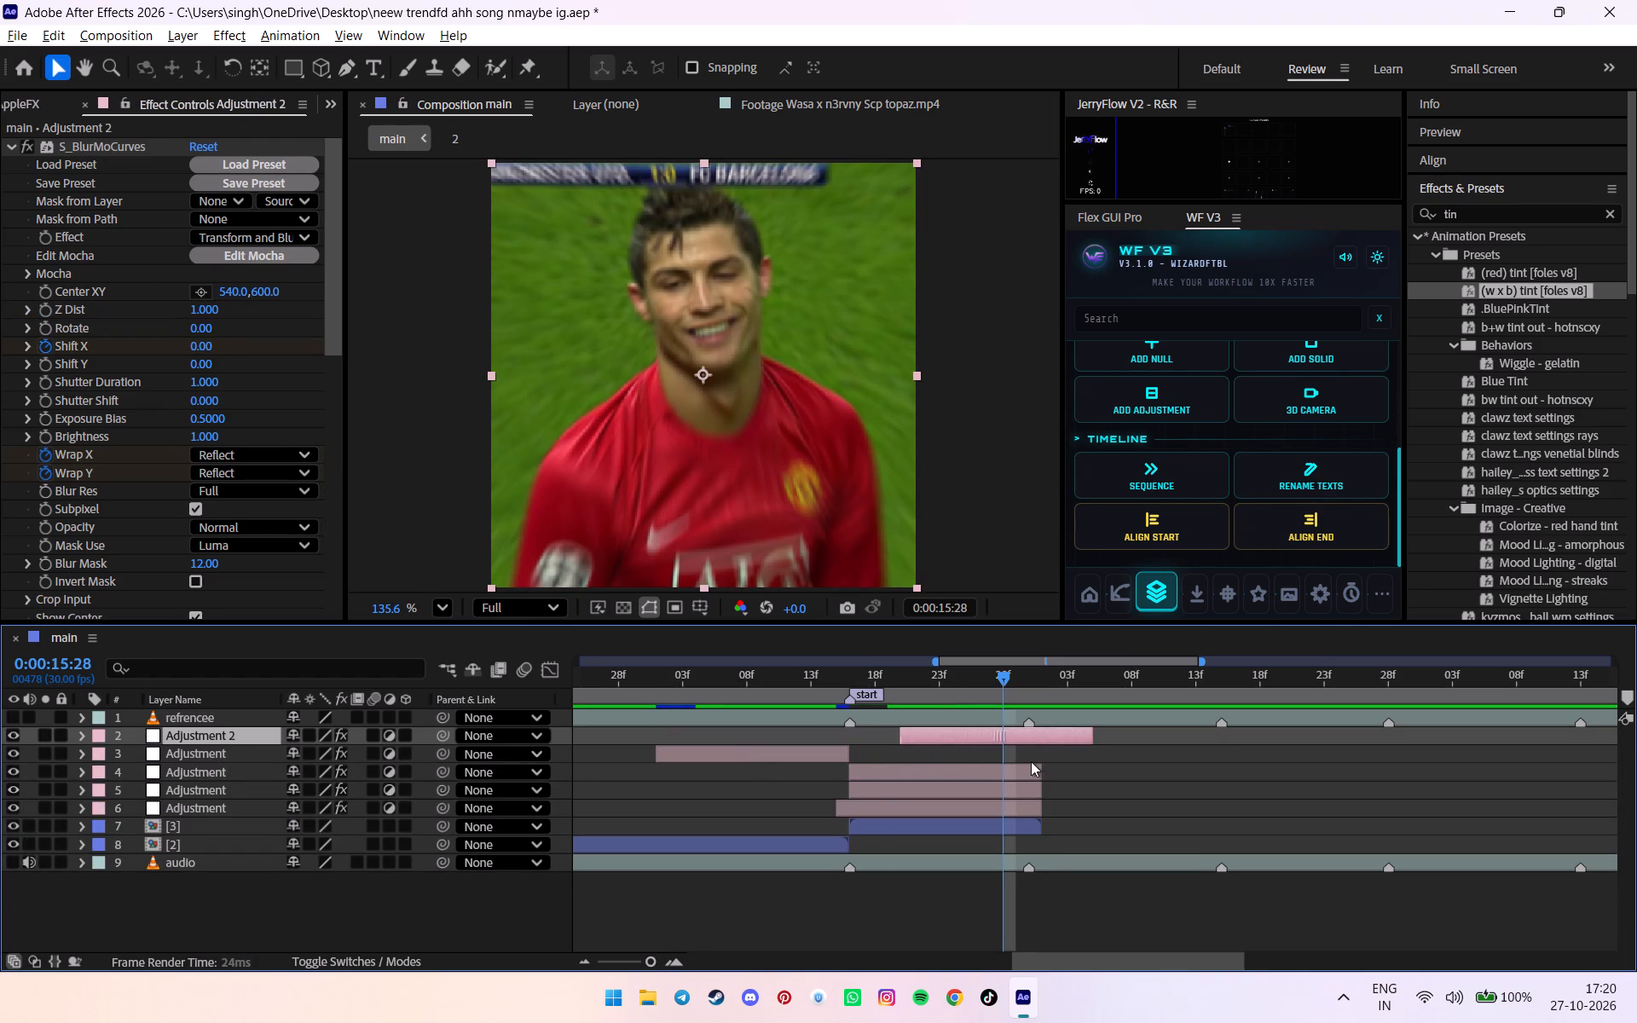
{"action": "left_click_drag", "start_coordinate": [1031, 761], "coordinate": [944, 760]}
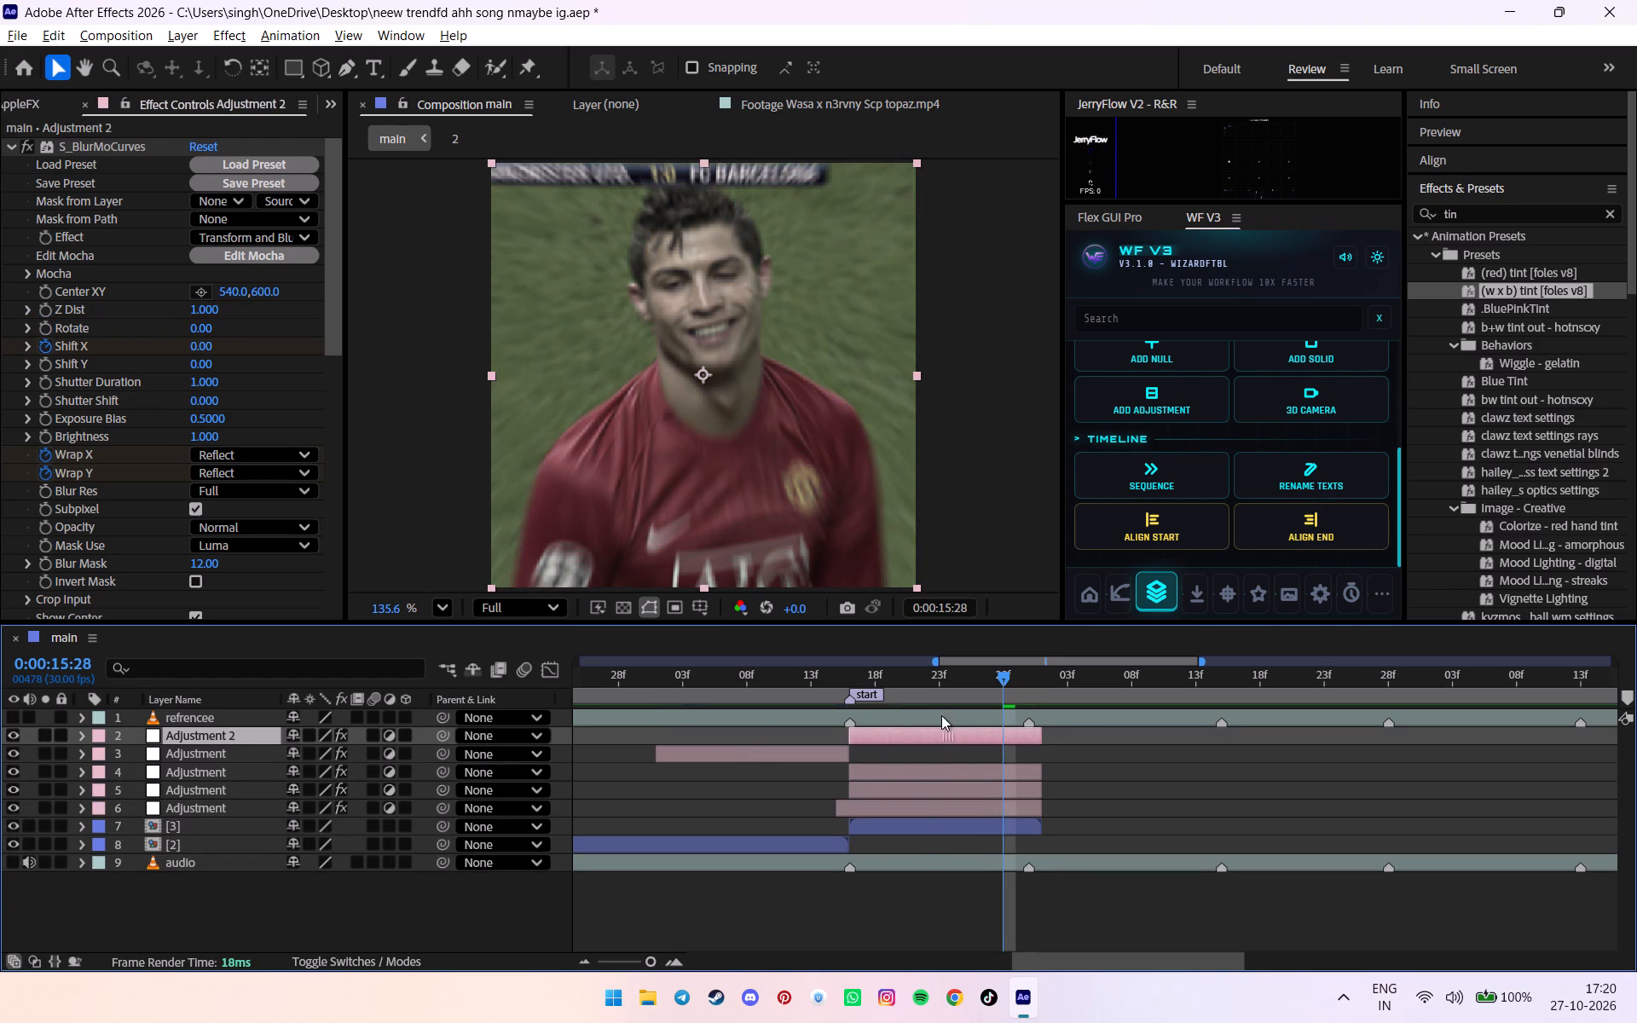
Play the transition across the start marker and through clip [3] to judge the duplicated shift and tint.
{"action": "left_click", "coordinate": [932, 689]}
{"action": "key", "text": "space"}
{"action": "scroll", "coordinate": [946, 688], "scroll_direction": "down", "scroll_amount": 4, "text": "alt"}
{"action": "left_click", "coordinate": [989, 673]}
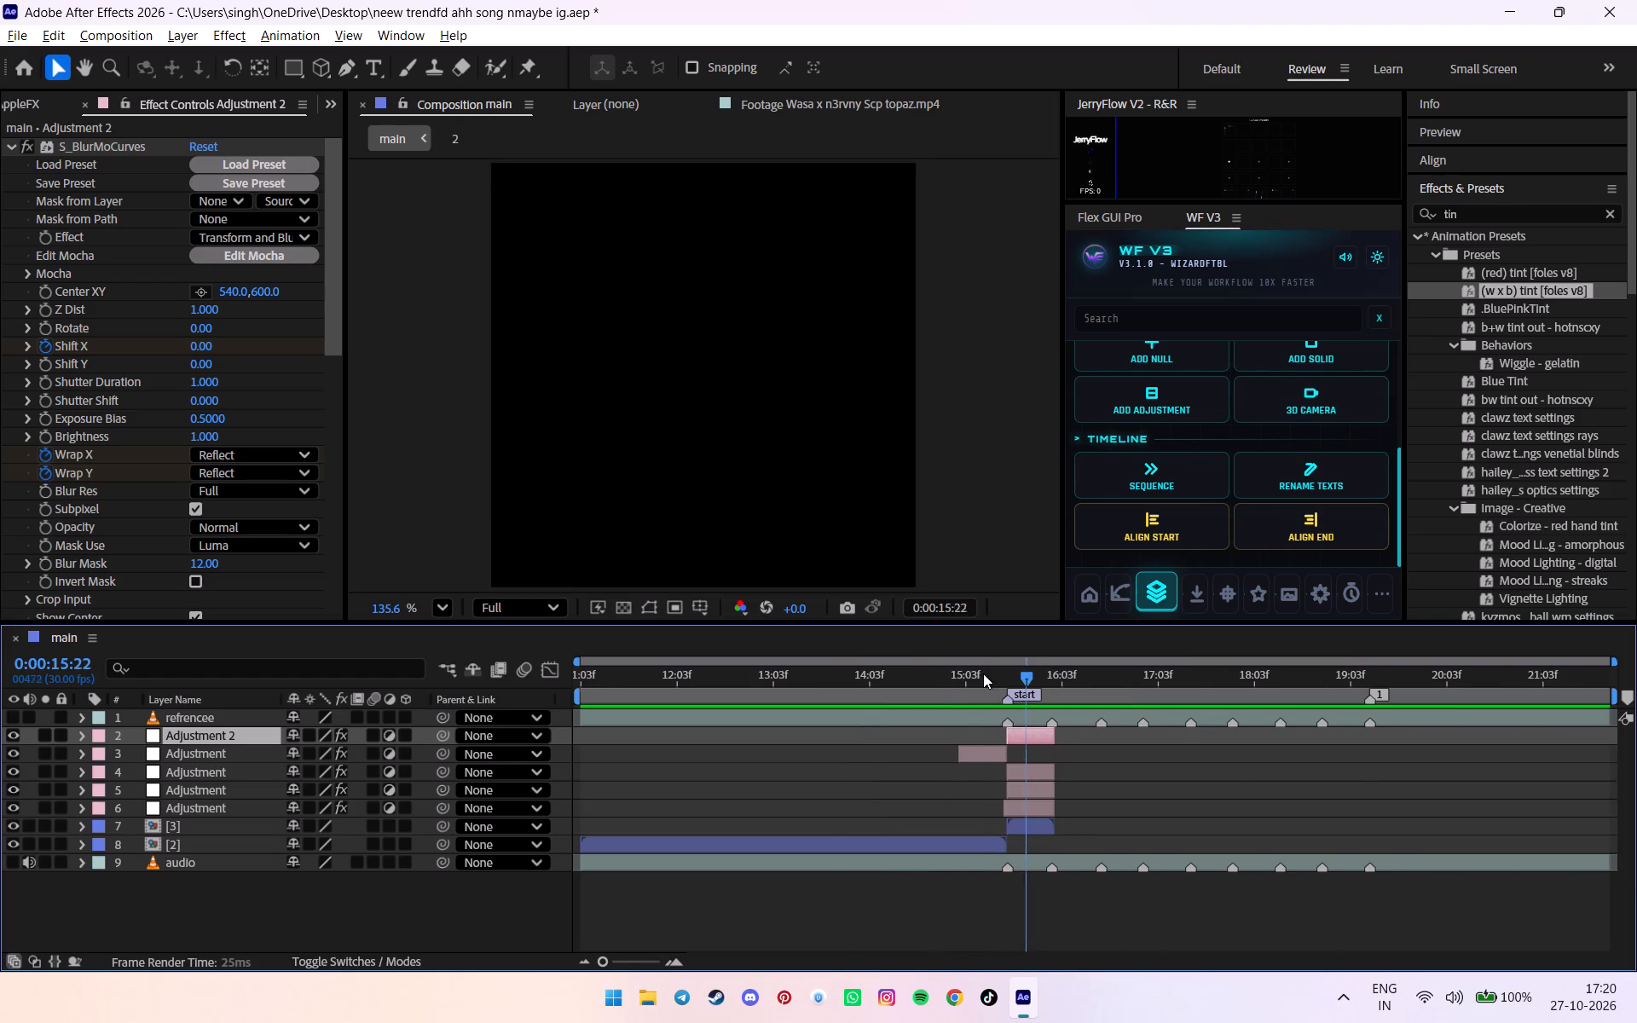
{"action": "key", "text": "space"}
{"action": "left_click", "coordinate": [998, 673]}
{"action": "key", "text": "space"}
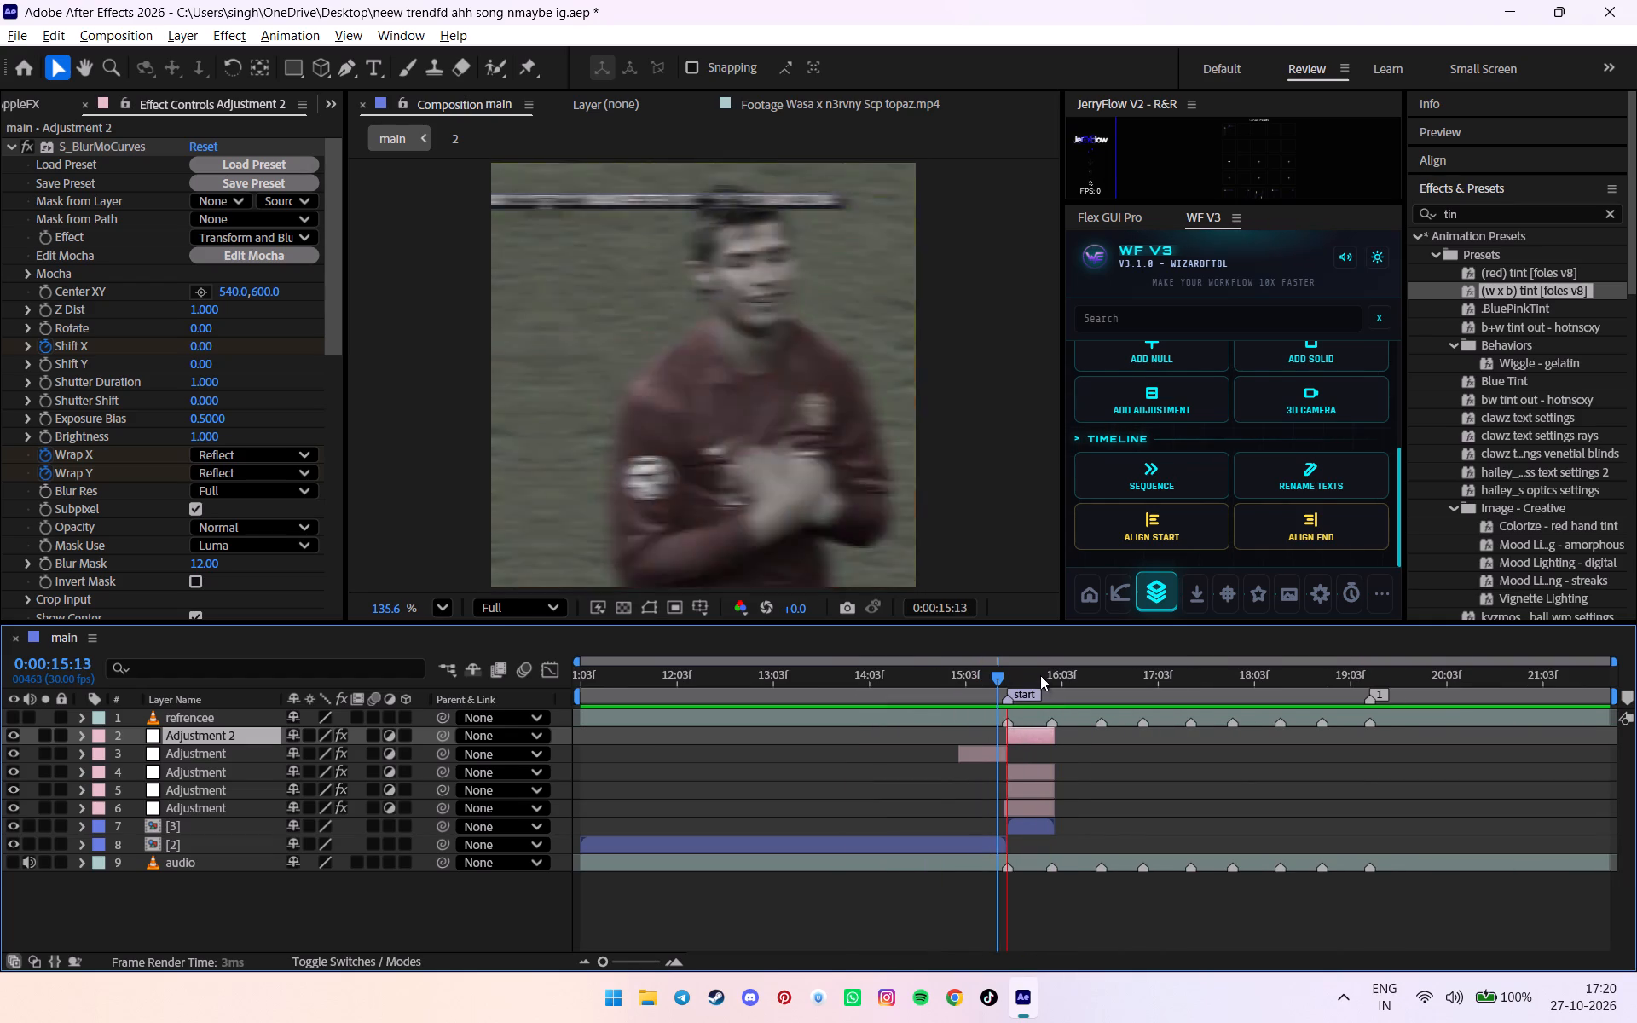
{"action": "left_click", "coordinate": [1043, 688]}
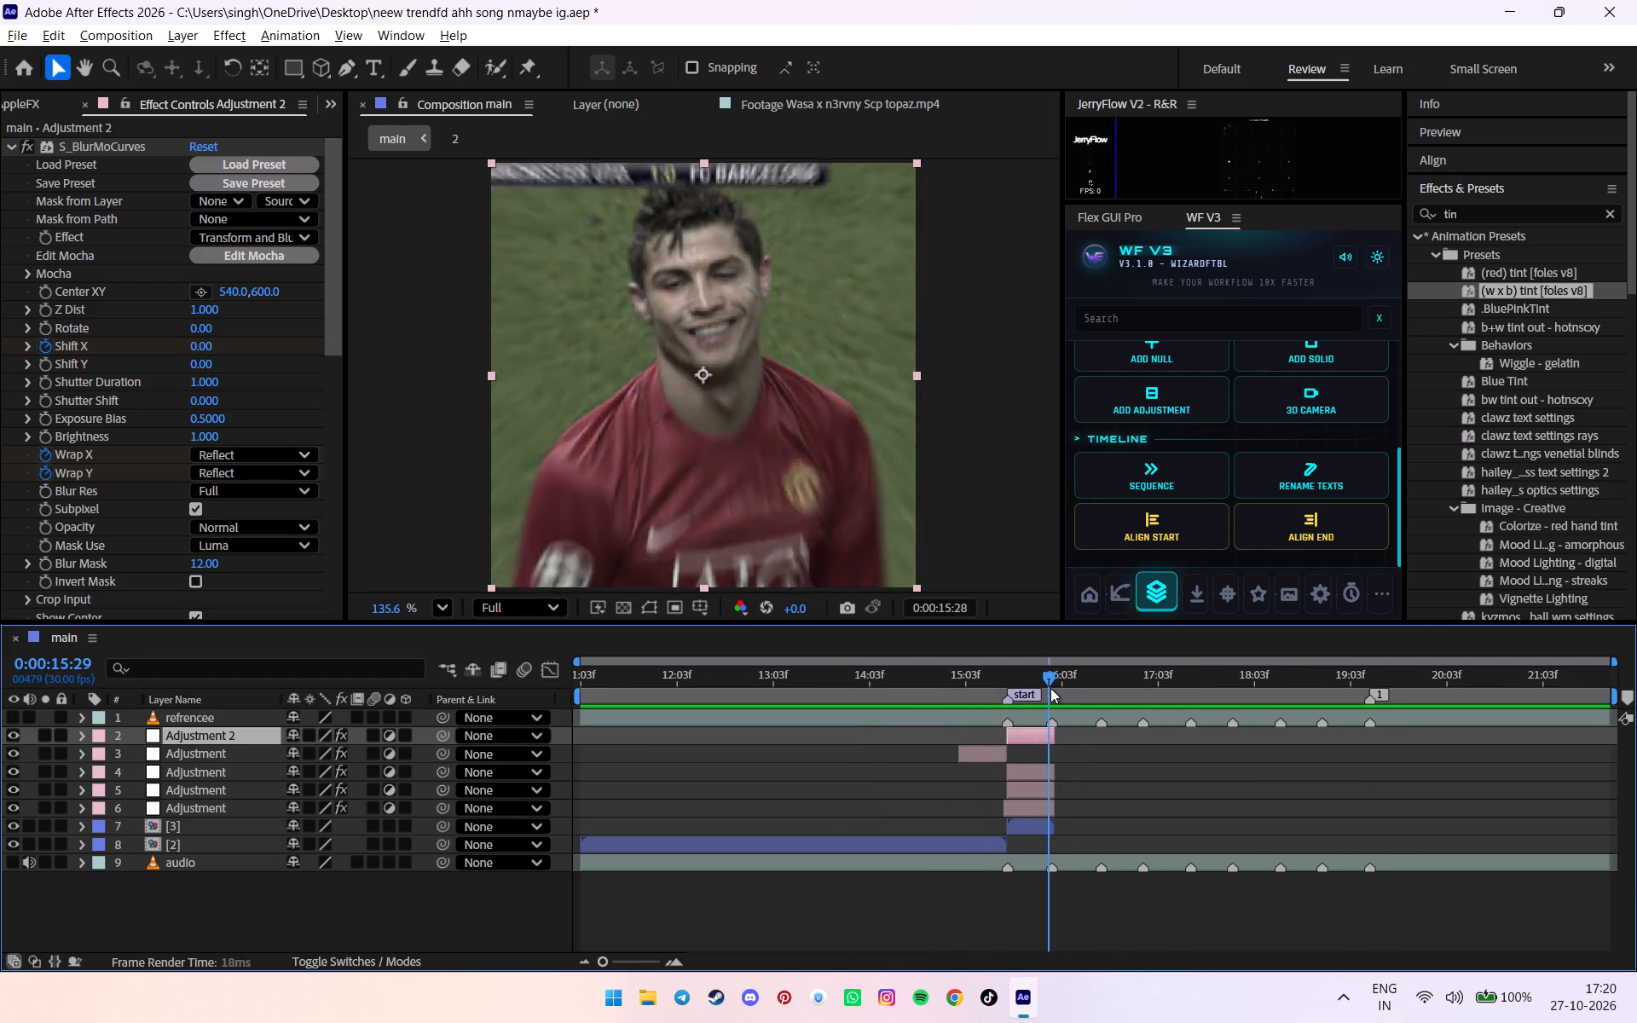
Reveal the animated properties of the Adjustment 2 layer over clip [3] and remove its Tint effect.
{"action": "scroll", "coordinate": [1044, 687], "scroll_direction": "up", "scroll_amount": 3, "text": "alt"}
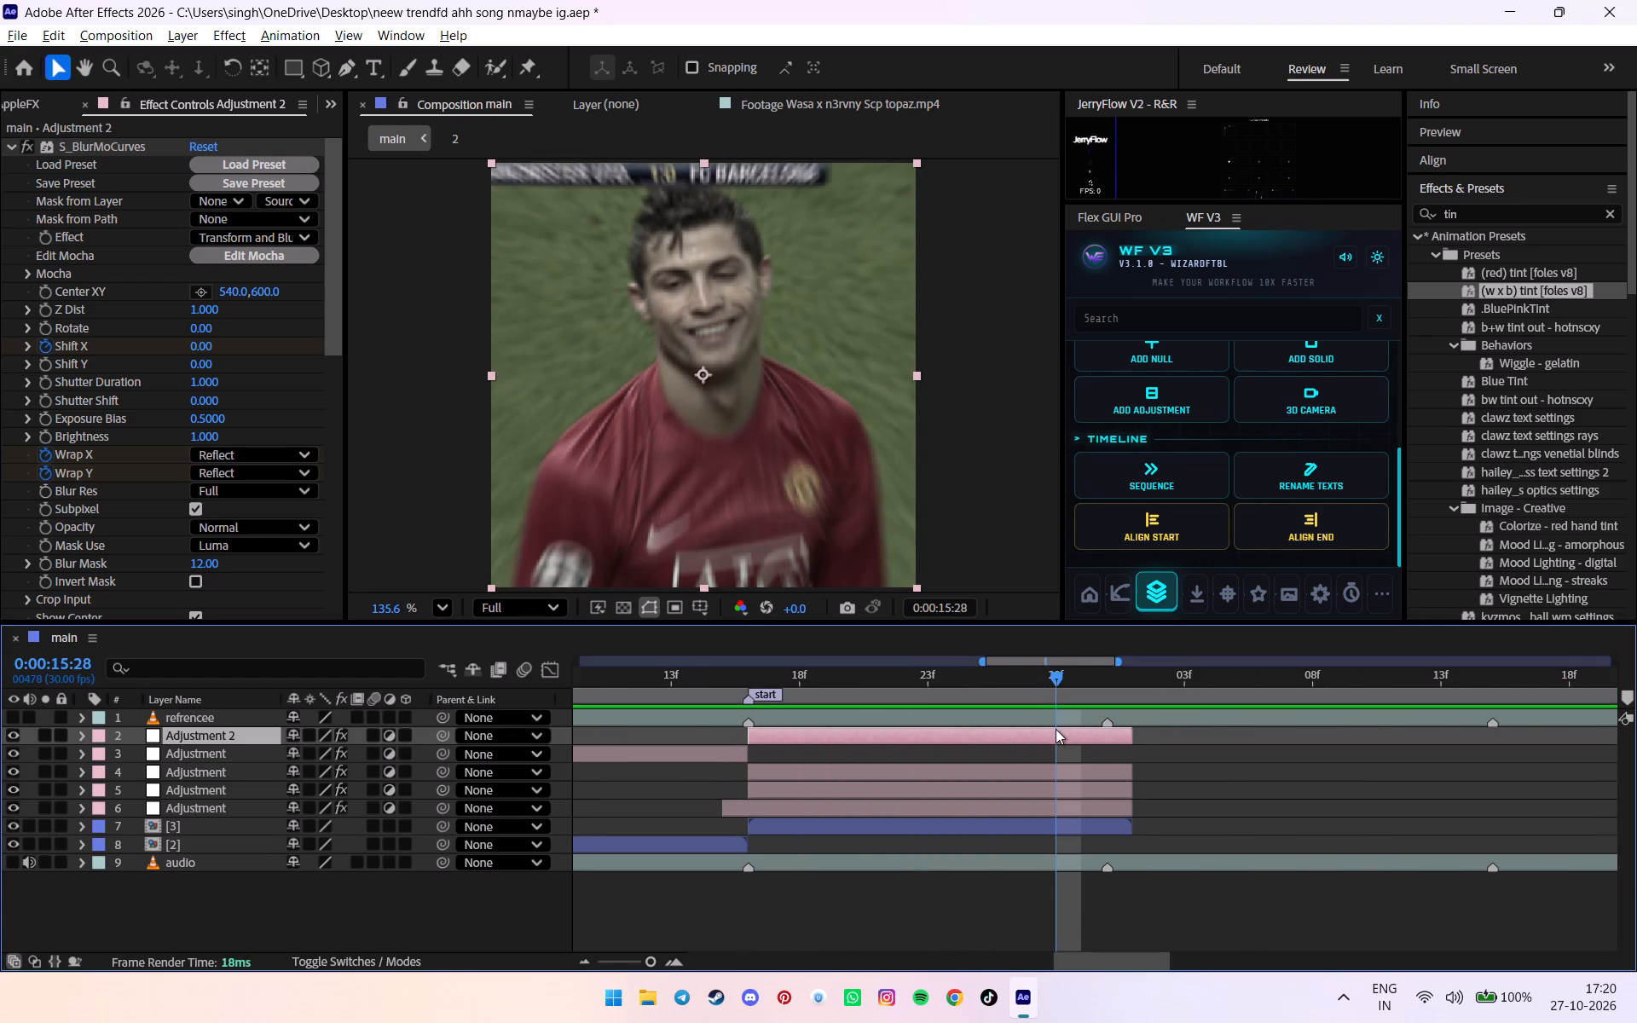
{"action": "key", "text": "u"}
{"action": "left_click_drag", "start_coordinate": [1067, 681], "coordinate": [1086, 683]}
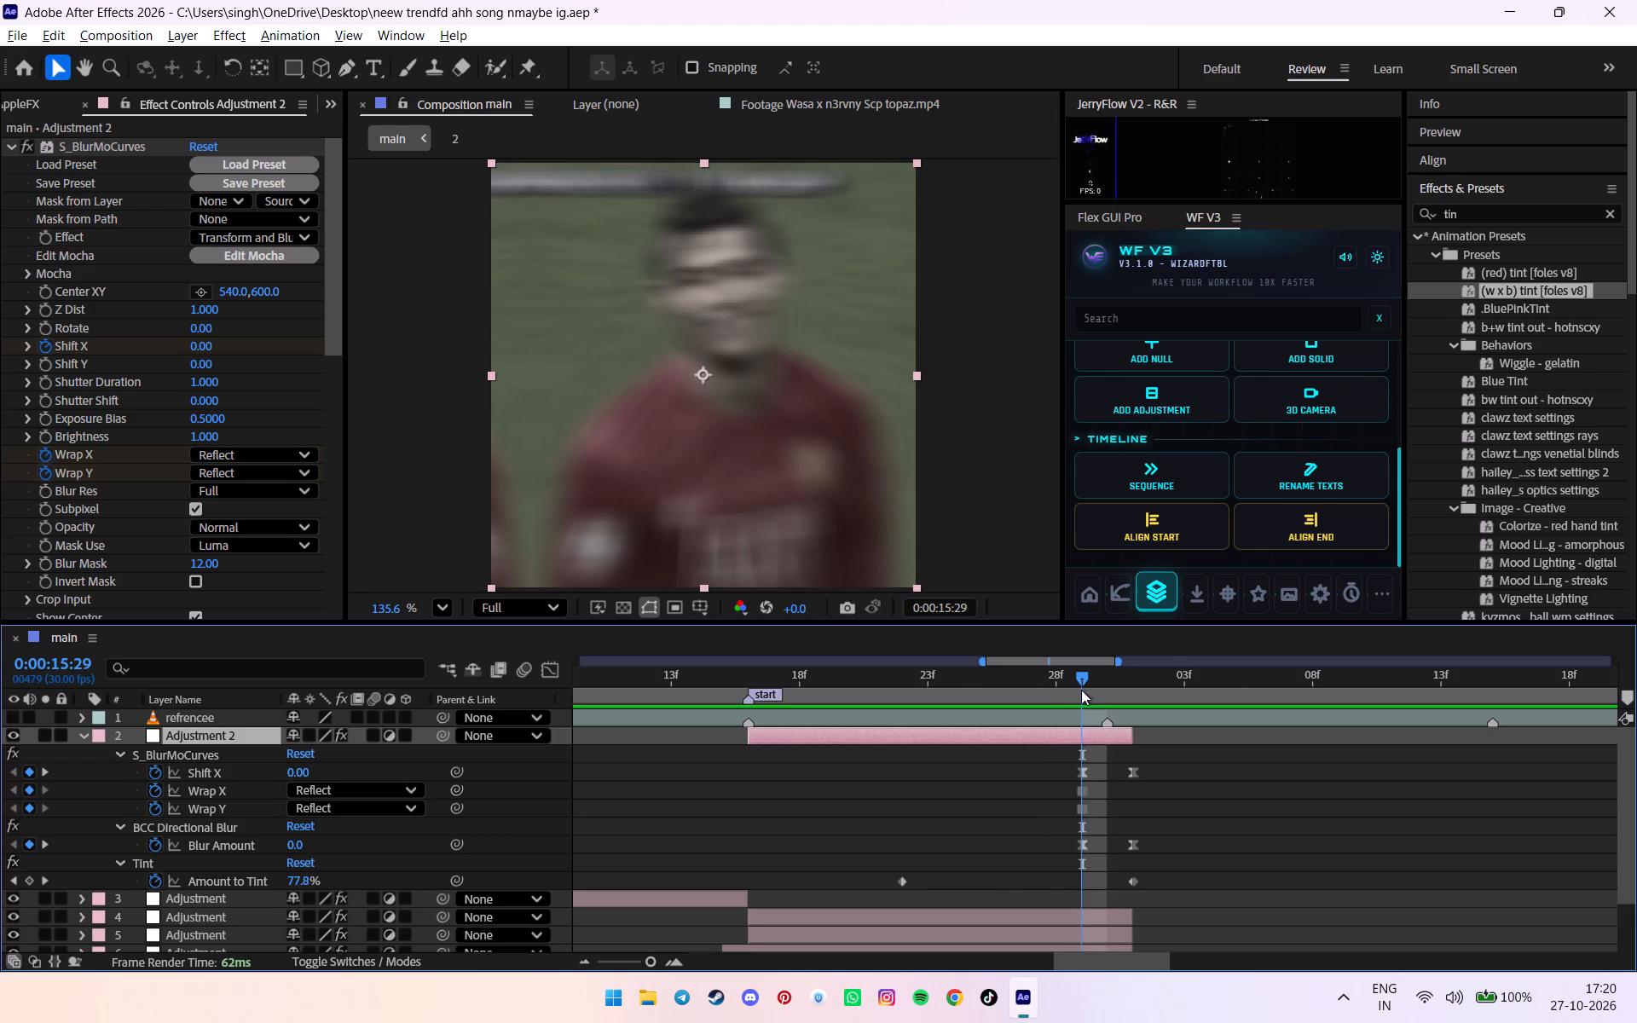
{"action": "scroll", "coordinate": [985, 773], "scroll_direction": "down", "scroll_amount": 1}
{"action": "scroll", "coordinate": [1027, 774], "scroll_direction": "up", "scroll_amount": 1}
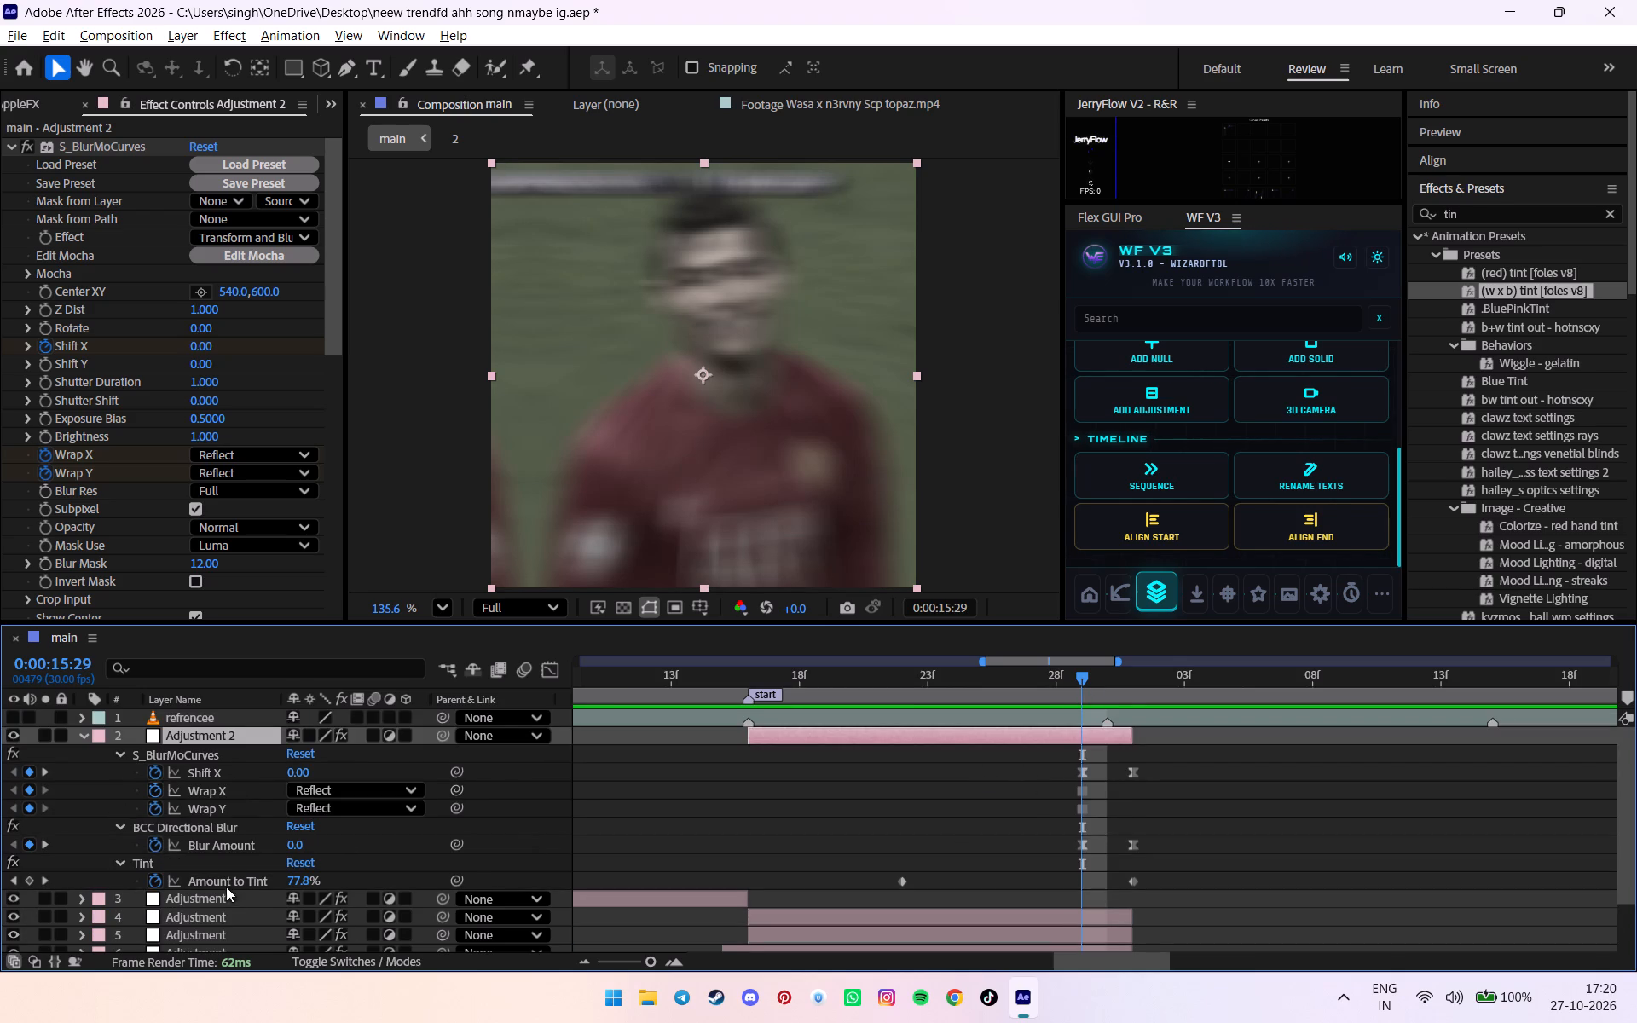
{"action": "left_click", "coordinate": [225, 882]}
{"action": "key", "text": "Delete"}
{"action": "key", "text": "Delete"}
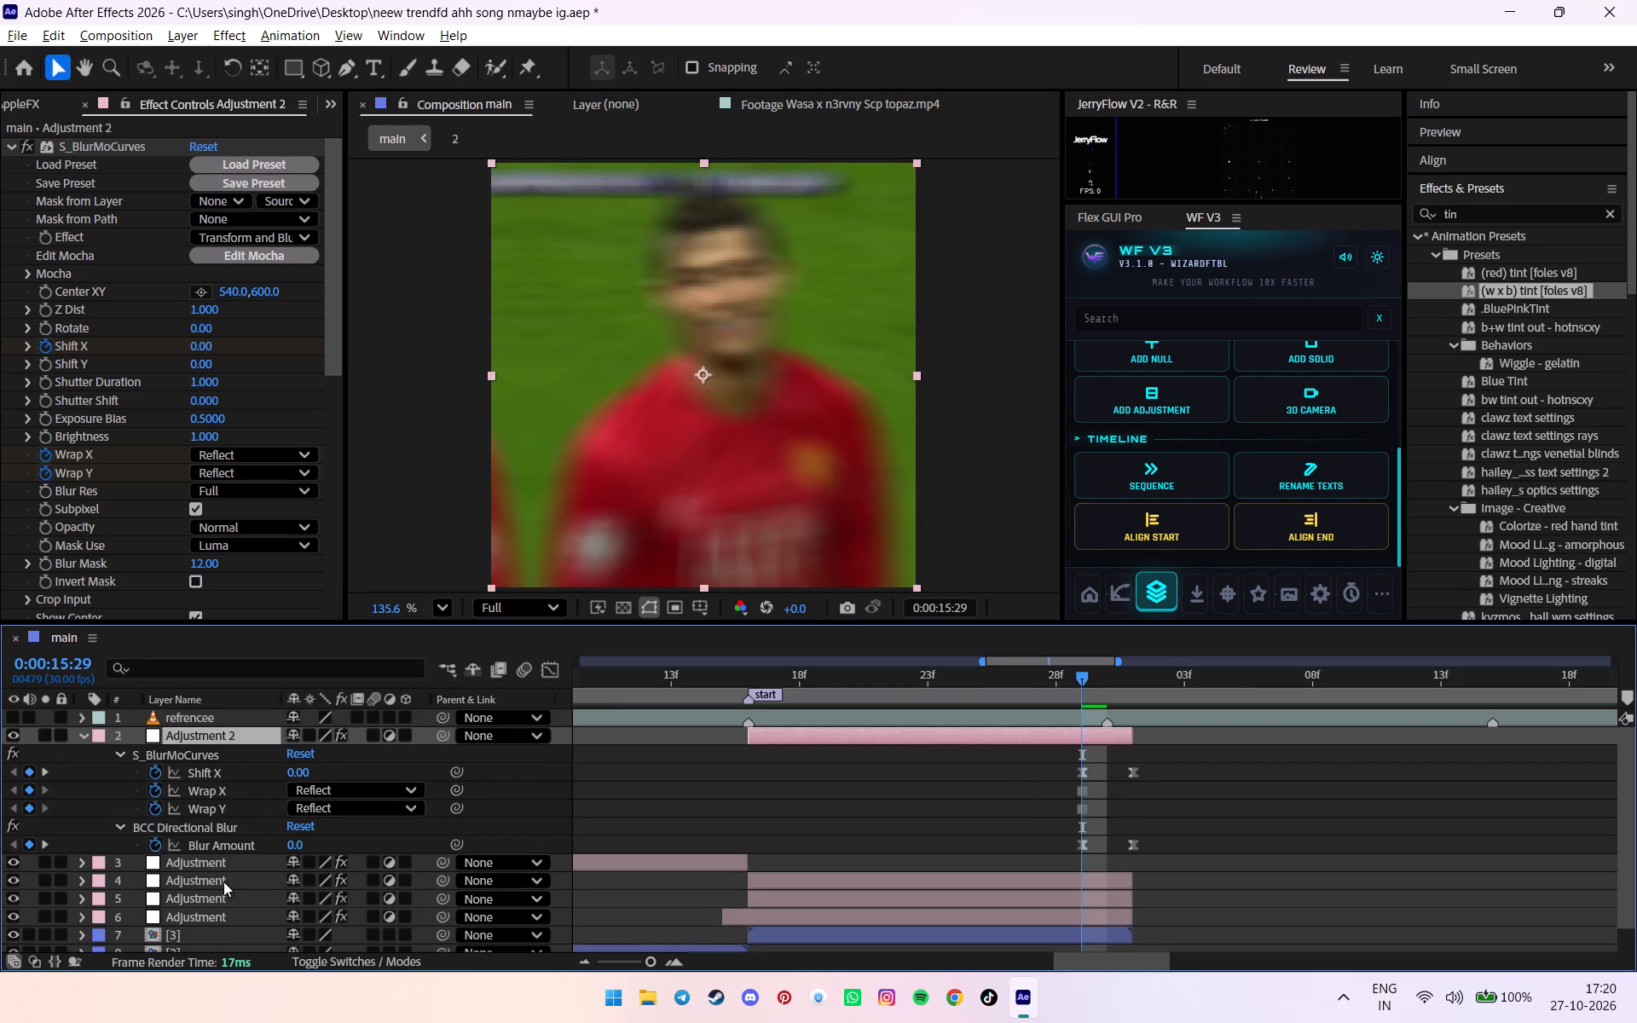
Move the Adjustment 2 layer down the stack, placing it directly above the lowest adjustment layer over clip [3].
{"action": "left_click_drag", "start_coordinate": [1078, 679], "coordinate": [1097, 679]}
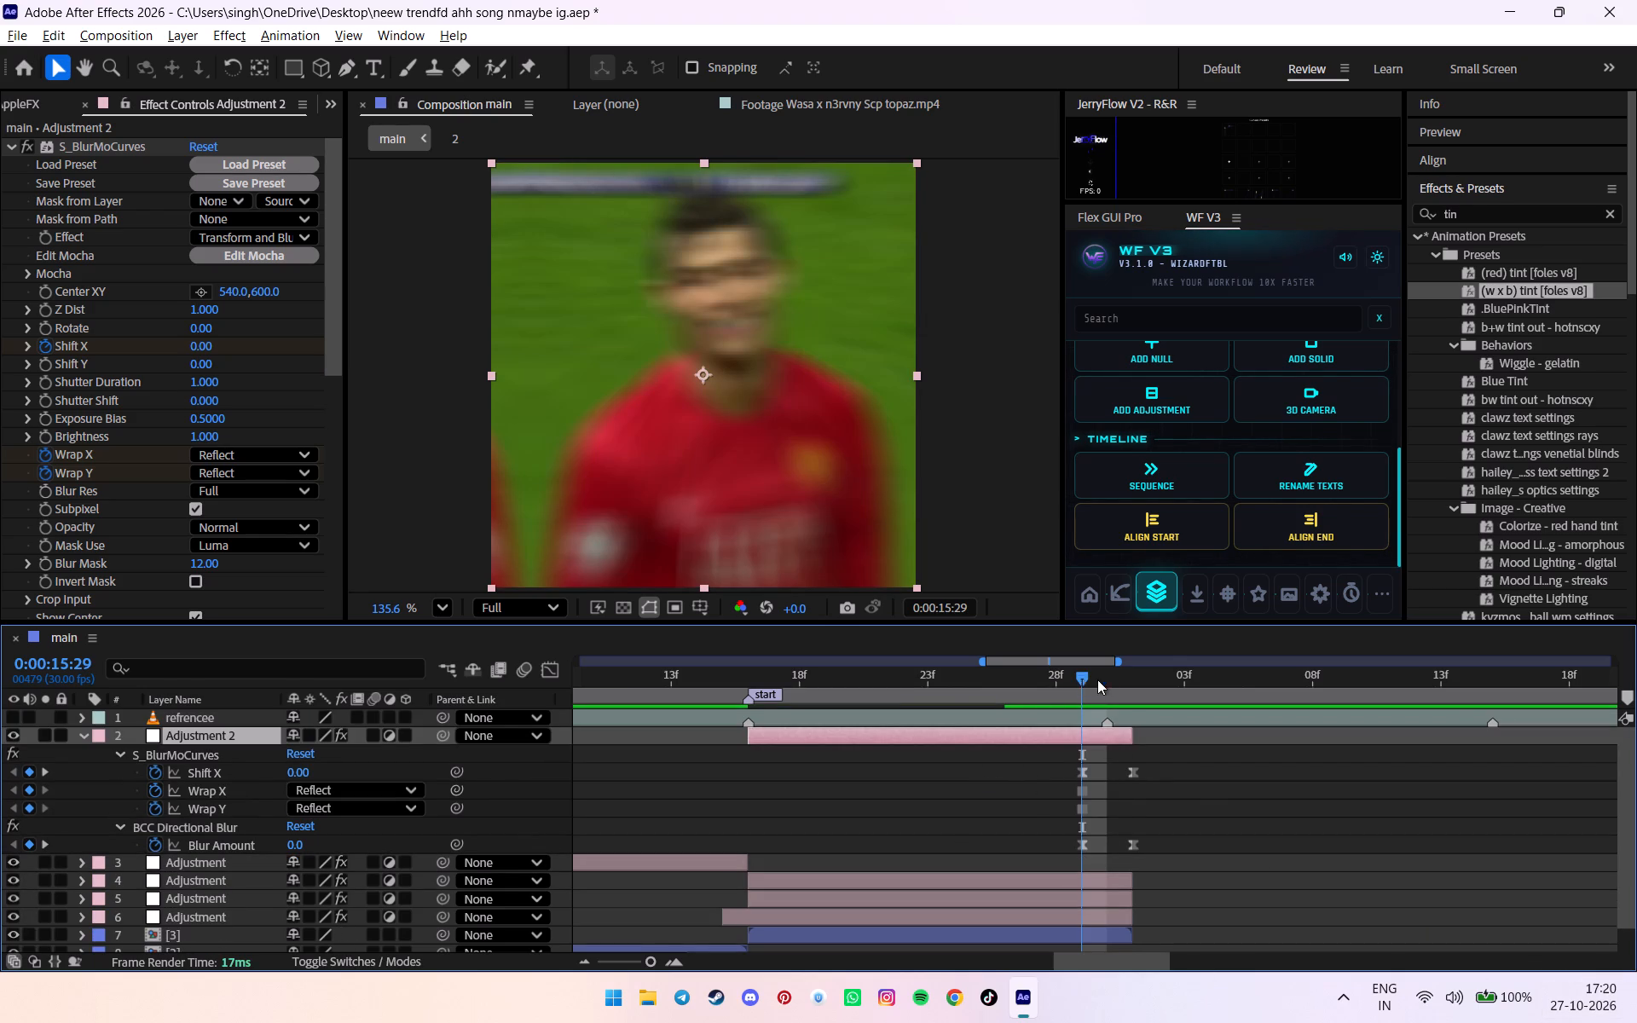
{"action": "left_click_drag", "start_coordinate": [1097, 679], "coordinate": [1096, 679]}
{"action": "left_click_drag", "start_coordinate": [205, 746], "coordinate": [219, 861]}
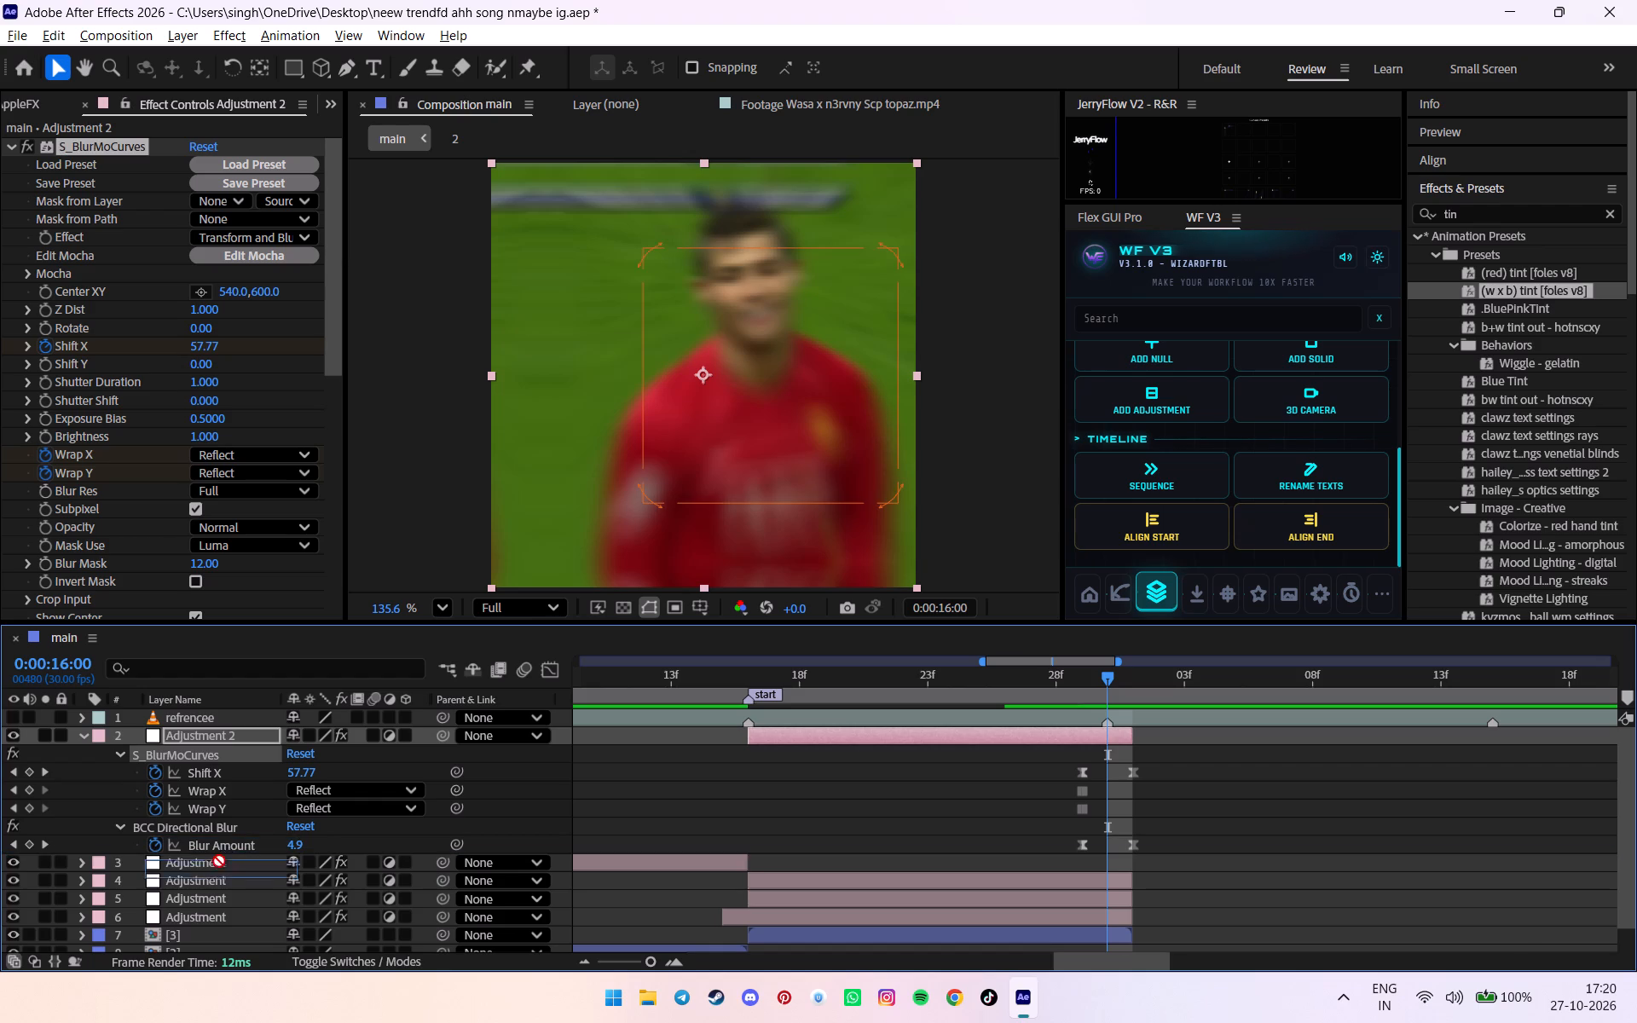
{"action": "left_click_drag", "start_coordinate": [219, 861], "coordinate": [231, 906]}
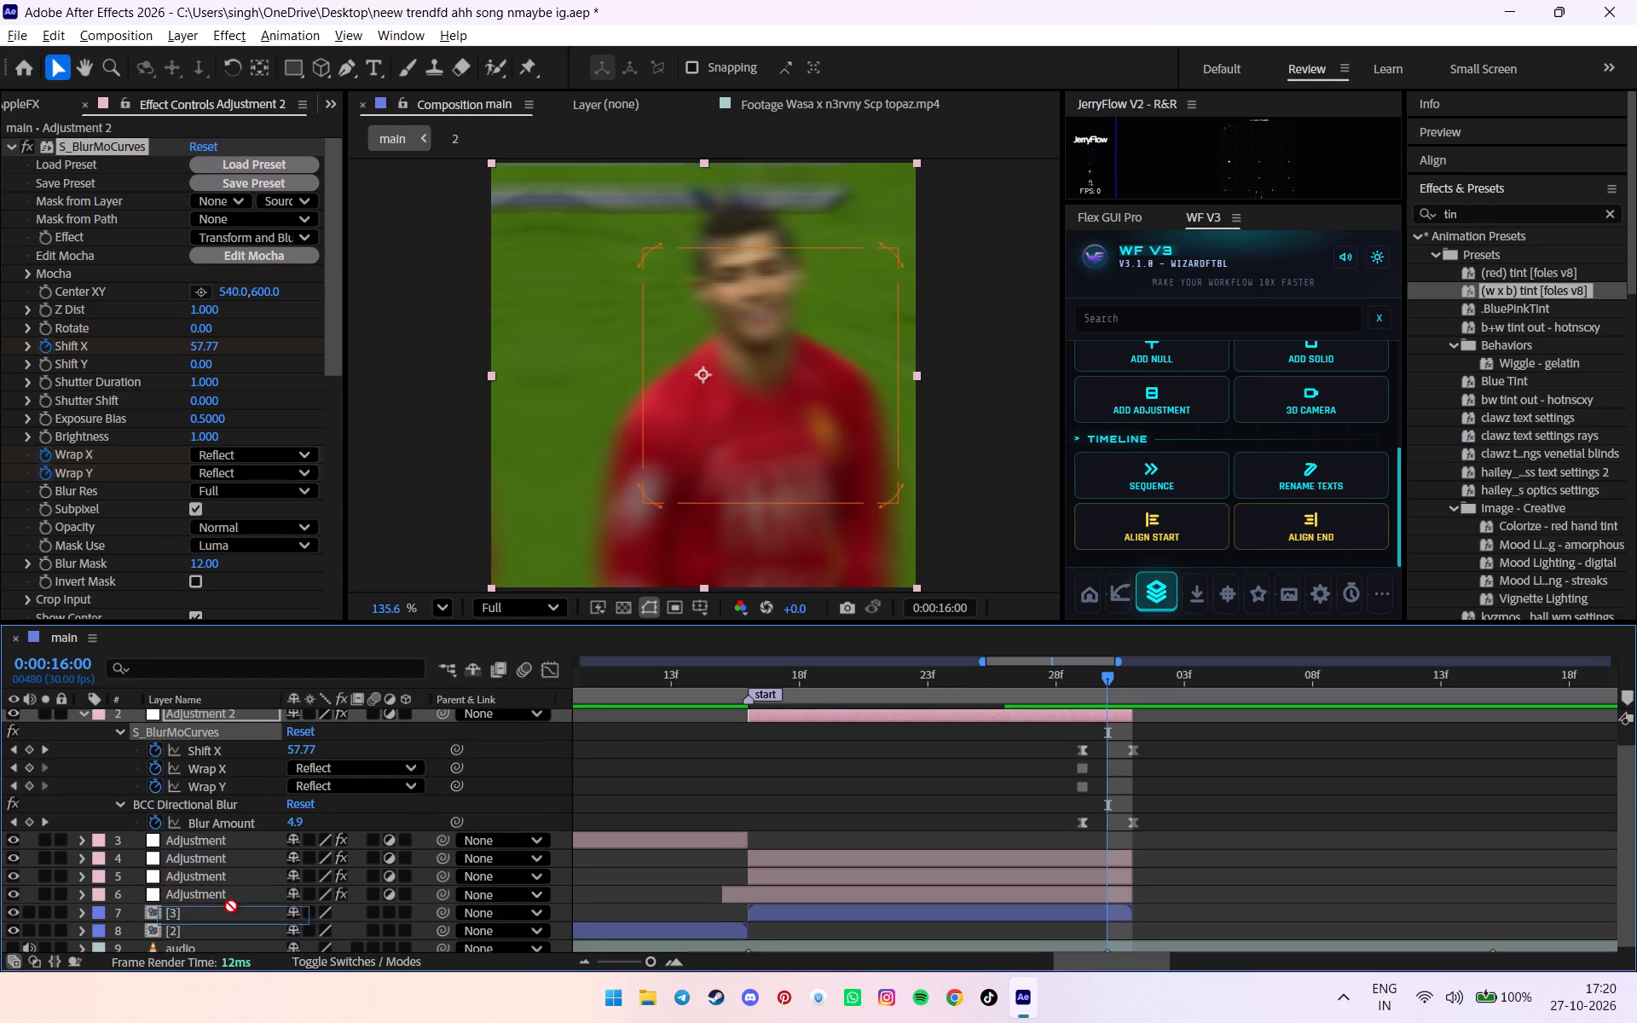
{"action": "left_click_drag", "start_coordinate": [231, 906], "coordinate": [869, 872]}
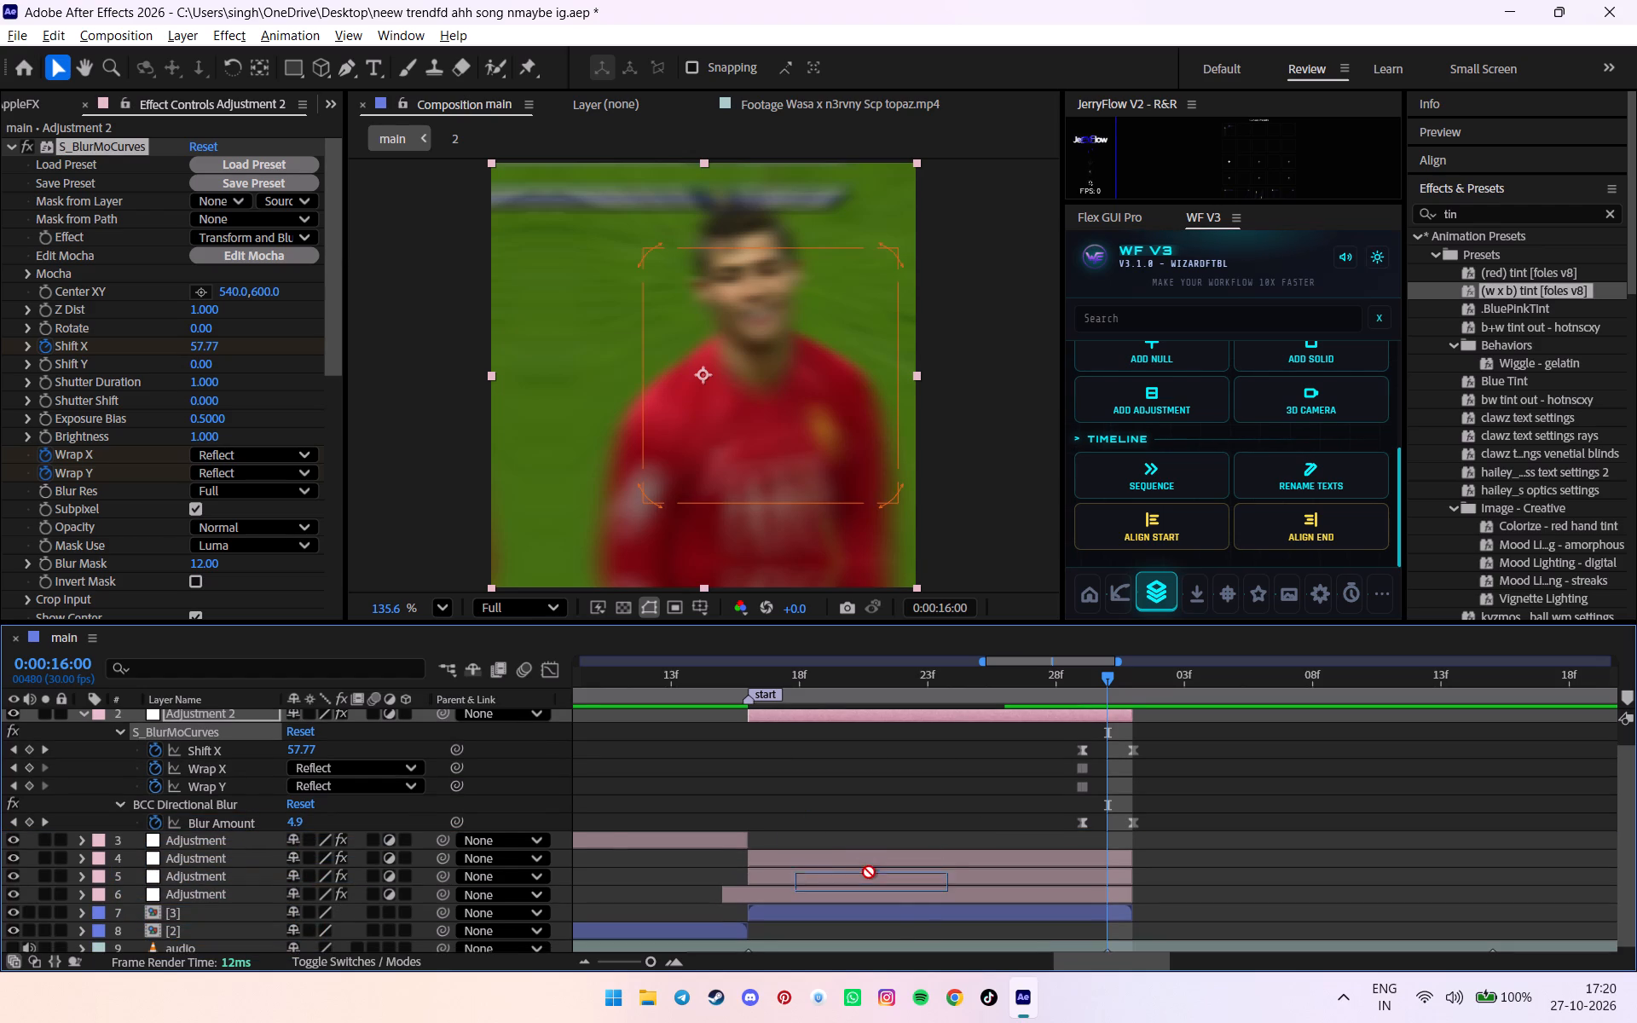
{"action": "left_click_drag", "start_coordinate": [869, 872], "coordinate": [159, 868]}
{"action": "left_click_drag", "start_coordinate": [186, 715], "coordinate": [179, 881]}
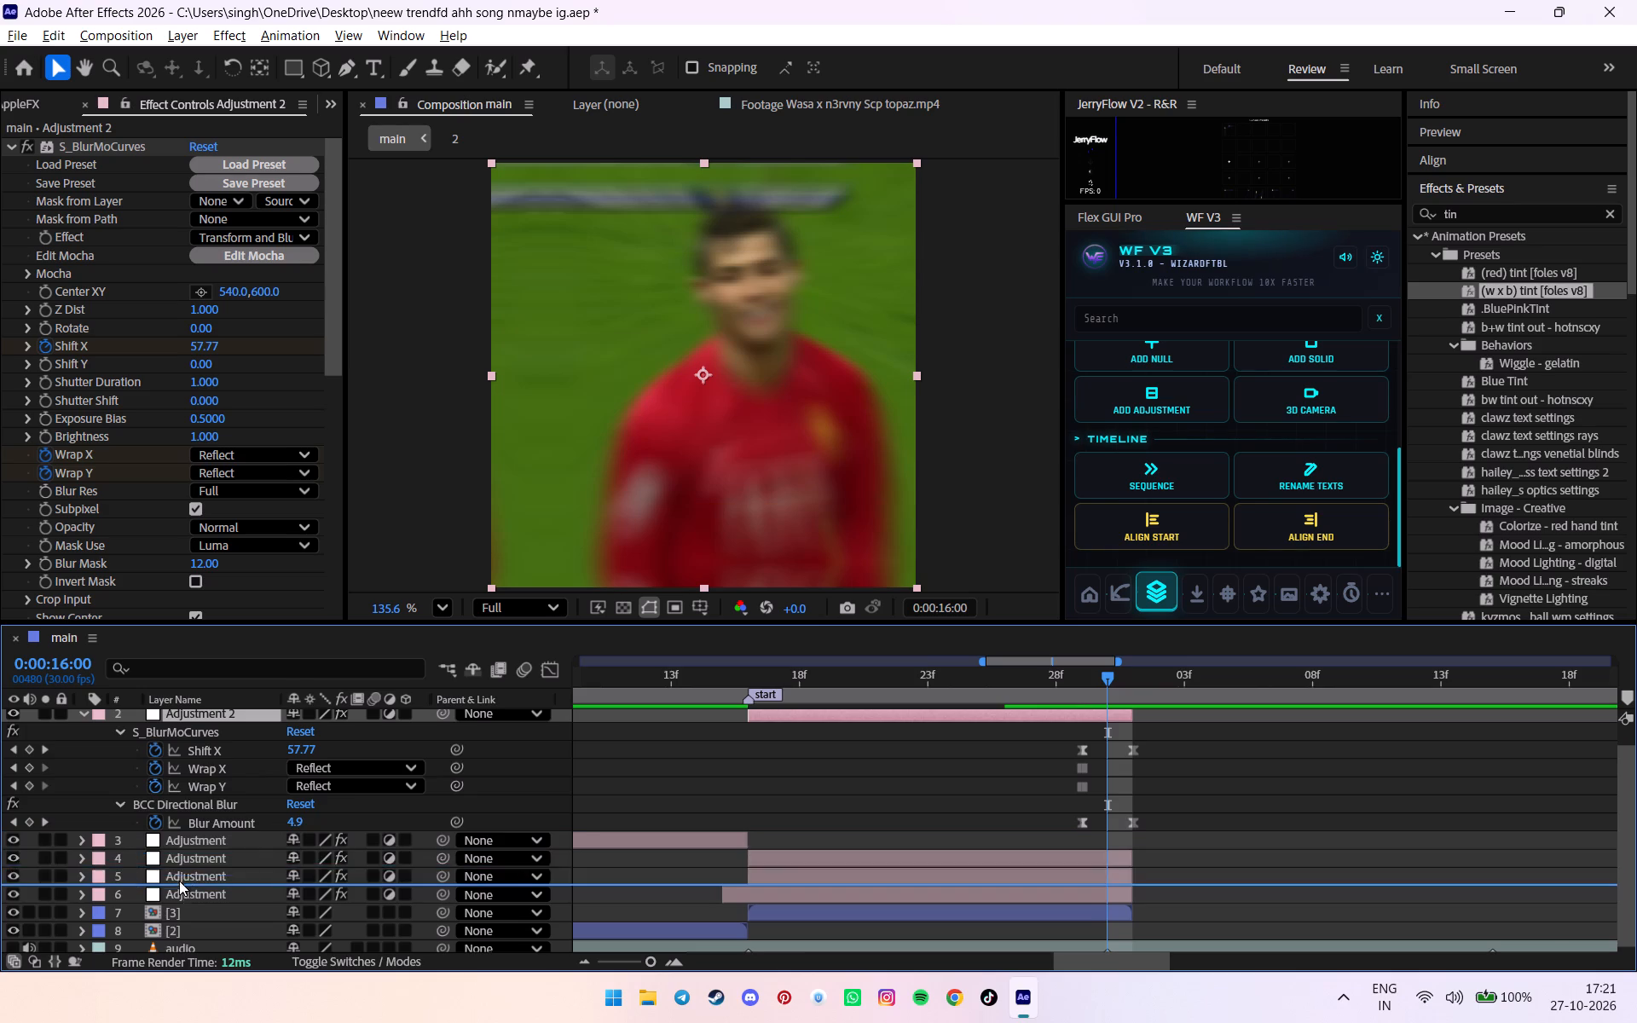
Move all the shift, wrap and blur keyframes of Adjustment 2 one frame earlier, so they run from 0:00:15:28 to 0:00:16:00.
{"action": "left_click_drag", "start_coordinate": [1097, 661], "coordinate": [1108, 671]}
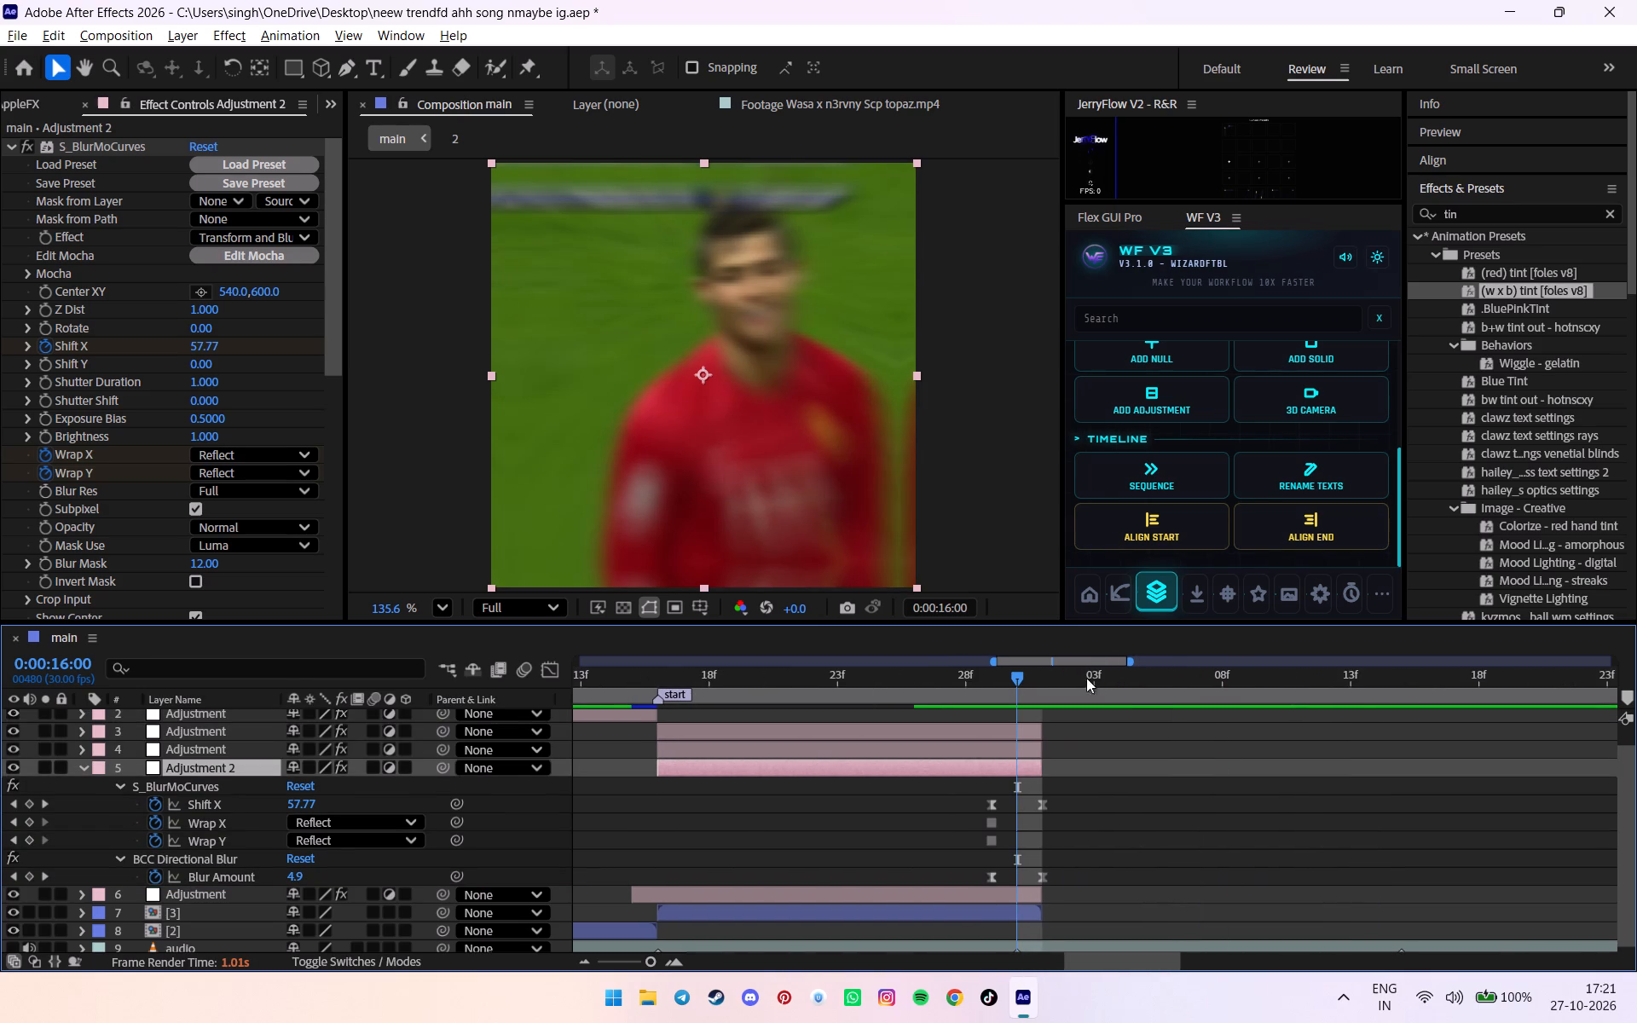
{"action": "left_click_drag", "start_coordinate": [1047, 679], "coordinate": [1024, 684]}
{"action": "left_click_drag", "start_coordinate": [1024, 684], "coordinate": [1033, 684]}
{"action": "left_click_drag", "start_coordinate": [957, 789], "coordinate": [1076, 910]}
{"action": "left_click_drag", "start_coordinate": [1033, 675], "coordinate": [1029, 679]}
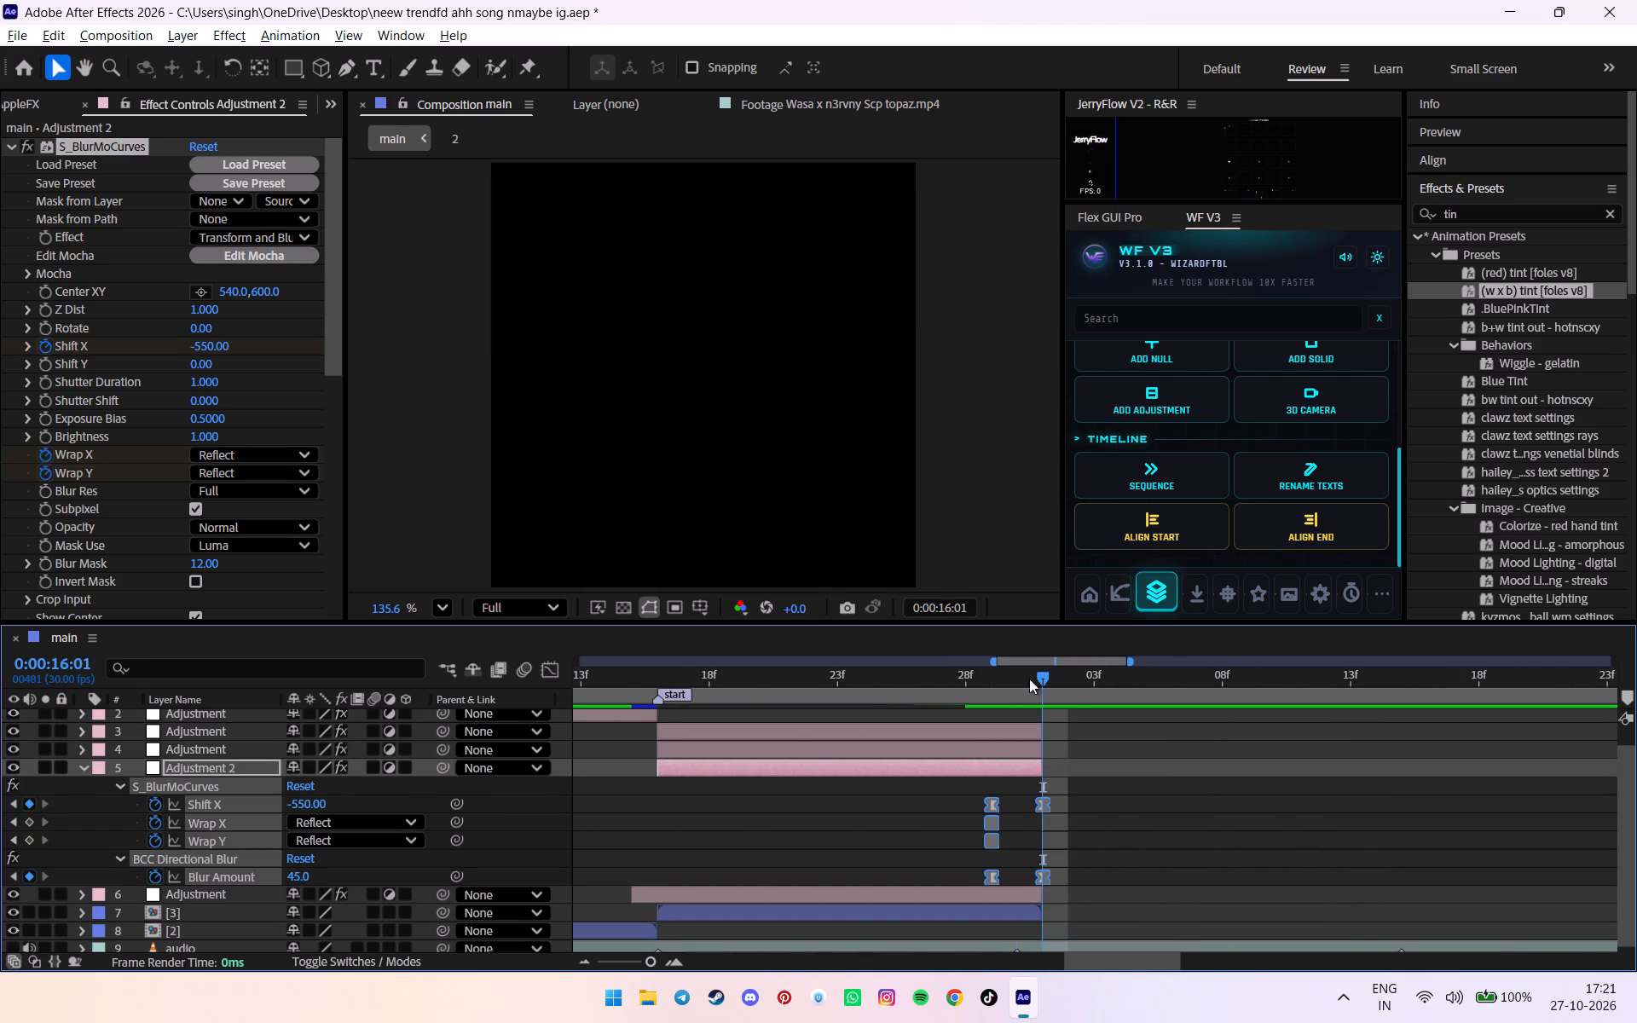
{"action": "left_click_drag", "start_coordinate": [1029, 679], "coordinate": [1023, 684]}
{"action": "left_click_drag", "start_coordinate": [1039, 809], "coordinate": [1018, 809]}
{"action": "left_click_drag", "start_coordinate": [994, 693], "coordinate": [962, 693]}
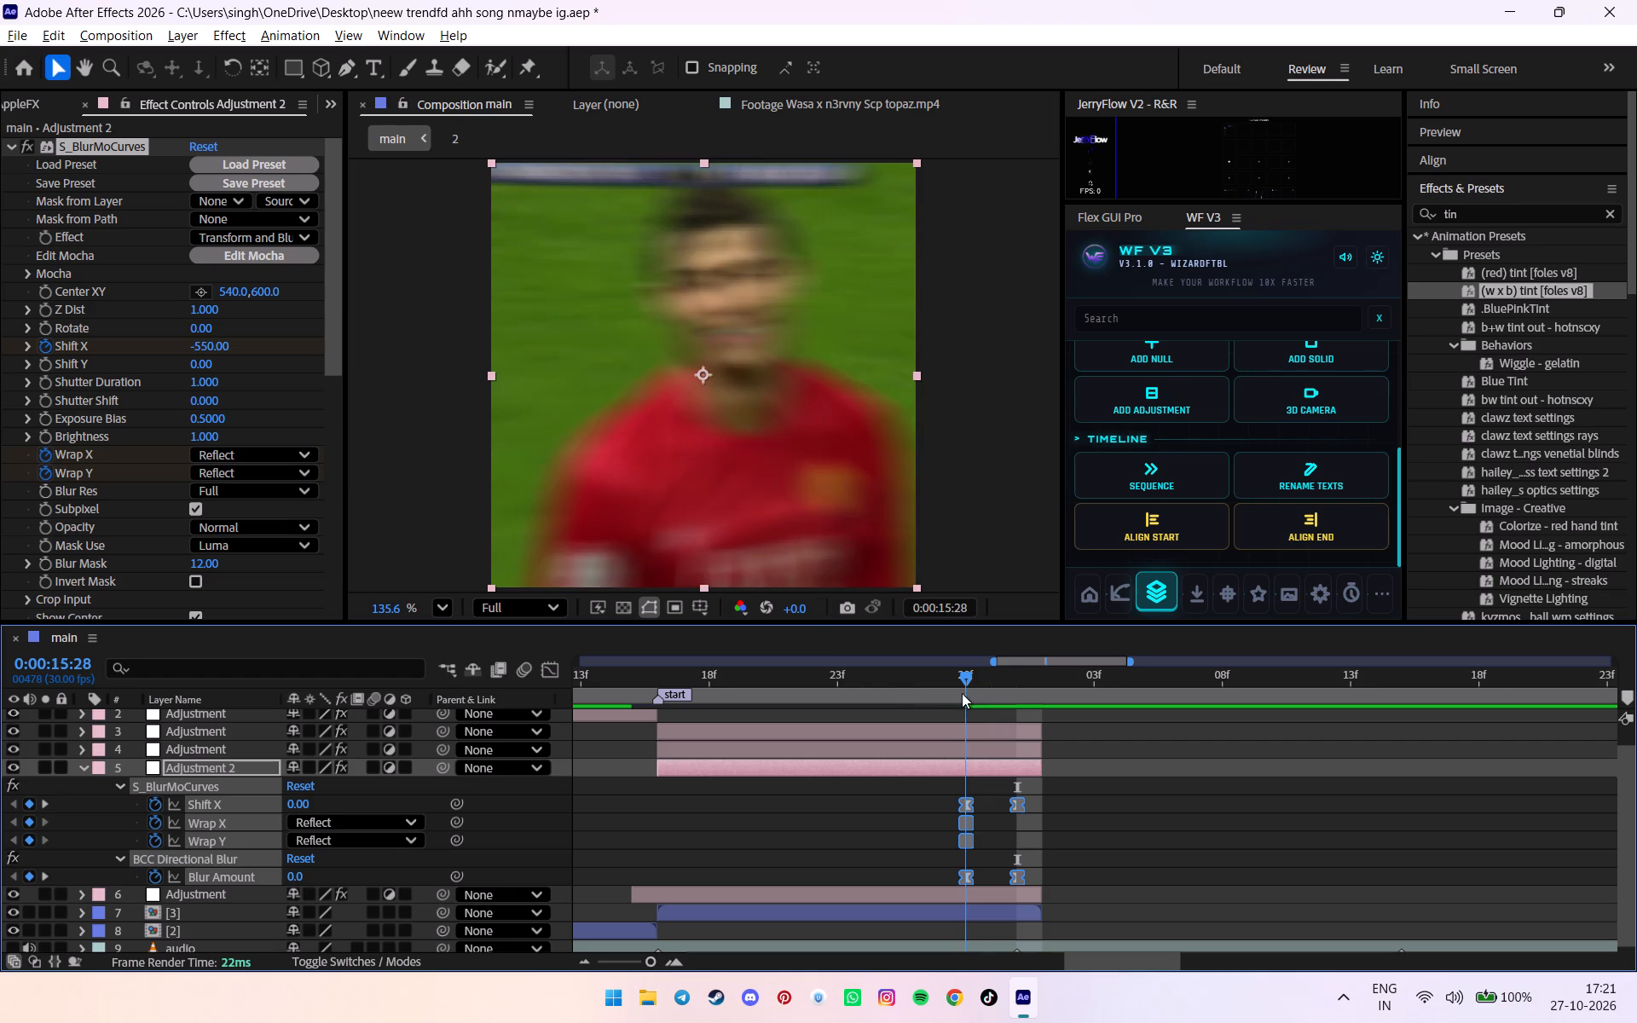
Play the transition through clip [3] to judge the timing of the earlier shift and blur keyframes.
{"action": "left_click_drag", "start_coordinate": [962, 693], "coordinate": [727, 732]}
{"action": "key", "text": "space"}
{"action": "scroll", "coordinate": [939, 720], "scroll_direction": "down", "scroll_amount": 5, "text": "alt"}
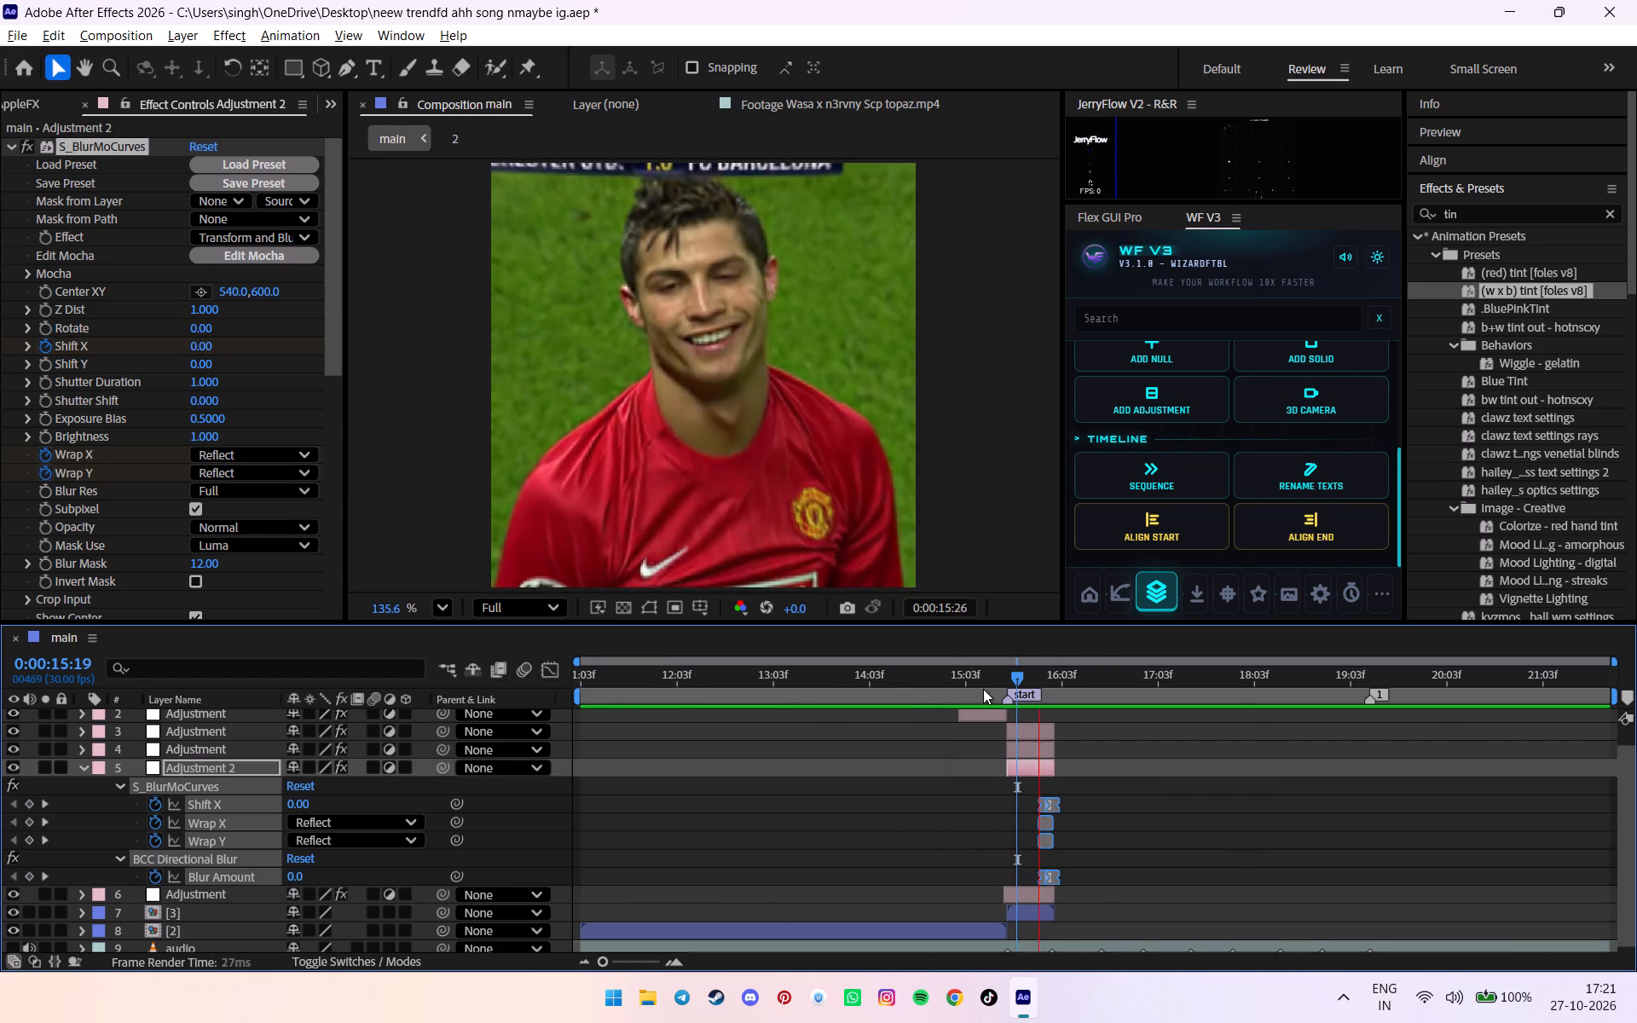
{"action": "left_click_drag", "start_coordinate": [963, 676], "coordinate": [927, 679]}
{"action": "key", "text": "space"}
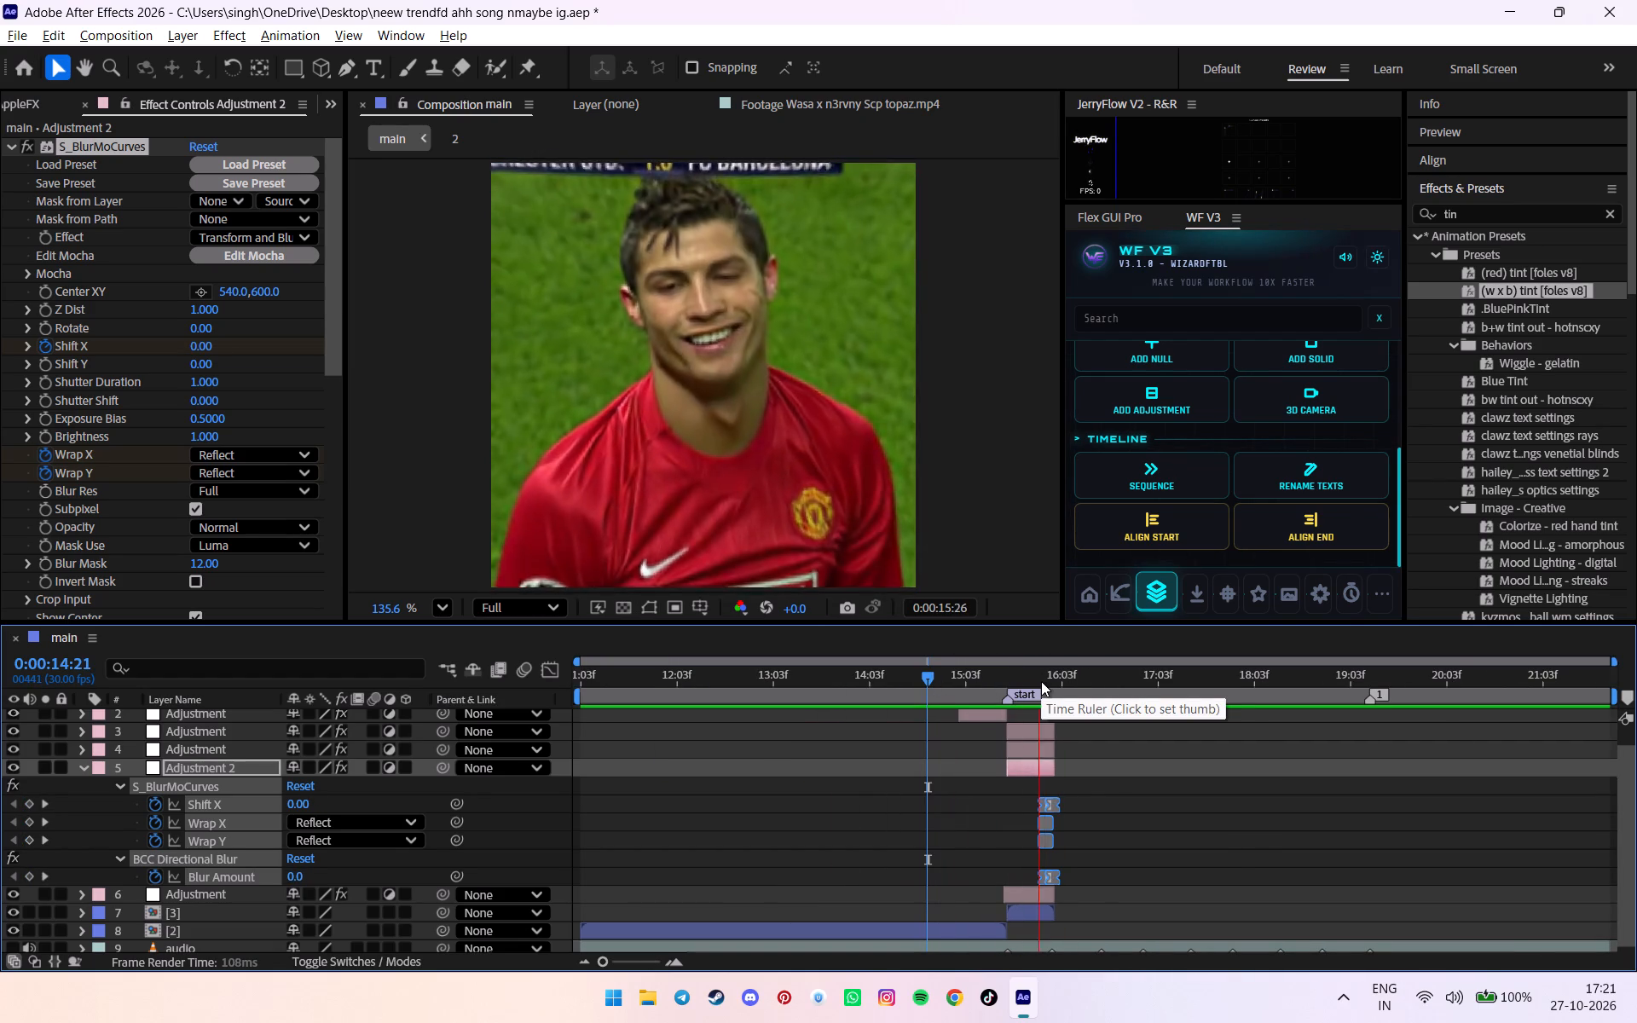
{"action": "left_click", "coordinate": [1033, 681]}
{"action": "key", "text": "space"}
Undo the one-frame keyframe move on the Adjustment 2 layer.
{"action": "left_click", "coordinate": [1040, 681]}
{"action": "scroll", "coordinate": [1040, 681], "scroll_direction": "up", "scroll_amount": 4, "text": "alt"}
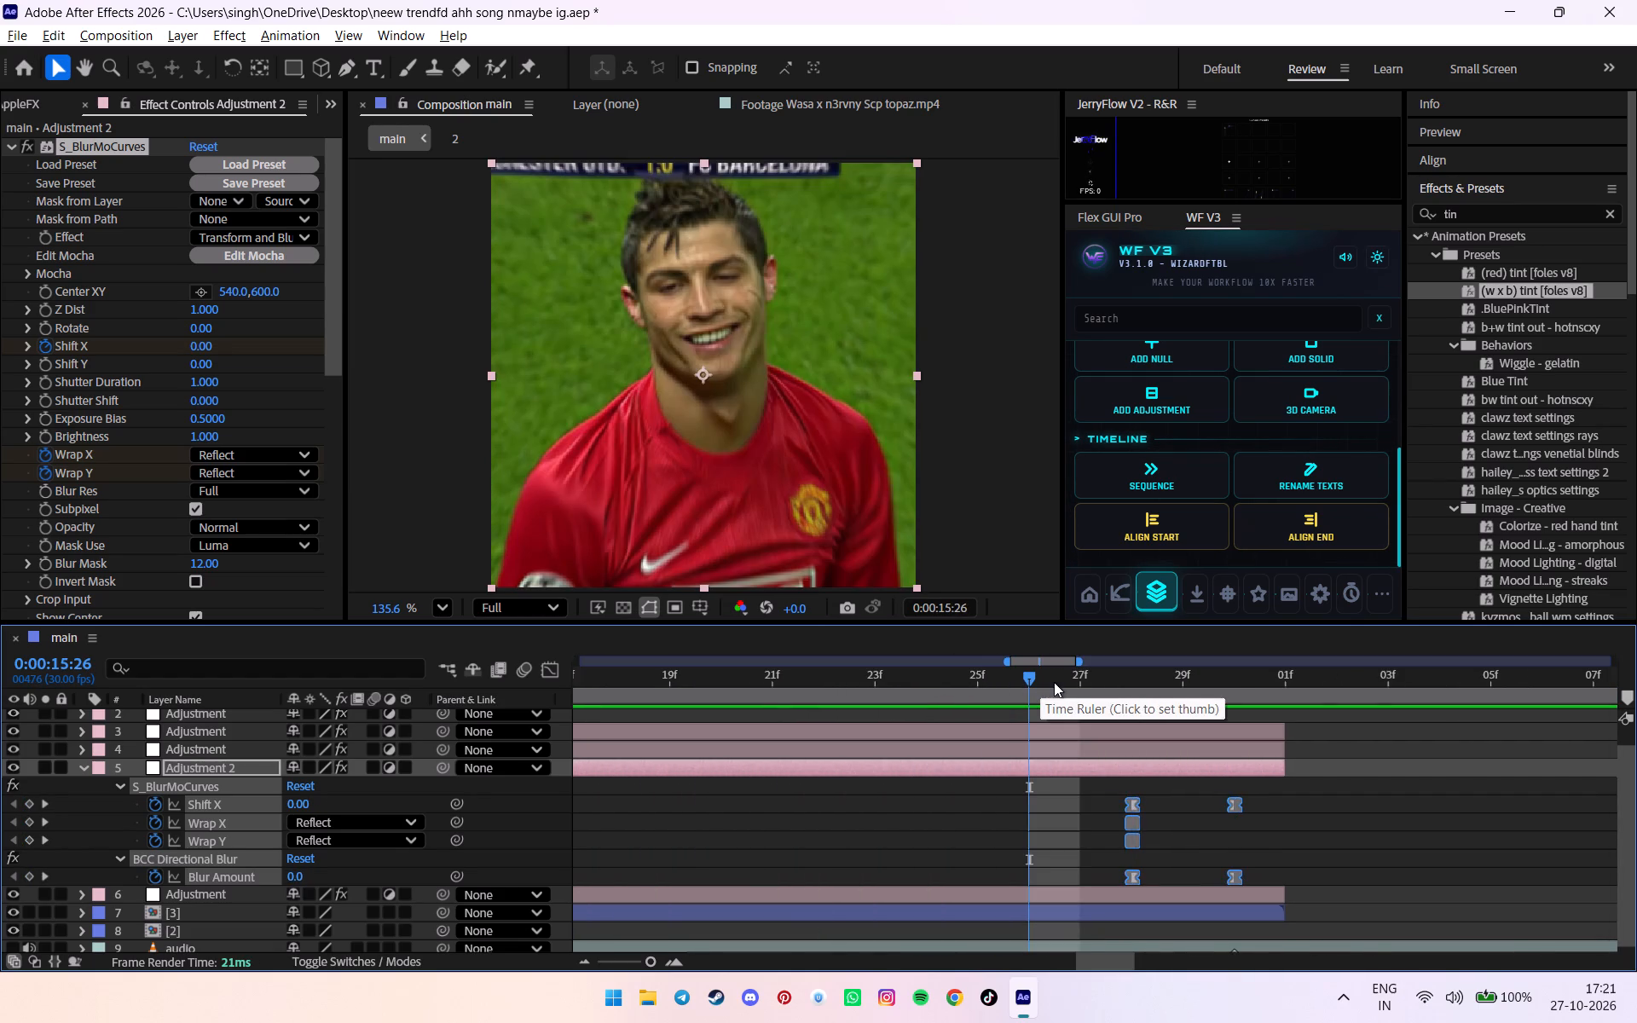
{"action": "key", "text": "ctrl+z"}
Replay the section around the start marker and clip [3] to judge the exit shift, and save the project.
{"action": "scroll", "coordinate": [1065, 685], "scroll_direction": "down", "scroll_amount": 5, "text": "alt"}
{"action": "key", "text": "ctrl+space"}
{"action": "left_click", "coordinate": [1051, 685]}
{"action": "key", "text": "space"}
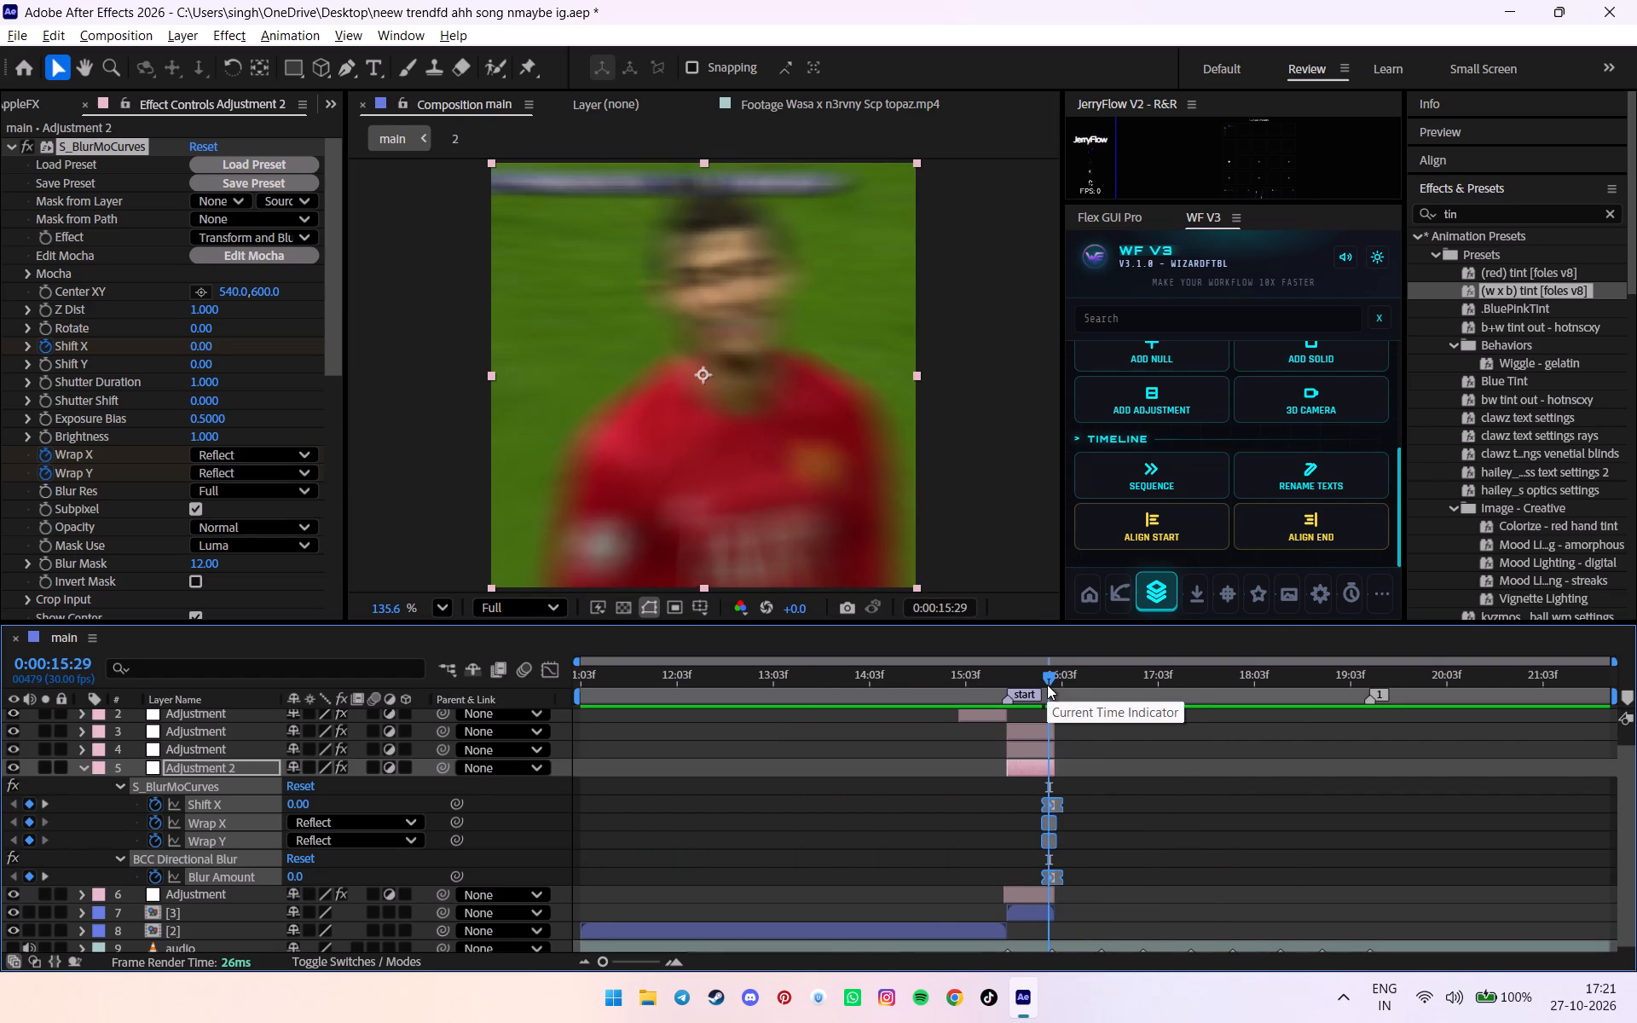
{"action": "scroll", "coordinate": [1048, 684], "scroll_direction": "up", "scroll_amount": 3, "text": "alt"}
{"action": "left_click_drag", "start_coordinate": [1050, 684], "coordinate": [752, 699]}
{"action": "key", "text": "space"}
{"action": "scroll", "coordinate": [964, 684], "scroll_direction": "down", "scroll_amount": 4, "text": "alt"}
{"action": "left_click_drag", "start_coordinate": [1012, 662], "coordinate": [998, 666]}
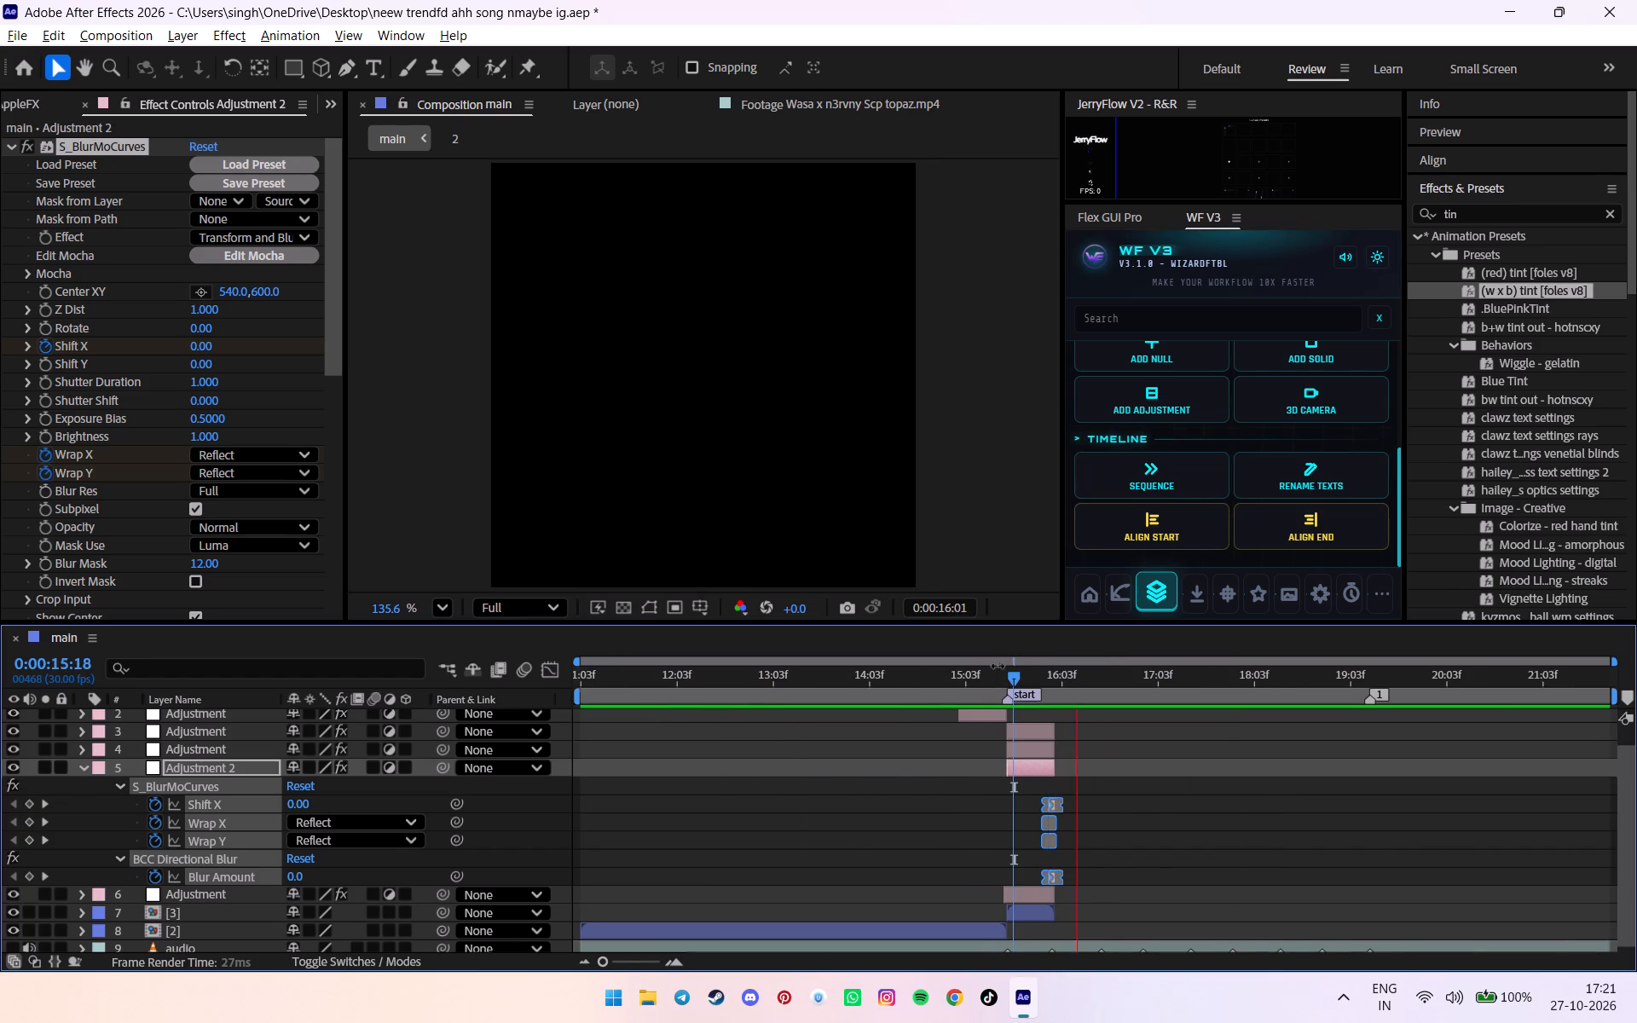
{"action": "left_click_drag", "start_coordinate": [998, 666], "coordinate": [325, 758]}
{"action": "key", "text": "space"}
{"action": "scroll", "coordinate": [712, 723], "scroll_direction": "down", "scroll_amount": 7, "text": "alt"}
{"action": "key", "text": "ctrl+s"}
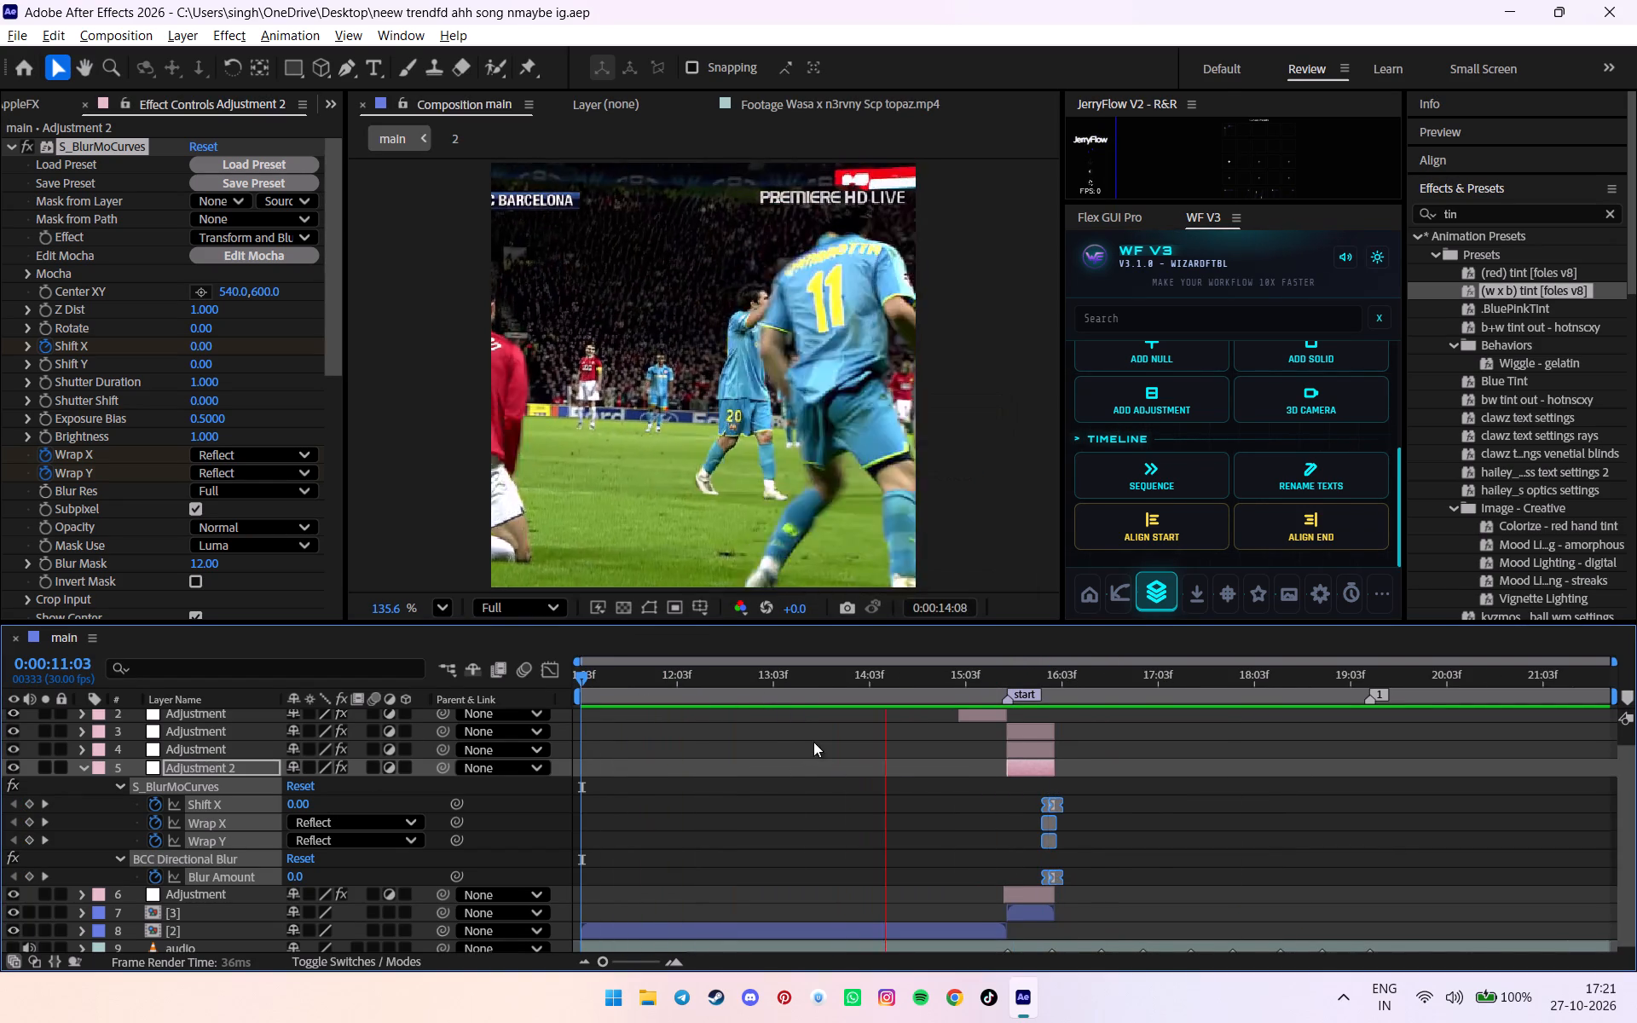
Delete all keyframes from Adjustment 2 along with its S_BlurMoCurves and BCC Directional Blur effects.
{"action": "left_click", "coordinate": [959, 709]}
{"action": "left_click", "coordinate": [977, 692]}
{"action": "key", "text": "space"}
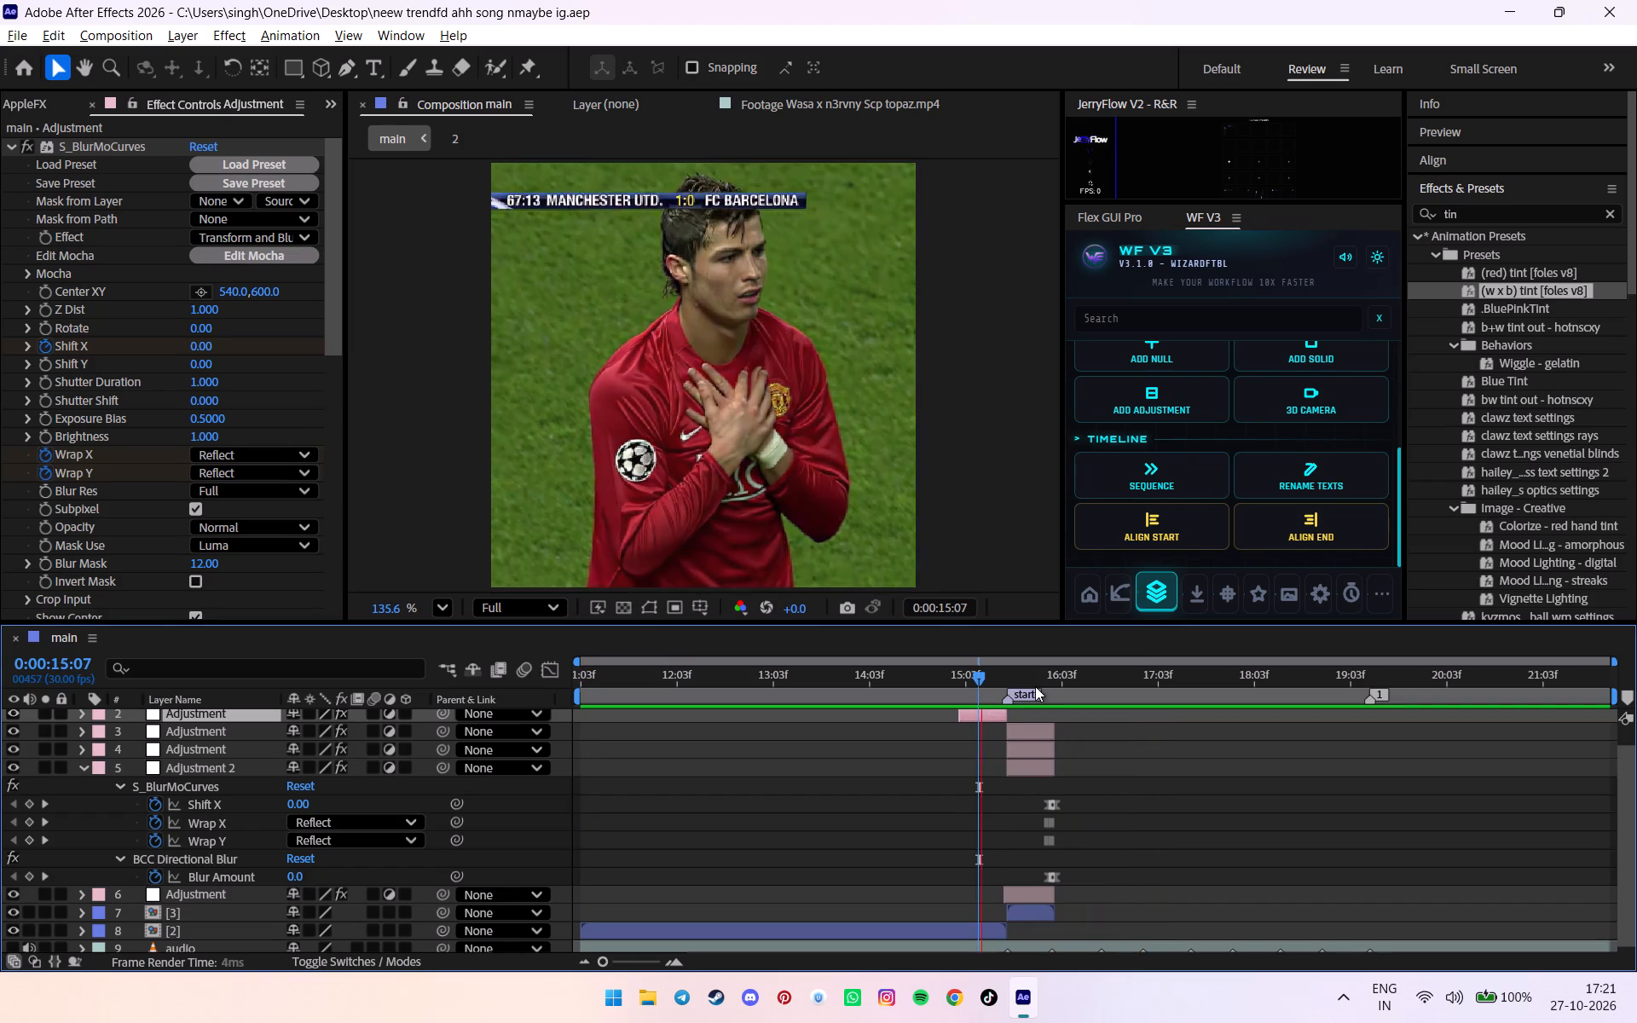
{"action": "left_click", "coordinate": [1035, 685]}
{"action": "scroll", "coordinate": [1040, 685], "scroll_direction": "up", "scroll_amount": 2, "text": "alt"}
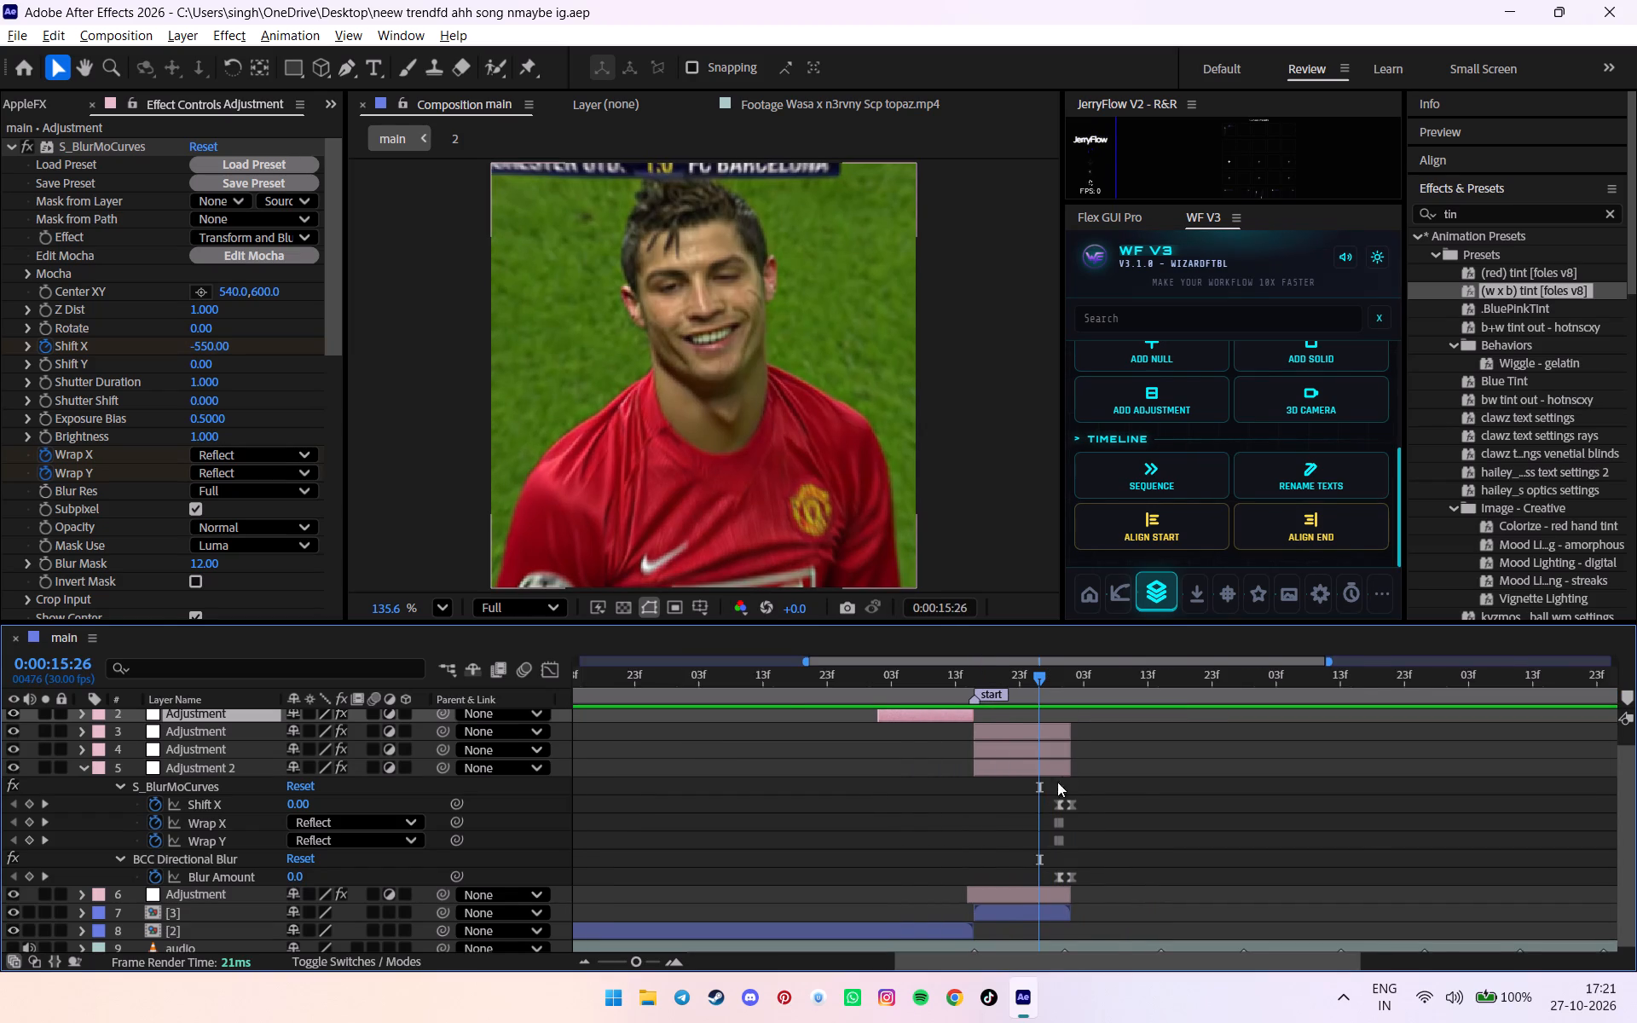
{"action": "scroll", "coordinate": [1048, 789], "scroll_direction": "up", "scroll_amount": 2, "text": "alt"}
{"action": "left_click_drag", "start_coordinate": [1051, 789], "coordinate": [1244, 918]}
{"action": "key", "text": "Delete"}
{"action": "key", "text": "Delete"}
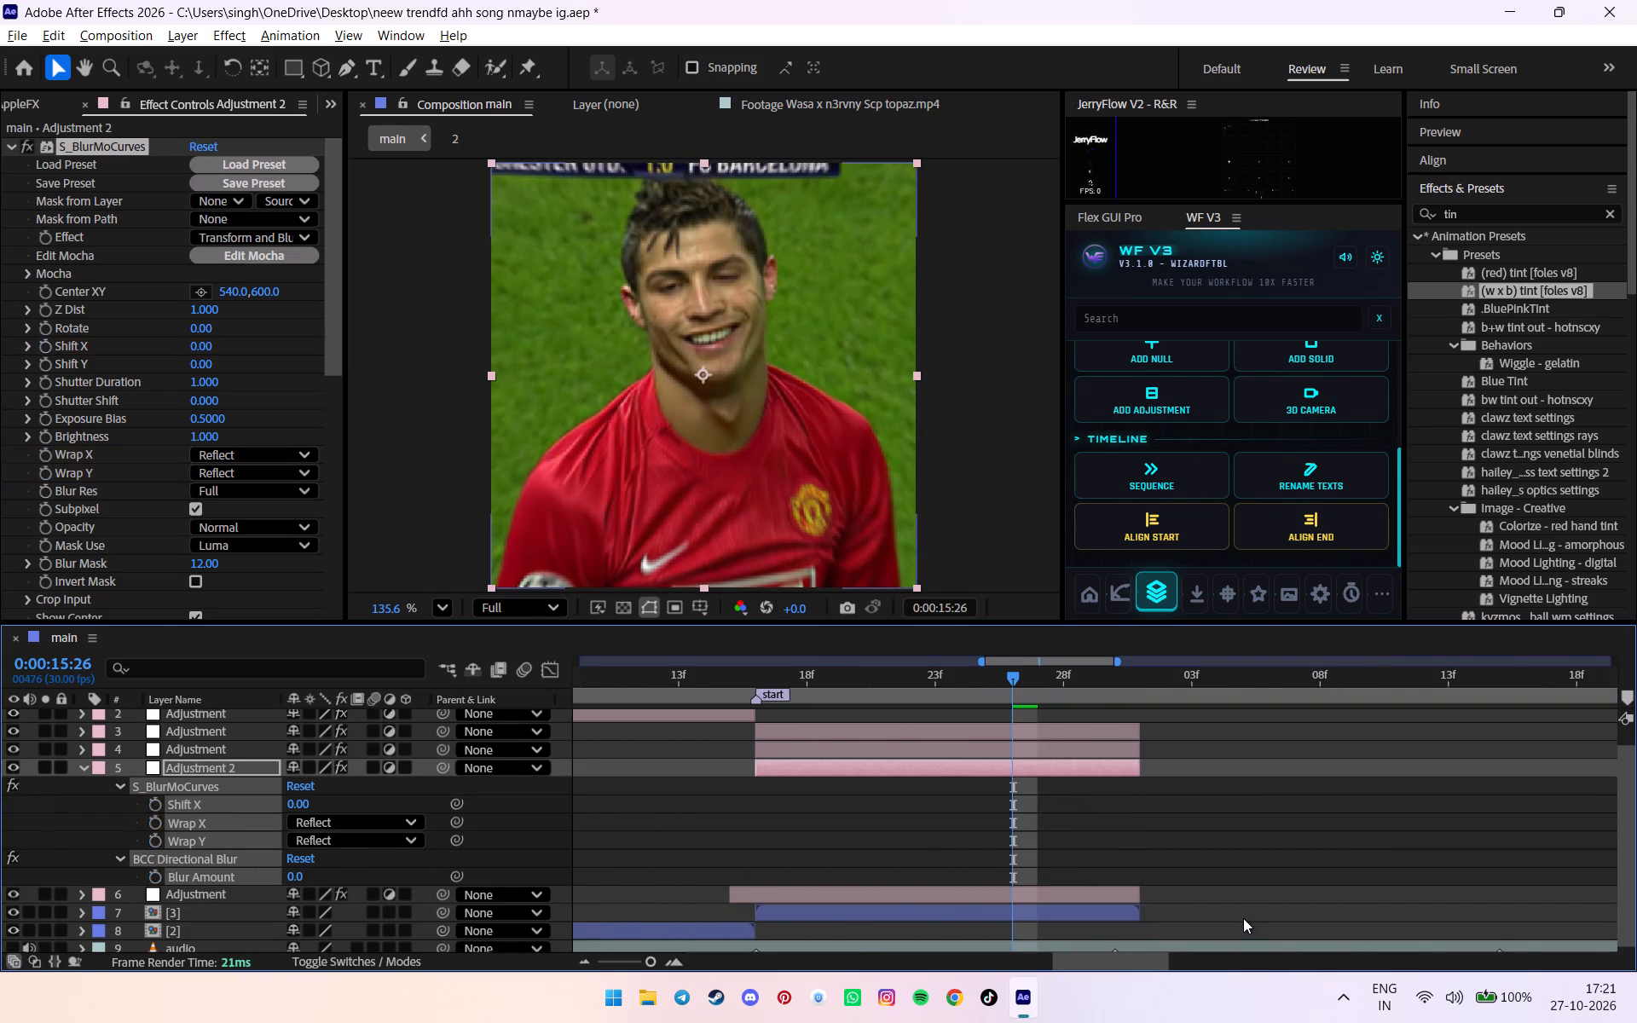
Show the reference layer temporarily and examine its transition between 0:00:15:28 and 0:00:16:00, frame by frame.
{"action": "left_click", "coordinate": [11, 718]}
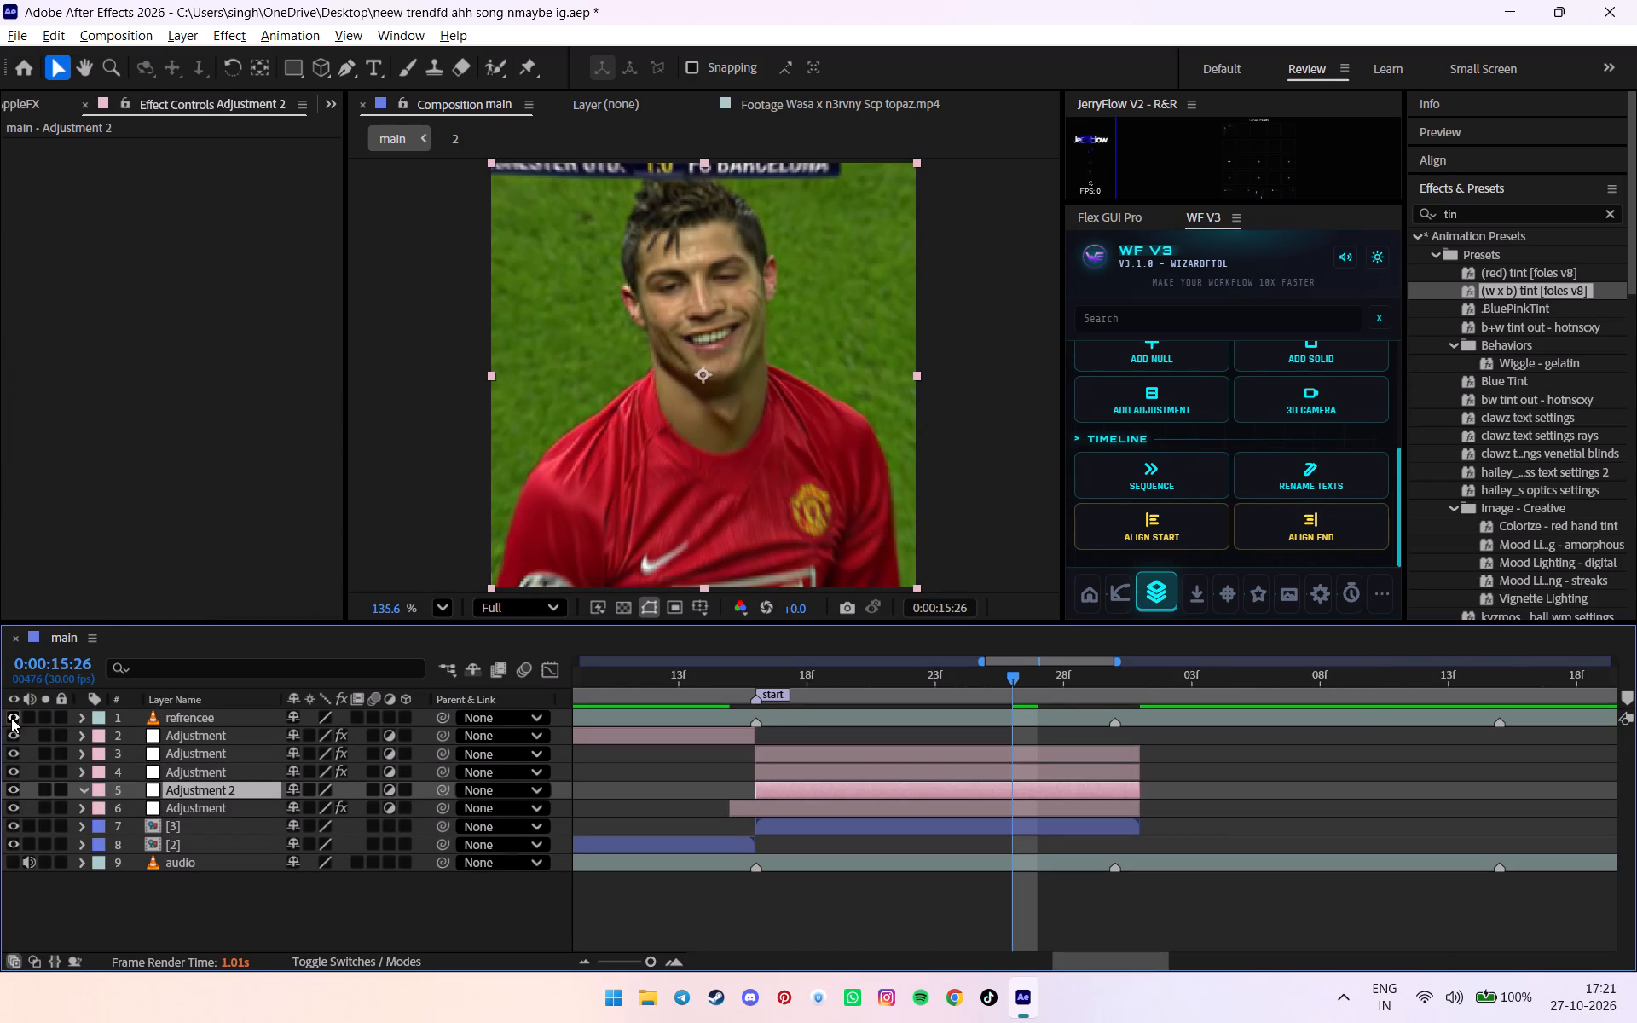
{"action": "left_click_drag", "start_coordinate": [1038, 696], "coordinate": [1079, 695]}
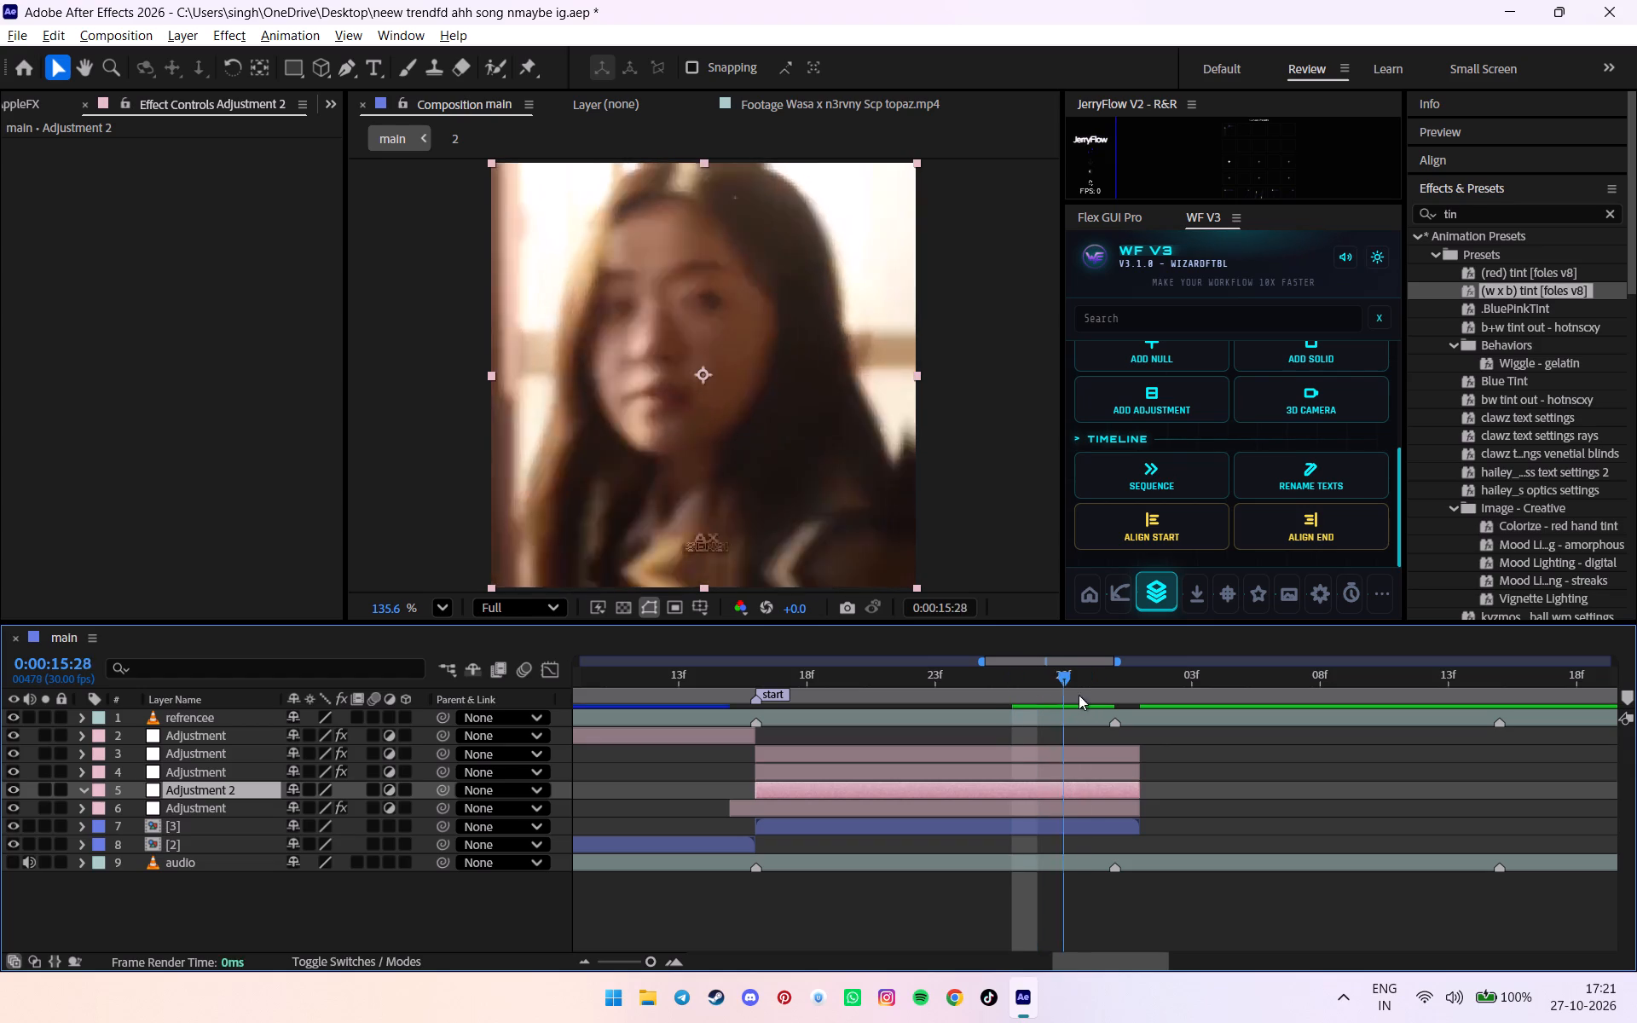
{"action": "left_click_drag", "start_coordinate": [1079, 695], "coordinate": [1099, 689]}
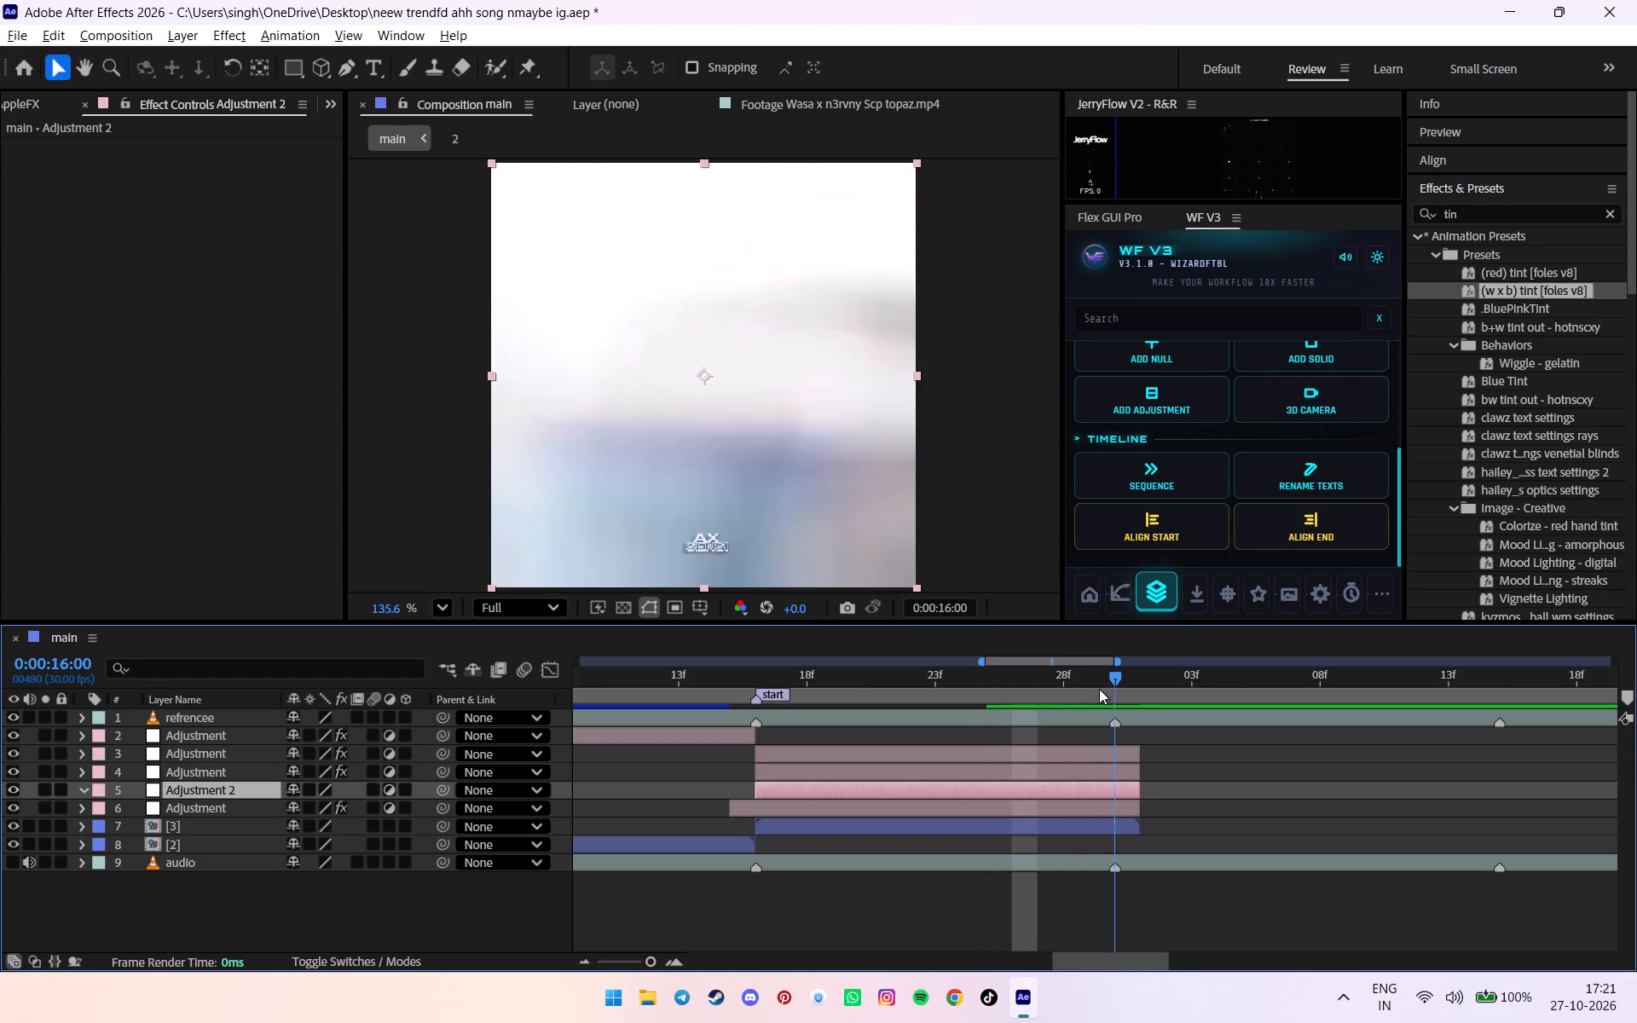
{"action": "left_click_drag", "start_coordinate": [1099, 689], "coordinate": [1105, 691]}
{"action": "left_click_drag", "start_coordinate": [1105, 691], "coordinate": [1102, 686]}
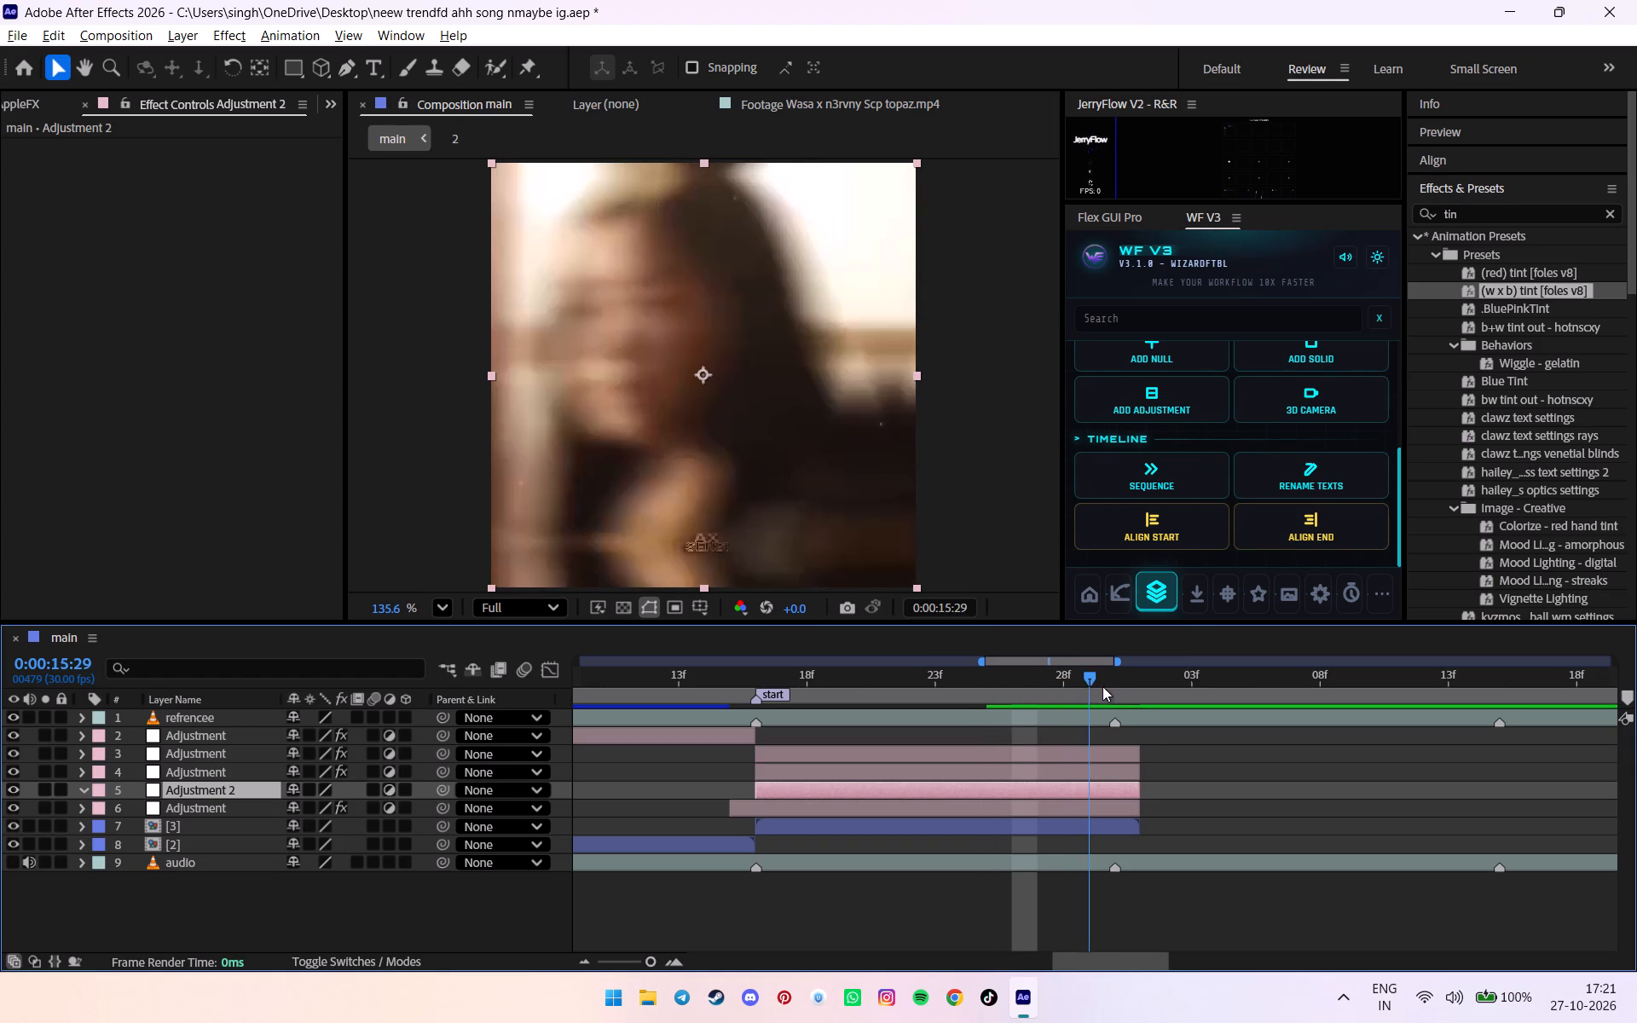
{"action": "left_click_drag", "start_coordinate": [1102, 686], "coordinate": [1085, 685]}
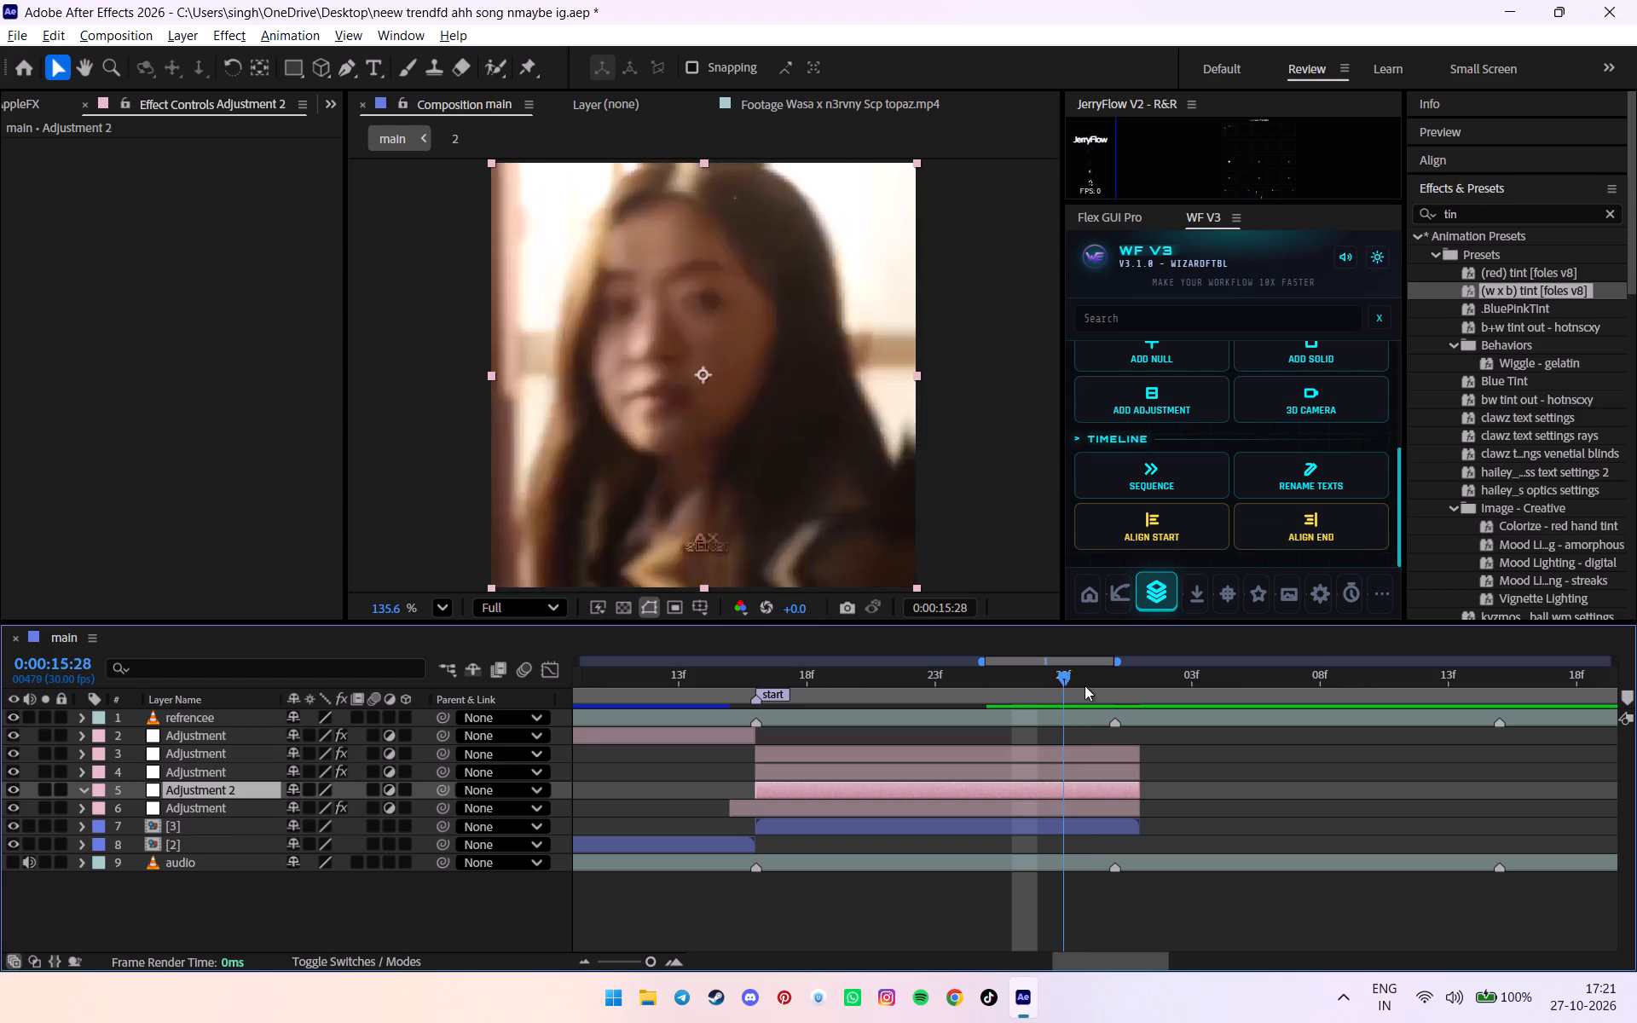
{"action": "left_click_drag", "start_coordinate": [1085, 685], "coordinate": [1086, 685]}
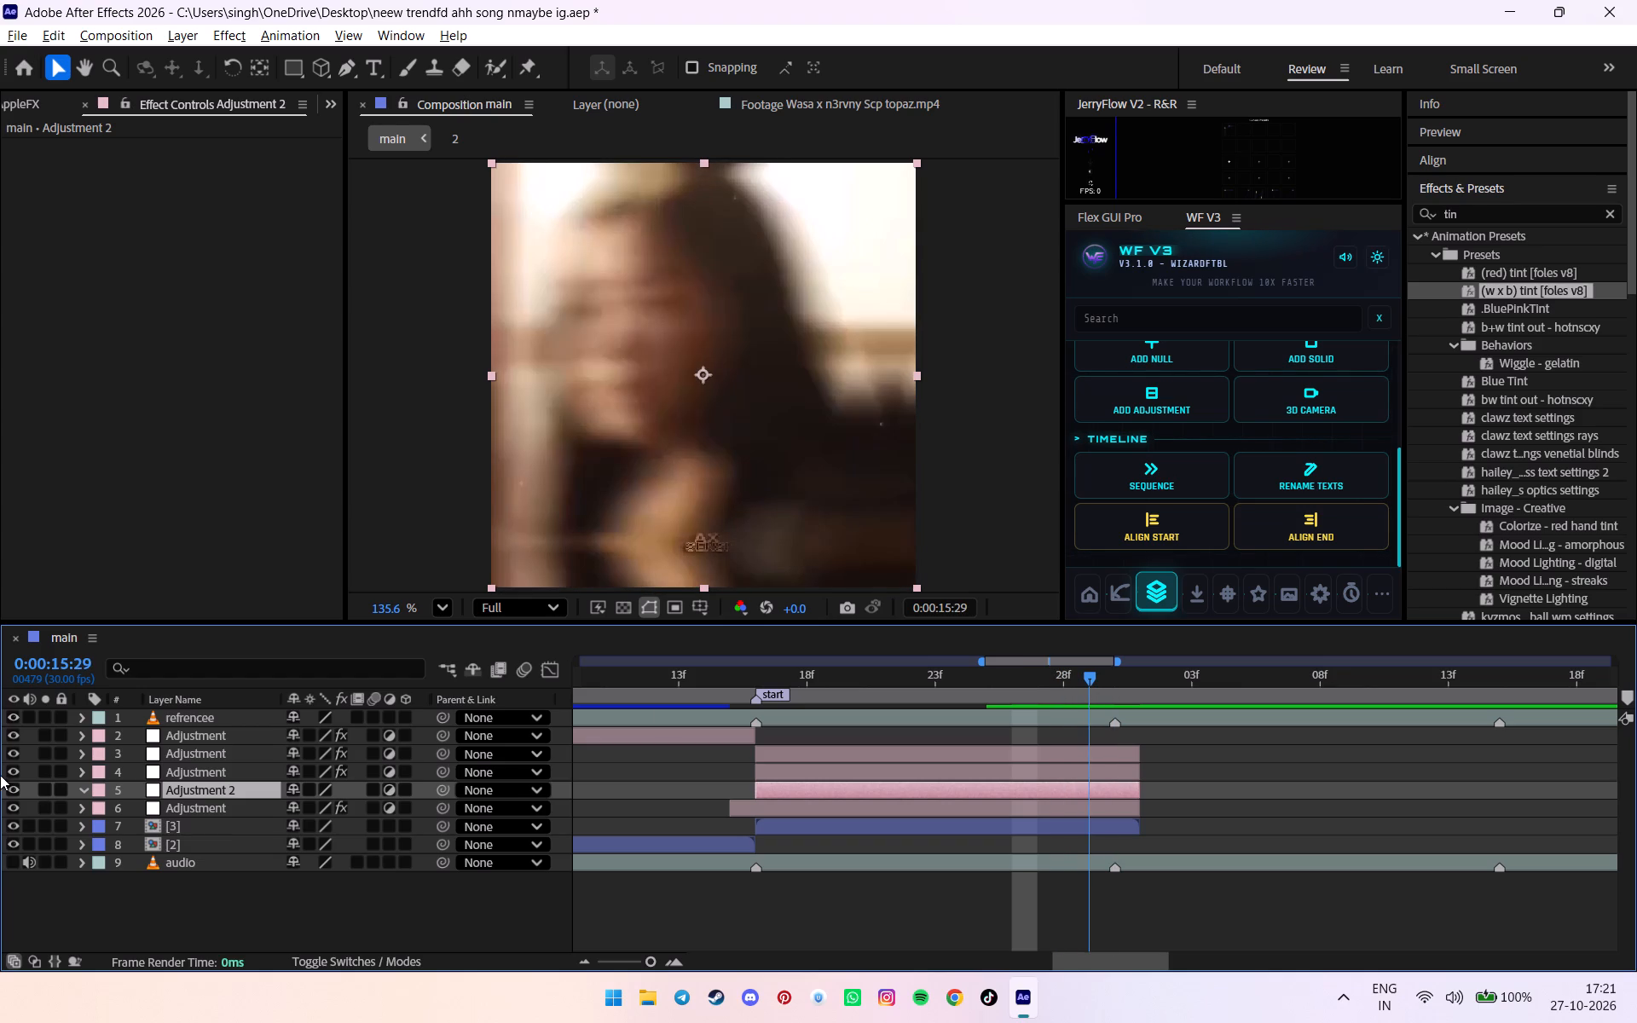
{"action": "left_click", "coordinate": [14, 719]}
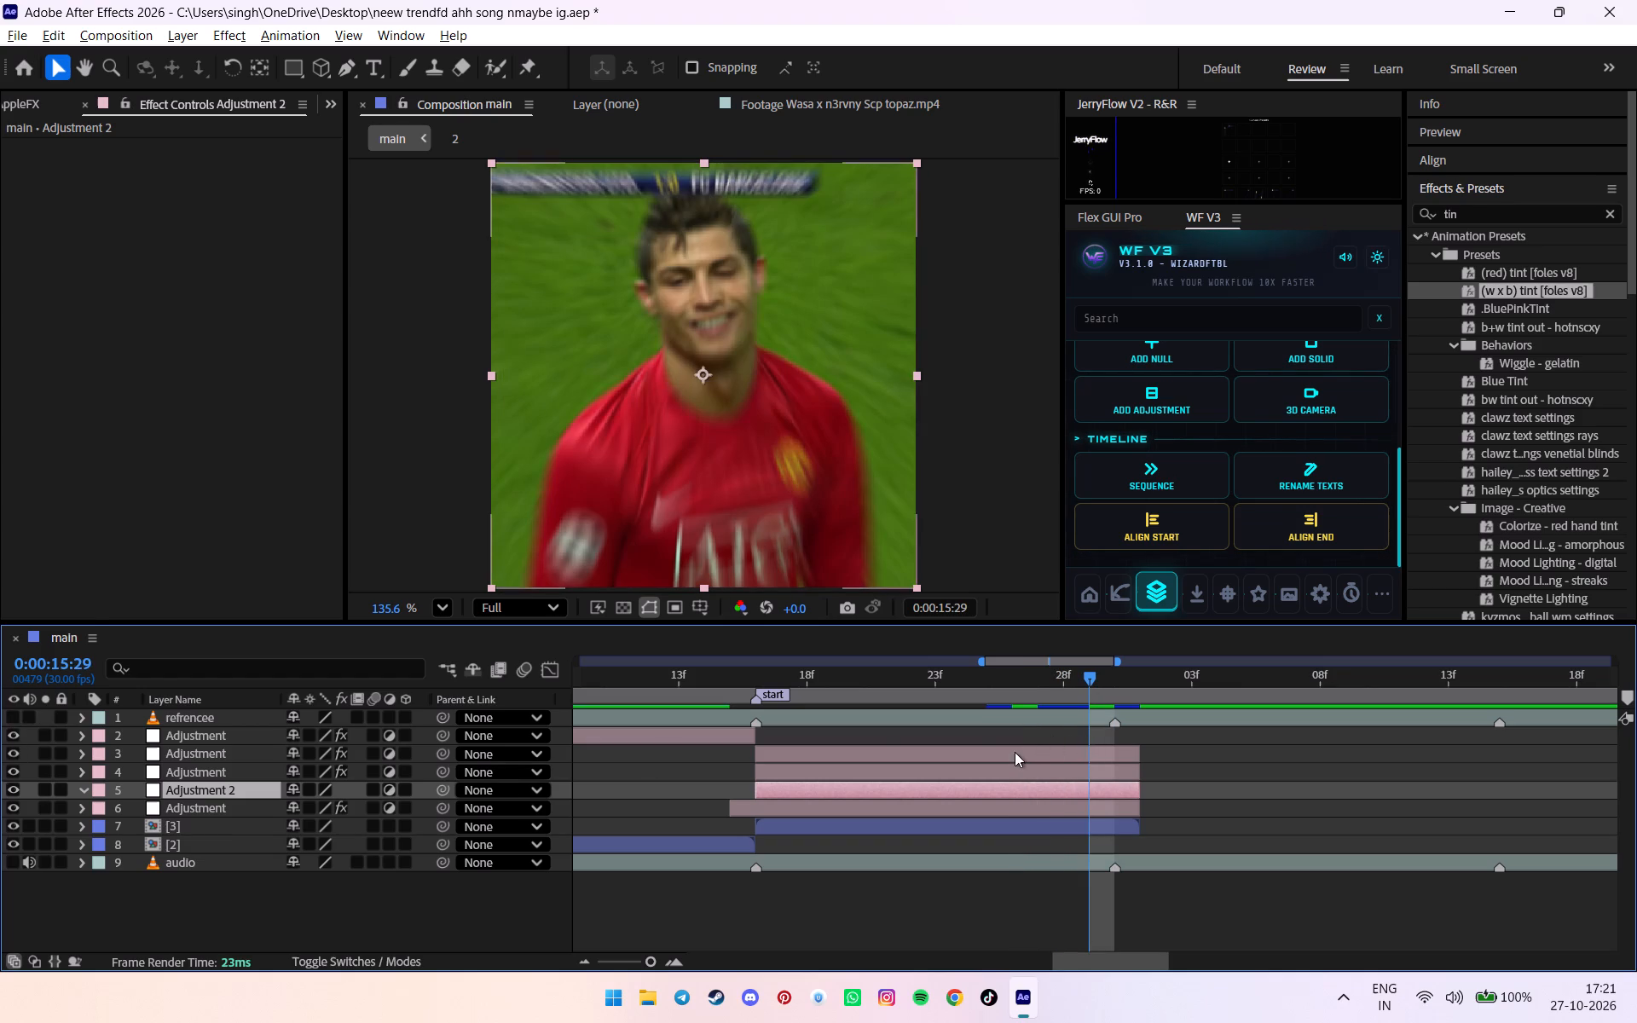
Add a new adjustment layer over clip [3], directly above the uppermost adjustment layer there.
{"action": "left_click", "coordinate": [1015, 752]}
{"action": "scroll", "coordinate": [1264, 470], "scroll_direction": "up", "scroll_amount": 3}
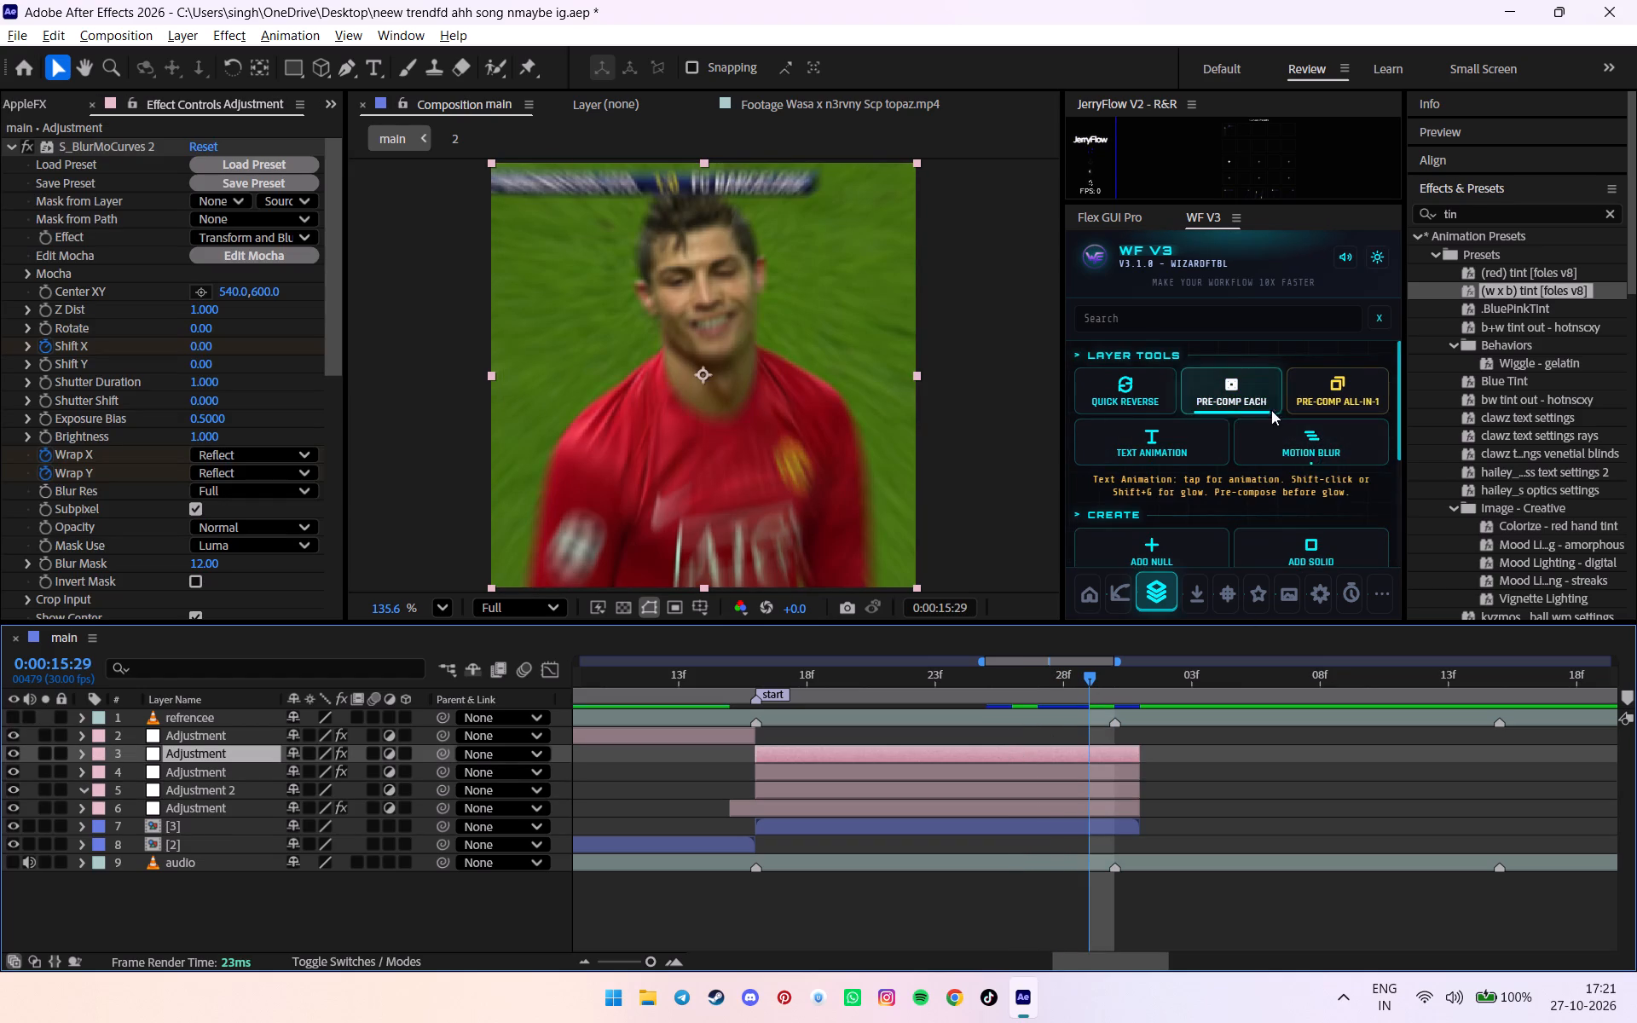
{"action": "scroll", "coordinate": [1211, 541], "scroll_direction": "down", "scroll_amount": 2}
{"action": "left_click", "coordinate": [1166, 417]}
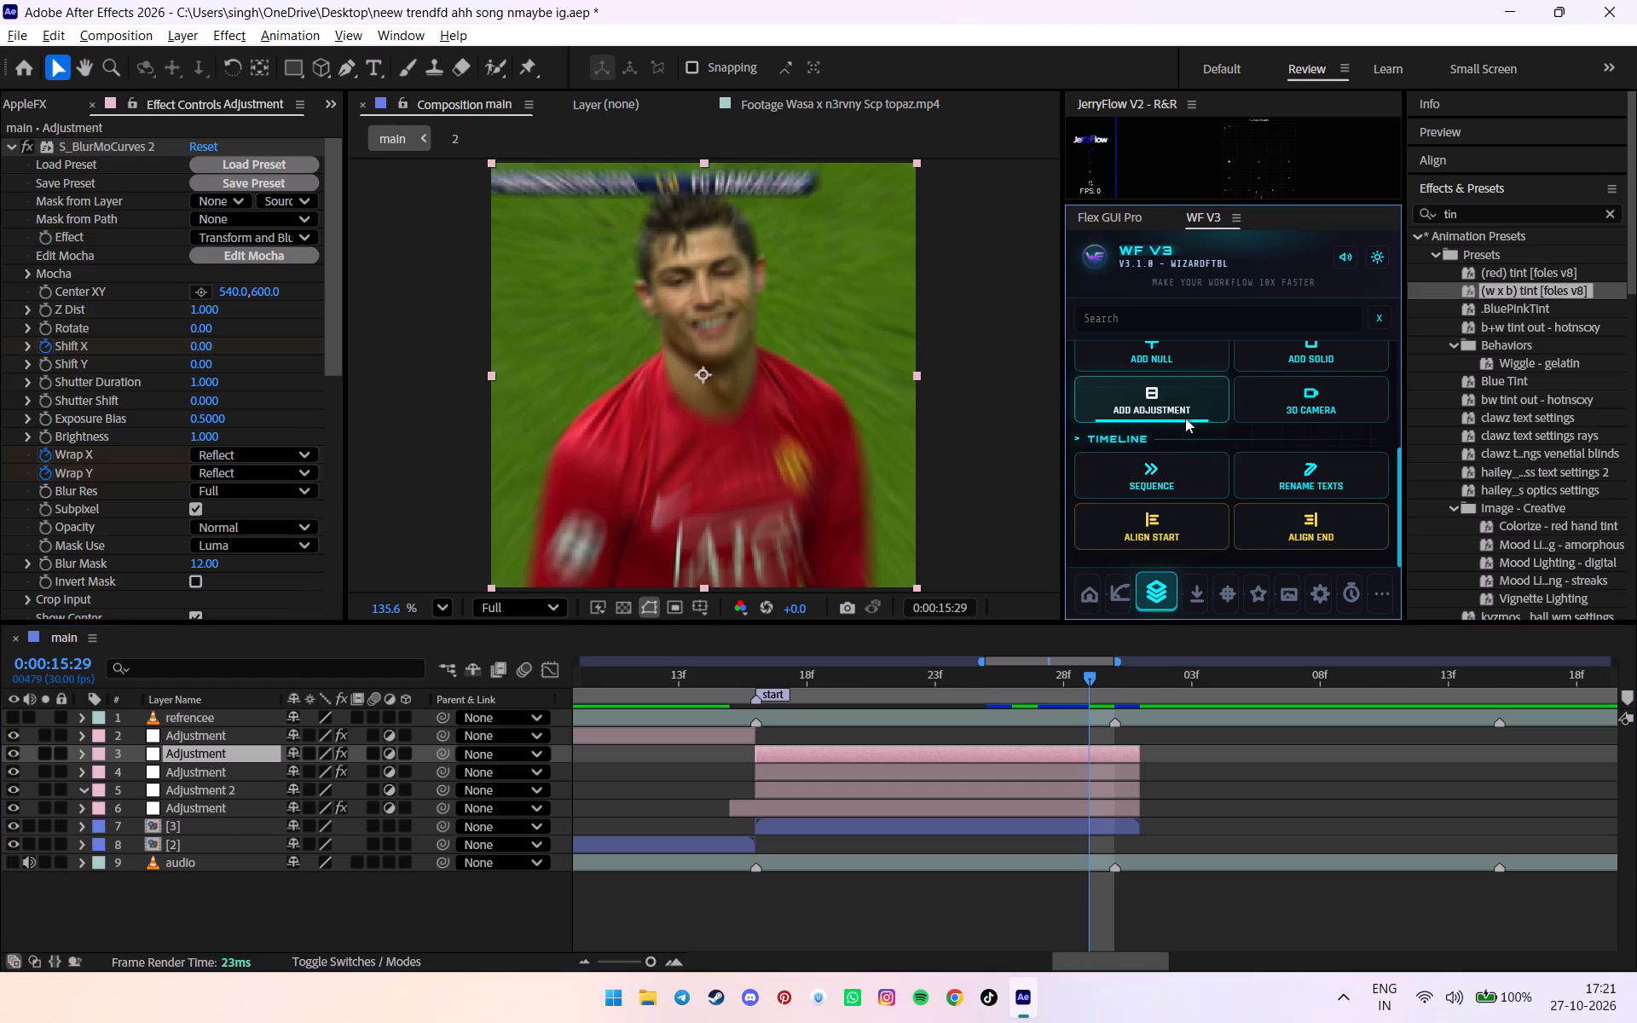
Search the animation presets for "sensi".
{"action": "left_click_drag", "start_coordinate": [1496, 221], "coordinate": [1364, 222]}
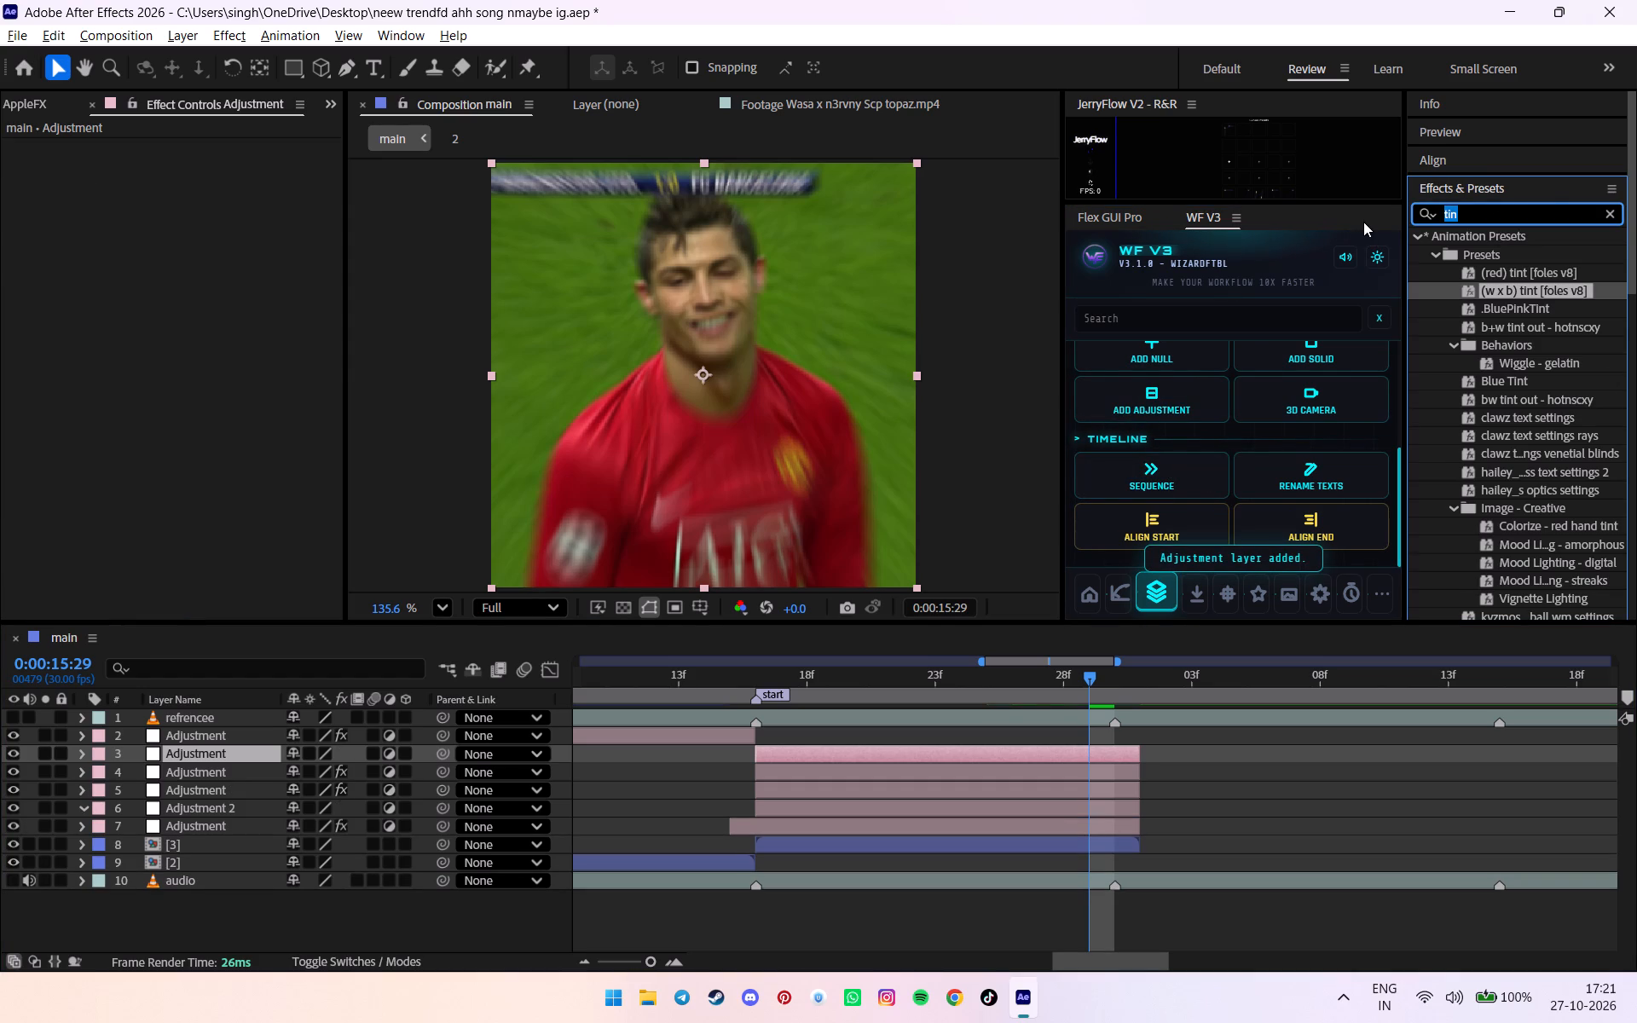
{"action": "key", "text": "n"}
{"action": "key", "text": "Left"}
{"action": "key", "text": "Left"}
{"action": "type", "text": "se"}
{"action": "key", "text": "Right"}
{"action": "key", "text": "Right"}
{"action": "key", "text": "Right"}
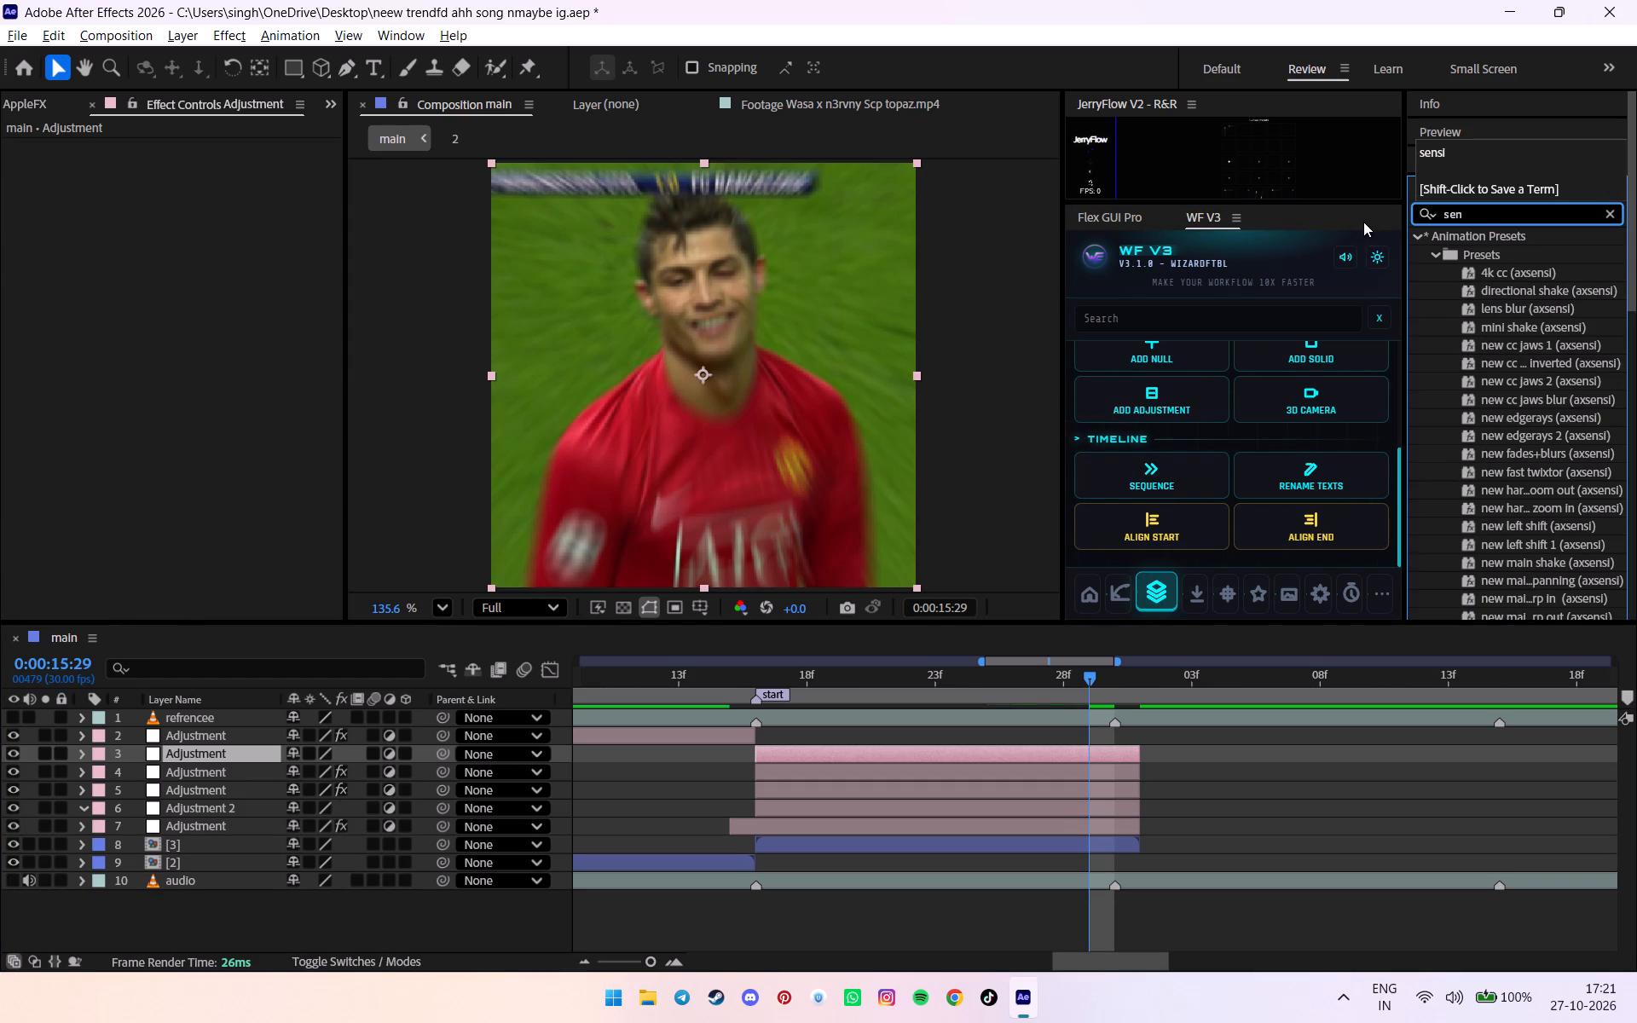
{"action": "type", "text": "si"}
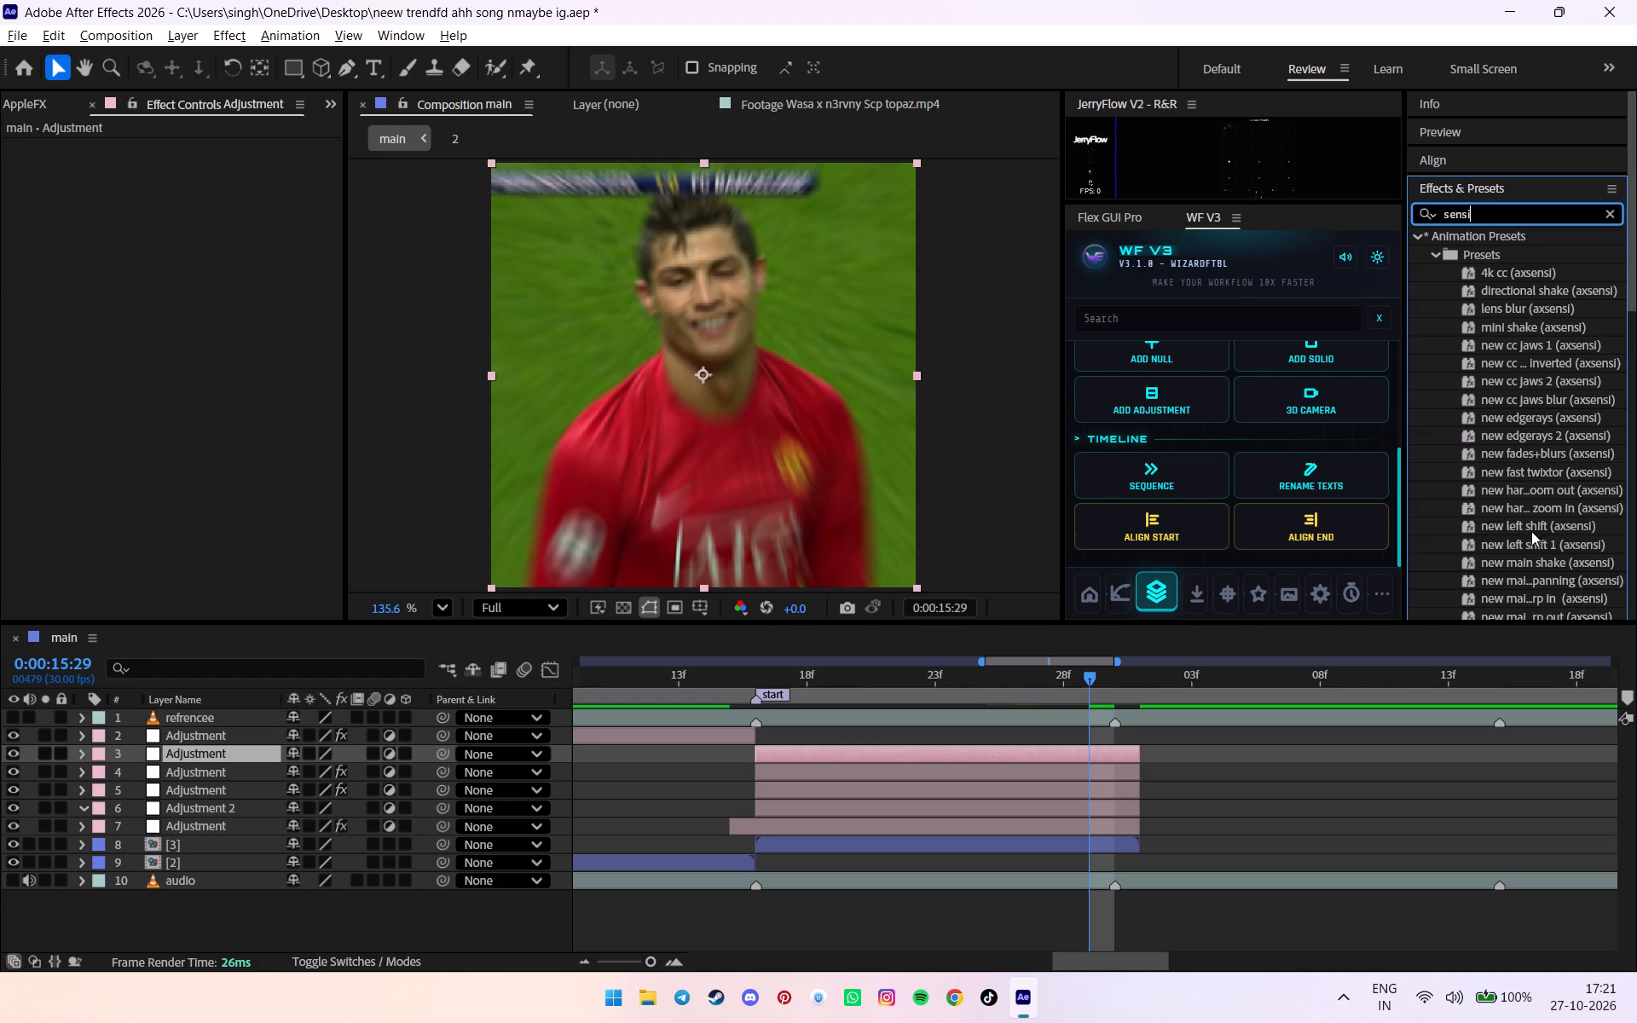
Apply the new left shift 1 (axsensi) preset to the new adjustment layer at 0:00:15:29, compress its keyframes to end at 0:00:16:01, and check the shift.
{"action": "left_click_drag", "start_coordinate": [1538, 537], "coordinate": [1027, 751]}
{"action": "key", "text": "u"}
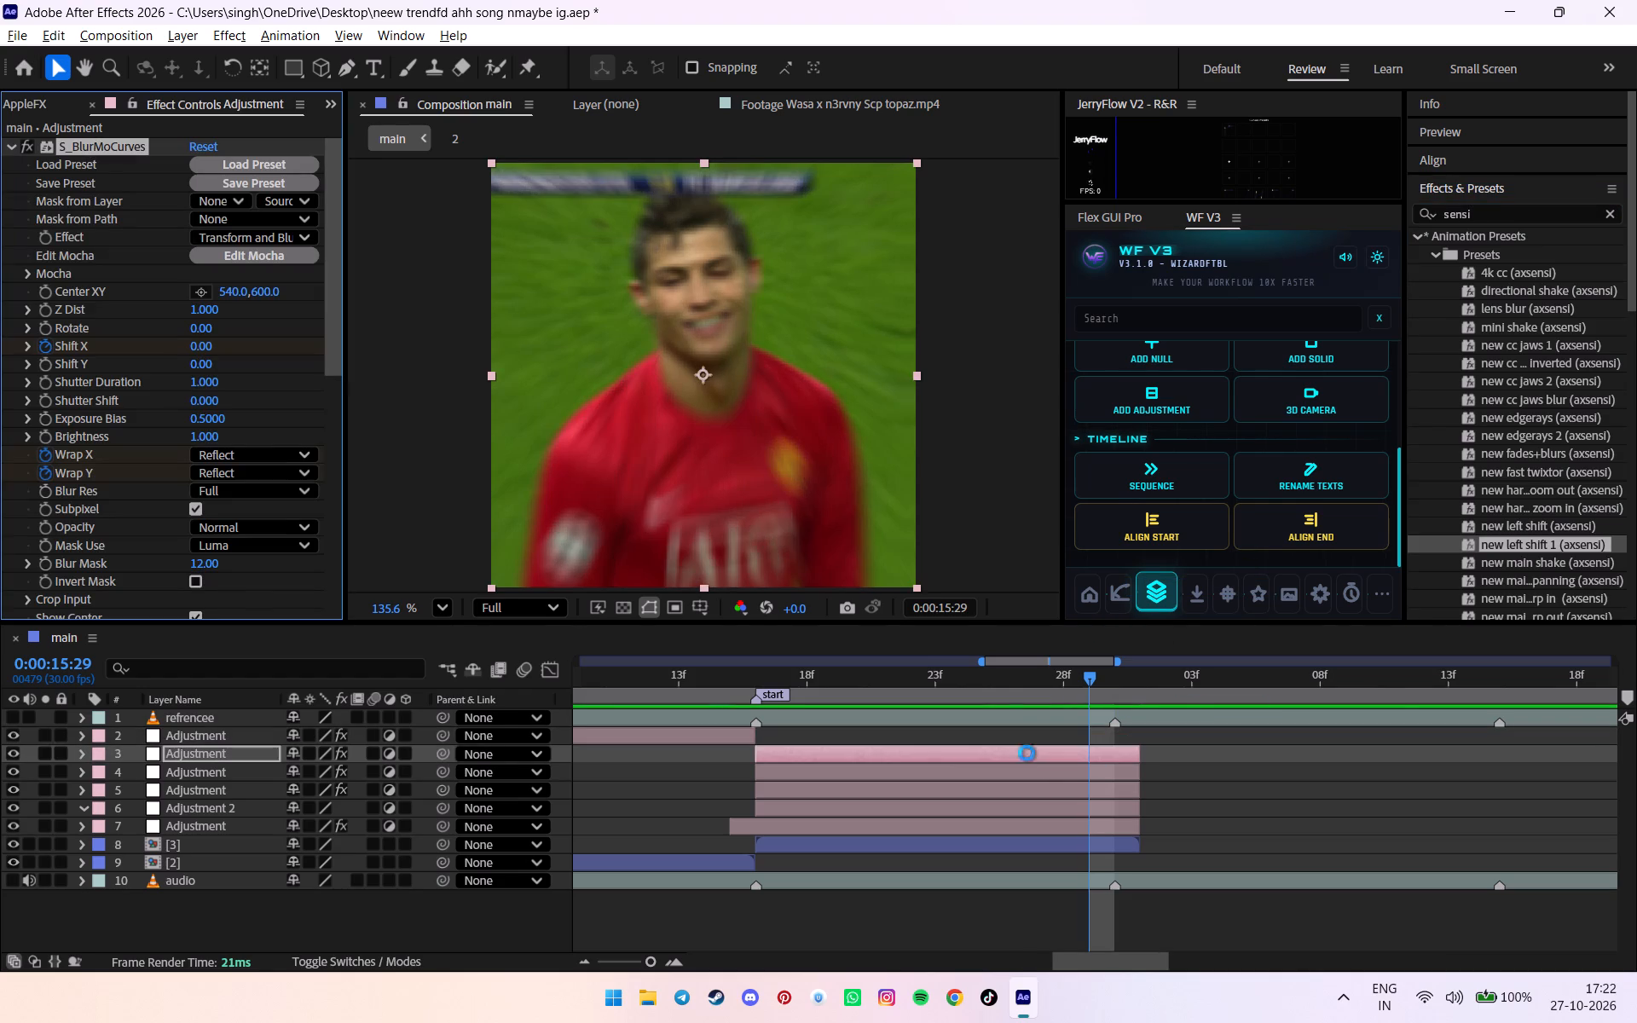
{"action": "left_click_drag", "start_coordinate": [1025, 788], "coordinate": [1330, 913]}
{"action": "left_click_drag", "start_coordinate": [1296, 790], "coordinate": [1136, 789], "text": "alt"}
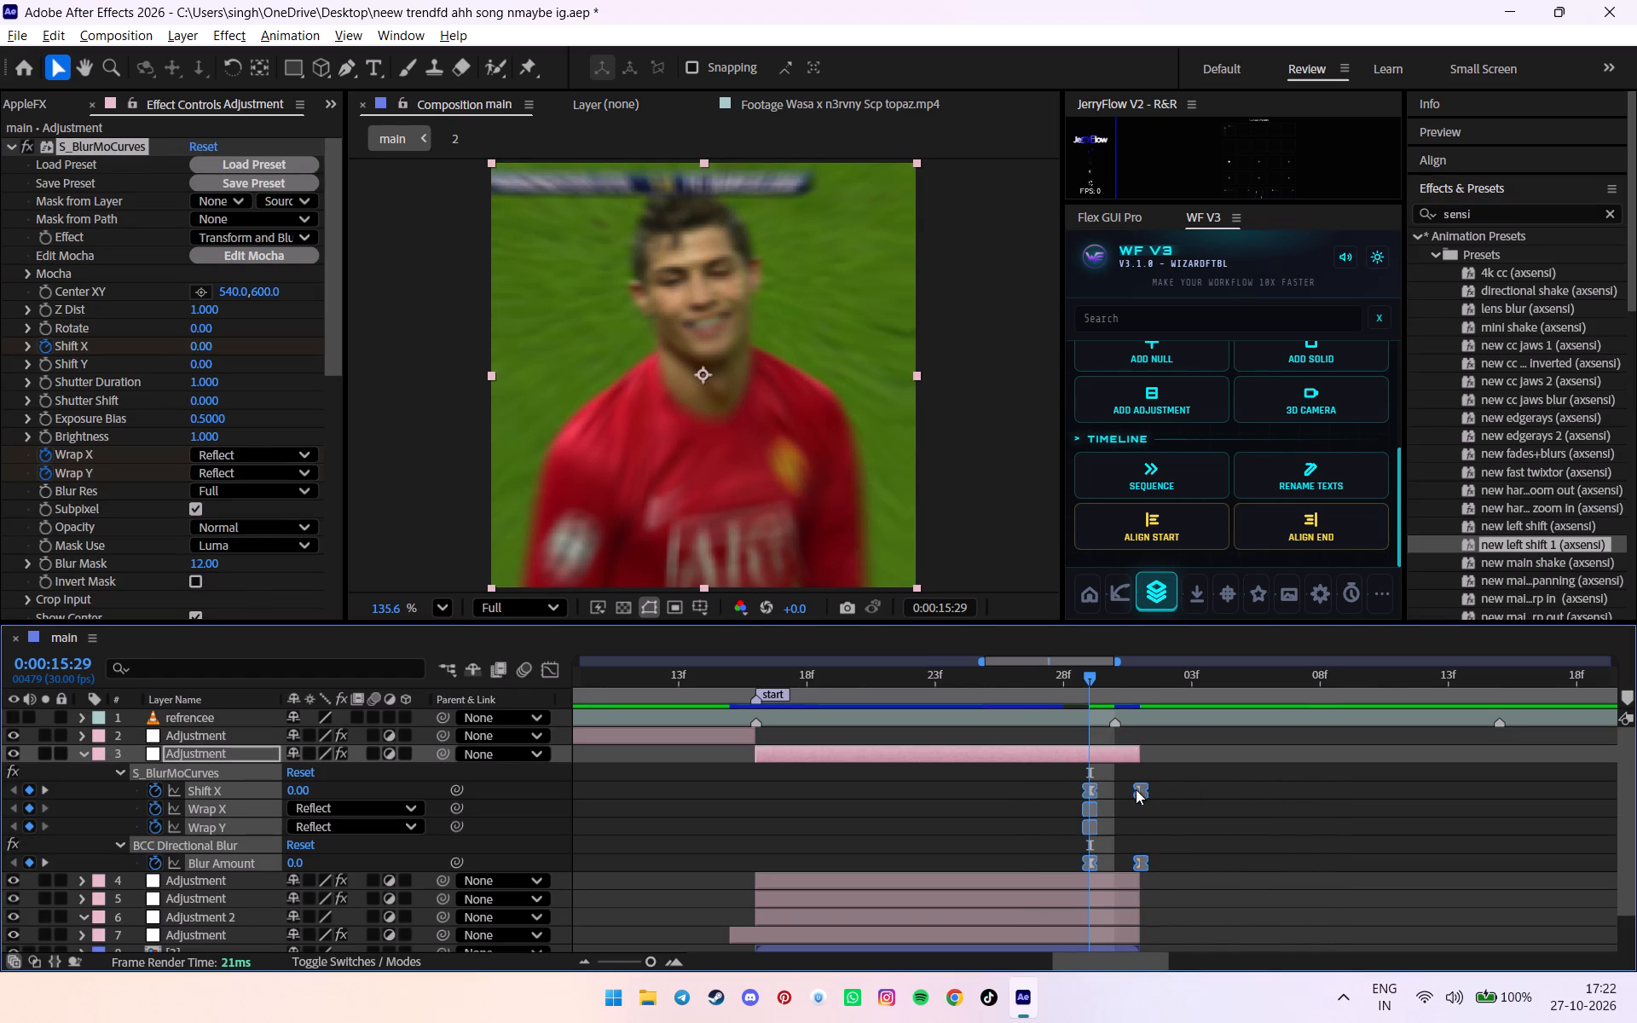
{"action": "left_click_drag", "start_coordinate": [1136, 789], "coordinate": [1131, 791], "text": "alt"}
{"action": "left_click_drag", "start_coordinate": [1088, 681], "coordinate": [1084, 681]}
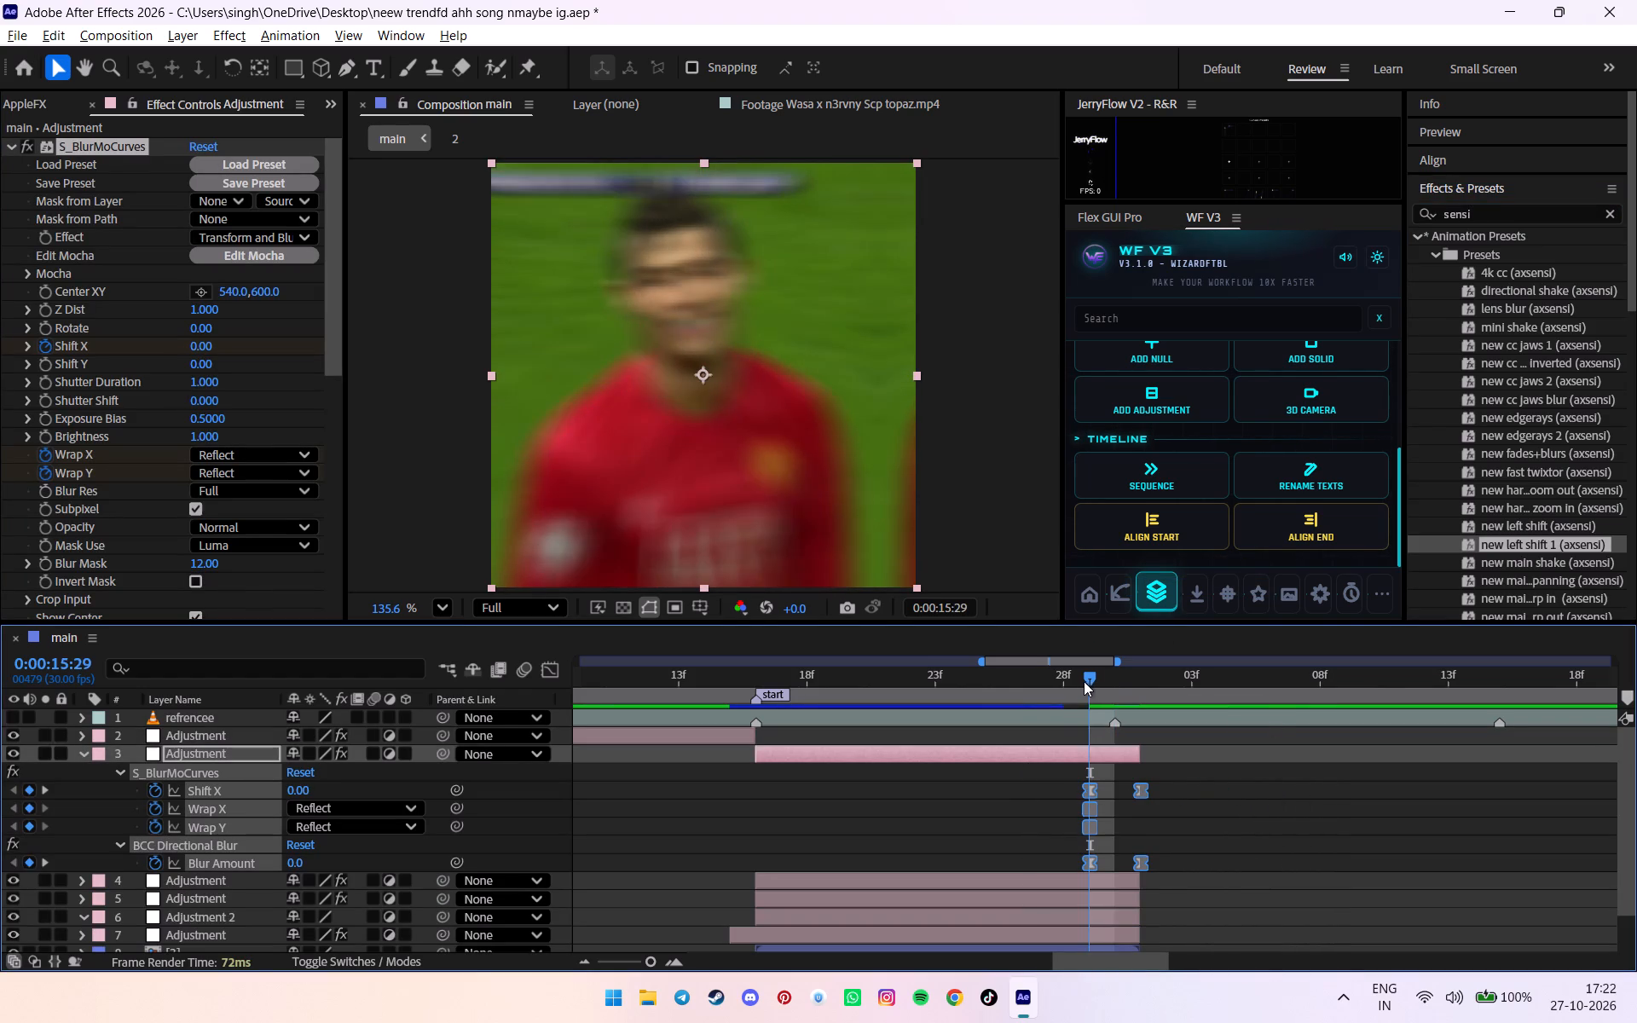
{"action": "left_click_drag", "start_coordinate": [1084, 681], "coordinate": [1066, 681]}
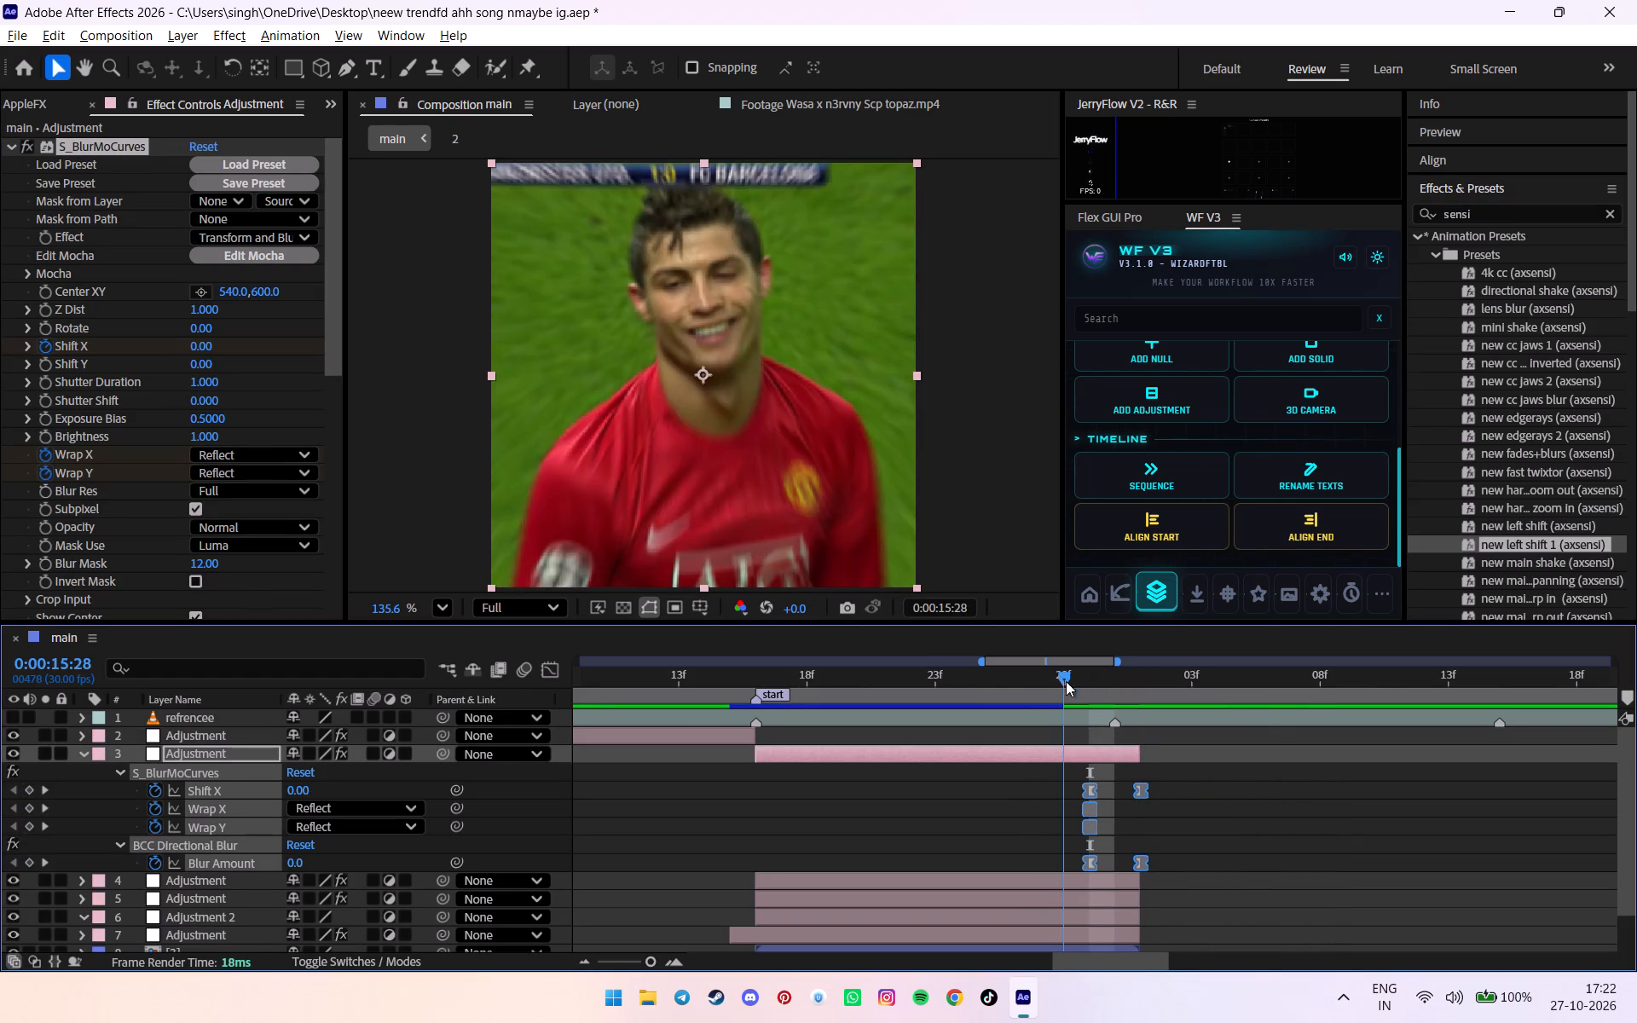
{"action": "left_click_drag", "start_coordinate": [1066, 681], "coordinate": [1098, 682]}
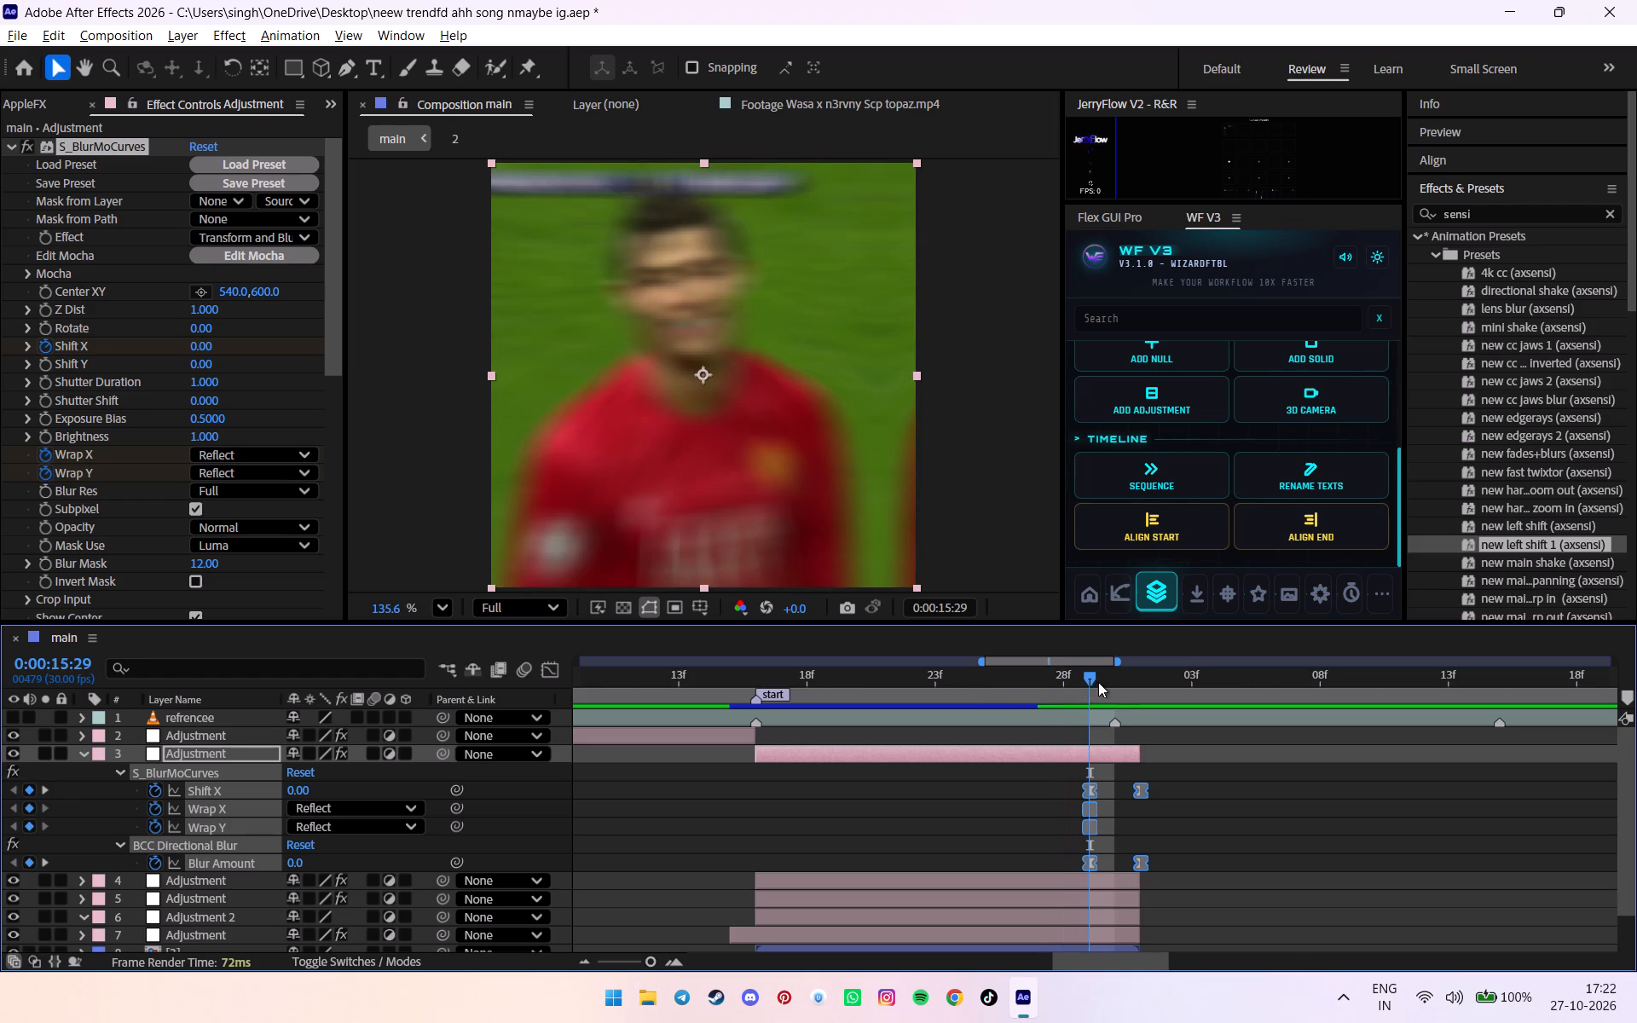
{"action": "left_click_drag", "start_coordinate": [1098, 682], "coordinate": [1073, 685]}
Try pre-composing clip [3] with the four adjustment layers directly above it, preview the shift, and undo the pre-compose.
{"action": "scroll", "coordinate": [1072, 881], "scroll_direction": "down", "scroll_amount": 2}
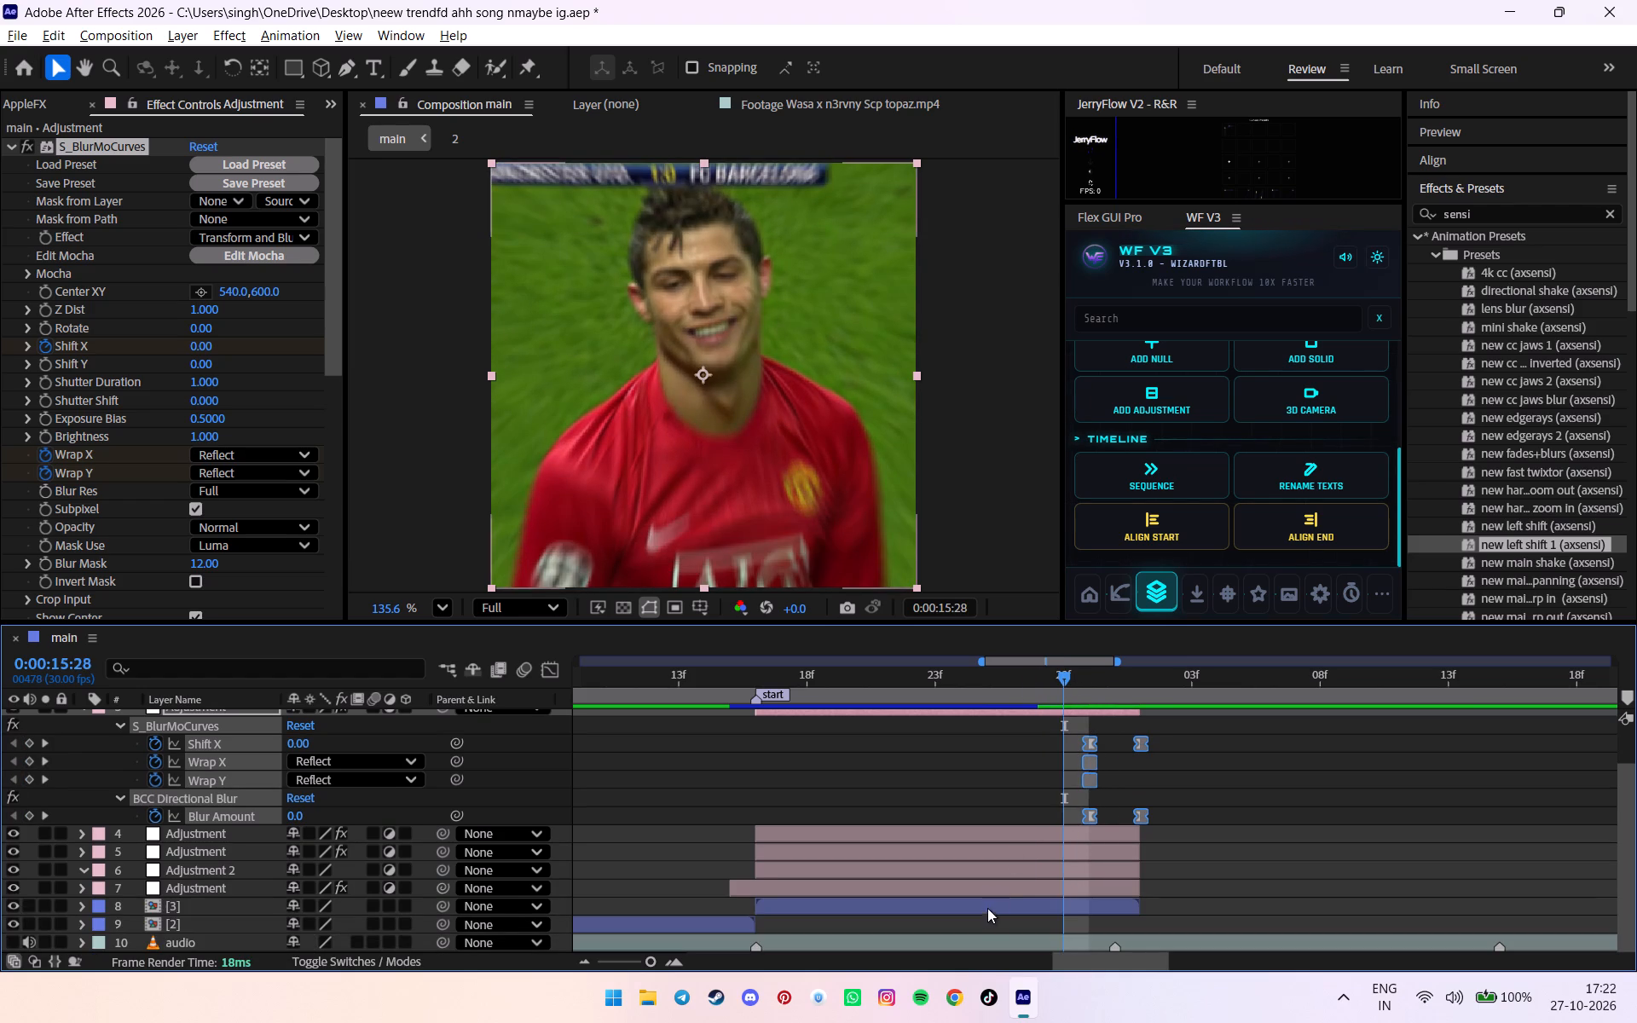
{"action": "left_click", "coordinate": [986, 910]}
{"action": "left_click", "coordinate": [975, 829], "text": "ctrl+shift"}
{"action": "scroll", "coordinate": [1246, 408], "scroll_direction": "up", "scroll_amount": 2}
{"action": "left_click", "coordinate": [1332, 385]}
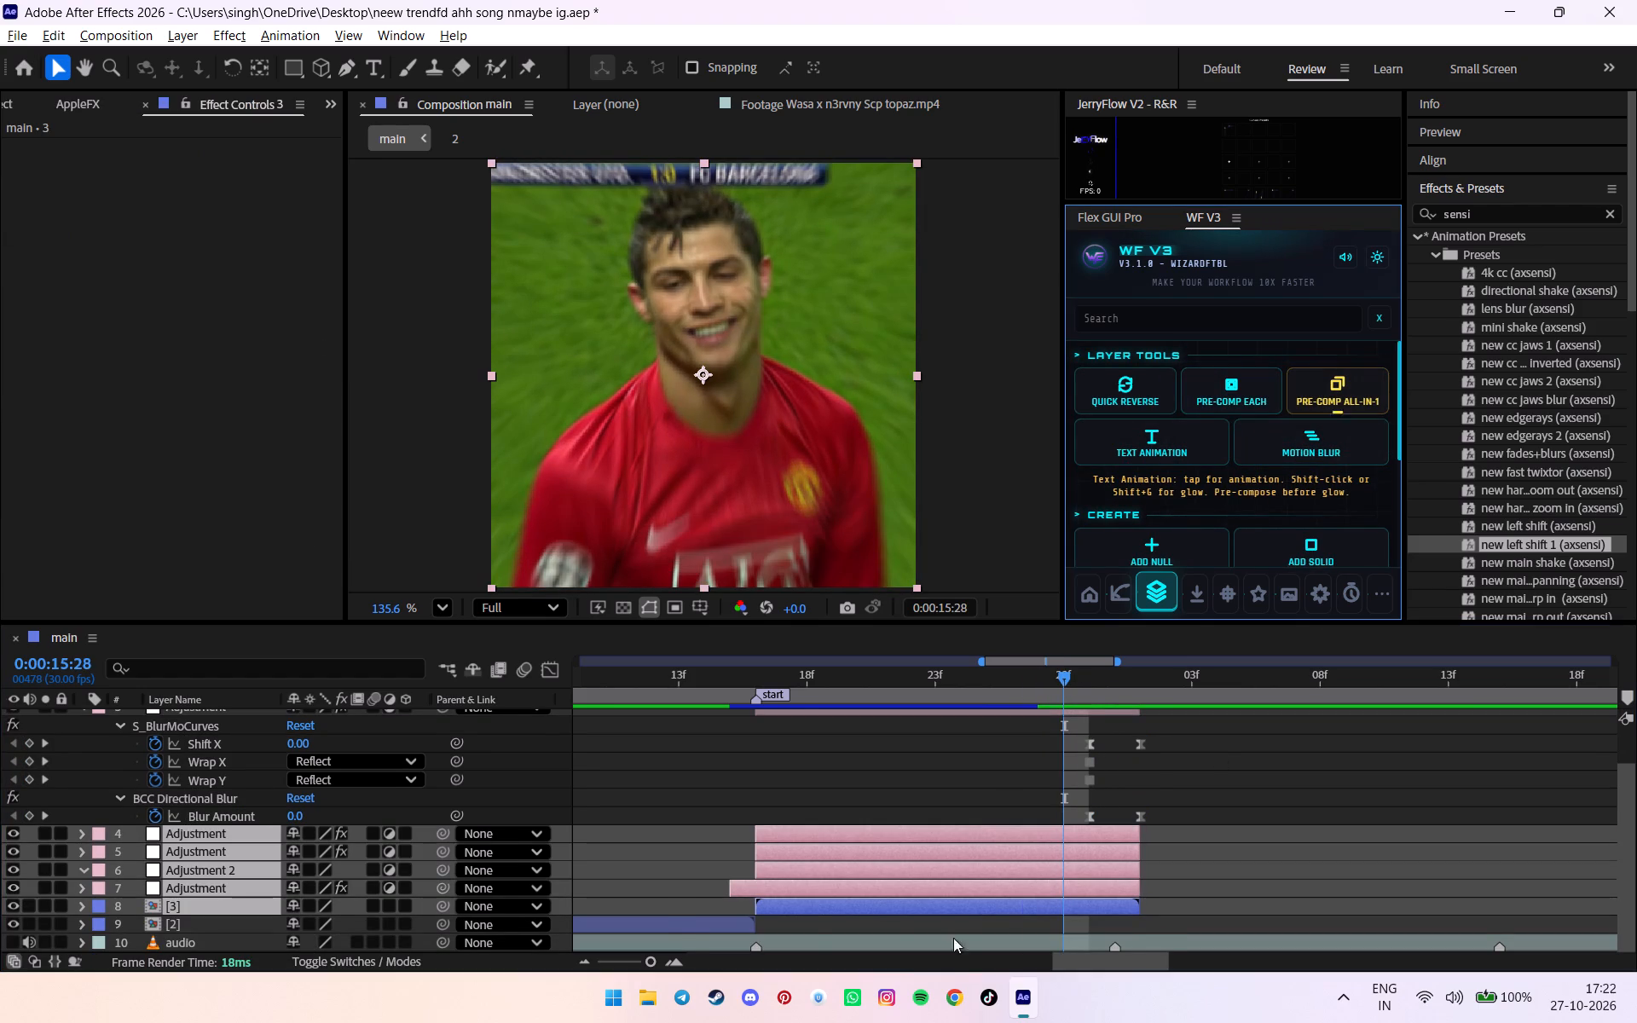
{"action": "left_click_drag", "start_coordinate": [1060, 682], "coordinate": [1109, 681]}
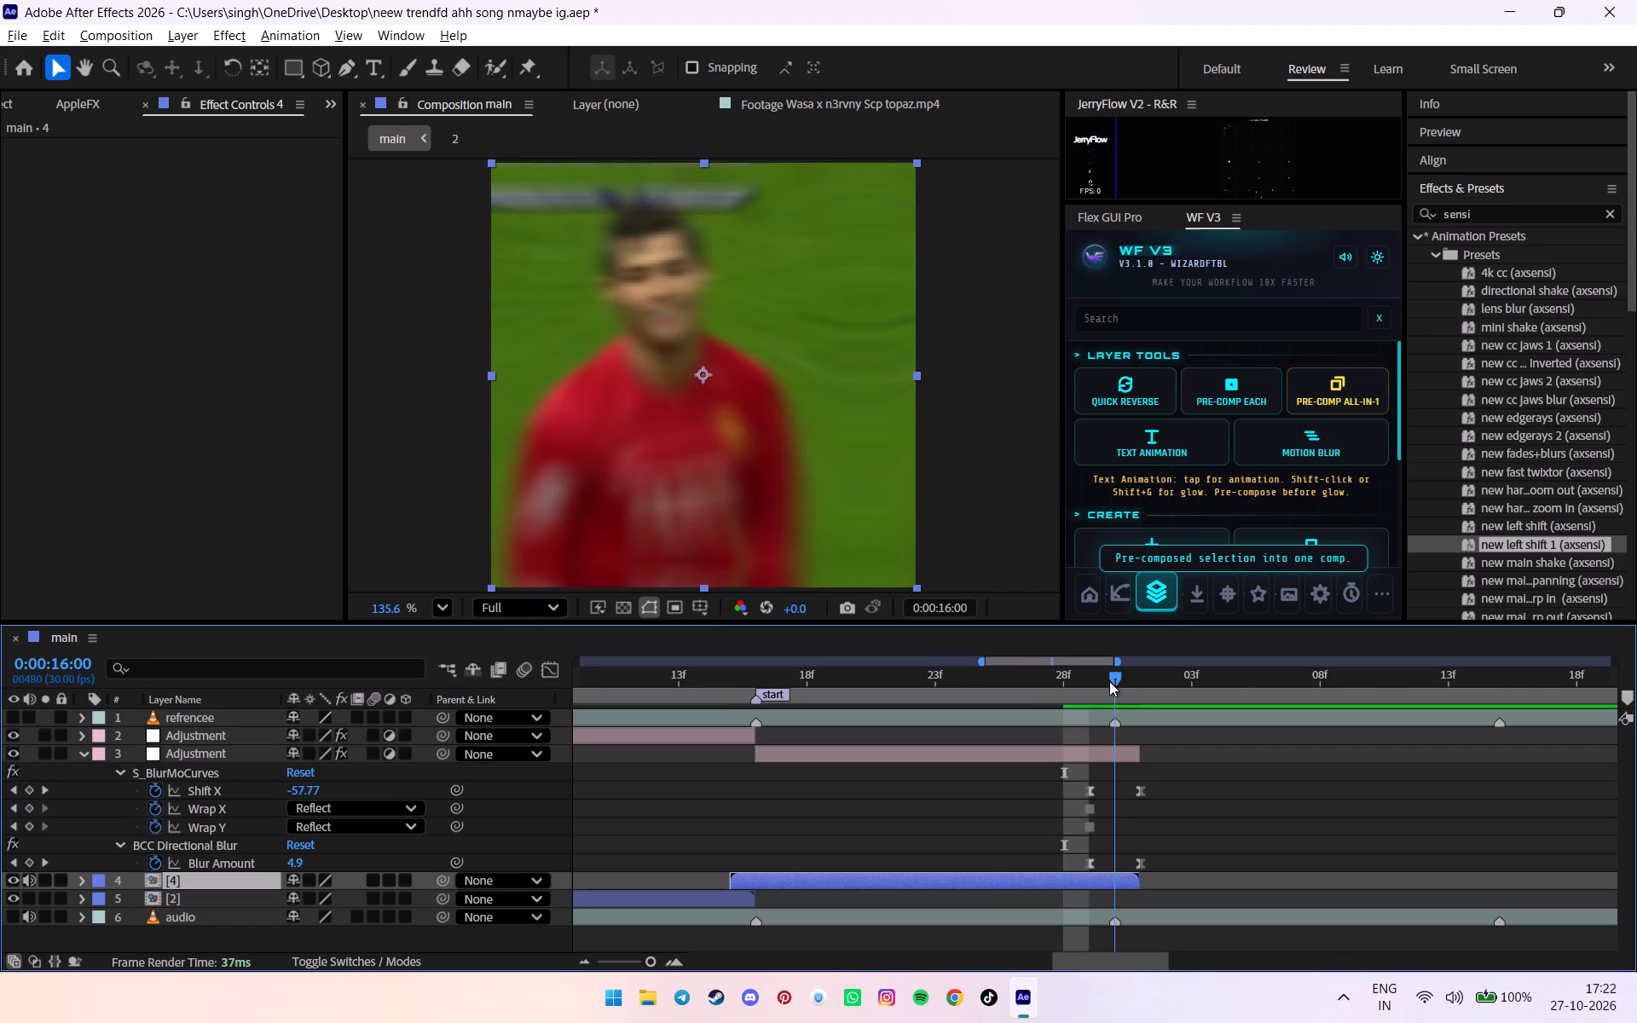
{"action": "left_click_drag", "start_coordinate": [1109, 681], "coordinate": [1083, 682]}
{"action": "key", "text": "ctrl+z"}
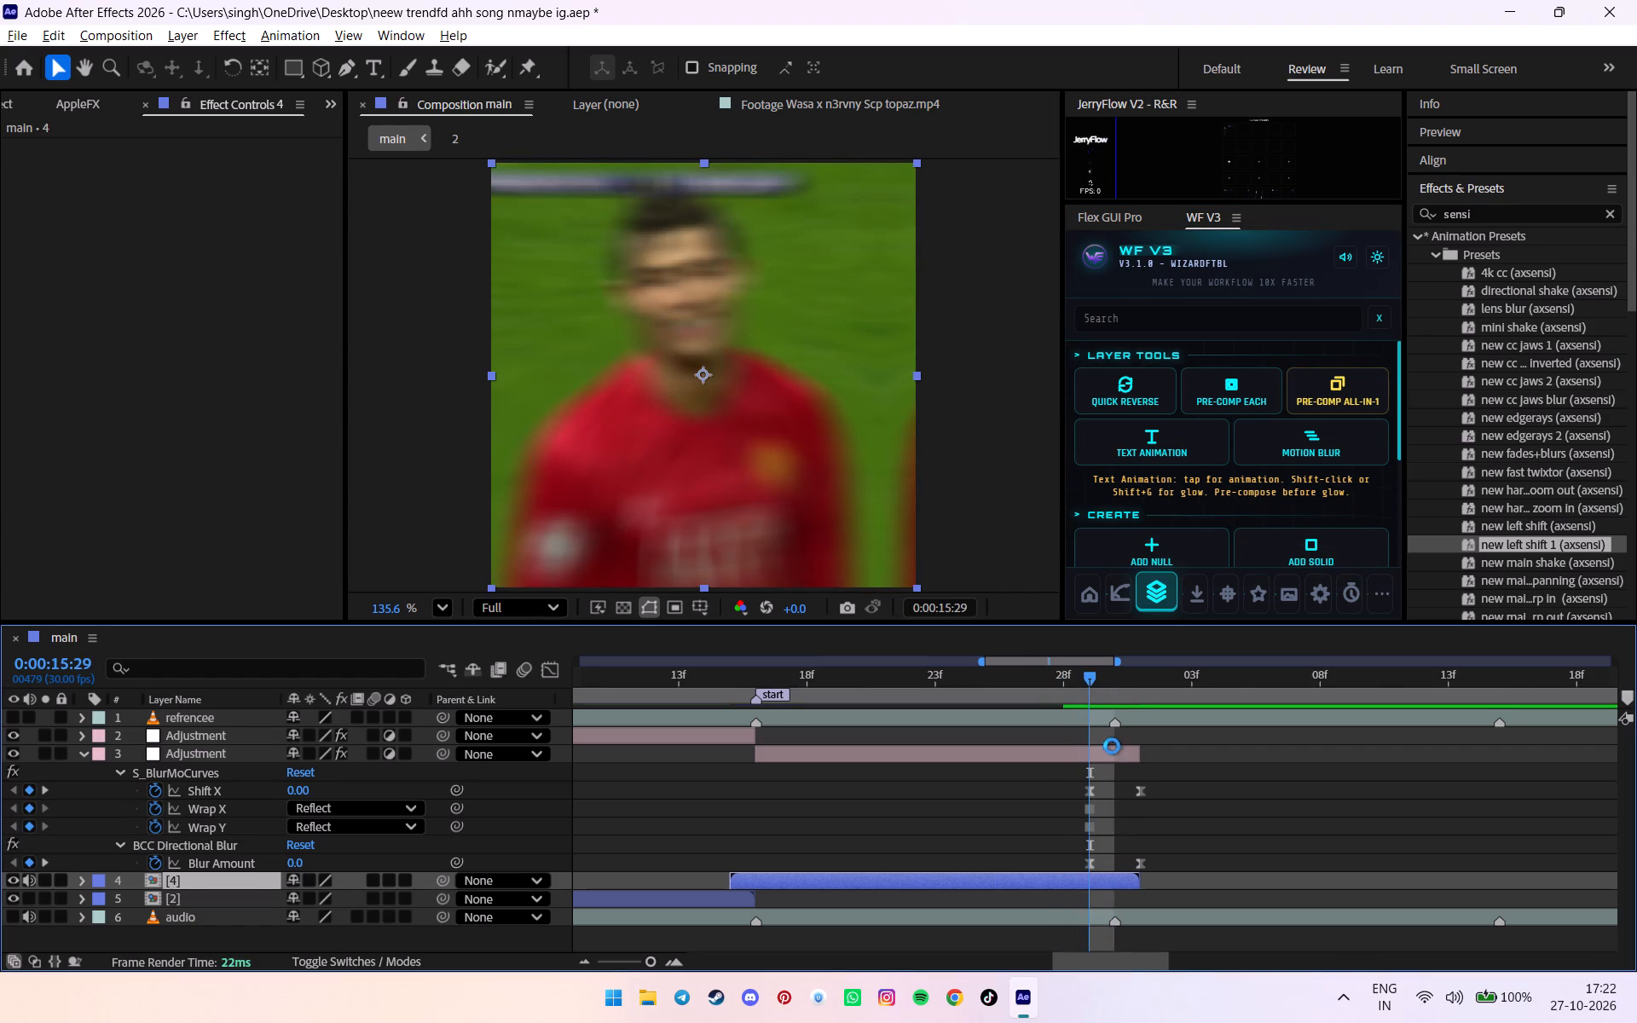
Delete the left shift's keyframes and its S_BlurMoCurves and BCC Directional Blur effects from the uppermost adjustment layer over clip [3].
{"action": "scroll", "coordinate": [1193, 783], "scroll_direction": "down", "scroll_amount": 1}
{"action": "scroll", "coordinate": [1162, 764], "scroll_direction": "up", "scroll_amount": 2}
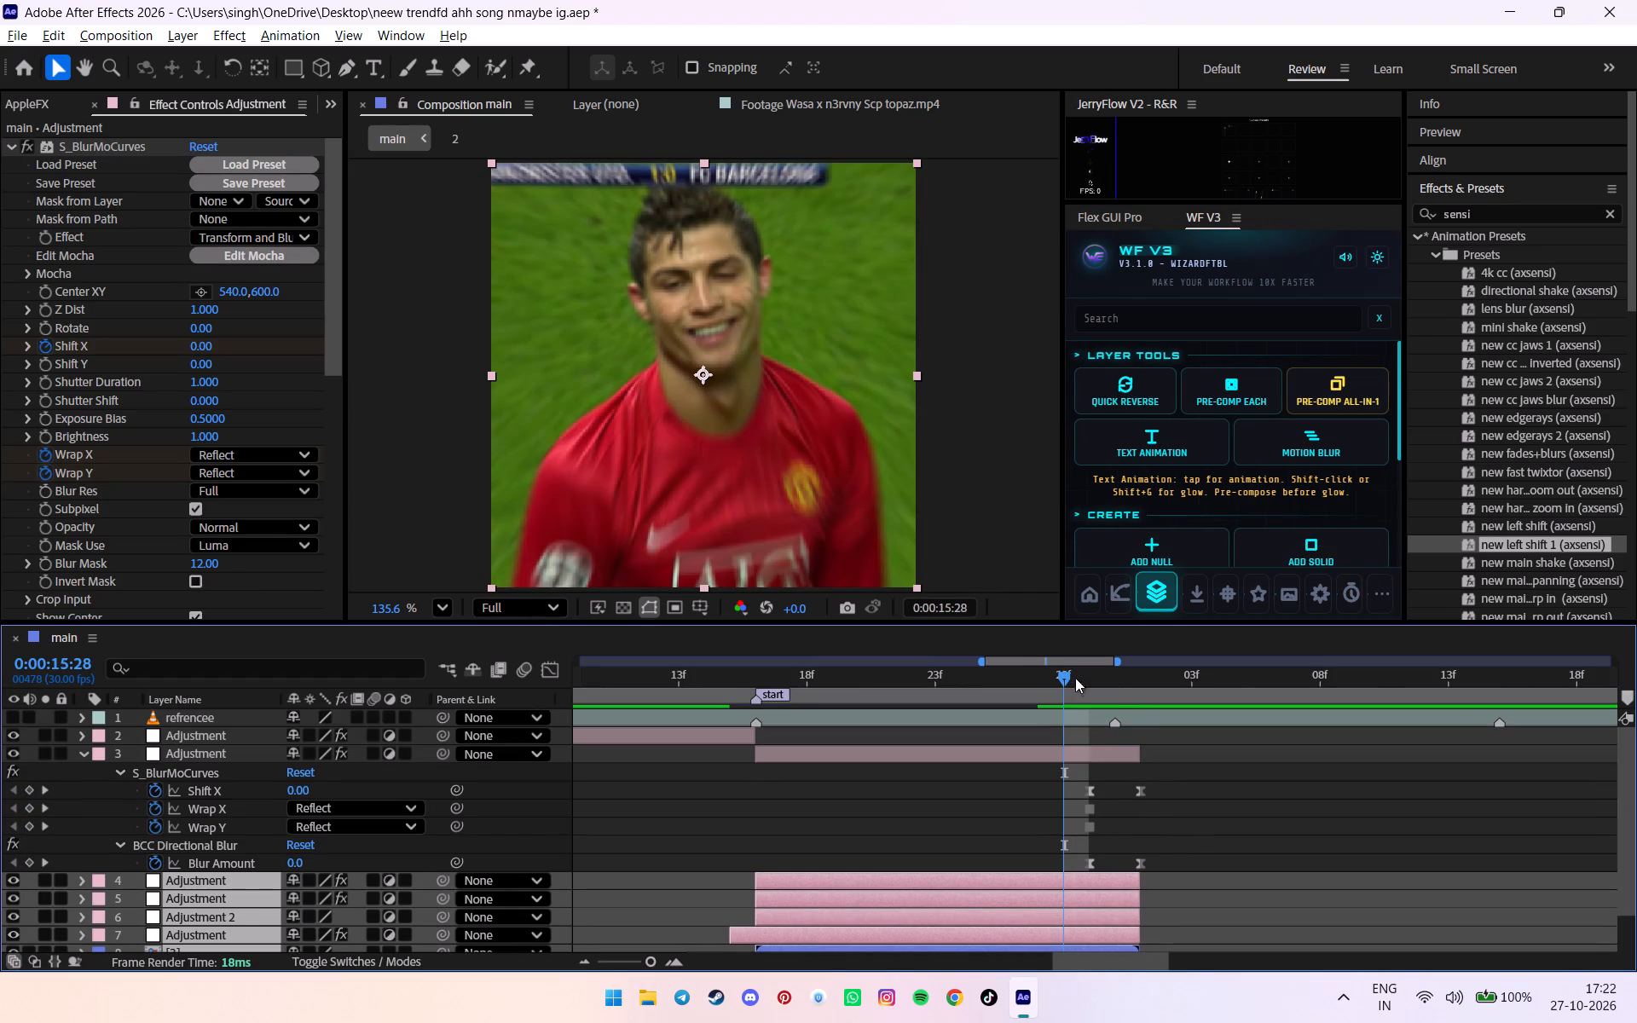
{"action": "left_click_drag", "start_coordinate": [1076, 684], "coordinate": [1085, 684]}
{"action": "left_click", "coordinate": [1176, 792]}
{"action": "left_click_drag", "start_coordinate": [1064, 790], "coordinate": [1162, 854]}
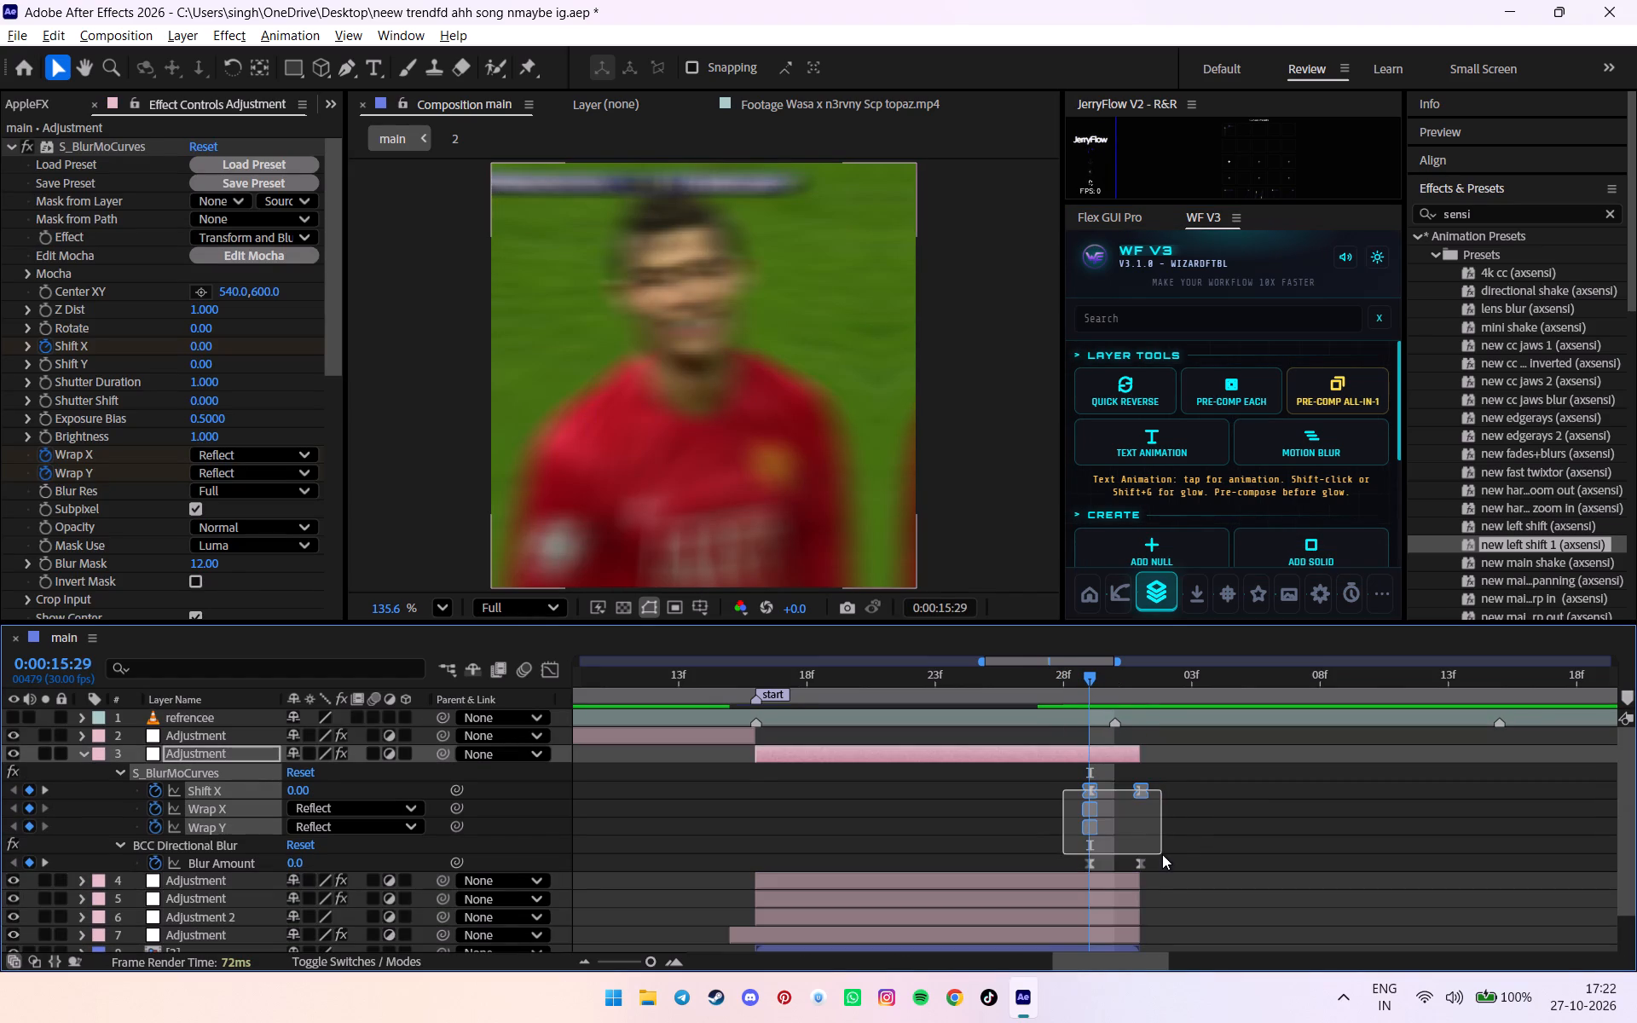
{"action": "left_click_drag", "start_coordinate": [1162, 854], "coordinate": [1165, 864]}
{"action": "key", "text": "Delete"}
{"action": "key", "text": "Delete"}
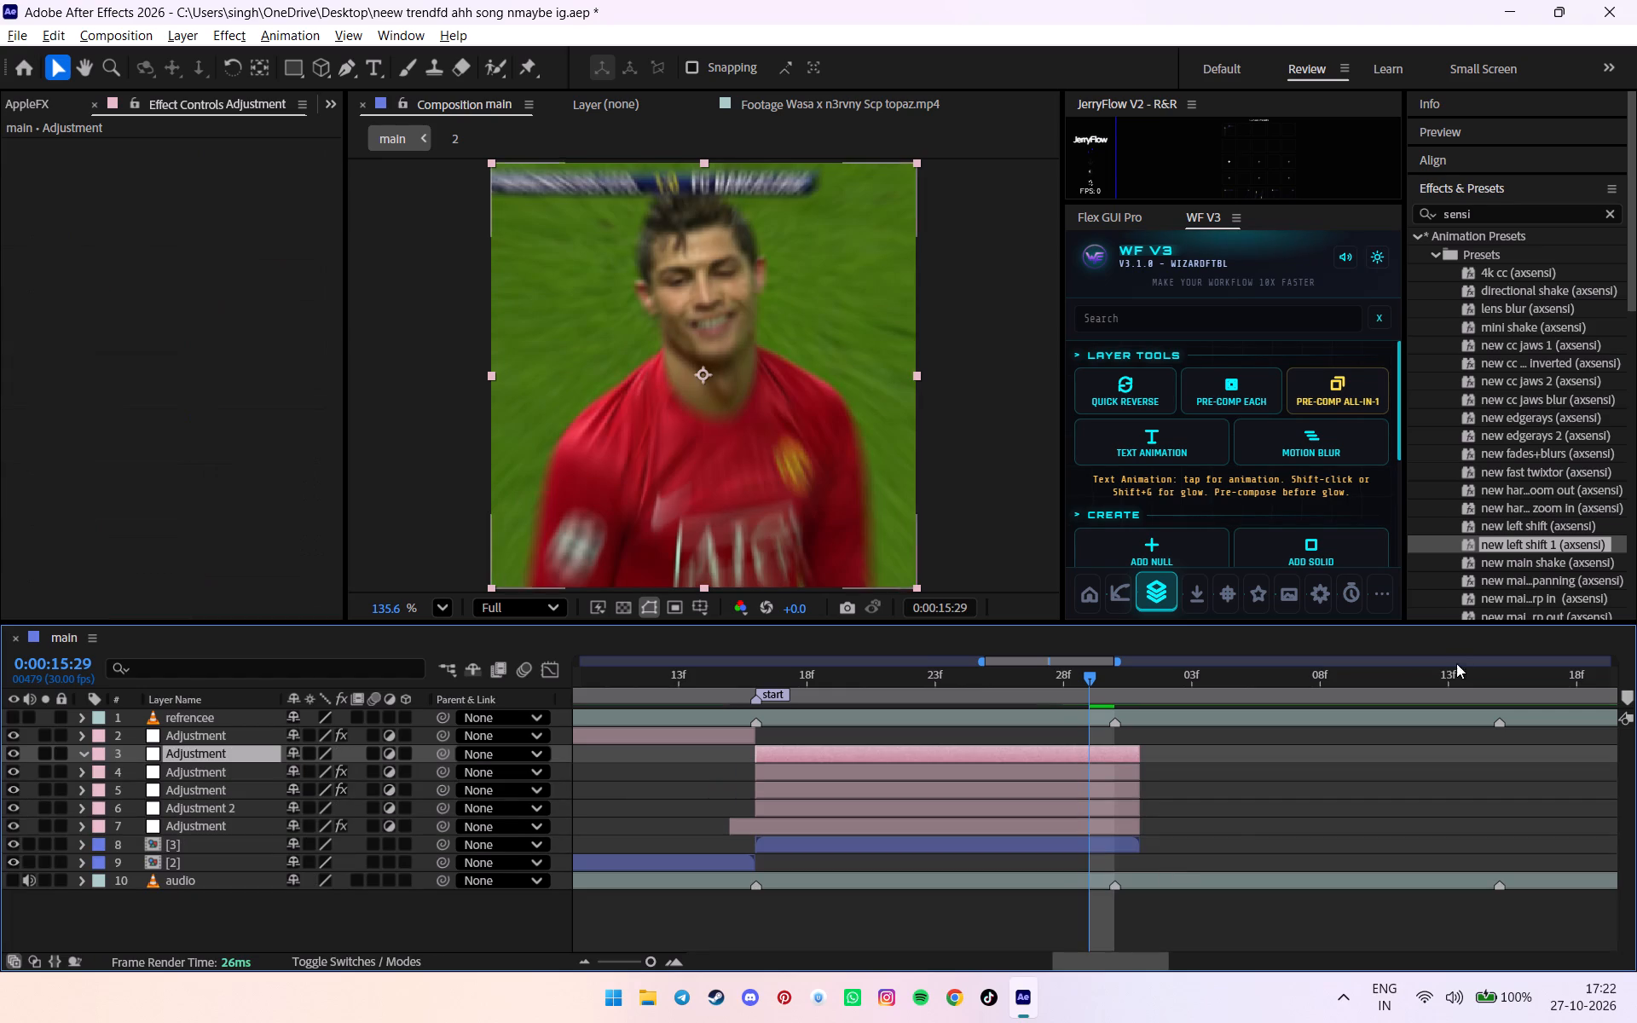
Add a new adjustment layer directly above clip [3], matching its span from the start marker at 0:00:15:16.
{"action": "scroll", "coordinate": [1536, 424], "scroll_direction": "down", "scroll_amount": 8}
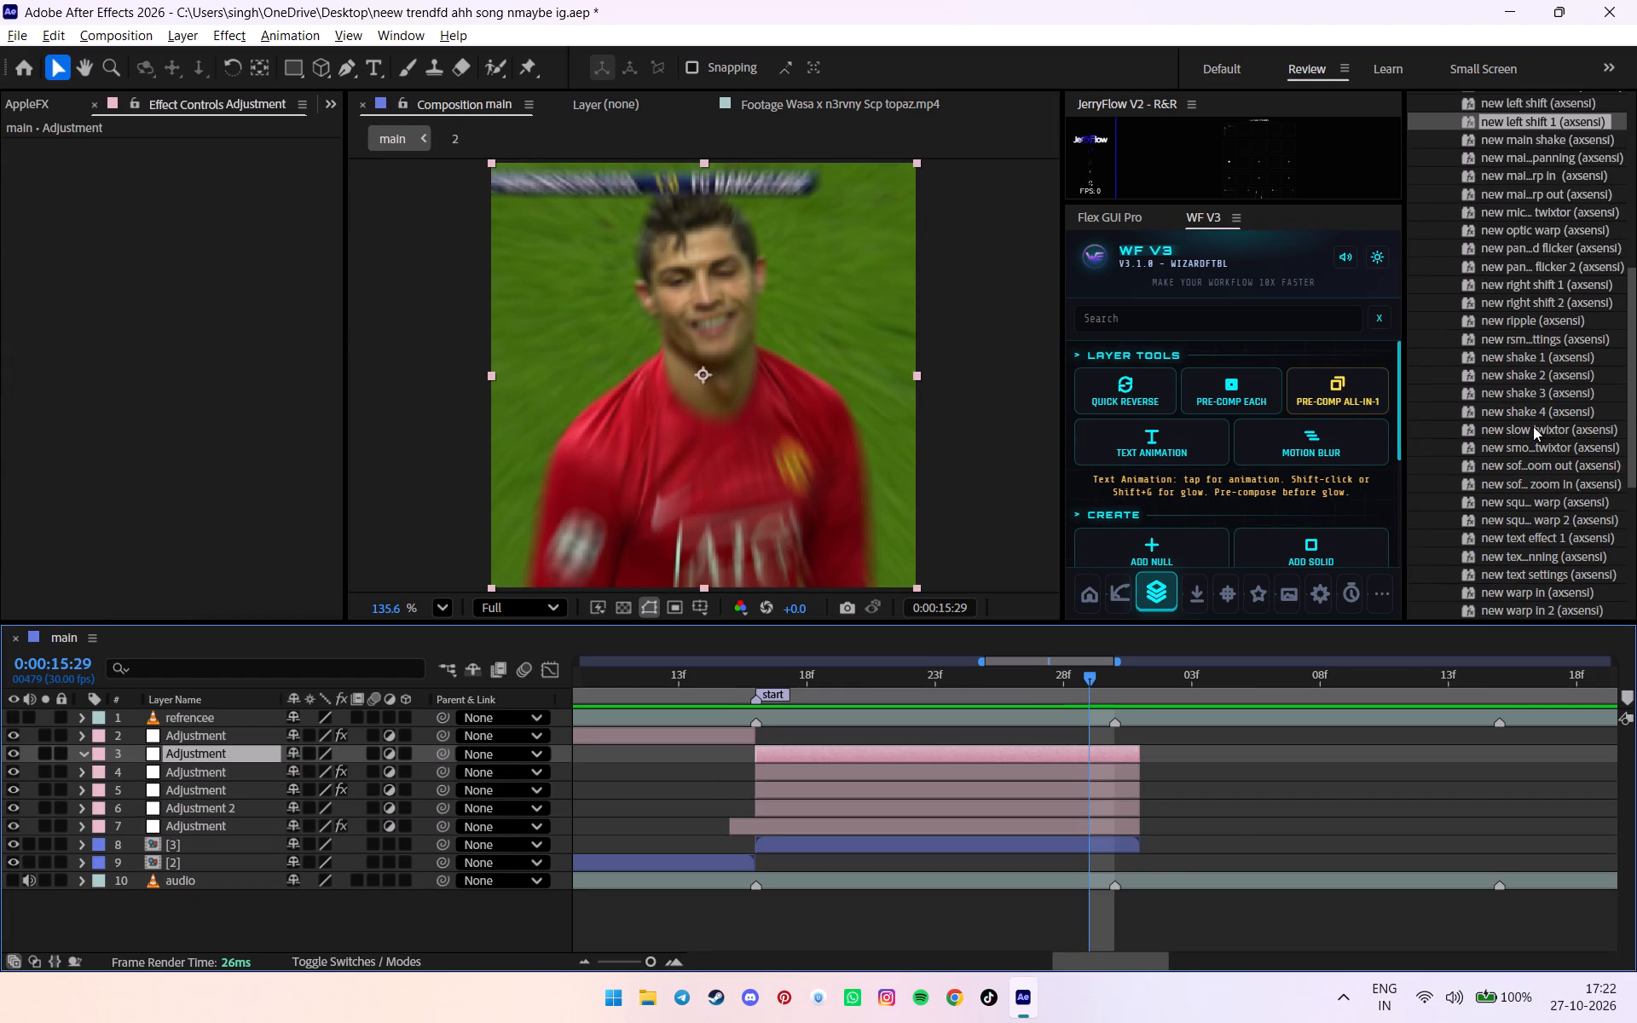
{"action": "scroll", "coordinate": [1533, 426], "scroll_direction": "down", "scroll_amount": 6}
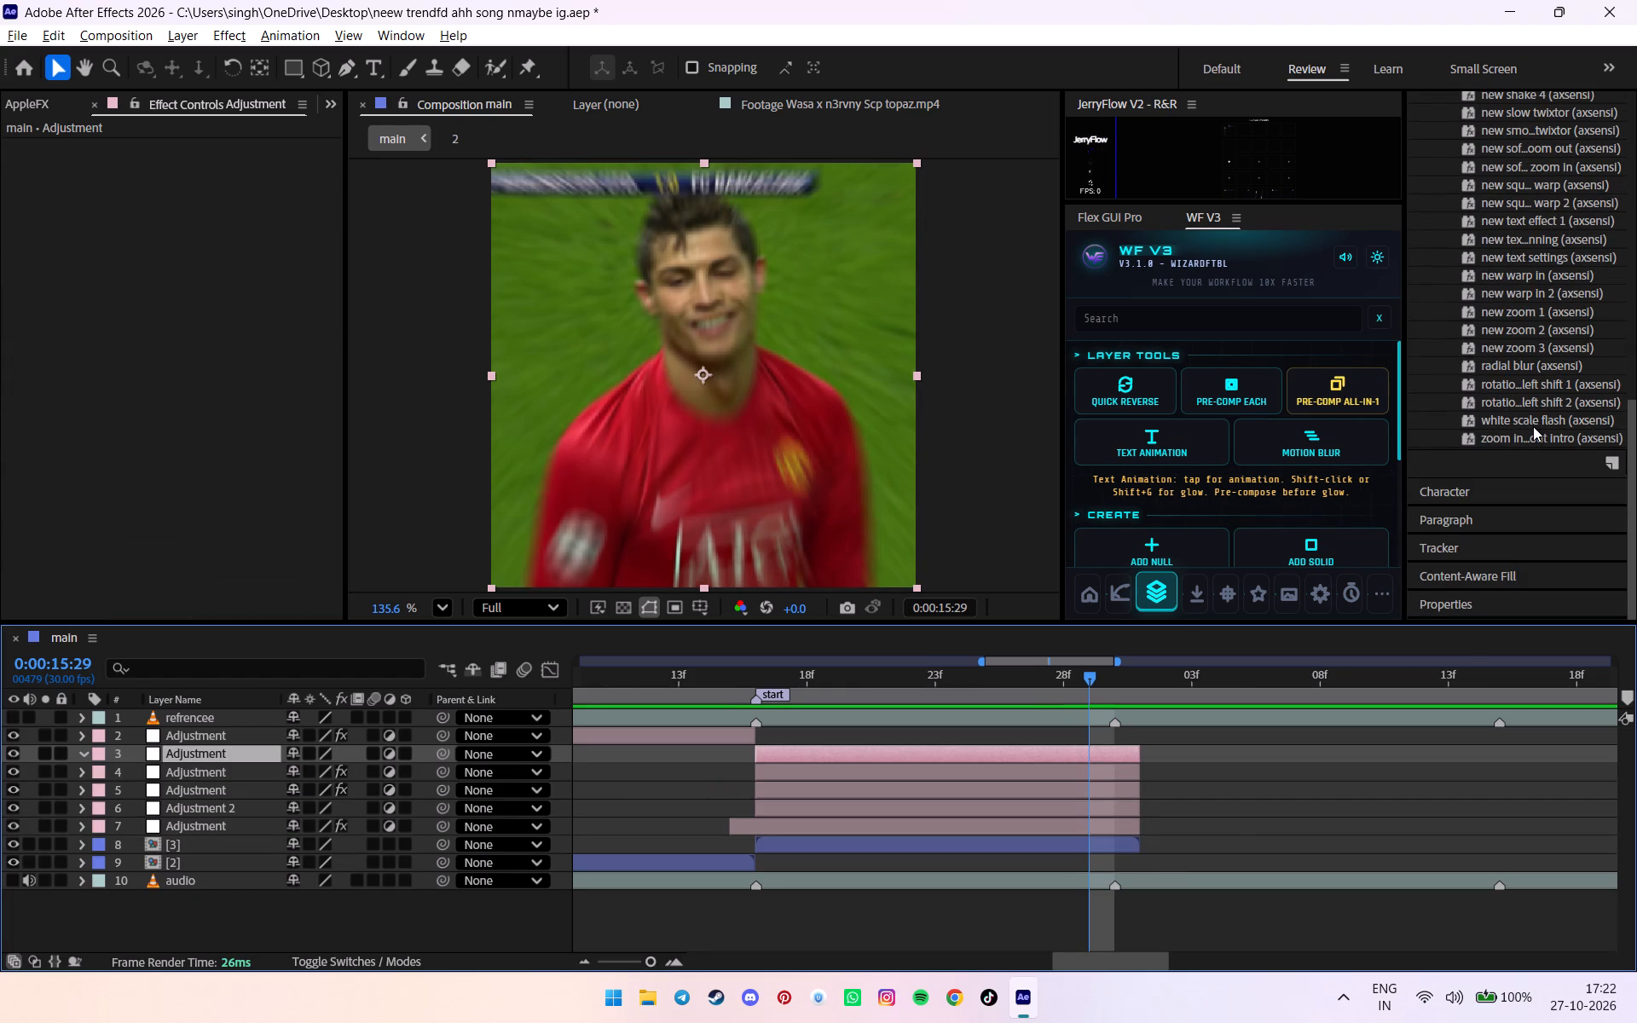
{"action": "left_click_drag", "start_coordinate": [827, 676], "coordinate": [758, 702]}
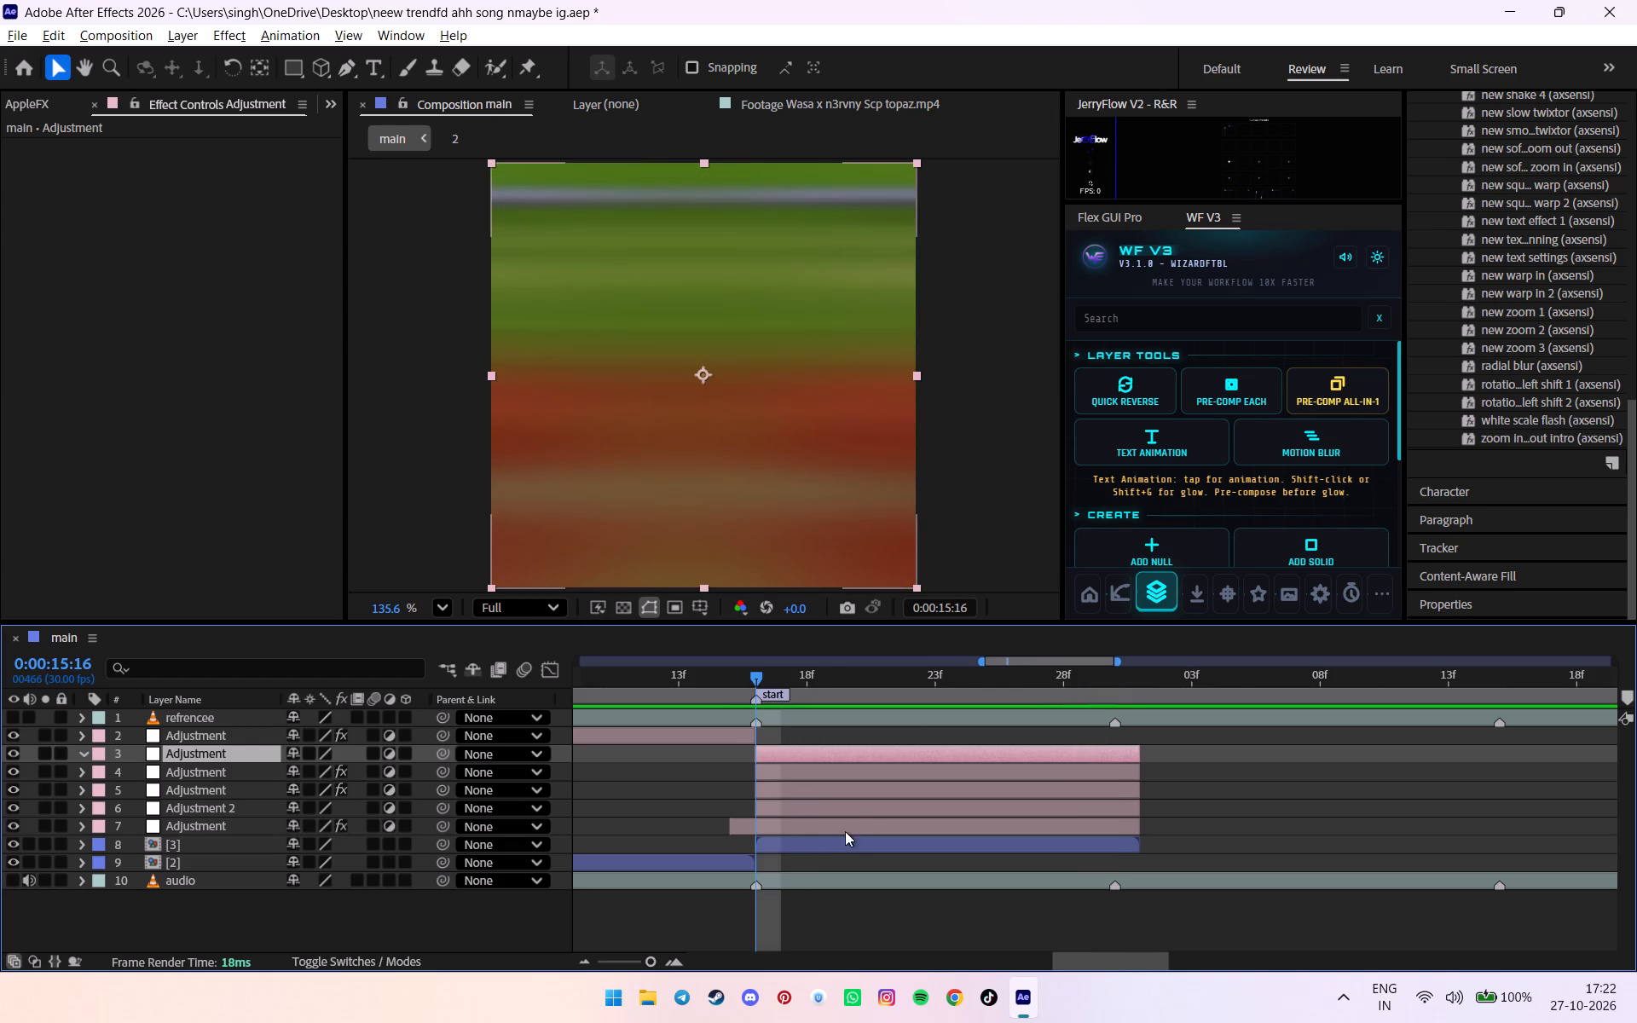
{"action": "left_click", "coordinate": [834, 836]}
{"action": "scroll", "coordinate": [1247, 515], "scroll_direction": "down", "scroll_amount": 1}
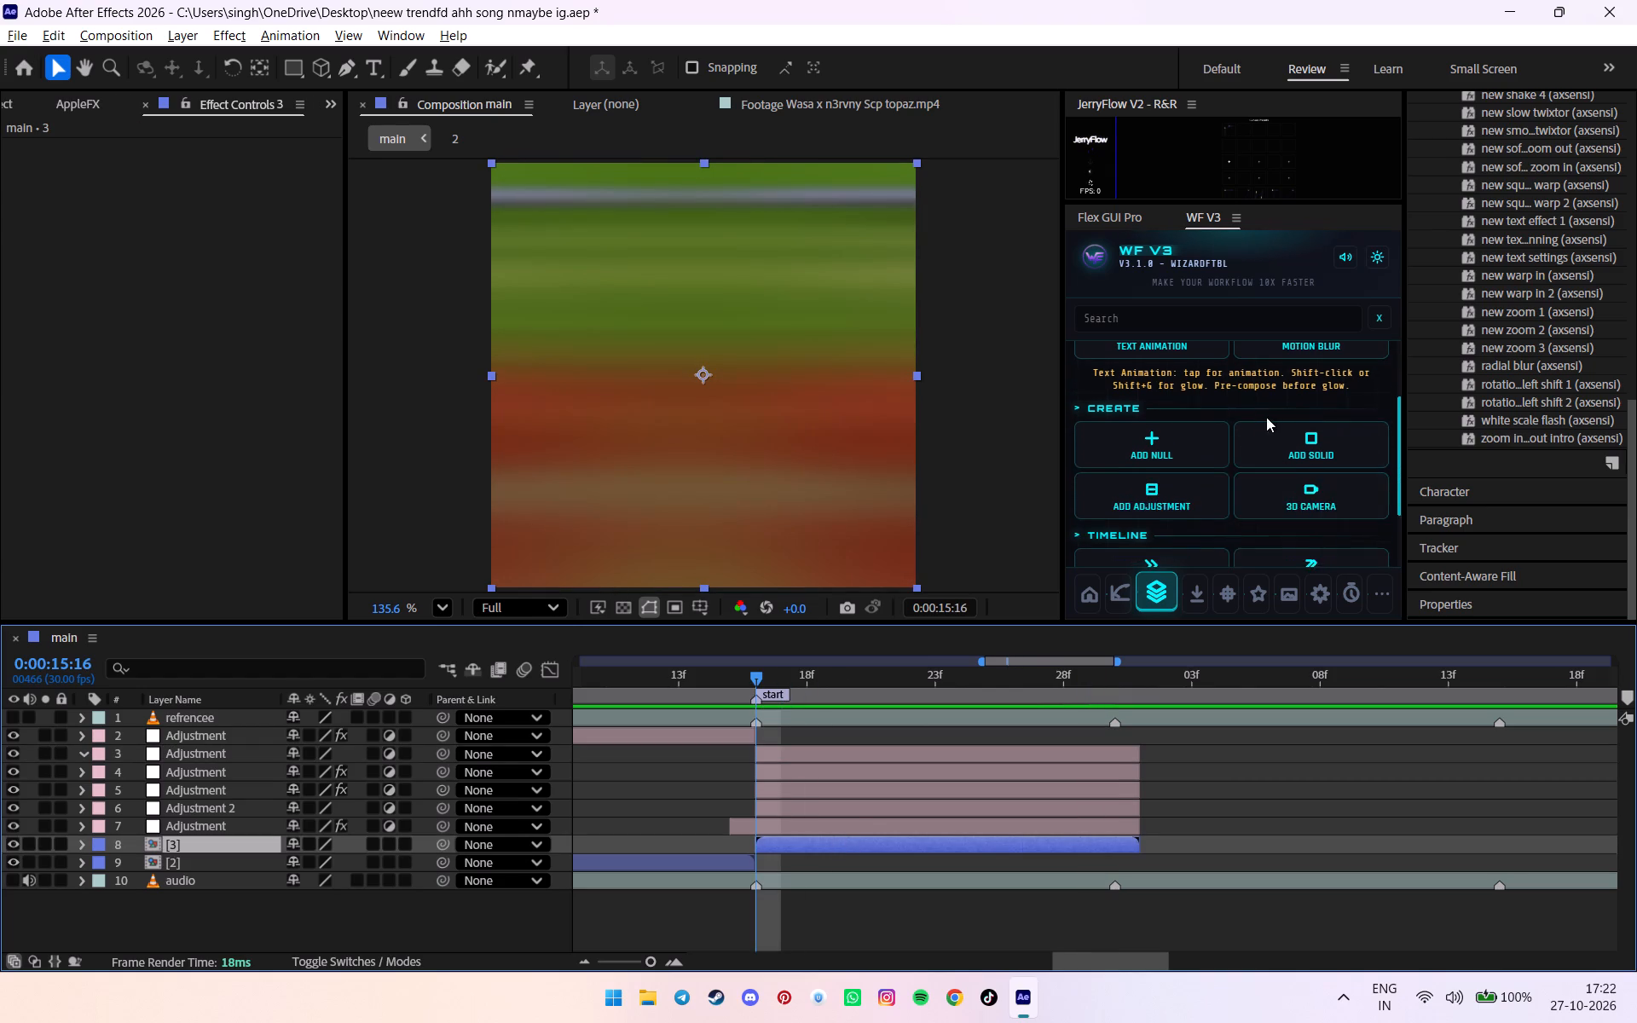
{"action": "scroll", "coordinate": [1266, 419], "scroll_direction": "up", "scroll_amount": 2}
{"action": "scroll", "coordinate": [1200, 468], "scroll_direction": "down", "scroll_amount": 2}
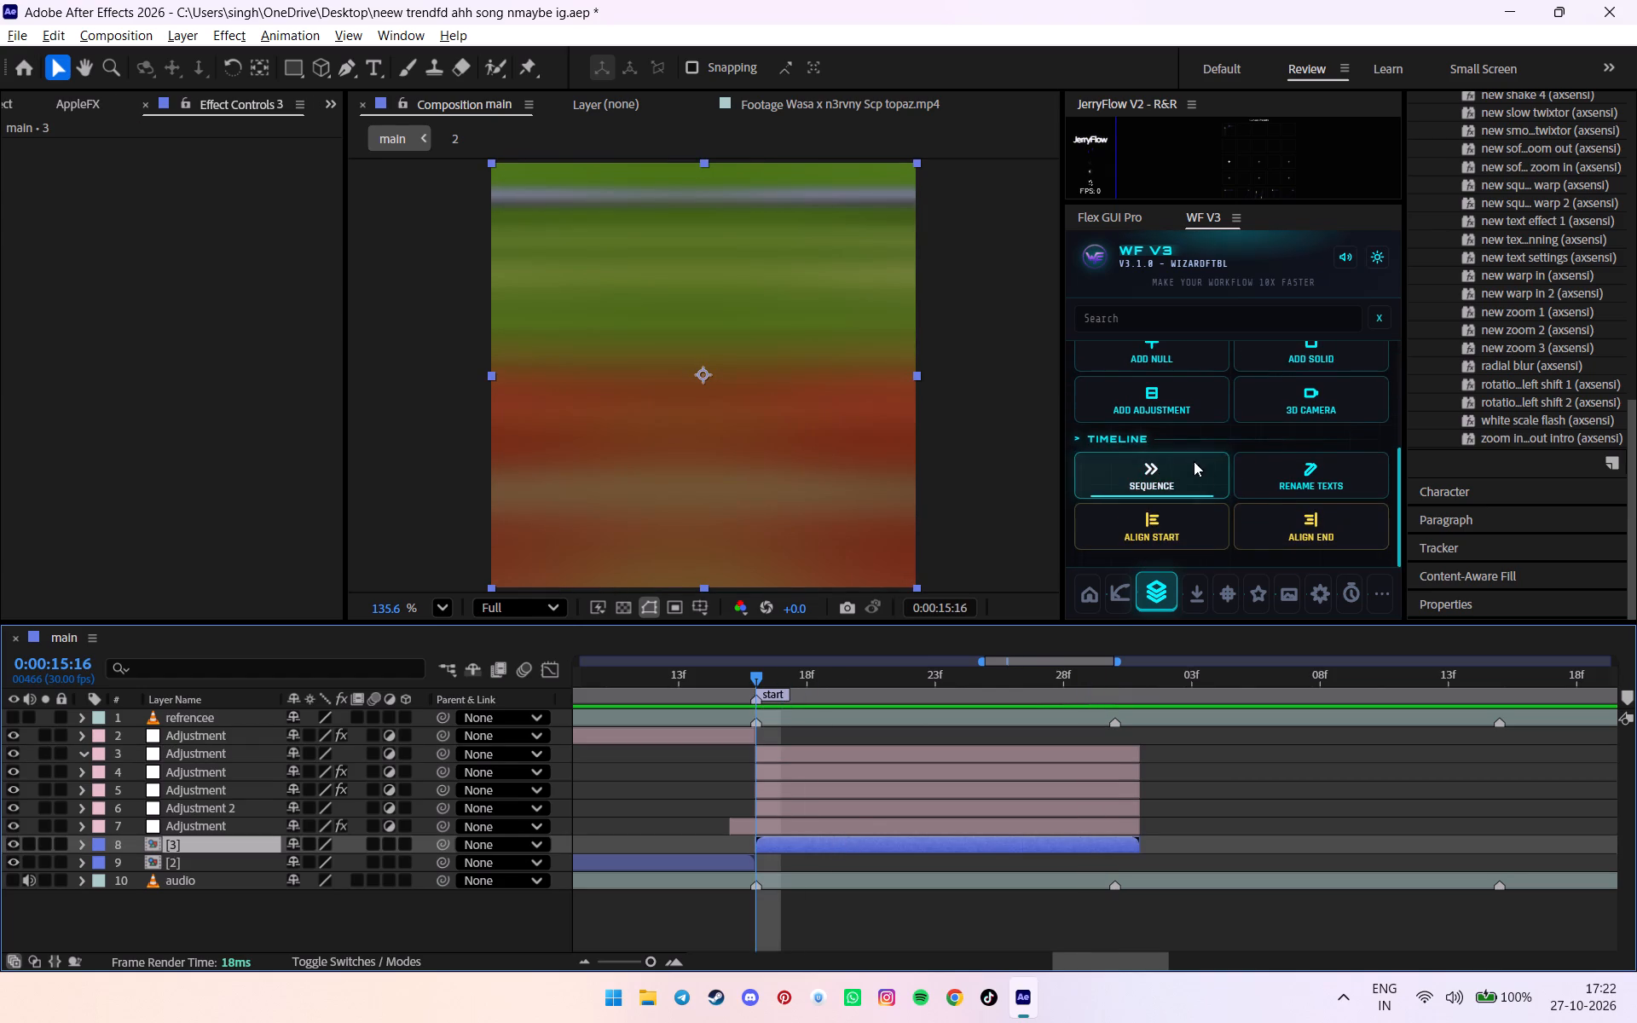
{"action": "scroll", "coordinate": [1183, 392], "scroll_direction": "up", "scroll_amount": 1}
{"action": "left_click", "coordinate": [1159, 506]}
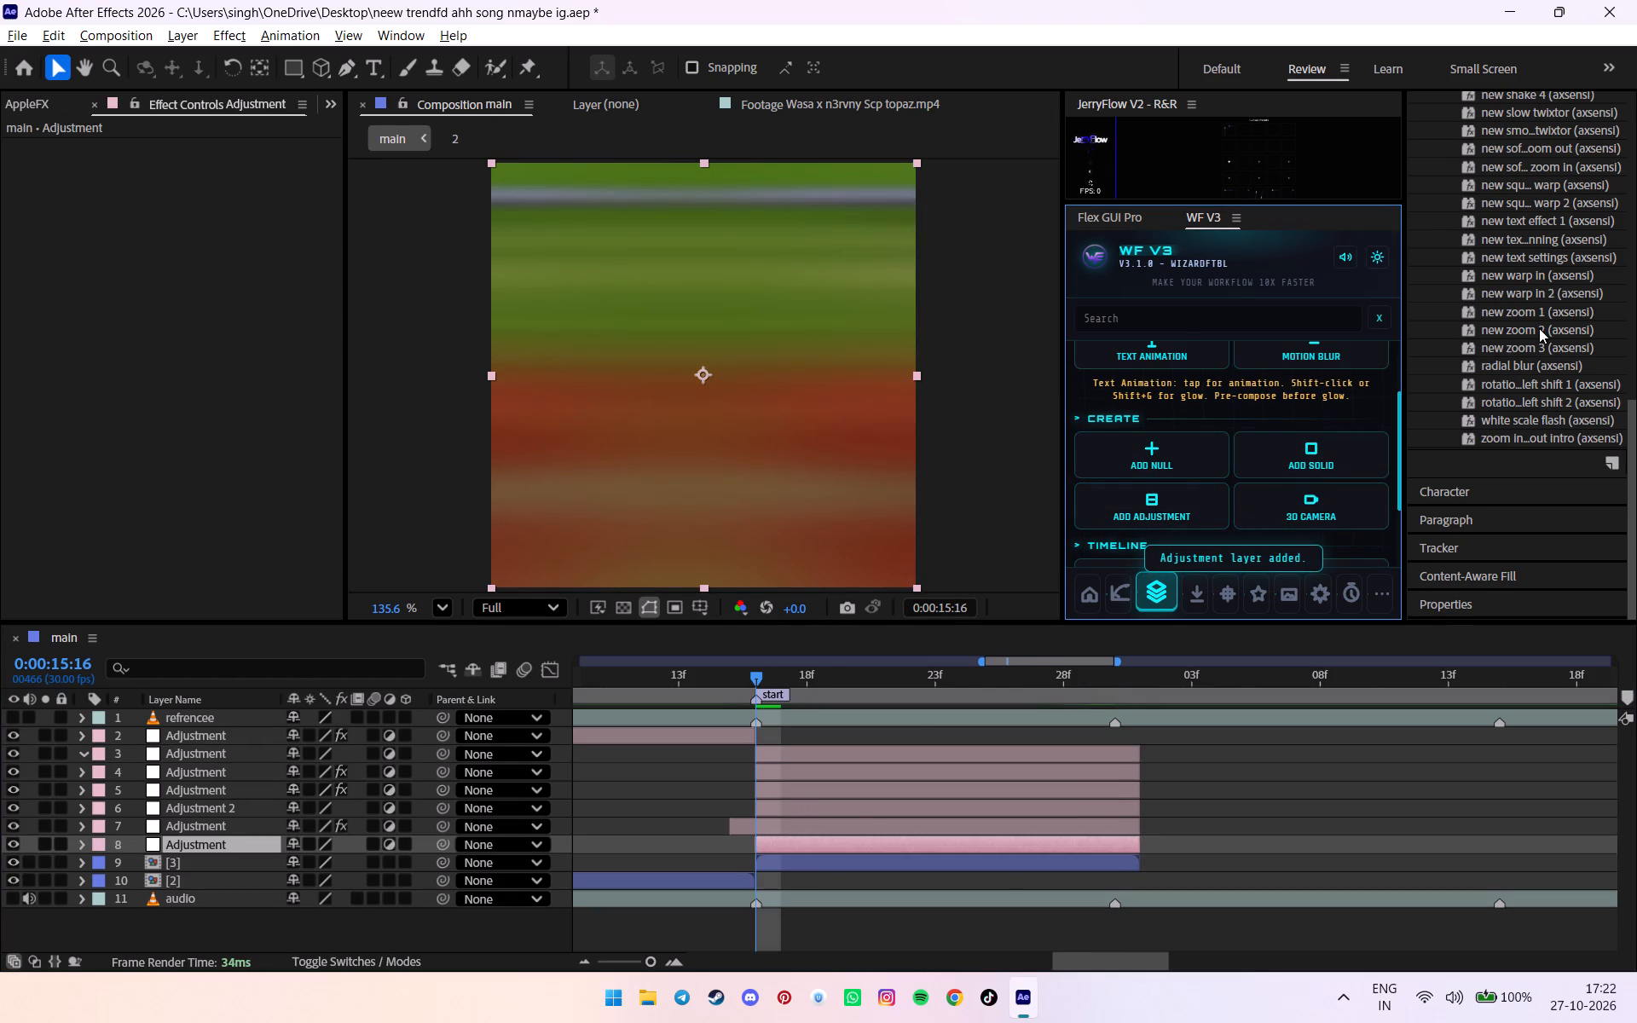
Apply the new squ... warp 2 (axsensi) preset to the new adjustment layer at 0:00:15:16 and compress its keyframes to end at 0:00:16:01.
{"action": "scroll", "coordinate": [1539, 328], "scroll_direction": "up", "scroll_amount": 6}
{"action": "scroll", "coordinate": [1528, 338], "scroll_direction": "down", "scroll_amount": 2}
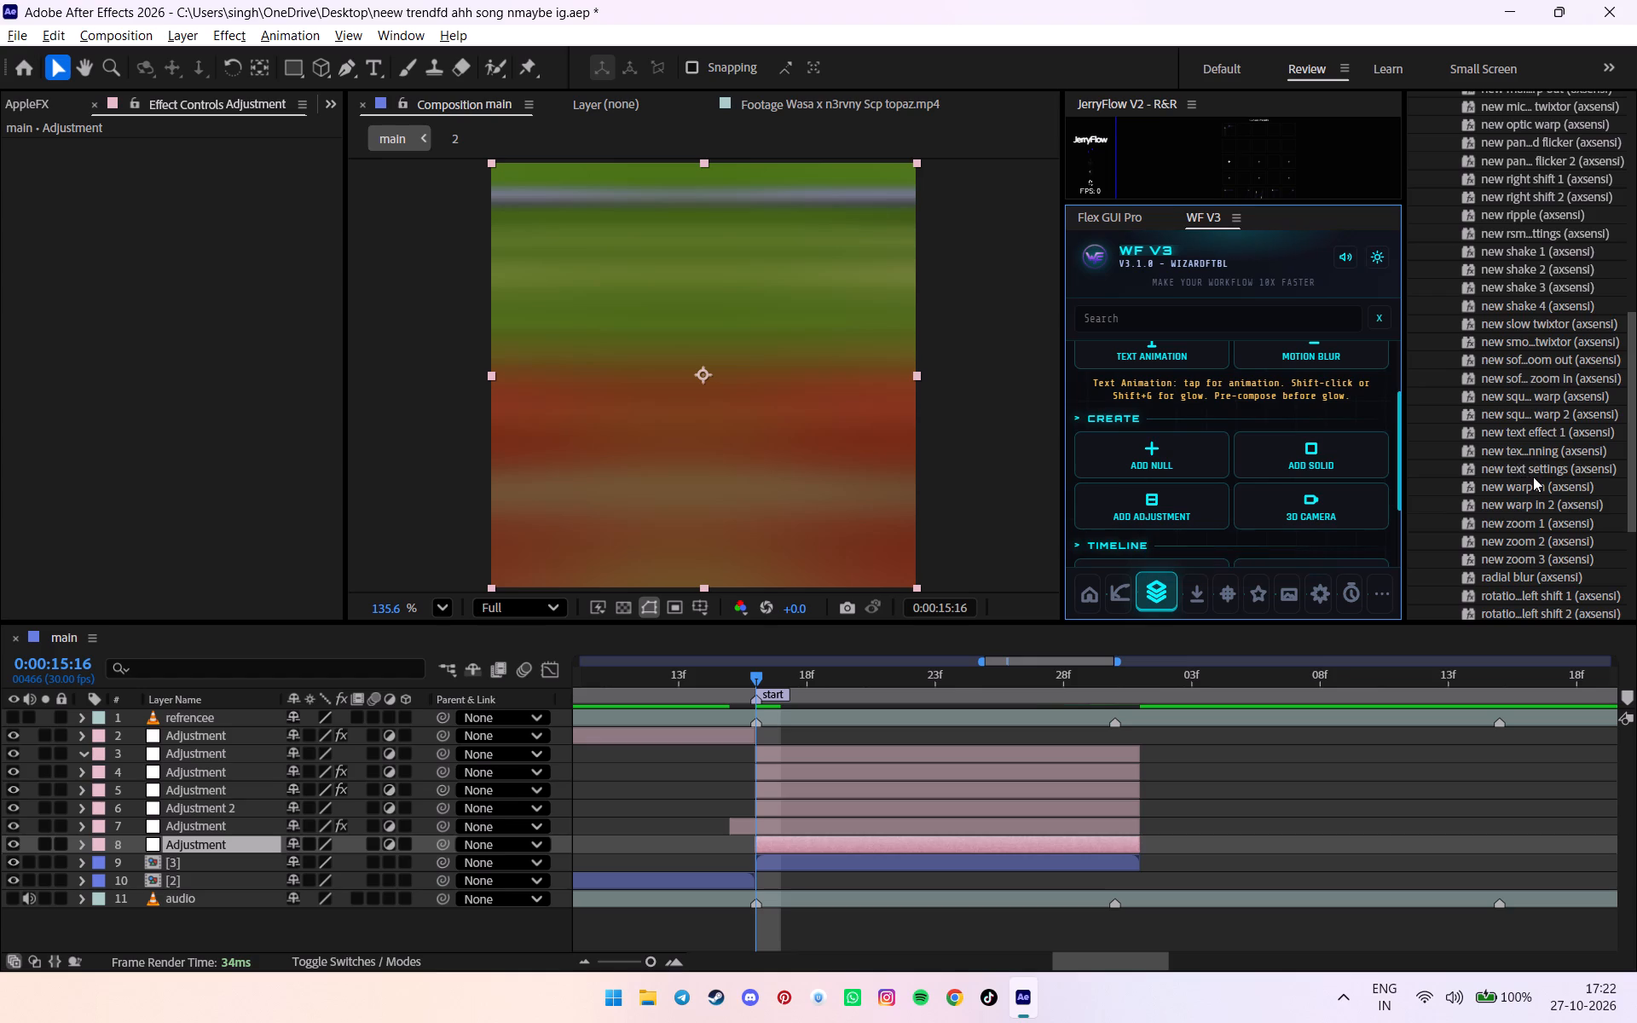
{"action": "scroll", "coordinate": [1533, 477], "scroll_direction": "up", "scroll_amount": 2}
{"action": "scroll", "coordinate": [1539, 359], "scroll_direction": "up", "scroll_amount": 1}
{"action": "scroll", "coordinate": [1543, 282], "scroll_direction": "up", "scroll_amount": 7}
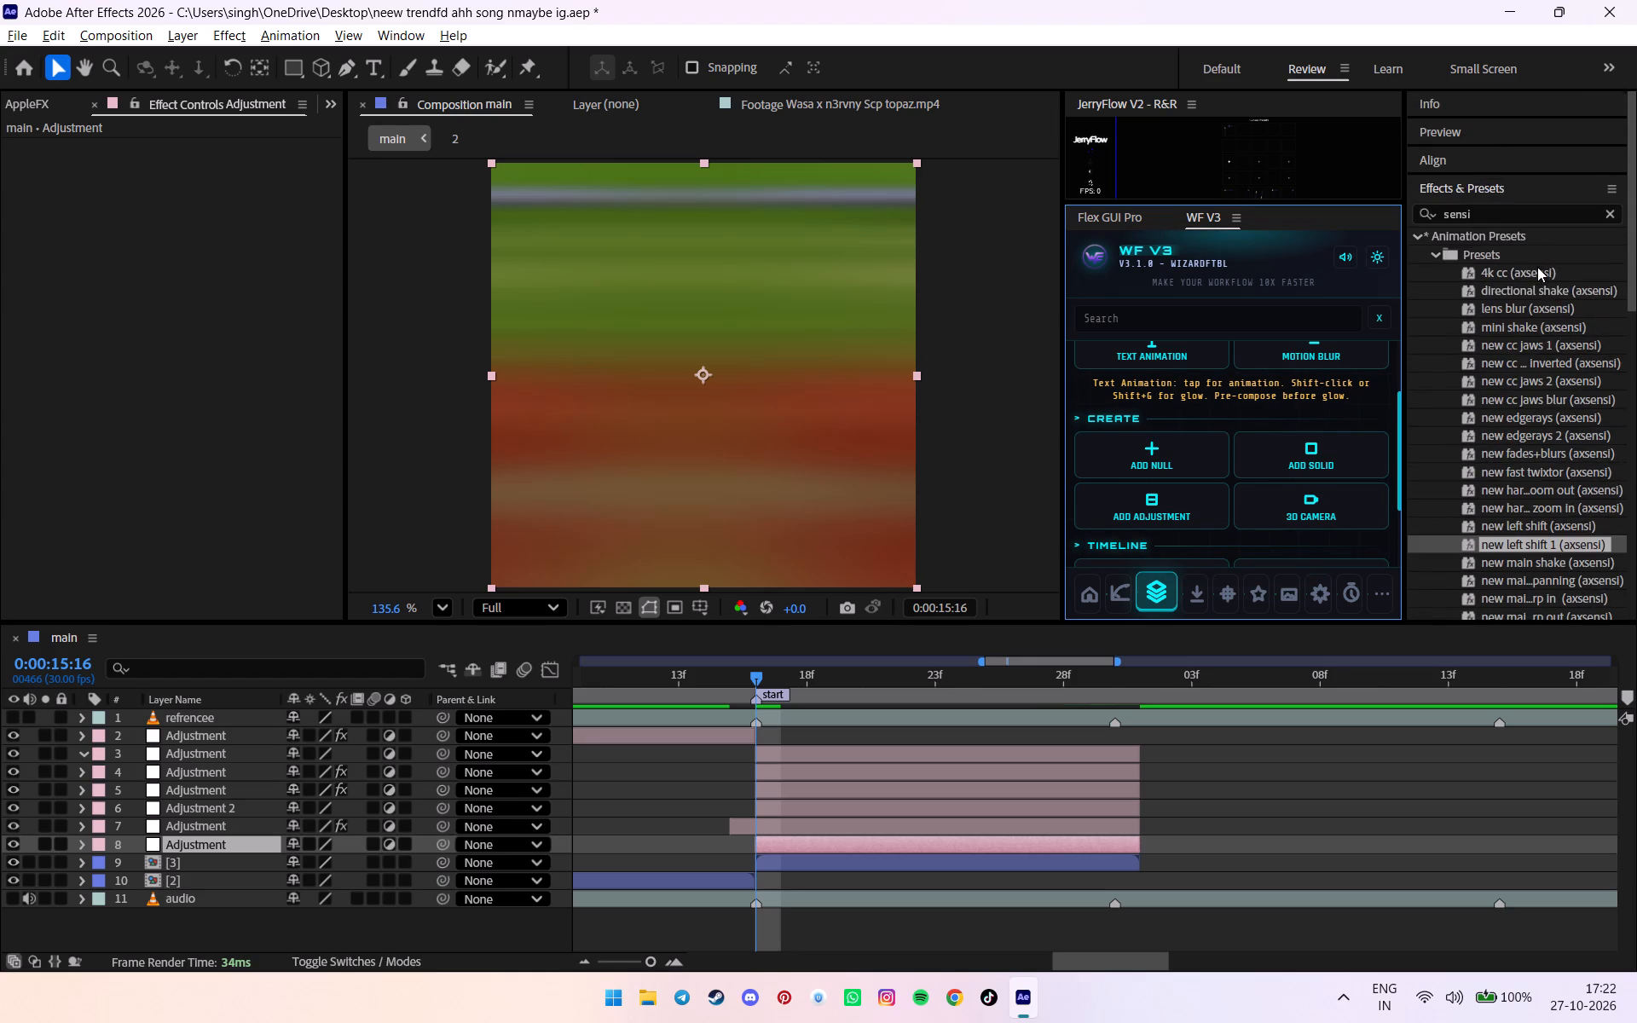
{"action": "scroll", "coordinate": [1536, 273], "scroll_direction": "down", "scroll_amount": 6}
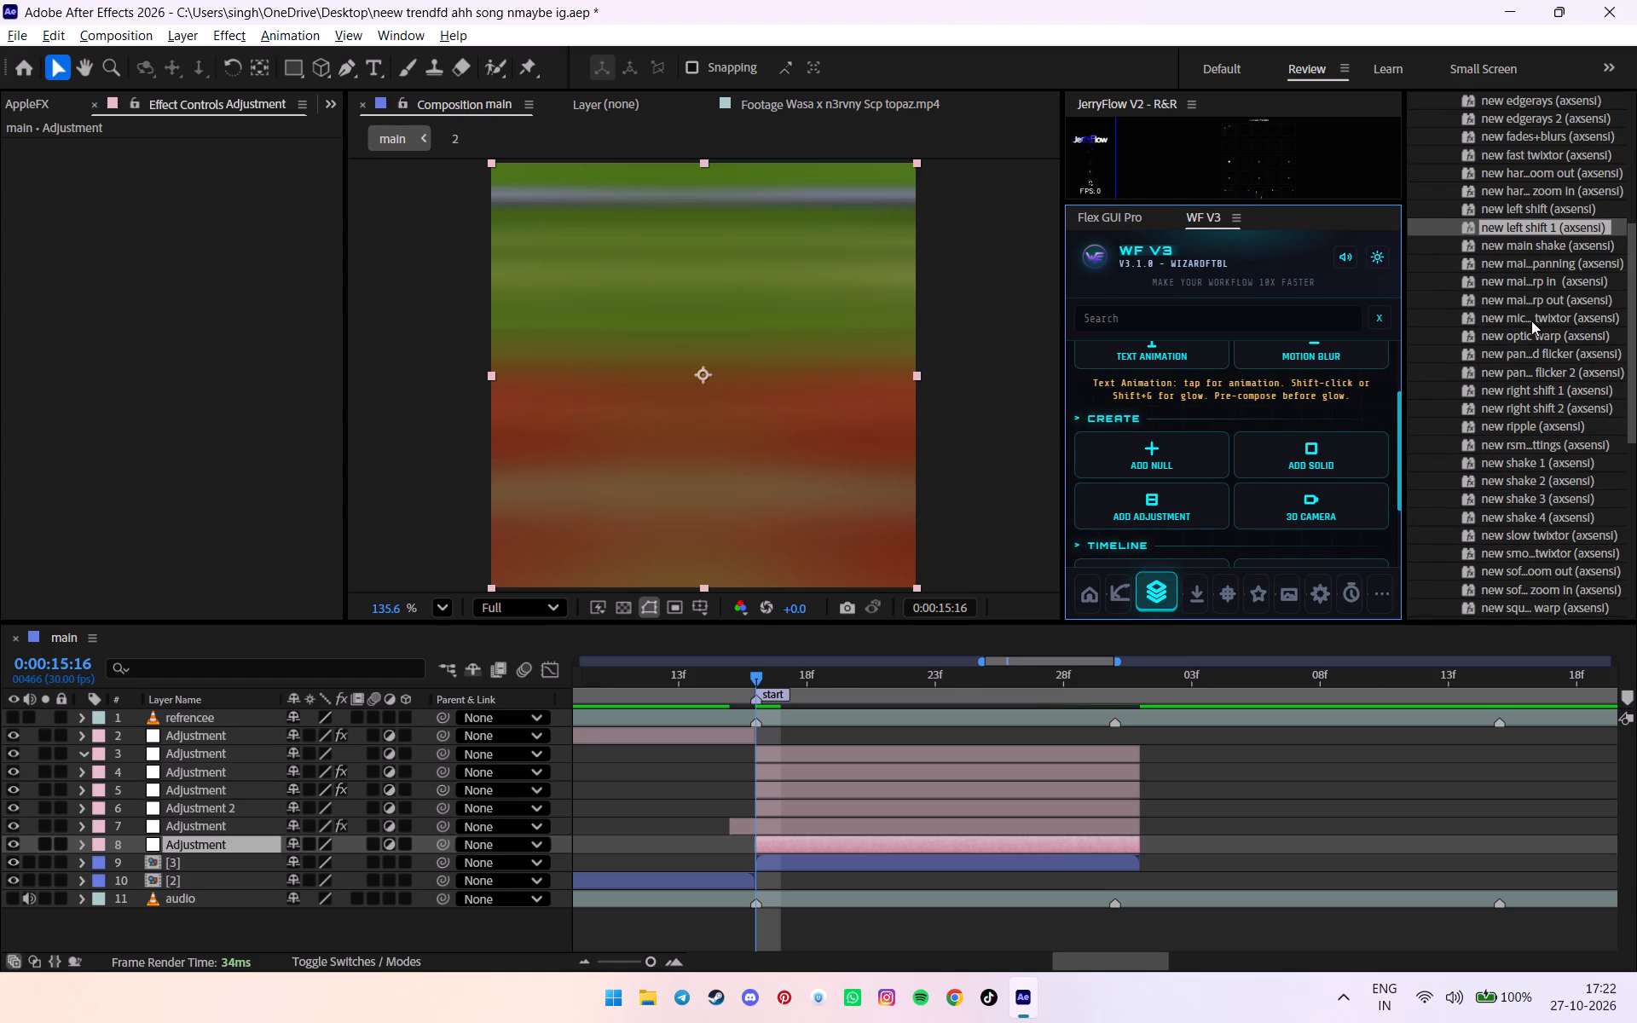
{"action": "scroll", "coordinate": [1531, 321], "scroll_direction": "up", "scroll_amount": 8}
{"action": "scroll", "coordinate": [1532, 321], "scroll_direction": "down", "scroll_amount": 7}
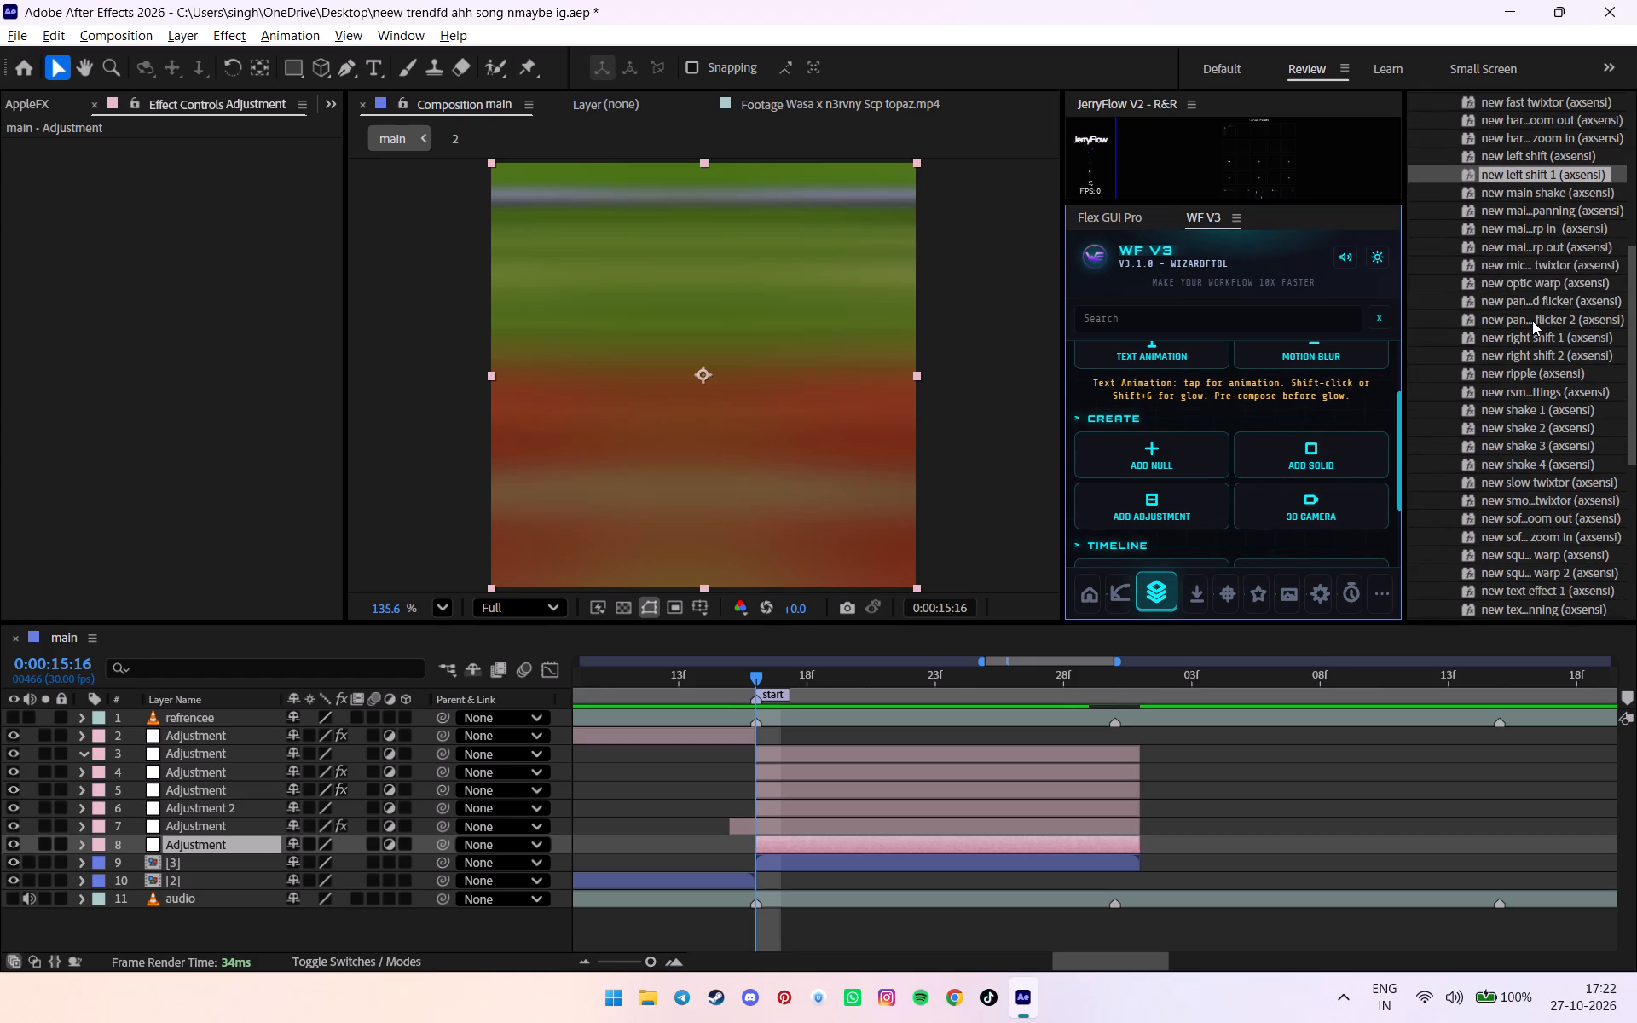
{"action": "left_click_drag", "start_coordinate": [1543, 579], "coordinate": [782, 841]}
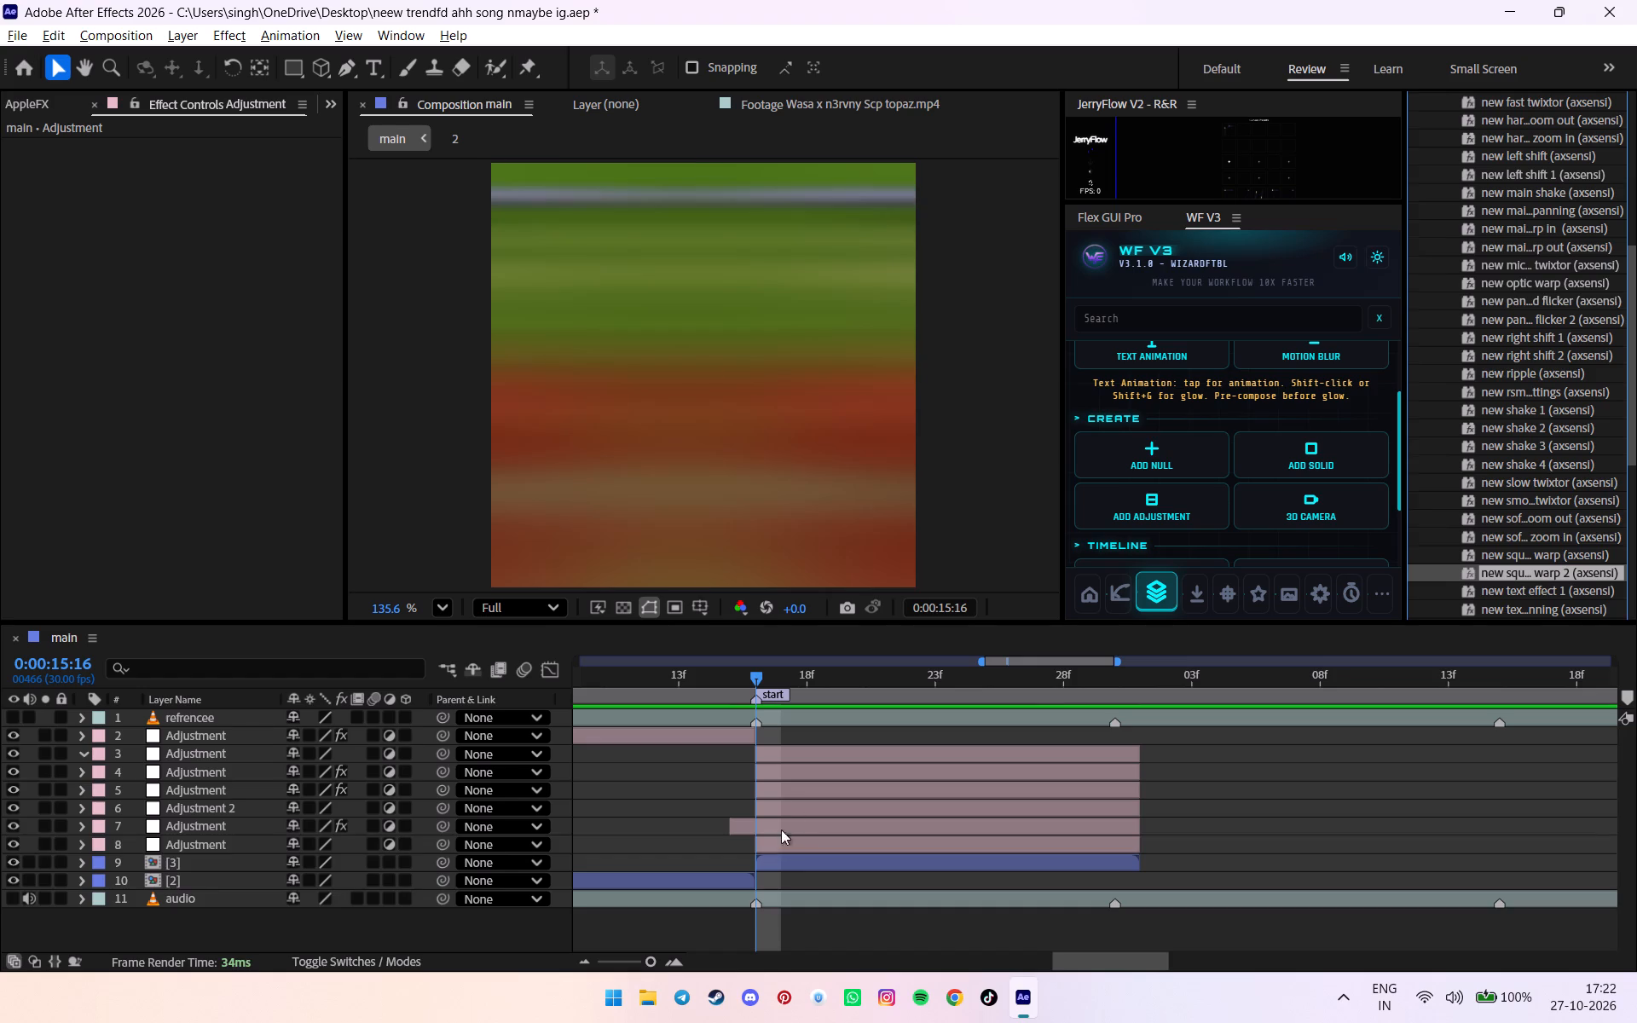
{"action": "key", "text": "u"}
{"action": "left_click_drag", "start_coordinate": [711, 871], "coordinate": [1445, 929]}
{"action": "left_click_drag", "start_coordinate": [1393, 898], "coordinate": [1293, 898], "text": "alt"}
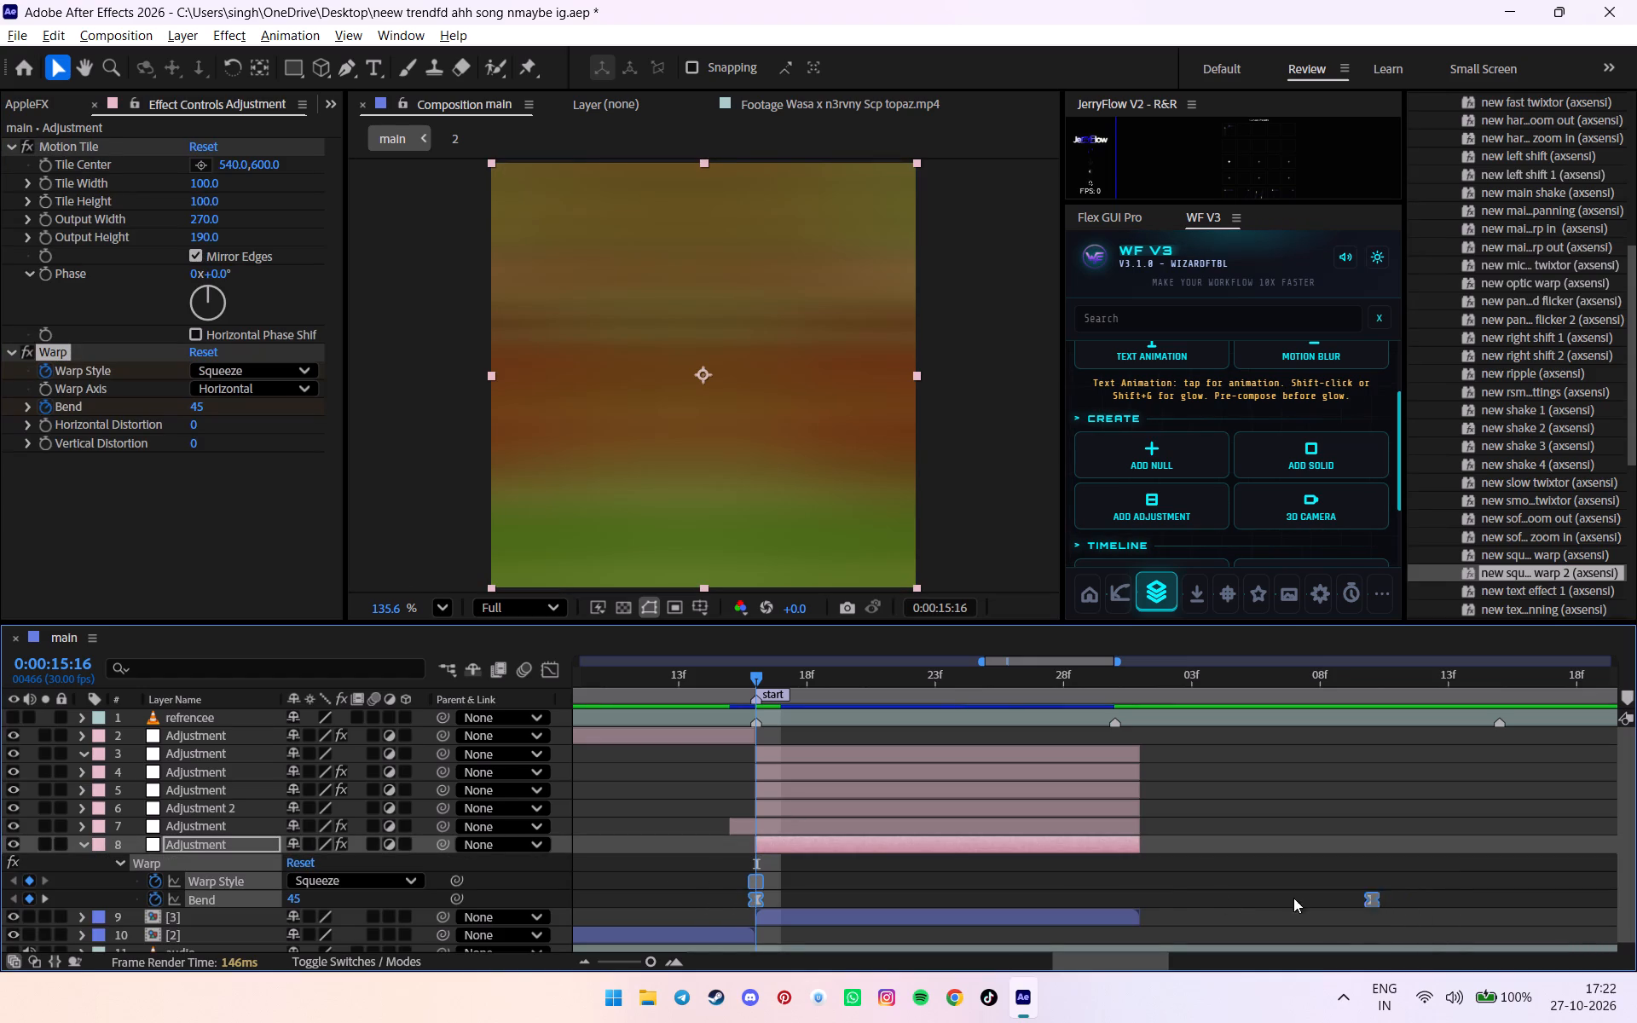
{"action": "left_click_drag", "start_coordinate": [1293, 898], "coordinate": [1131, 898], "text": "alt"}
Set the Motion Tile's Tile Center on the warp adjustment layer to 184, 184.
{"action": "left_click_drag", "start_coordinate": [797, 691], "coordinate": [957, 690]}
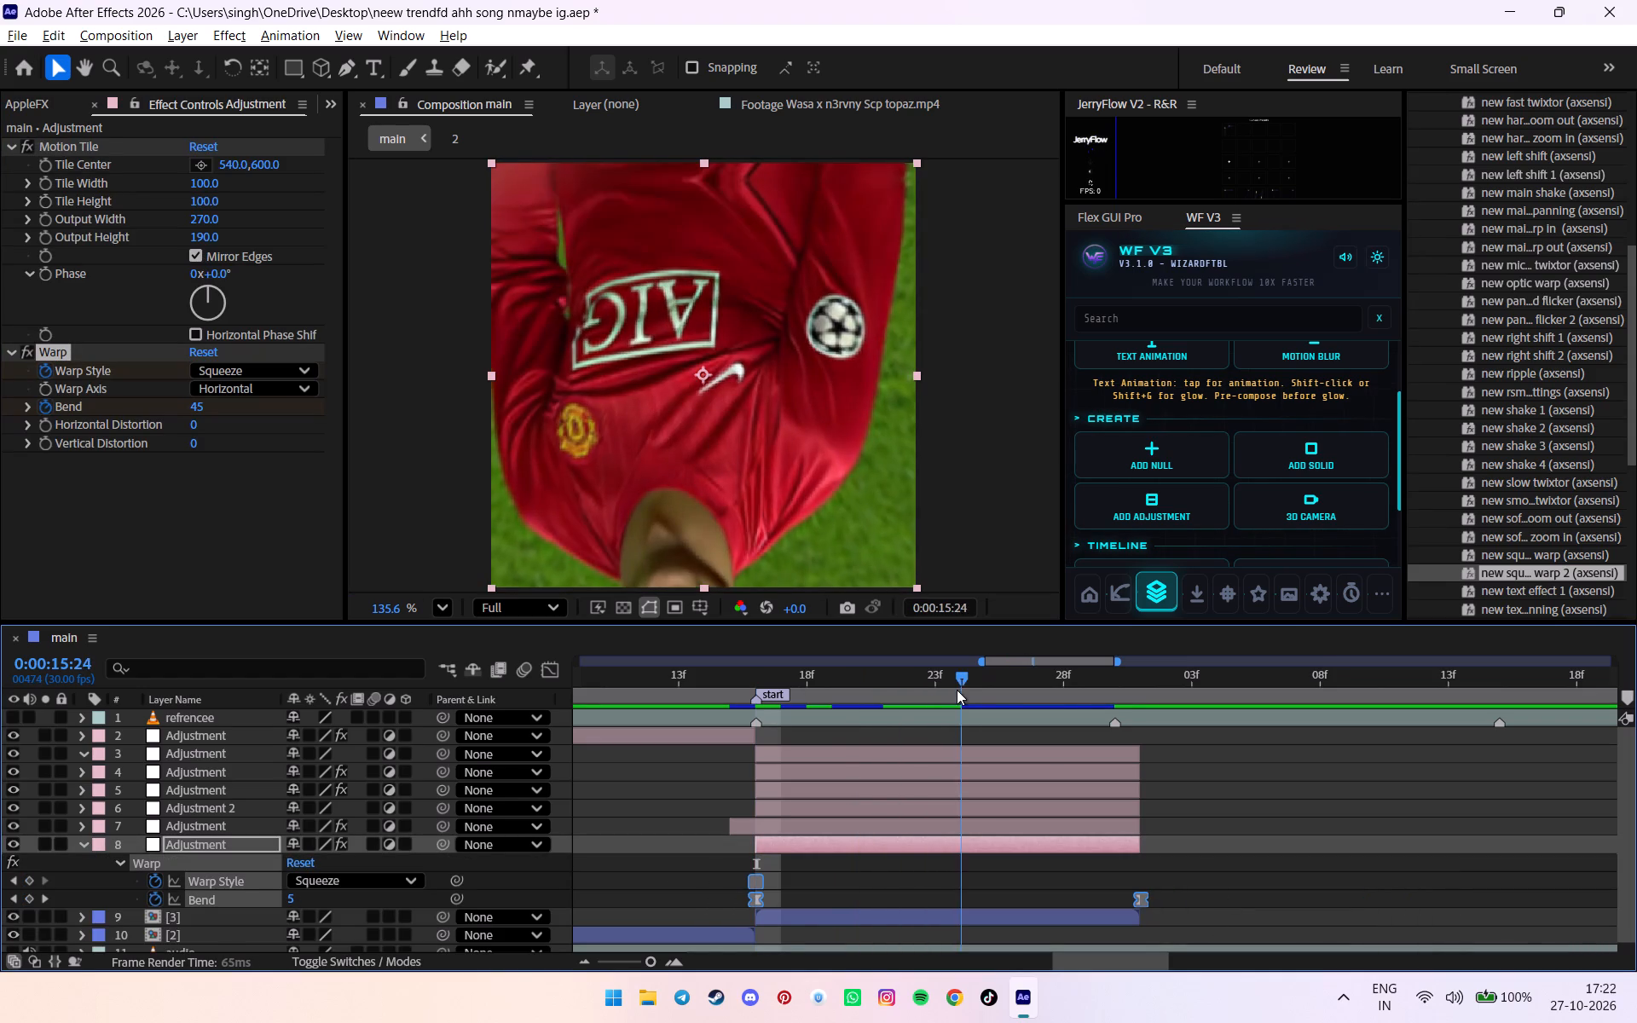
{"action": "left_click_drag", "start_coordinate": [957, 690], "coordinate": [904, 691]}
{"action": "left_click", "coordinate": [229, 164]}
{"action": "key", "text": "1"}
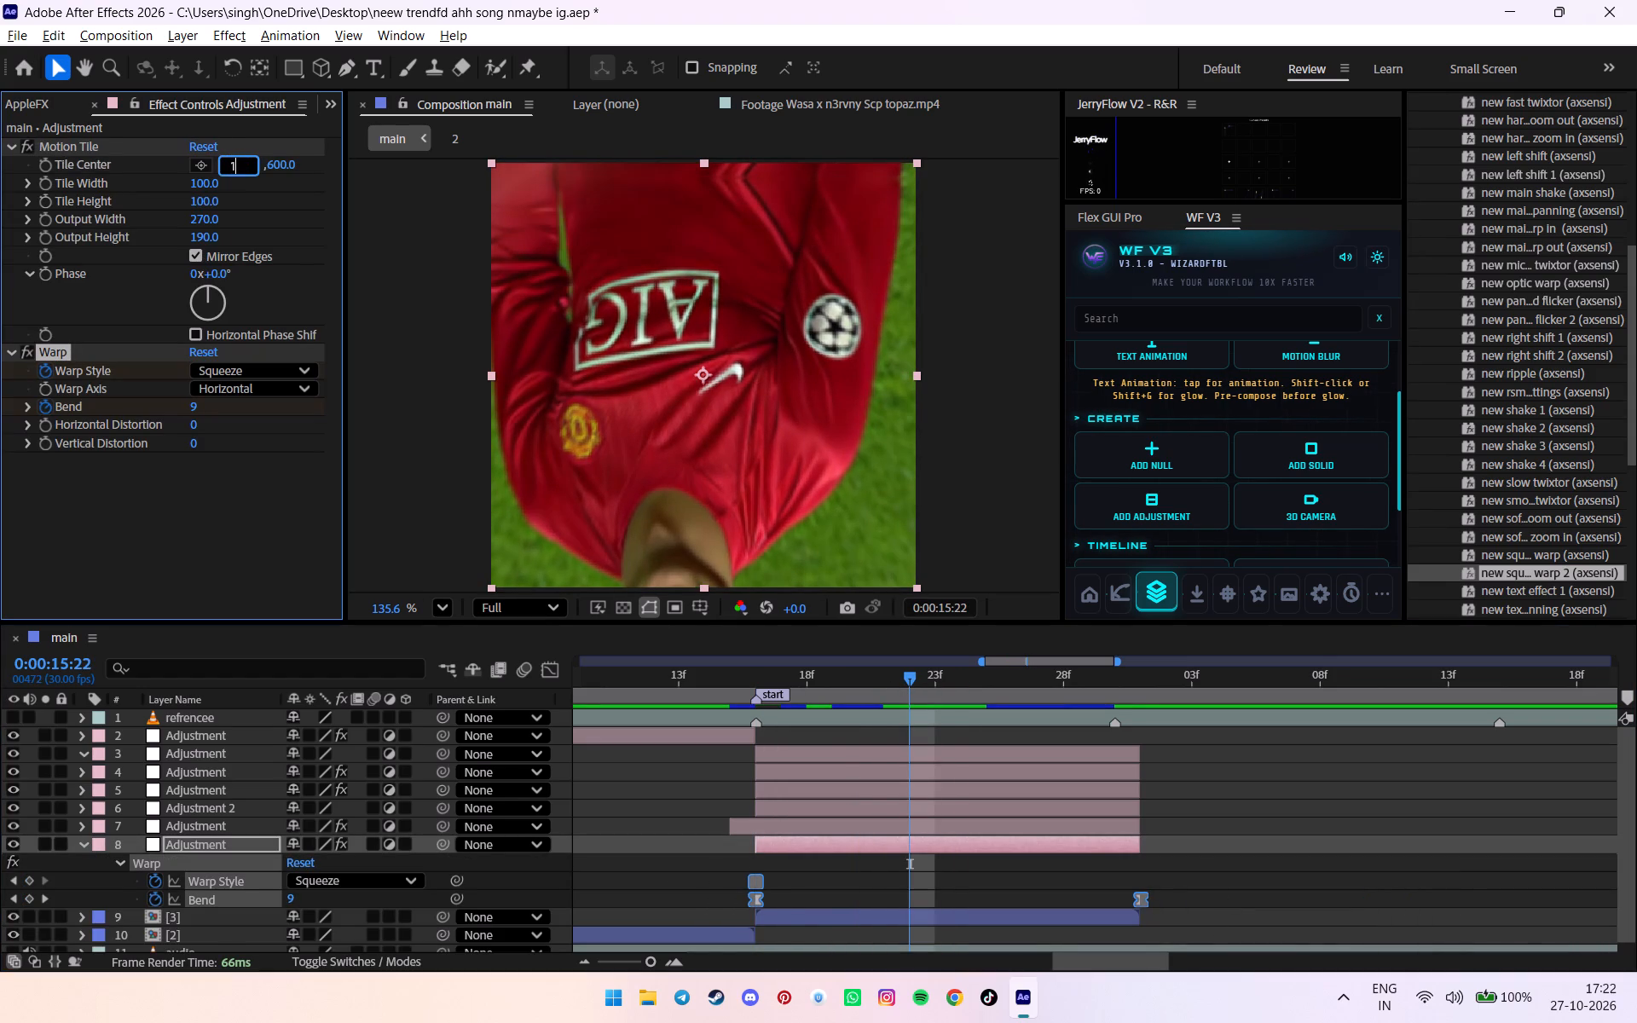
{"action": "type", "text": "84"}
{"action": "key", "text": "ctrl+a"}
{"action": "key", "text": "ctrl+c"}
{"action": "key", "text": "ctrl+x"}
{"action": "type", "text": "184"}
{"action": "key", "text": "ctrl+a"}
{"action": "key", "text": "ctrl+c"}
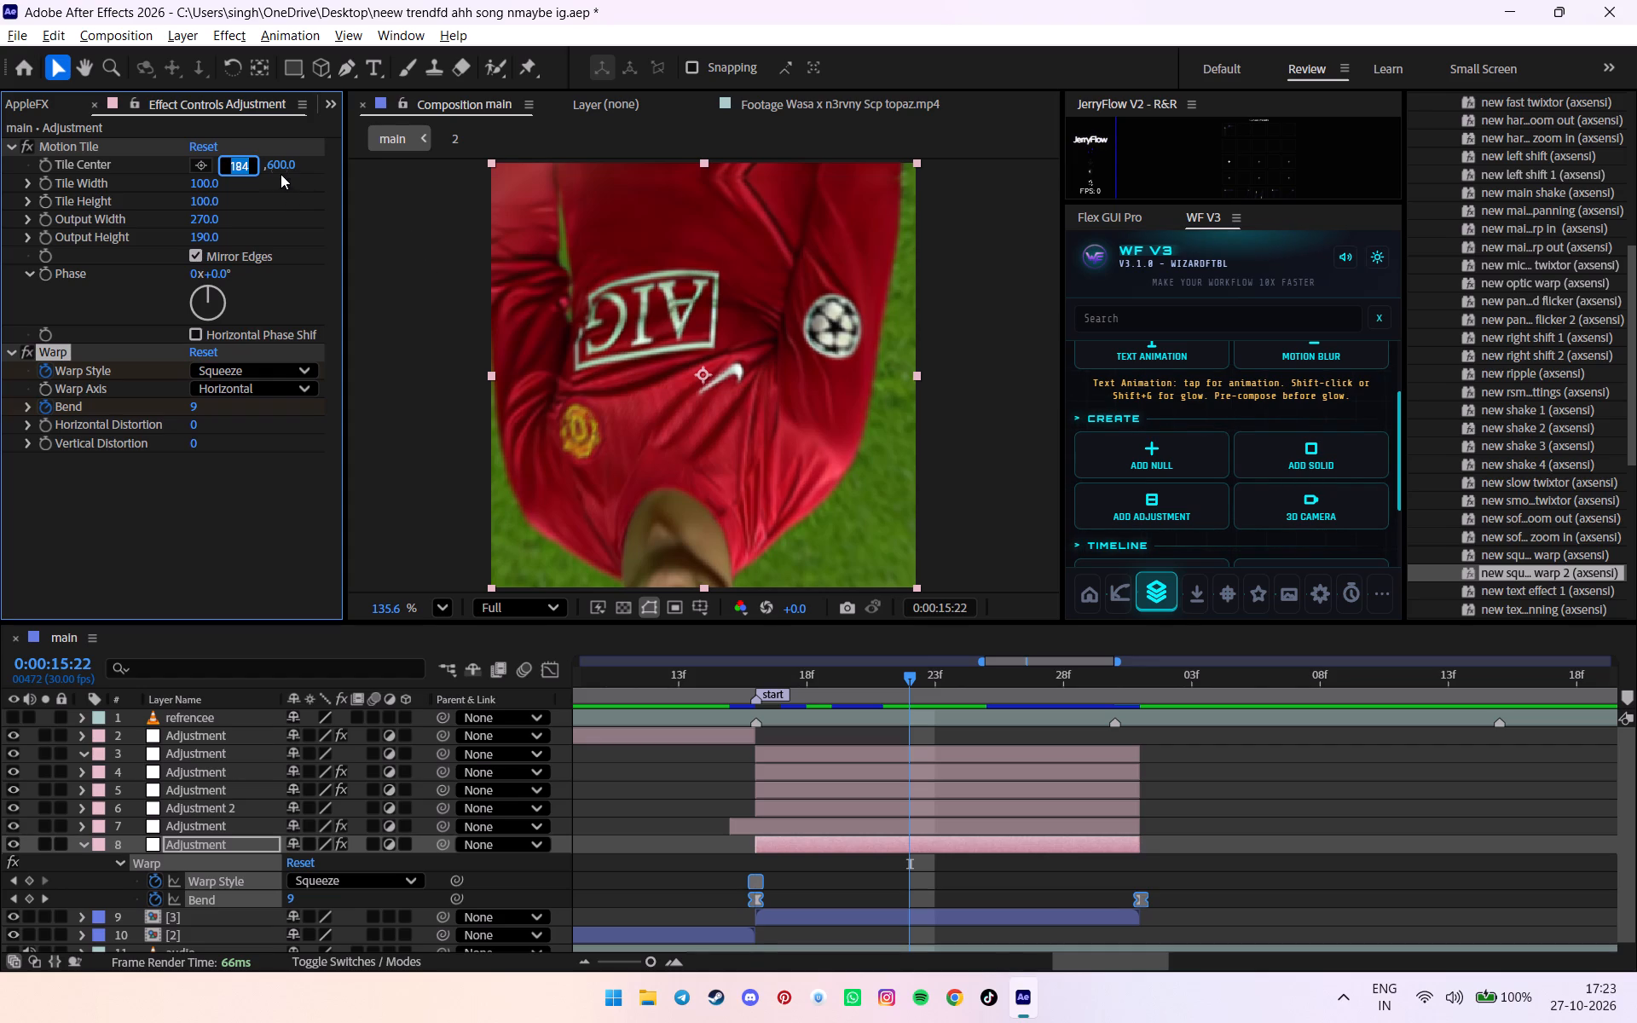
{"action": "left_click", "coordinate": [278, 170]}
{"action": "key", "text": "ctrl+v"}
{"action": "left_click", "coordinate": [278, 225]}
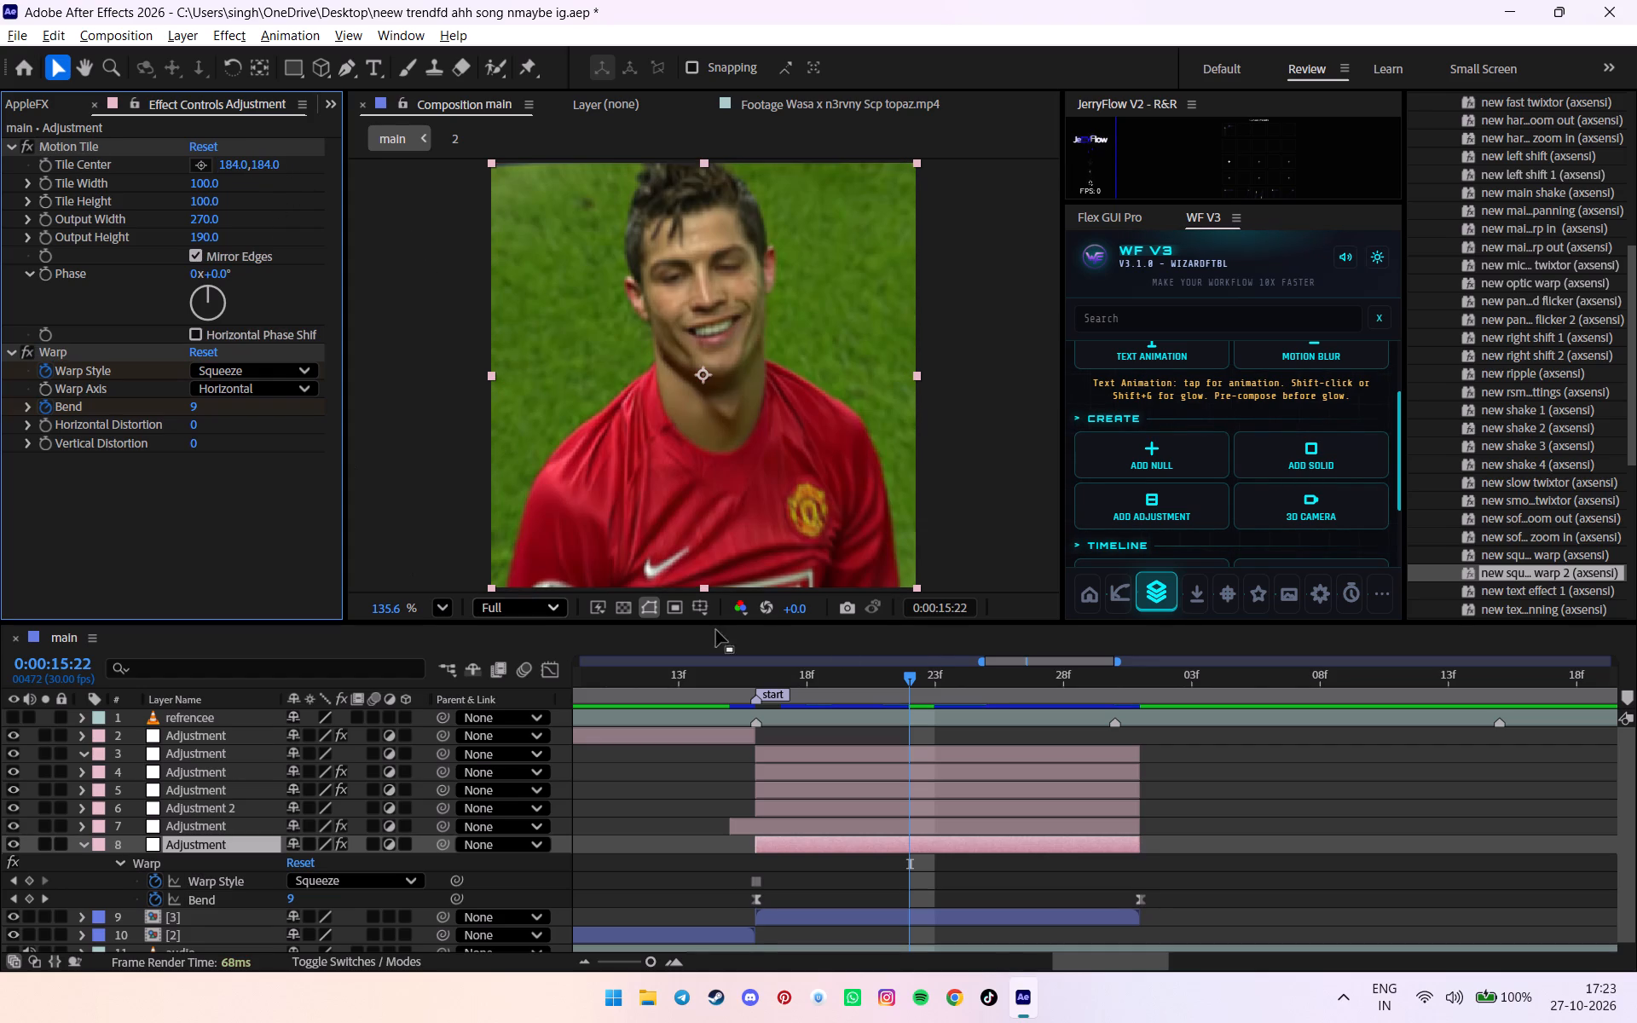
Compress the Warp keyframes to end at about 0:00:15:23 and replay the squeeze from the start marker.
{"action": "left_click_drag", "start_coordinate": [907, 691], "coordinate": [871, 707]}
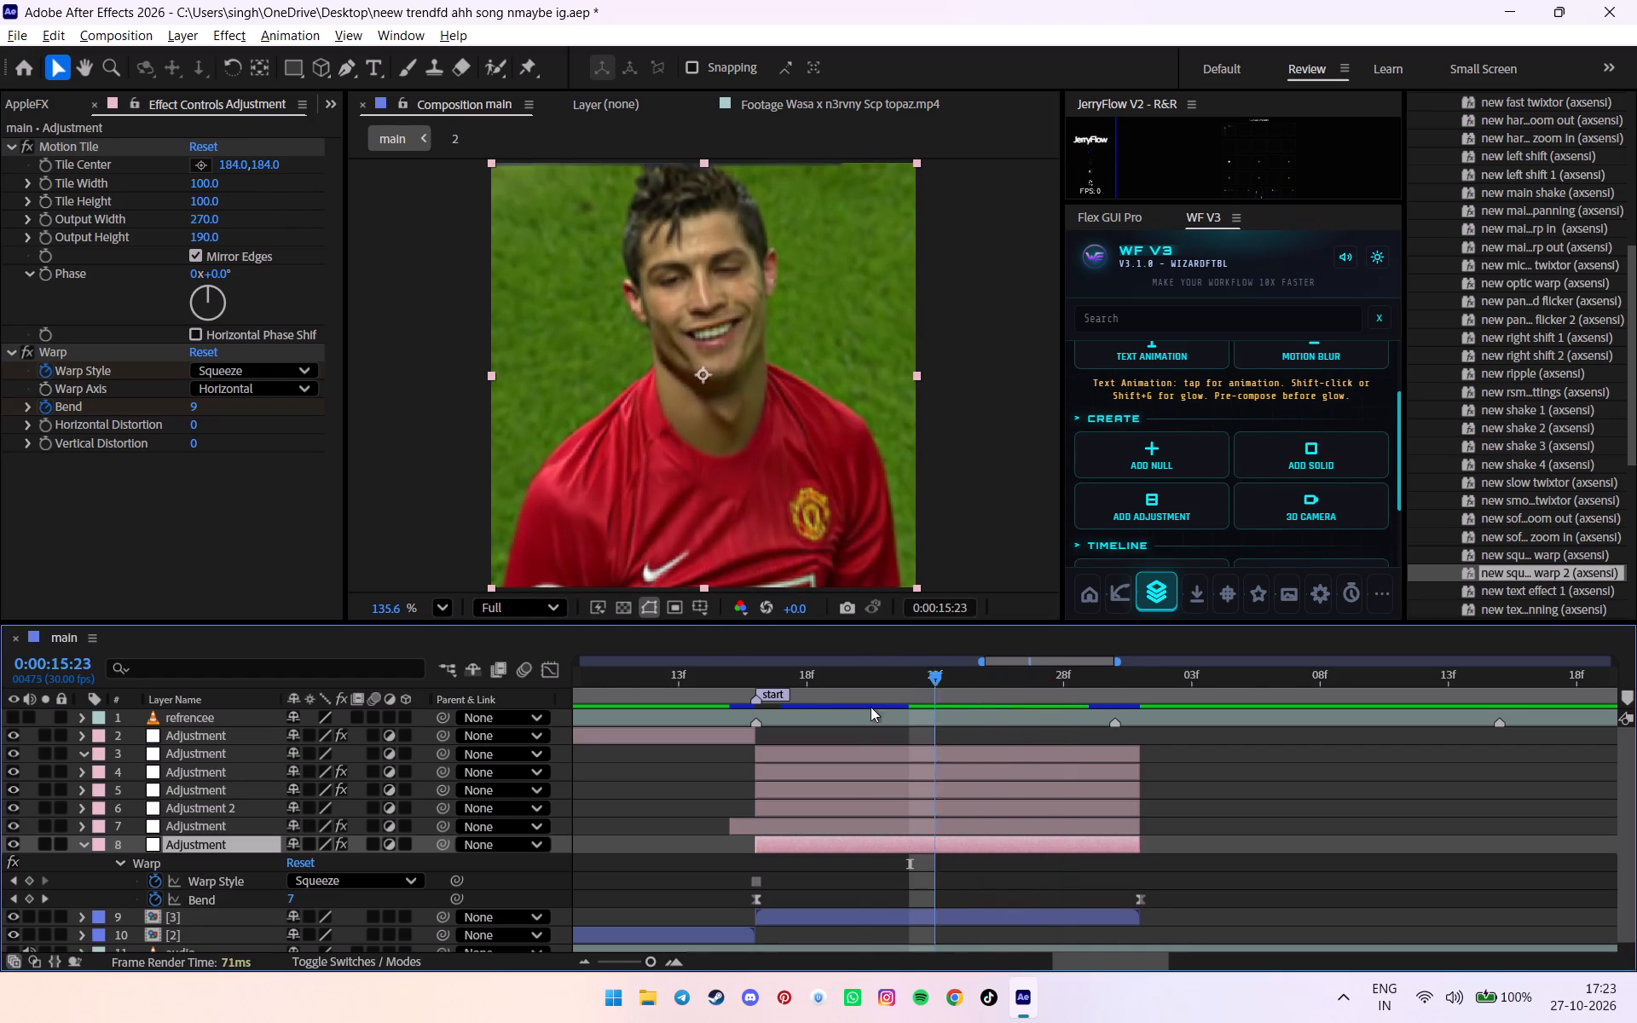
{"action": "left_click_drag", "start_coordinate": [871, 707], "coordinate": [817, 723]}
{"action": "left_click_drag", "start_coordinate": [718, 864], "coordinate": [1196, 957]}
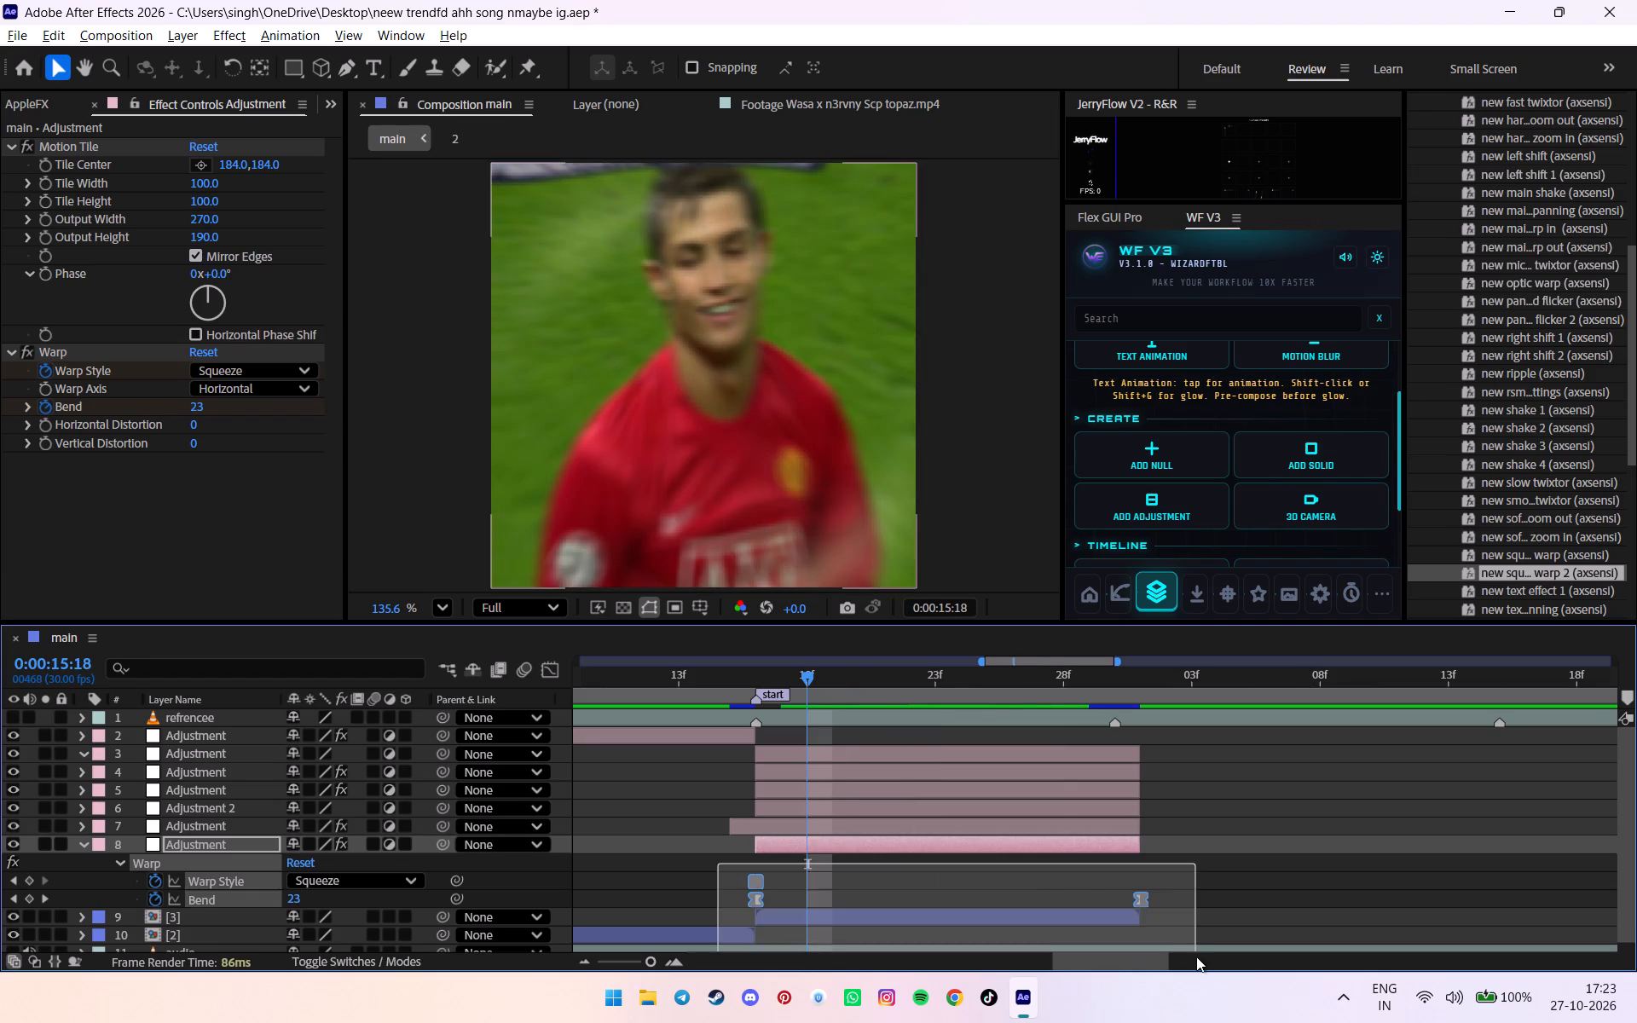
{"action": "left_click_drag", "start_coordinate": [1196, 957], "coordinate": [1194, 956]}
{"action": "left_click_drag", "start_coordinate": [1140, 907], "coordinate": [931, 903], "text": "alt"}
{"action": "left_click_drag", "start_coordinate": [797, 673], "coordinate": [747, 679]}
{"action": "key", "text": "space"}
{"action": "scroll", "coordinate": [798, 699], "scroll_direction": "down", "scroll_amount": 4, "text": "alt"}
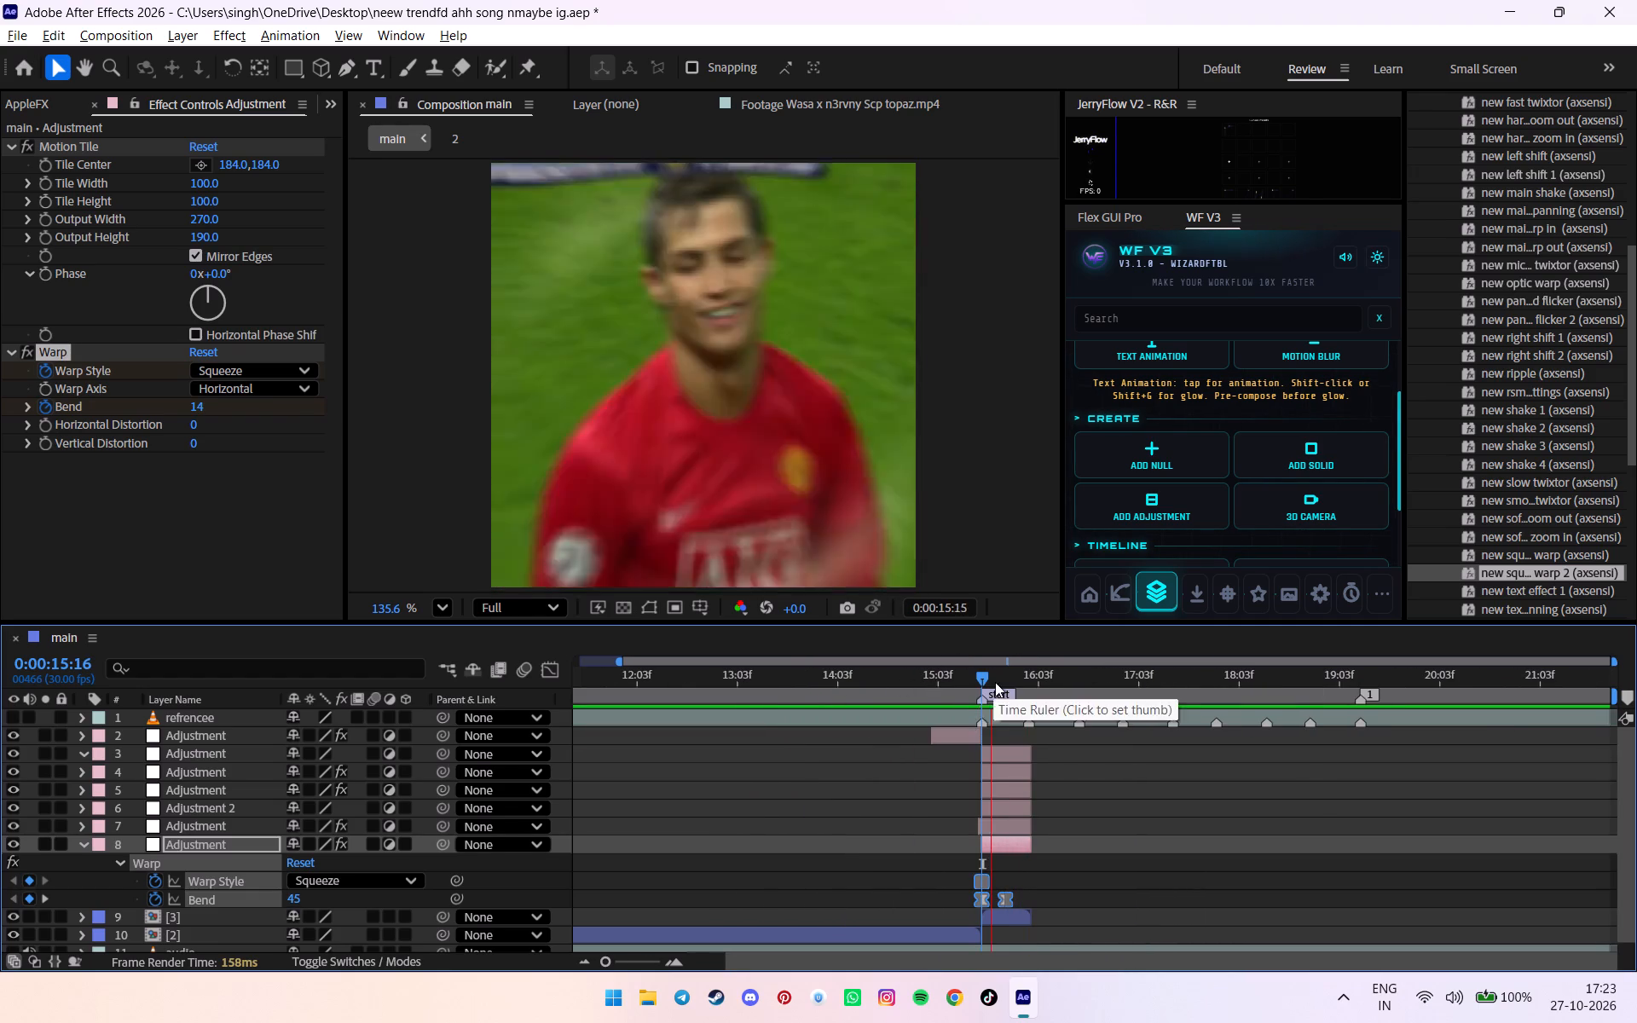
Replay and scrub the squeeze transition from clip [2] into clip [3] around the start marker, frame by frame.
{"action": "left_click_drag", "start_coordinate": [940, 680], "coordinate": [887, 684]}
{"action": "key", "text": "space"}
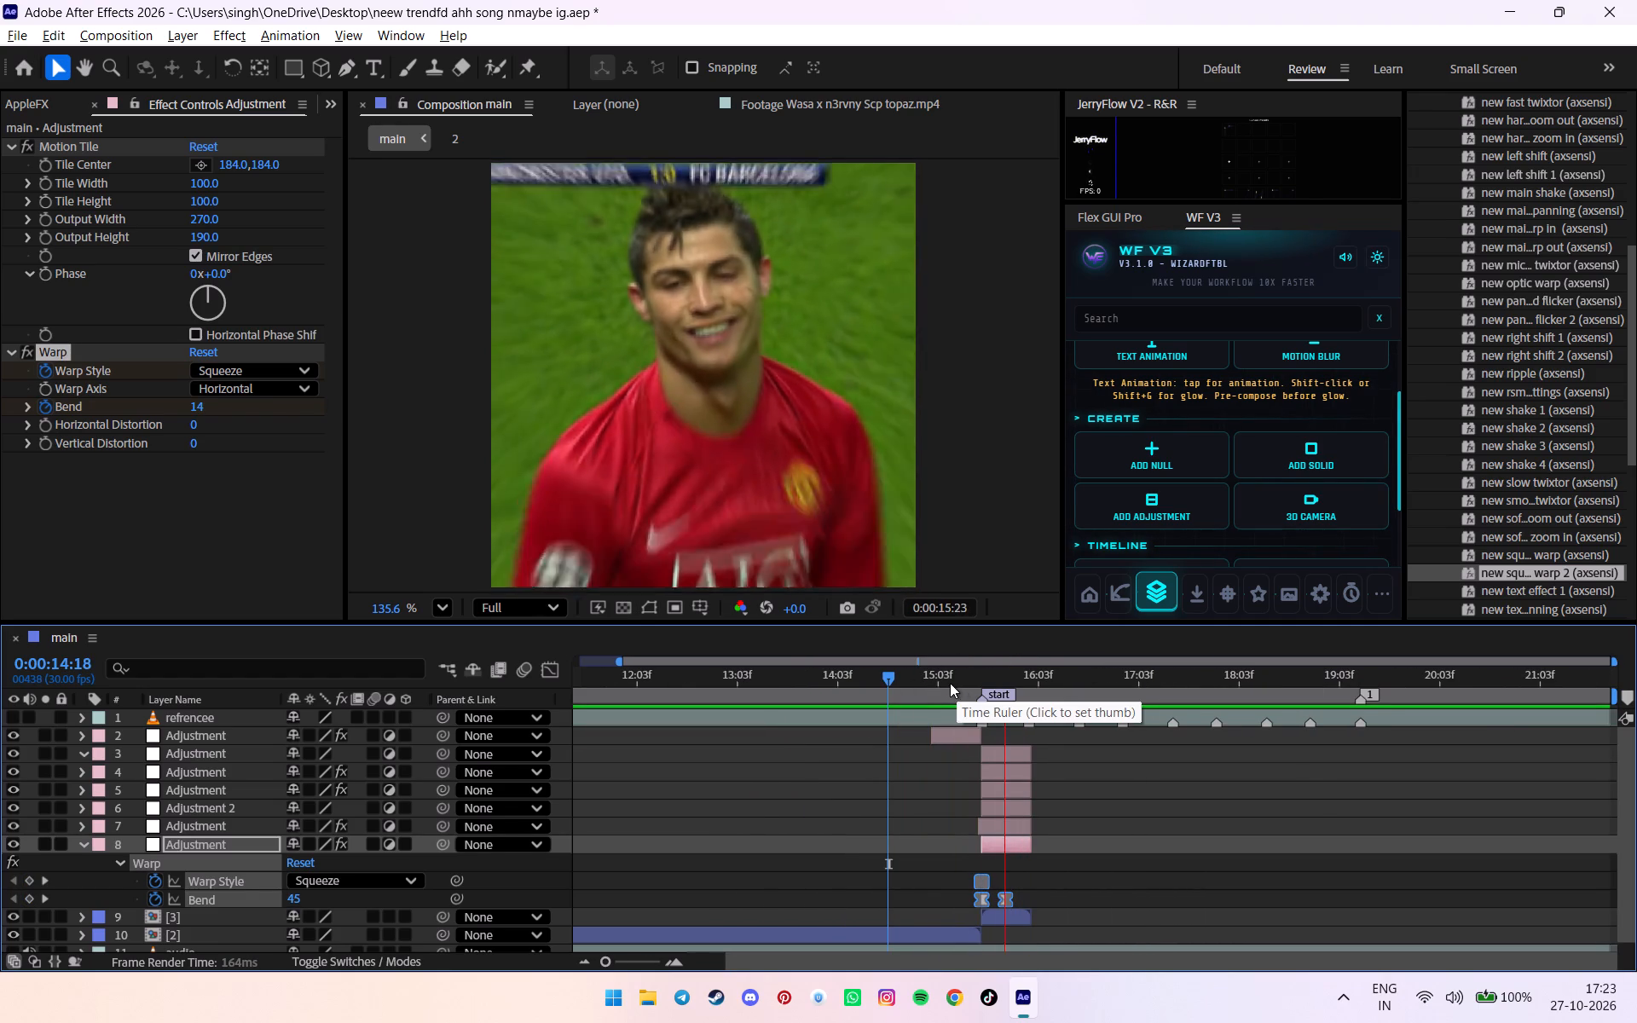
{"action": "left_click", "coordinate": [950, 683]}
{"action": "key", "text": "space"}
{"action": "left_click", "coordinate": [957, 680]}
{"action": "key", "text": "space"}
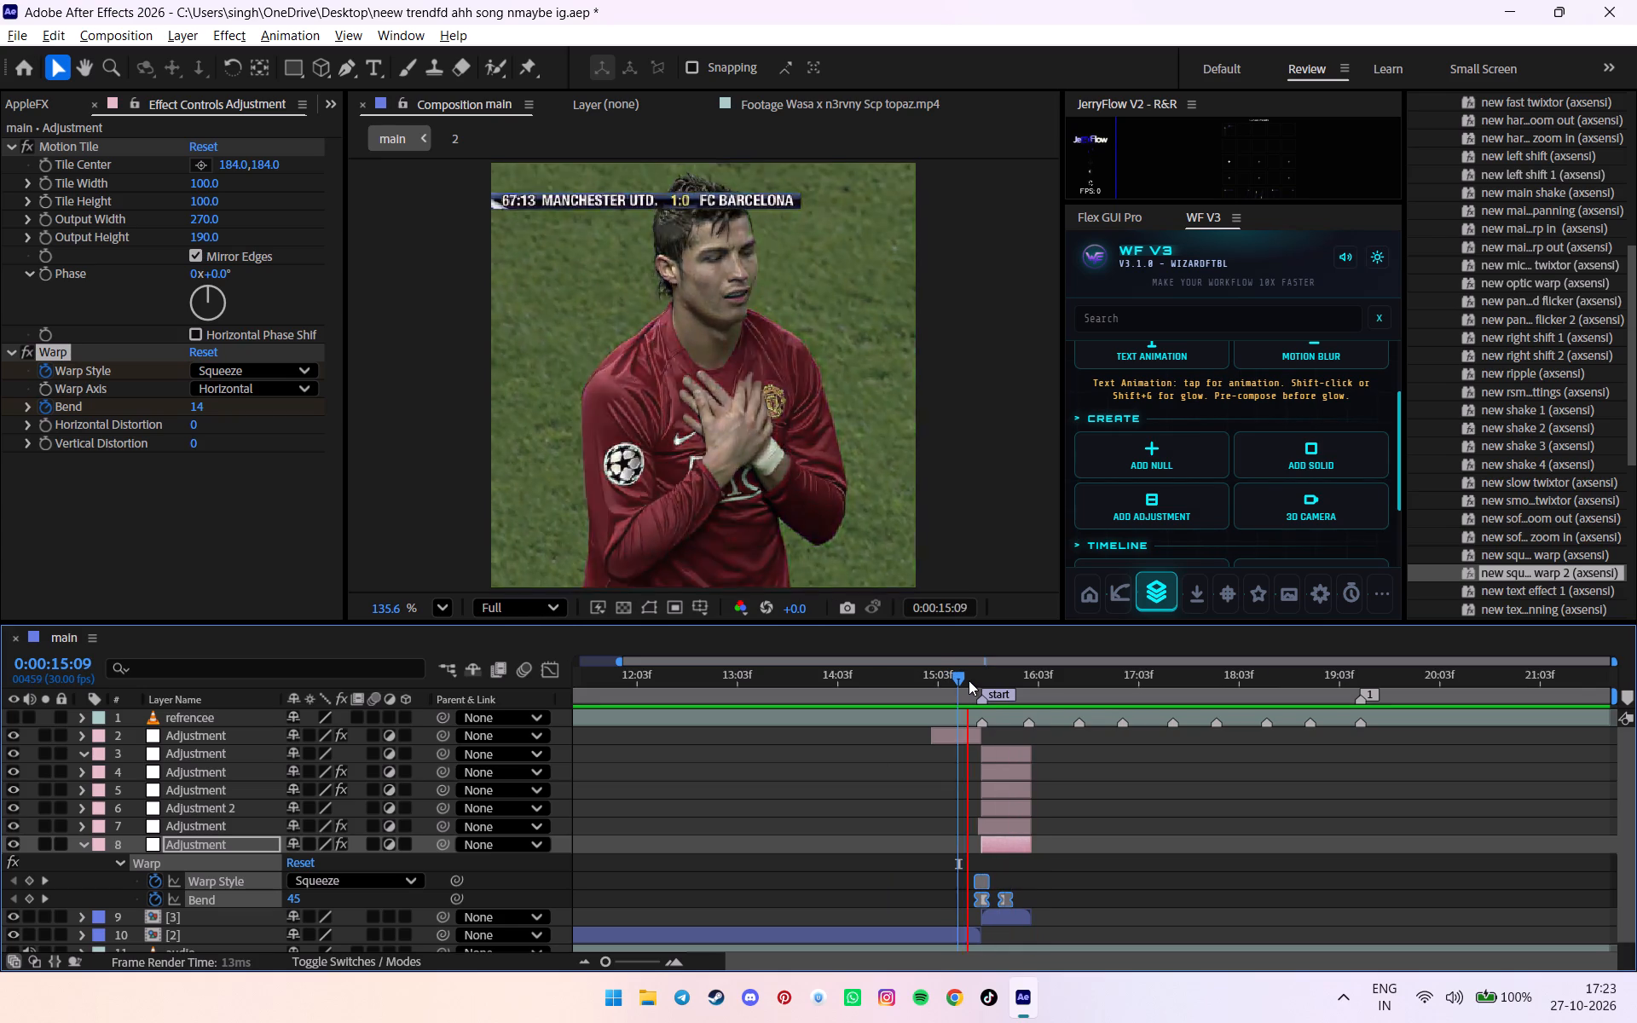
{"action": "left_click_drag", "start_coordinate": [962, 676], "coordinate": [994, 682]}
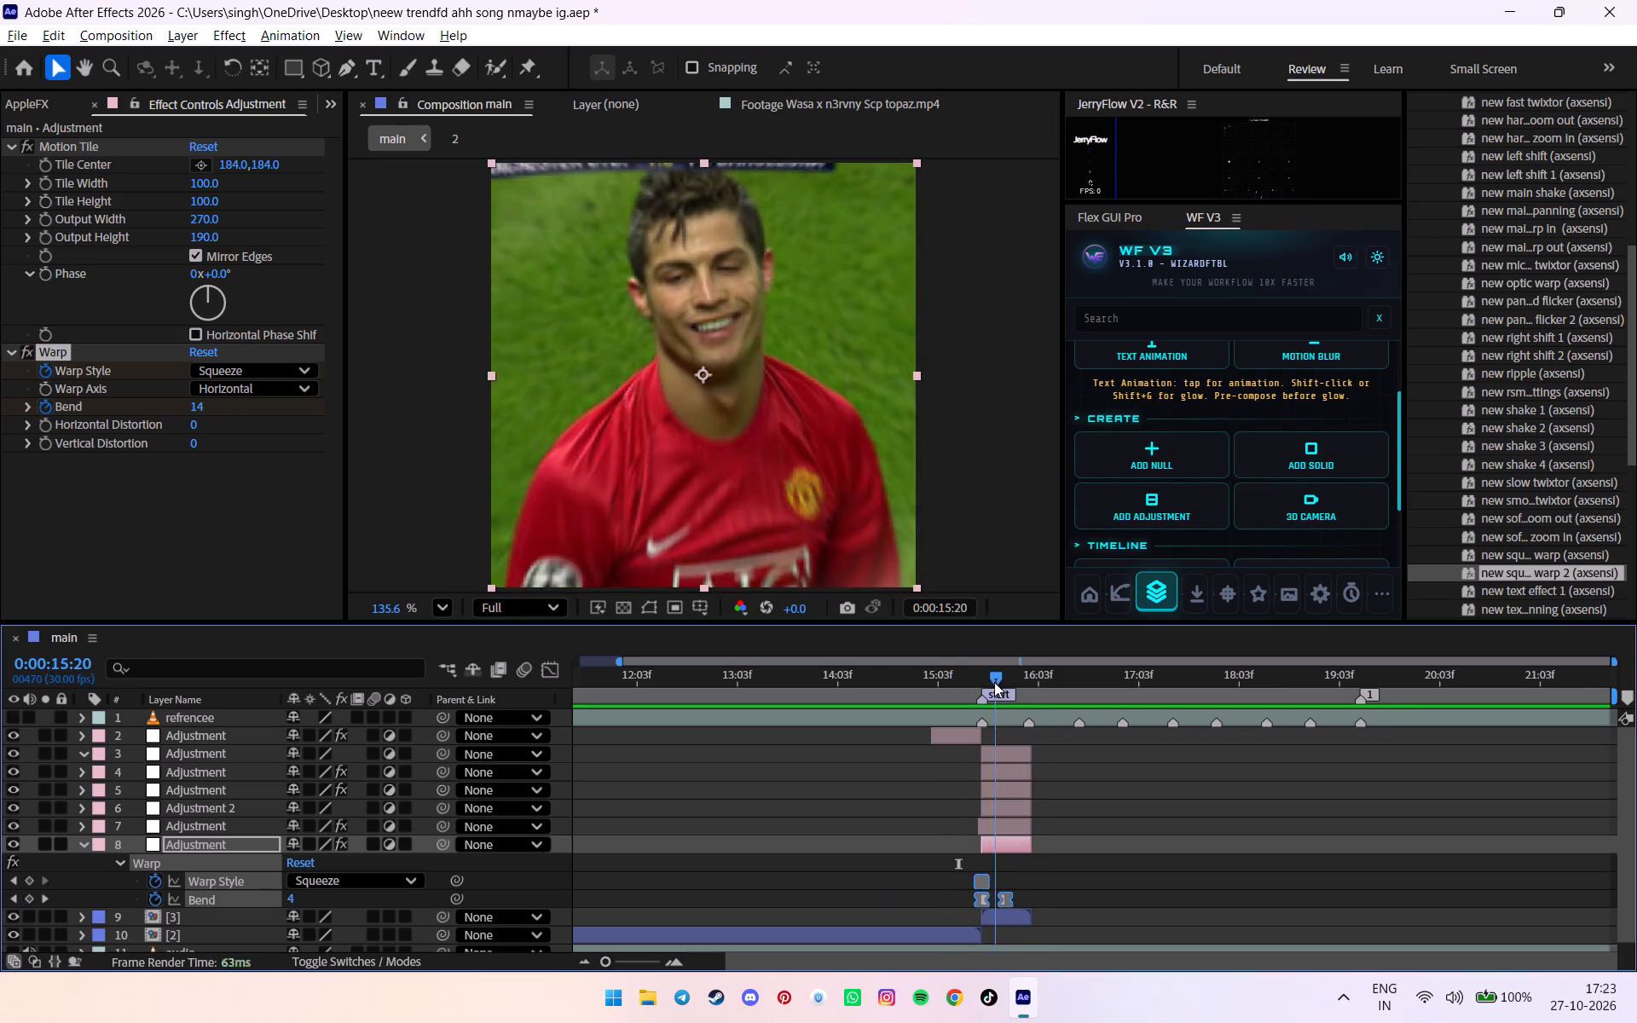
{"action": "left_click_drag", "start_coordinate": [994, 682], "coordinate": [889, 696]}
{"action": "key", "text": "space"}
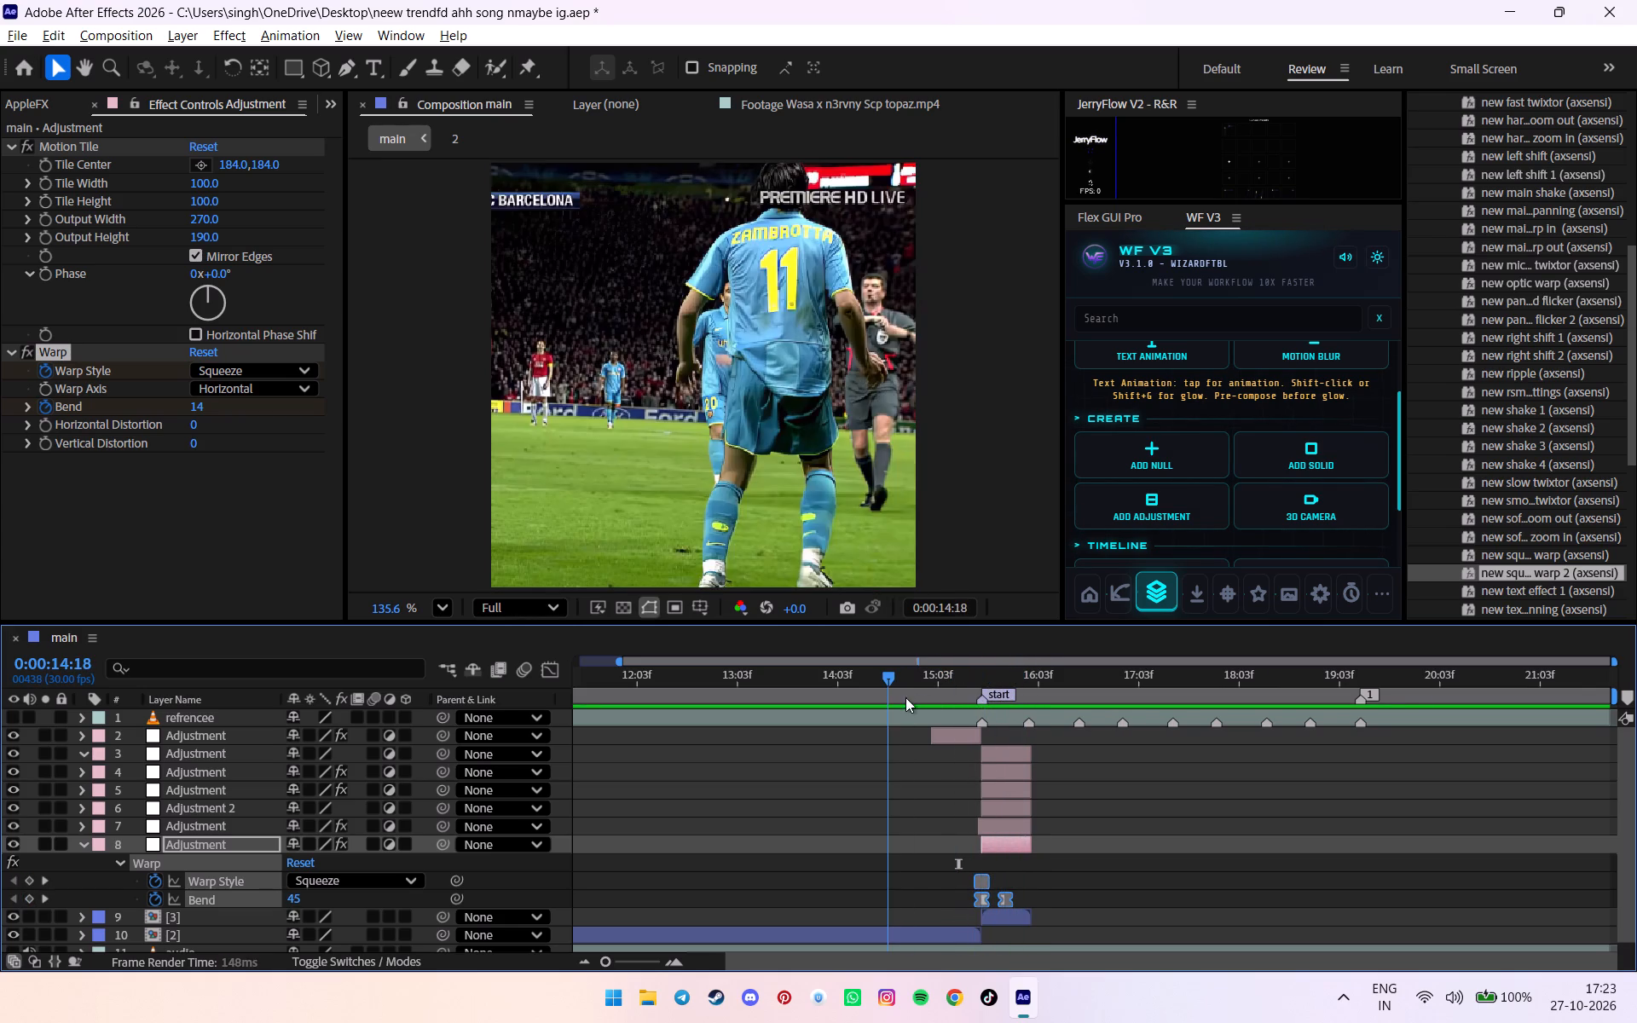
{"action": "left_click", "coordinate": [983, 670]}
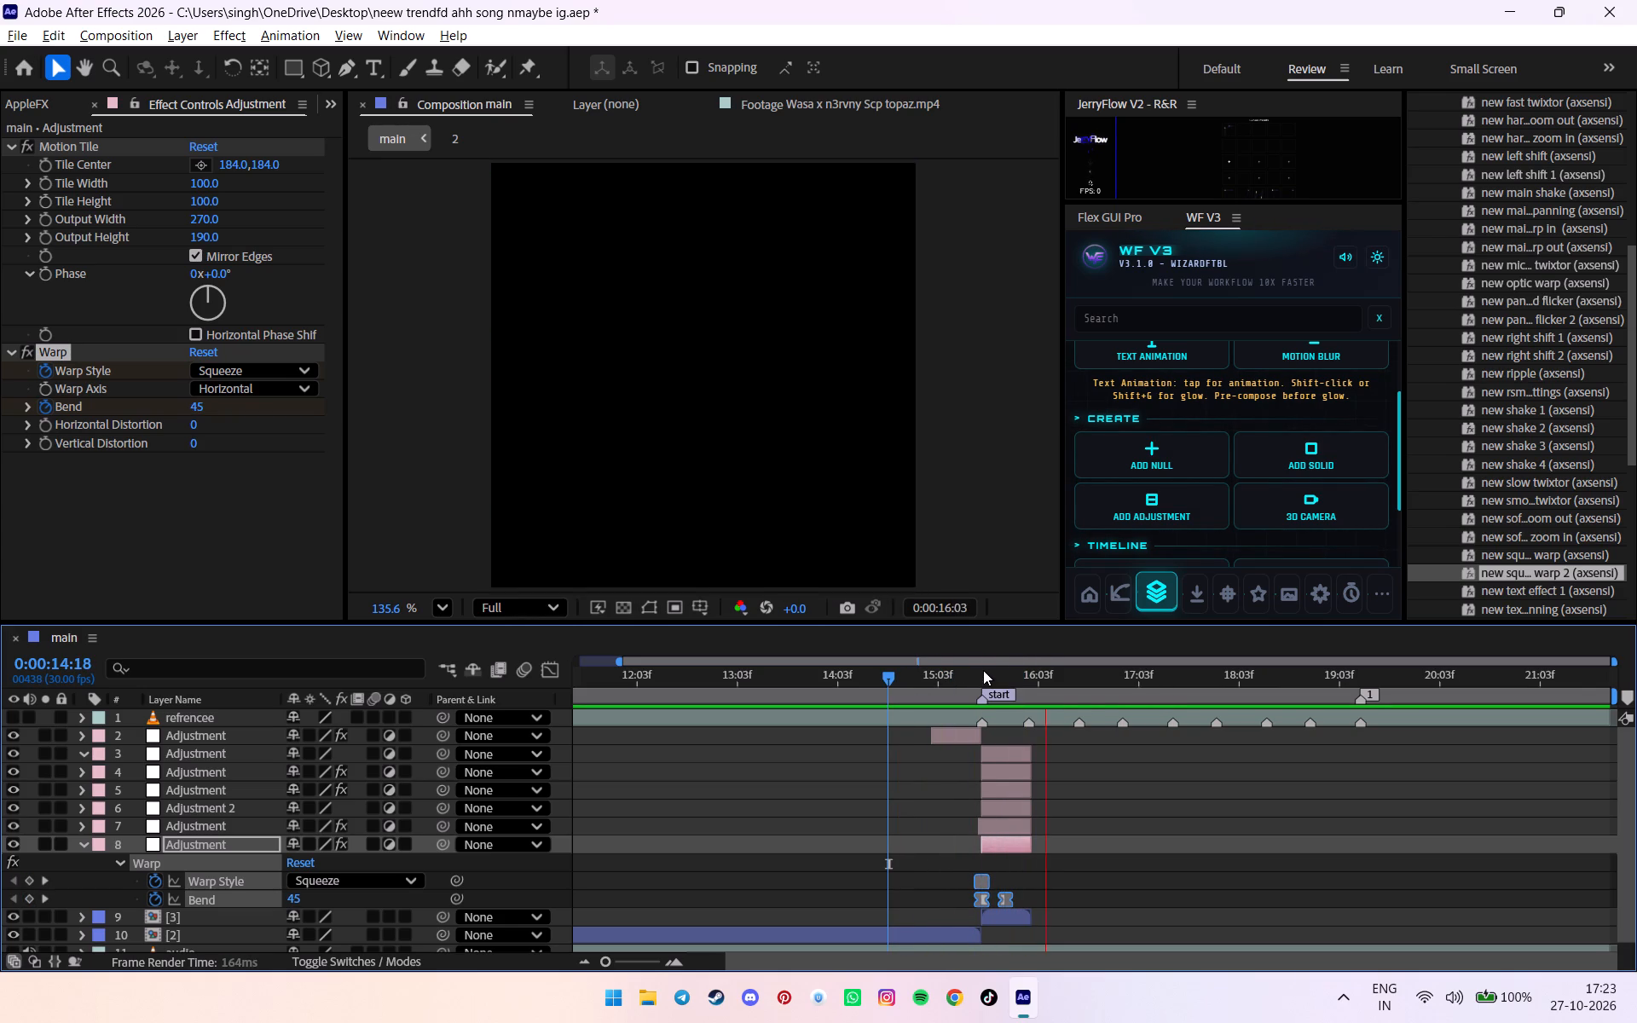
{"action": "key", "text": "space"}
{"action": "left_click_drag", "start_coordinate": [980, 668], "coordinate": [804, 673]}
{"action": "key", "text": "space"}
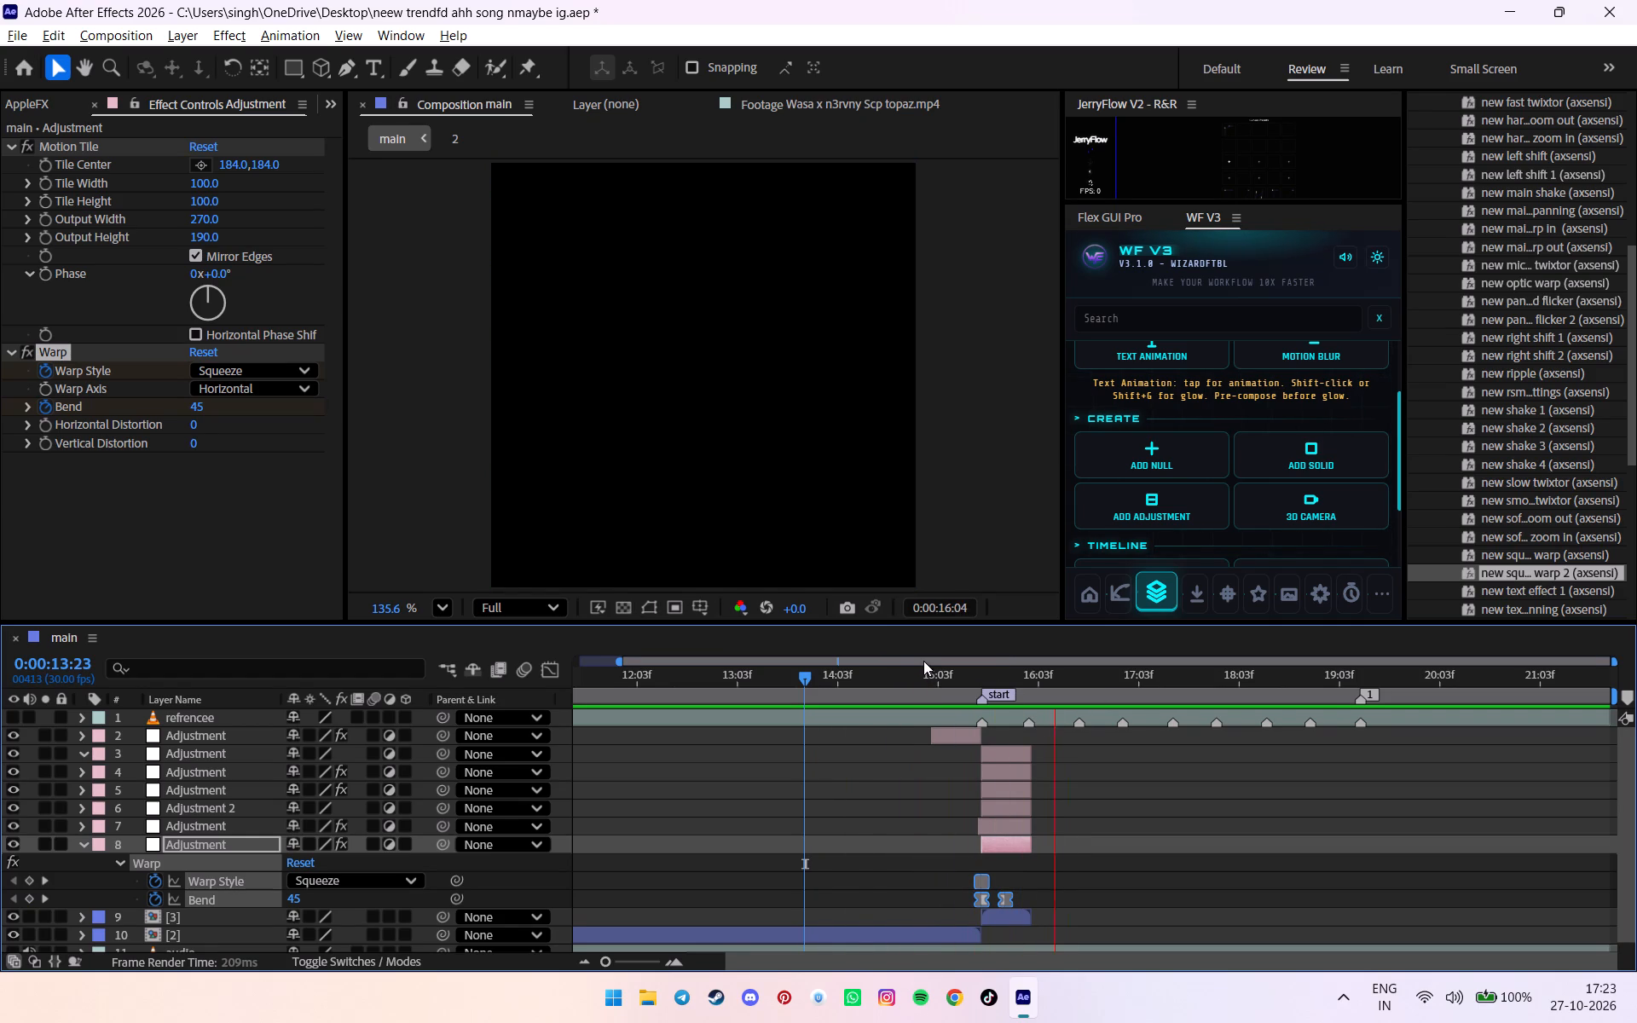
{"action": "left_click", "coordinate": [923, 661]}
{"action": "left_click", "coordinate": [956, 671]}
{"action": "key", "text": "space"}
{"action": "left_click_drag", "start_coordinate": [969, 679], "coordinate": [985, 682]}
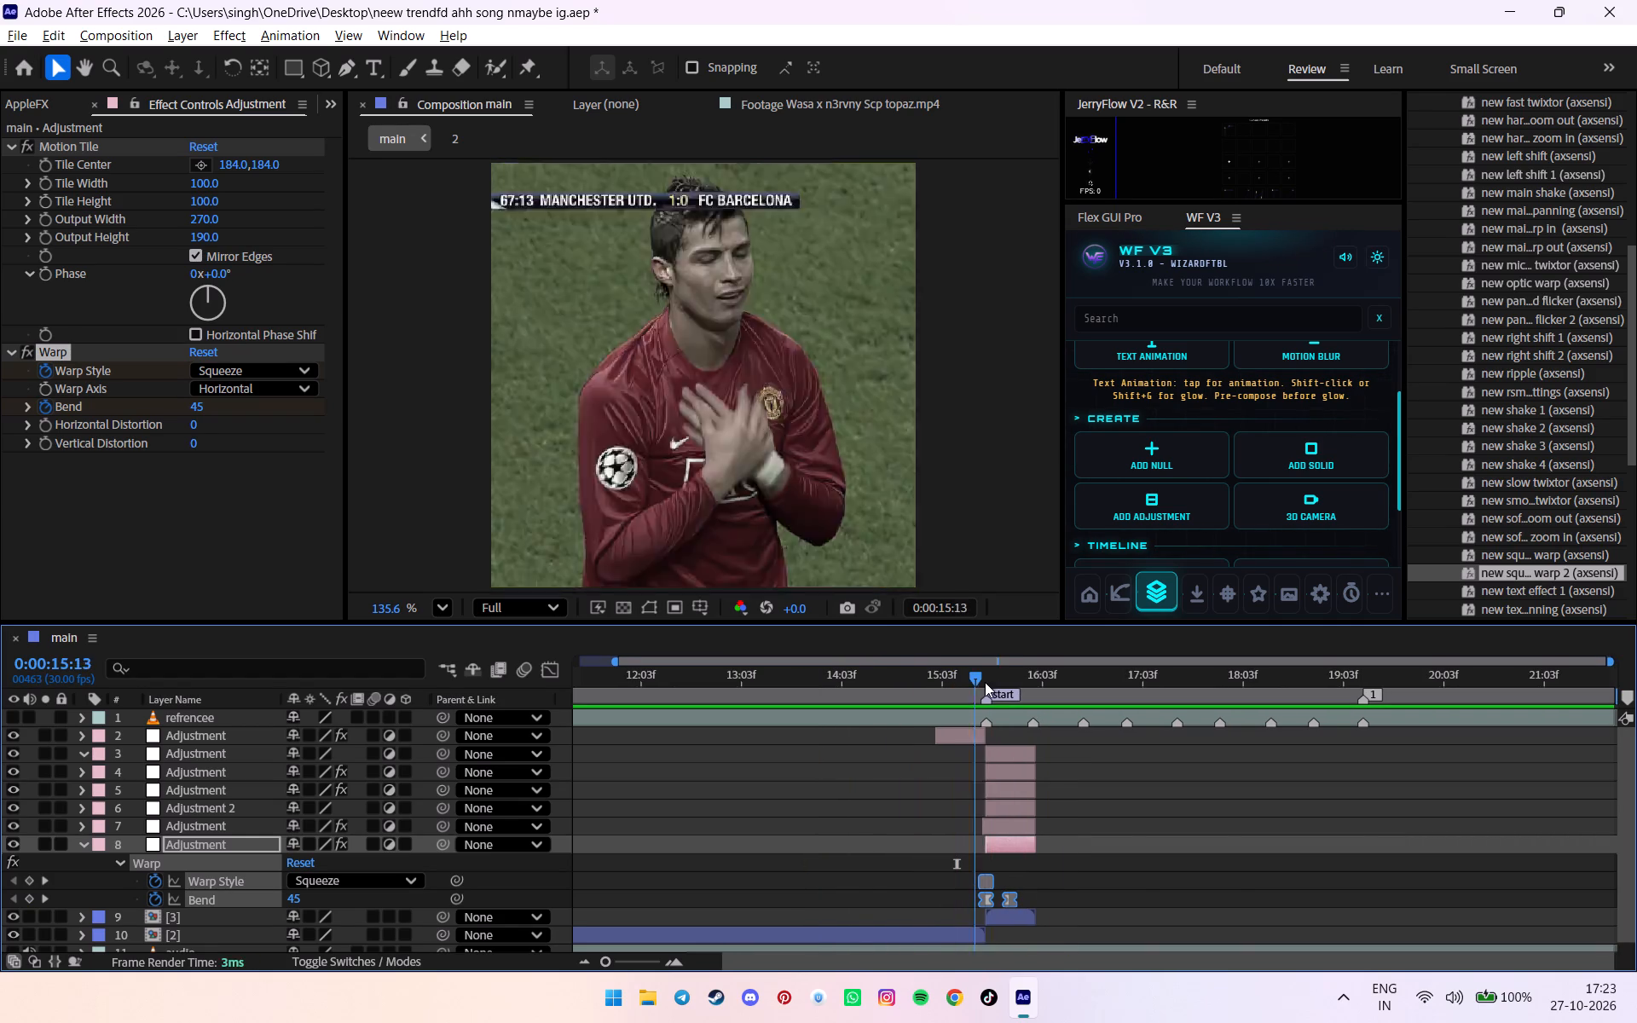
{"action": "left_click_drag", "start_coordinate": [985, 682], "coordinate": [981, 685]}
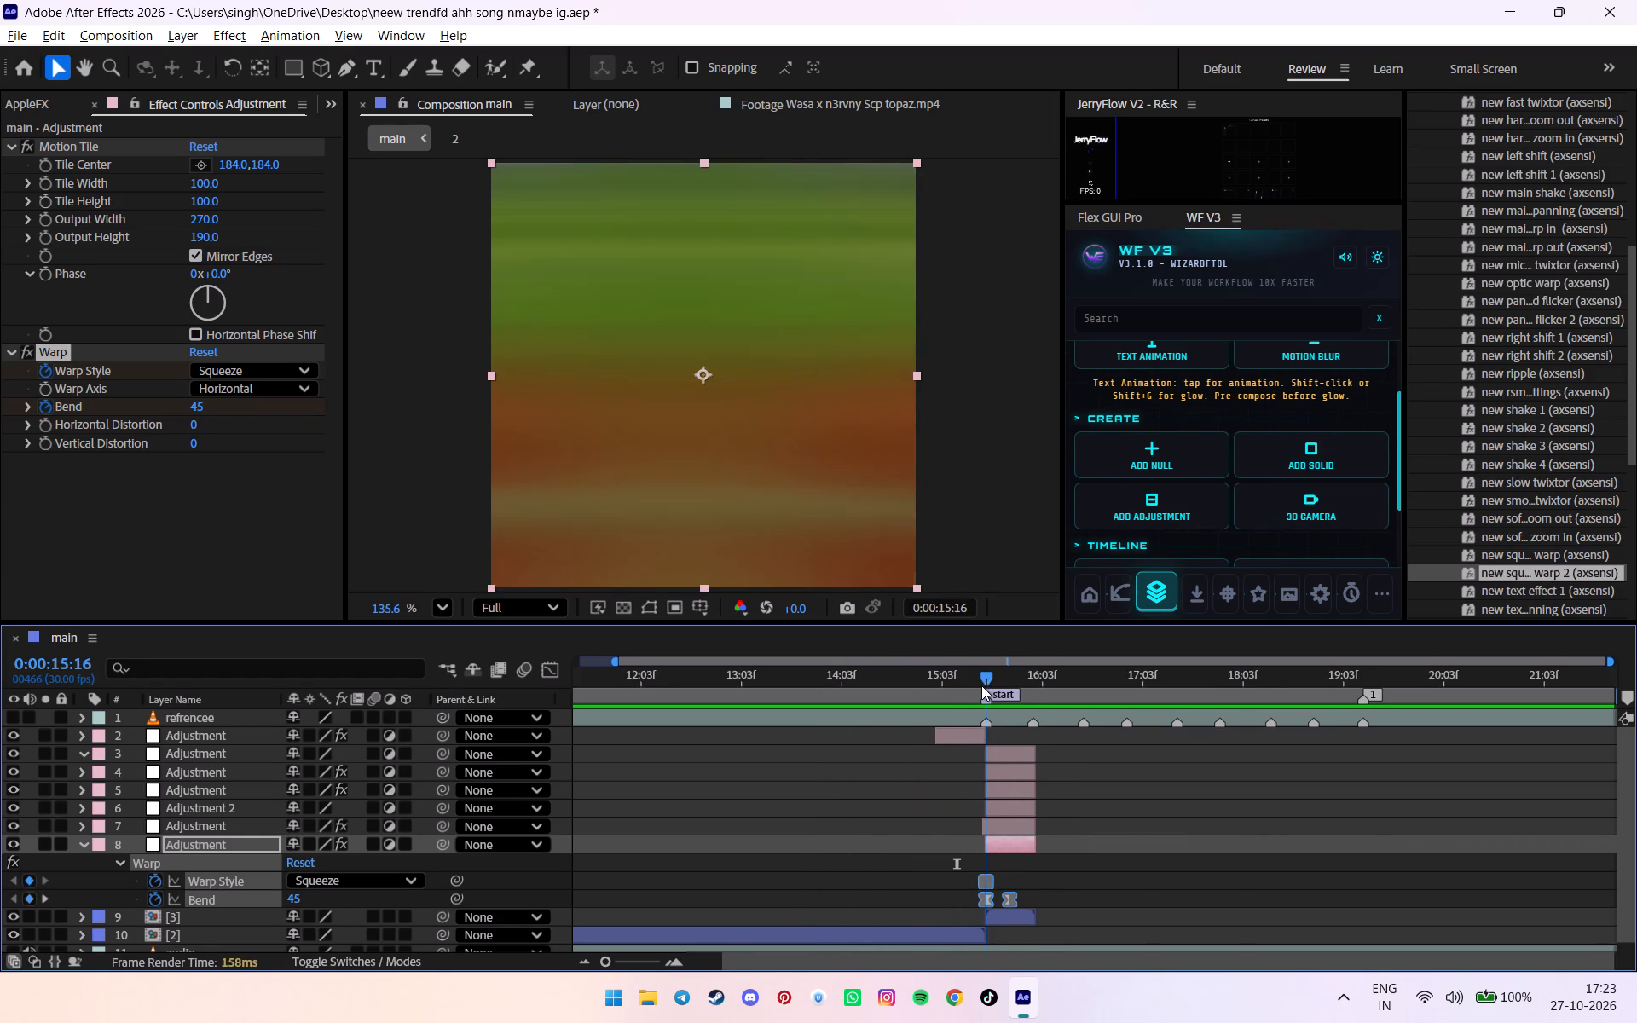
{"action": "left_click_drag", "start_coordinate": [981, 685], "coordinate": [986, 685]}
{"action": "left_click_drag", "start_coordinate": [986, 685], "coordinate": [982, 685]}
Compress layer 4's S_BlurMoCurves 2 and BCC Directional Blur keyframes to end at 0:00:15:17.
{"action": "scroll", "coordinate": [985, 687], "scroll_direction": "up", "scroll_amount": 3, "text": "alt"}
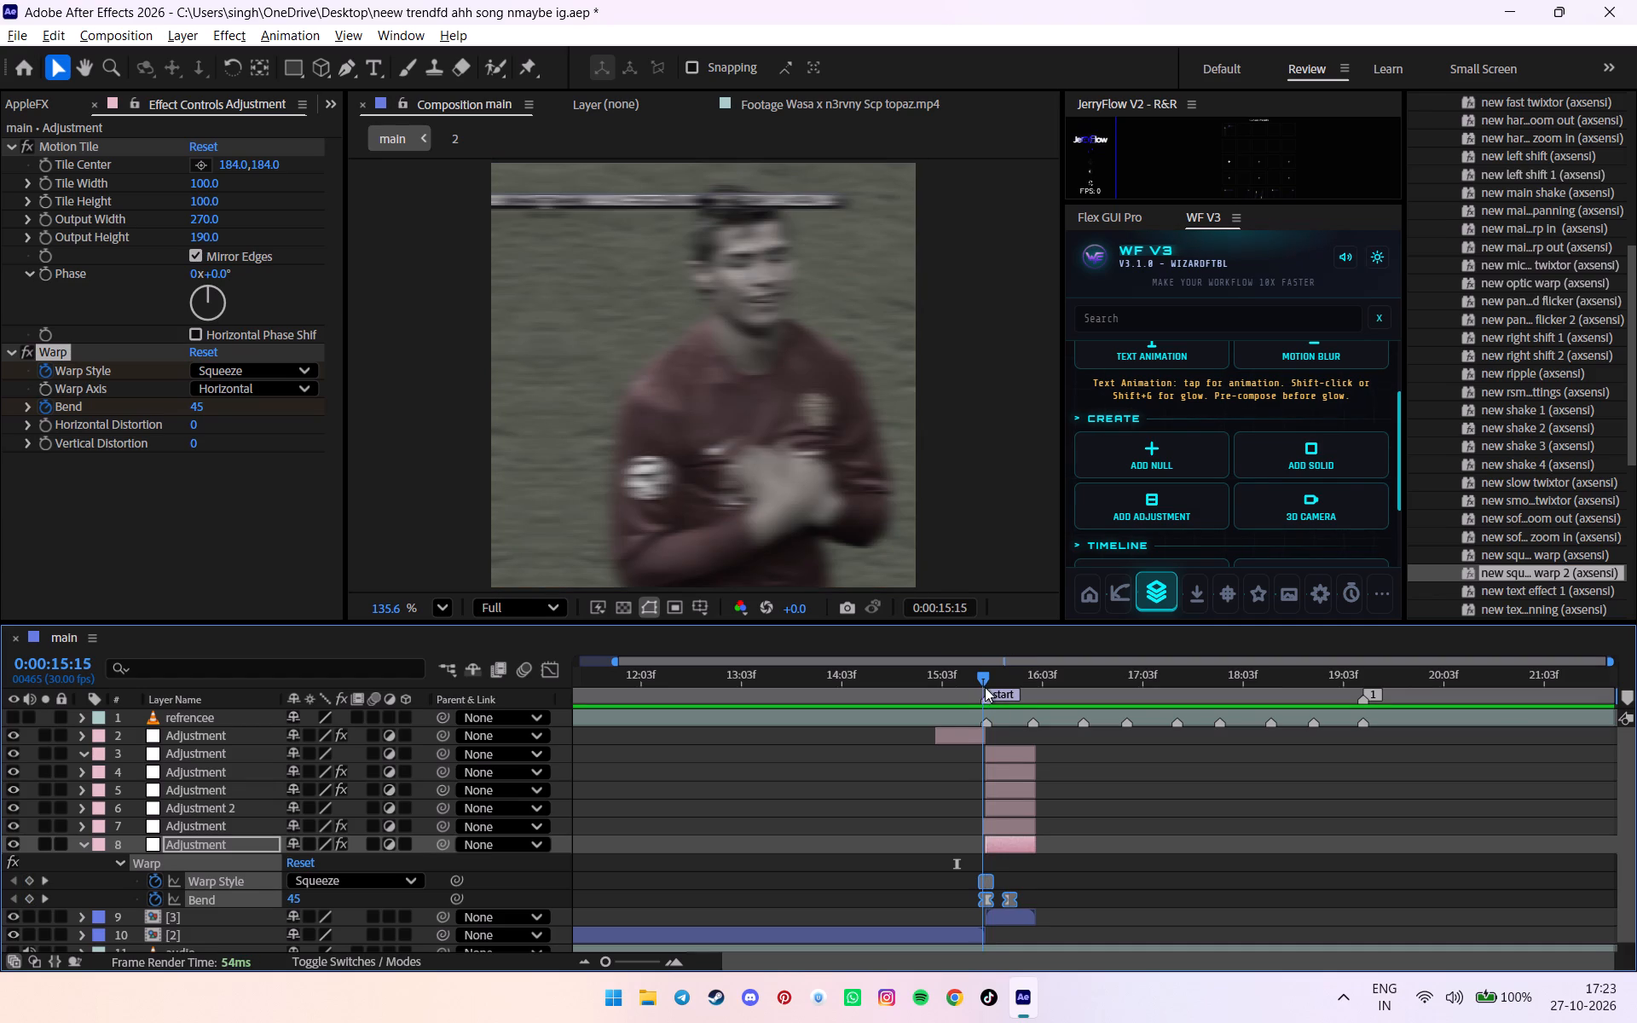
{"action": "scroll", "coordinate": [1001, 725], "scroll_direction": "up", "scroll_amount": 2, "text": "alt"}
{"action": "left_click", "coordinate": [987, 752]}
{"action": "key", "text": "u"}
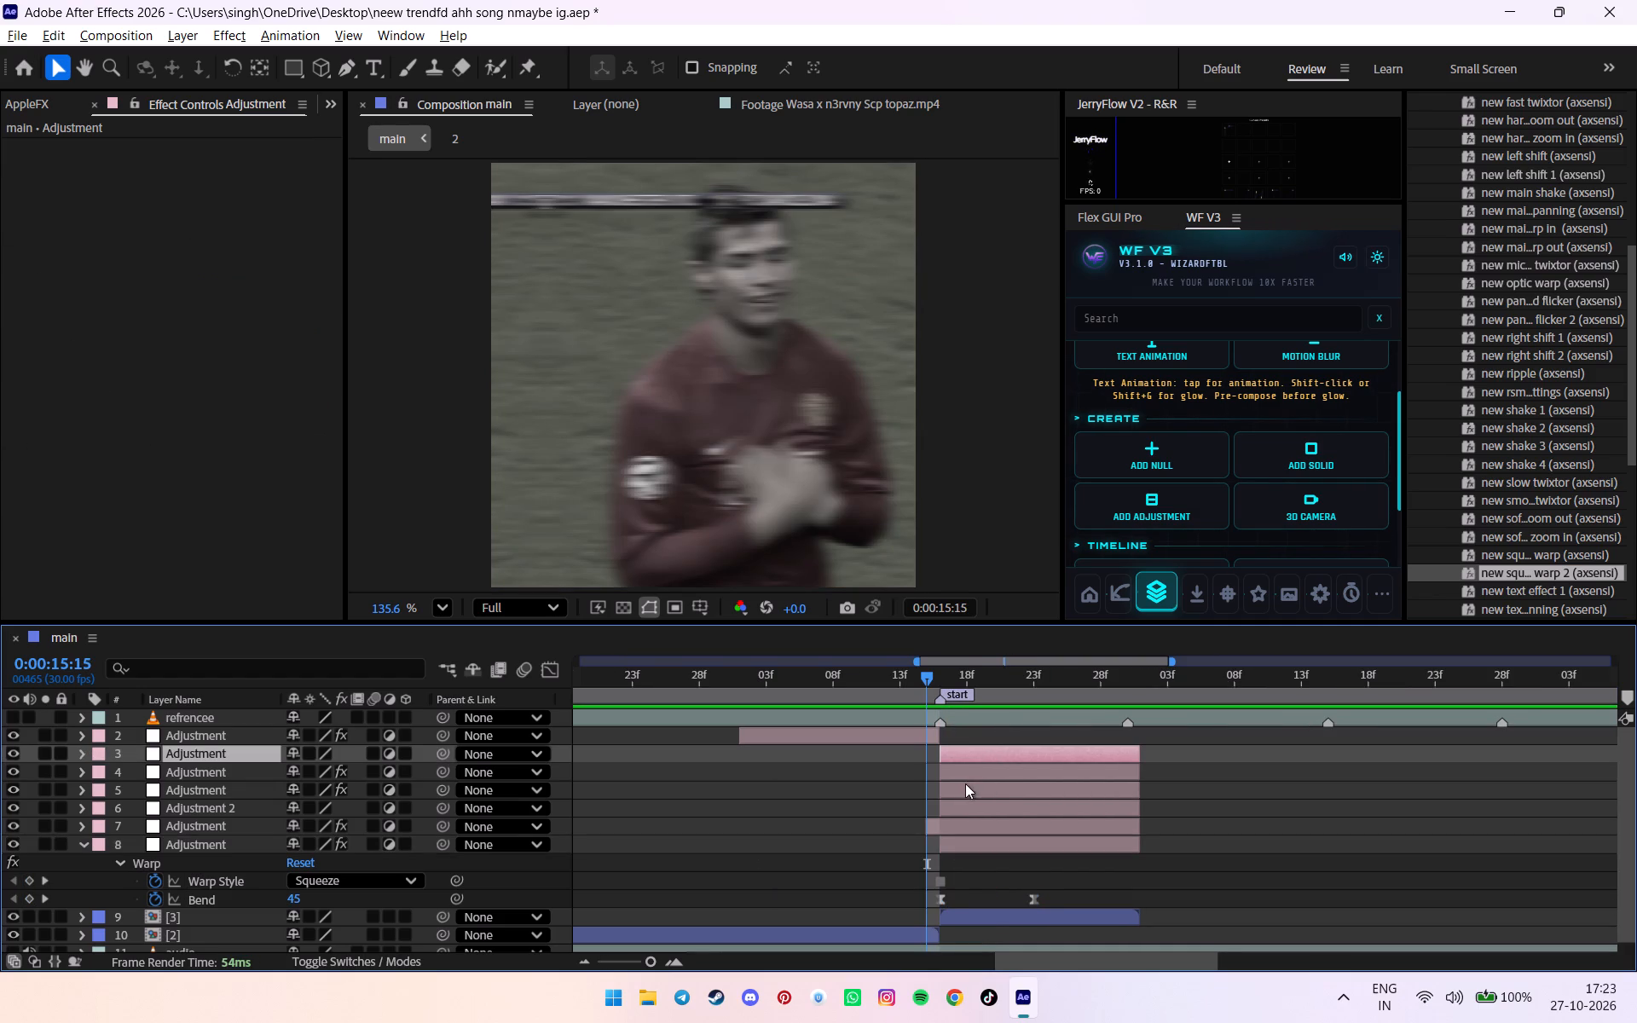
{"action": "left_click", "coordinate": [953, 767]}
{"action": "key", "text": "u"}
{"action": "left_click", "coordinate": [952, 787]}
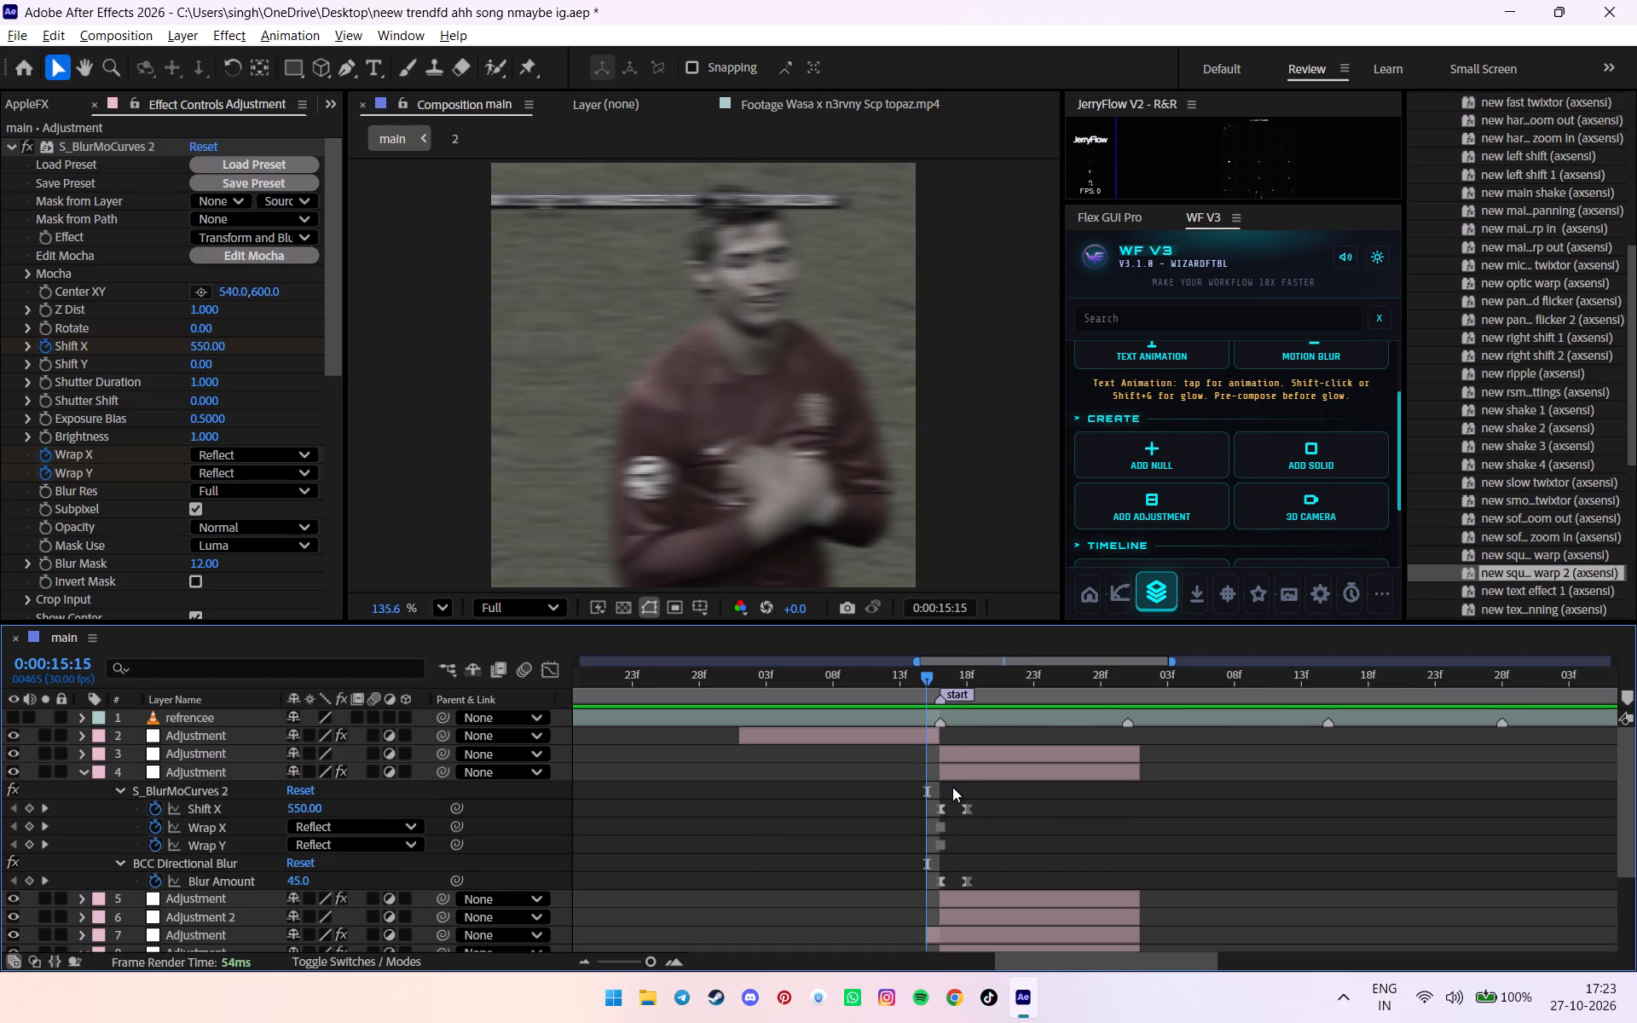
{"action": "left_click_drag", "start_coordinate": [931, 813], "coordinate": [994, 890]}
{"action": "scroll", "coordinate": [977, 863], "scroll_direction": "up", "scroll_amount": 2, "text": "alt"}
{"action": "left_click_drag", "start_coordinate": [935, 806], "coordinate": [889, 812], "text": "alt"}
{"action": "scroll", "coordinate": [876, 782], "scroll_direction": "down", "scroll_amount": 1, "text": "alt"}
Replay the shift and squeeze transition from before the start marker to judge the blur timing.
{"action": "key", "text": "space"}
{"action": "scroll", "coordinate": [890, 704], "scroll_direction": "down", "scroll_amount": 3, "text": "alt"}
{"action": "left_click_drag", "start_coordinate": [899, 679], "coordinate": [824, 685]}
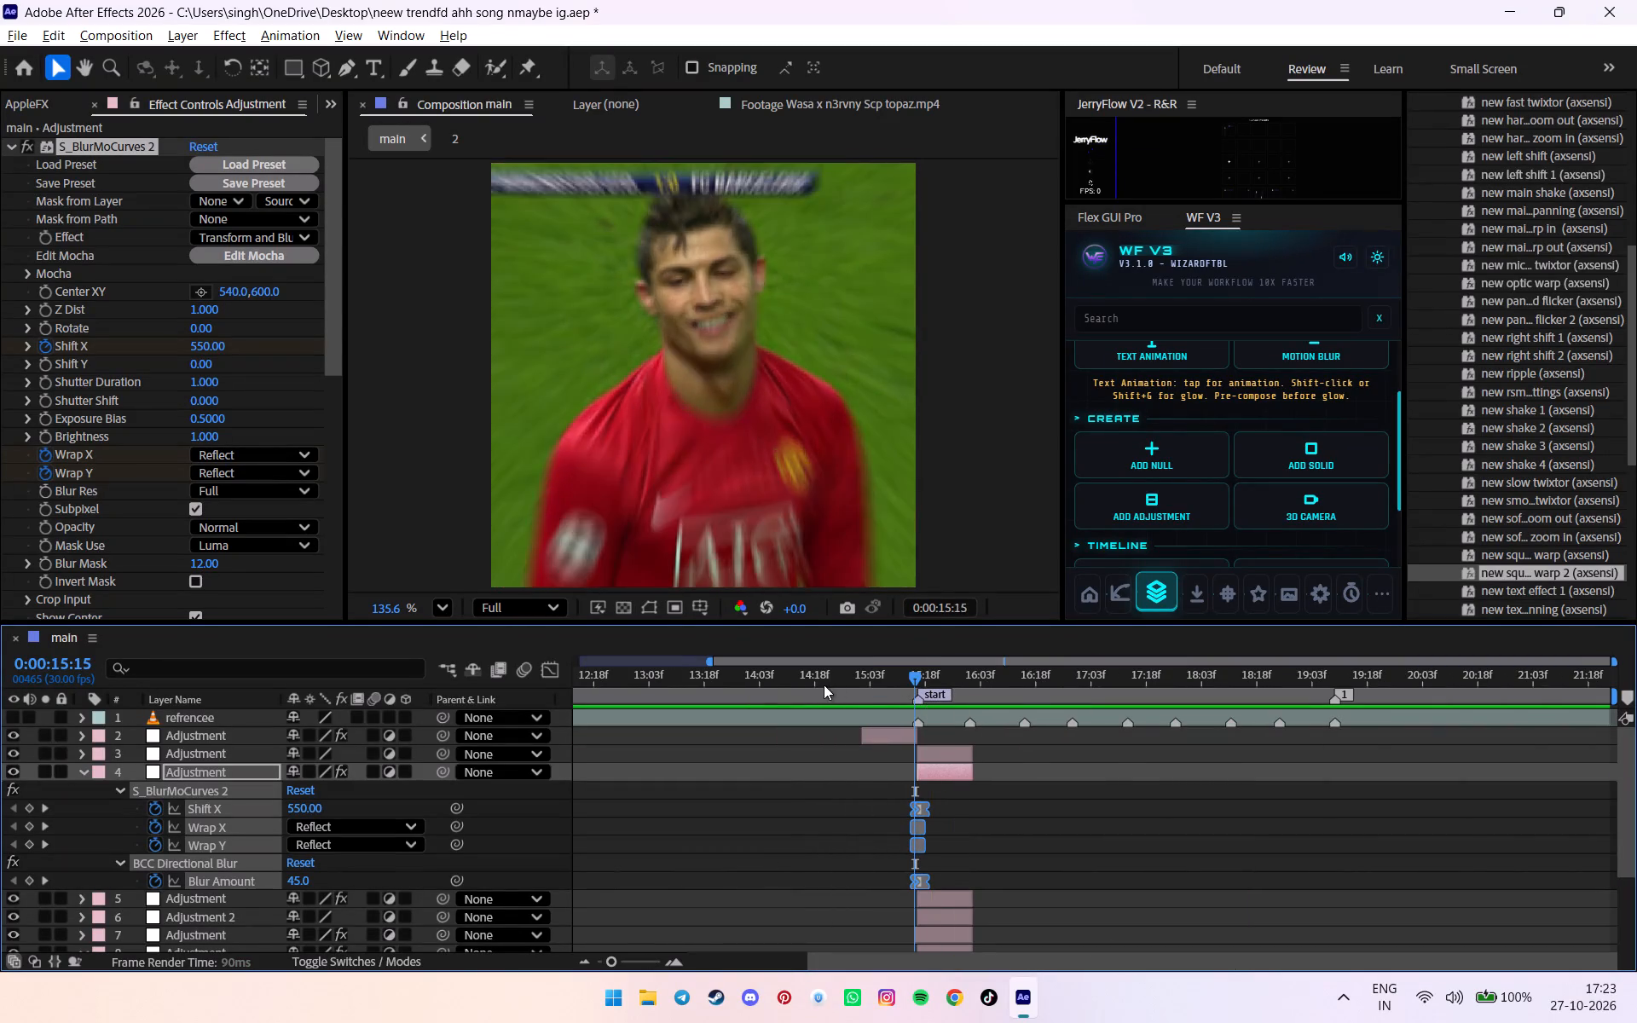
{"action": "key", "text": "space"}
{"action": "left_click", "coordinate": [883, 678]}
{"action": "key", "text": "space"}
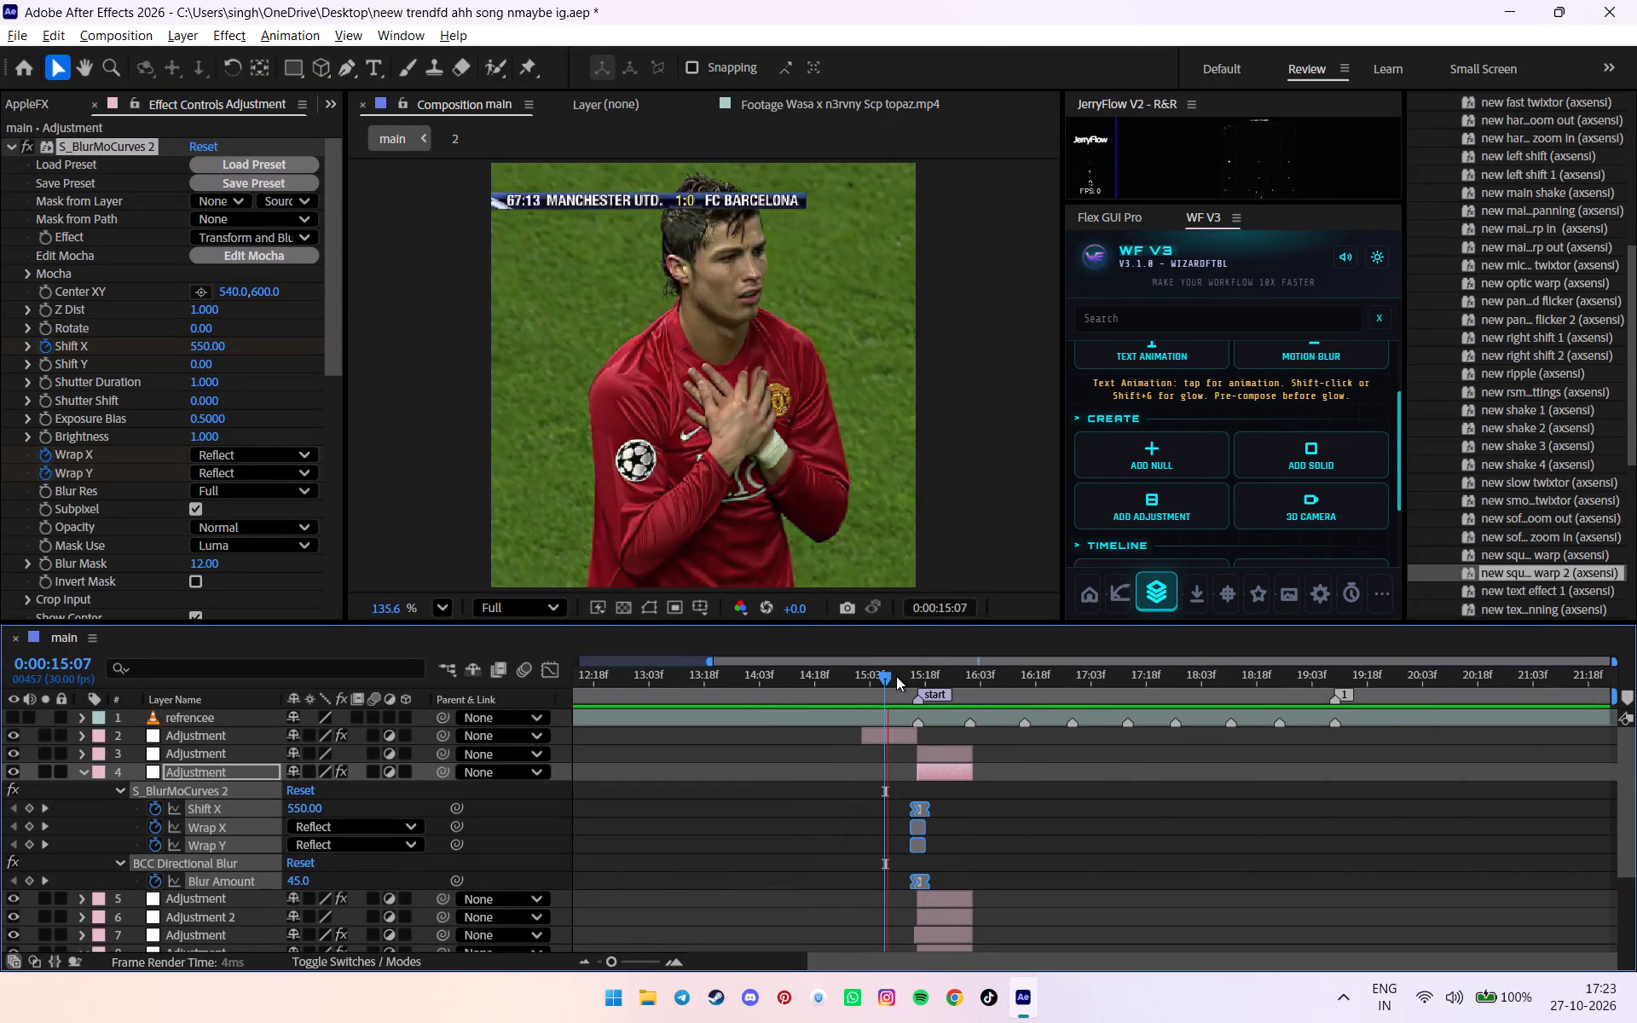
{"action": "left_click", "coordinate": [896, 676]}
{"action": "key", "text": "space"}
{"action": "left_click_drag", "start_coordinate": [896, 676], "coordinate": [816, 681]}
{"action": "key", "text": "space"}
{"action": "scroll", "coordinate": [924, 673], "scroll_direction": "up", "scroll_amount": 2, "text": "alt"}
{"action": "left_click_drag", "start_coordinate": [905, 671], "coordinate": [917, 676]}
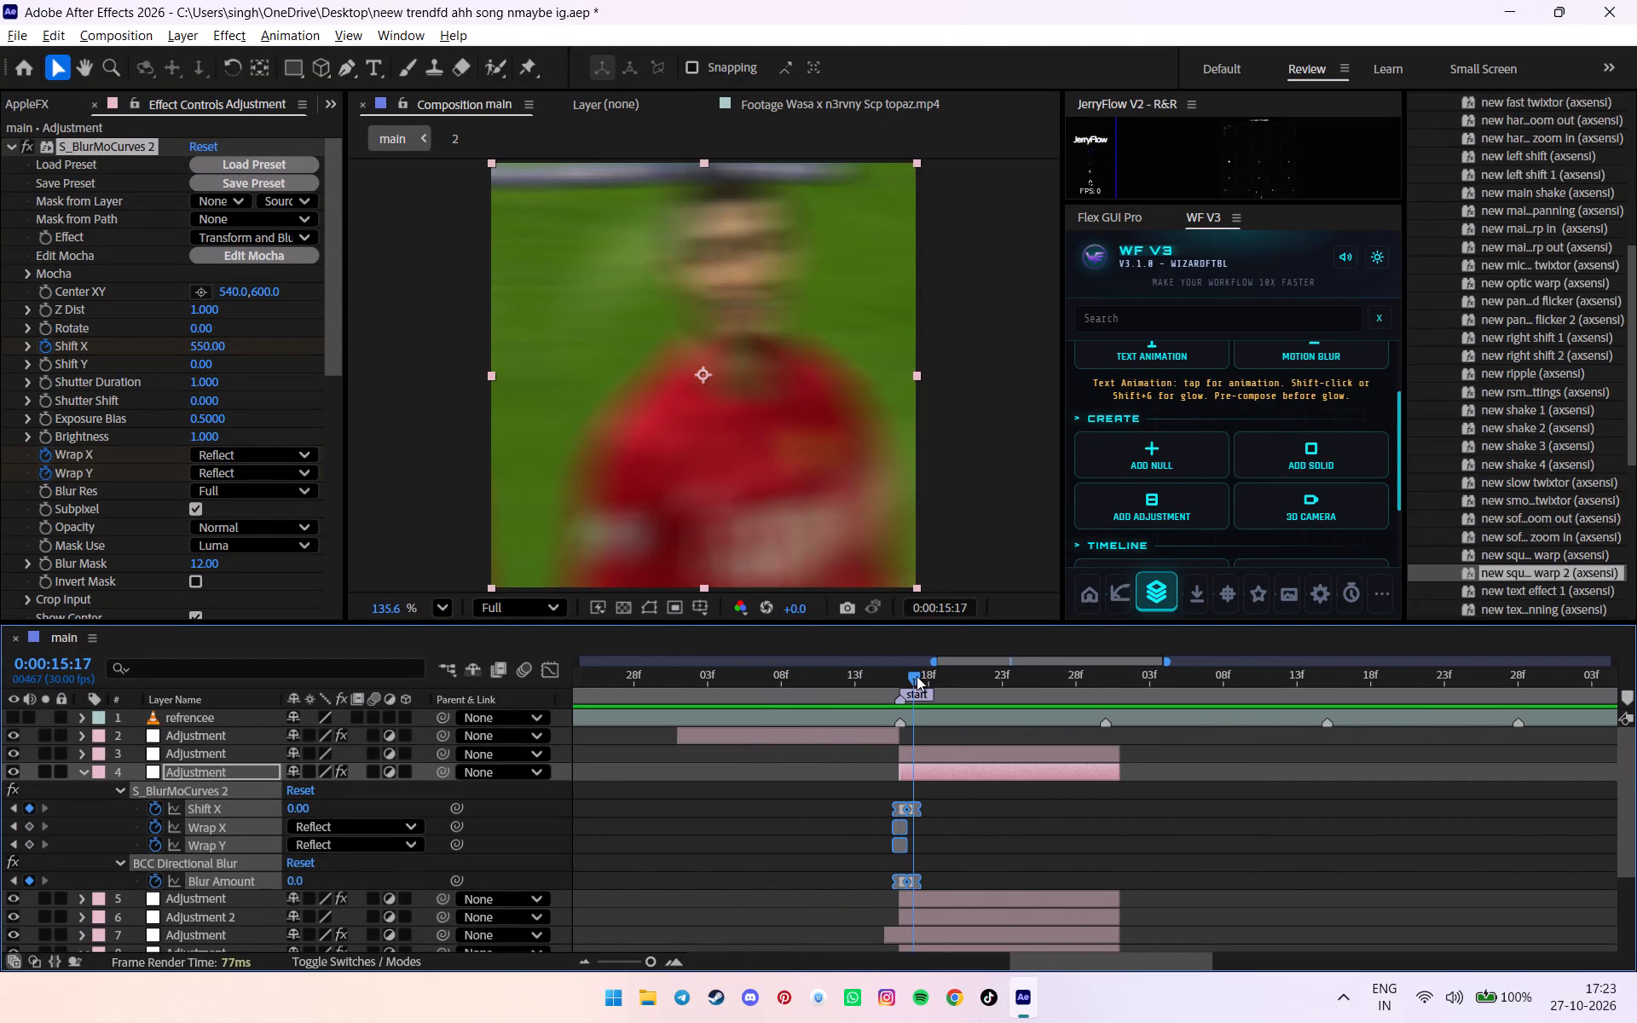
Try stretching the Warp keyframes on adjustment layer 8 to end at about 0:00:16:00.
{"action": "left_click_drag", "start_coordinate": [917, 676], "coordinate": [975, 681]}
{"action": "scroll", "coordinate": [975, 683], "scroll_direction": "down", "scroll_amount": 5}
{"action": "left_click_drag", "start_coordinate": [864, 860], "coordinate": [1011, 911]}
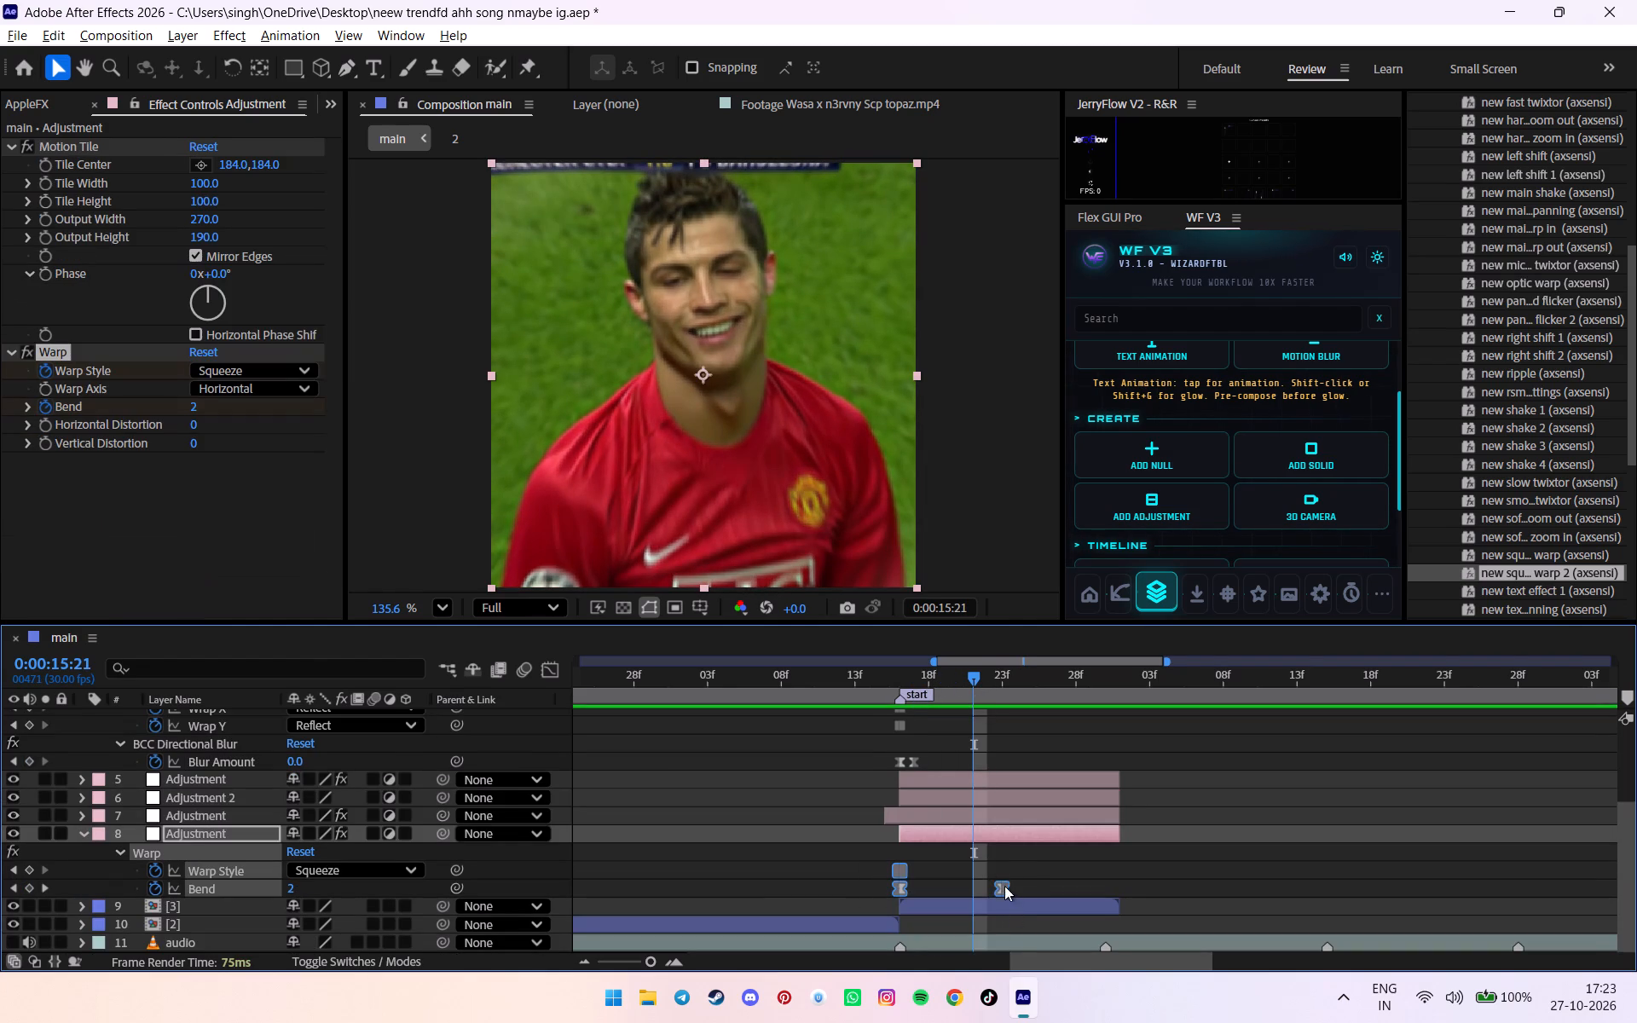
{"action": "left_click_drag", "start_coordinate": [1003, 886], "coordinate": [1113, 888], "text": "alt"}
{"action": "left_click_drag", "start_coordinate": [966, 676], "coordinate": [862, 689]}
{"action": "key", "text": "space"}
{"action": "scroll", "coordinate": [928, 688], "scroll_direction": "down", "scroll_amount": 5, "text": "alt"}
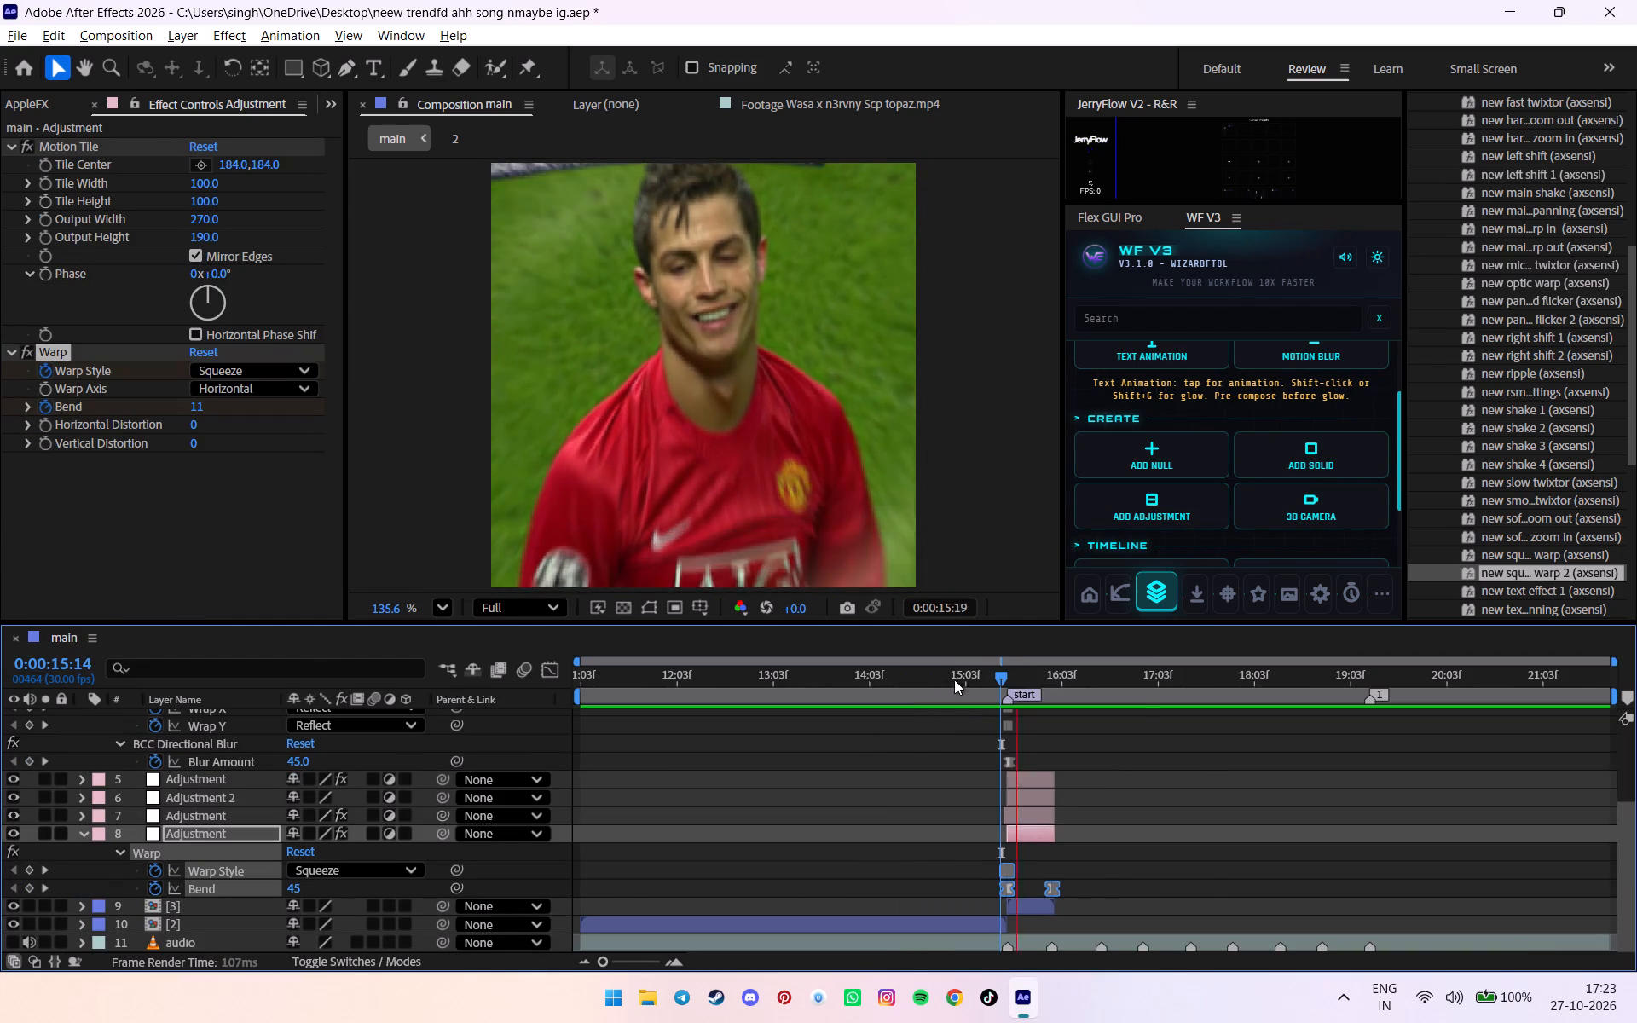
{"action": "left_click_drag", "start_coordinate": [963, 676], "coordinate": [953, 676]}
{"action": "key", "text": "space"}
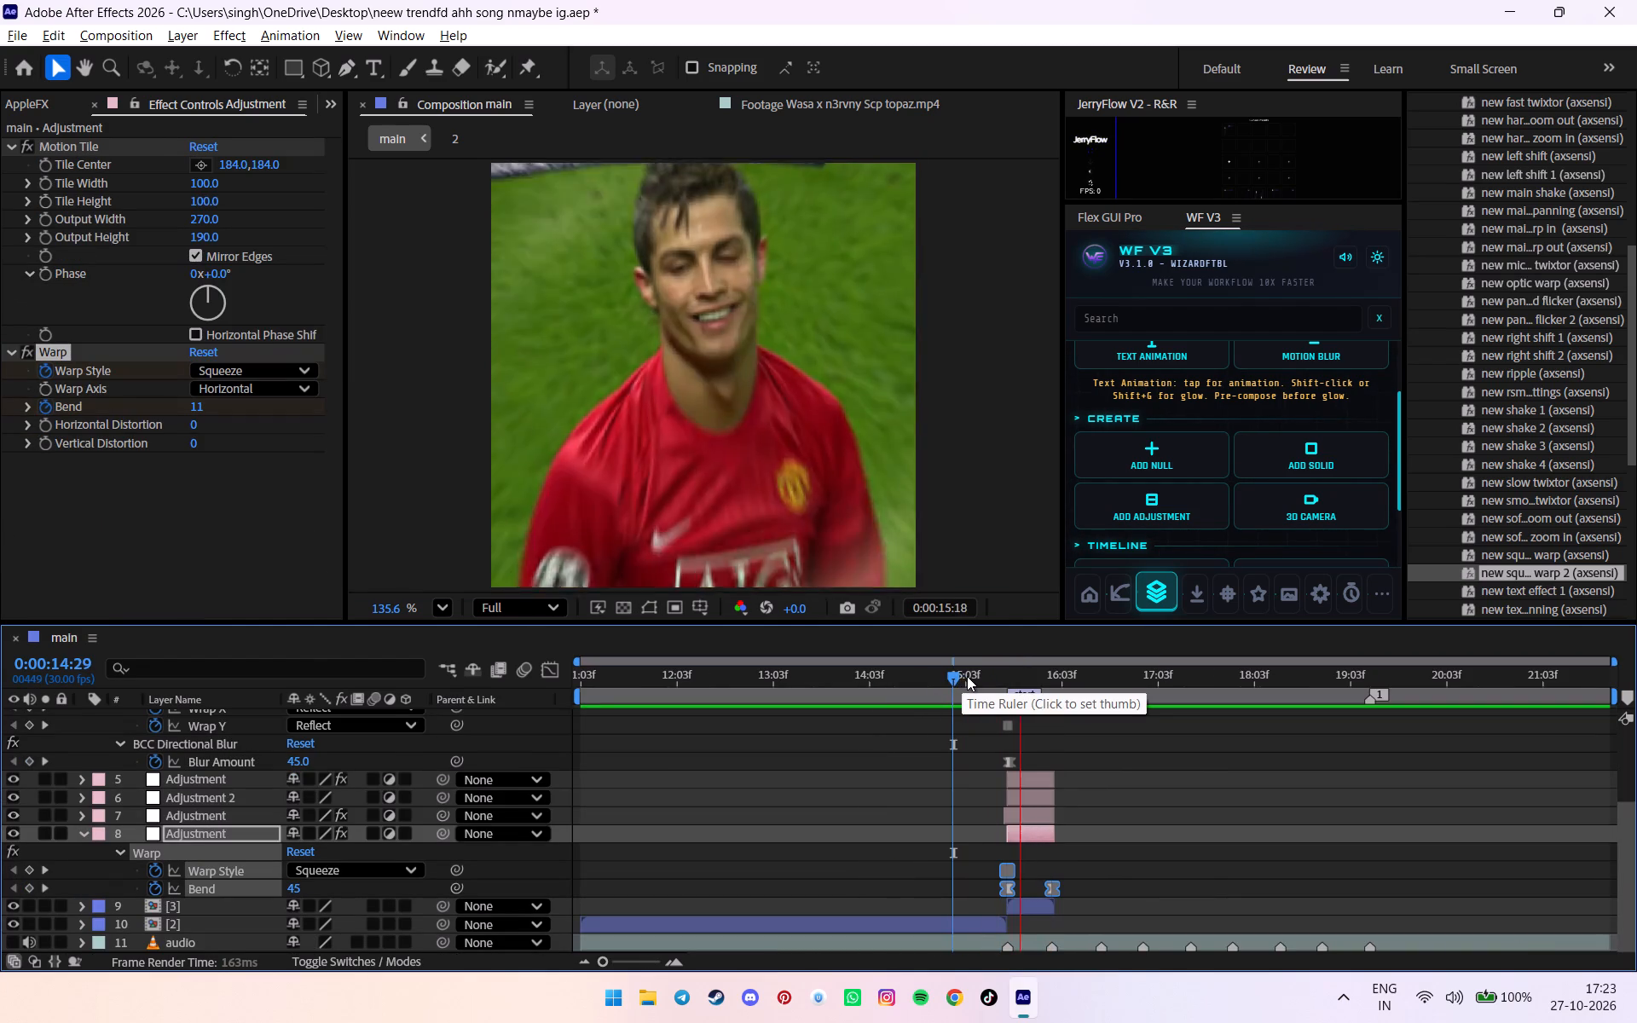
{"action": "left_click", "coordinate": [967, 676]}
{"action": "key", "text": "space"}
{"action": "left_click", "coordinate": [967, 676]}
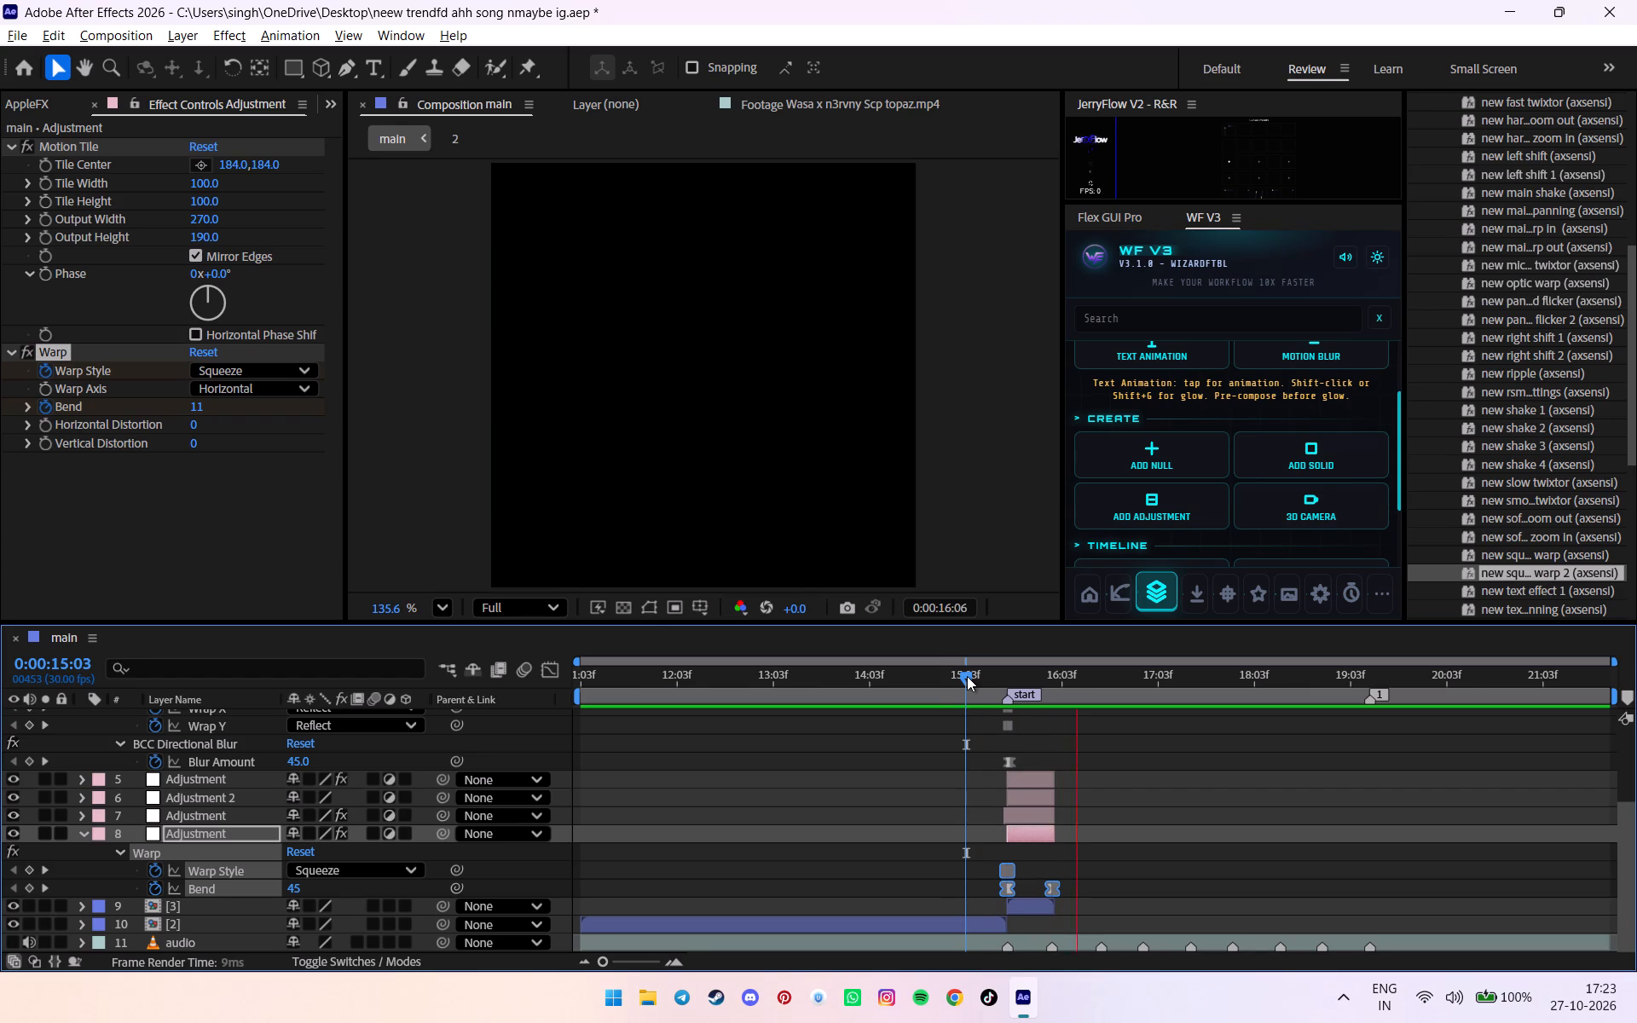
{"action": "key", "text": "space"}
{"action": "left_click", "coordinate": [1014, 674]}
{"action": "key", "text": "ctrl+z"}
Collapse the revealed keyframe properties on the warp and shift adjustment layers.
{"action": "scroll", "coordinate": [1033, 830], "scroll_direction": "up", "scroll_amount": 3, "text": "alt"}
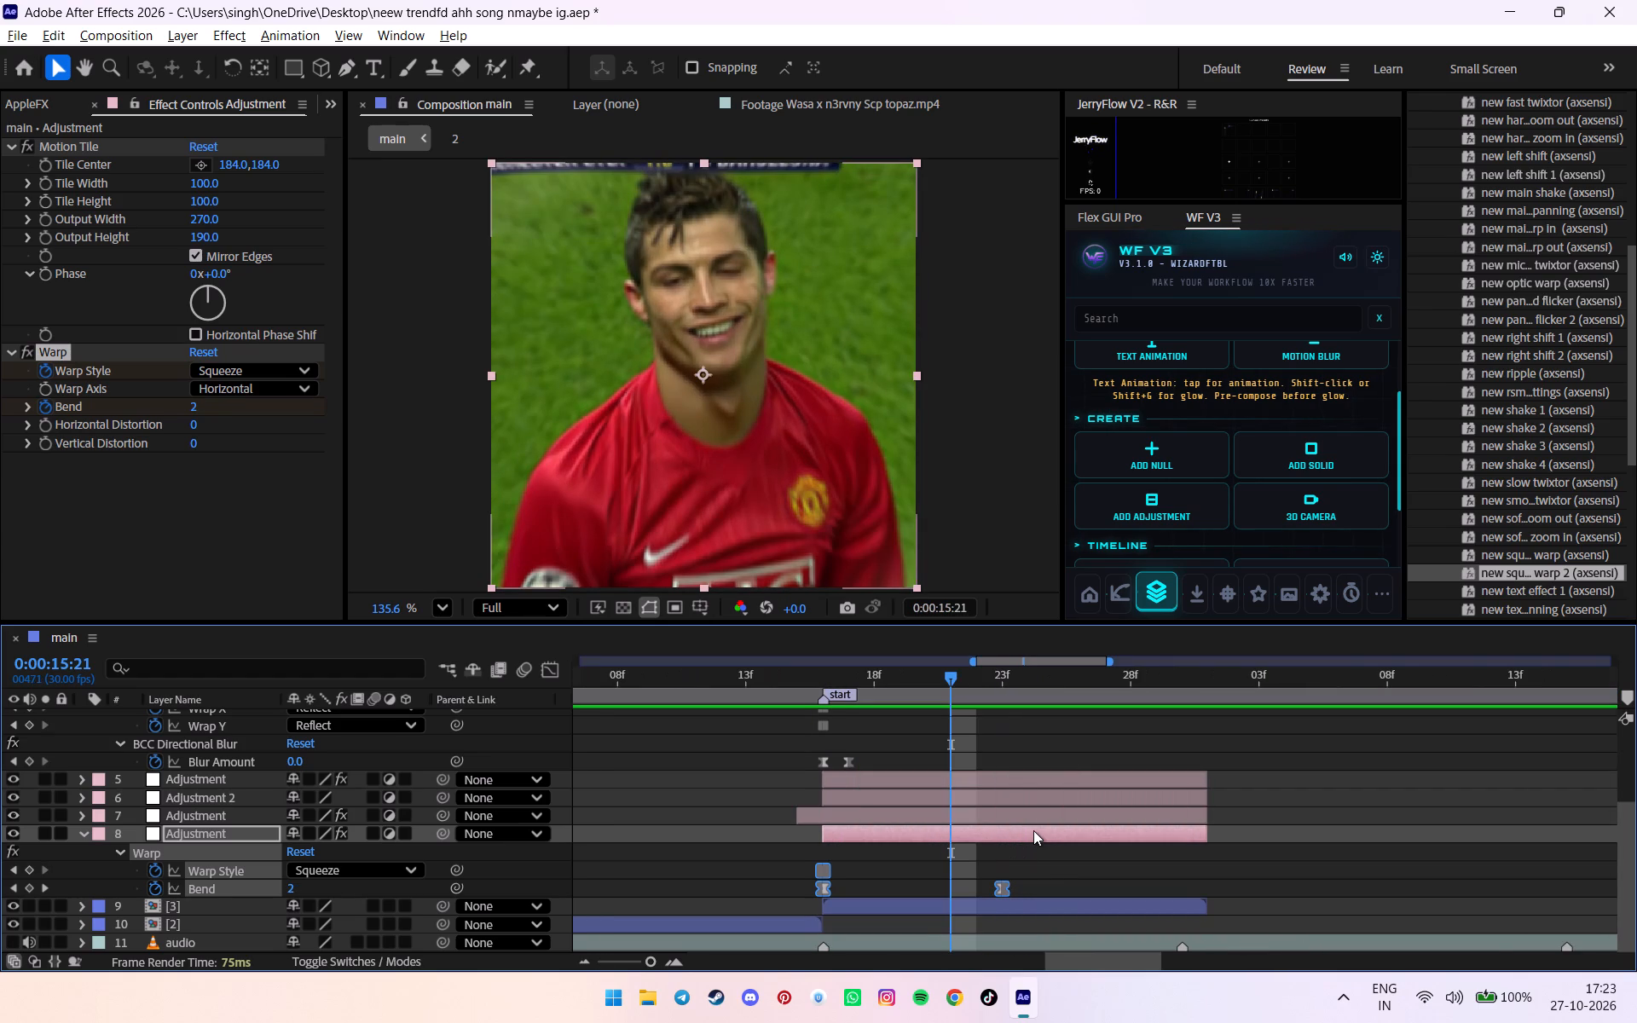
{"action": "key", "text": "u"}
{"action": "scroll", "coordinate": [948, 847], "scroll_direction": "up", "scroll_amount": 4}
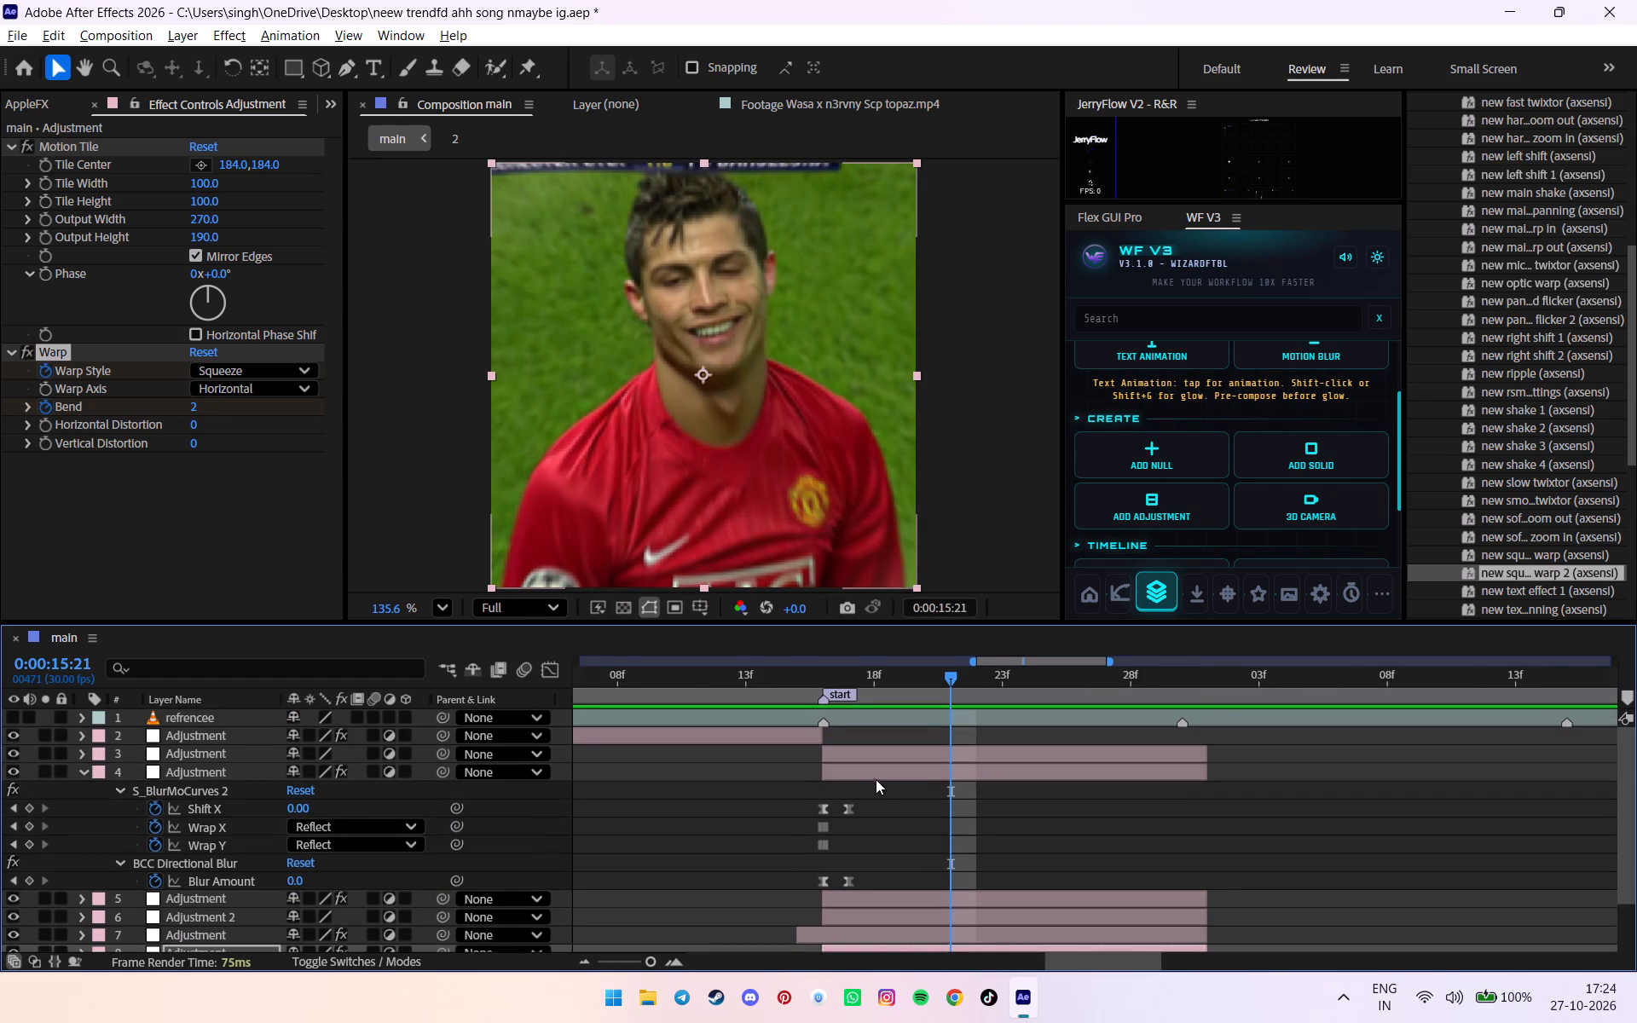
{"action": "left_click", "coordinate": [874, 777]}
{"action": "key", "text": "u"}
Replay the edit from well before the start marker and save the project.
{"action": "left_click_drag", "start_coordinate": [859, 696], "coordinate": [837, 696]}
{"action": "key", "text": "space"}
{"action": "left_click_drag", "start_coordinate": [859, 686], "coordinate": [757, 686]}
{"action": "key", "text": "space"}
{"action": "scroll", "coordinate": [849, 696], "scroll_direction": "down", "scroll_amount": 4, "text": "alt"}
{"action": "left_click_drag", "start_coordinate": [880, 685], "coordinate": [585, 701]}
{"action": "key", "text": "ctrl+s"}
{"action": "scroll", "coordinate": [743, 730], "scroll_direction": "down", "scroll_amount": 7, "text": "alt"}
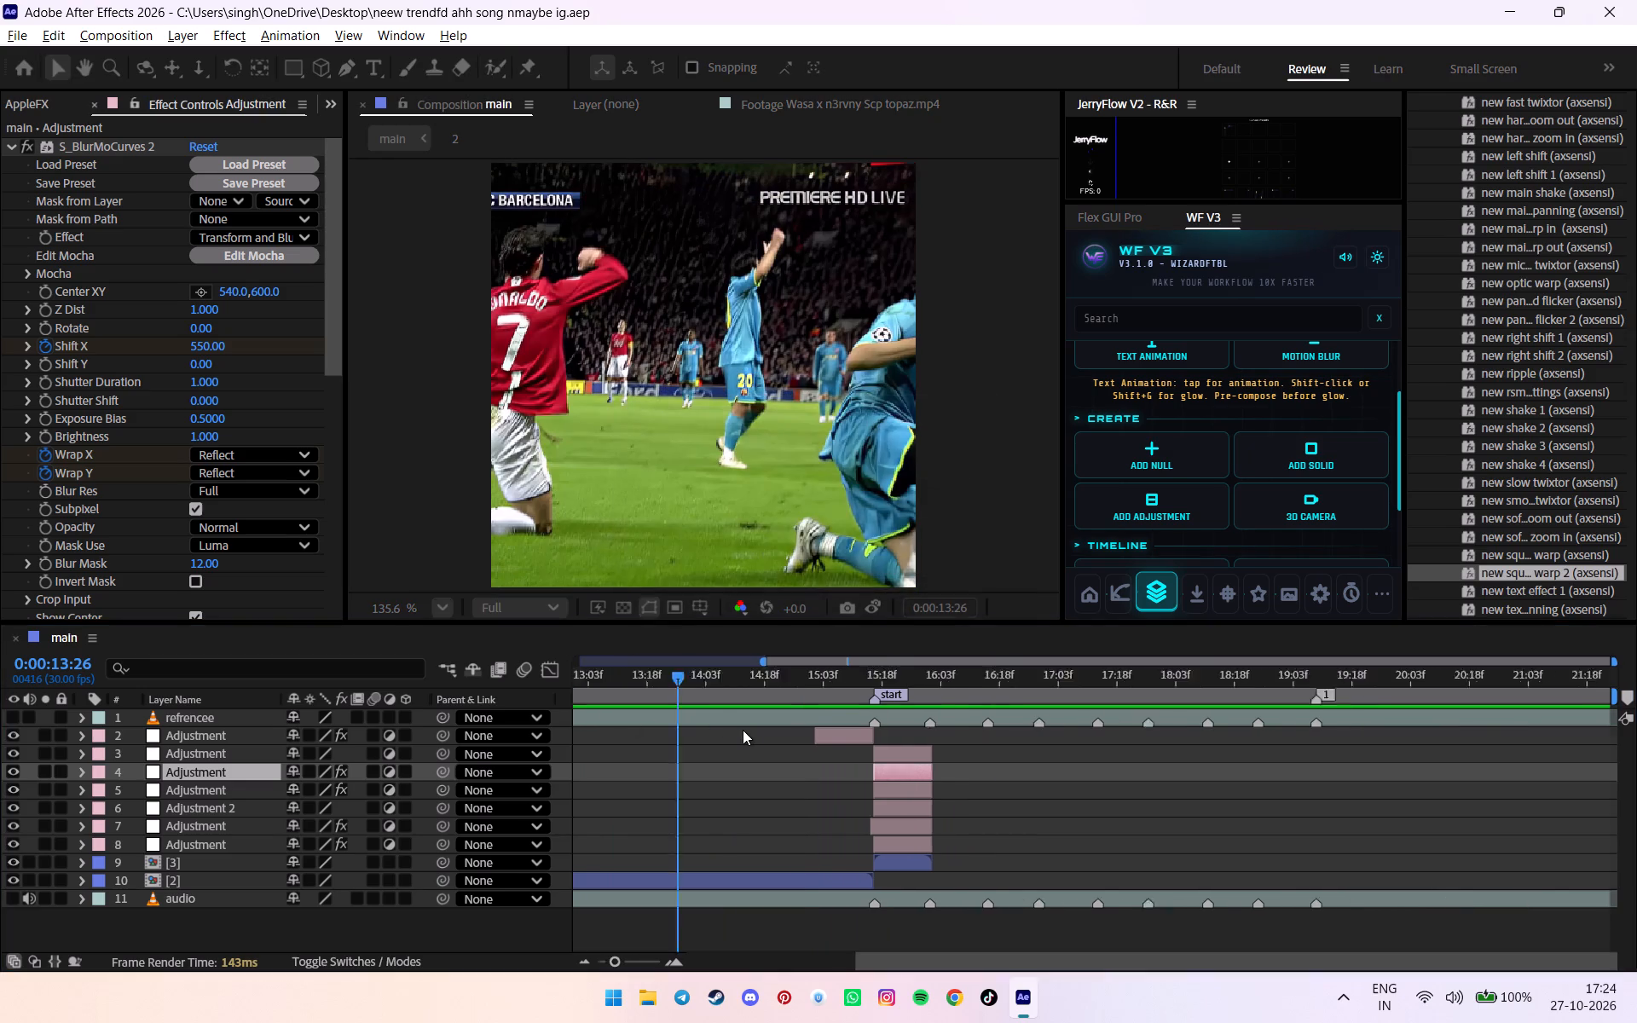
{"action": "key", "text": "space"}
{"action": "scroll", "coordinate": [740, 730], "scroll_direction": "down", "scroll_amount": 8, "text": "alt"}
{"action": "left_click_drag", "start_coordinate": [697, 683], "coordinate": [498, 700]}
{"action": "key", "text": "space"}
{"action": "key", "text": "ctrl+s"}
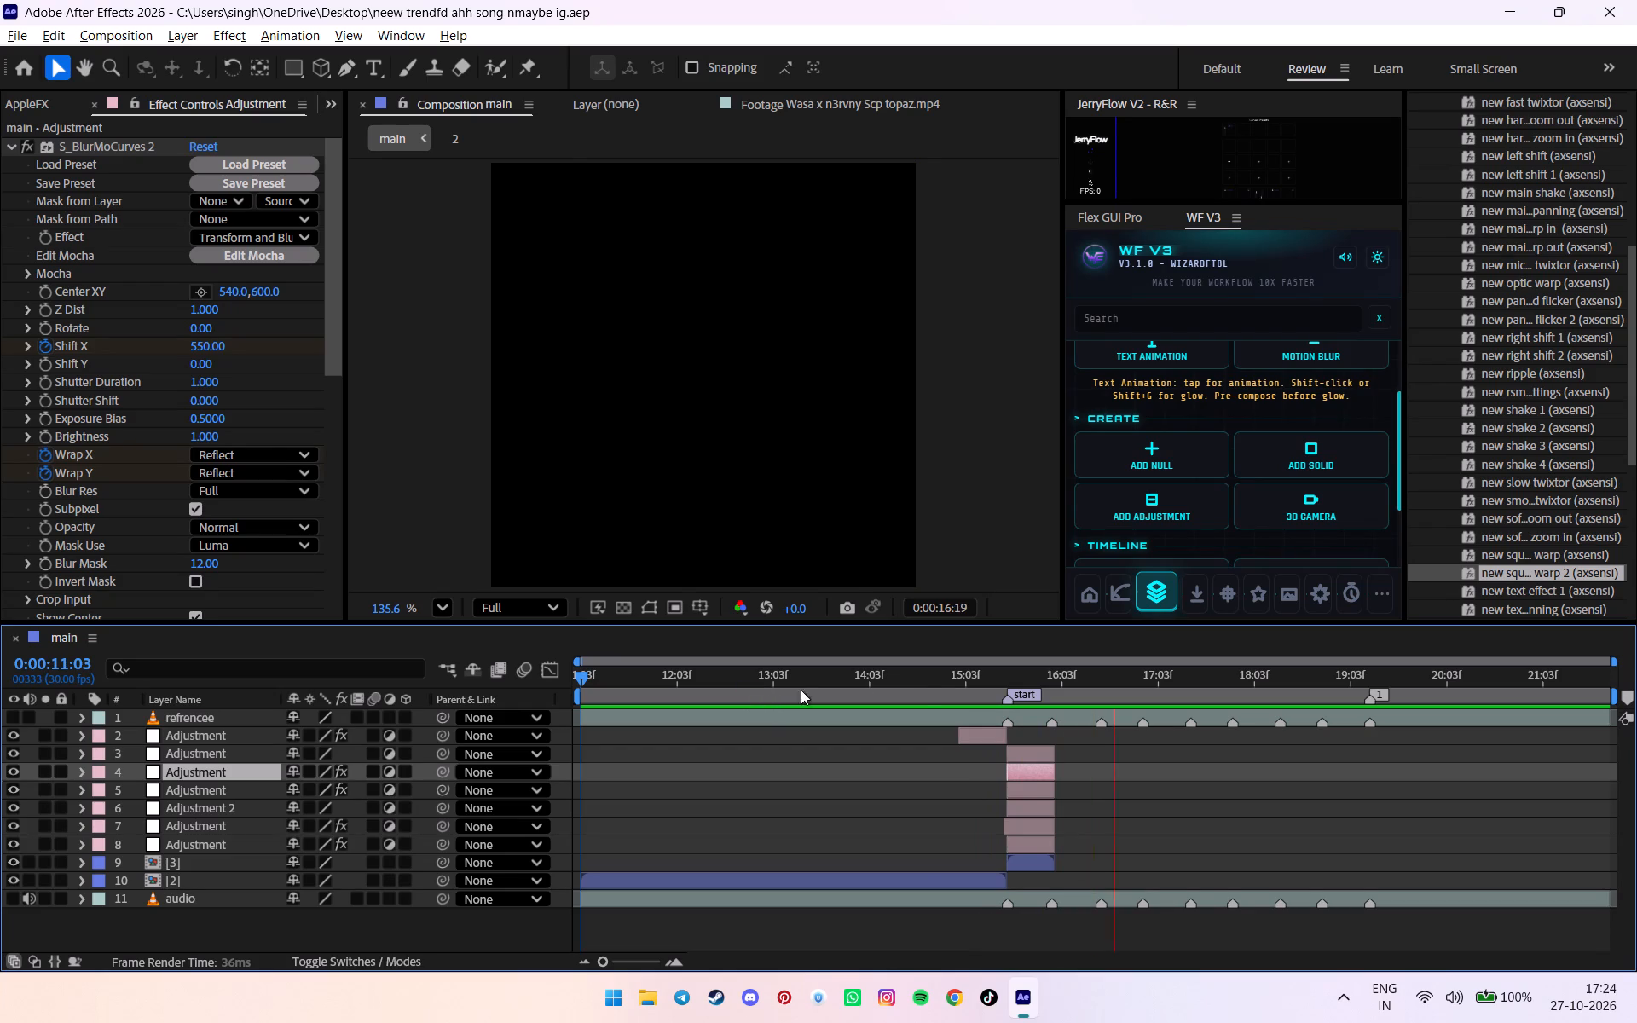
Replay and scrub the end of clip [2] leading into the start marker.
{"action": "left_click", "coordinate": [921, 687]}
{"action": "key", "text": "space"}
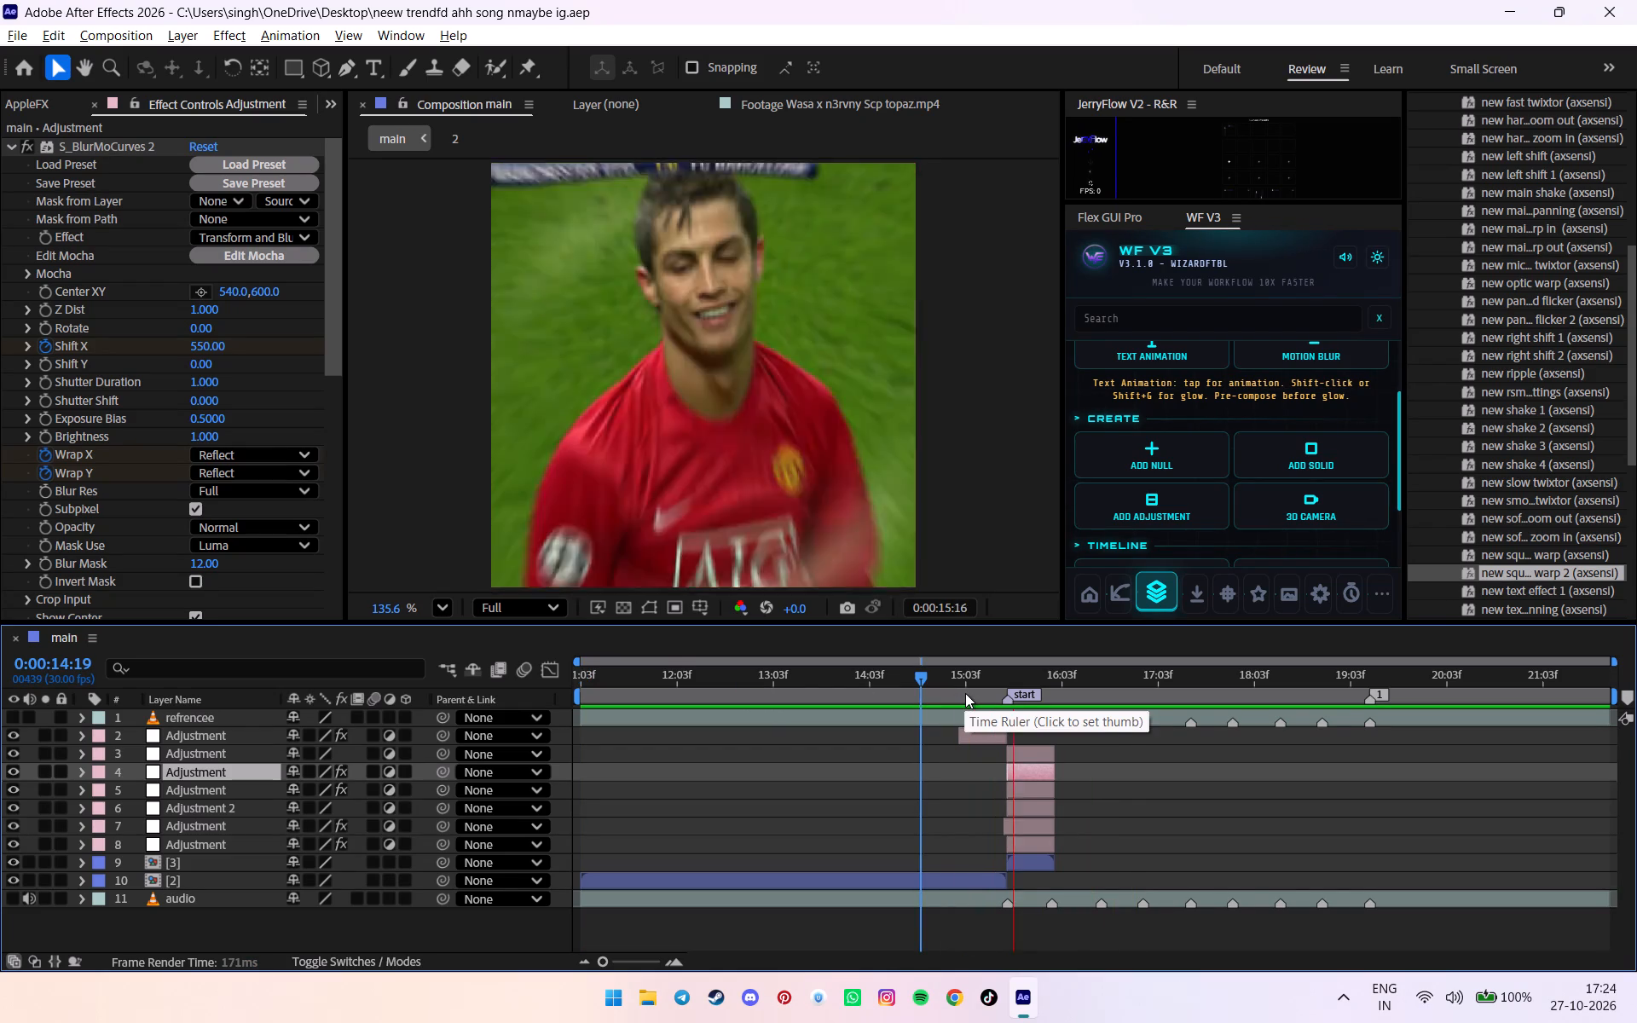
{"action": "left_click", "coordinate": [965, 693]}
{"action": "key", "text": "space"}
{"action": "scroll", "coordinate": [972, 692], "scroll_direction": "up", "scroll_amount": 2, "text": "alt"}
{"action": "left_click_drag", "start_coordinate": [950, 686], "coordinate": [922, 691]}
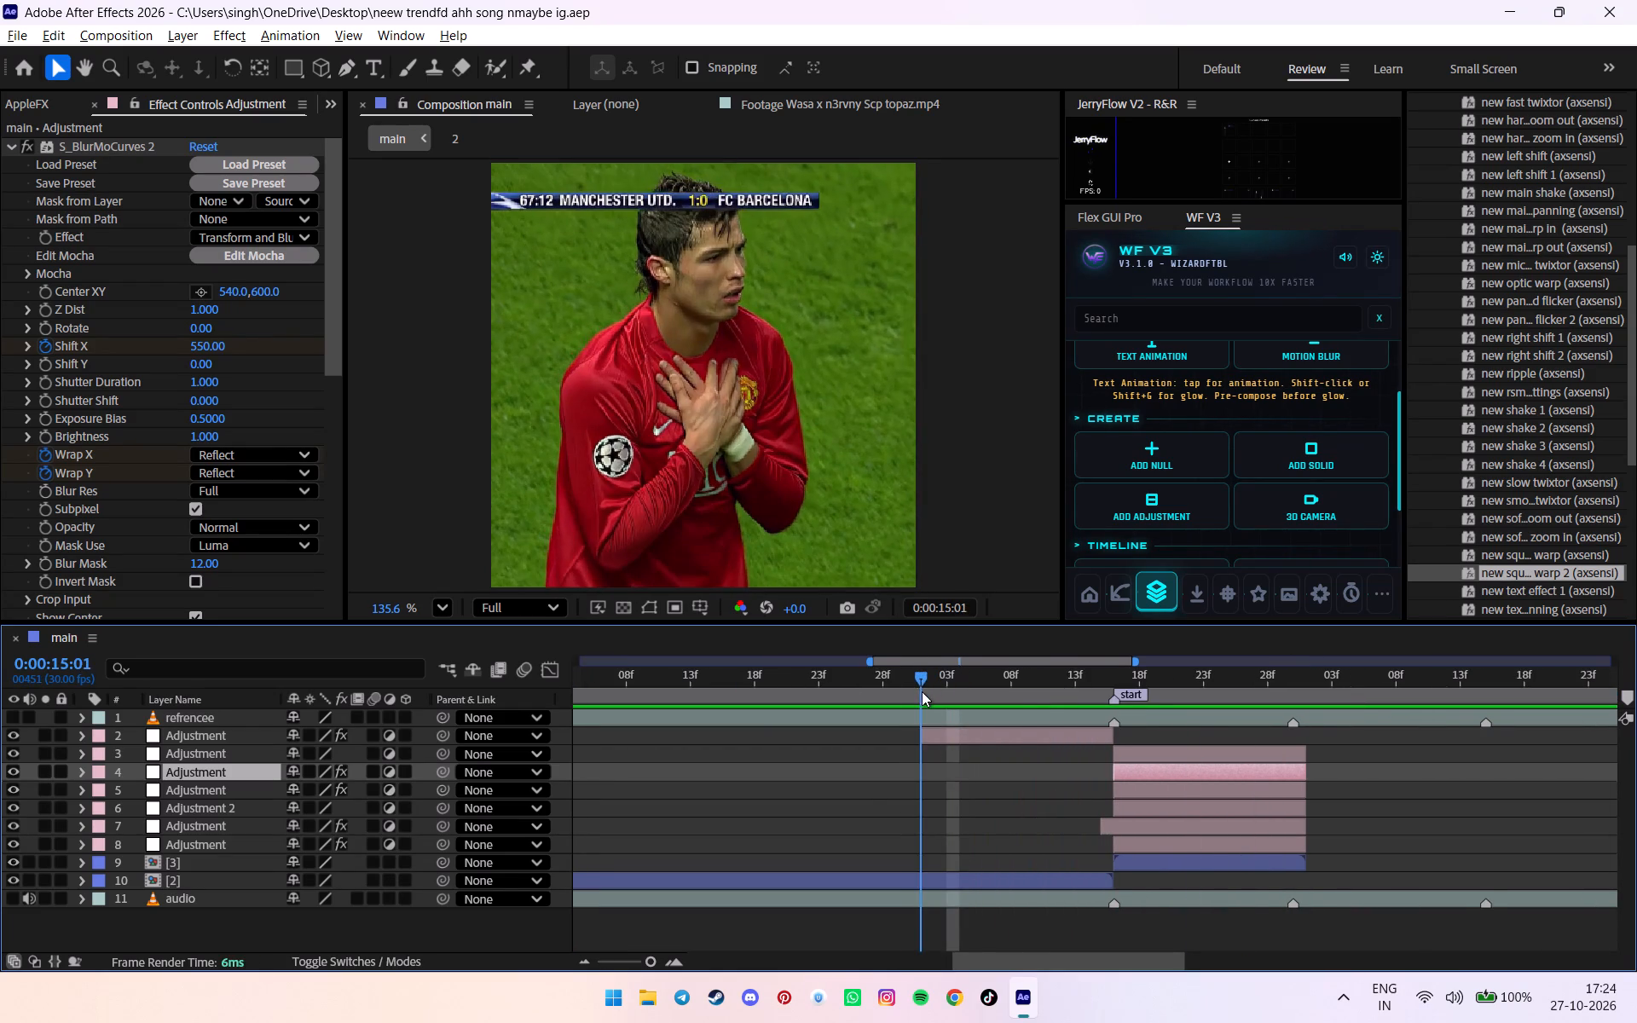
{"action": "left_click_drag", "start_coordinate": [922, 691], "coordinate": [1065, 694]}
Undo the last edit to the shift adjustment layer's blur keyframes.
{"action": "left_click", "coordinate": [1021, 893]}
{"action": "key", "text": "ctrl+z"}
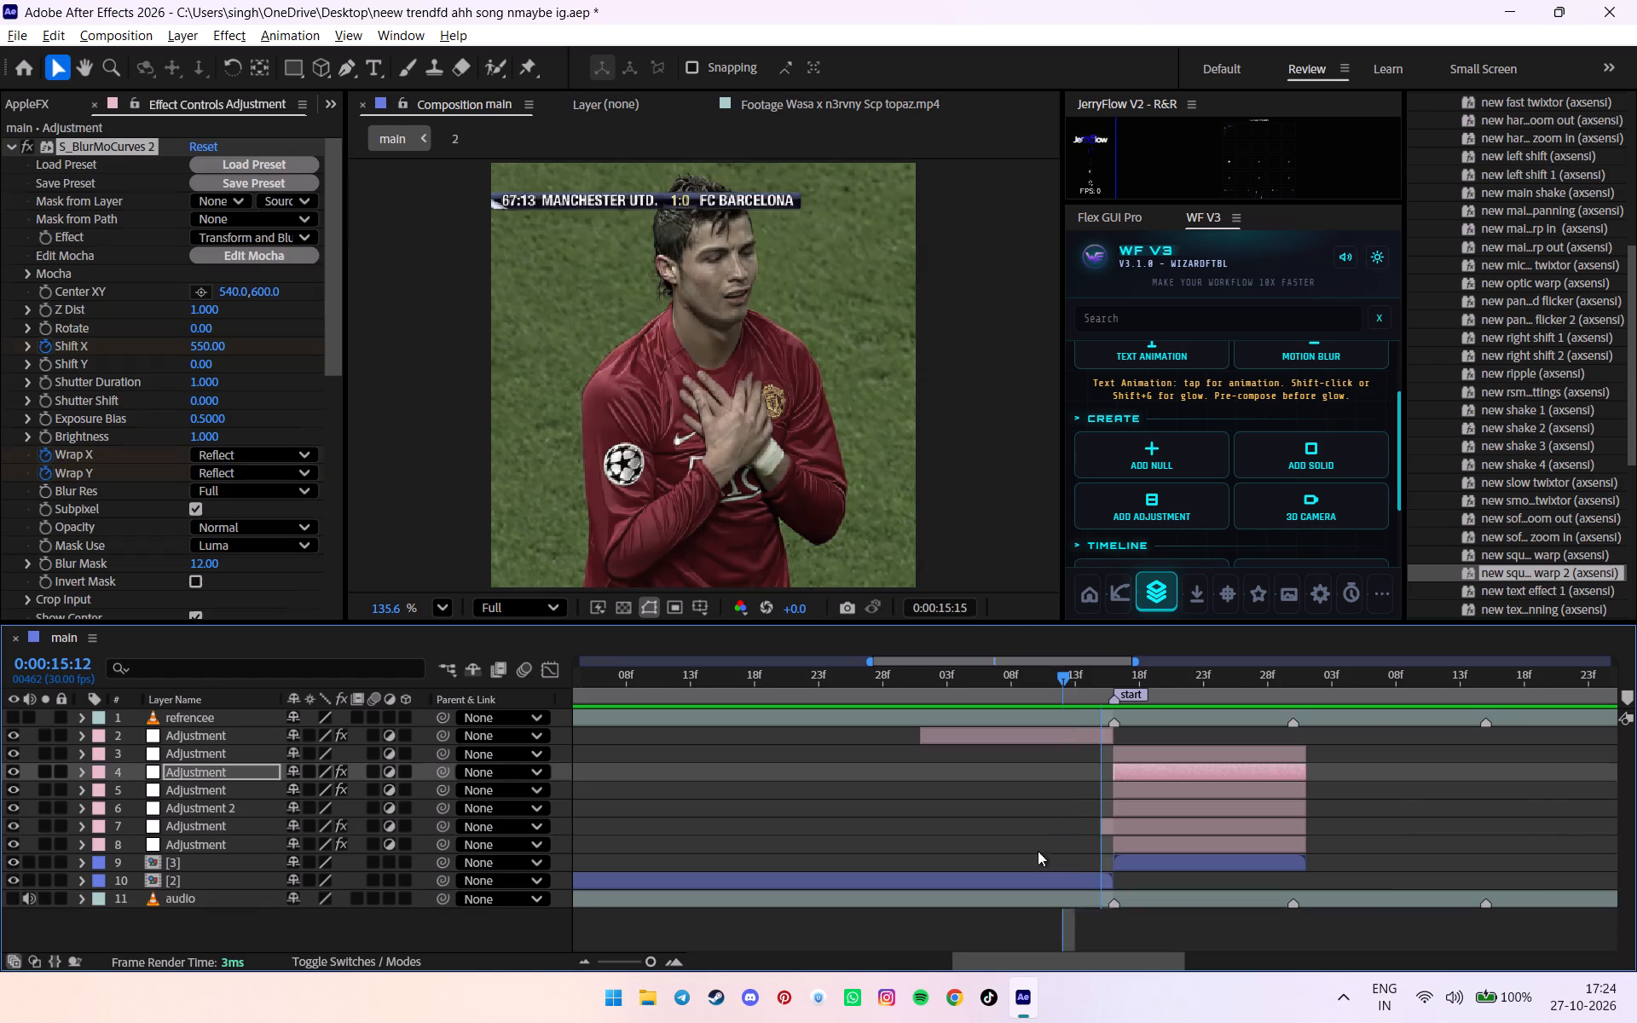
Replay and scrub the transition at the start marker from about 0:00:15:00 to 0:00:15:15.
{"action": "left_click_drag", "start_coordinate": [1023, 685], "coordinate": [992, 685]}
{"action": "key", "text": "space"}
{"action": "scroll", "coordinate": [1010, 685], "scroll_direction": "down", "scroll_amount": 4, "text": "alt"}
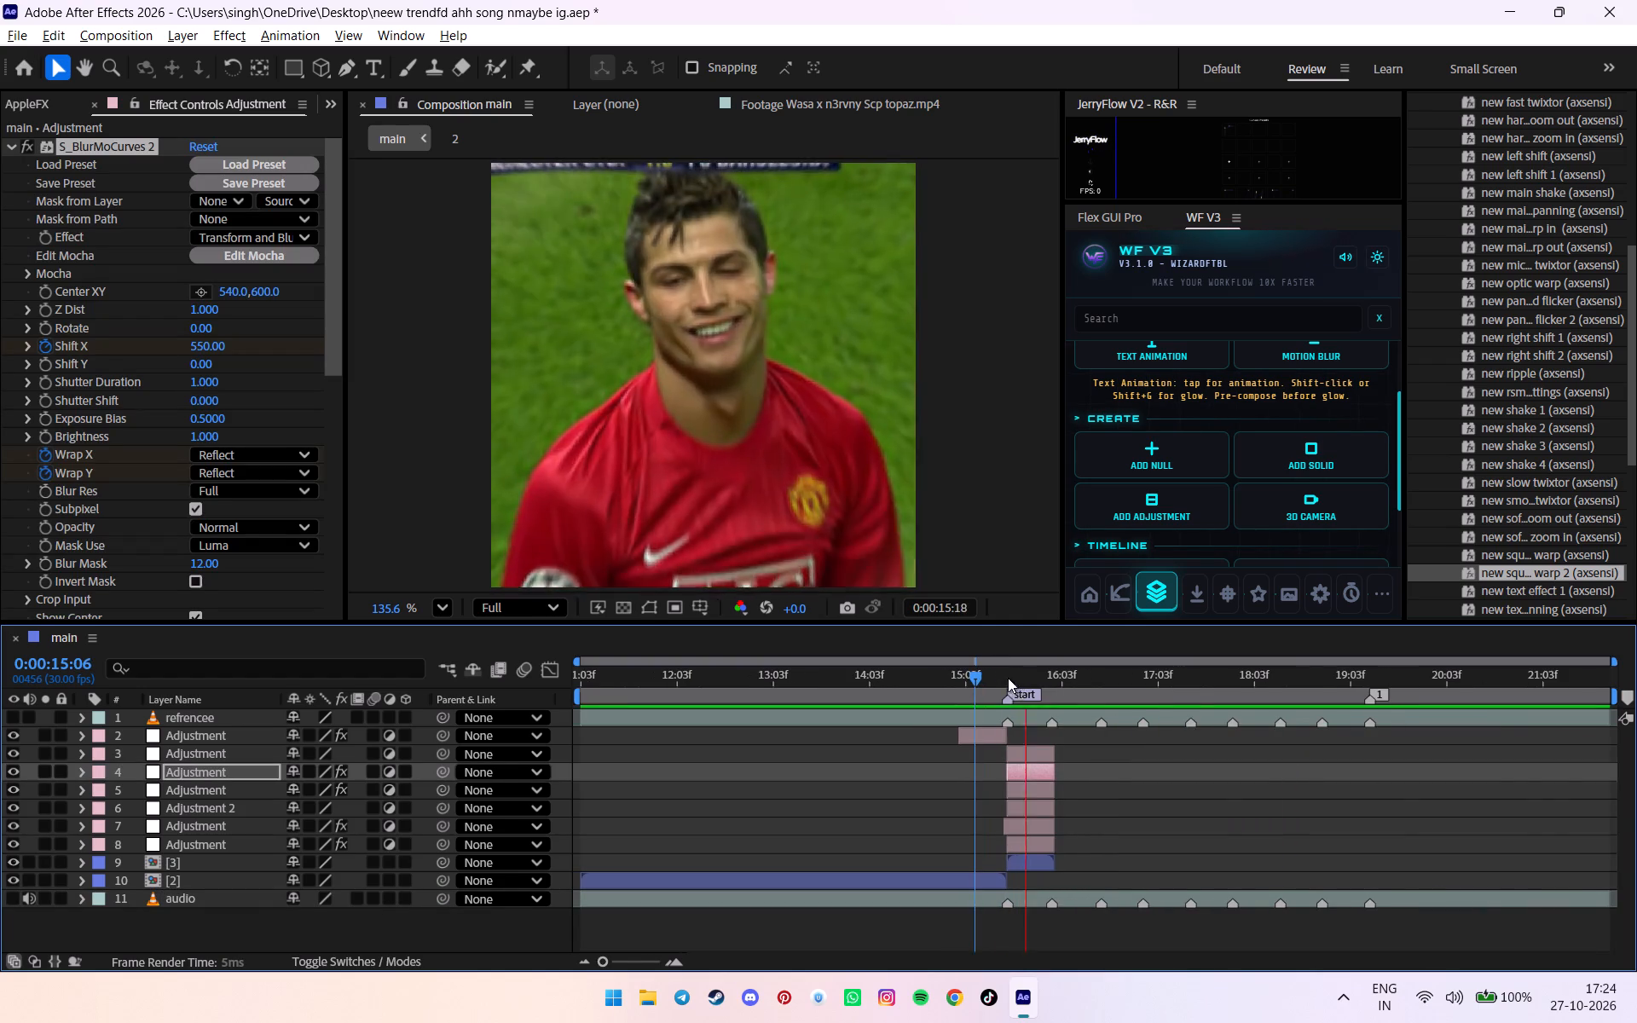
{"action": "left_click_drag", "start_coordinate": [996, 673], "coordinate": [955, 672]}
{"action": "key", "text": "space"}
{"action": "left_click_drag", "start_coordinate": [974, 672], "coordinate": [995, 673]}
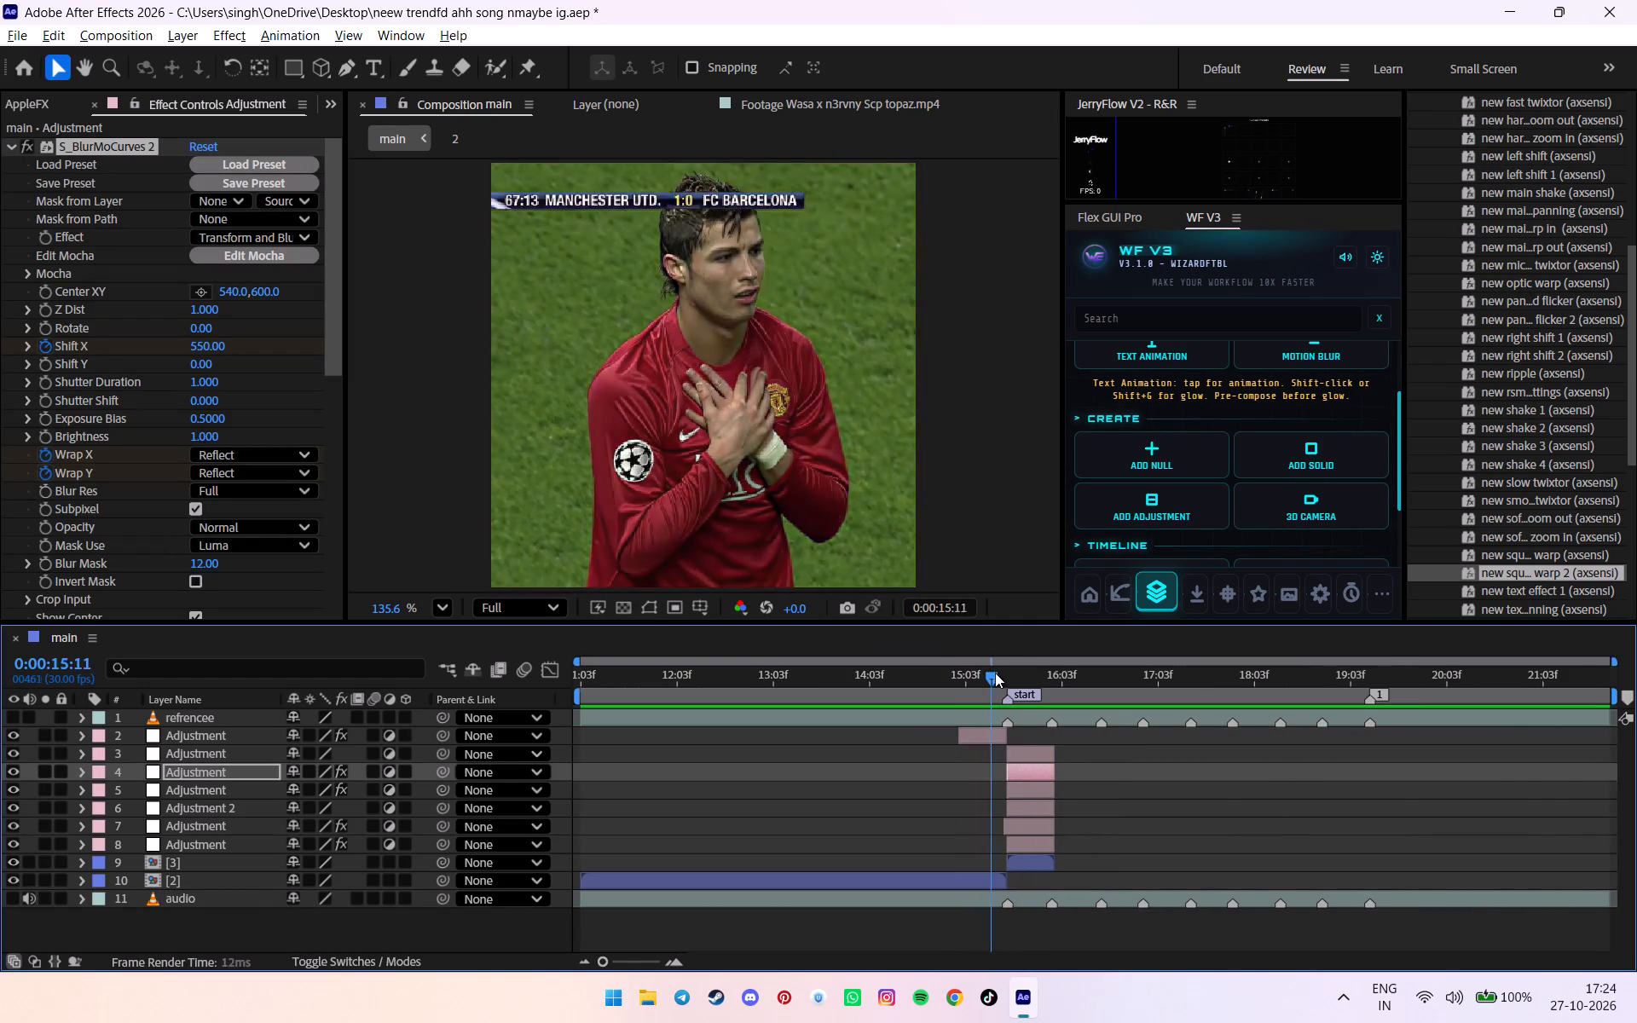
{"action": "left_click_drag", "start_coordinate": [995, 673], "coordinate": [1003, 674]}
Add a Scale keyframe to clip [2] at 0:00:15:02, near the start of the tint layer.
{"action": "scroll", "coordinate": [1004, 674], "scroll_direction": "up", "scroll_amount": 2, "text": "alt"}
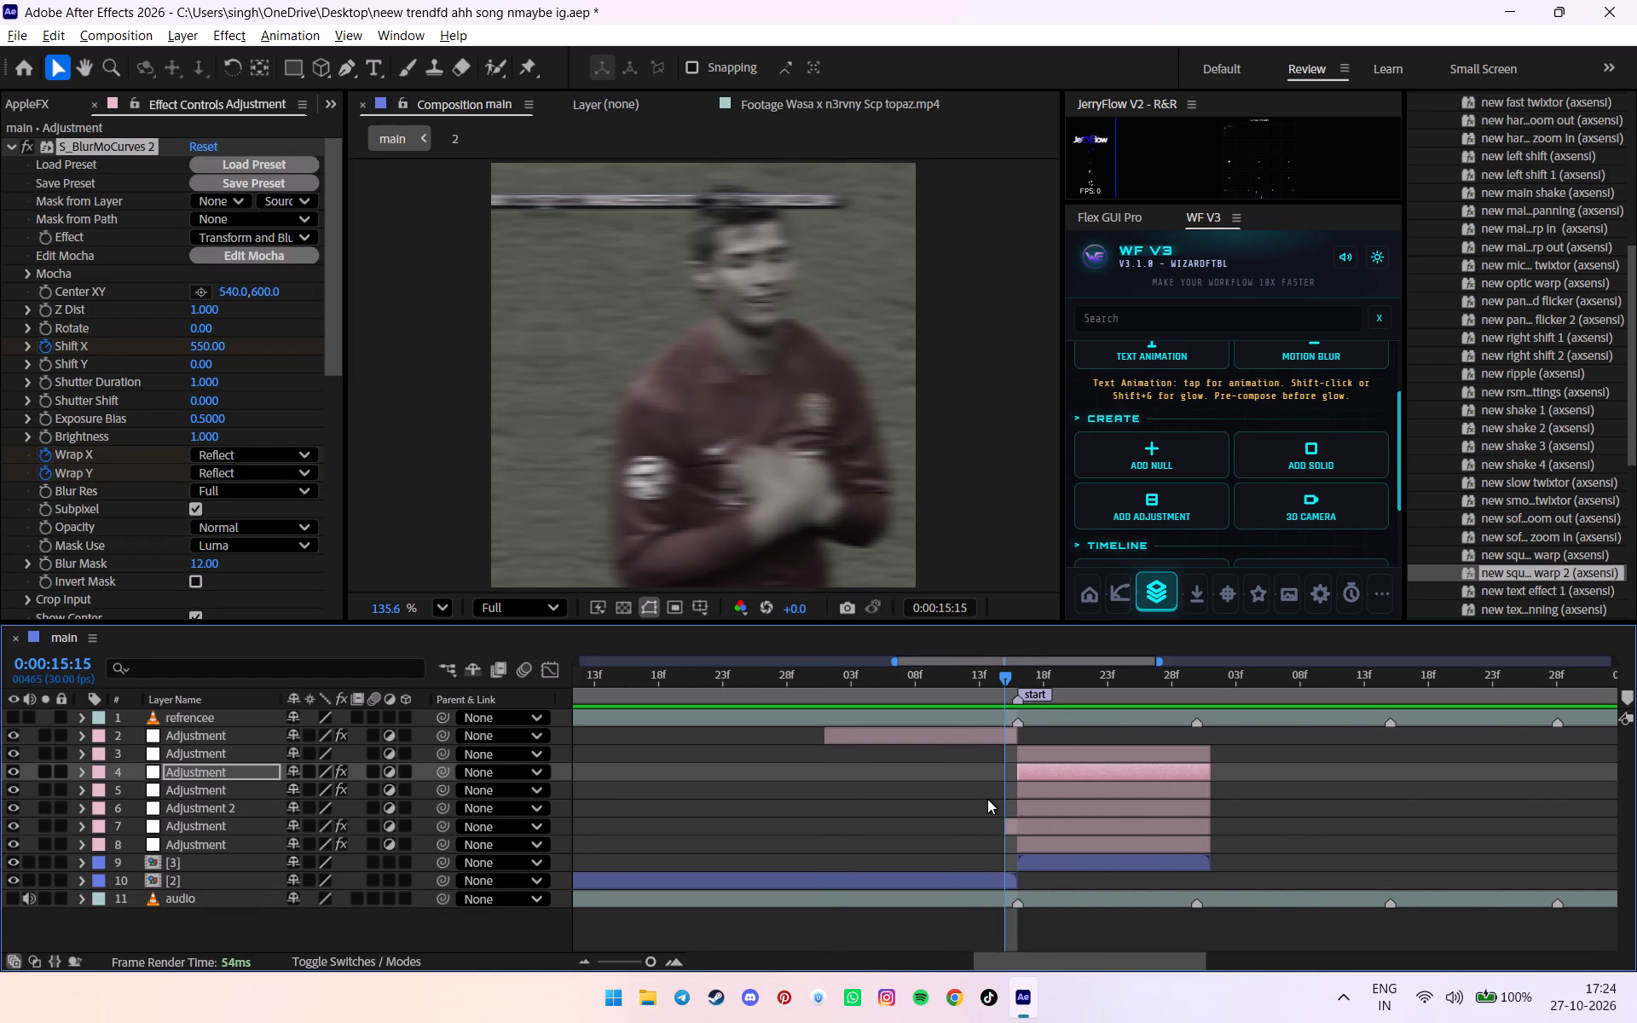
{"action": "left_click", "coordinate": [955, 878]}
{"action": "left_click_drag", "start_coordinate": [941, 676], "coordinate": [923, 686]}
{"action": "left_click_drag", "start_coordinate": [921, 688], "coordinate": [836, 698]}
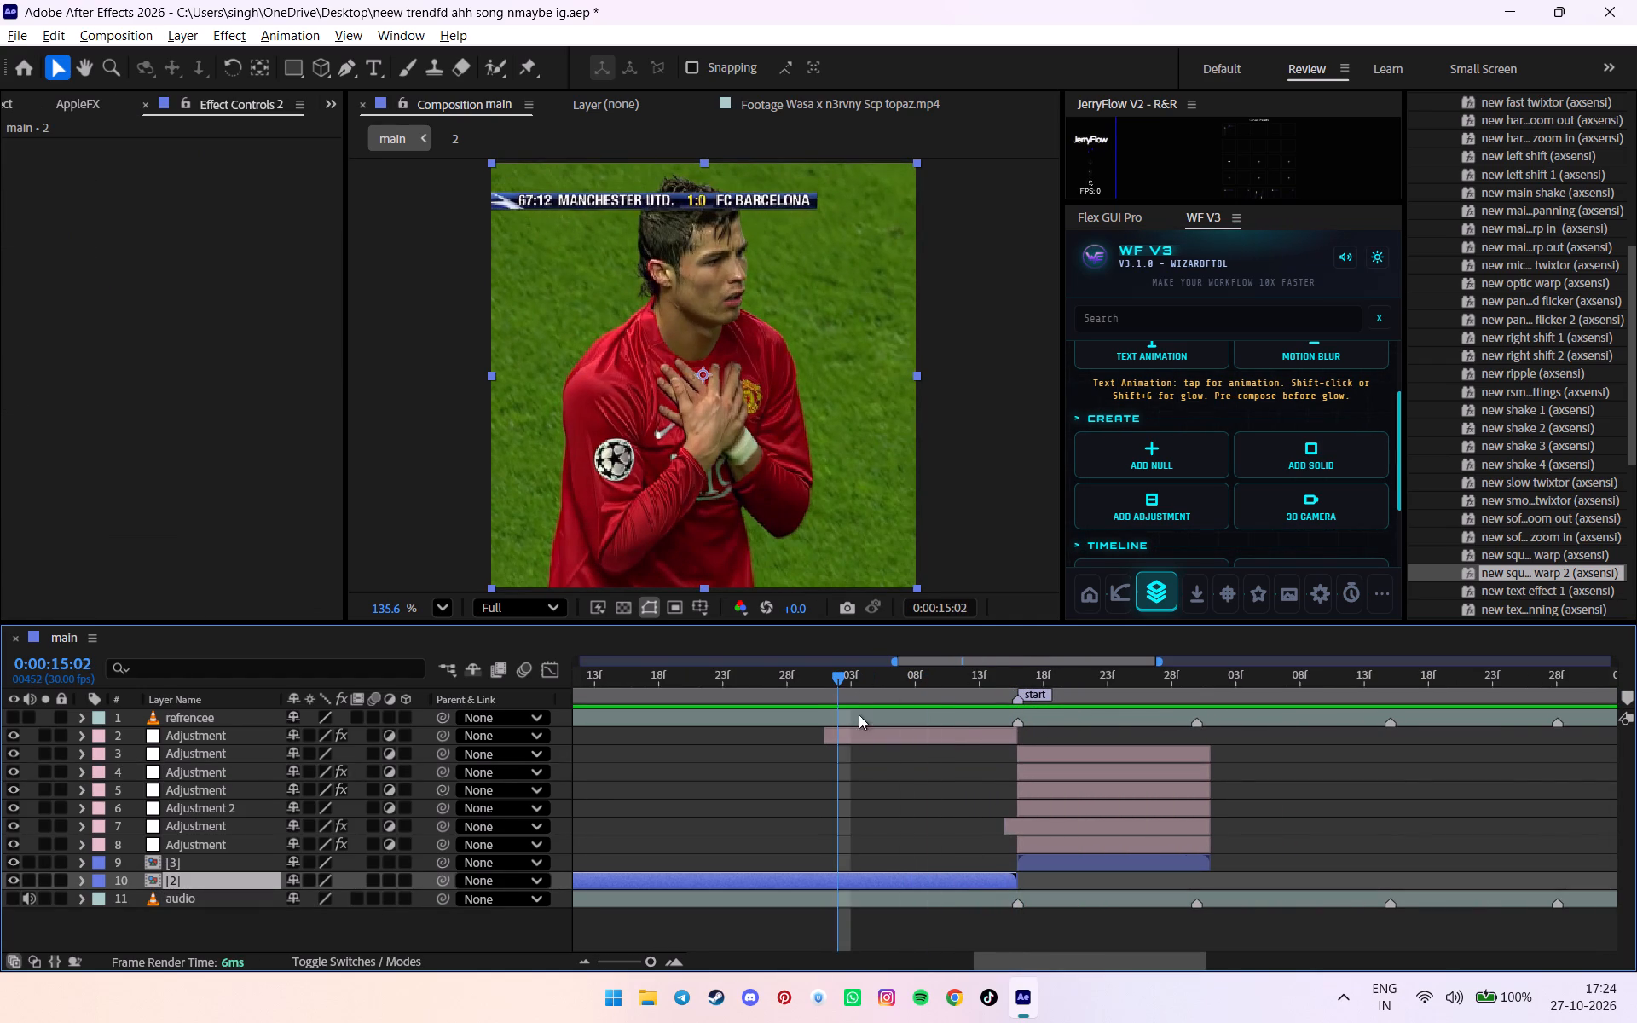
{"action": "scroll", "coordinate": [888, 836], "scroll_direction": "down", "scroll_amount": 1}
{"action": "key", "text": "s"}
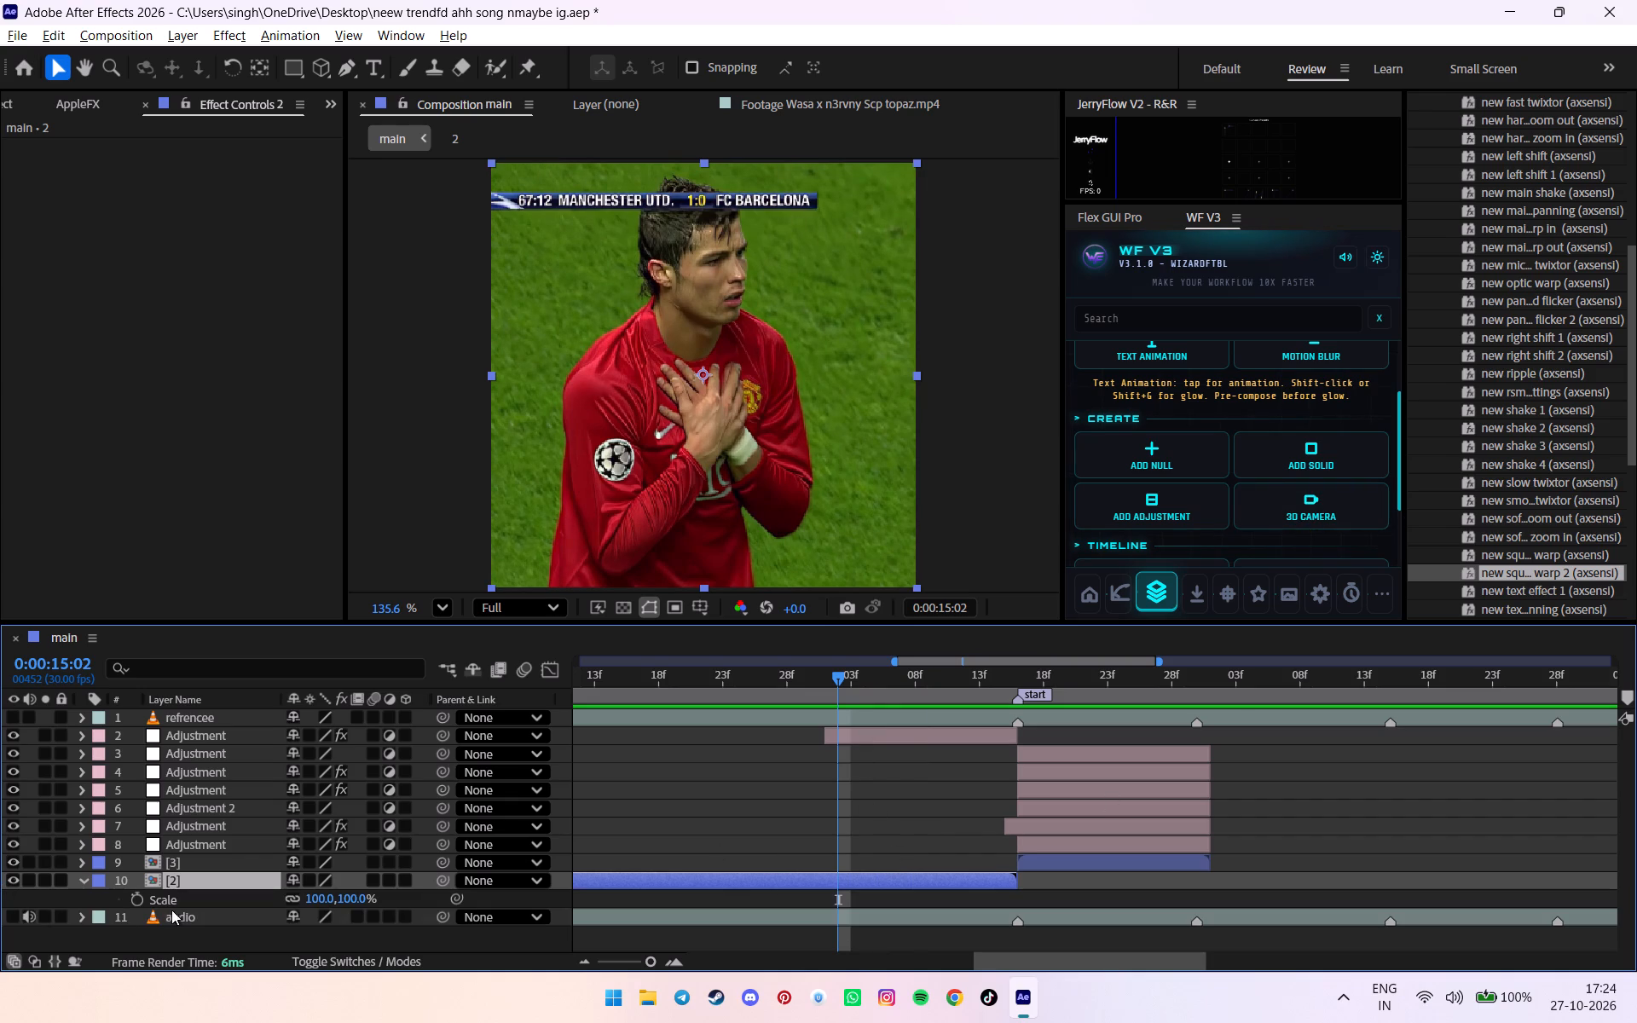
{"action": "left_click", "coordinate": [134, 904]}
Add a Position keyframe to clip [2] and move it to 0:00:15:02, aligned with the Scale keyframe.
{"action": "left_click_drag", "start_coordinate": [992, 685], "coordinate": [1003, 685]}
{"action": "key", "text": "p"}
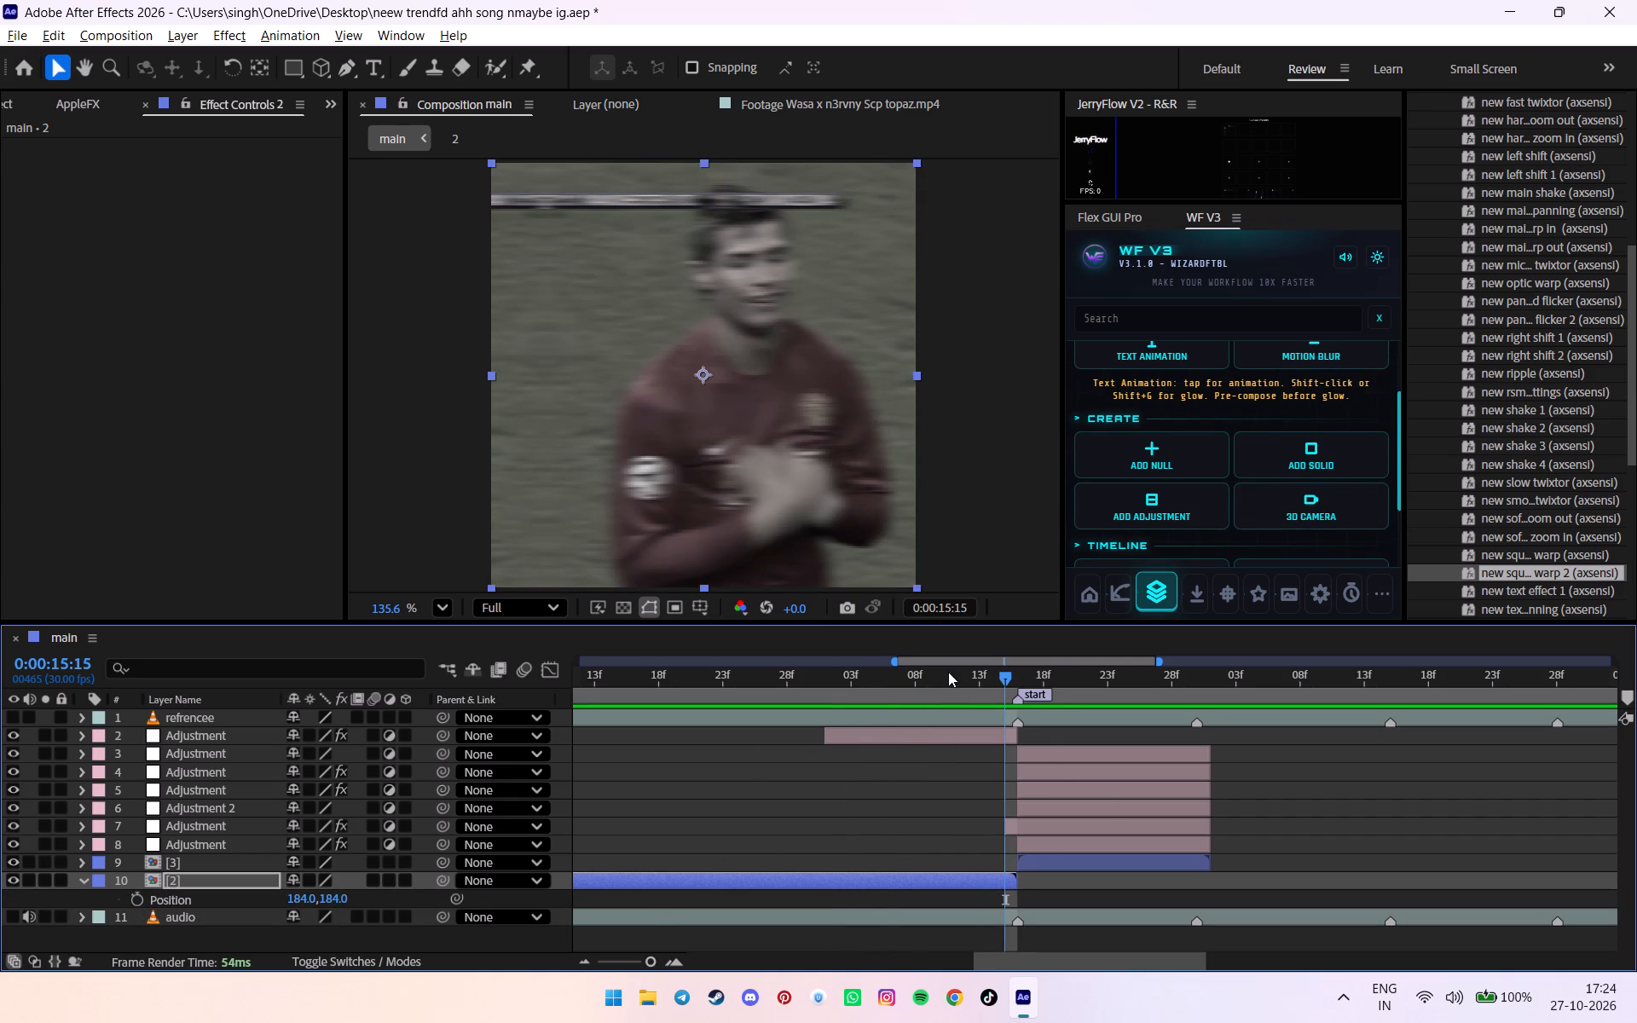
{"action": "left_click", "coordinate": [873, 680]}
{"action": "left_click", "coordinate": [137, 899]}
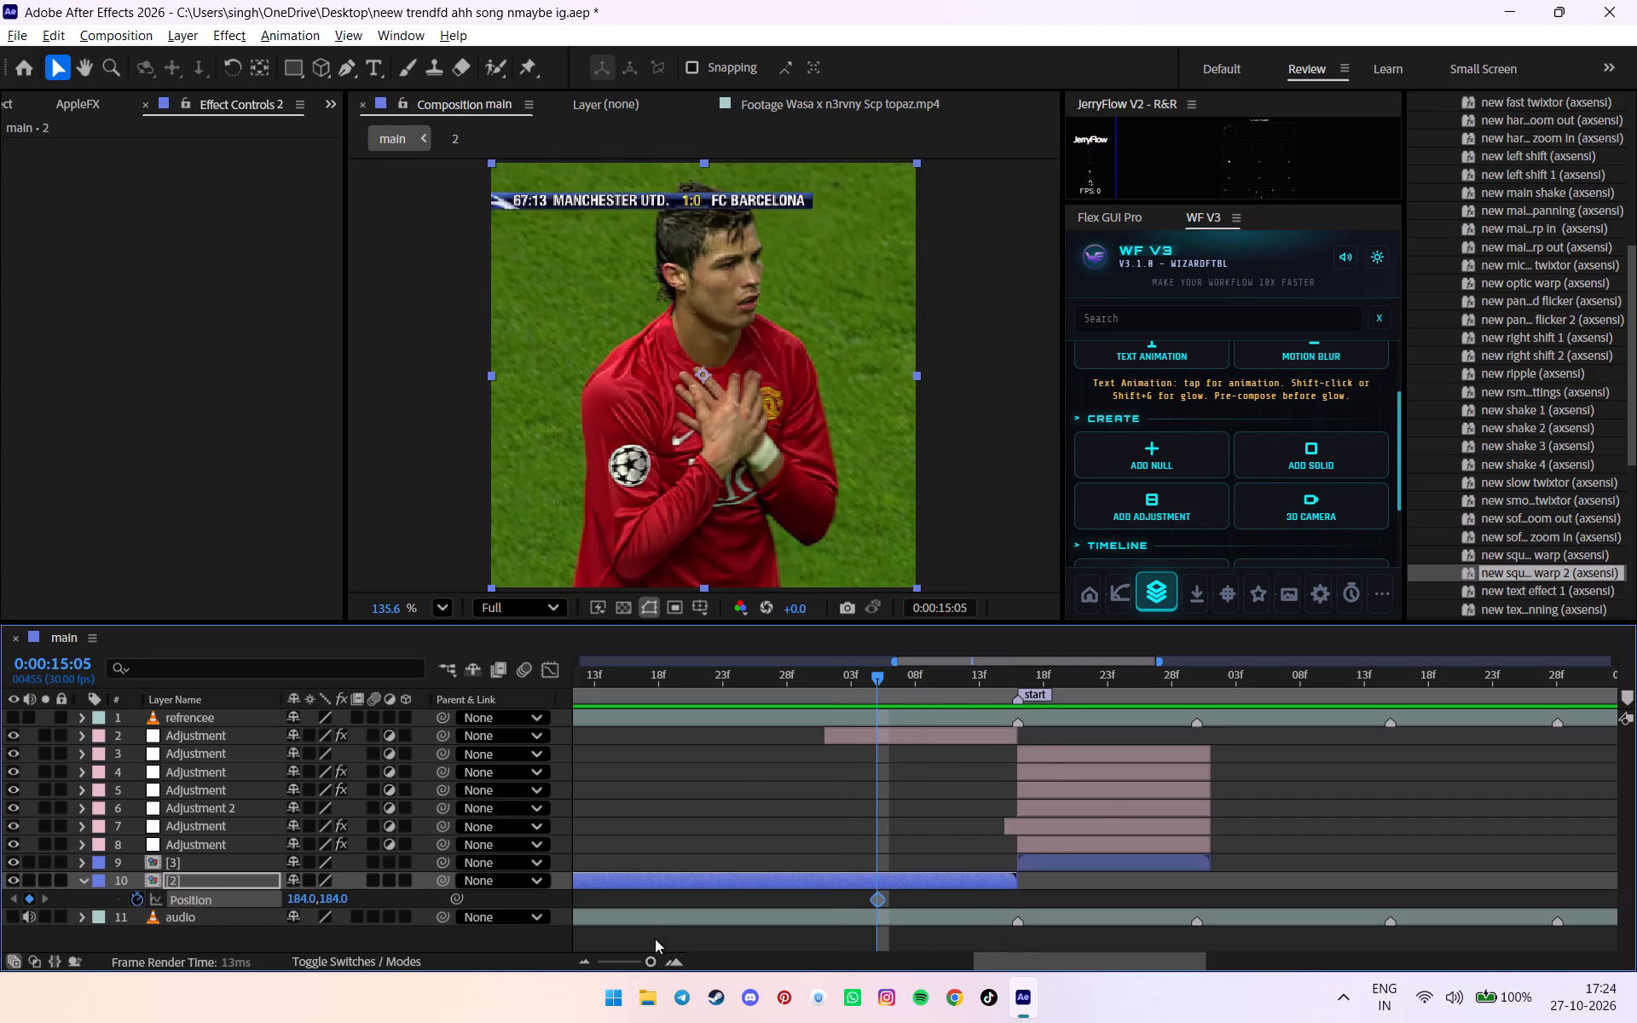
{"action": "key", "text": "u"}
{"action": "key", "text": "u"}
{"action": "scroll", "coordinate": [917, 915], "scroll_direction": "down", "scroll_amount": 1}
{"action": "left_click_drag", "start_coordinate": [877, 898], "coordinate": [841, 896]}
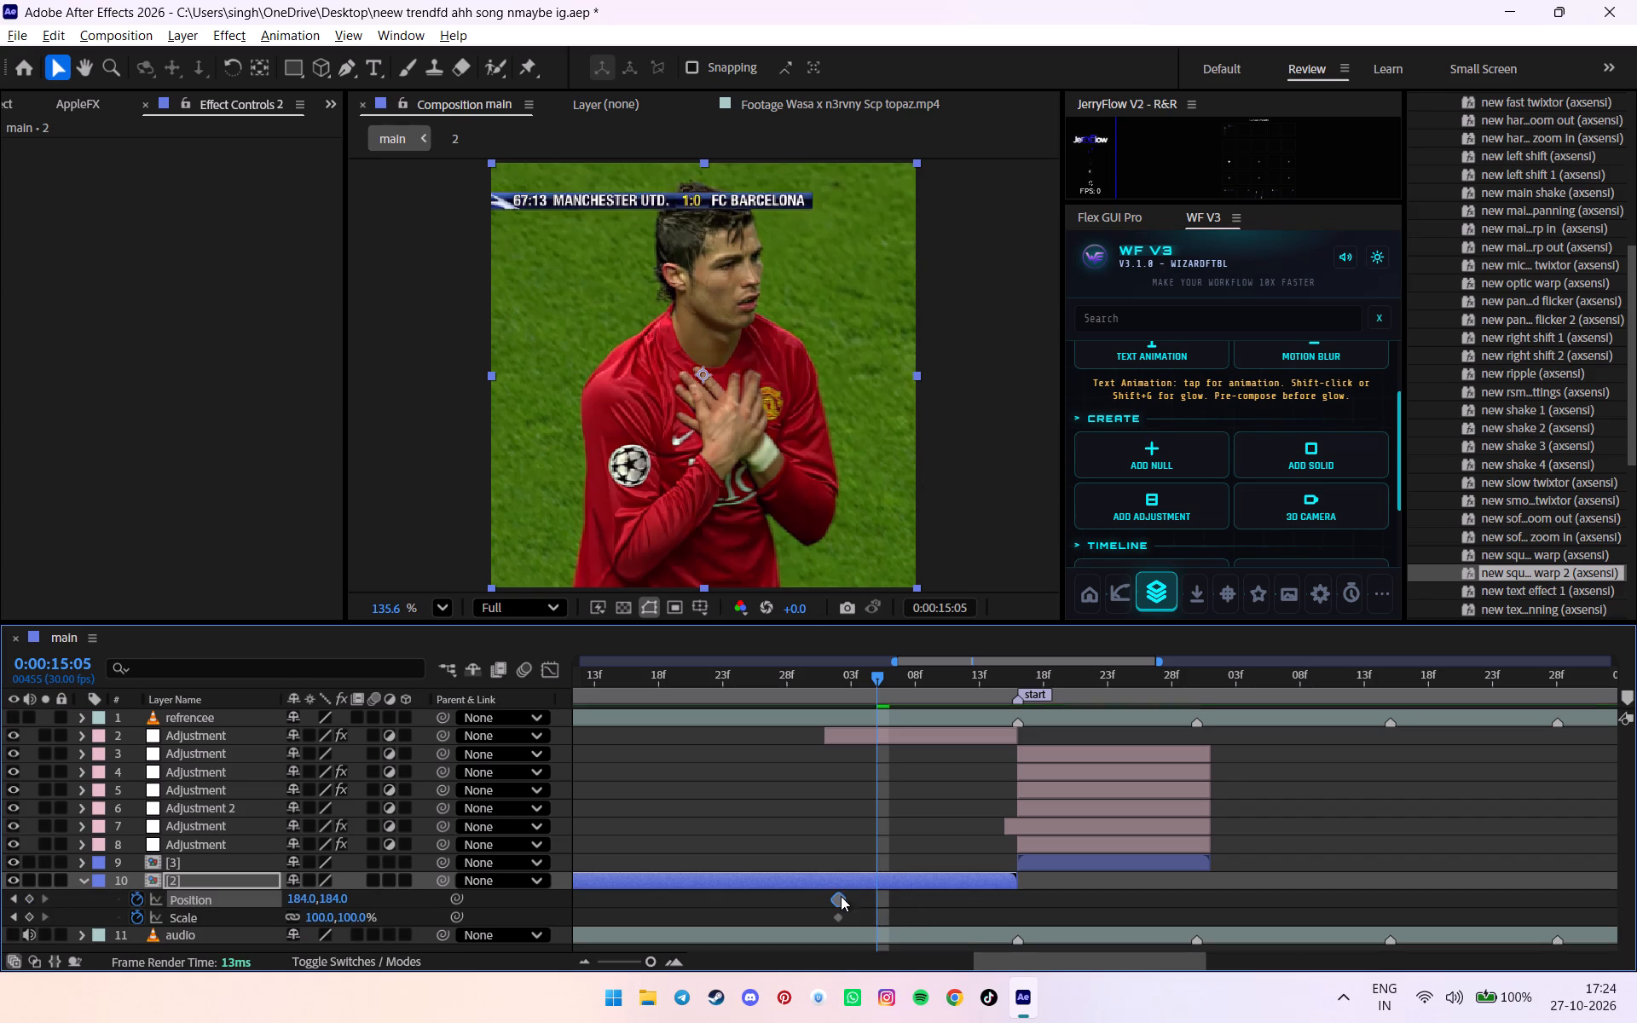
{"action": "left_click_drag", "start_coordinate": [841, 896], "coordinate": [837, 895]}
Add a Scale keyframe of 122% to clip [2] at 0:00:15:15, near the end of the clip.
{"action": "left_click_drag", "start_coordinate": [888, 696], "coordinate": [1003, 697]}
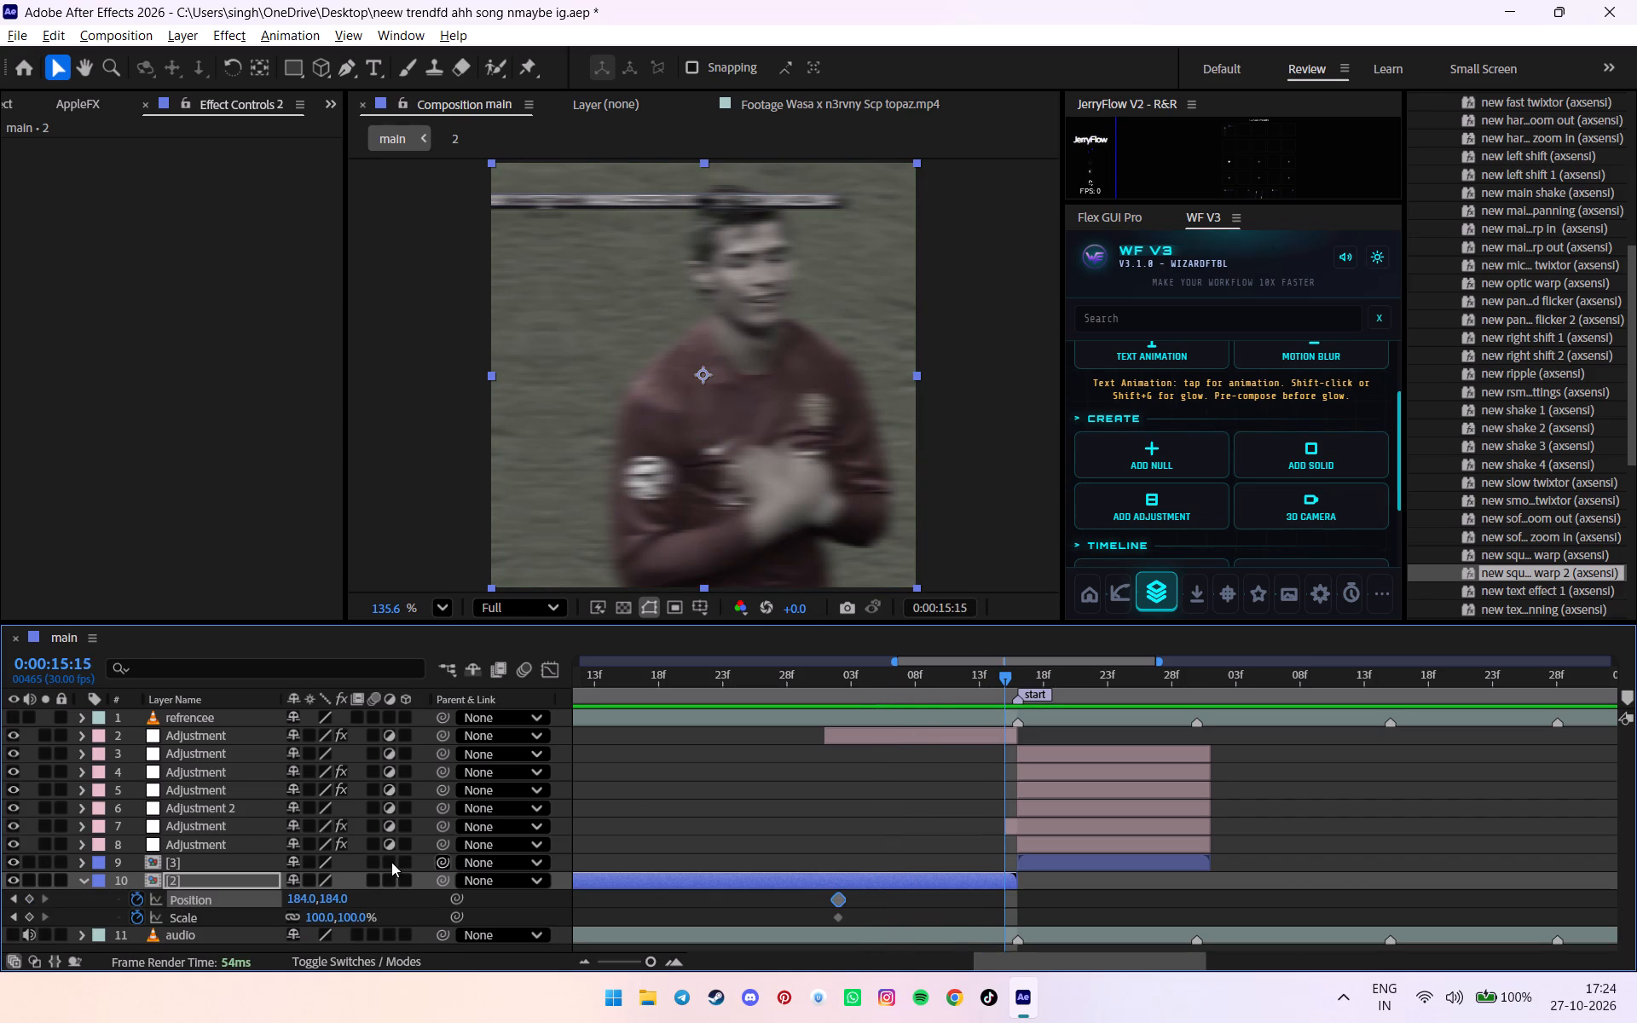
{"action": "left_click_drag", "start_coordinate": [305, 903], "coordinate": [323, 900]}
{"action": "key", "text": "ctrl+z"}
{"action": "left_click_drag", "start_coordinate": [333, 914], "coordinate": [356, 913]}
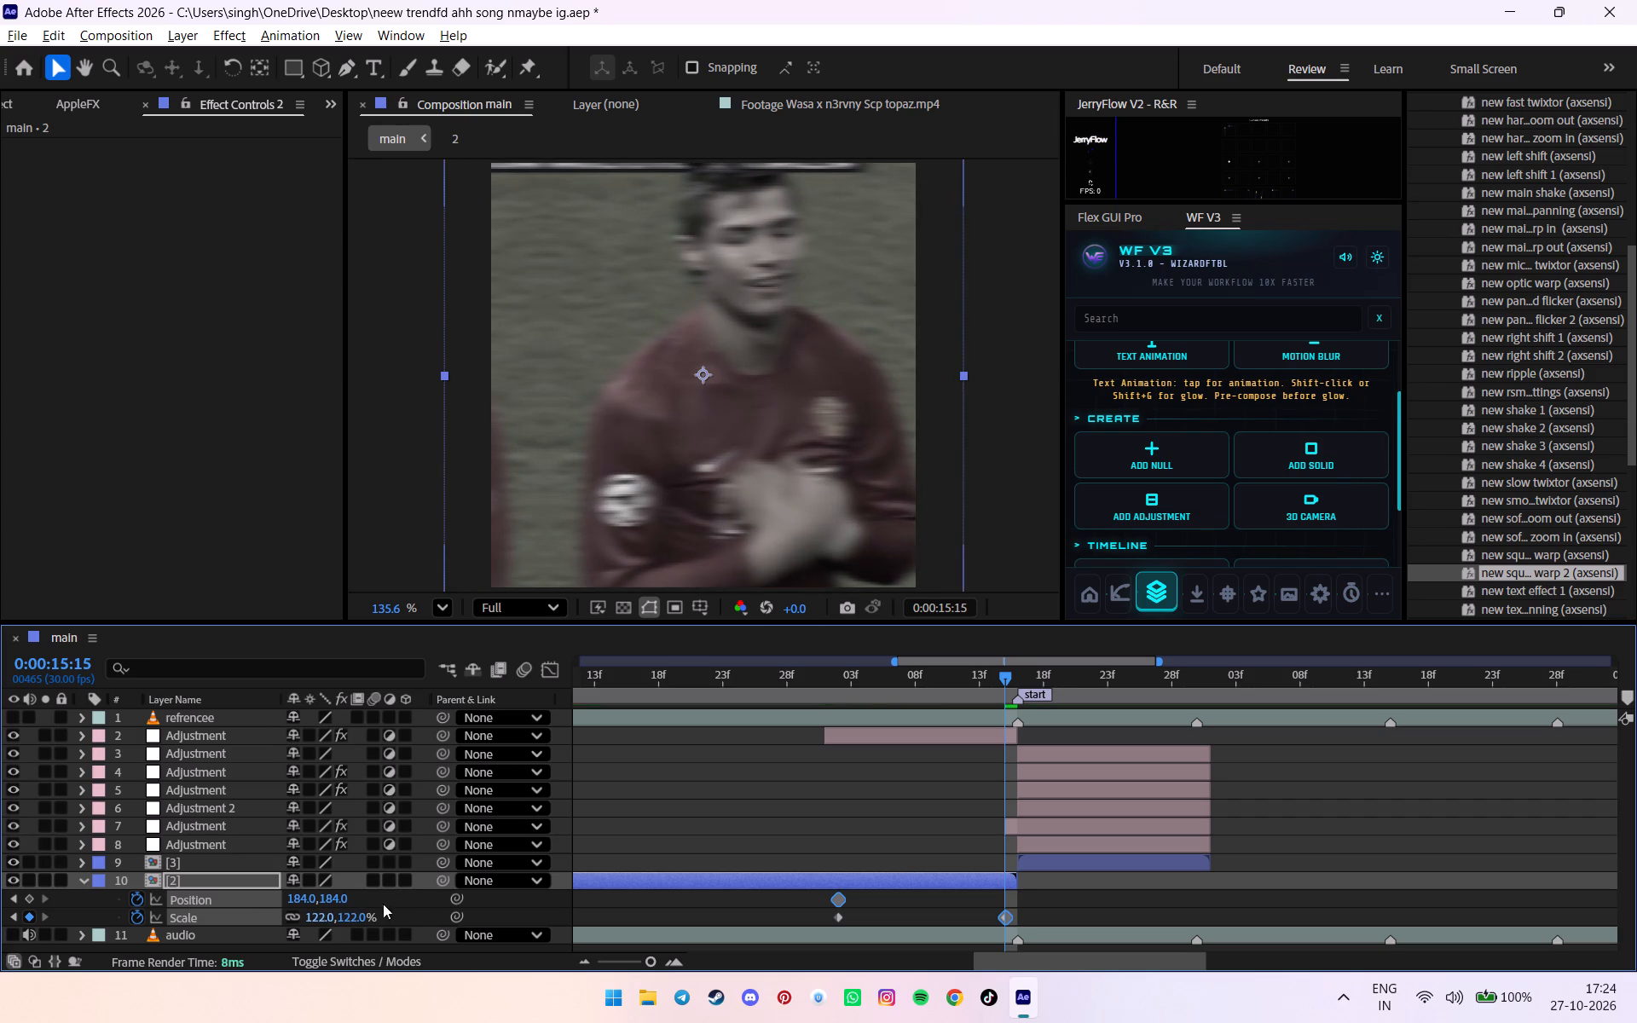
Add a Position keyframe of 184, 212 to clip [2] at 0:00:15:12.
{"action": "left_click", "coordinate": [959, 682]}
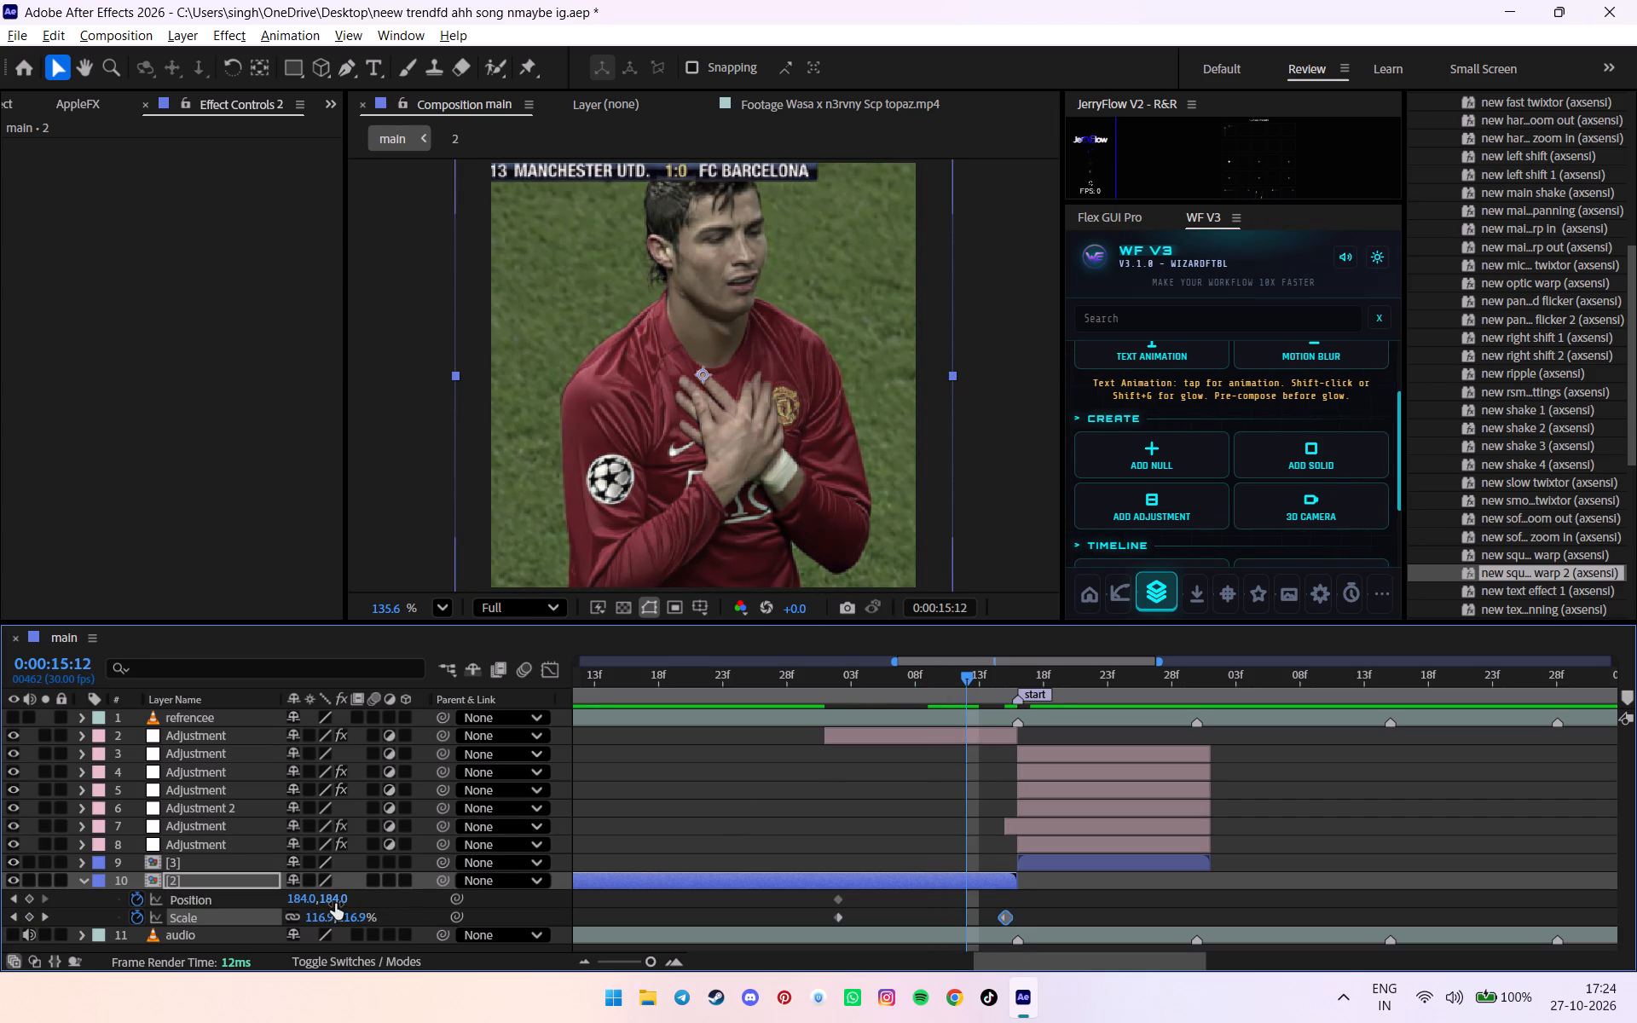
{"action": "left_click_drag", "start_coordinate": [335, 904], "coordinate": [398, 888]}
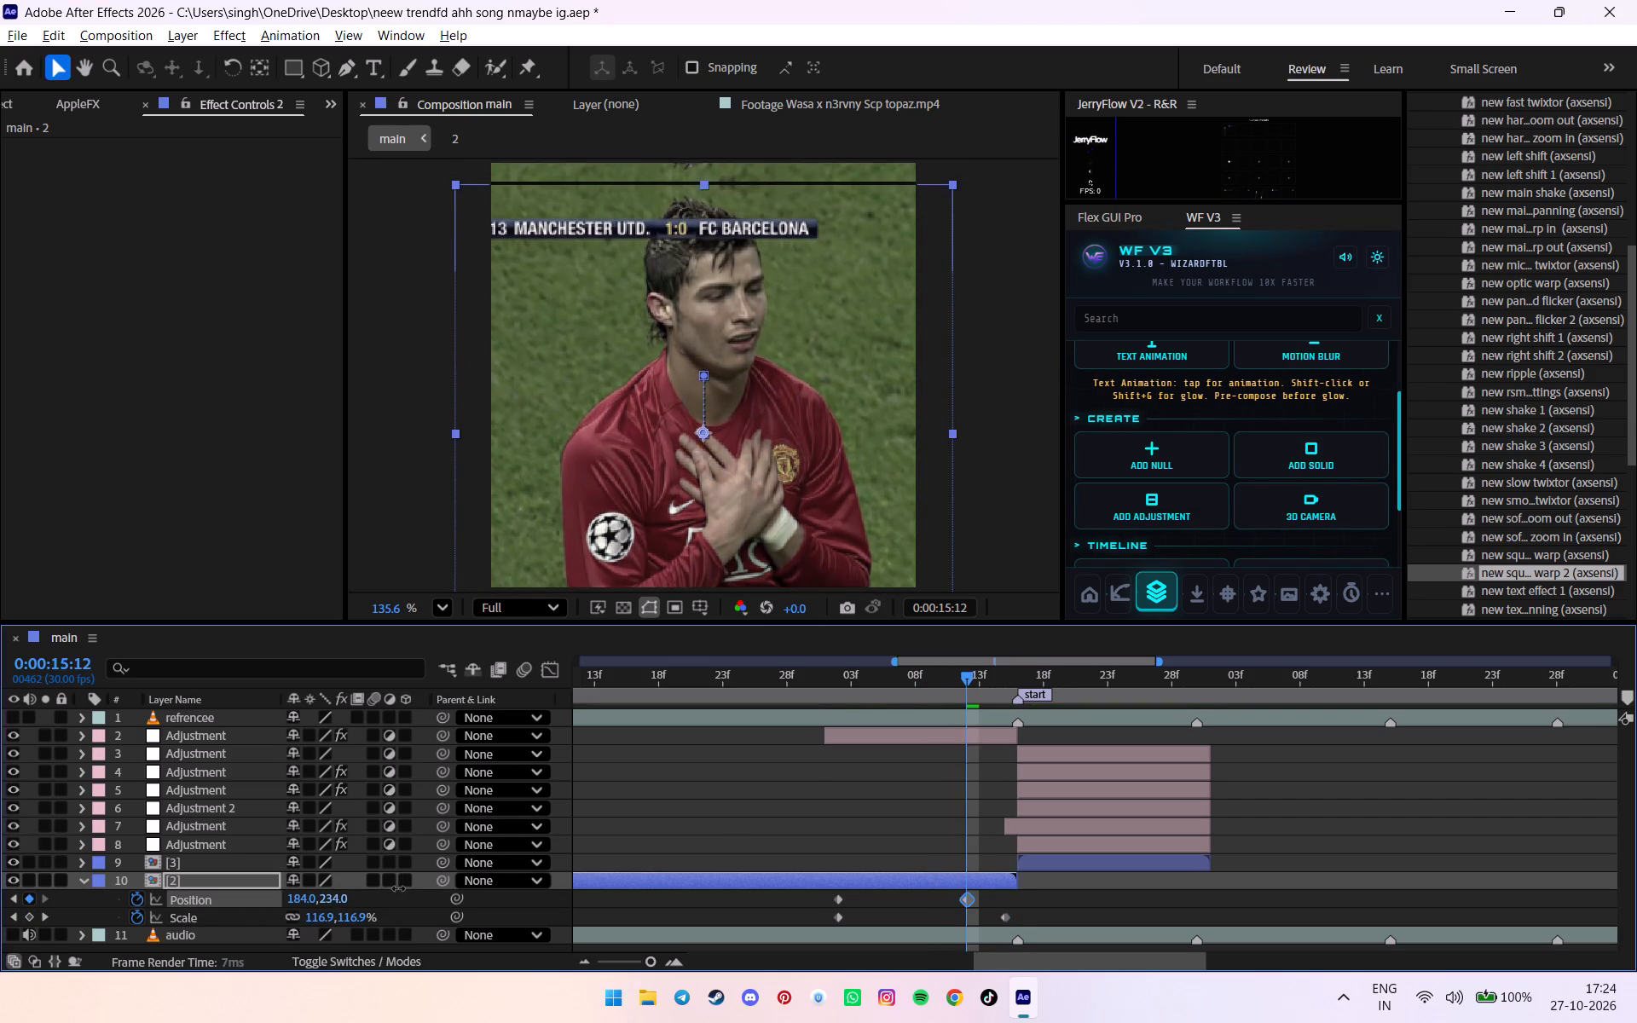
{"action": "left_click_drag", "start_coordinate": [398, 888], "coordinate": [379, 888]}
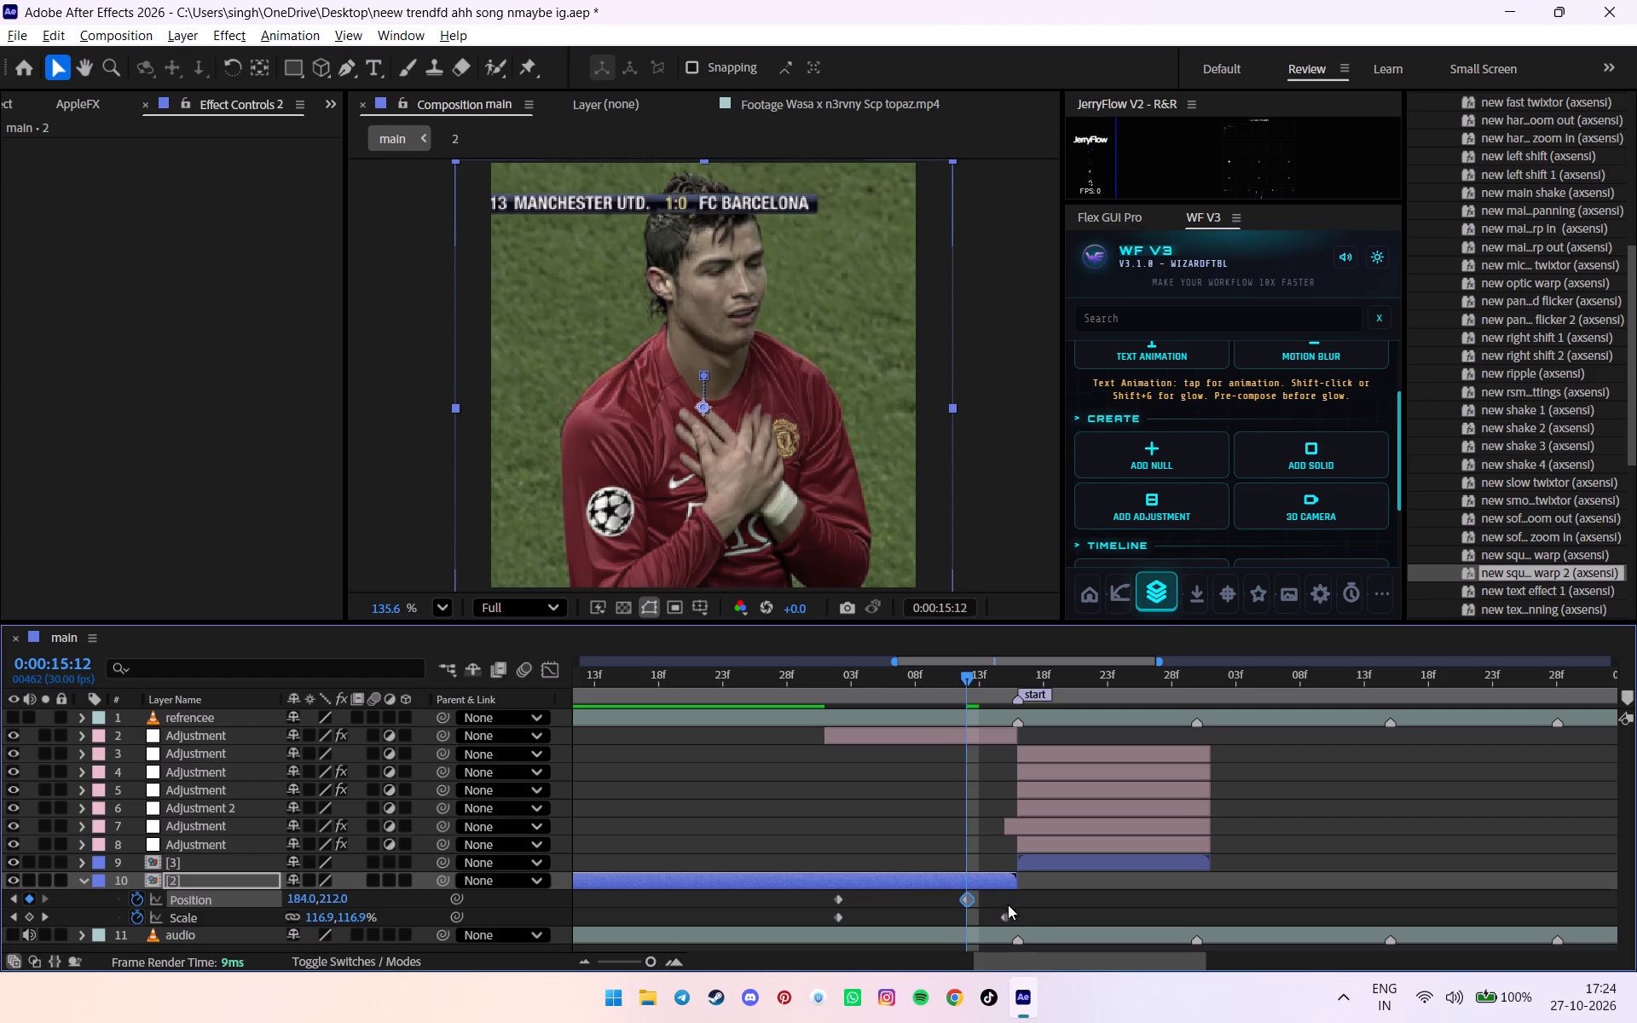
Align clip [2]'s ending Scale and Position keyframes, move both to the start marker, and apply JerryFlow easing to them.
{"action": "left_click_drag", "start_coordinate": [1002, 916], "coordinate": [965, 916]}
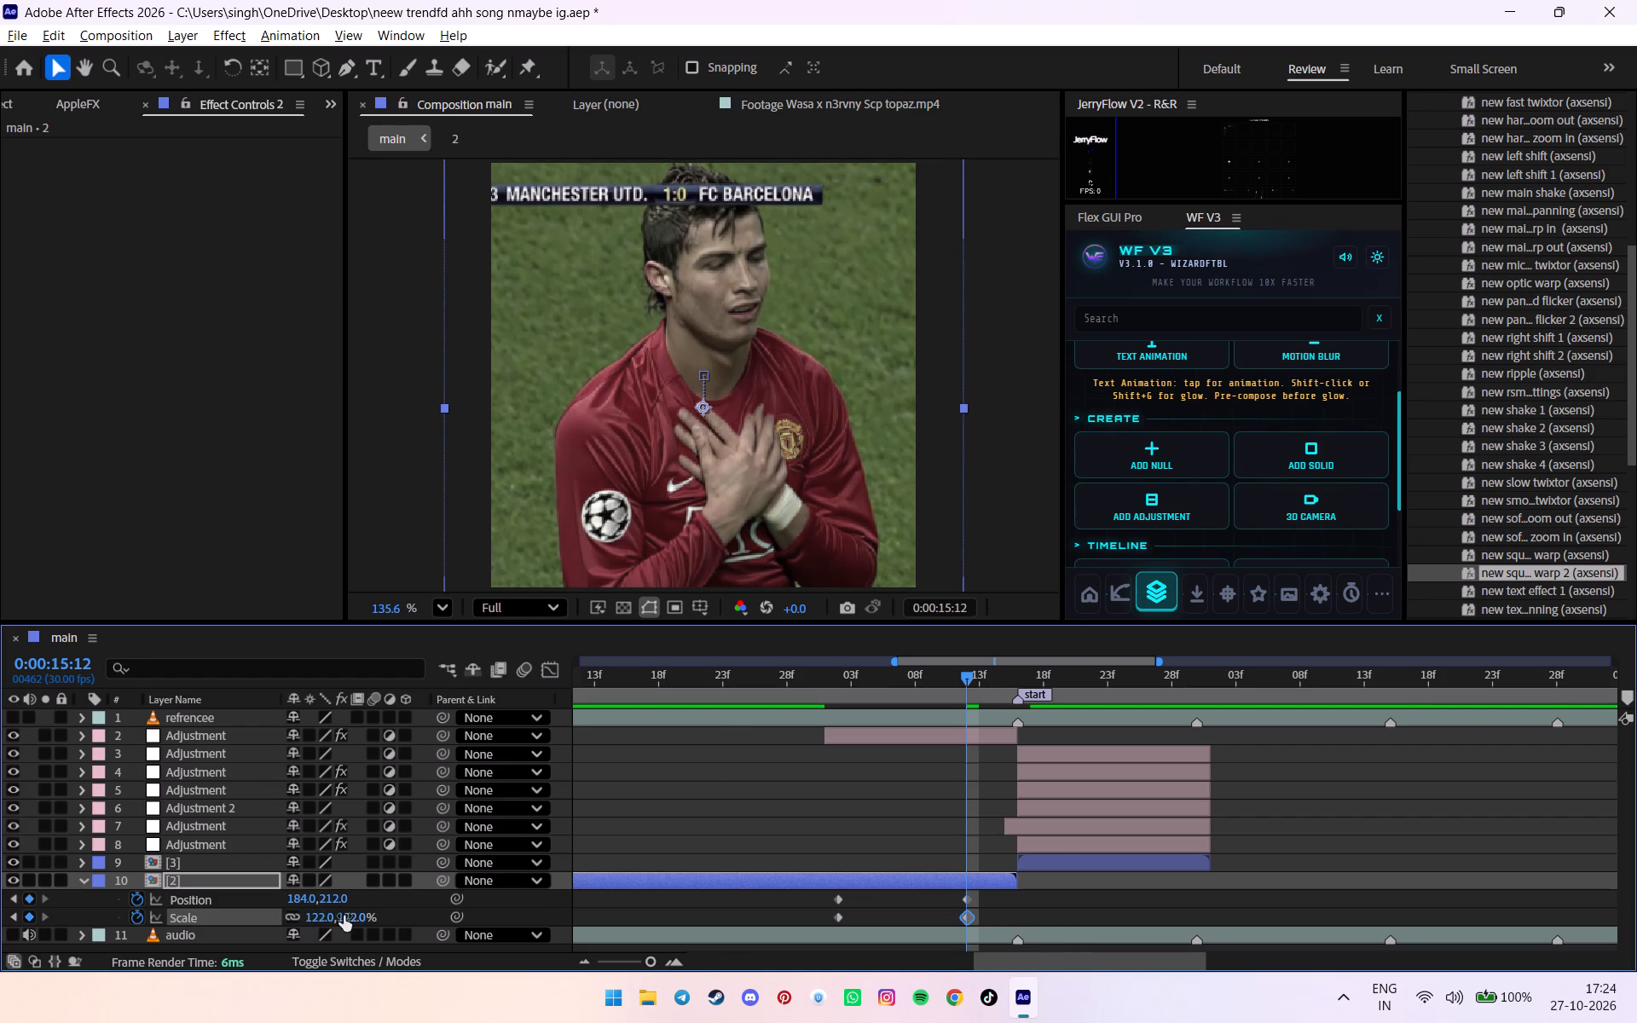
{"action": "left_click_drag", "start_coordinate": [980, 906], "coordinate": [949, 919]}
{"action": "left_click_drag", "start_coordinate": [966, 901], "coordinate": [1016, 899]}
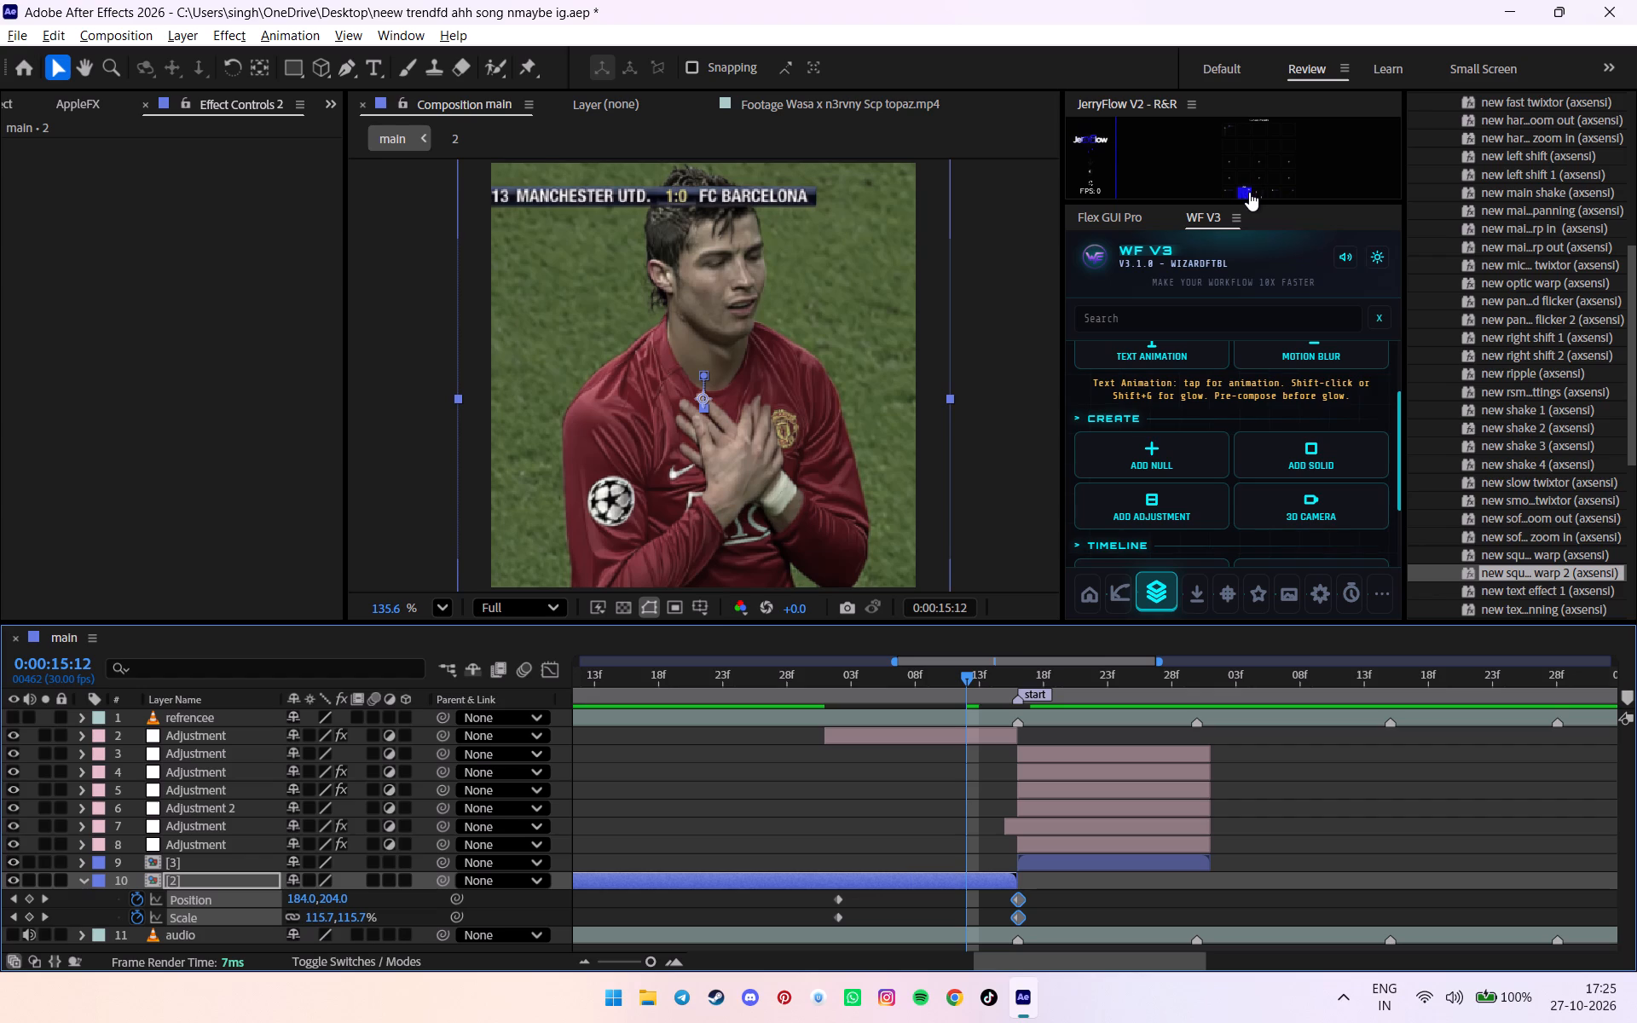
{"action": "left_click", "coordinate": [1233, 193]}
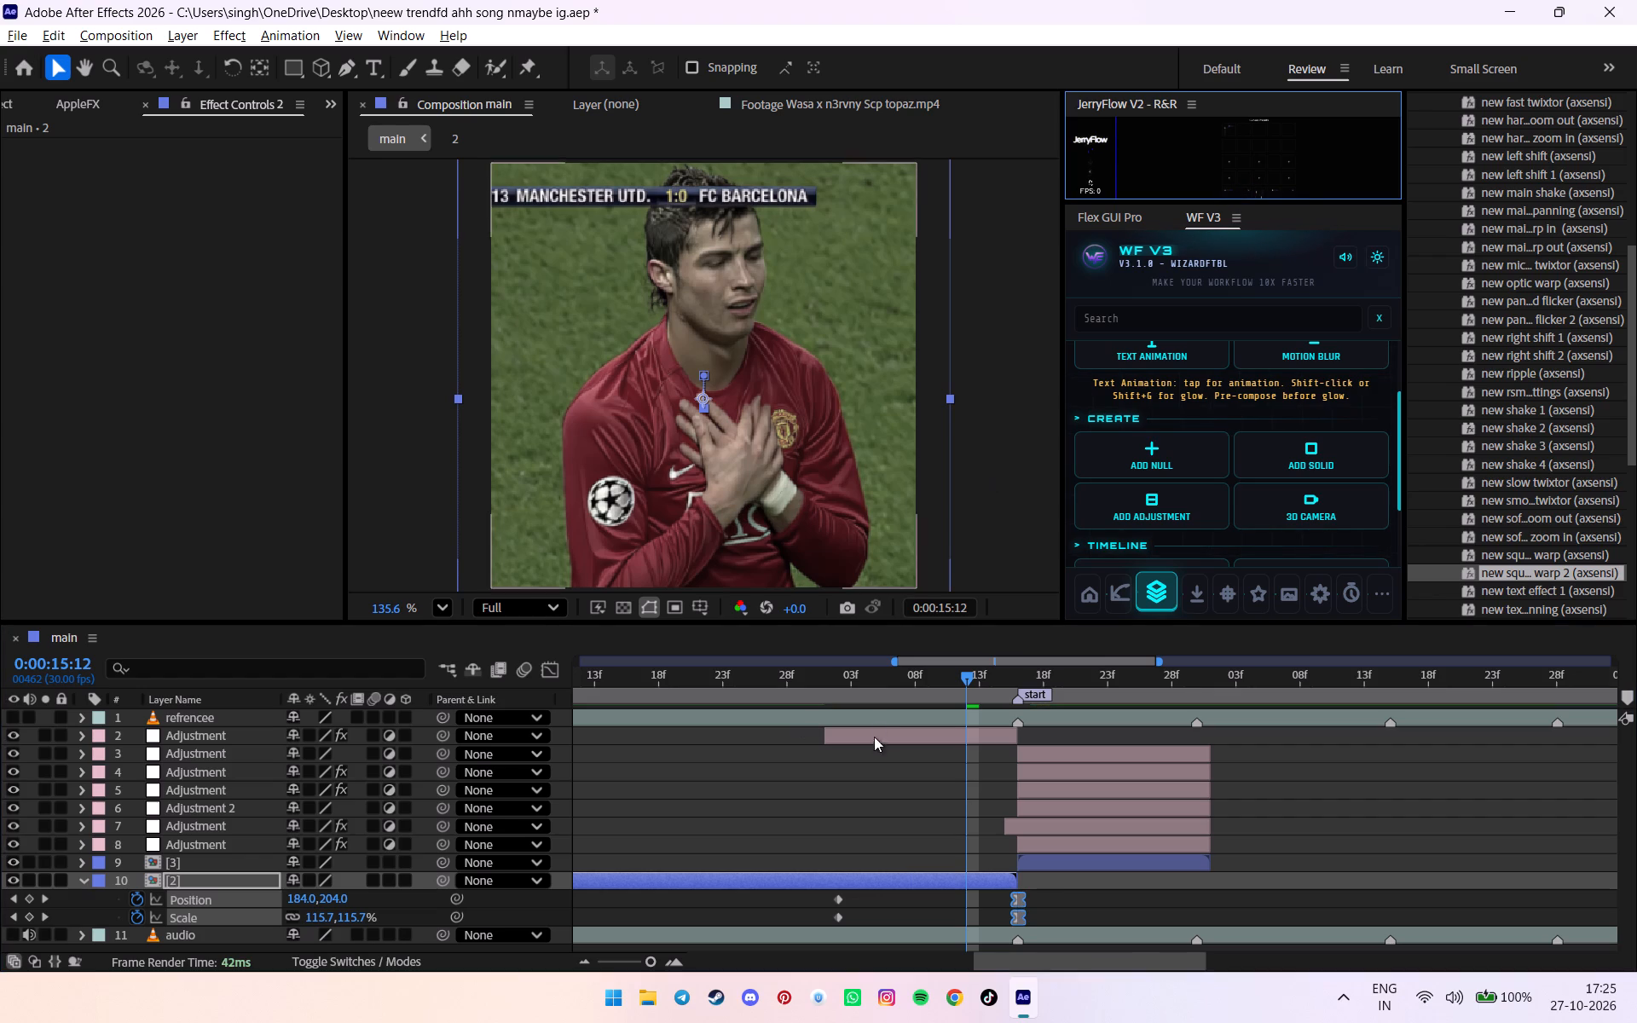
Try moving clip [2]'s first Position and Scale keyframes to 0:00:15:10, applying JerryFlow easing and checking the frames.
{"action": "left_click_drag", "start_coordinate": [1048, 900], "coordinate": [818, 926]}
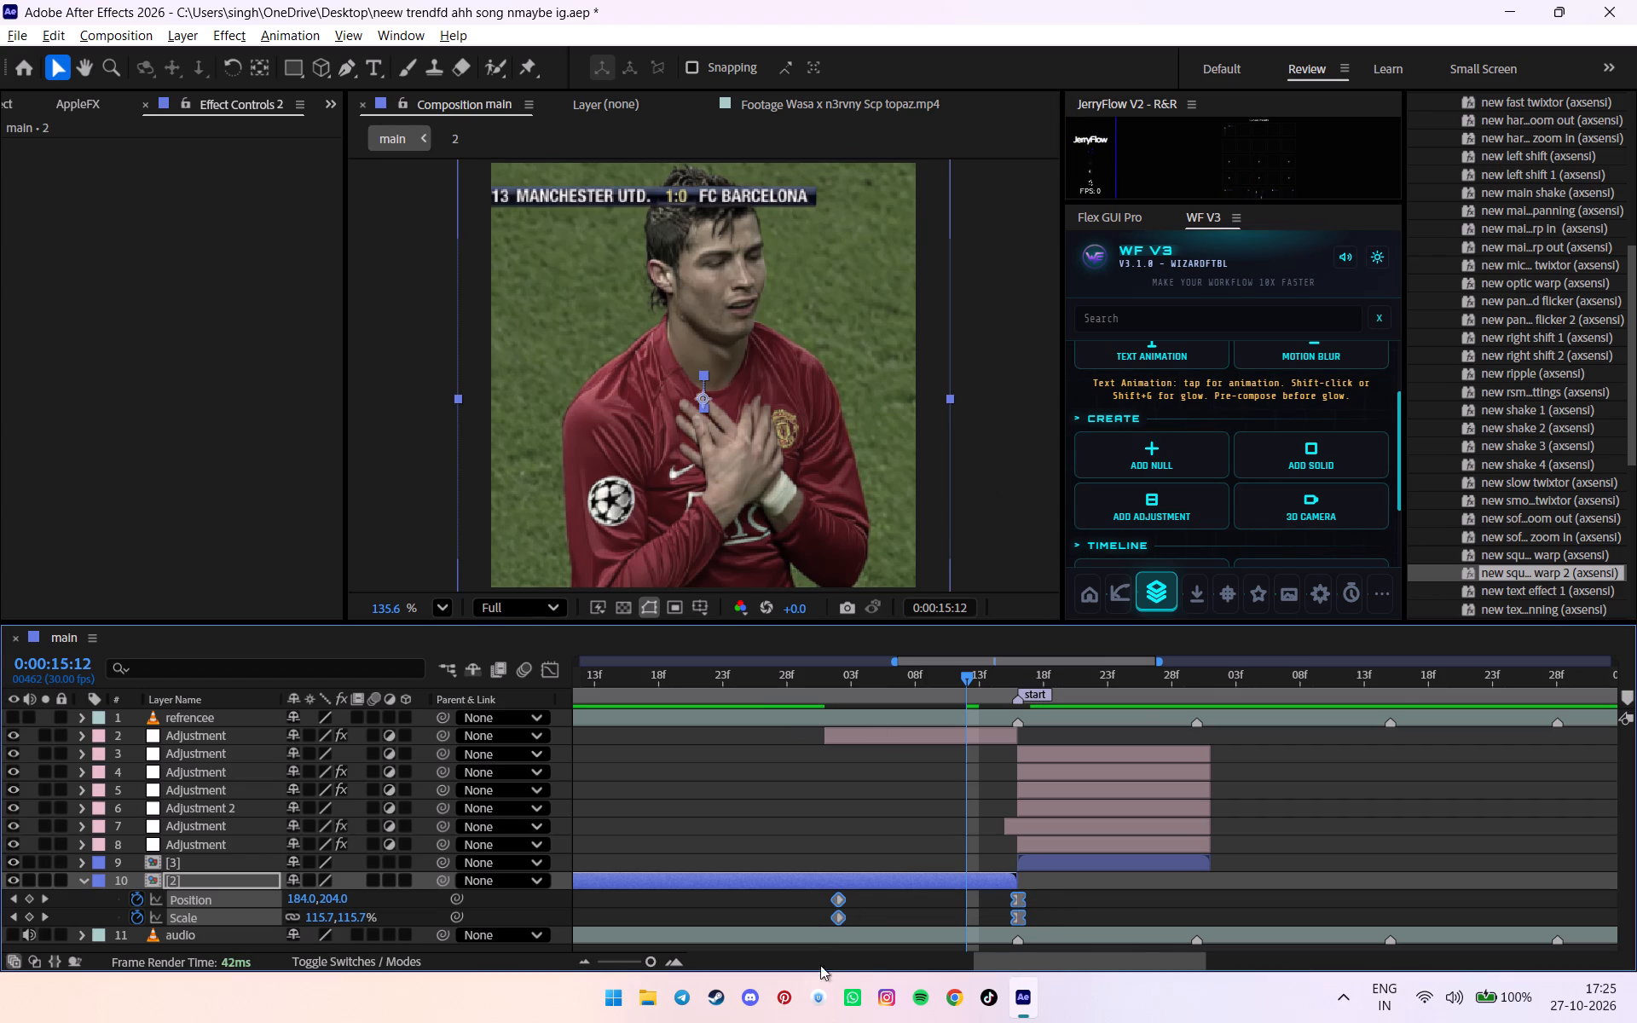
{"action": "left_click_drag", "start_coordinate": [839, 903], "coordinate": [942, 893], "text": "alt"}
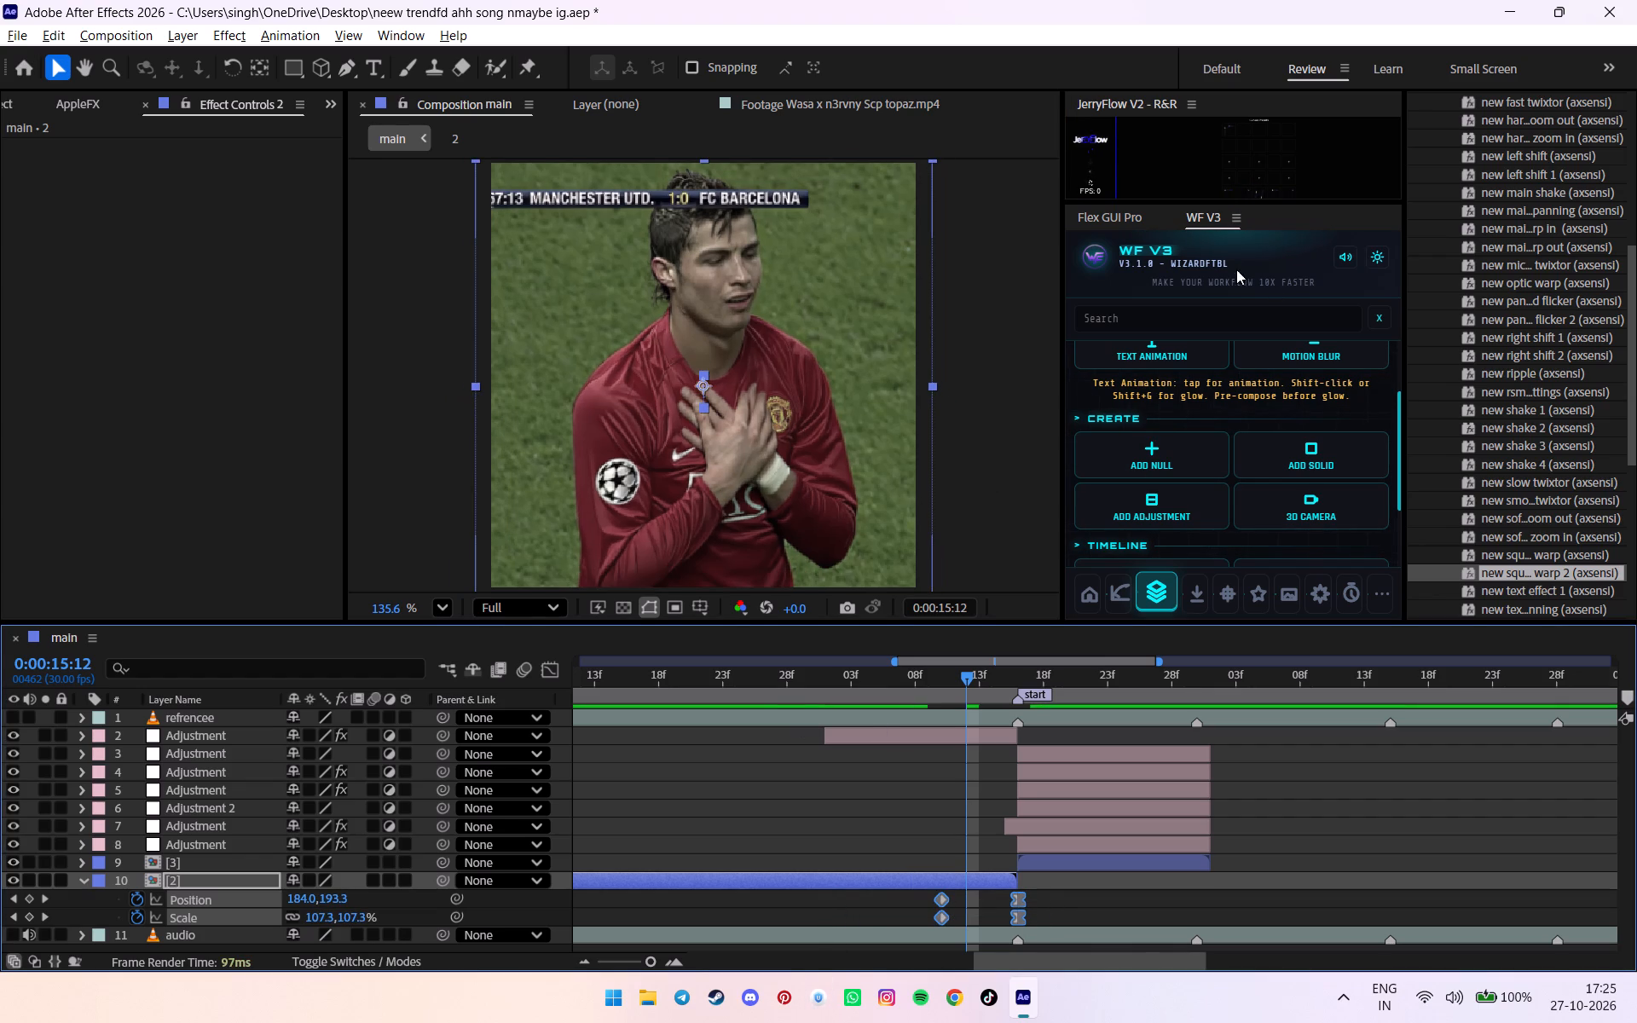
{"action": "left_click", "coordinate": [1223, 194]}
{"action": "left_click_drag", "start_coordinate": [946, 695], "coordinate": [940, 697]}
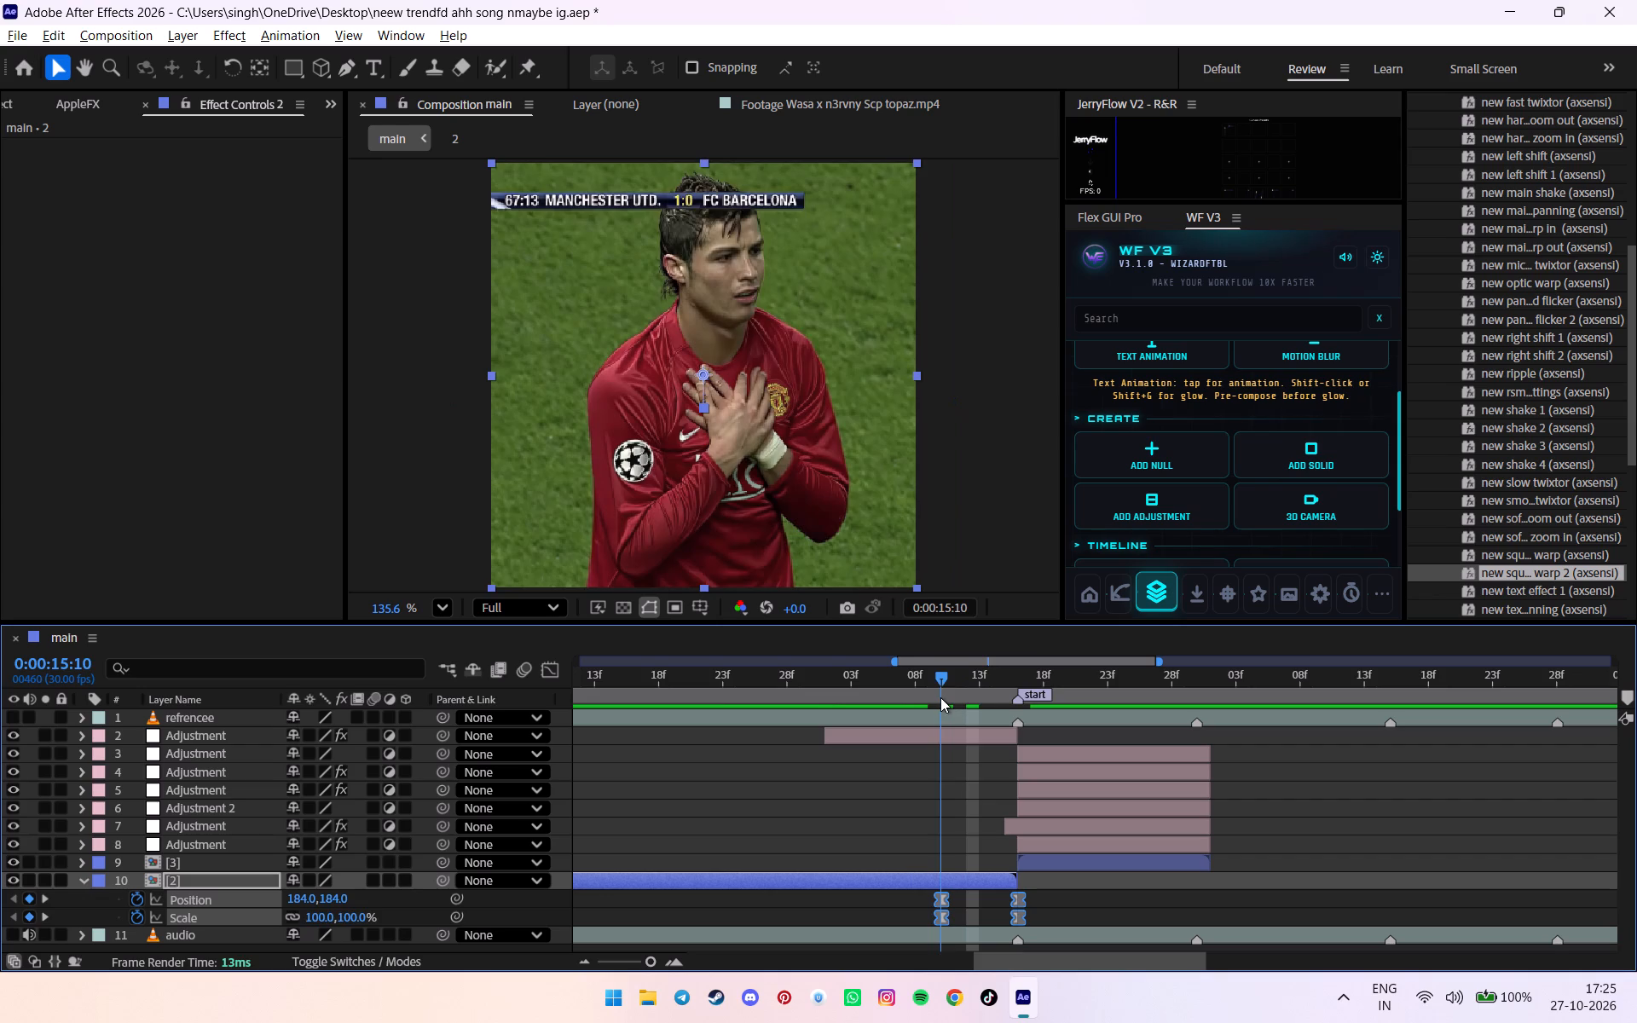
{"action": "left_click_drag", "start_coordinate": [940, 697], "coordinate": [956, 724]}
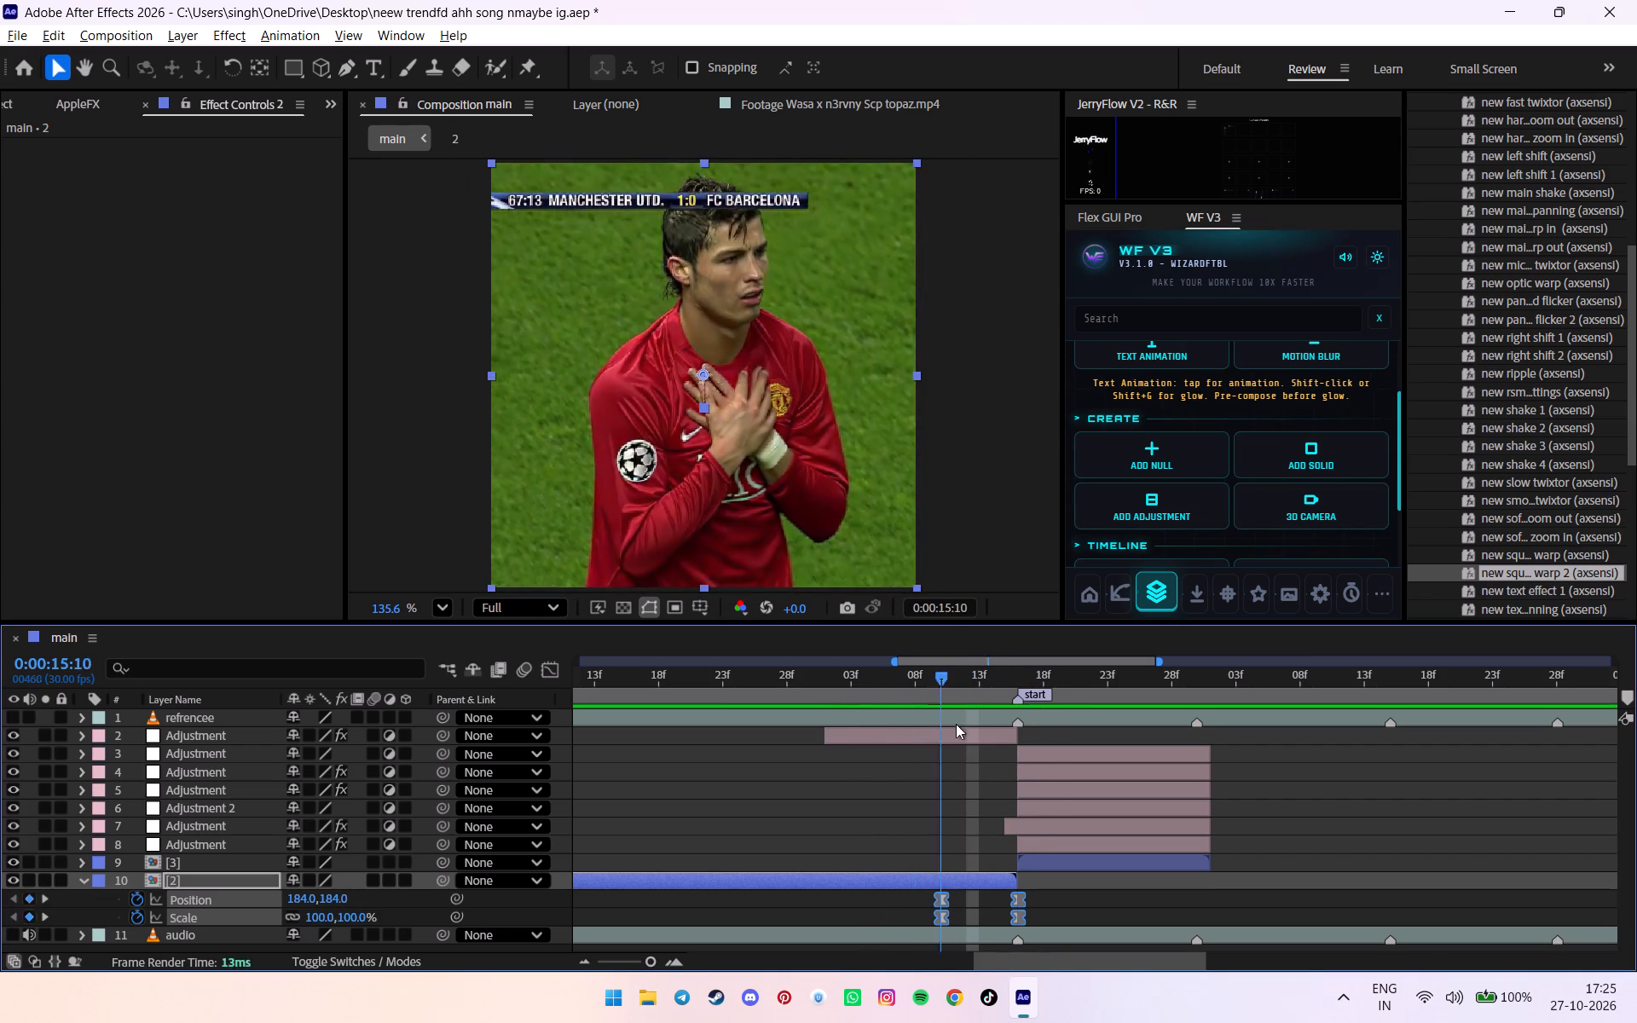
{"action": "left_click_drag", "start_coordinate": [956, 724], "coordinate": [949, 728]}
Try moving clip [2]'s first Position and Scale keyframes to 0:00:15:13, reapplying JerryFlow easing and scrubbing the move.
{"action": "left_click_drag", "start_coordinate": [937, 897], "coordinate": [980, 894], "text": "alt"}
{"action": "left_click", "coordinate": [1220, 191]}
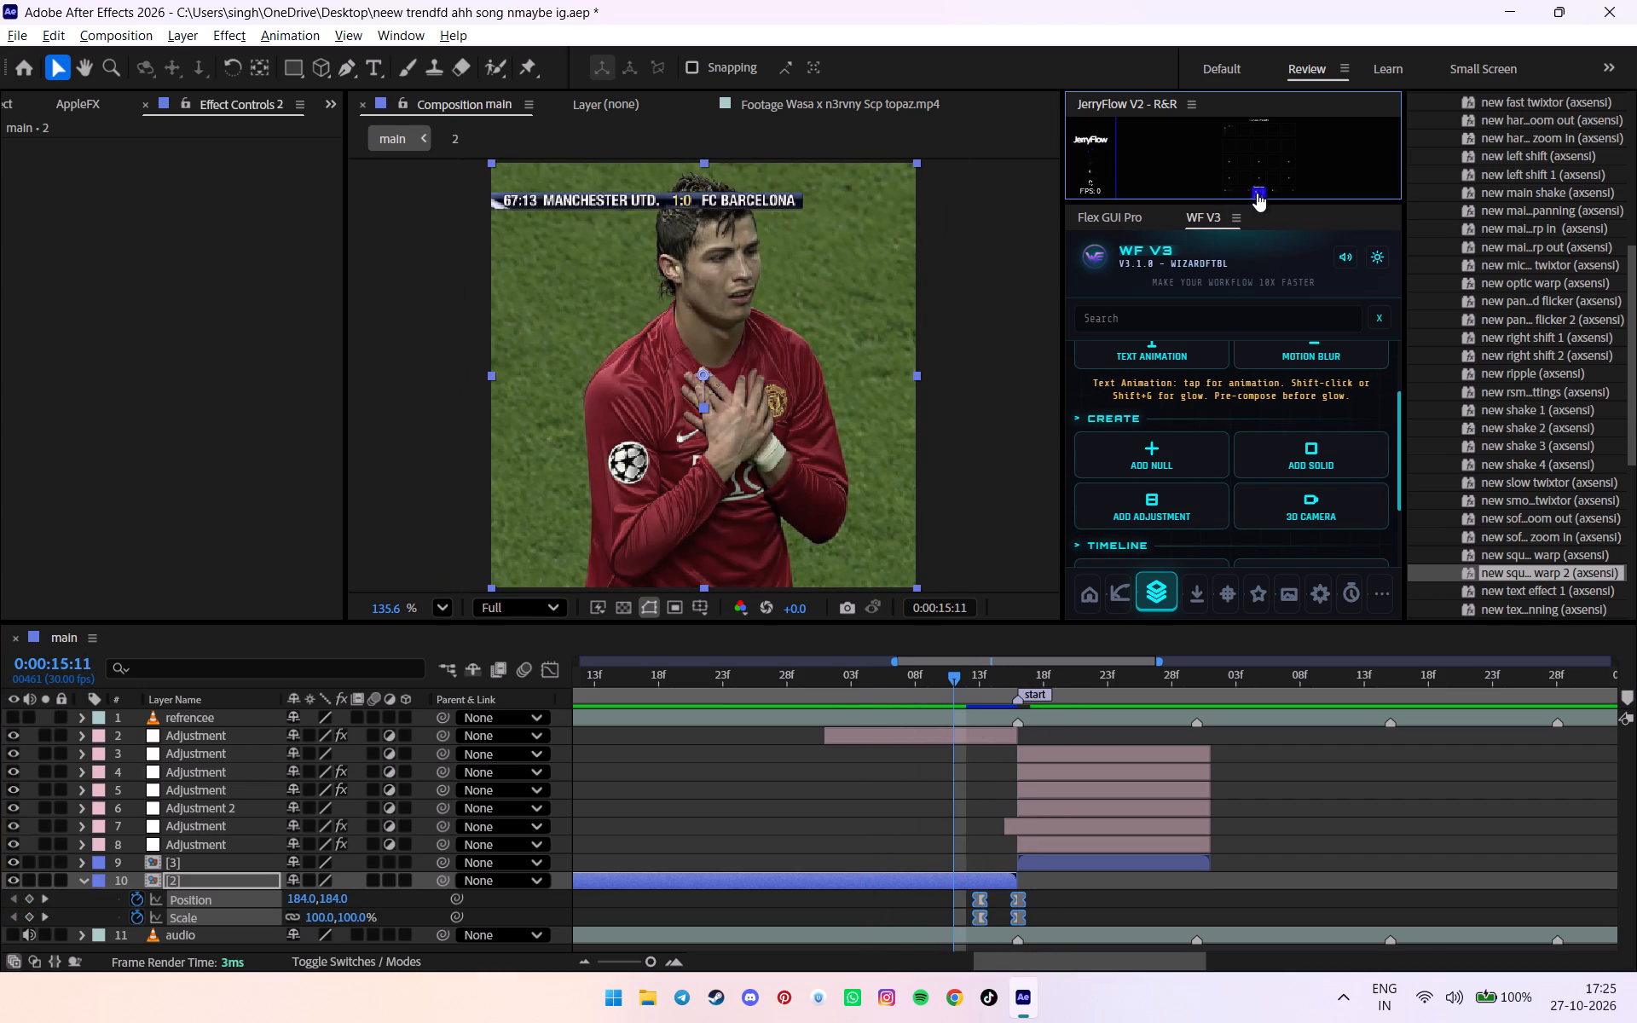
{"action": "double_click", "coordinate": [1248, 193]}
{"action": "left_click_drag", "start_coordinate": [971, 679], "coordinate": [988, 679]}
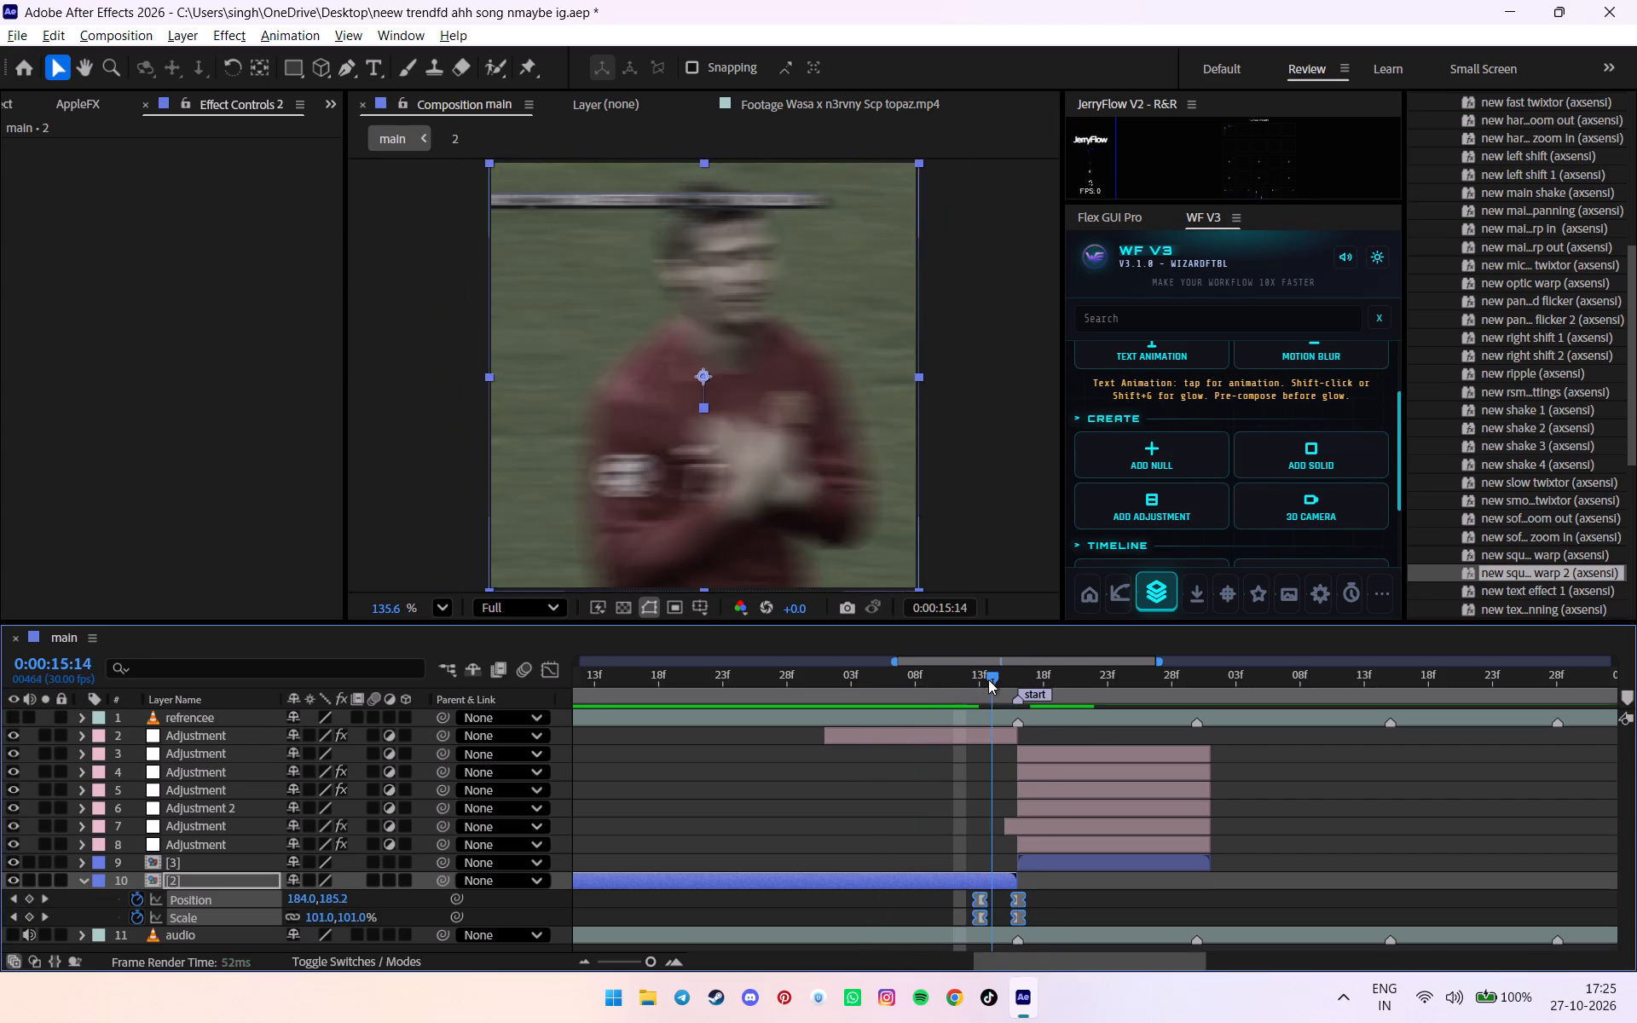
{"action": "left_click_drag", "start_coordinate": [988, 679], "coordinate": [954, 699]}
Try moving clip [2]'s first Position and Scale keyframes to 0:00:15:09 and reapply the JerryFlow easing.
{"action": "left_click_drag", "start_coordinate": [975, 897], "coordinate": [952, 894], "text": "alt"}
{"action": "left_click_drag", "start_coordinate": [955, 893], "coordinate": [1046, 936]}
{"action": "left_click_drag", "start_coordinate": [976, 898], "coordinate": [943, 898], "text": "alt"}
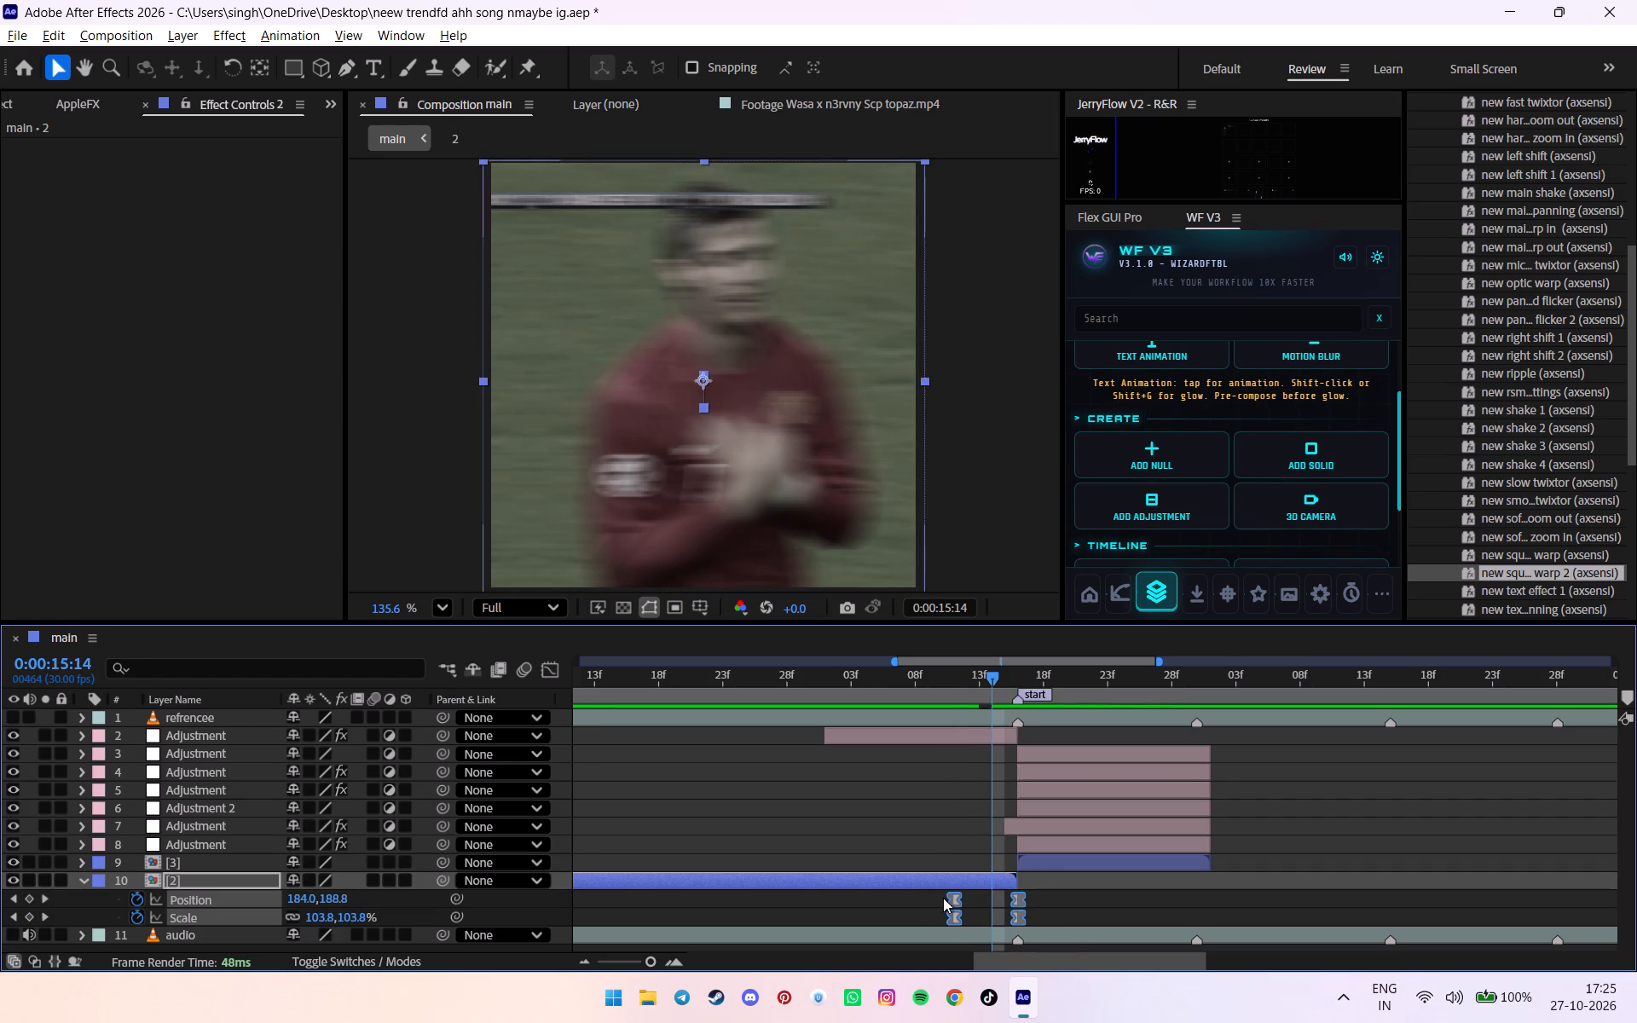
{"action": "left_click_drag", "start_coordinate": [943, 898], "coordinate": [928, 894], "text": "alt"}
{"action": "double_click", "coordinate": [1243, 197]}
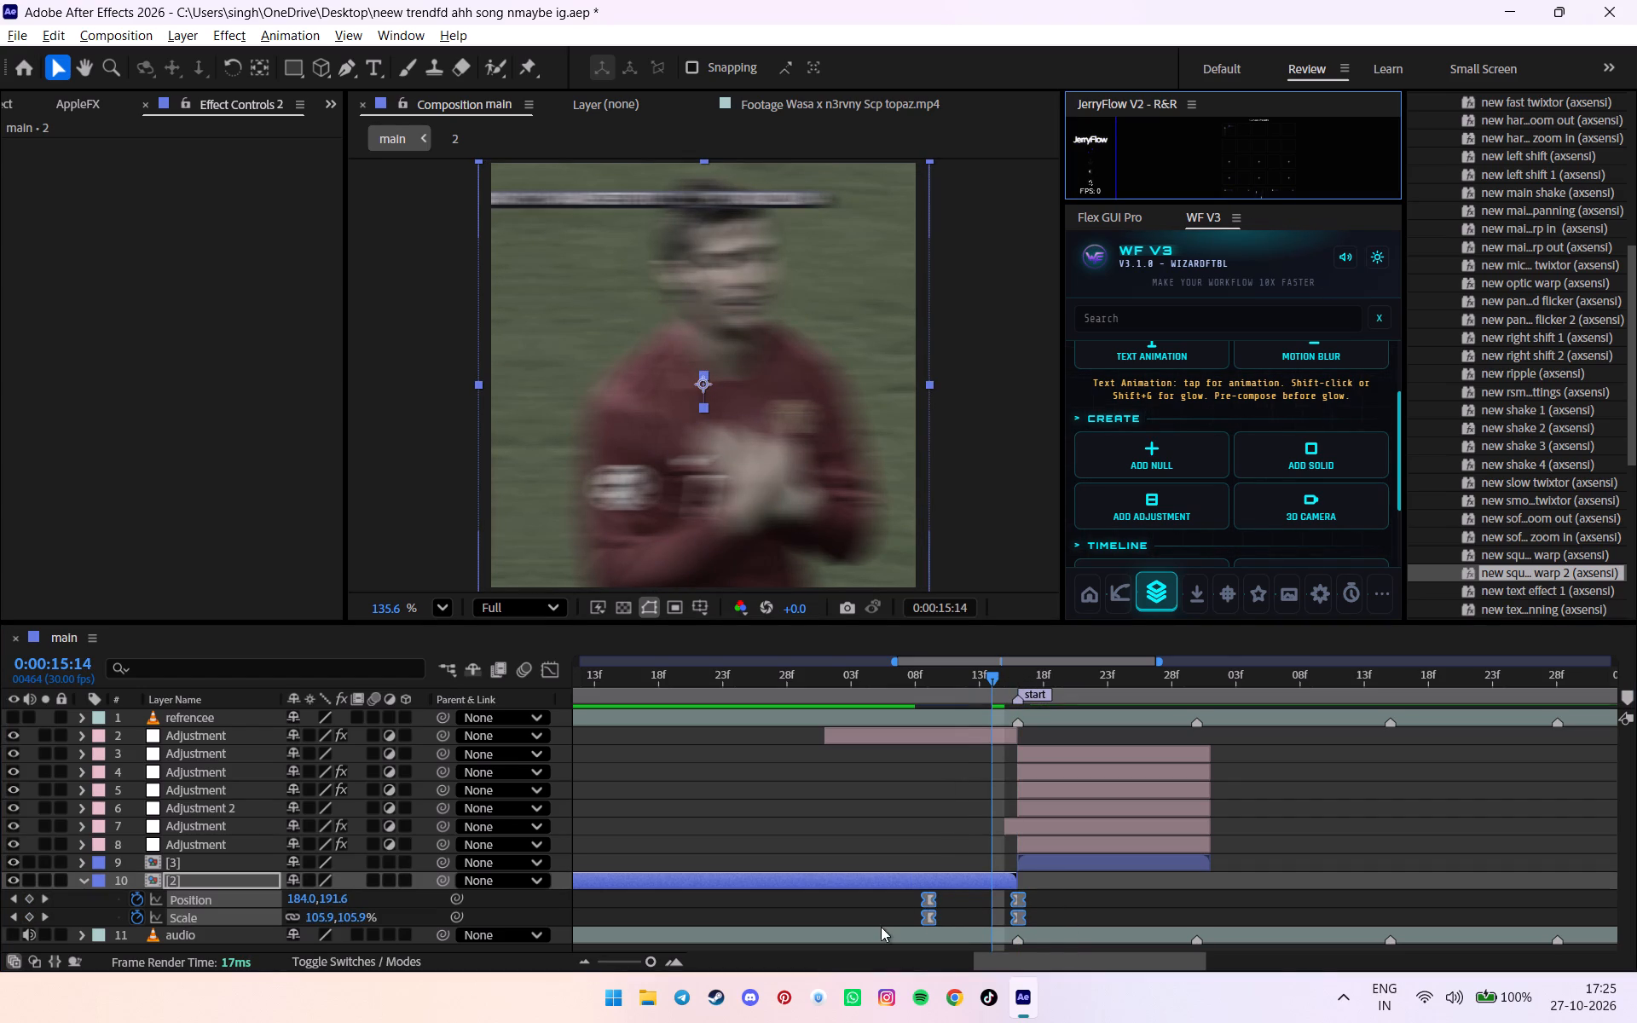
Scrub and replay the eased zoom on clip [2] through the start marker into the following clip.
{"action": "left_click_drag", "start_coordinate": [928, 696], "coordinate": [1056, 692]}
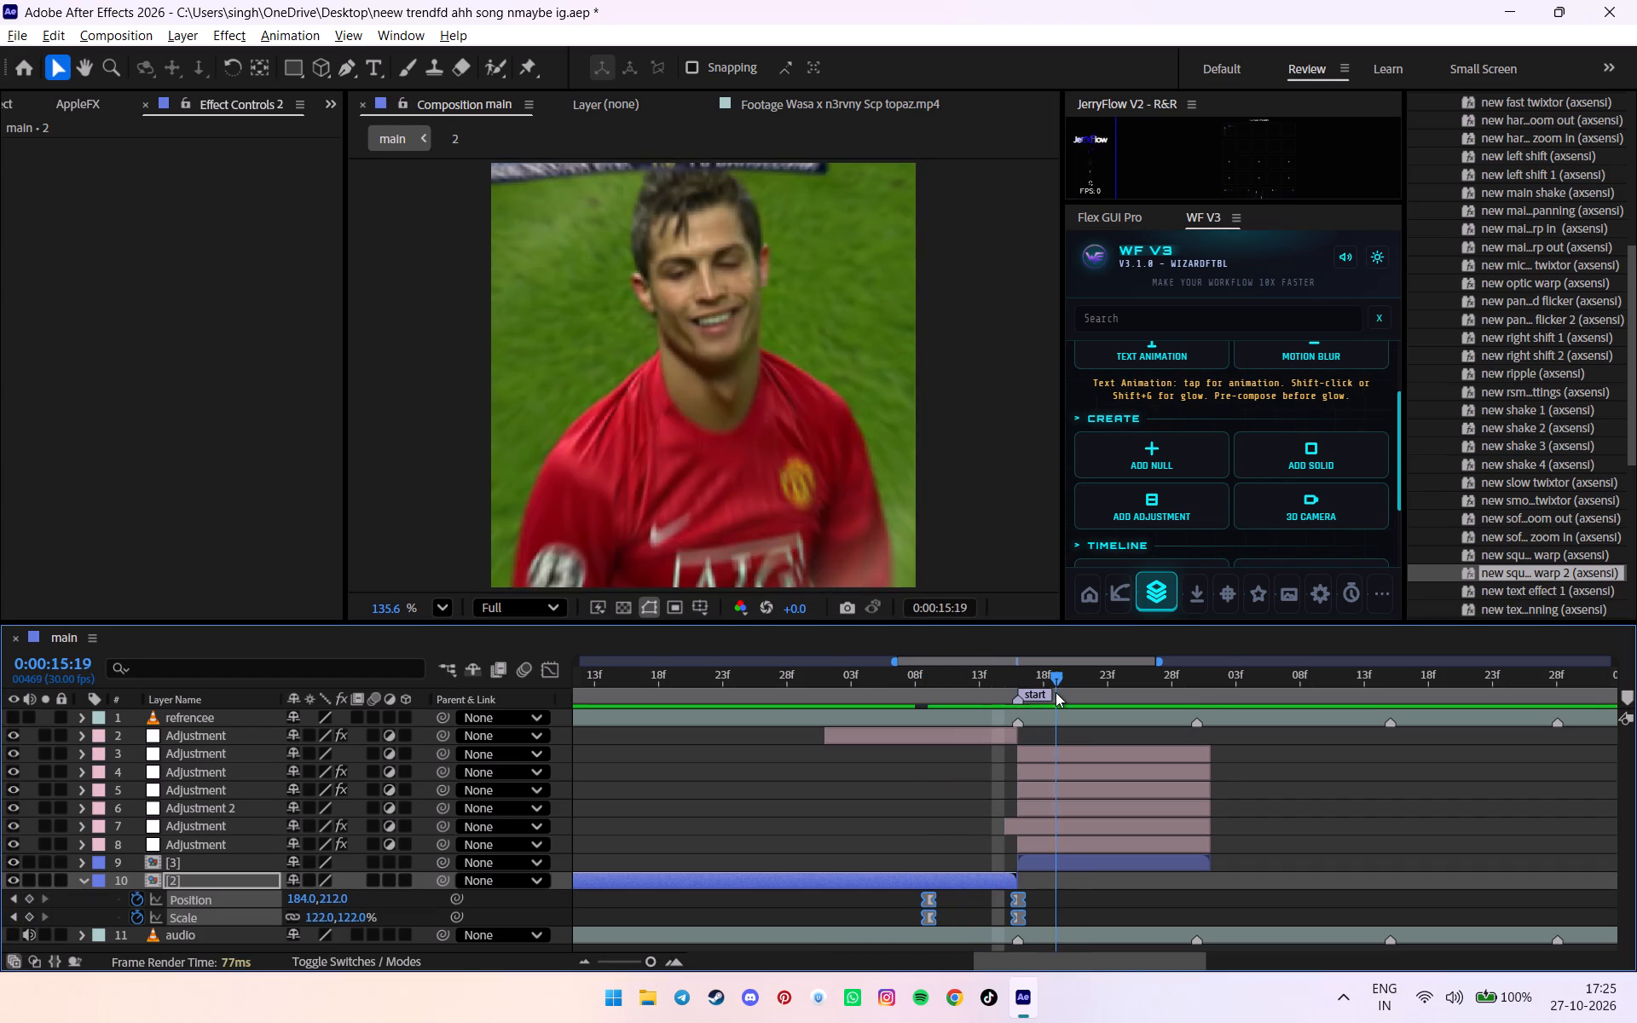
{"action": "left_click_drag", "start_coordinate": [1056, 692], "coordinate": [794, 739]}
{"action": "key", "text": "space"}
{"action": "scroll", "coordinate": [865, 757], "scroll_direction": "down", "scroll_amount": 2}
{"action": "left_click", "coordinate": [827, 667]}
{"action": "key", "text": "space"}
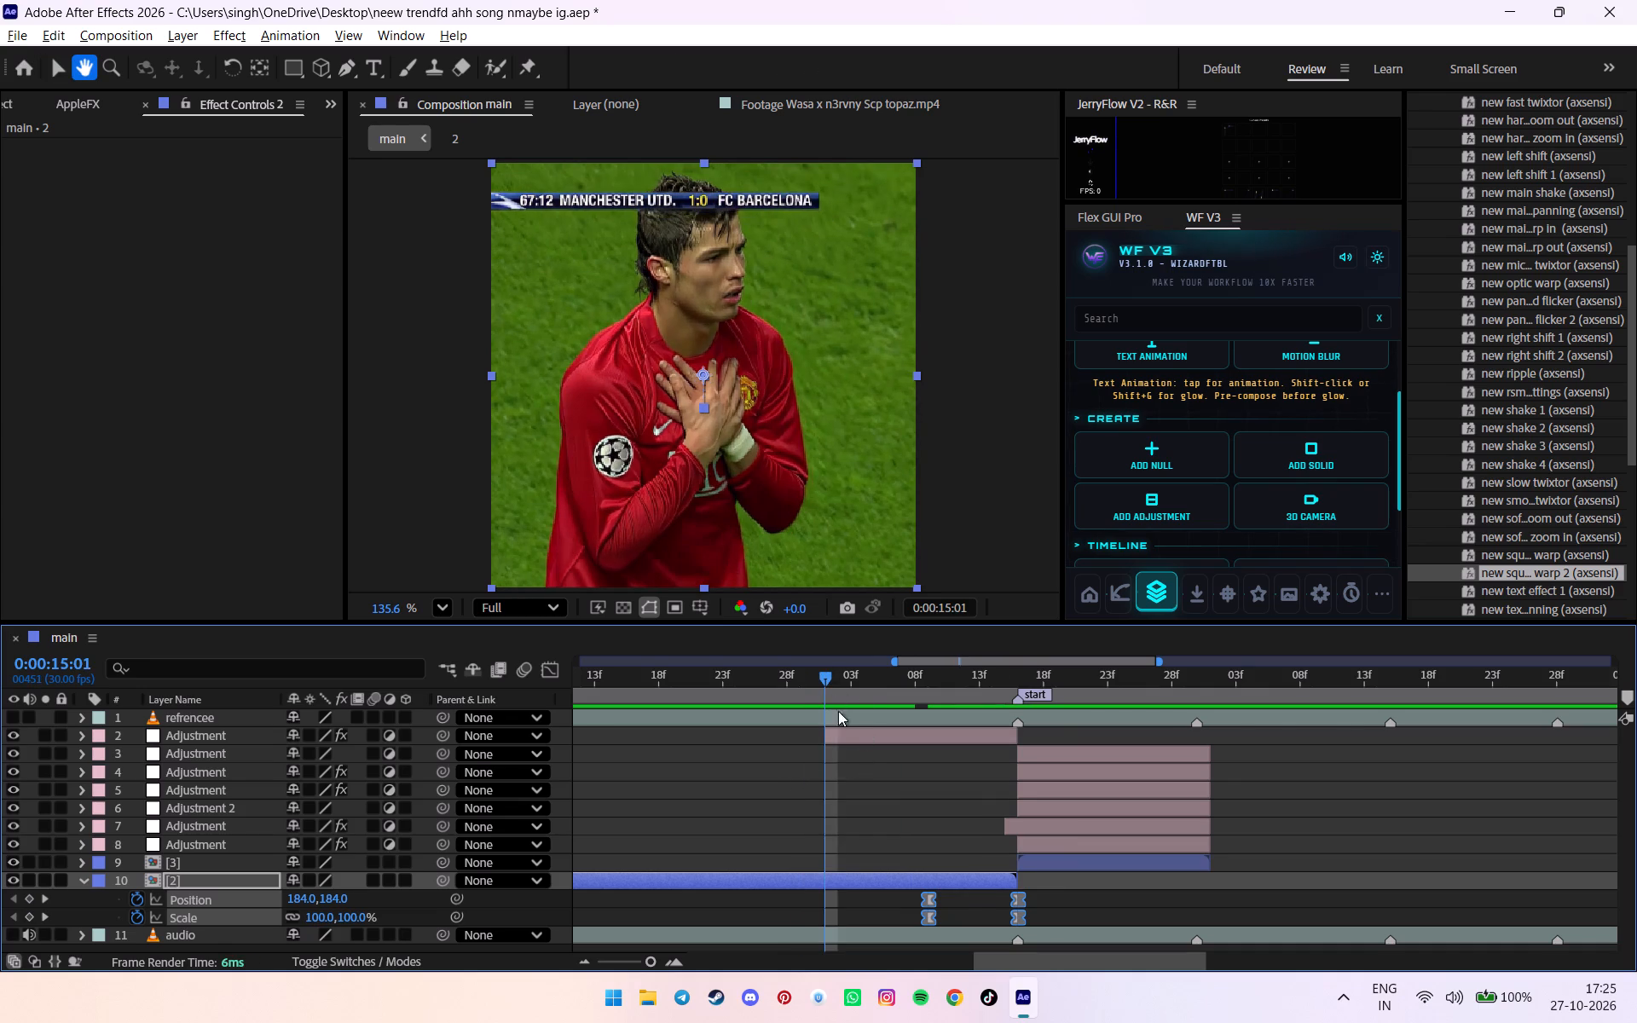
{"action": "scroll", "coordinate": [876, 693], "scroll_direction": "down", "scroll_amount": 2, "text": "alt"}
{"action": "left_click", "coordinate": [886, 680]}
{"action": "key", "text": "space"}
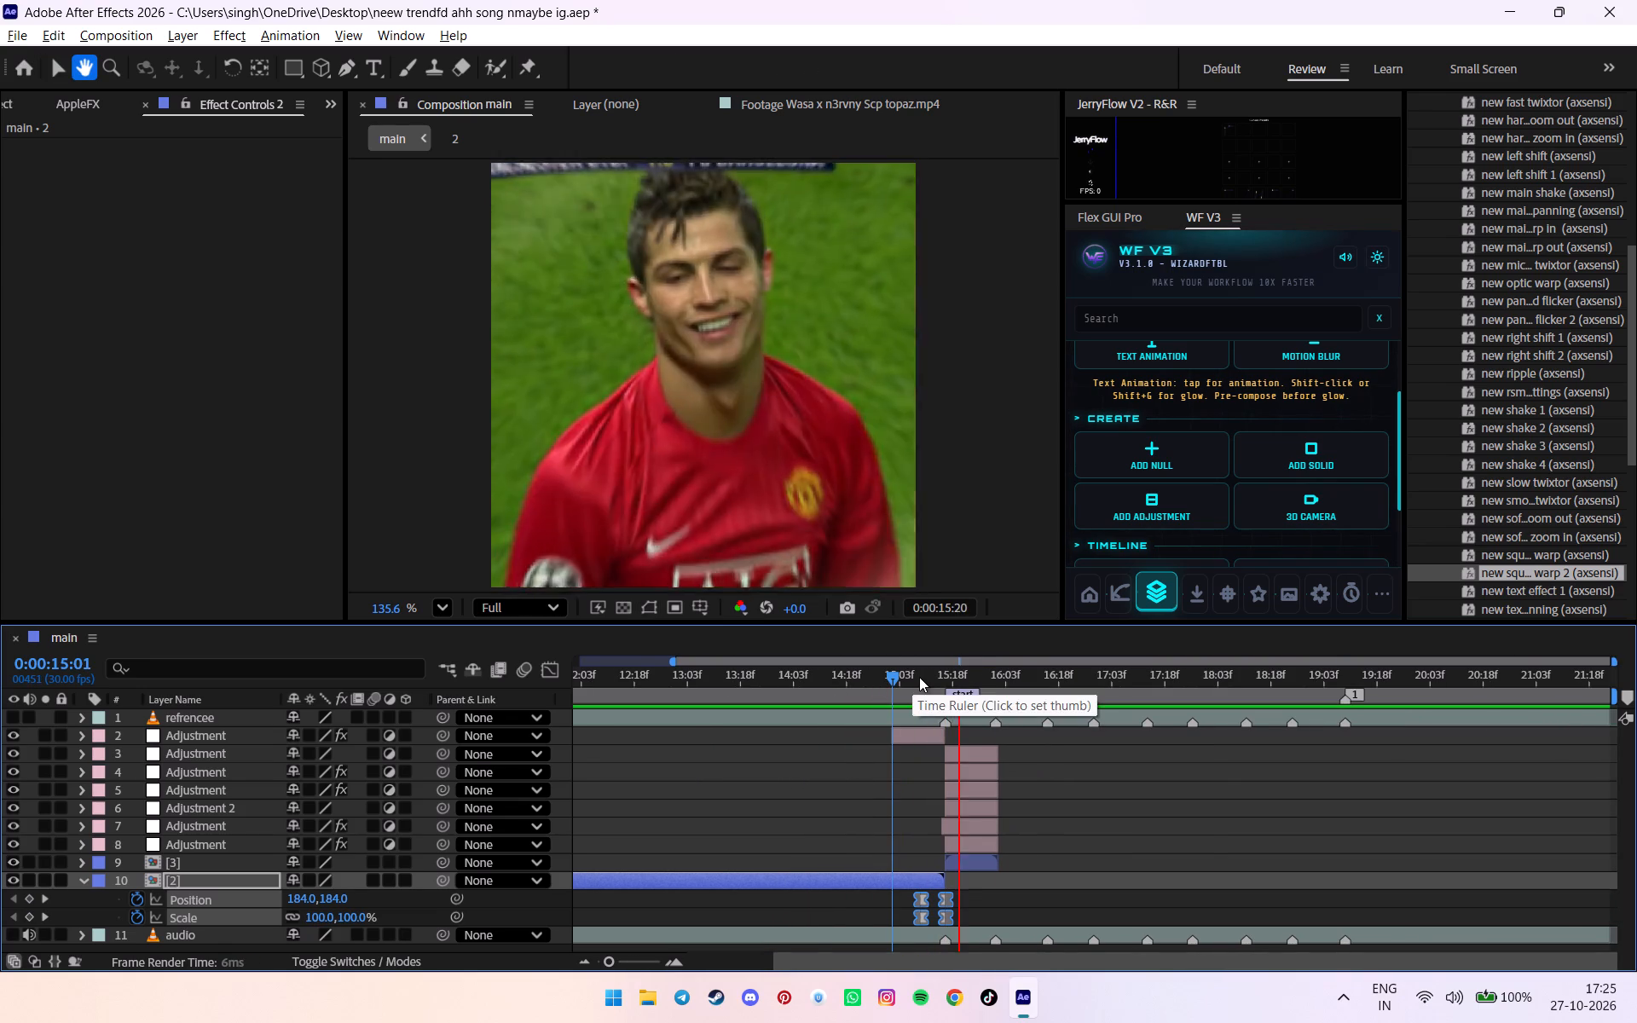
{"action": "left_click", "coordinate": [919, 677]}
{"action": "key", "text": "space"}
{"action": "left_click", "coordinate": [923, 676]}
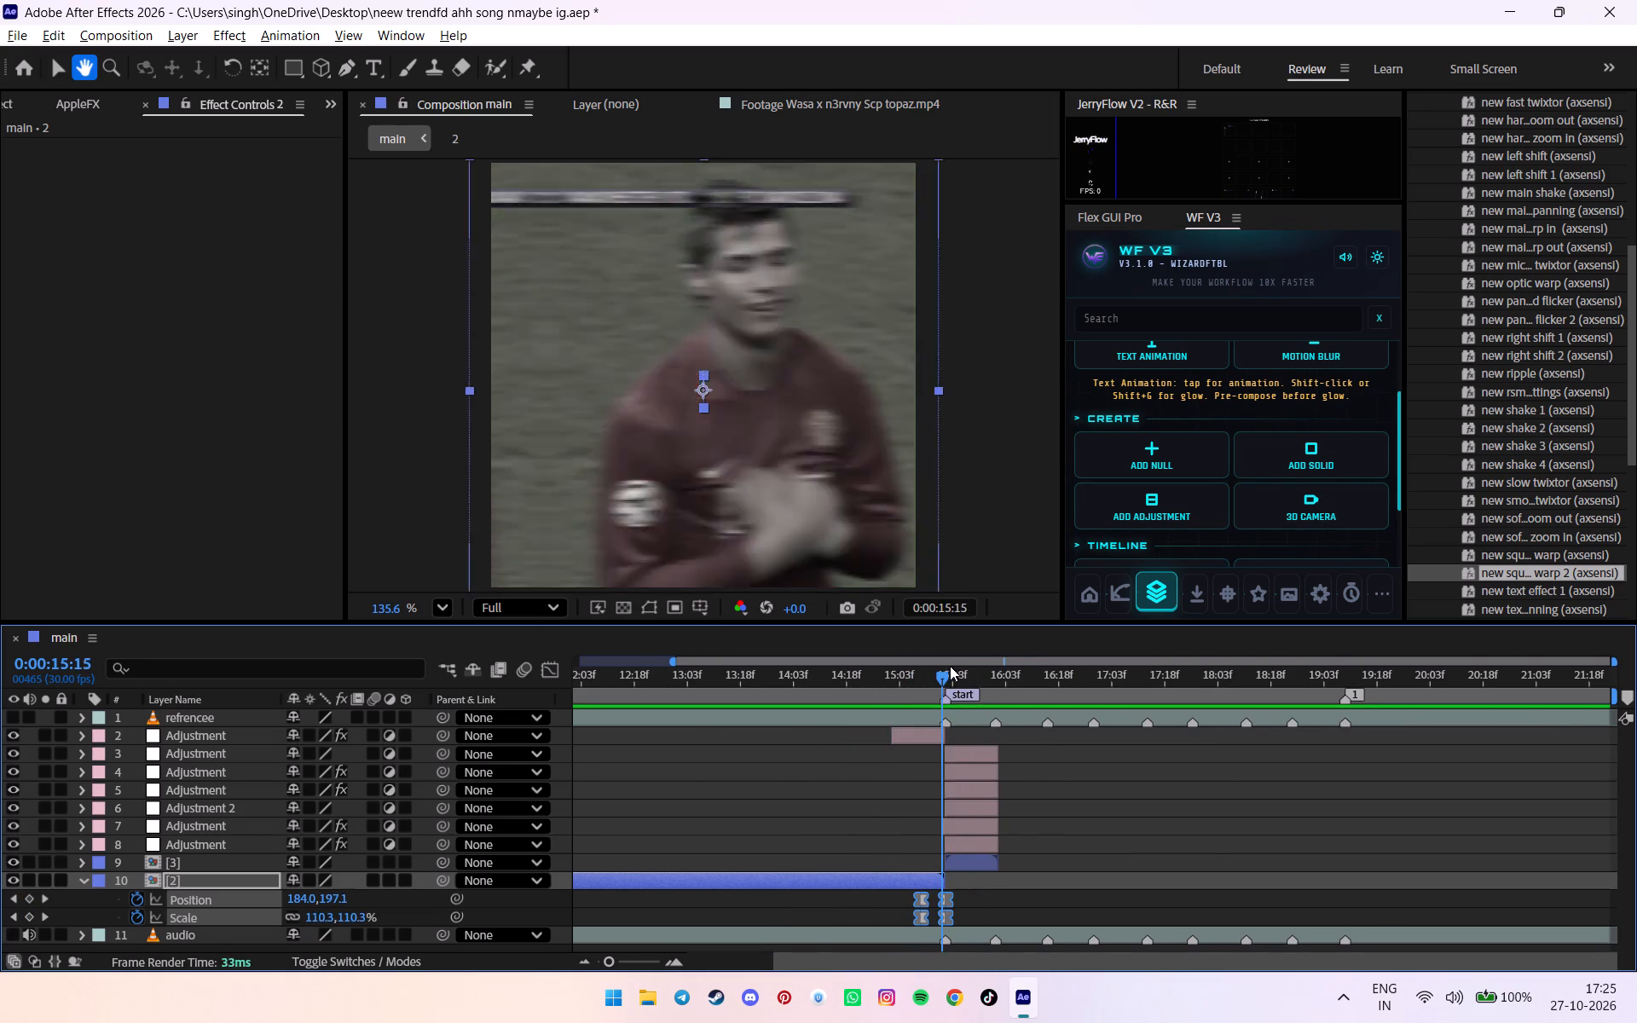
Move clip [2]'s first Position and Scale keyframes to 0:00:15:01, the tint layer's start, and apply JerryFlow easing.
{"action": "scroll", "coordinate": [921, 675], "scroll_direction": "up", "scroll_amount": 2, "text": "alt"}
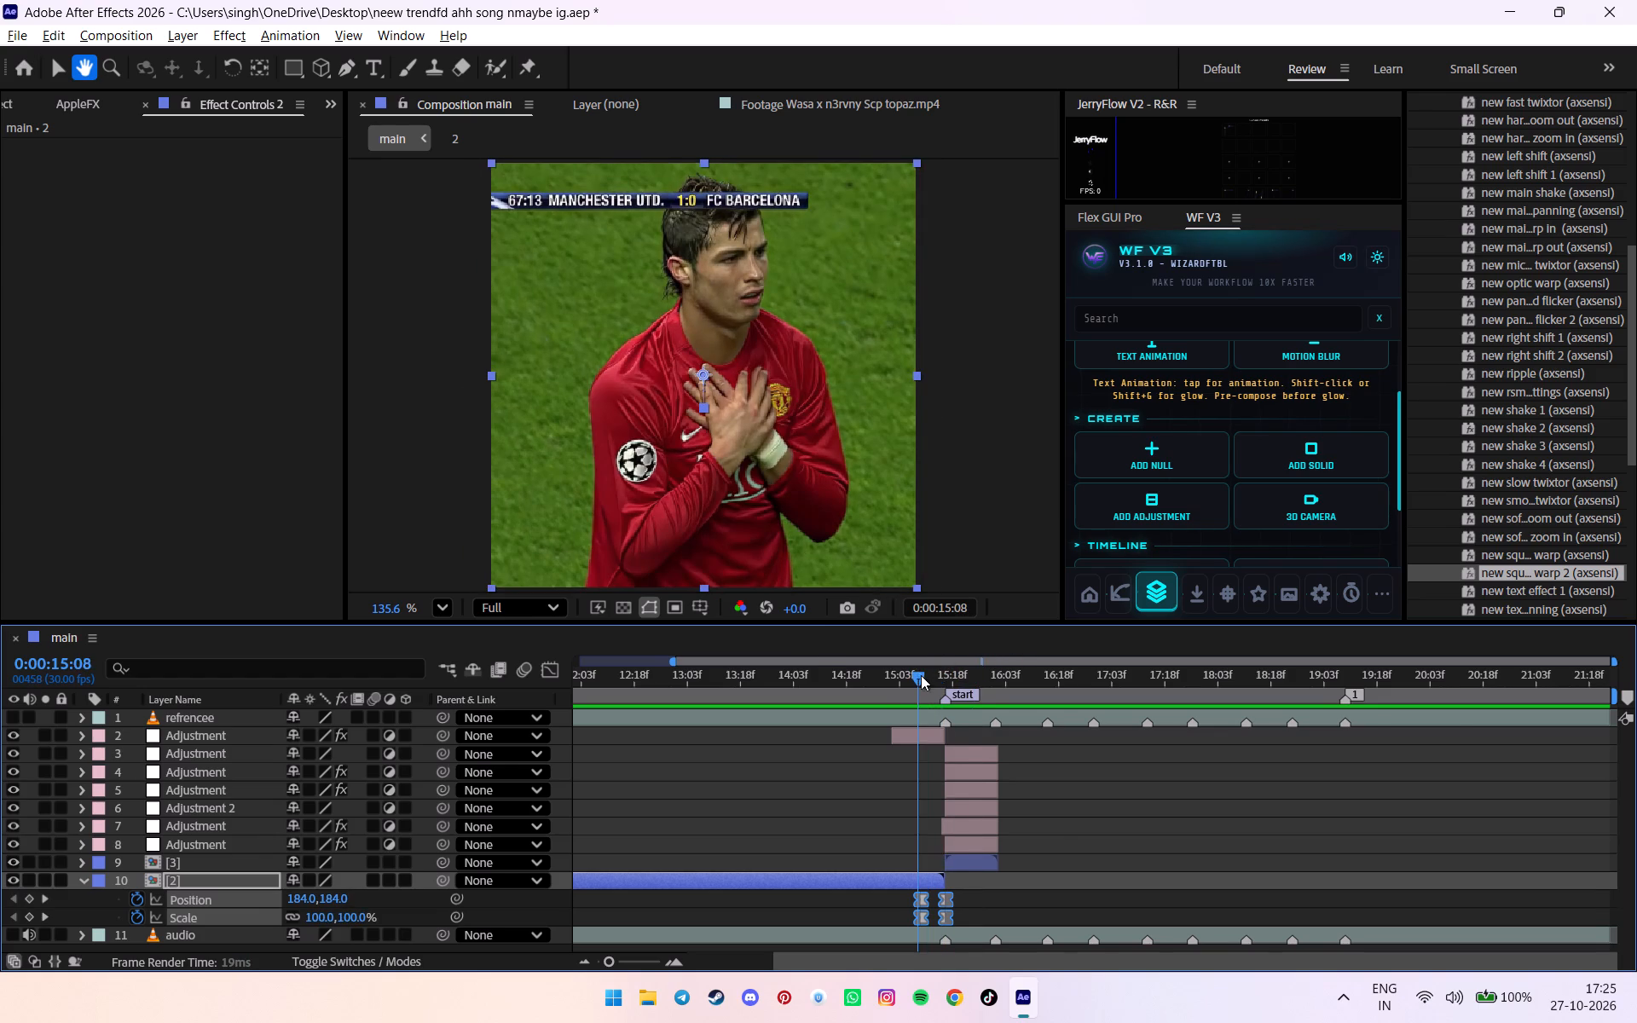
{"action": "scroll", "coordinate": [921, 675], "scroll_direction": "up", "scroll_amount": 1, "text": "alt"}
{"action": "scroll", "coordinate": [941, 818], "scroll_direction": "up", "scroll_amount": 3, "text": "alt"}
{"action": "scroll", "coordinate": [831, 933], "scroll_direction": "down", "scroll_amount": 2, "text": "alt"}
{"action": "key", "text": "v"}
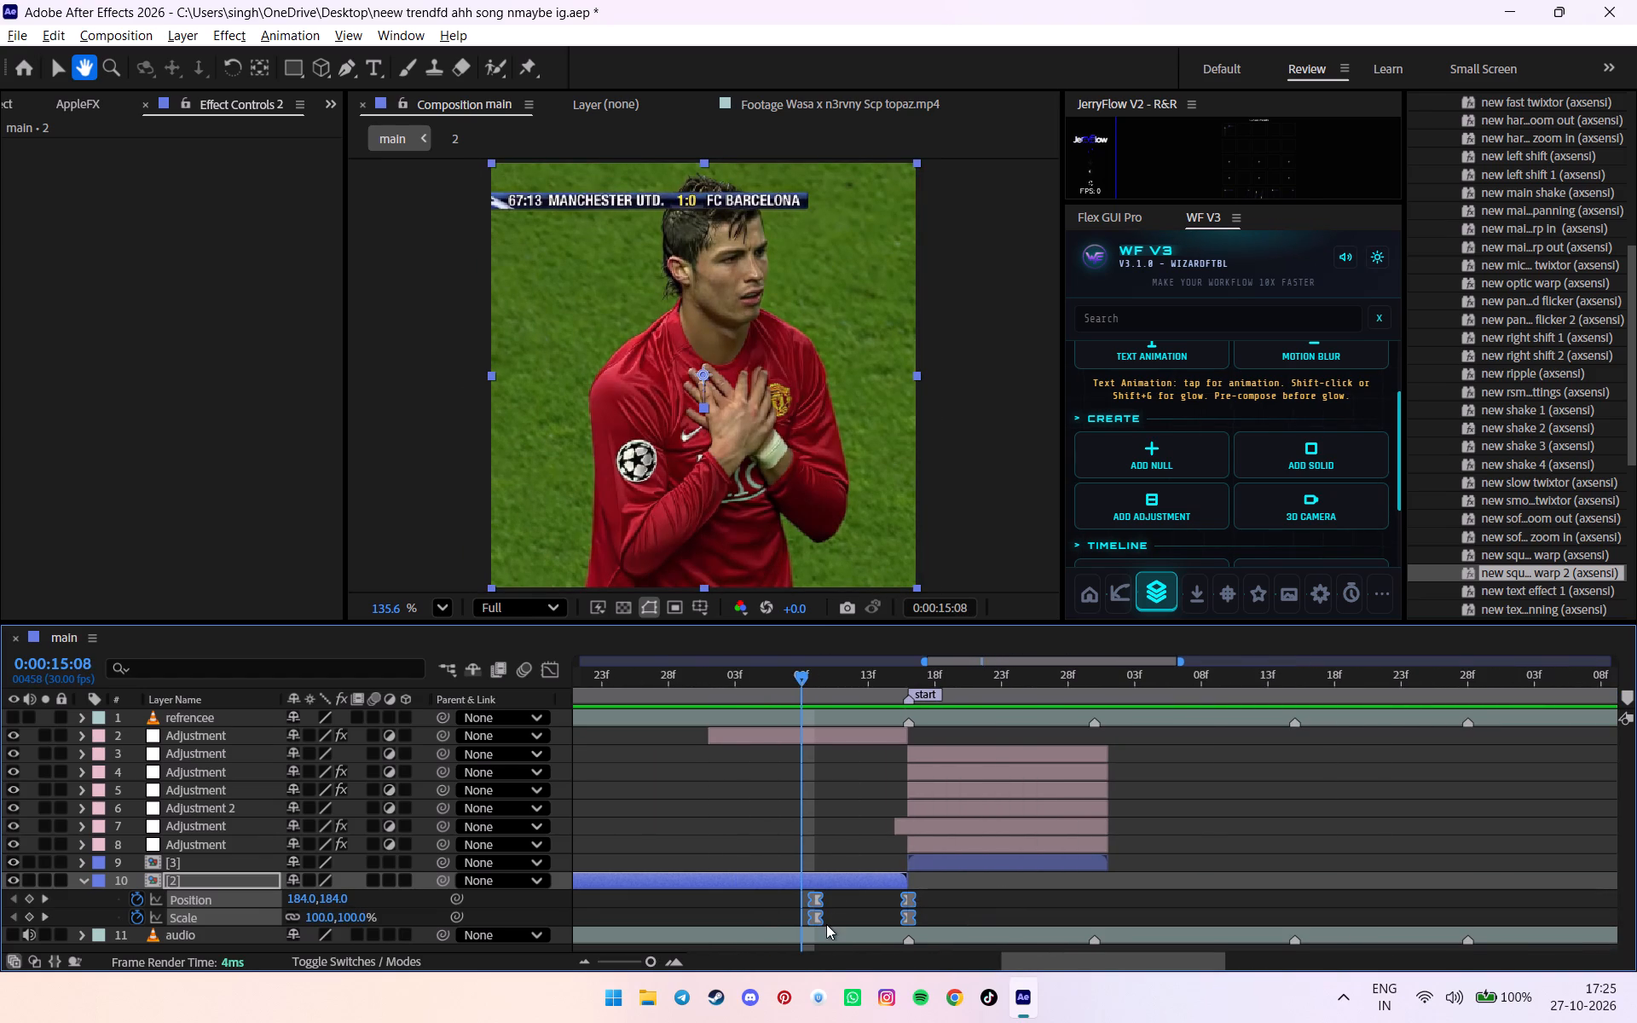
{"action": "left_click_drag", "start_coordinate": [818, 895], "coordinate": [706, 896], "text": "alt"}
{"action": "scroll", "coordinate": [720, 895], "scroll_direction": "down", "scroll_amount": 2, "text": "alt"}
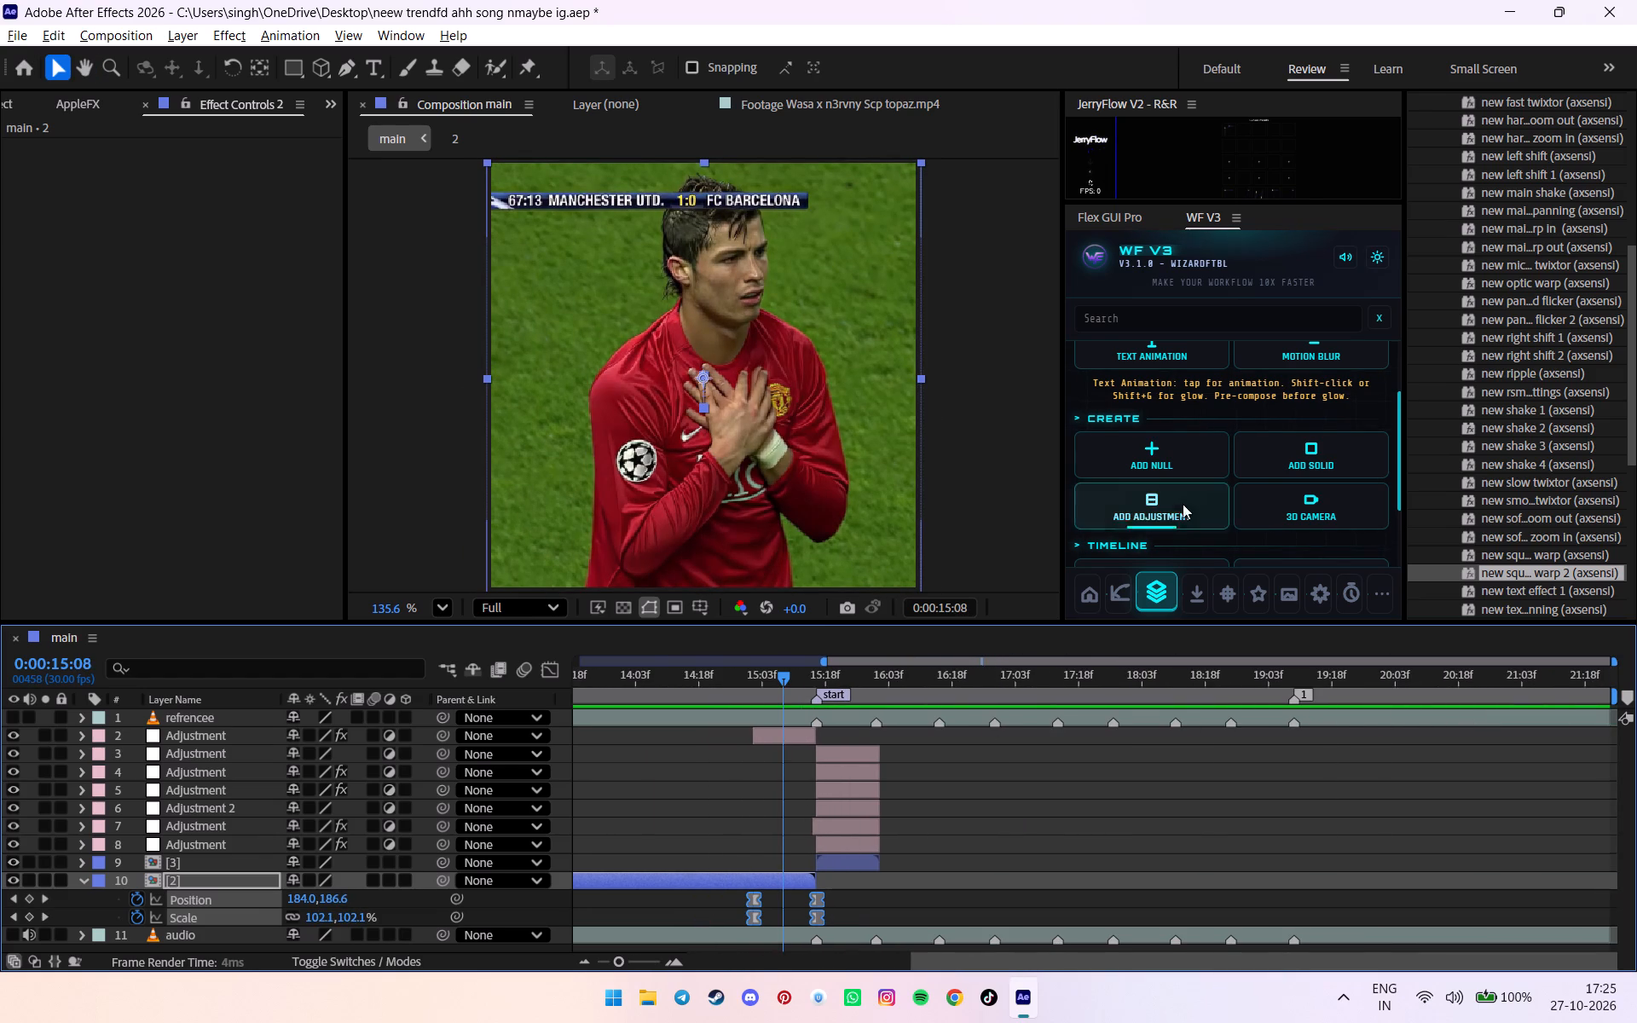
{"action": "double_click", "coordinate": [1247, 194]}
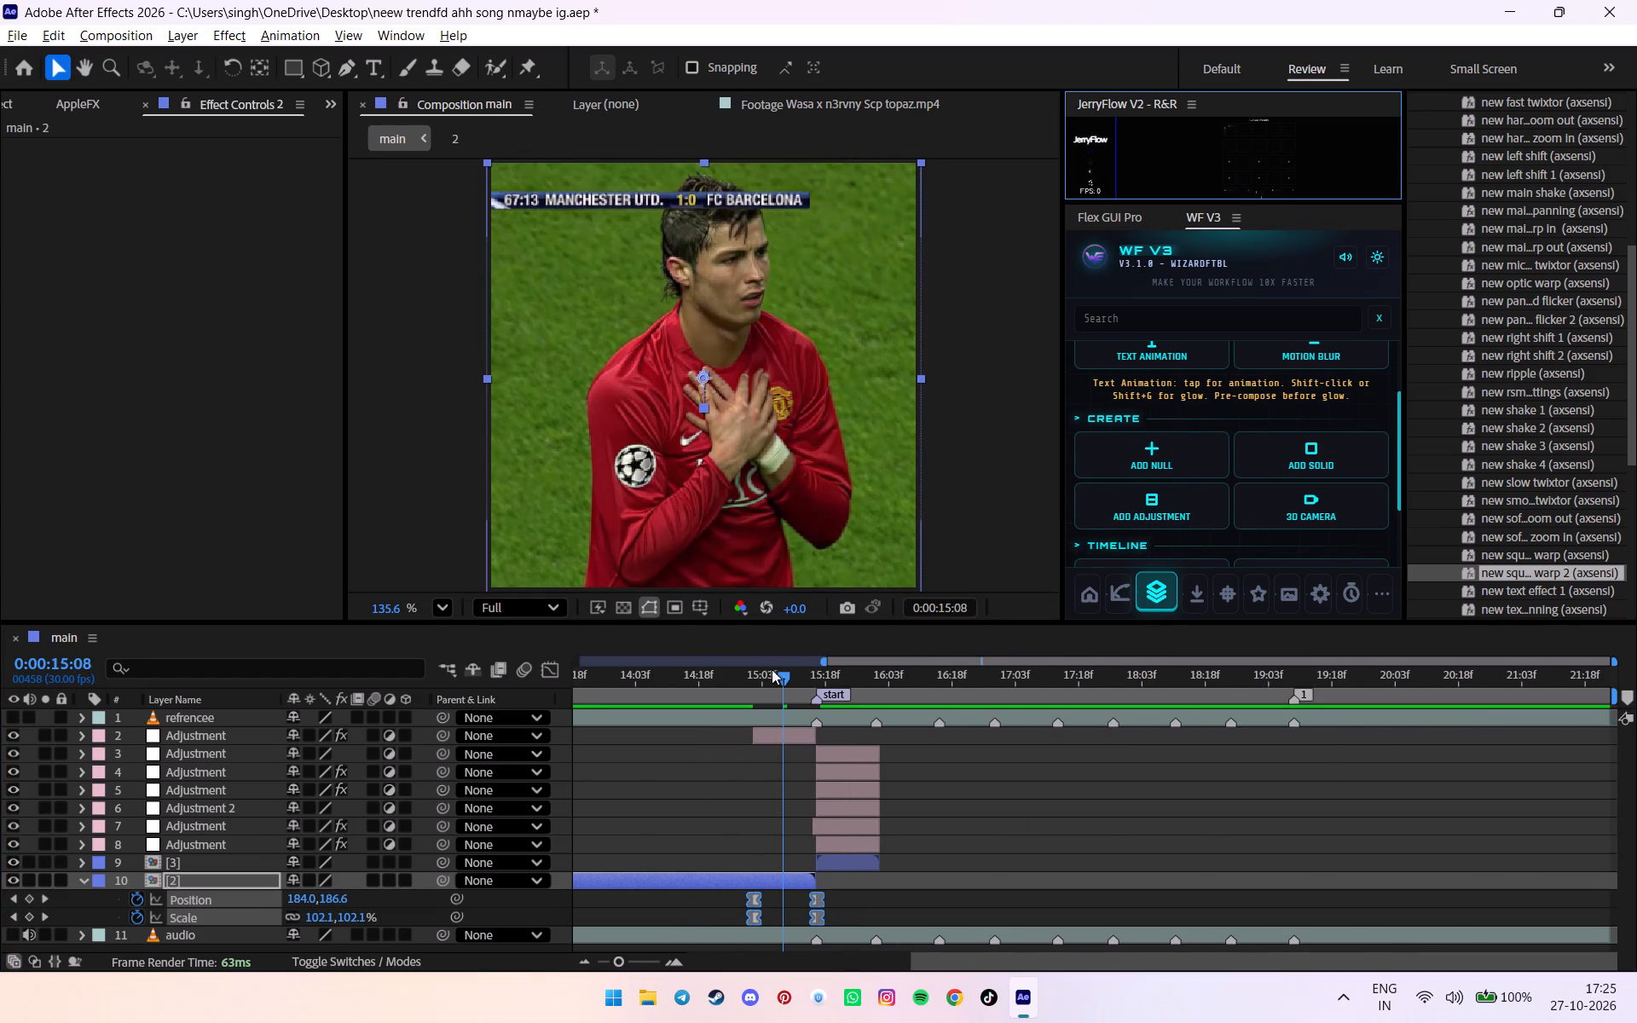
Replay the transition repeatedly from about 0:00:14:25 through the start marker to check the longer zoom.
{"action": "left_click_drag", "start_coordinate": [747, 685], "coordinate": [724, 700]}
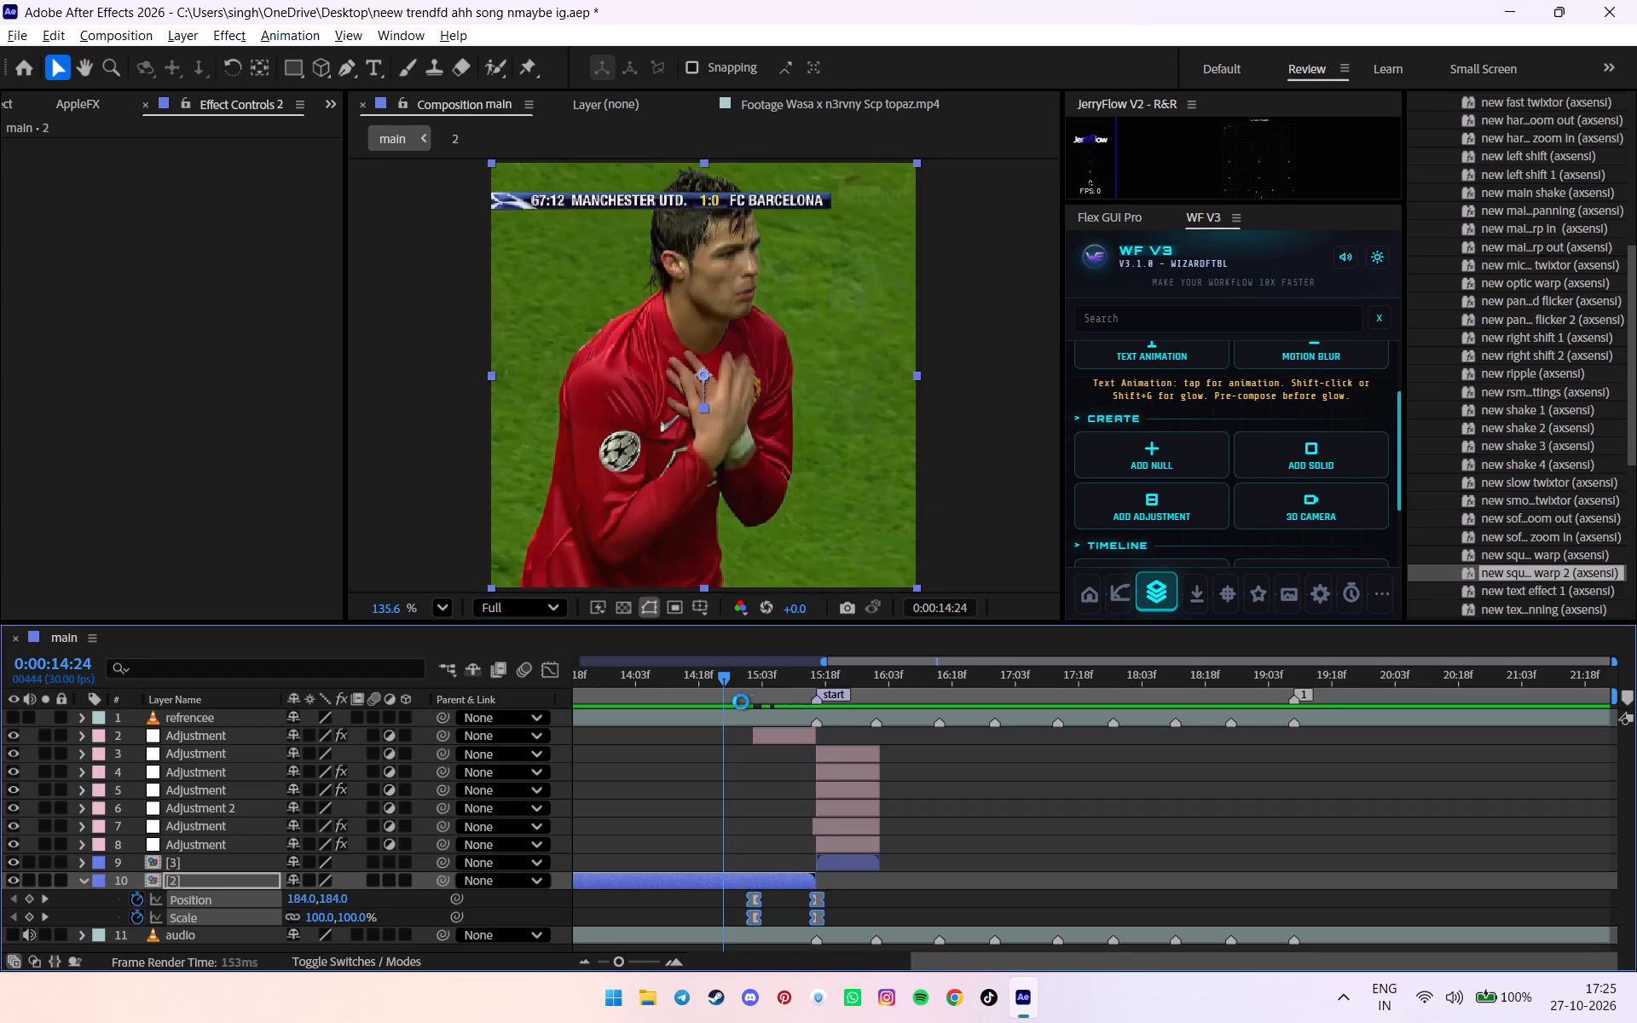
{"action": "key", "text": "space"}
{"action": "left_click_drag", "start_coordinate": [753, 682], "coordinate": [724, 686]}
{"action": "key", "text": "space"}
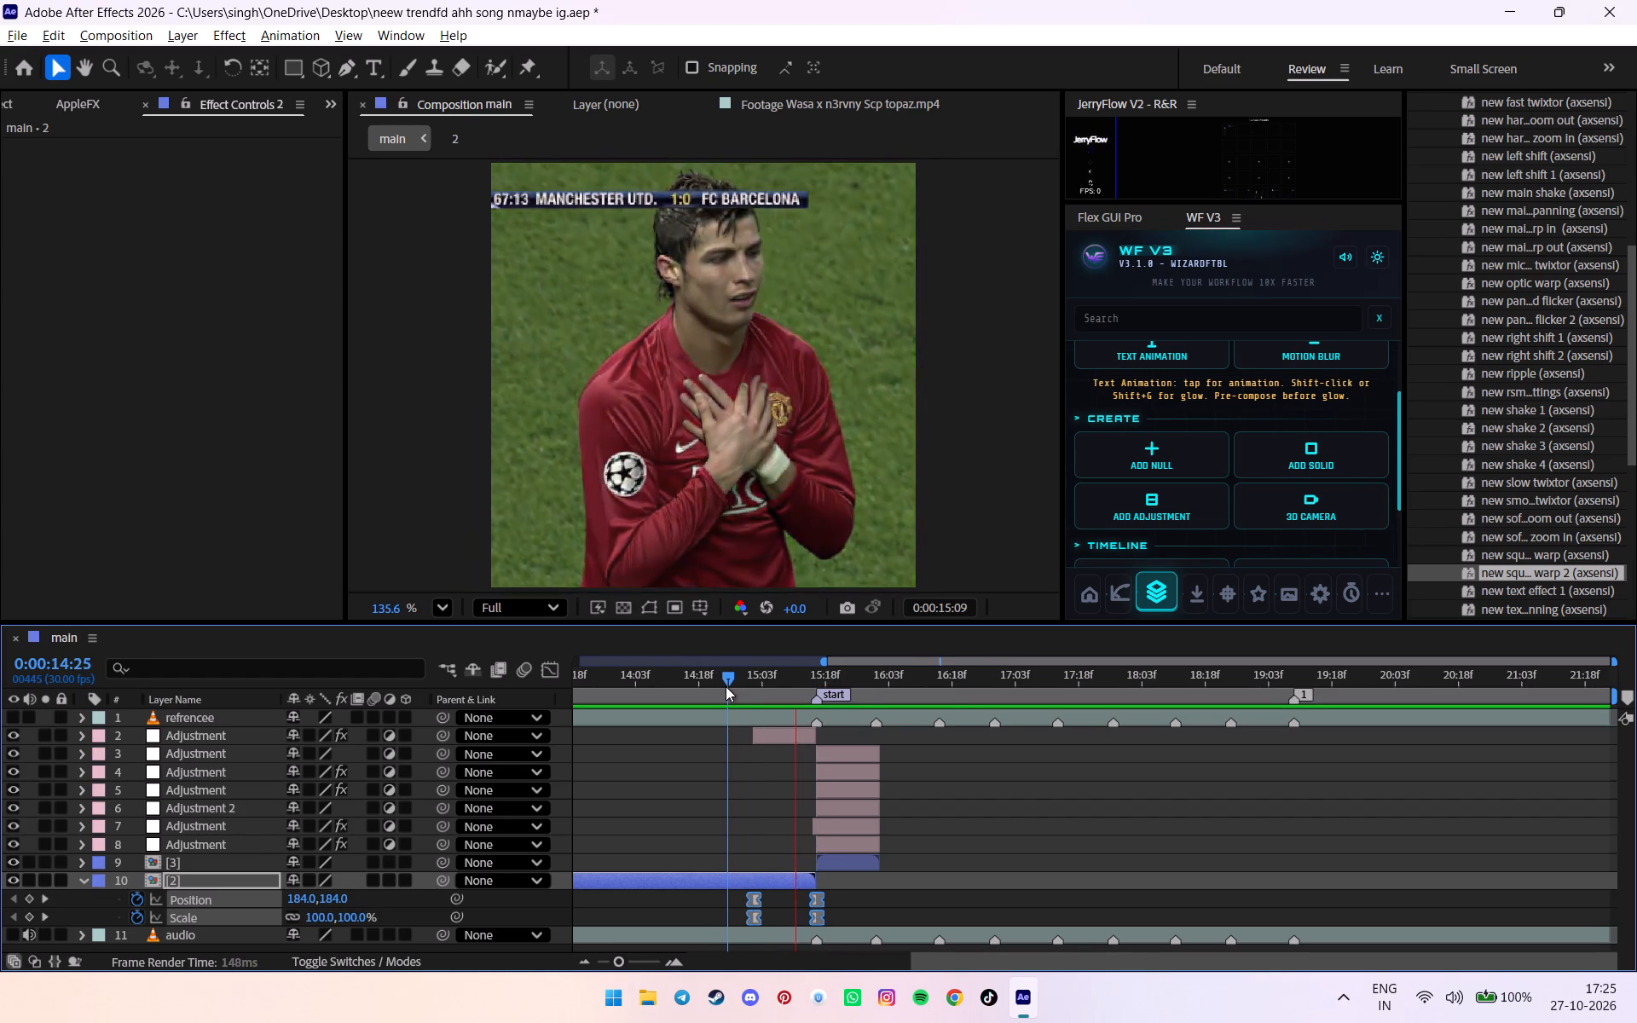
{"action": "left_click", "coordinate": [726, 686]}
{"action": "key", "text": "space"}
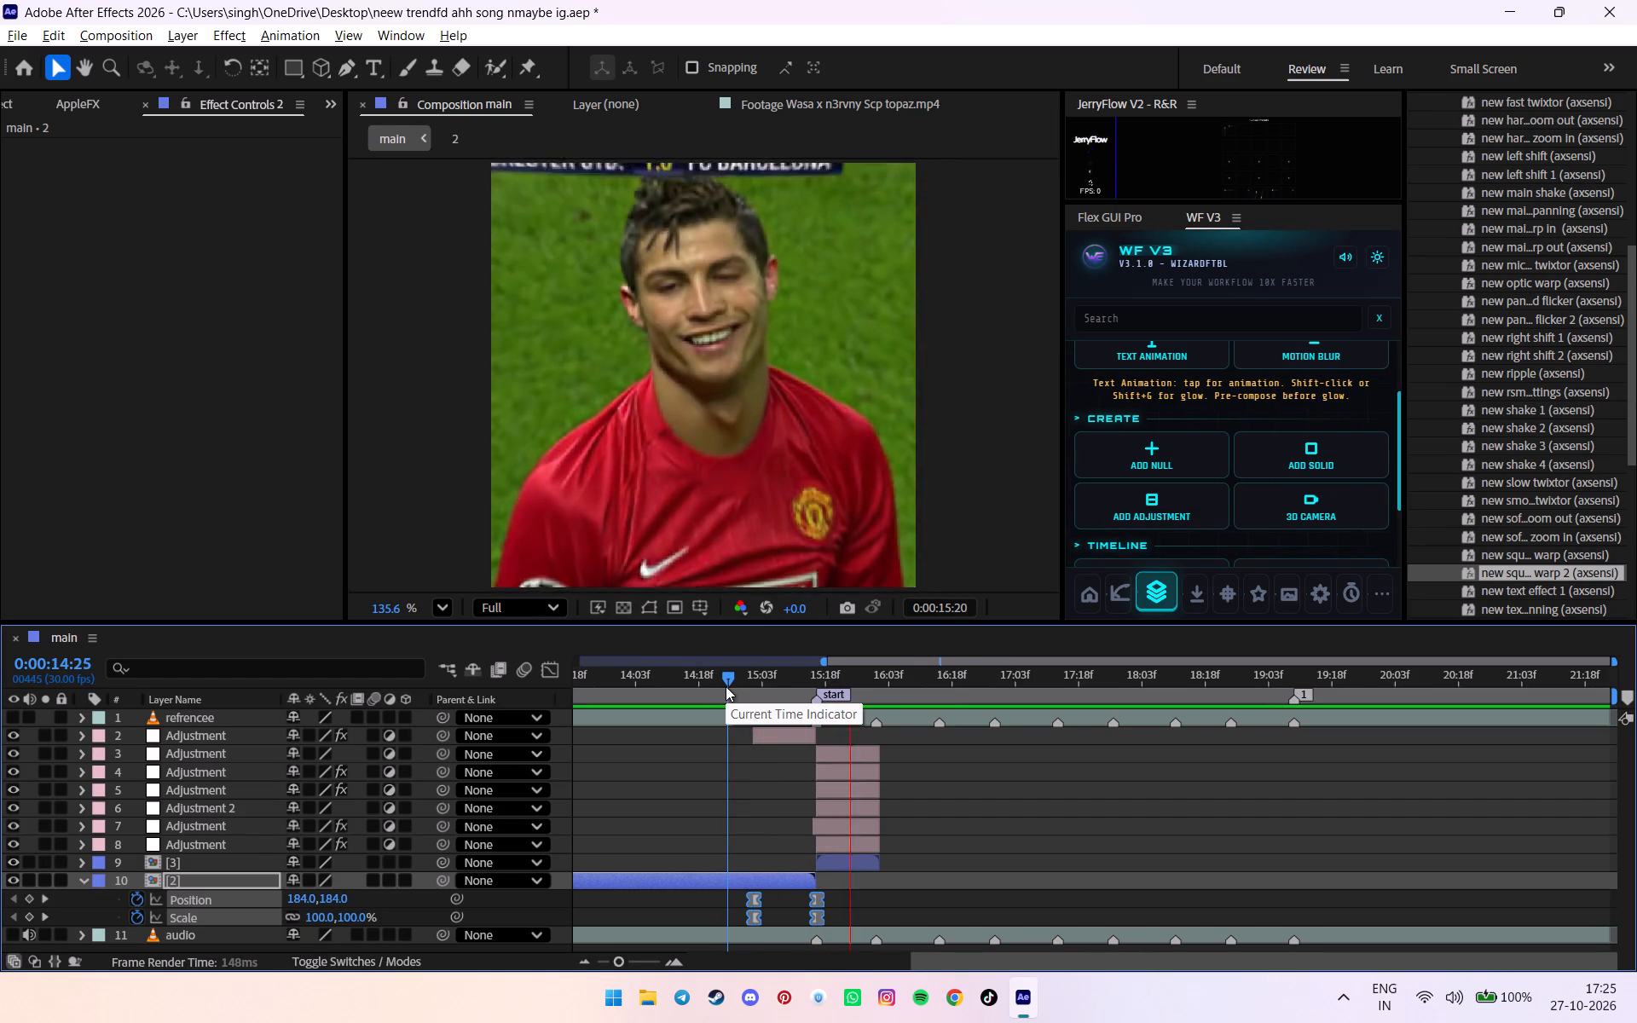
{"action": "left_click", "coordinate": [726, 686]}
{"action": "key", "text": "space"}
{"action": "left_click", "coordinate": [726, 686]}
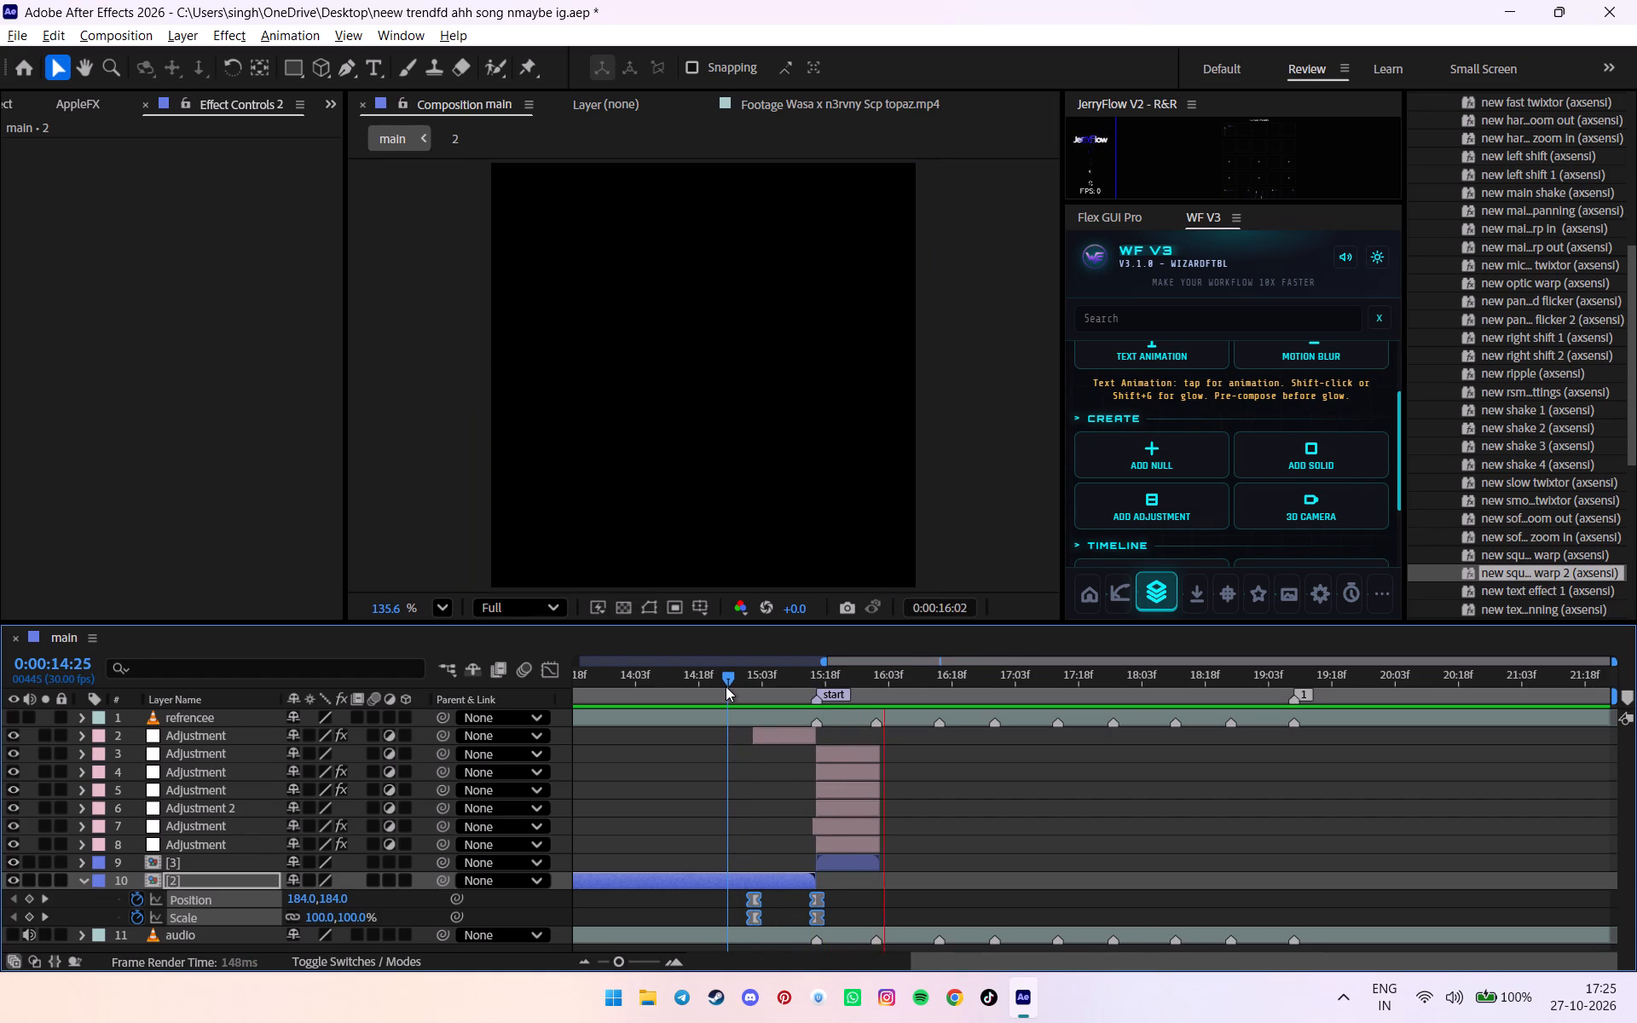
{"action": "key", "text": "space"}
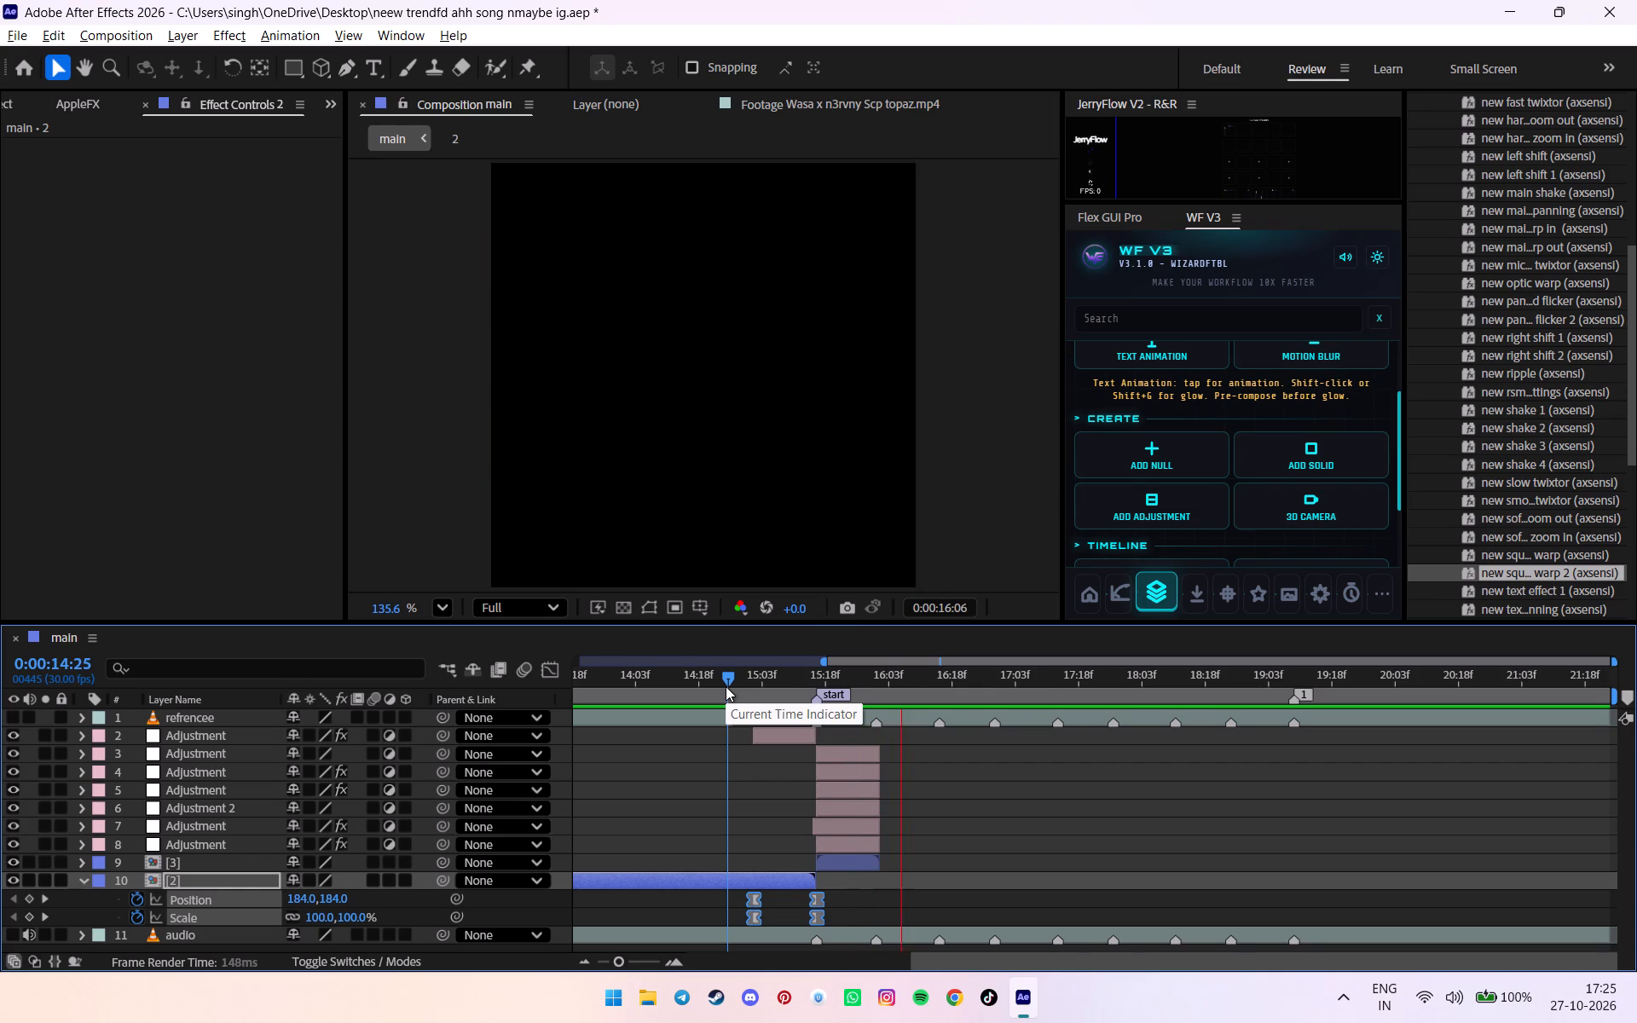
{"action": "left_click", "coordinate": [726, 686]}
{"action": "key", "text": "space"}
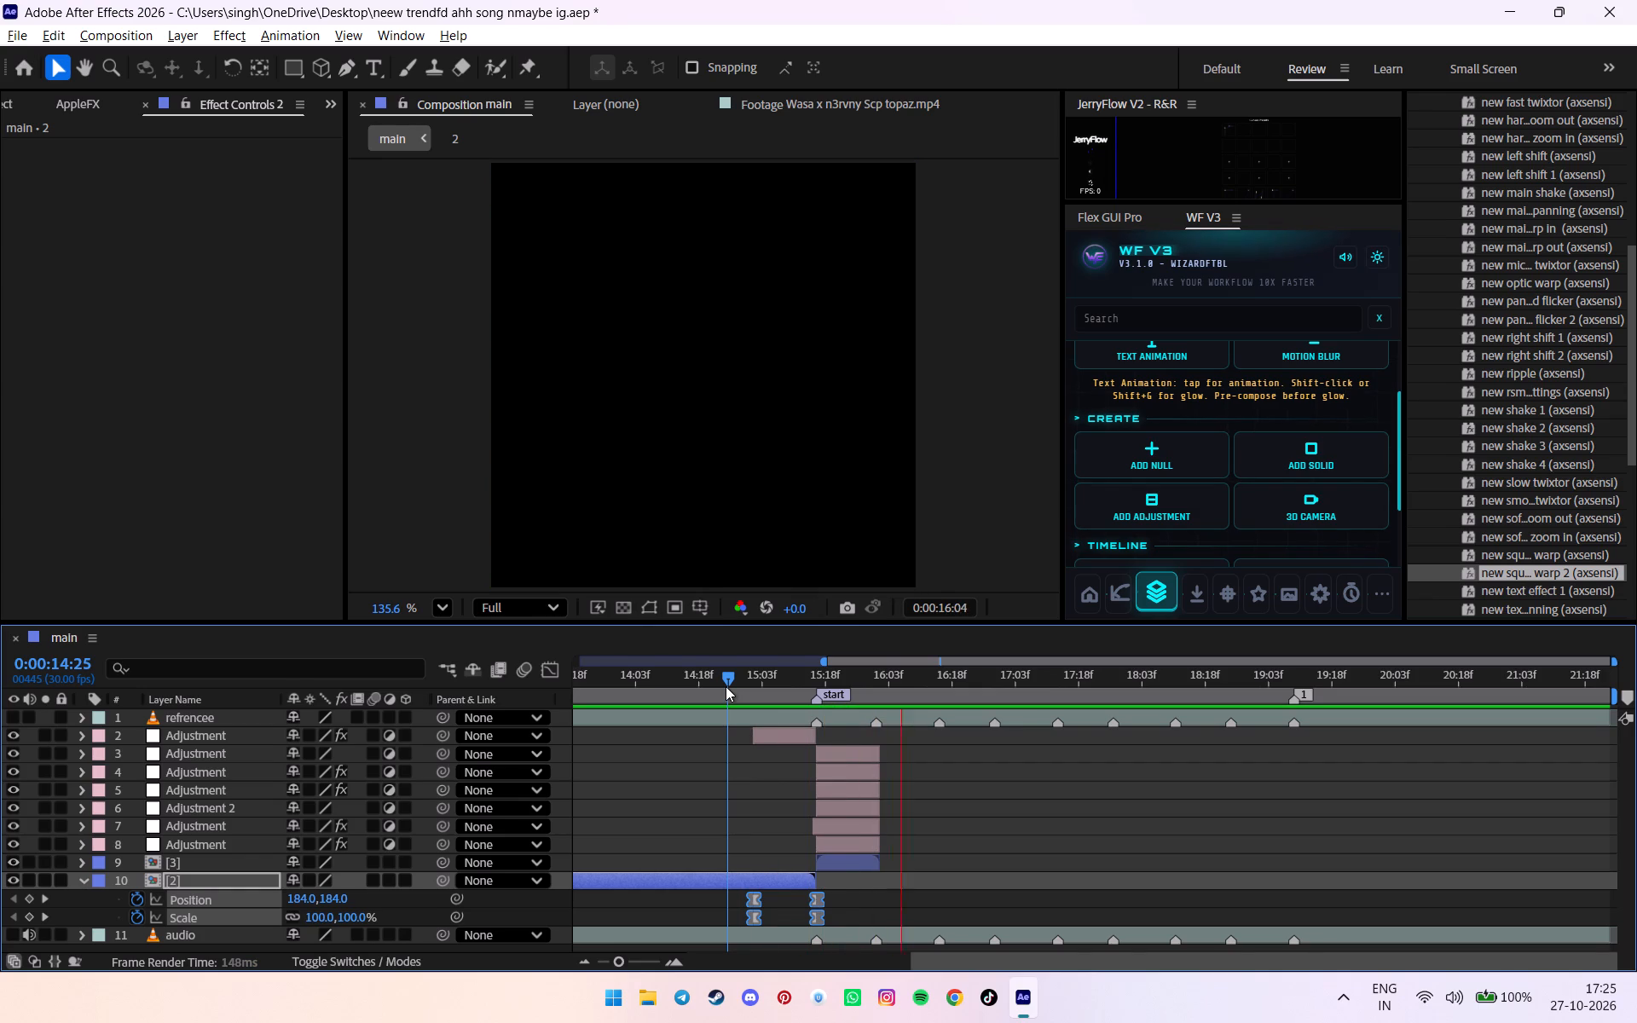
{"action": "left_click_drag", "start_coordinate": [726, 686], "coordinate": [738, 686]}
Collapse clip [2]'s keyframed properties and save the project.
{"action": "key", "text": "u"}
{"action": "left_click", "coordinate": [973, 781]}
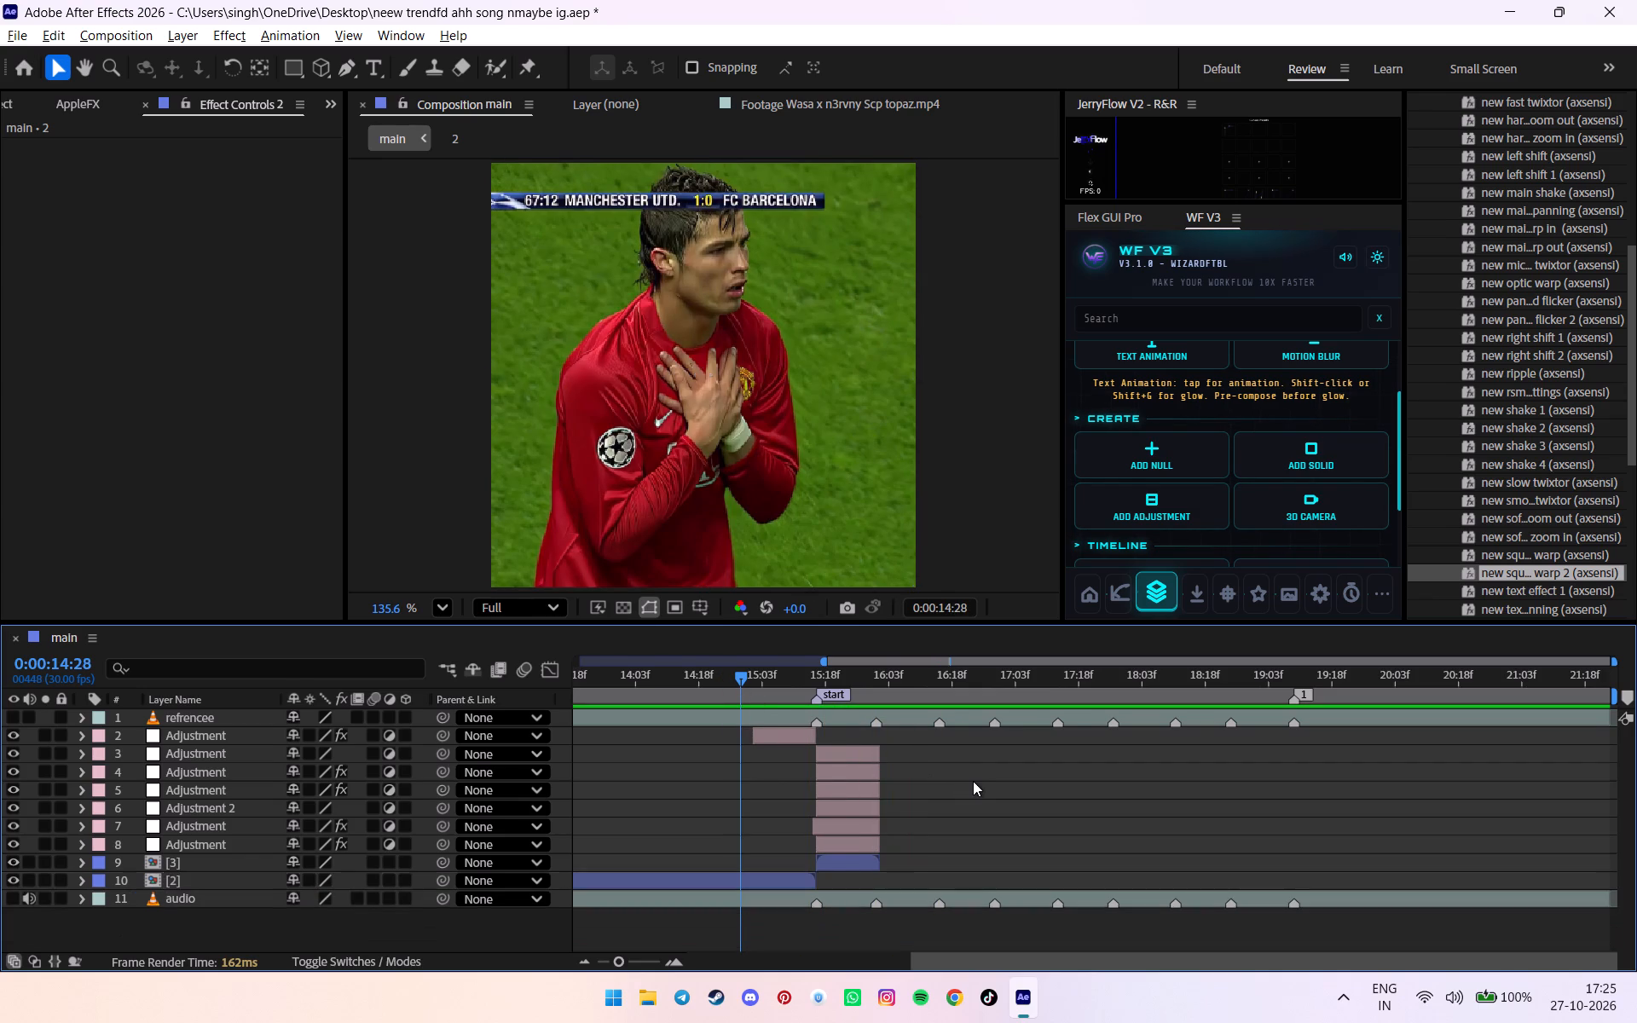
{"action": "key", "text": "ctrl+s"}
Pre-compose clip [3] and the six adjustment layers above it into one comp, and save the project.
{"action": "left_click", "coordinate": [842, 864]}
{"action": "left_click", "coordinate": [843, 751], "text": "ctrl+shift"}
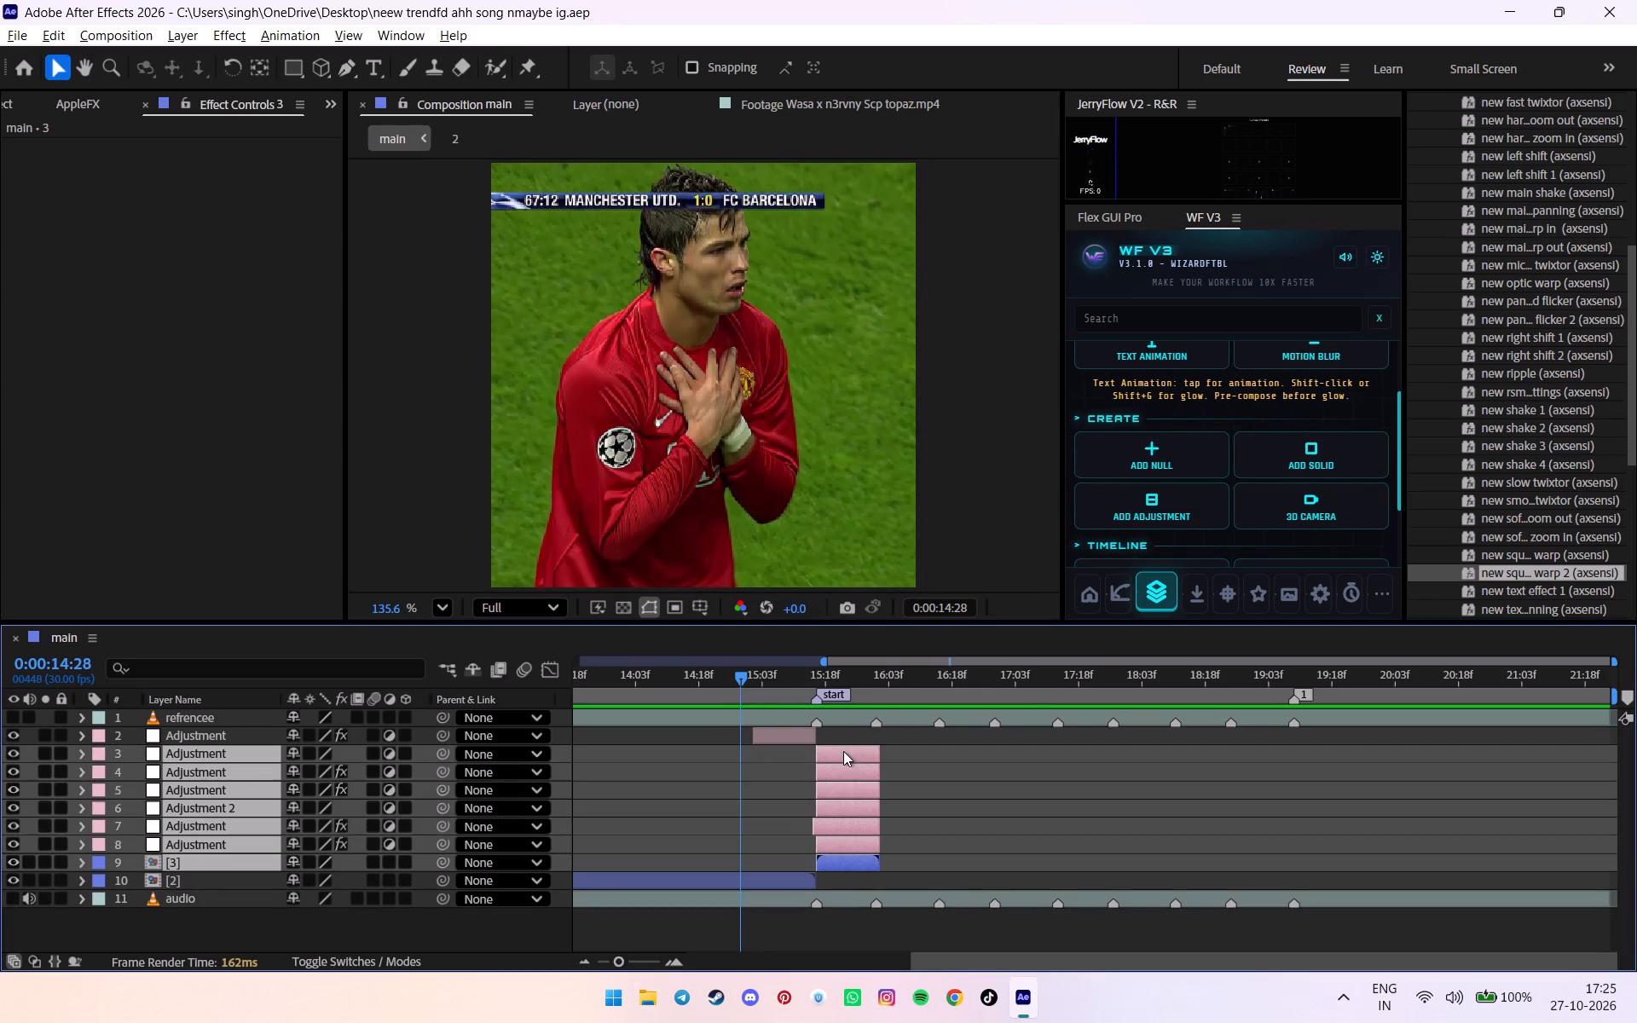
{"action": "scroll", "coordinate": [1319, 379], "scroll_direction": "up", "scroll_amount": 6}
{"action": "left_click", "coordinate": [1316, 383]}
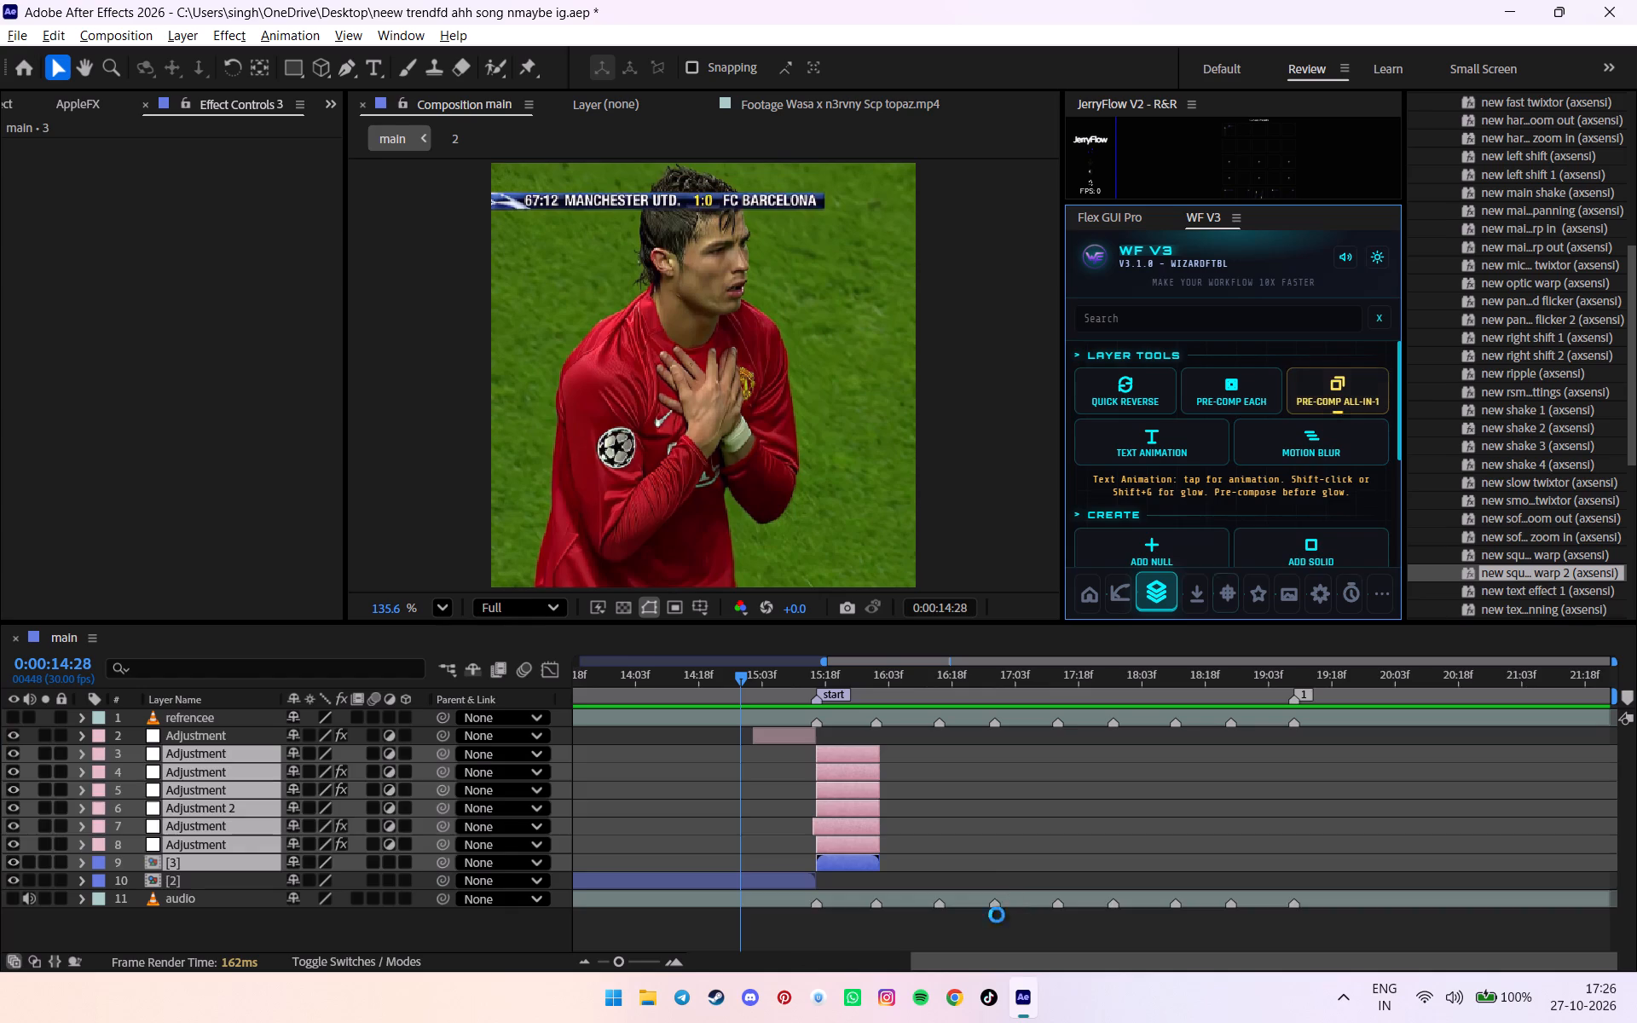
{"action": "left_click", "coordinate": [918, 799]}
{"action": "left_click", "coordinate": [892, 843], "text": "ctrl"}
{"action": "key", "text": "ctrl+s"}
Mute the audio of the new pre-comp [4].
{"action": "left_click", "coordinate": [32, 758]}
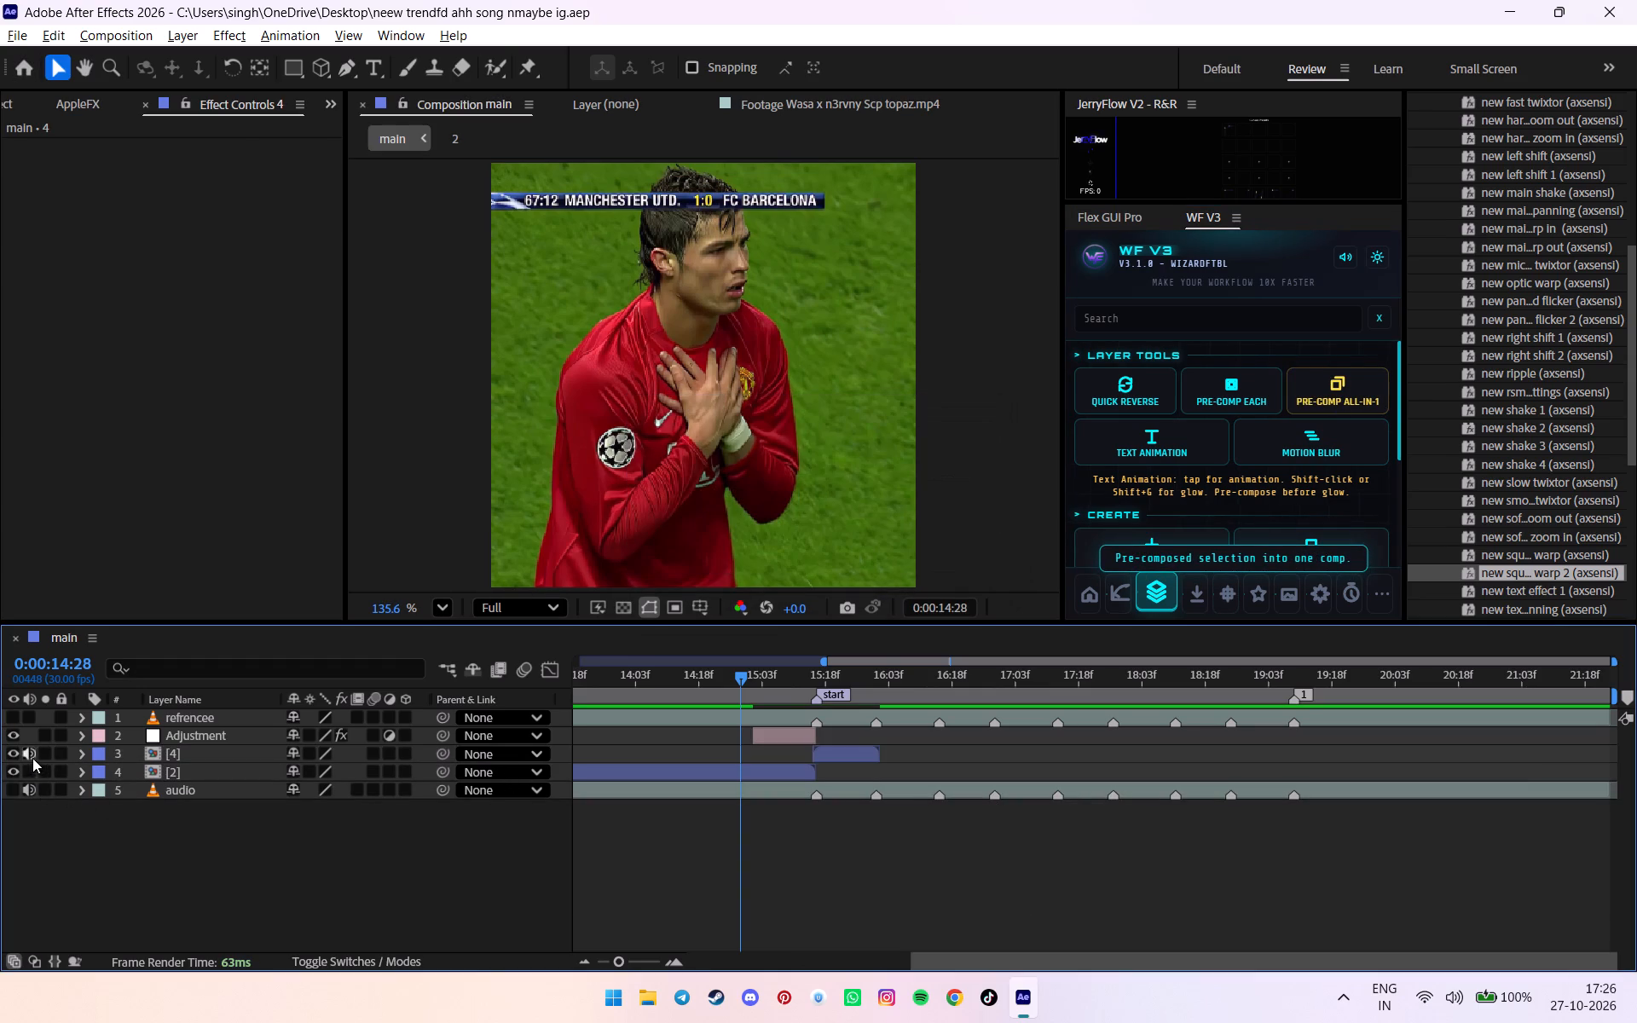
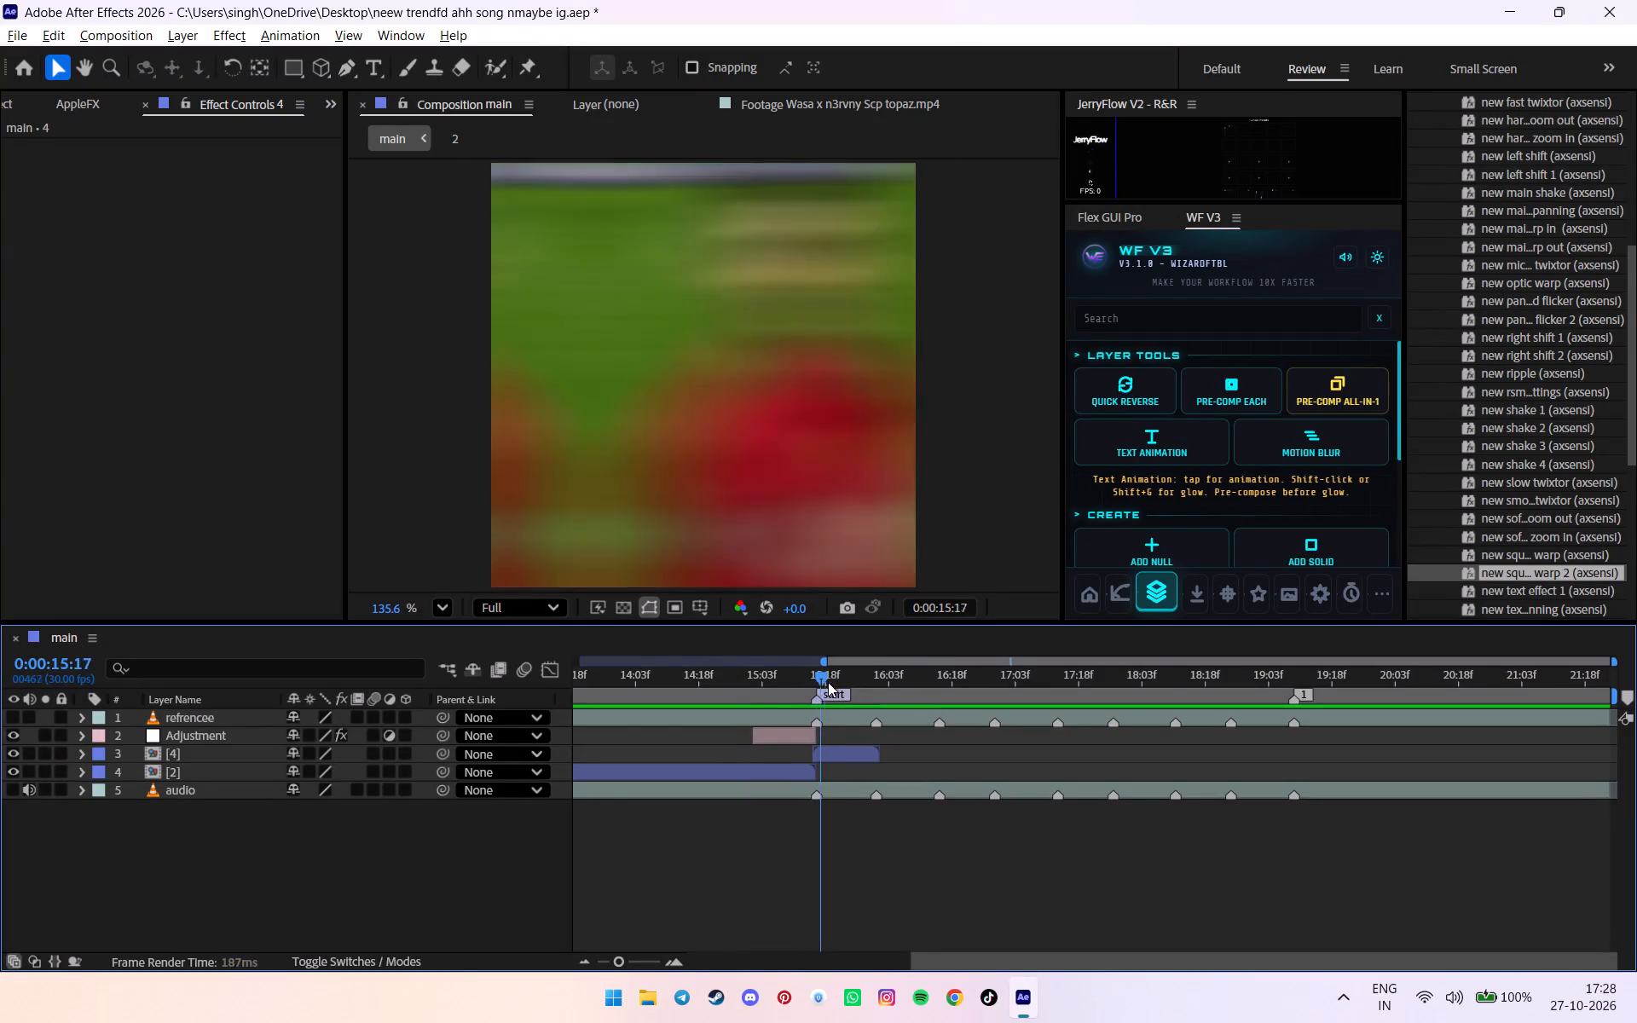
Play back the main comp from about 0:00:13:28 and save the project.
{"action": "left_click_drag", "start_coordinate": [828, 682], "coordinate": [614, 720]}
{"action": "key", "text": "space"}
{"action": "scroll", "coordinate": [773, 717], "scroll_direction": "down", "scroll_amount": 3, "text": "alt"}
{"action": "key", "text": "ctrl+s"}
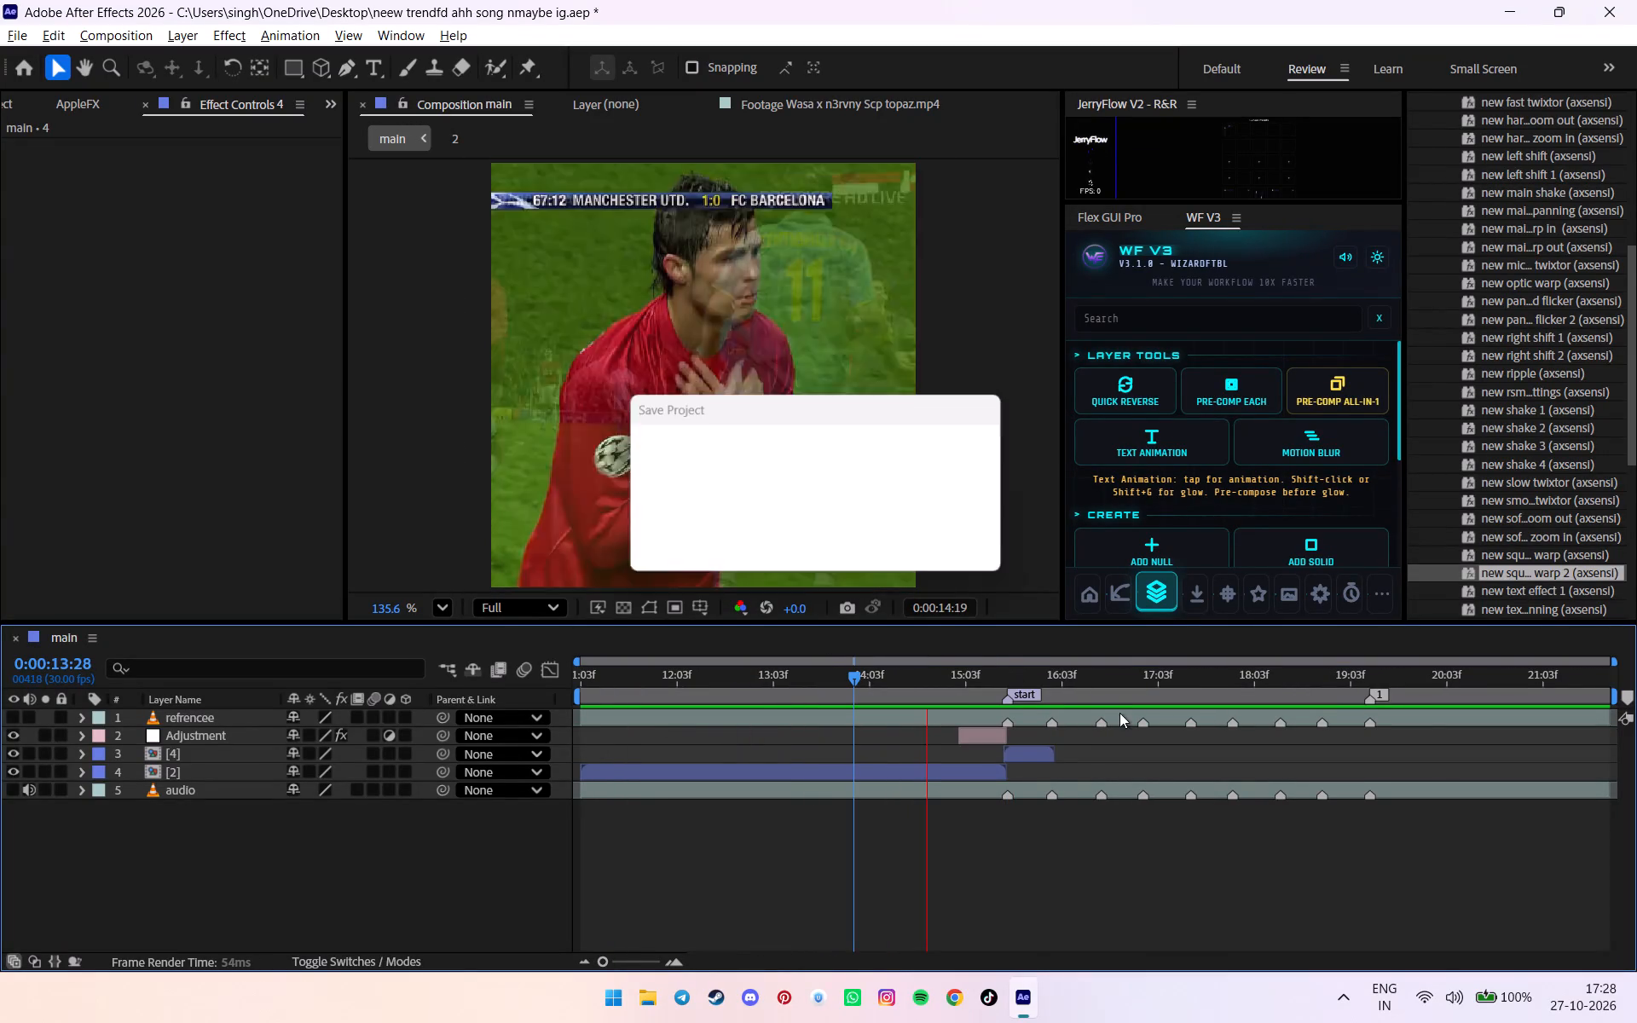
Replay and scrub the transition around the start marker, from about 0:00:15:05 to the end of clip [4] near 0:00:16:00.
{"action": "left_click_drag", "start_coordinate": [1002, 691], "coordinate": [977, 691]}
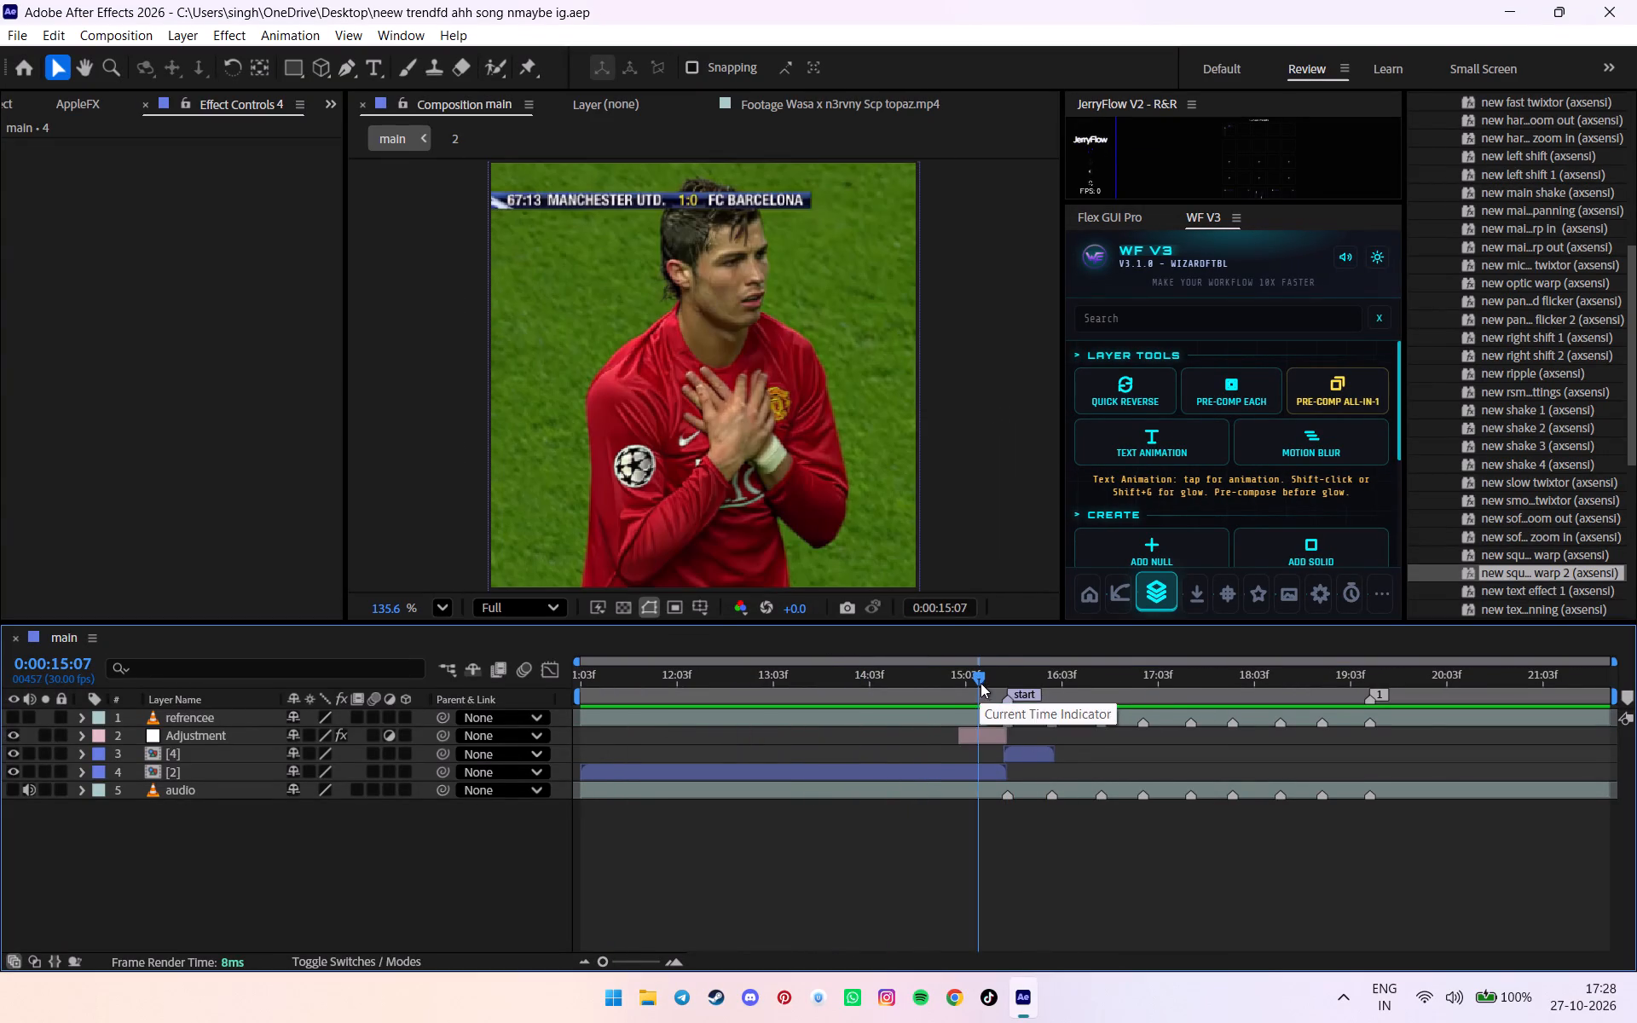
{"action": "key", "text": "space"}
{"action": "left_click_drag", "start_coordinate": [998, 673], "coordinate": [973, 678]}
{"action": "key", "text": "space"}
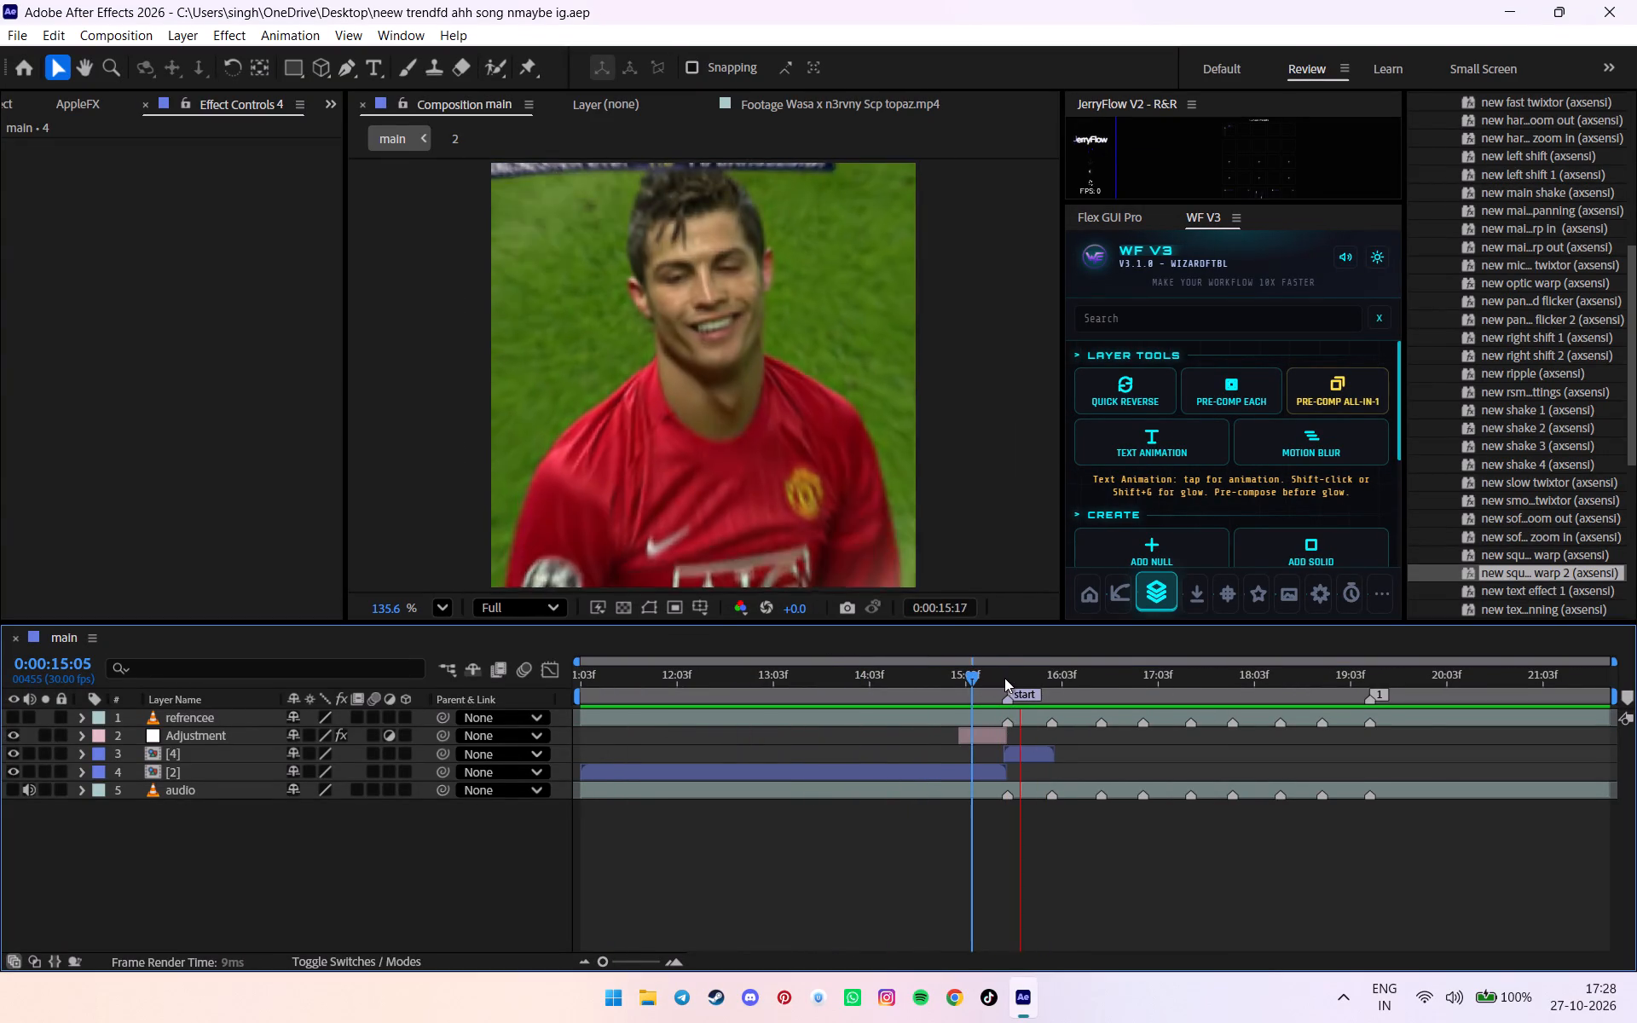
{"action": "left_click", "coordinate": [1004, 677]}
{"action": "key", "text": "space"}
{"action": "left_click_drag", "start_coordinate": [1012, 672], "coordinate": [1027, 672]}
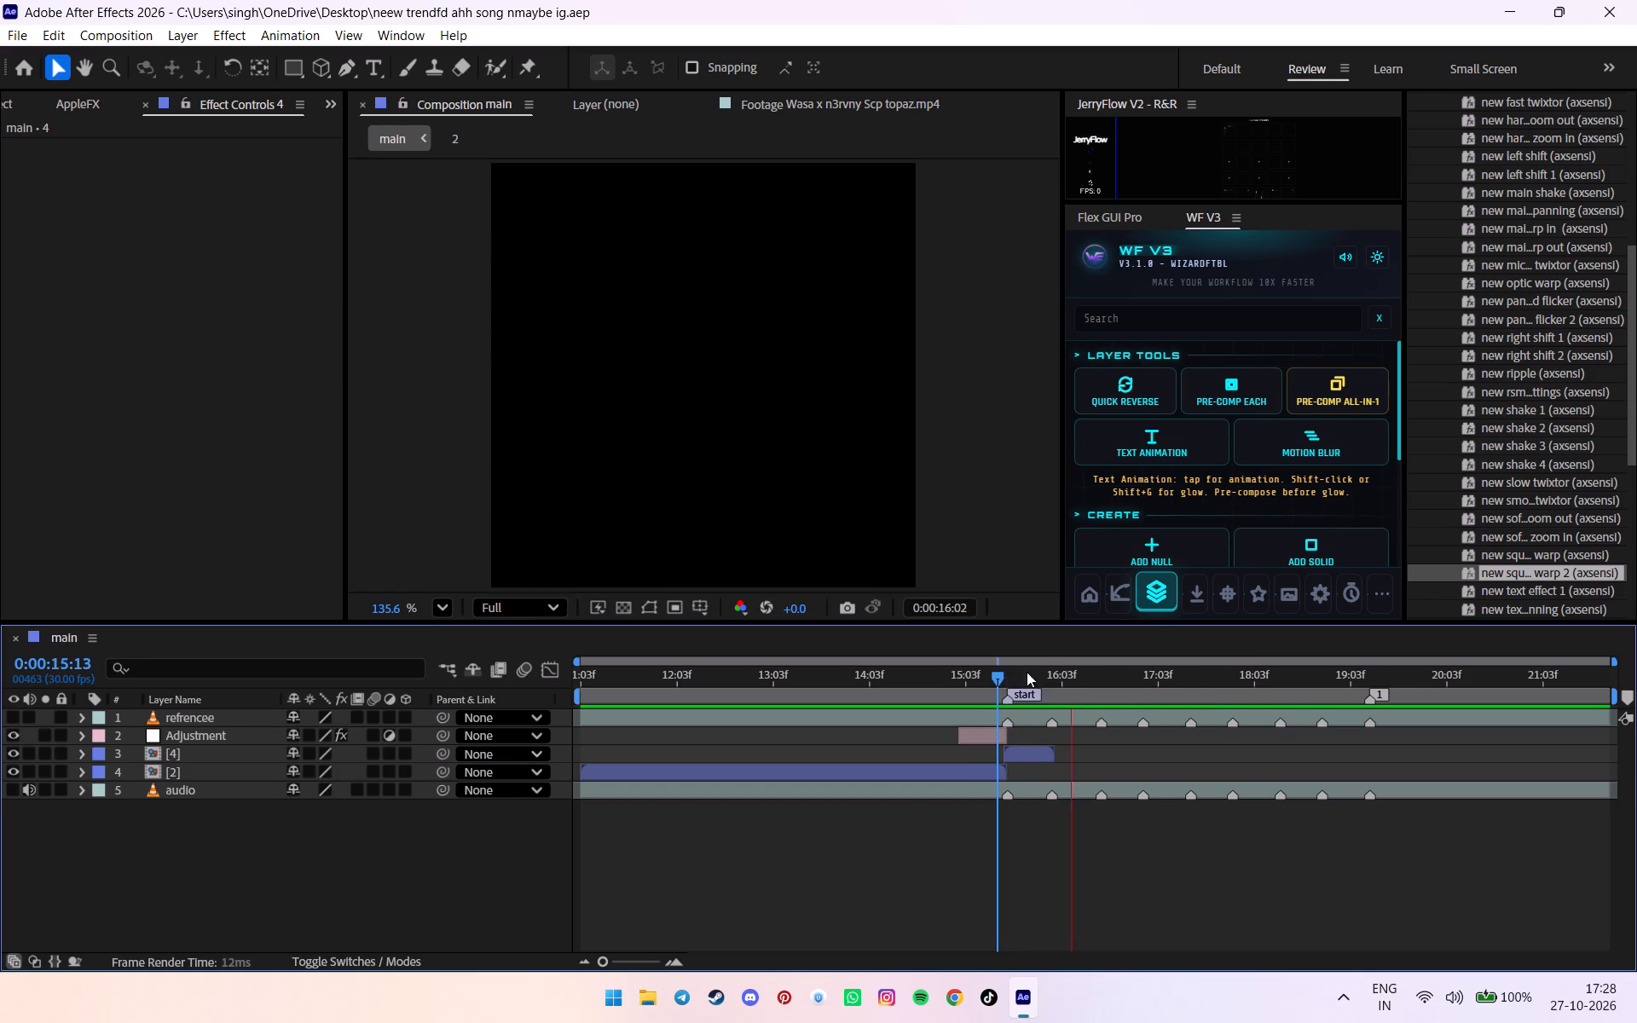
{"action": "left_click_drag", "start_coordinate": [1027, 672], "coordinate": [1060, 671]}
{"action": "scroll", "coordinate": [1058, 671], "scroll_direction": "up", "scroll_amount": 3, "text": "alt"}
{"action": "left_click_drag", "start_coordinate": [1041, 674], "coordinate": [1014, 681]}
{"action": "scroll", "coordinate": [1023, 682], "scroll_direction": "down", "scroll_amount": 3, "text": "alt"}
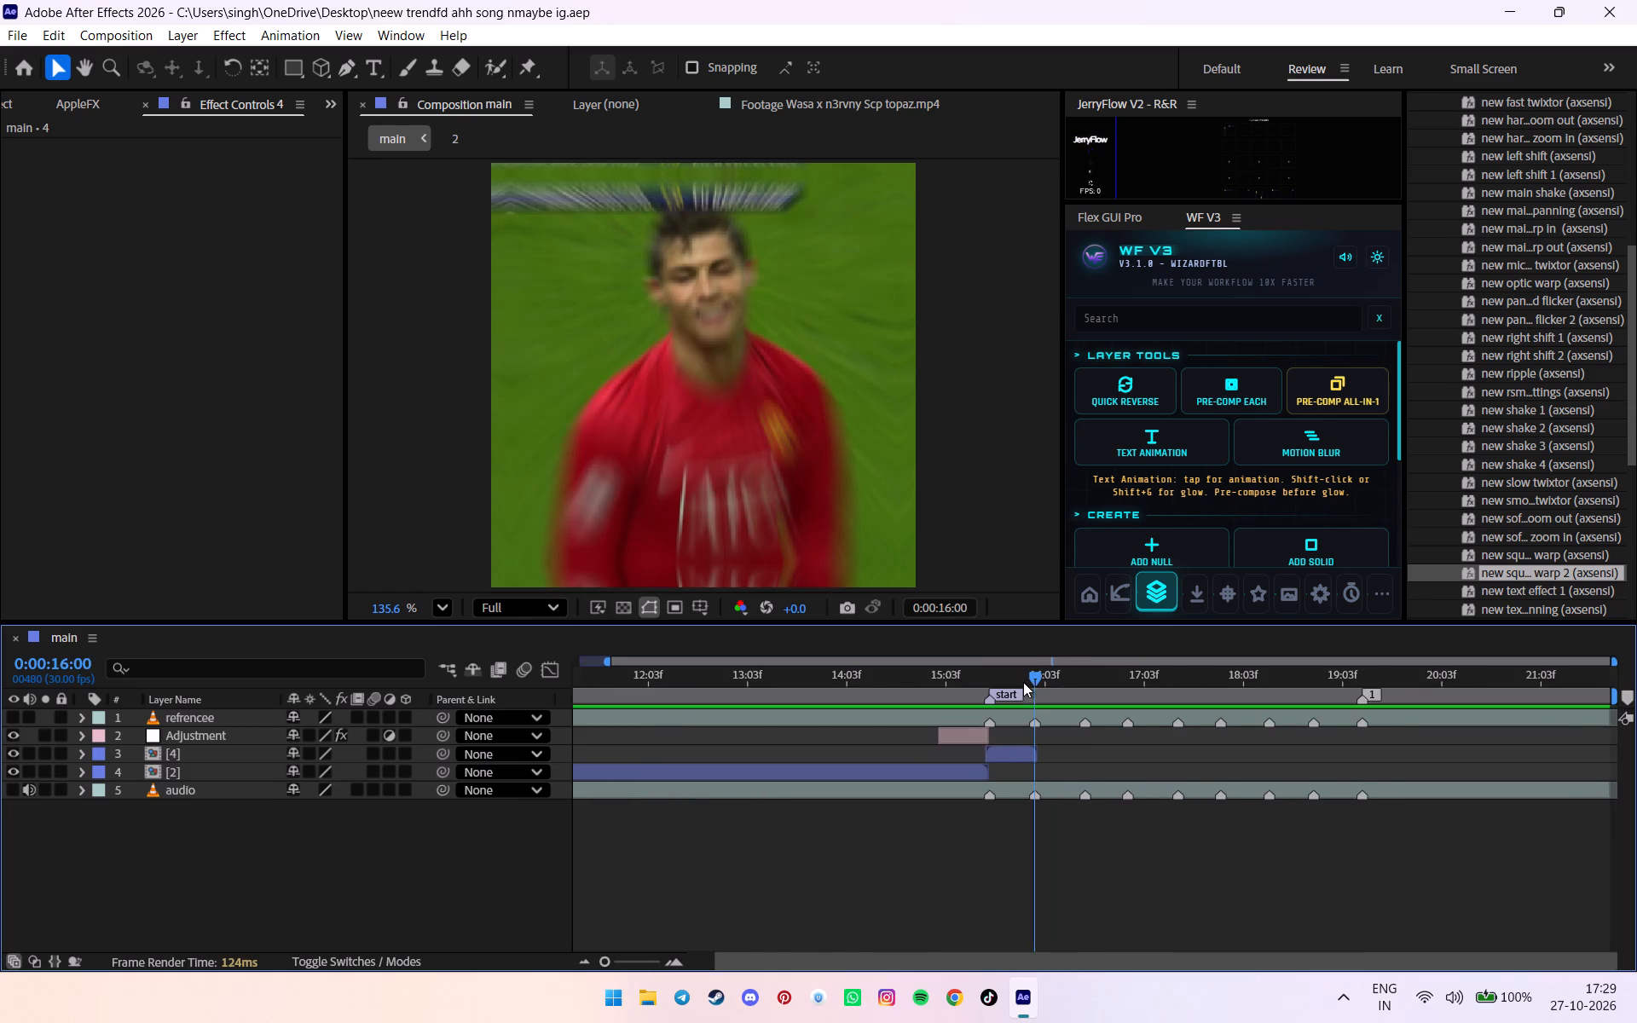
{"action": "scroll", "coordinate": [1024, 725], "scroll_direction": "up", "scroll_amount": 2, "text": "alt"}
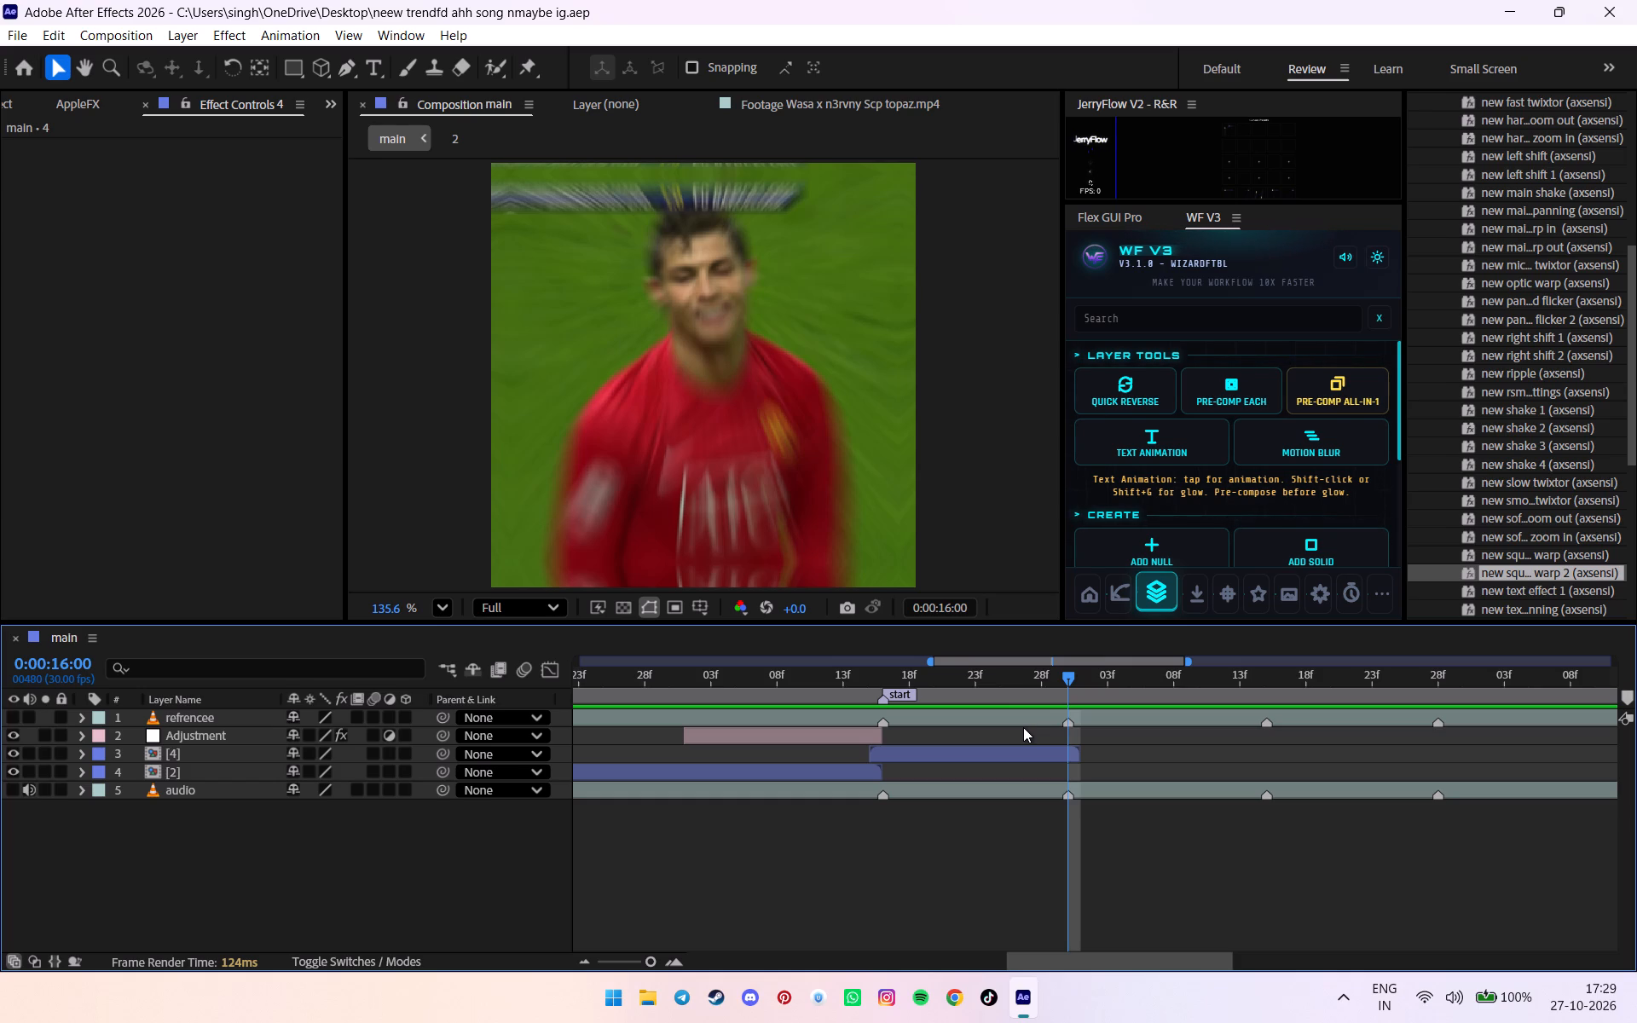
{"action": "left_click", "coordinate": [1066, 675]}
Open pre-comp [4] to examine its layers near its end, and return to the main comp.
{"action": "double_click", "coordinate": [1056, 761]}
{"action": "scroll", "coordinate": [1604, 759], "scroll_direction": "down", "scroll_amount": 3, "text": "alt"}
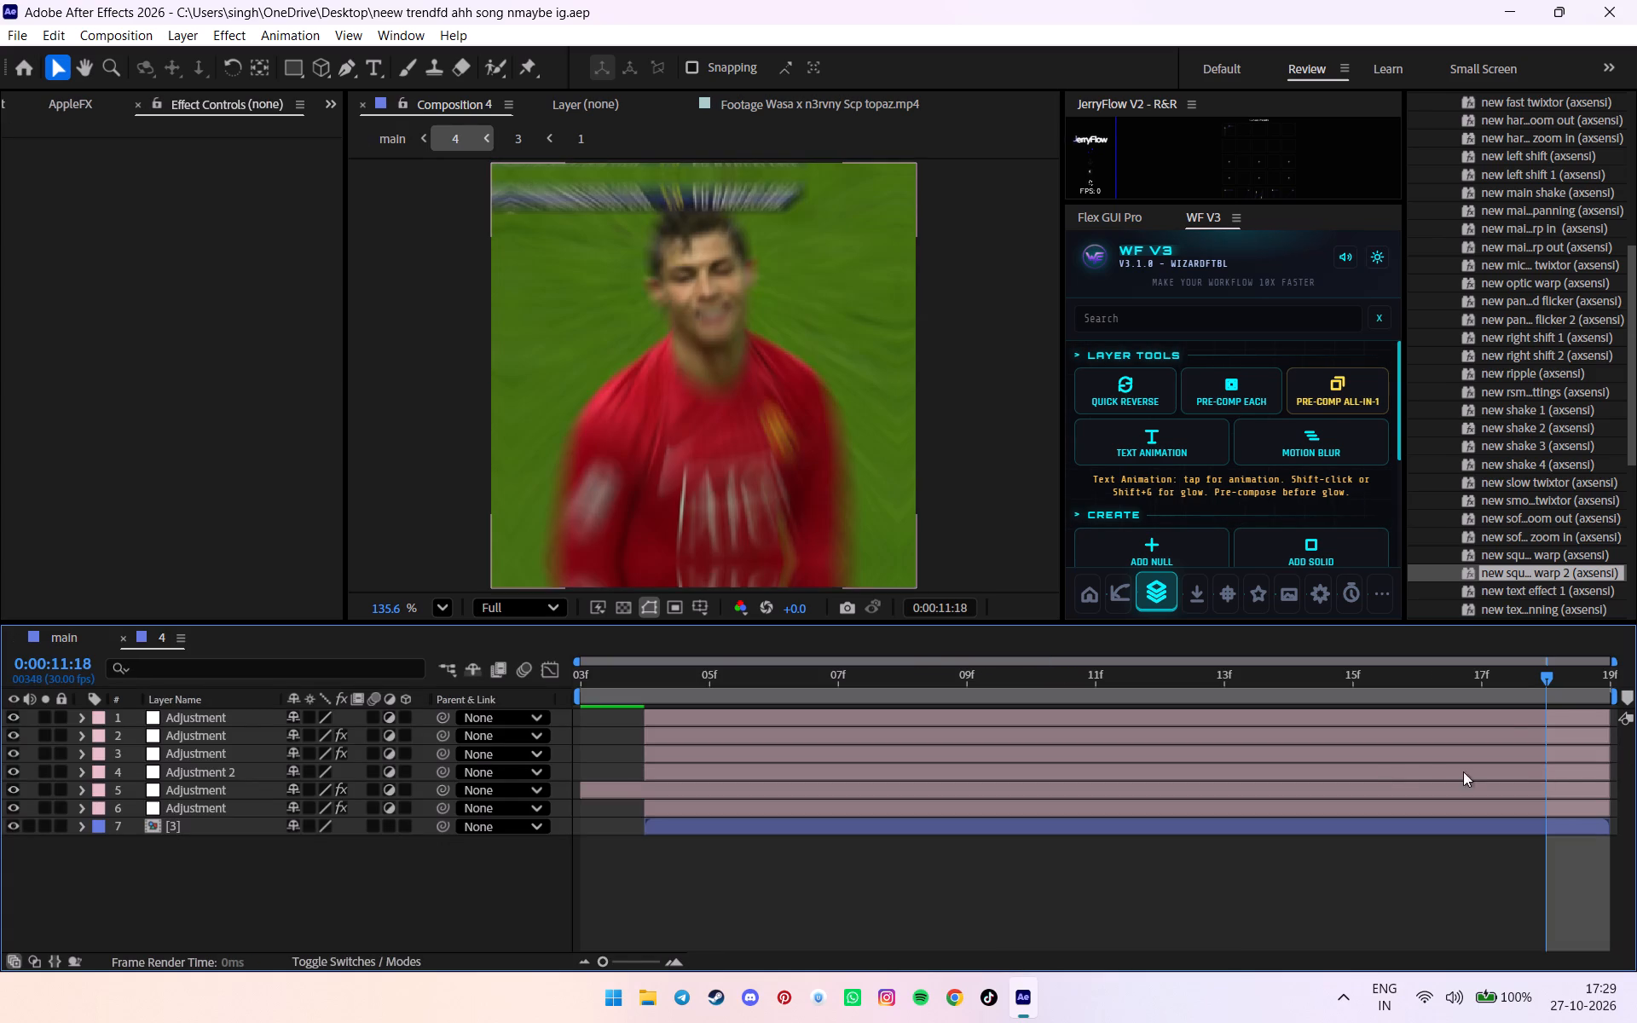
{"action": "left_click", "coordinate": [61, 645]}
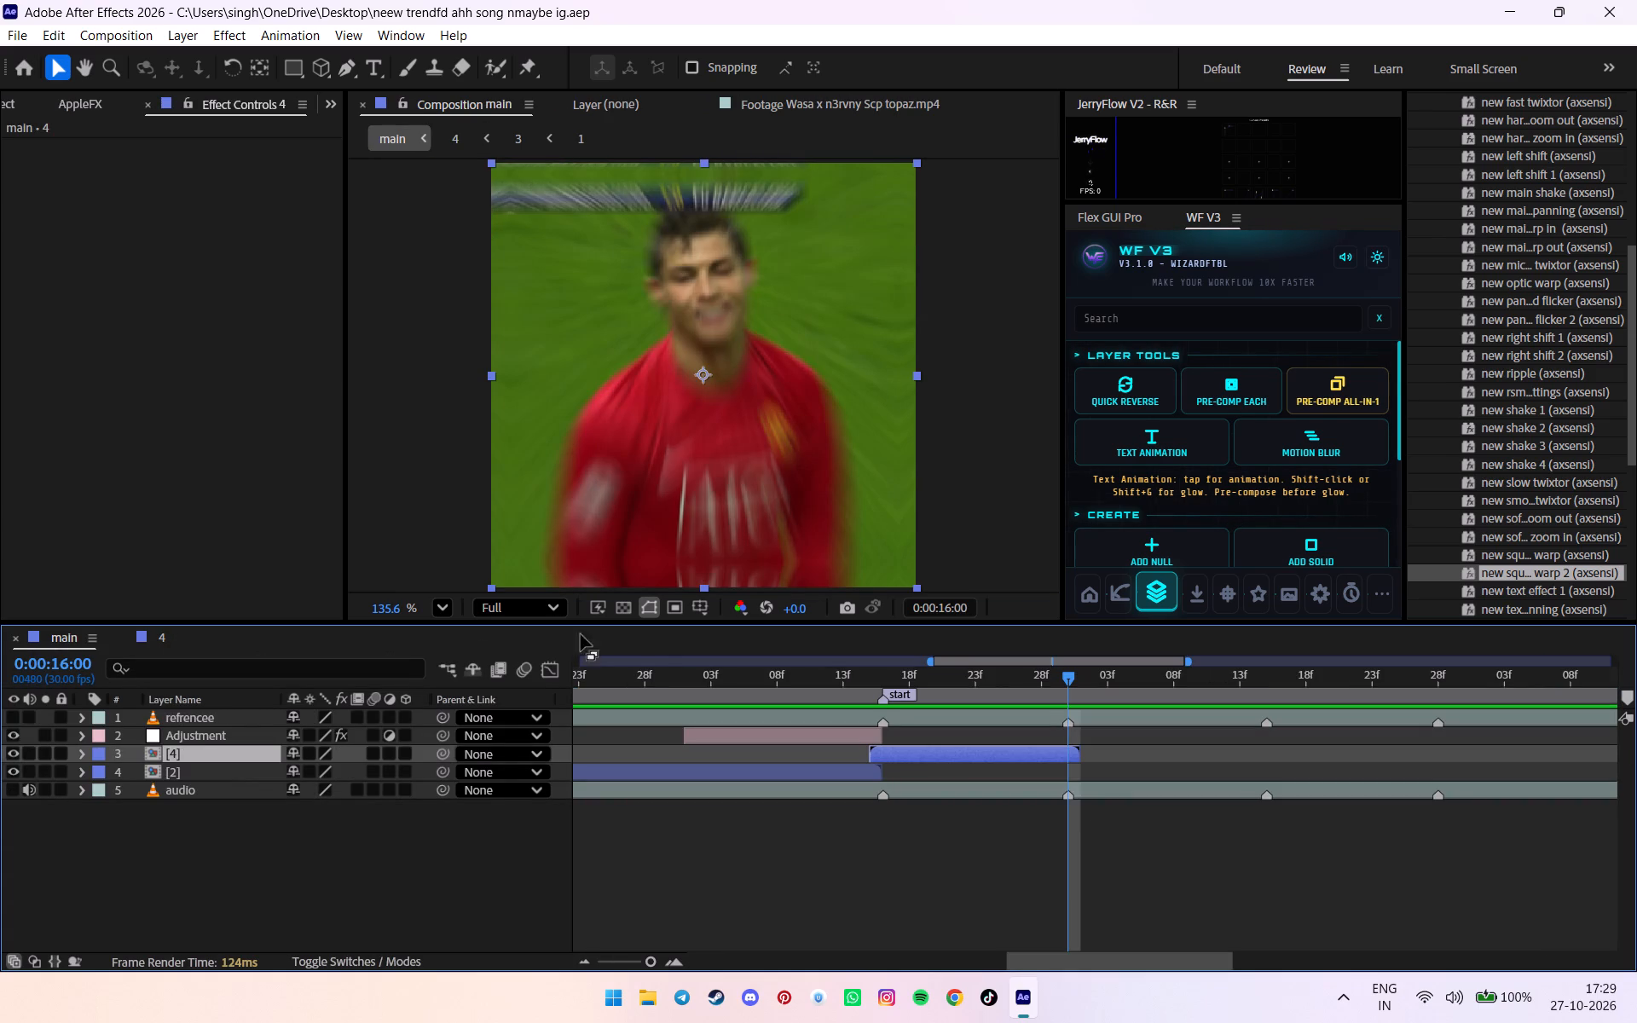
{"action": "double_click", "coordinate": [1067, 748]}
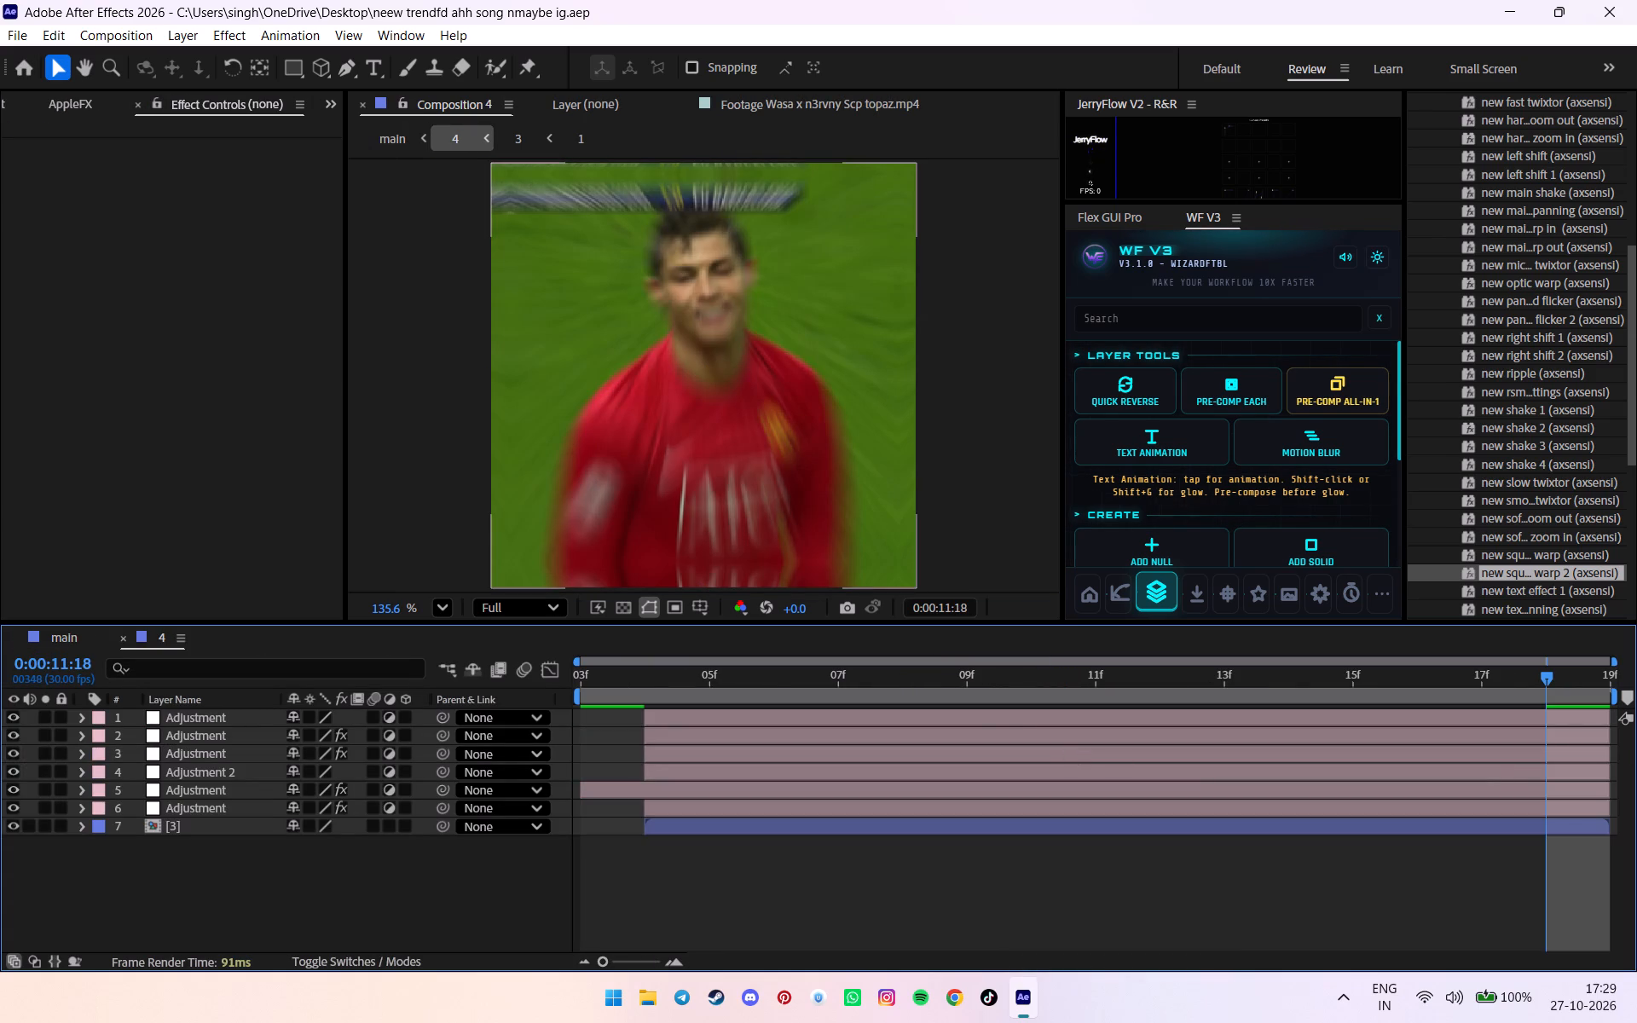
{"action": "left_click", "coordinate": [79, 633]}
{"action": "left_click_drag", "start_coordinate": [879, 686], "coordinate": [1066, 681]}
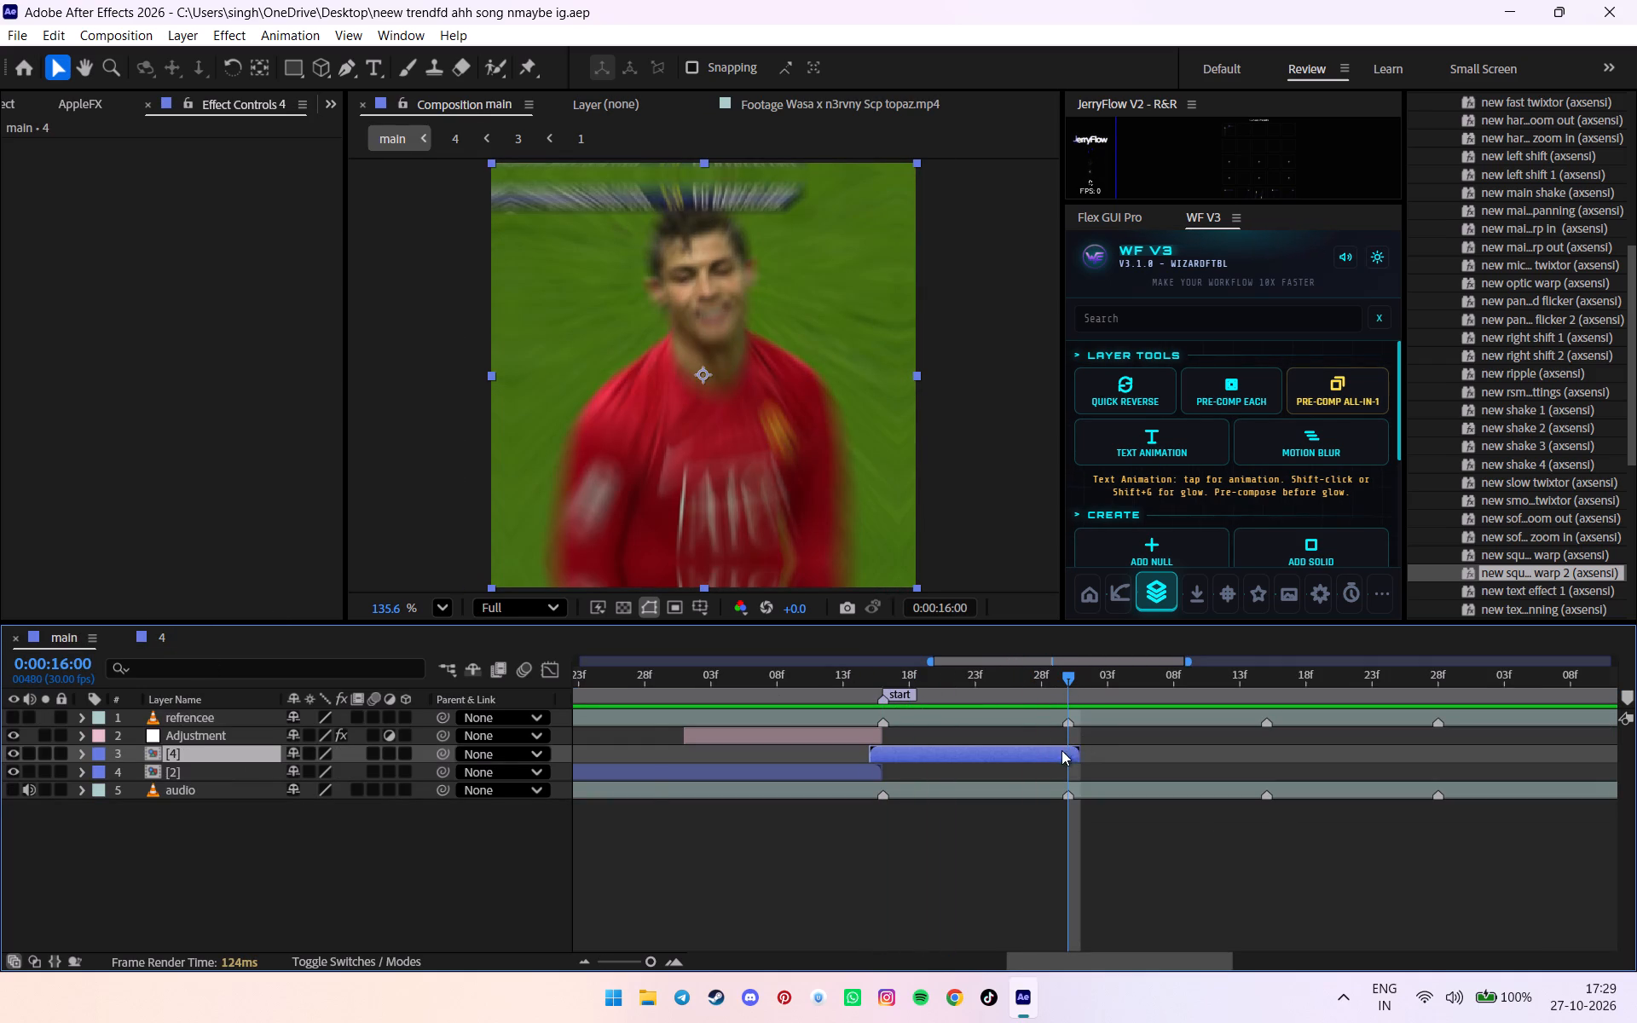
Undo the audio mute on pre-comp [4] and clear the layer selection.
{"action": "key", "text": "ctrl+z"}
{"action": "left_click", "coordinate": [1122, 748]}
Reveal clip [2]'s scale keyframes and replay the zoom from about 0:00:14:18 and 0:00:14:28 past the start marker, then collapse its properties.
{"action": "scroll", "coordinate": [1108, 743], "scroll_direction": "down", "scroll_amount": 3, "text": "alt"}
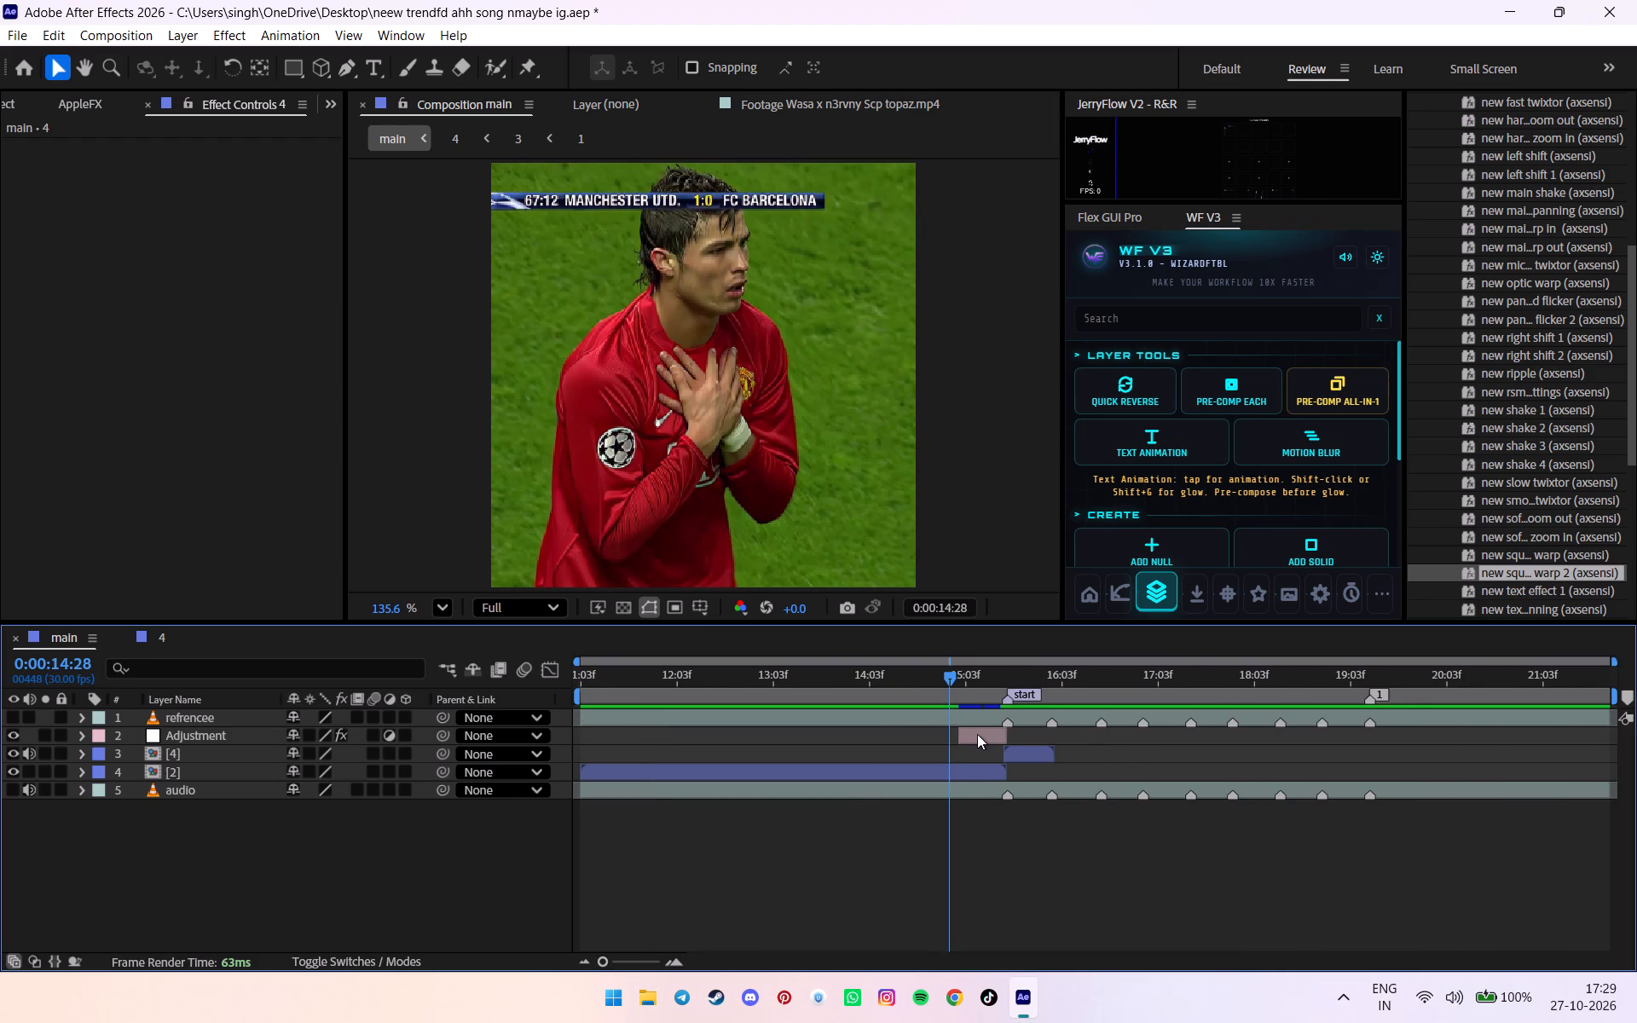
{"action": "left_click", "coordinate": [977, 734]}
{"action": "left_click", "coordinate": [927, 788]}
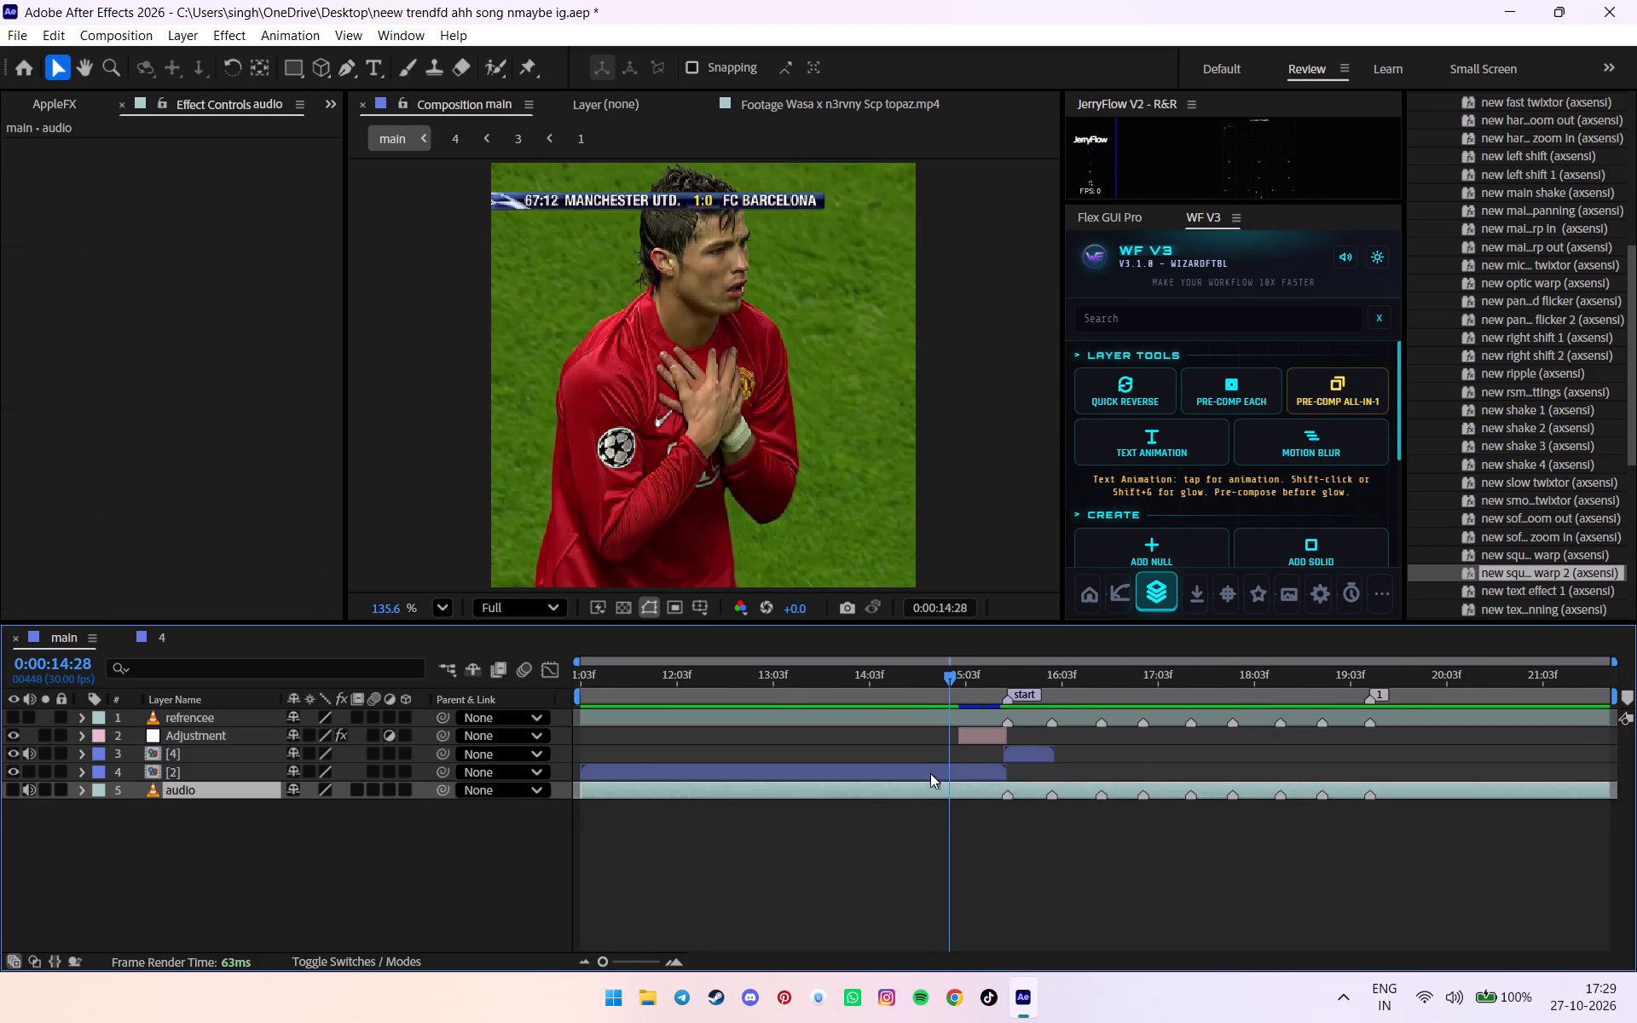
{"action": "left_click", "coordinate": [931, 766]}
{"action": "key", "text": "s"}
{"action": "key", "text": "space"}
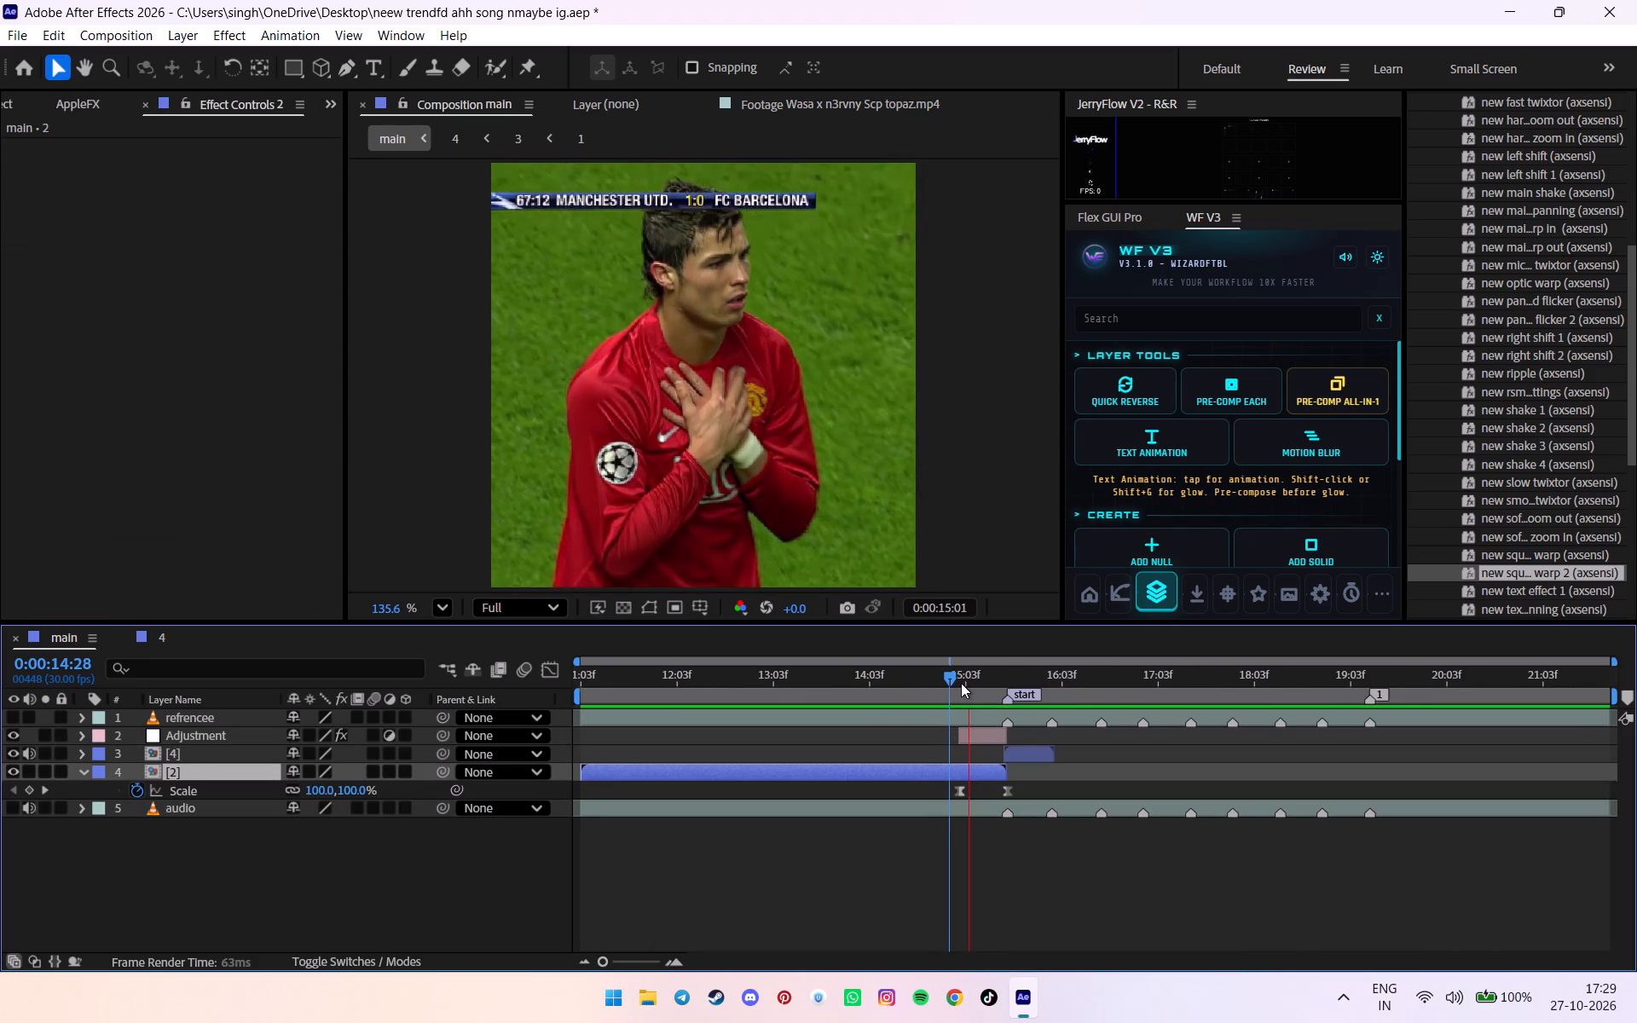
{"action": "left_click", "coordinate": [961, 682]}
{"action": "key", "text": "space"}
{"action": "left_click_drag", "start_coordinate": [961, 682], "coordinate": [987, 682]}
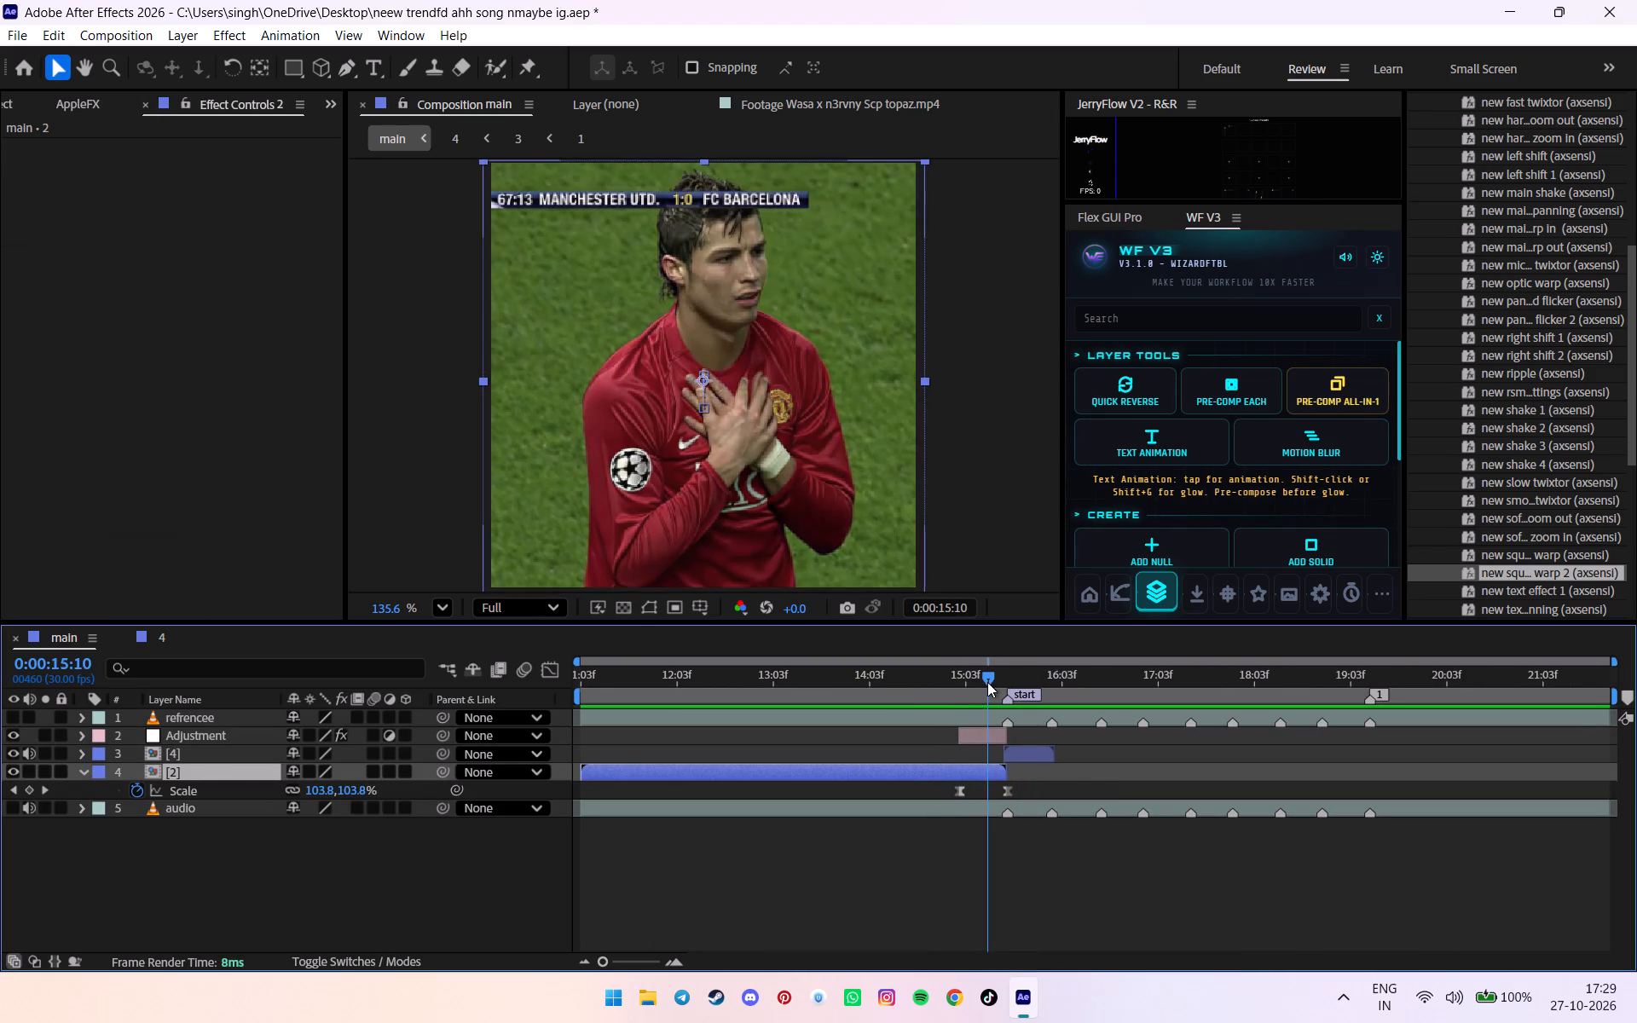
{"action": "left_click_drag", "start_coordinate": [987, 682], "coordinate": [915, 696]}
{"action": "key", "text": "space"}
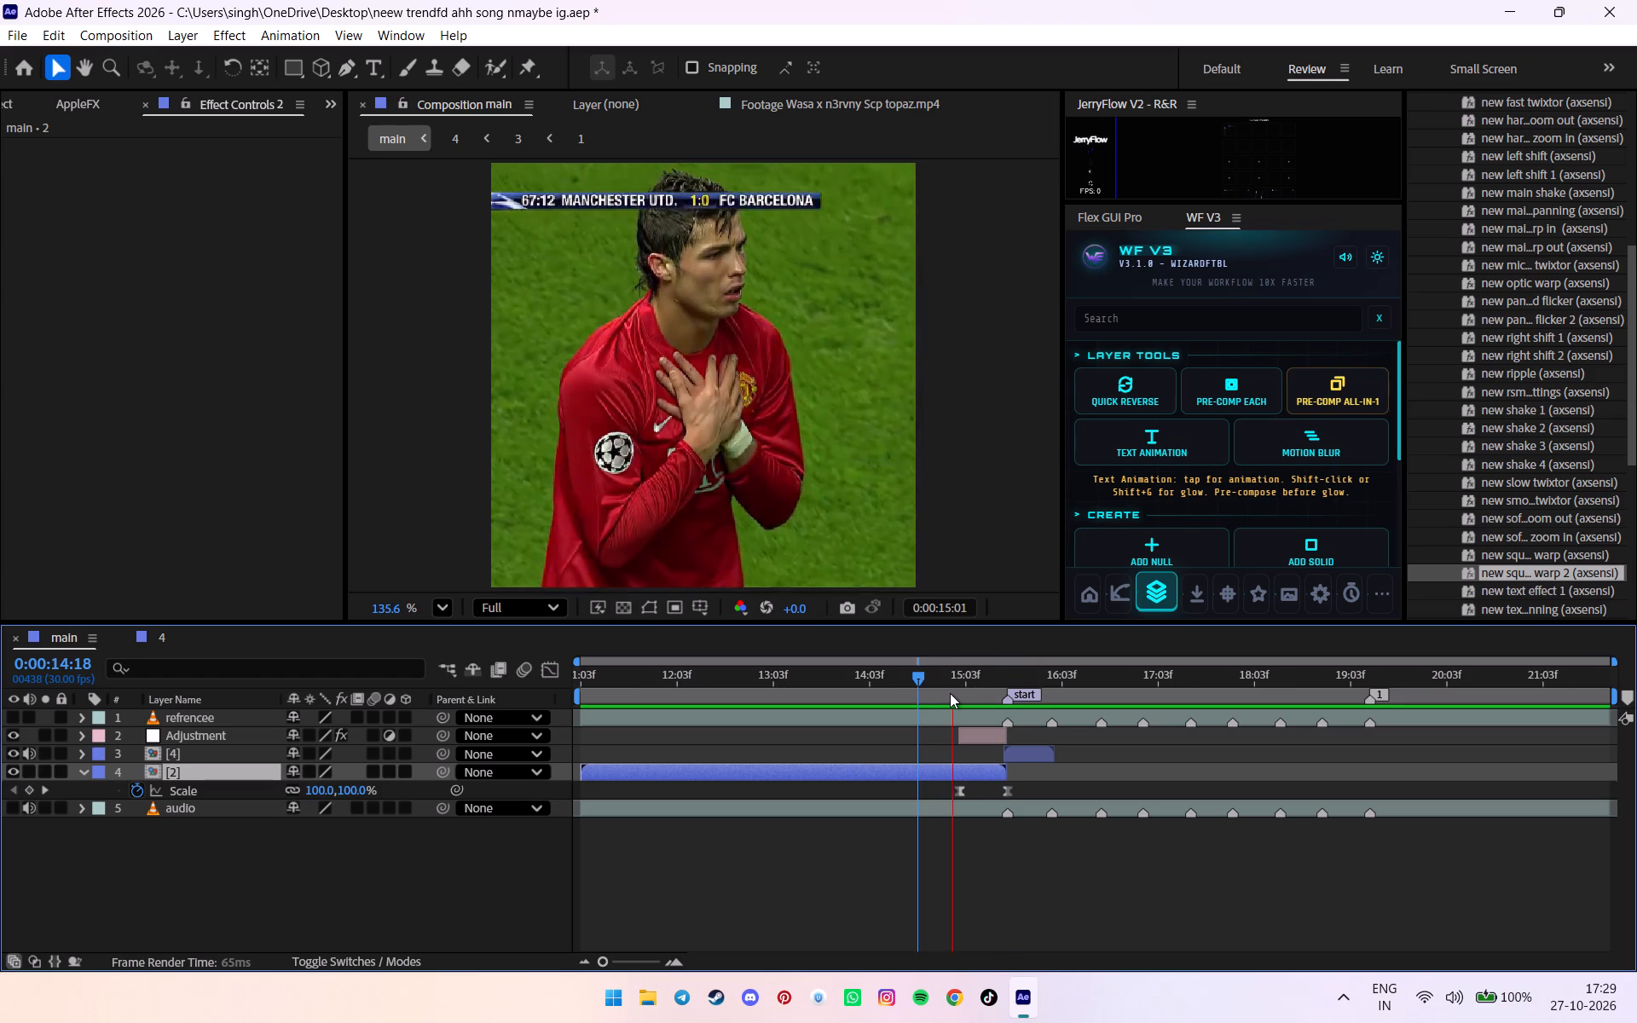
{"action": "left_click", "coordinate": [950, 693]}
{"action": "key", "text": "space"}
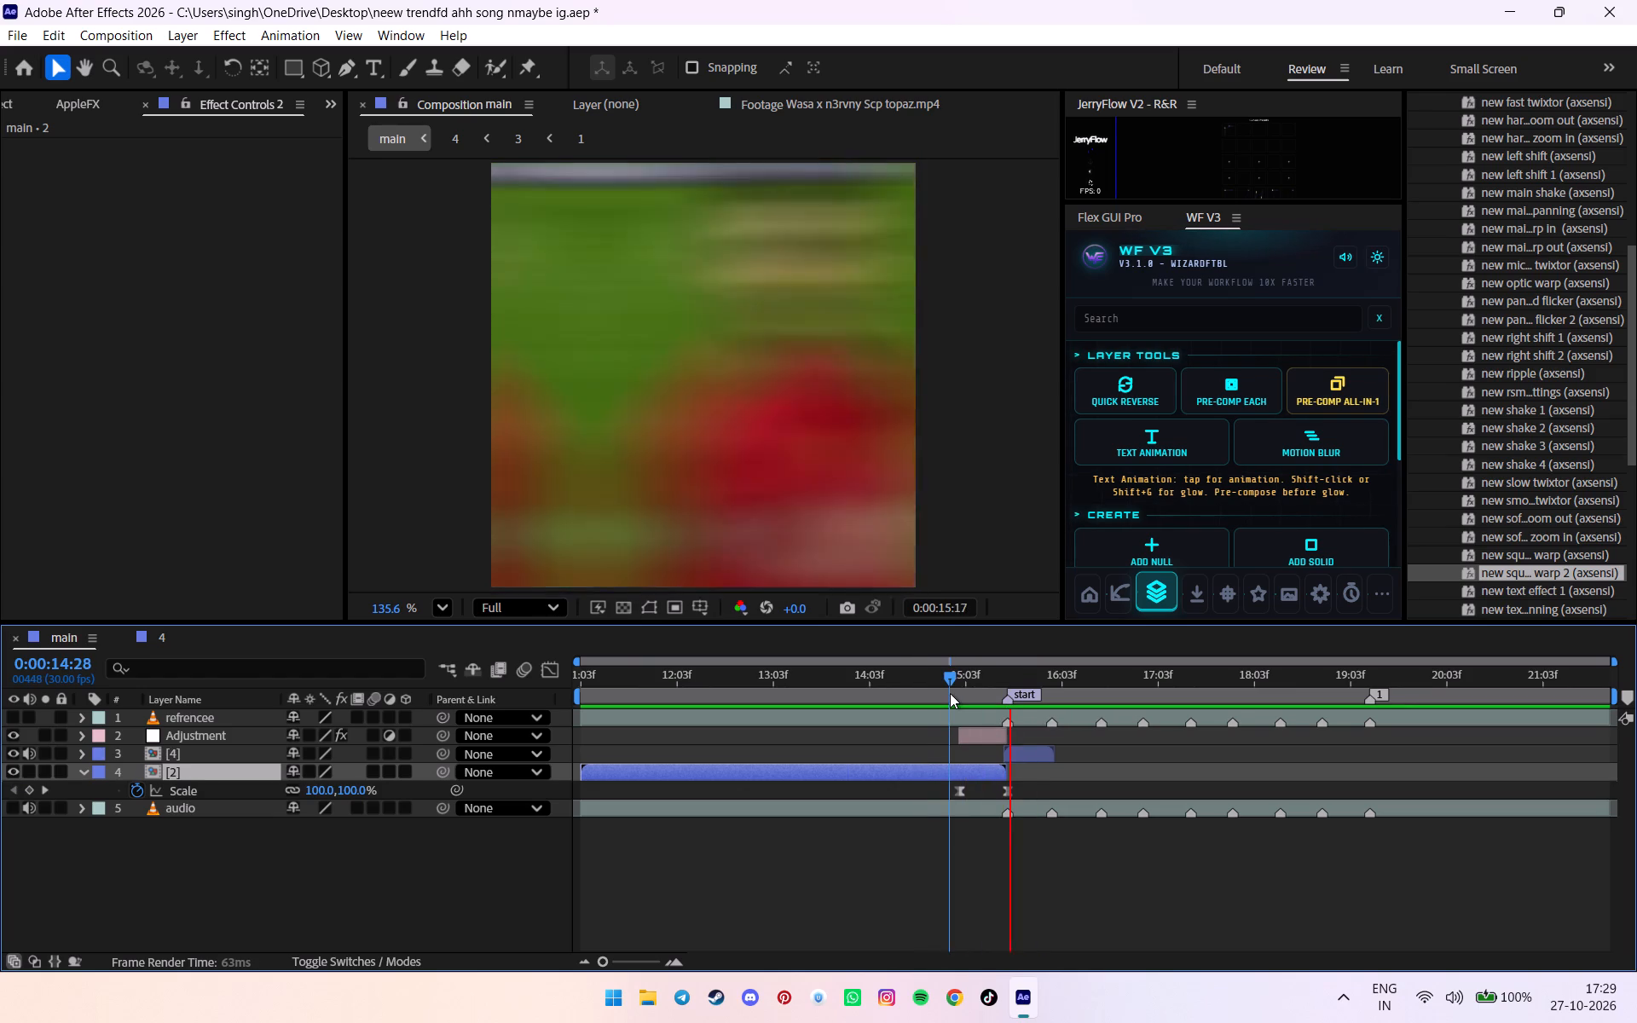
{"action": "left_click", "coordinate": [950, 693]}
{"action": "key", "text": "space"}
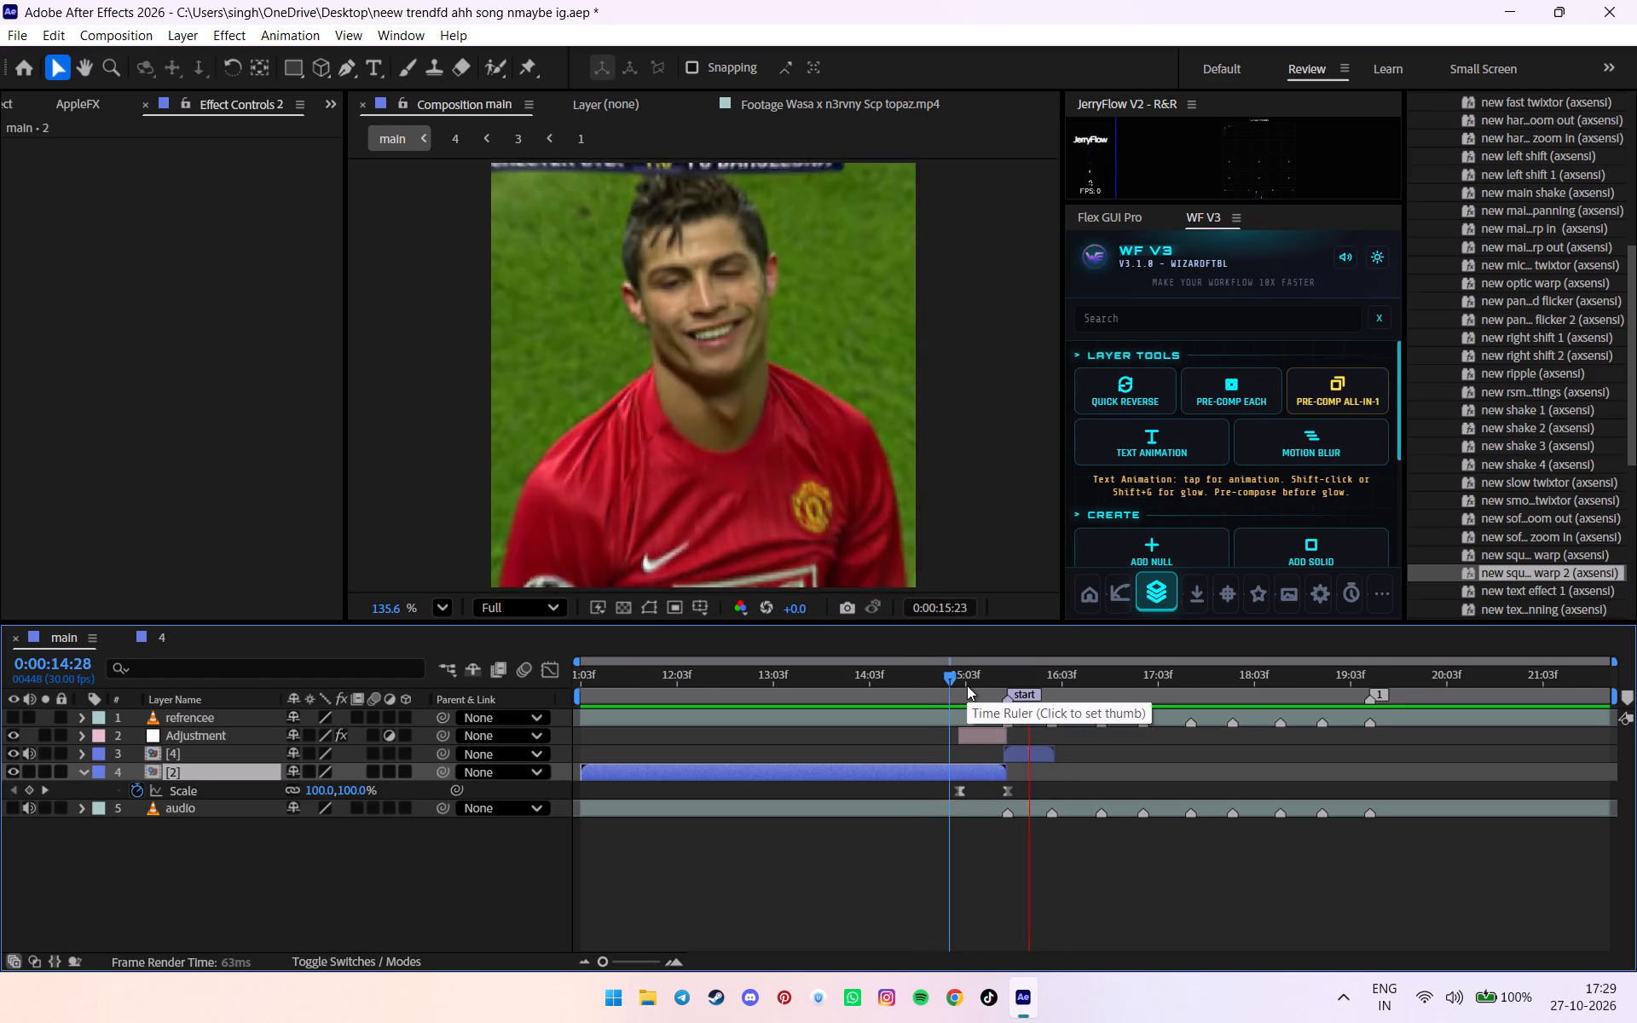
{"action": "left_click", "coordinate": [967, 685]}
{"action": "key", "text": "u"}
{"action": "left_click_drag", "start_coordinate": [990, 685], "coordinate": [1004, 680]}
{"action": "key", "text": "u"}
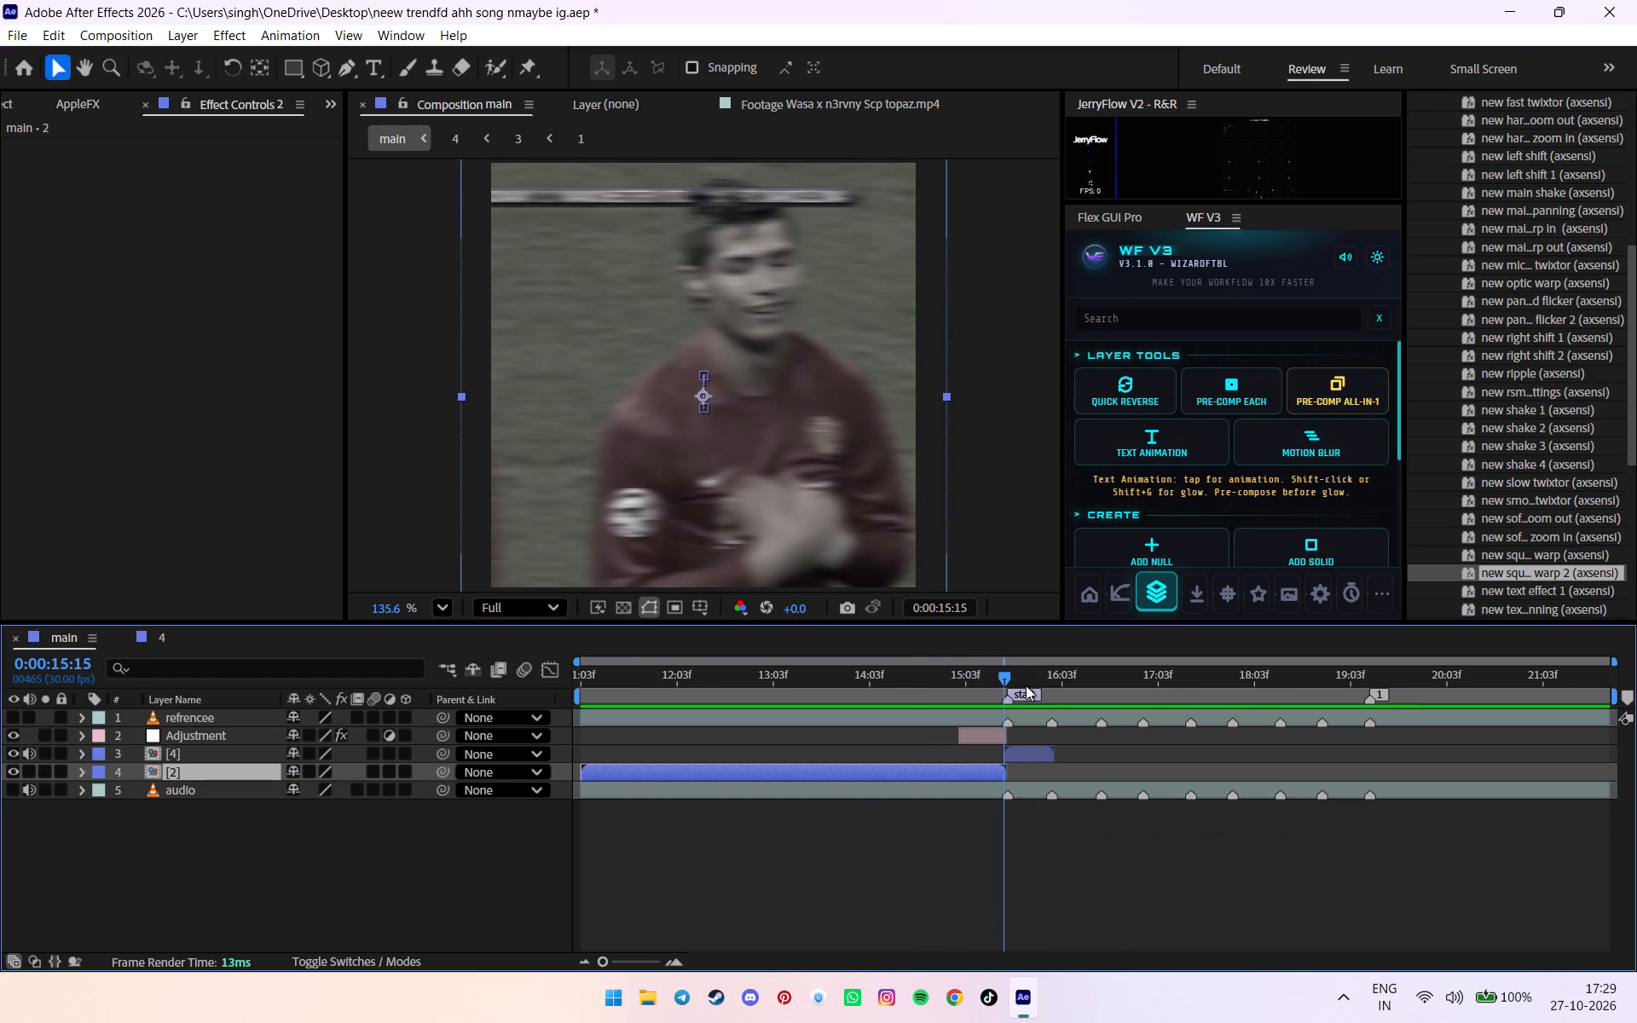
Save the project and place the current time at 0:00:16:00, on the marker following the start marker.
{"action": "left_click_drag", "start_coordinate": [1037, 685], "coordinate": [1047, 685]}
{"action": "key", "text": "ctrl+s"}
{"action": "scroll", "coordinate": [1047, 685], "scroll_direction": "up", "scroll_amount": 1, "text": "alt"}
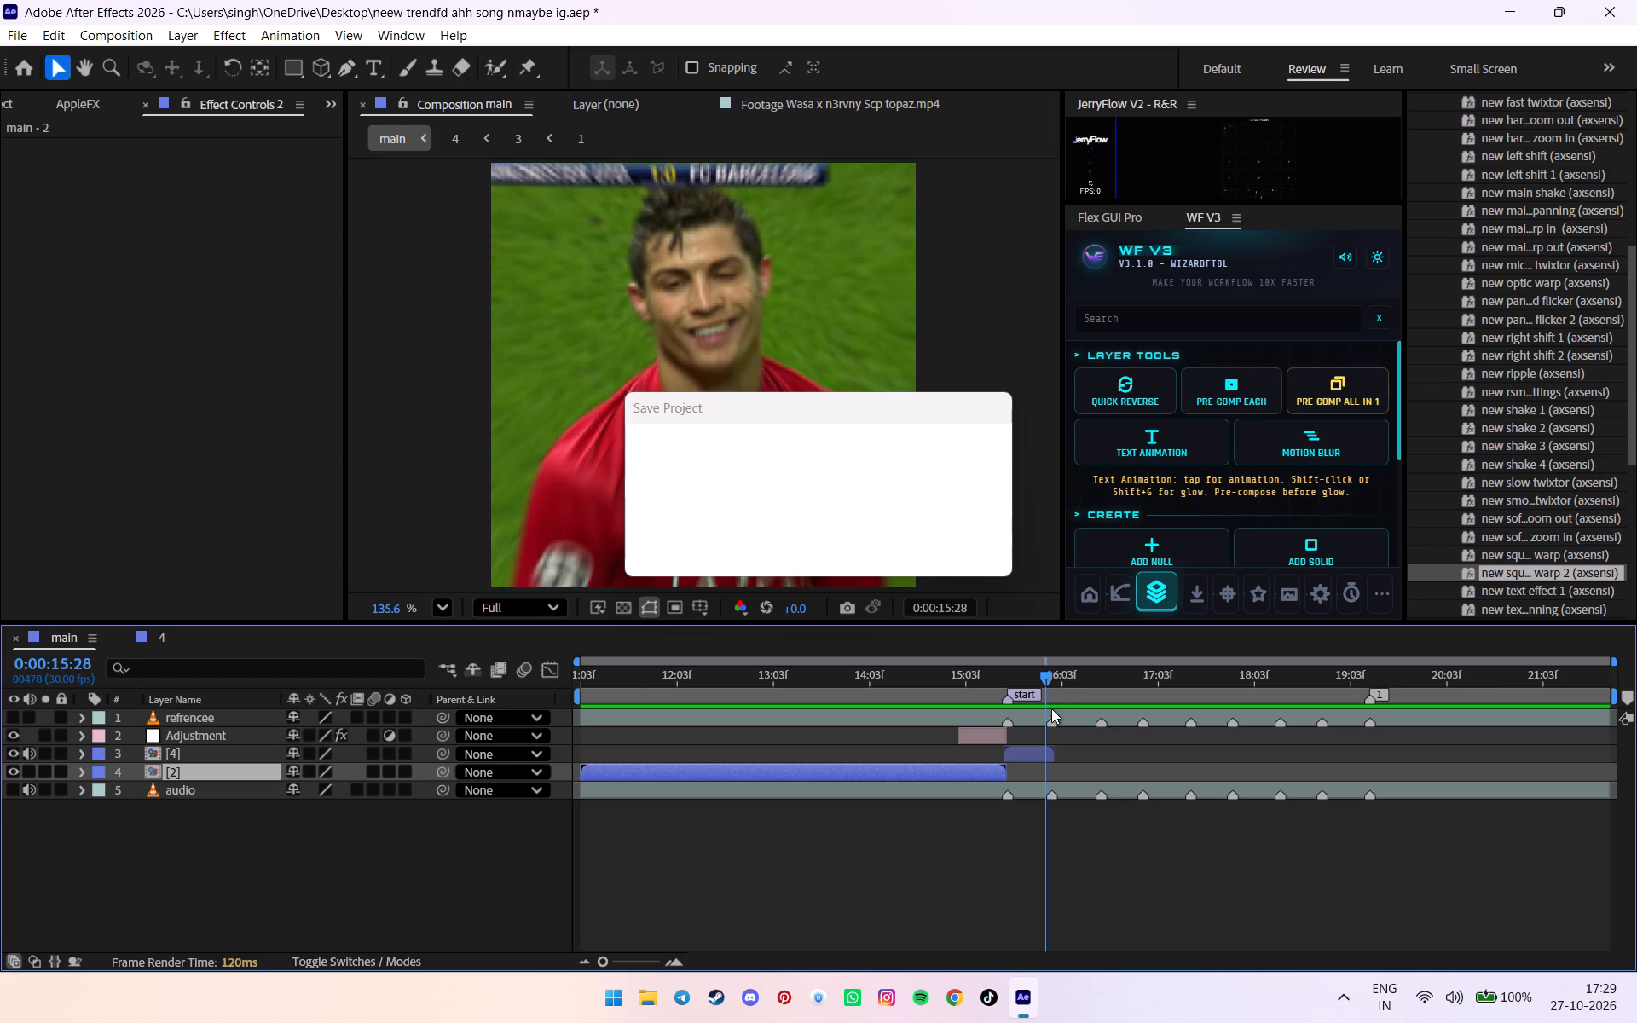
{"action": "scroll", "coordinate": [1051, 711], "scroll_direction": "up", "scroll_amount": 7, "text": "alt"}
{"action": "left_click", "coordinate": [1006, 693]}
{"action": "scroll", "coordinate": [1007, 696], "scroll_direction": "down", "scroll_amount": 5, "text": "alt"}
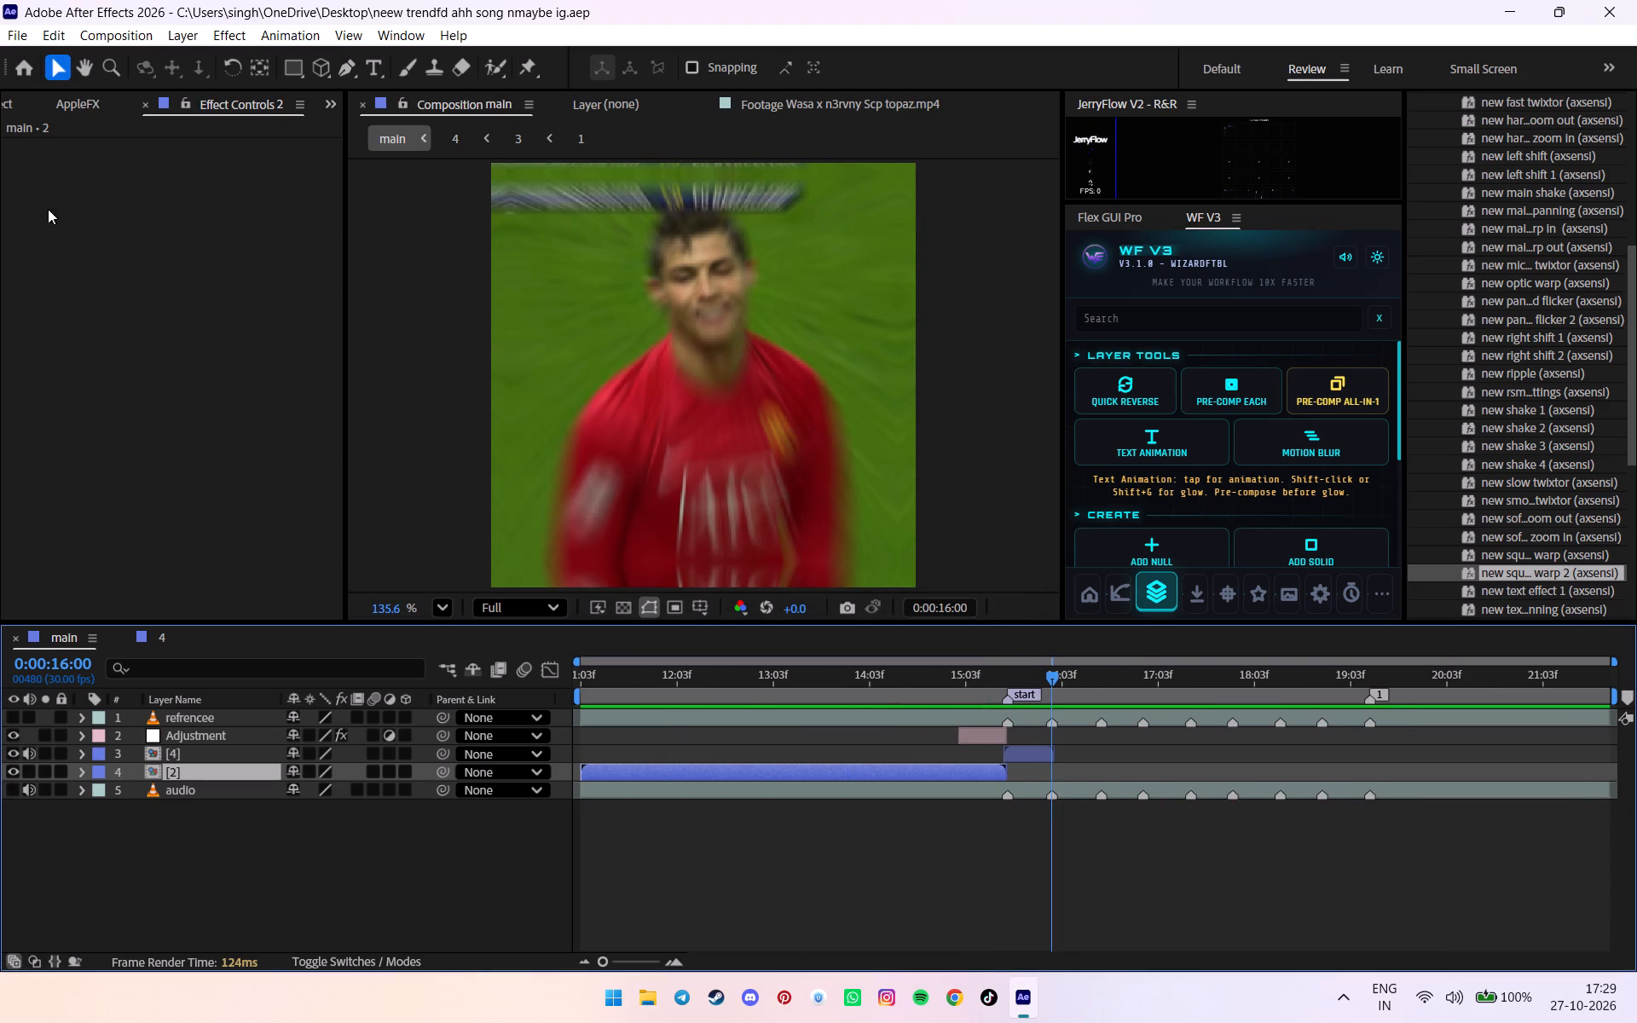
Open the Wasa x n3rvny Scp topaz.mp4 footage, locate Ronaldo's crossed-arms shot, and set the in point at 0:03:36:30.
{"action": "left_click", "coordinate": [22, 100]}
{"action": "left_click", "coordinate": [128, 428]}
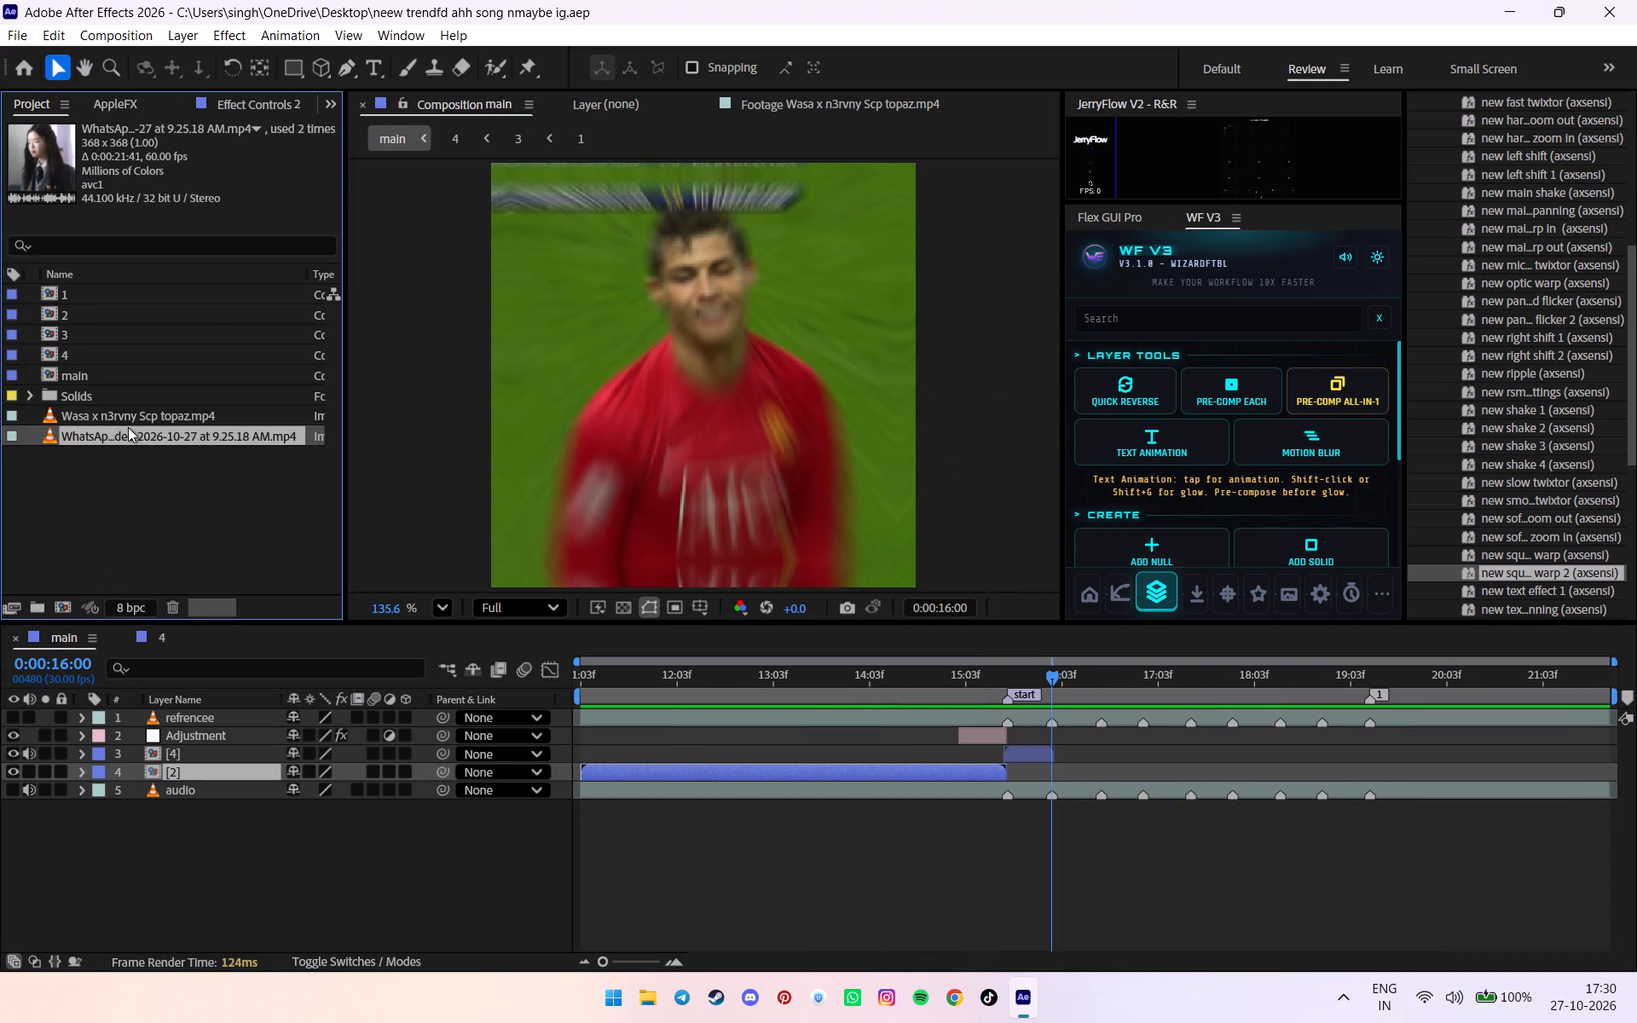
{"action": "double_click", "coordinate": [140, 408]}
{"action": "left_click_drag", "start_coordinate": [619, 562], "coordinate": [626, 558]}
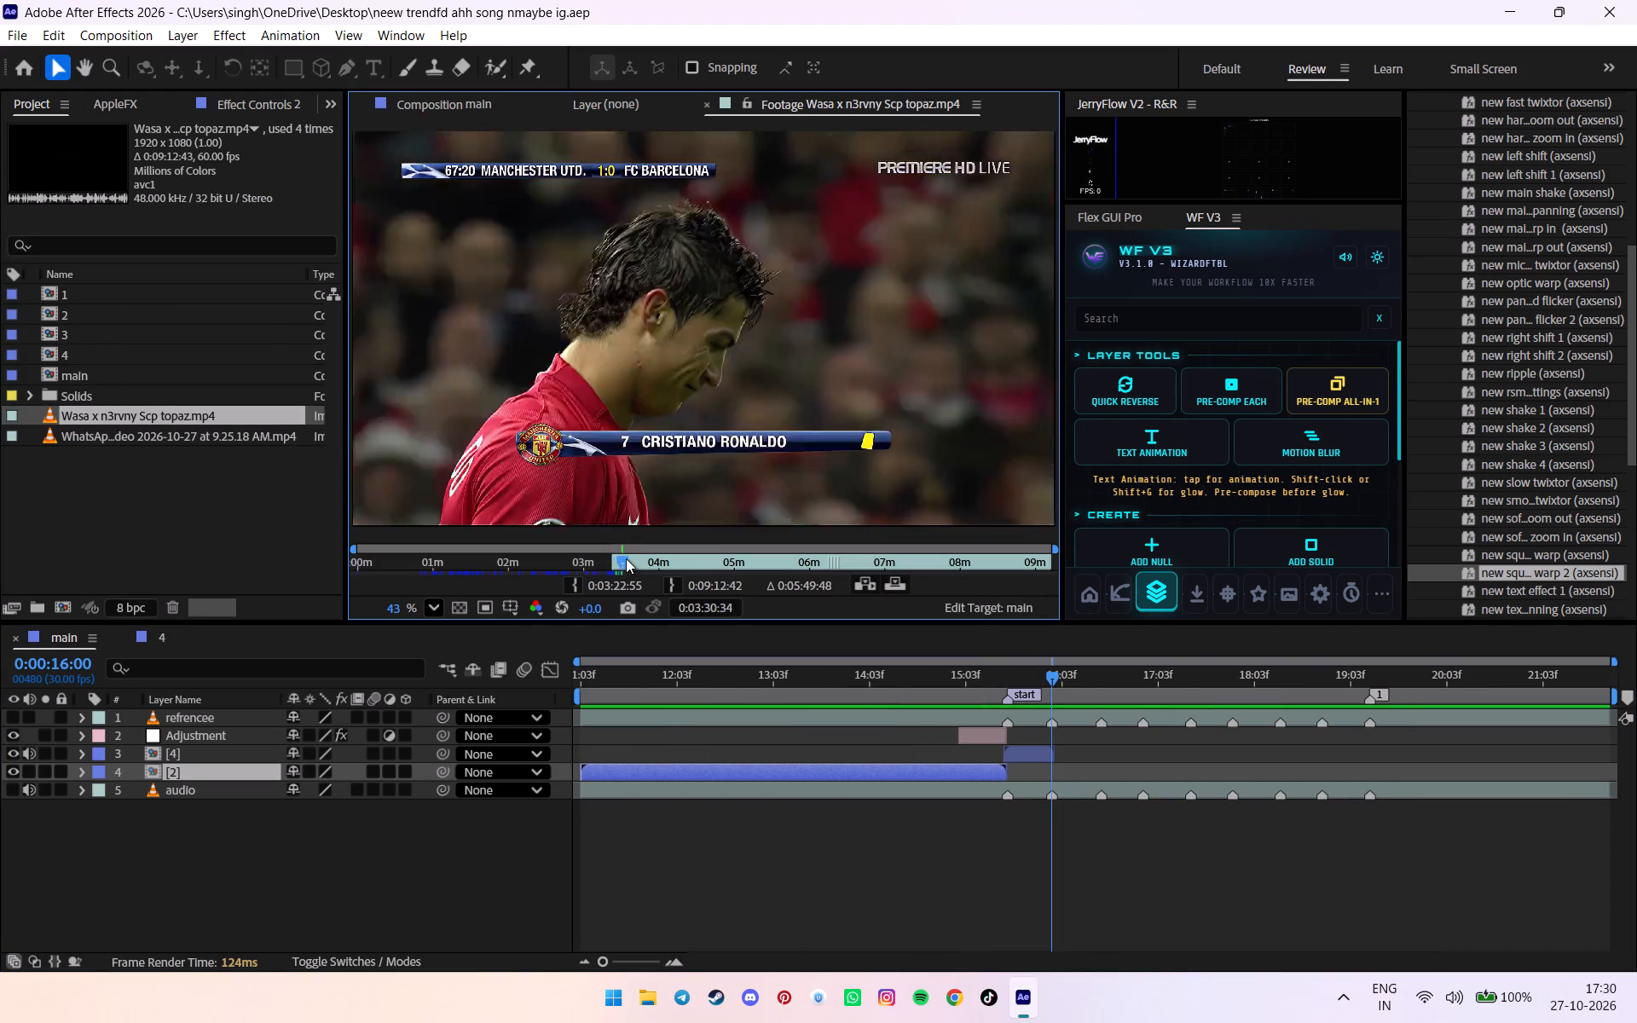
{"action": "left_click_drag", "start_coordinate": [626, 558], "coordinate": [630, 557]}
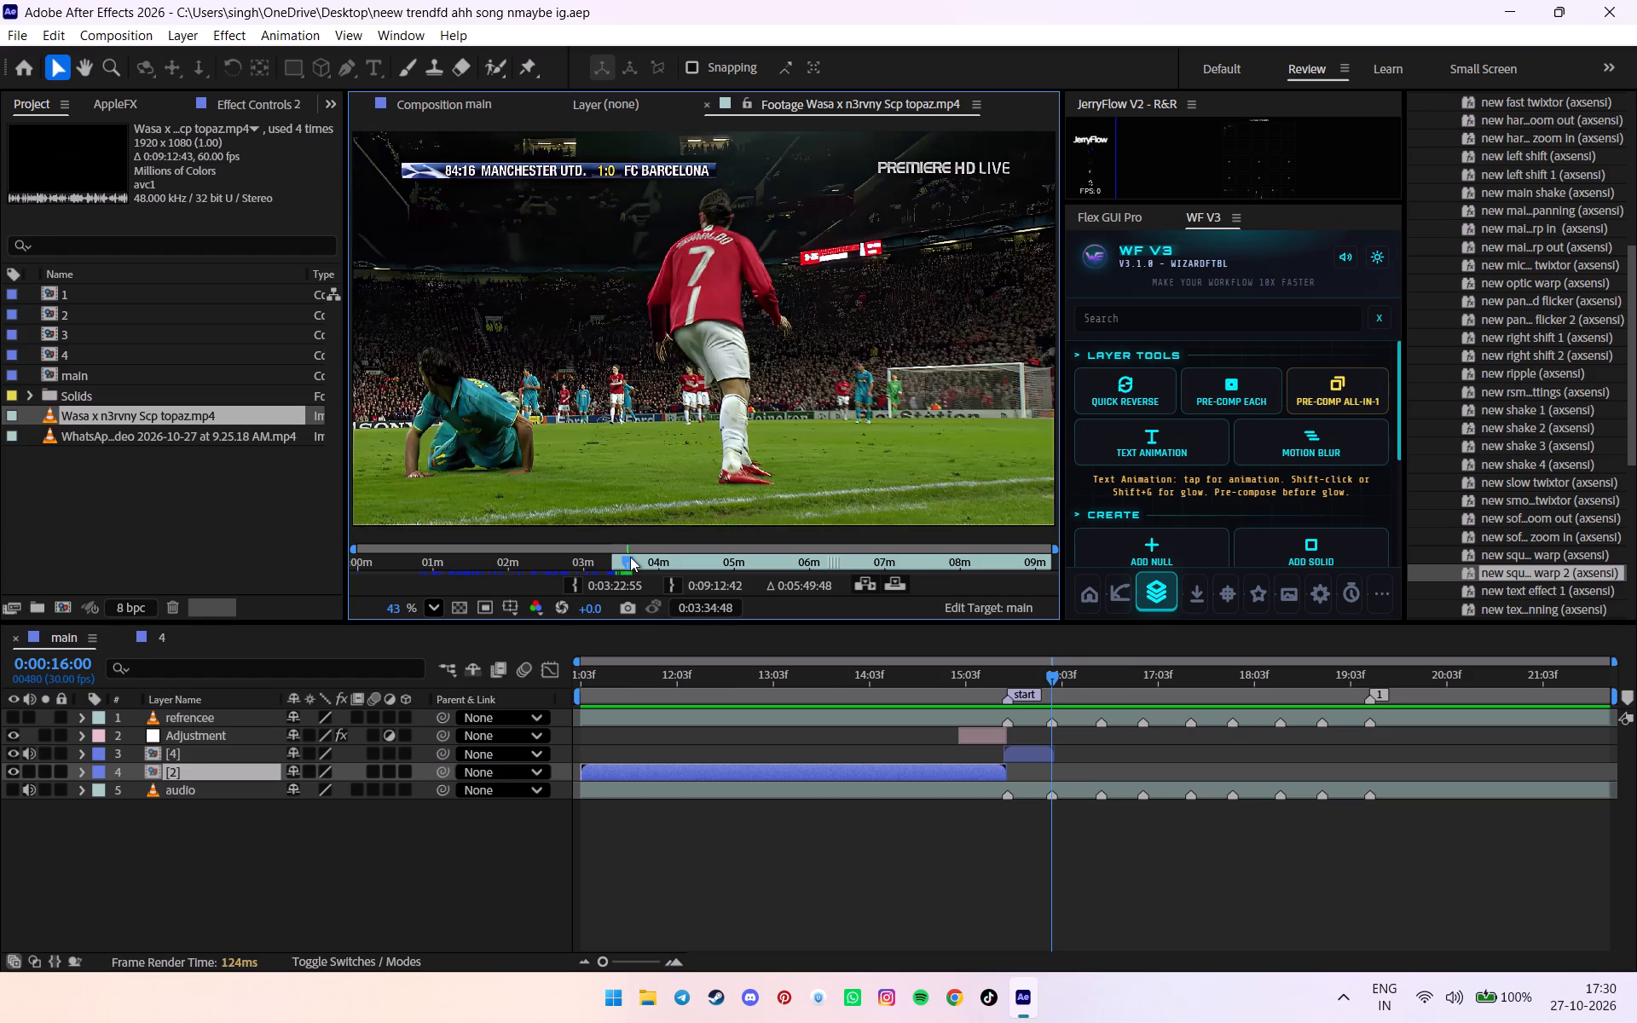
{"action": "left_click_drag", "start_coordinate": [630, 557], "coordinate": [628, 557]}
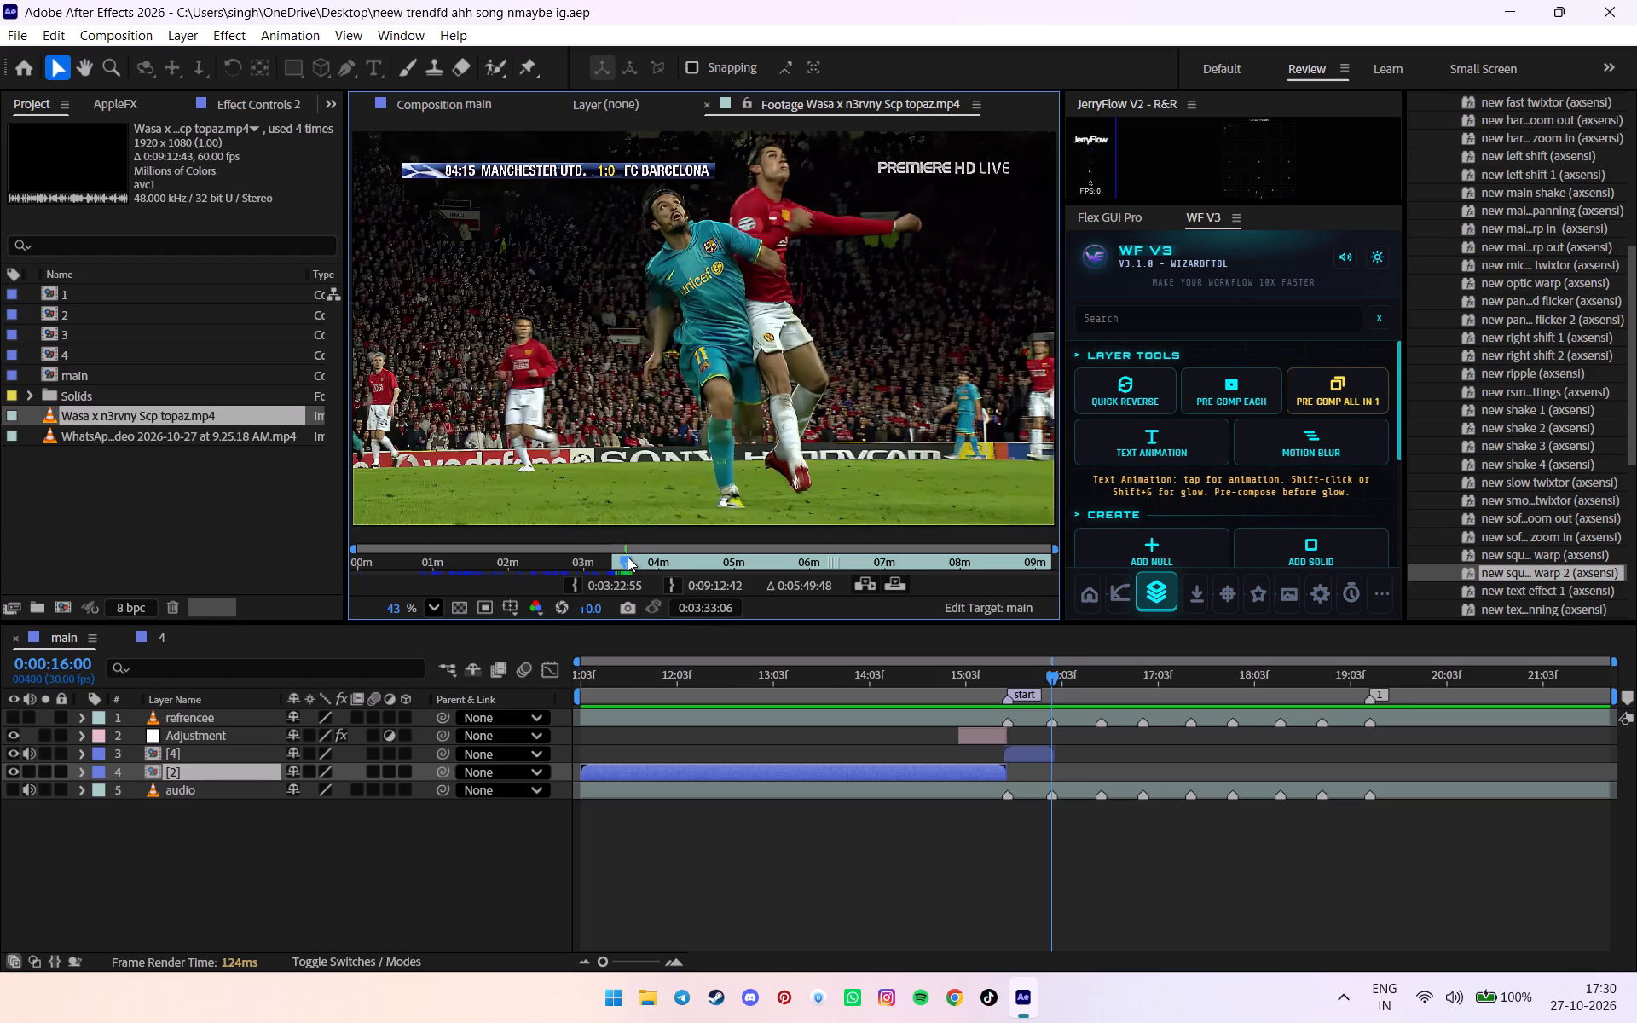
{"action": "left_click_drag", "start_coordinate": [628, 557], "coordinate": [622, 559]}
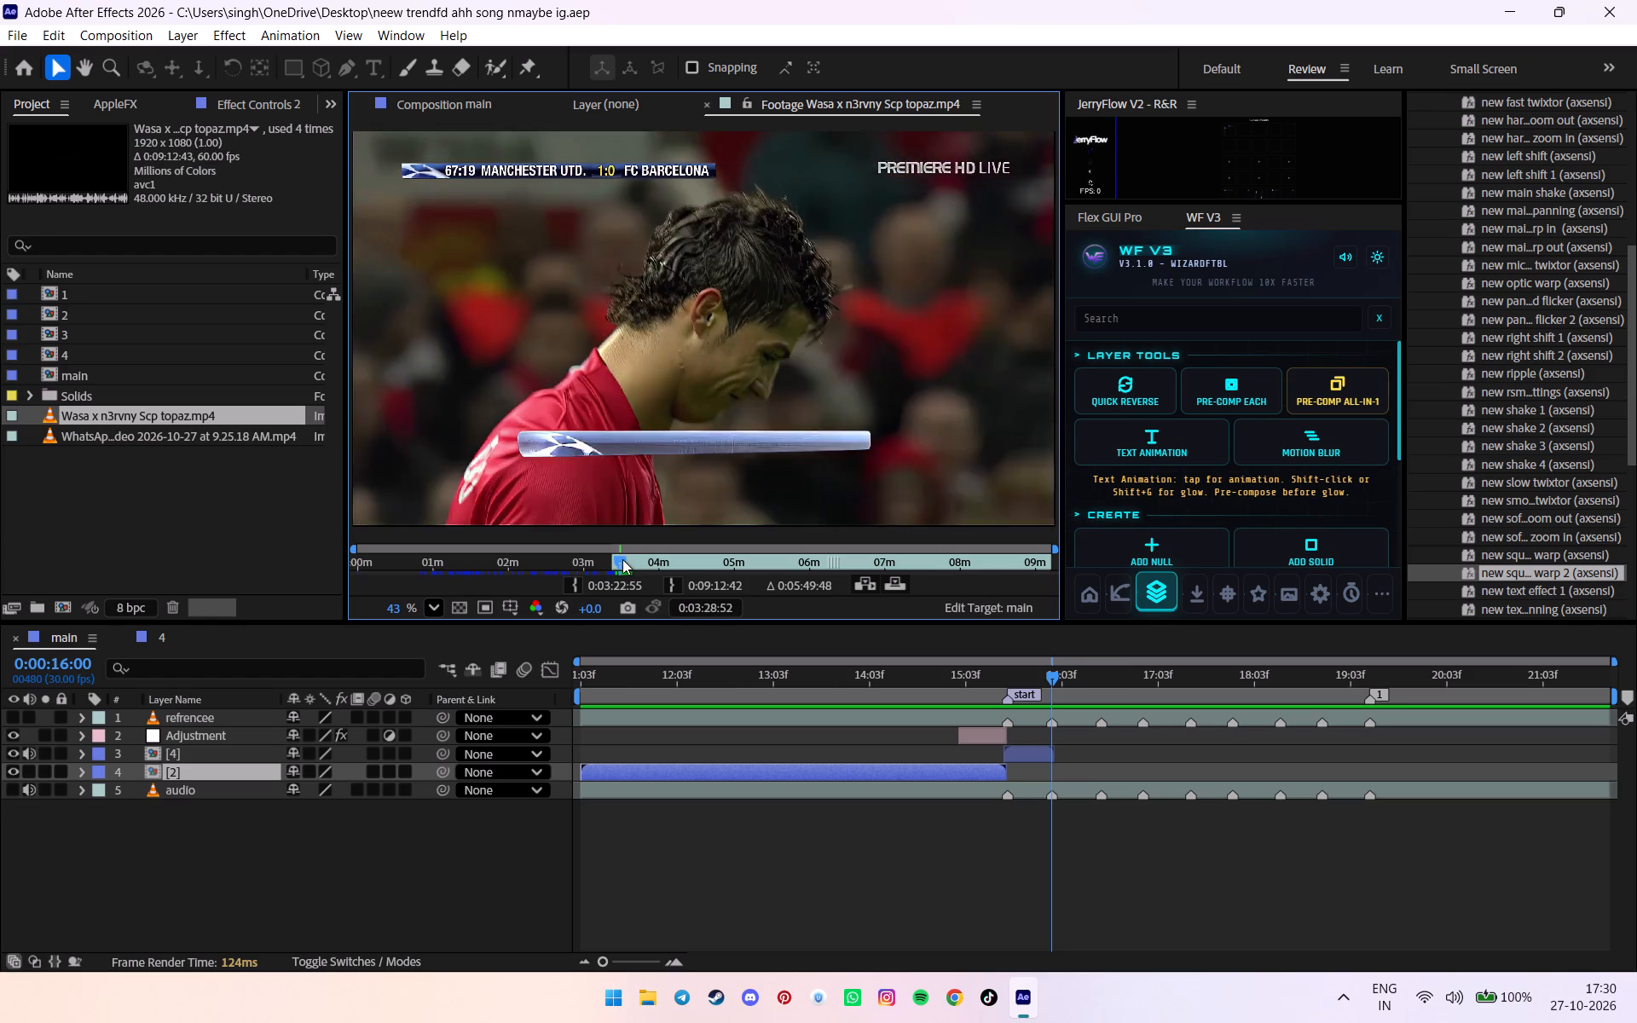
{"action": "left_click_drag", "start_coordinate": [622, 559], "coordinate": [629, 560]}
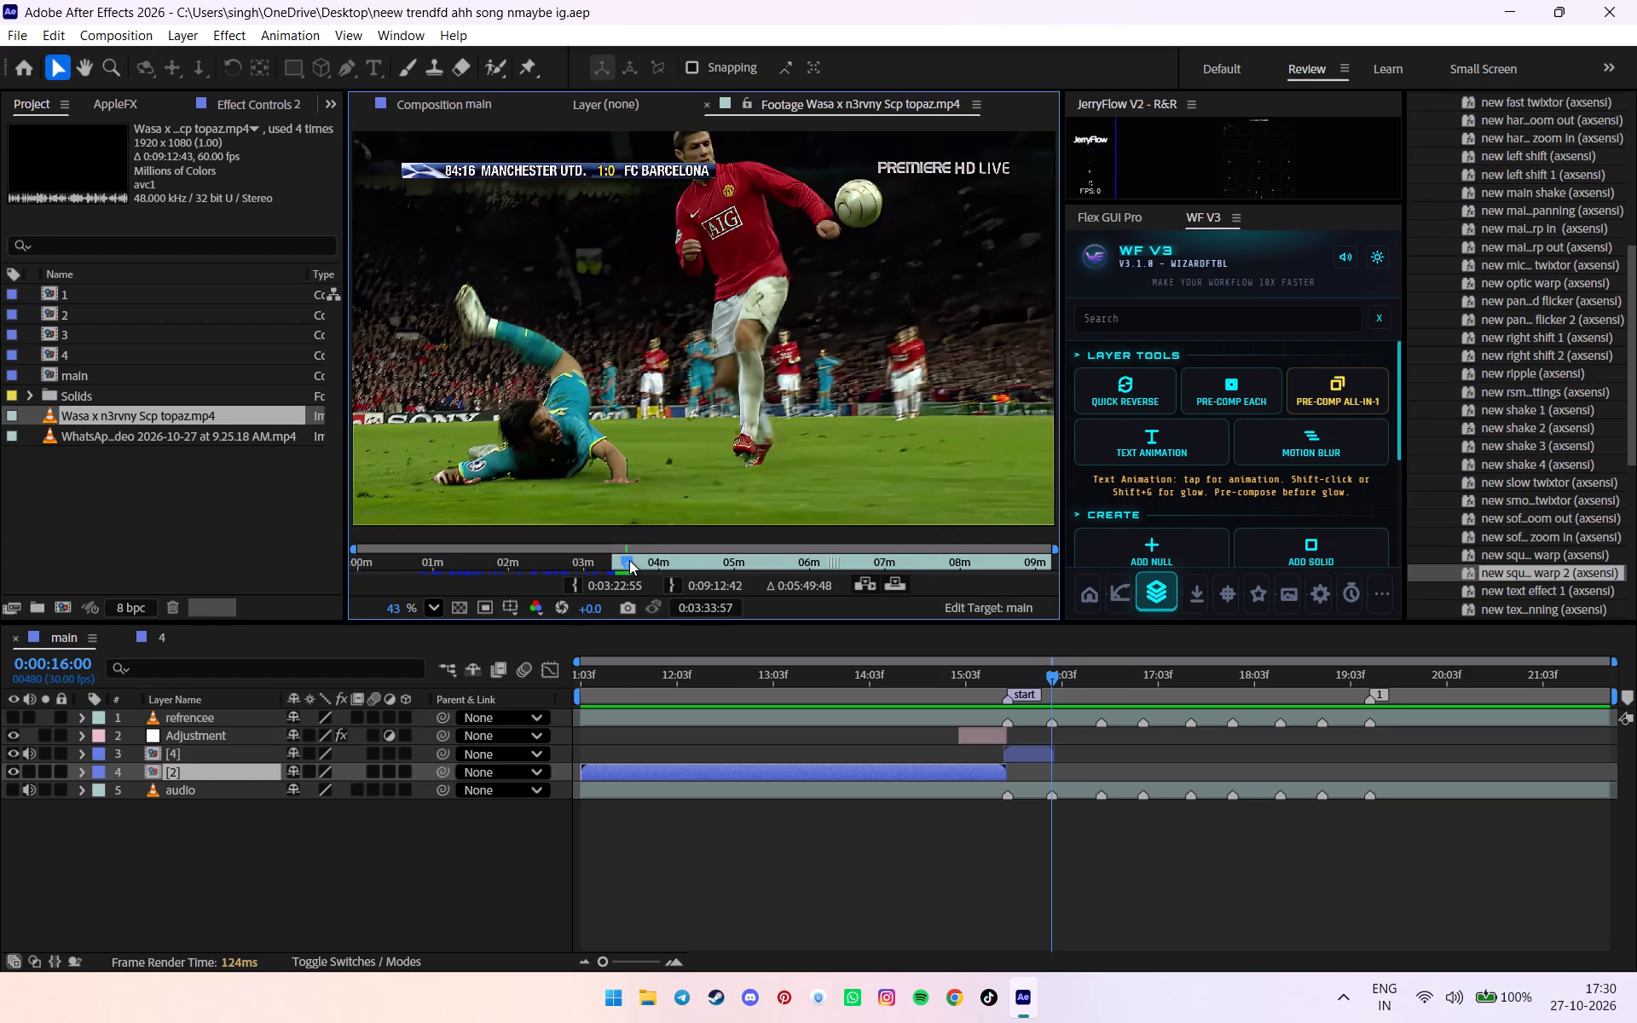
{"action": "left_click_drag", "start_coordinate": [629, 560], "coordinate": [632, 562]}
{"action": "double_click", "coordinate": [576, 581]}
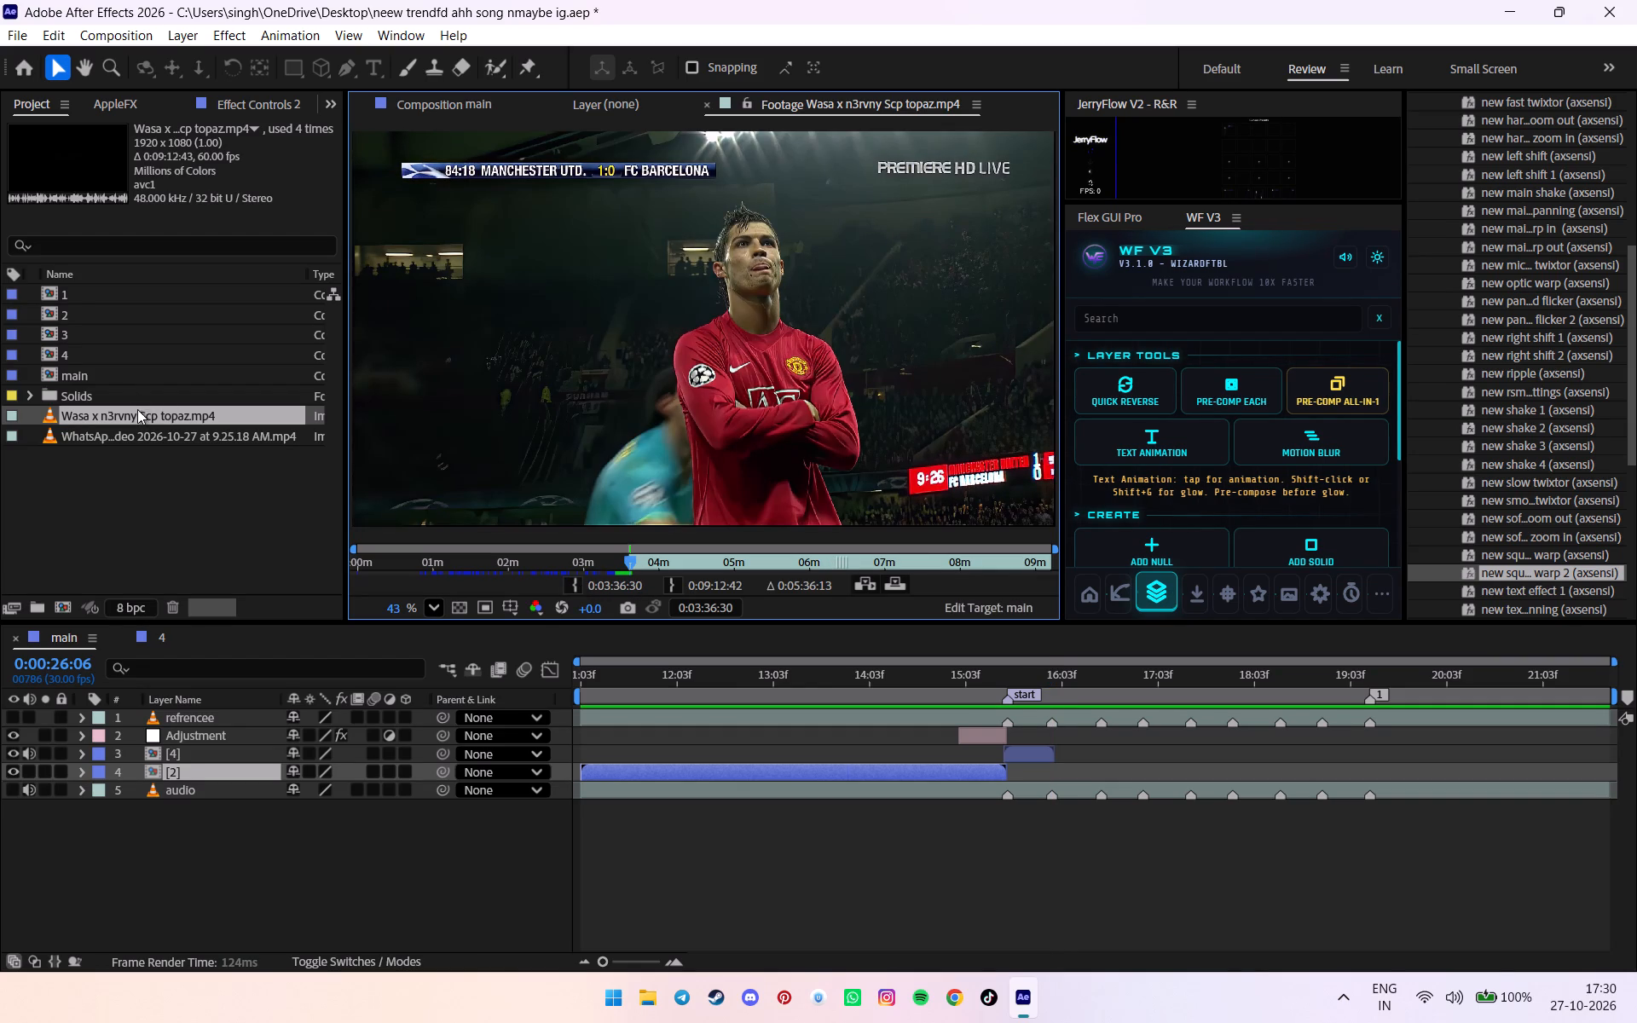
Add the trimmed Wasa footage to the main comp directly above clip [4], starting at about 0:00:15:29.
{"action": "left_click_drag", "start_coordinate": [136, 410], "coordinate": [1050, 751]}
{"action": "scroll", "coordinate": [1051, 743], "scroll_direction": "up", "scroll_amount": 2, "text": "alt"}
{"action": "left_click_drag", "start_coordinate": [1050, 698], "coordinate": [1038, 715]}
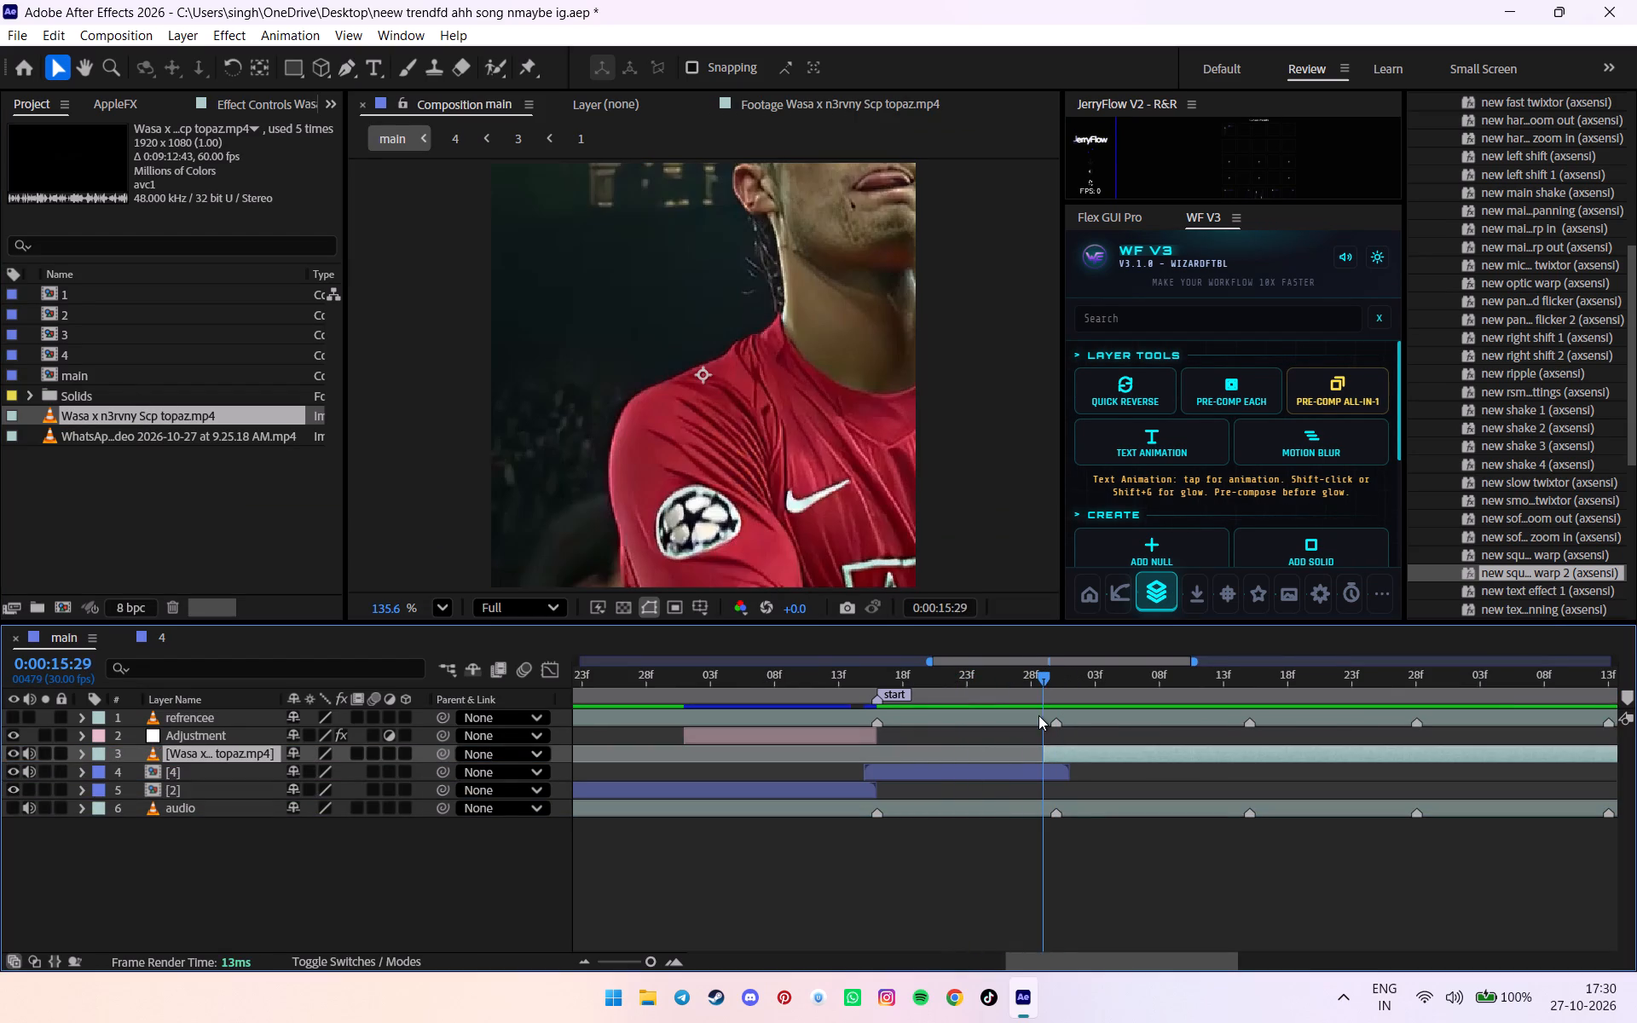
{"action": "left_click_drag", "start_coordinate": [1038, 715], "coordinate": [1052, 719]}
{"action": "scroll", "coordinate": [1062, 737], "scroll_direction": "down", "scroll_amount": 3, "text": "alt"}
Scale the new footage down to fill the square frame's height and set its position to 103, 184 to centre Ronaldo.
{"action": "key", "text": "s"}
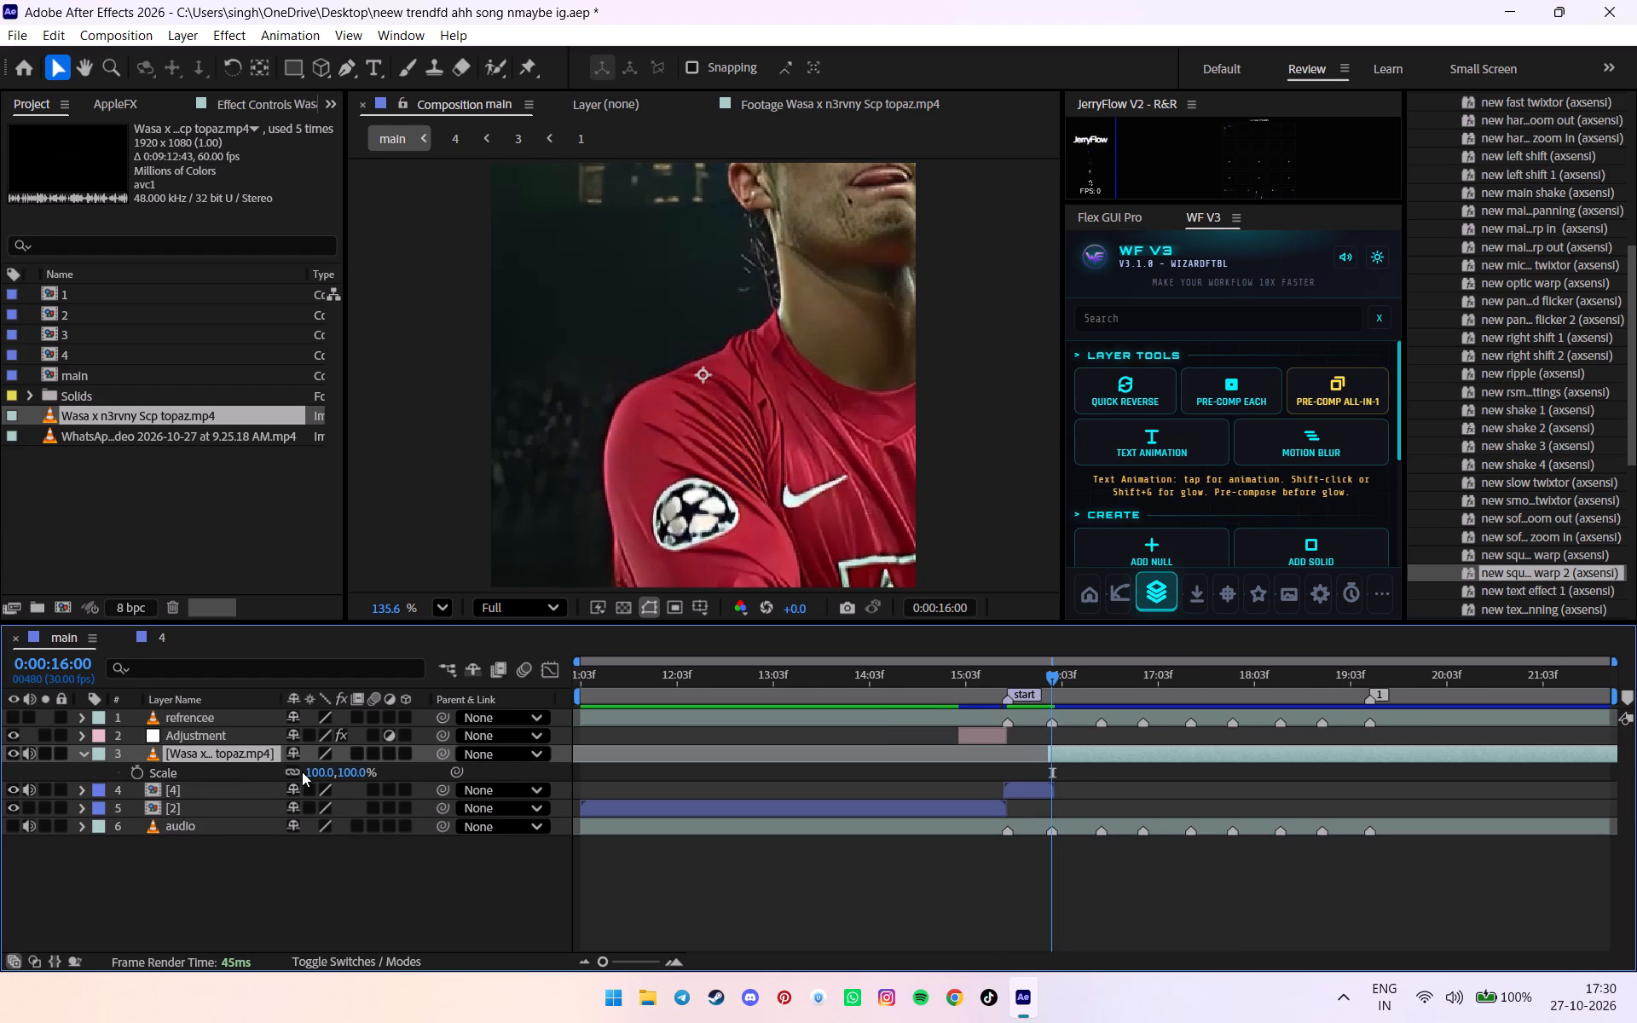
{"action": "left_click_drag", "start_coordinate": [315, 776], "coordinate": [254, 794]}
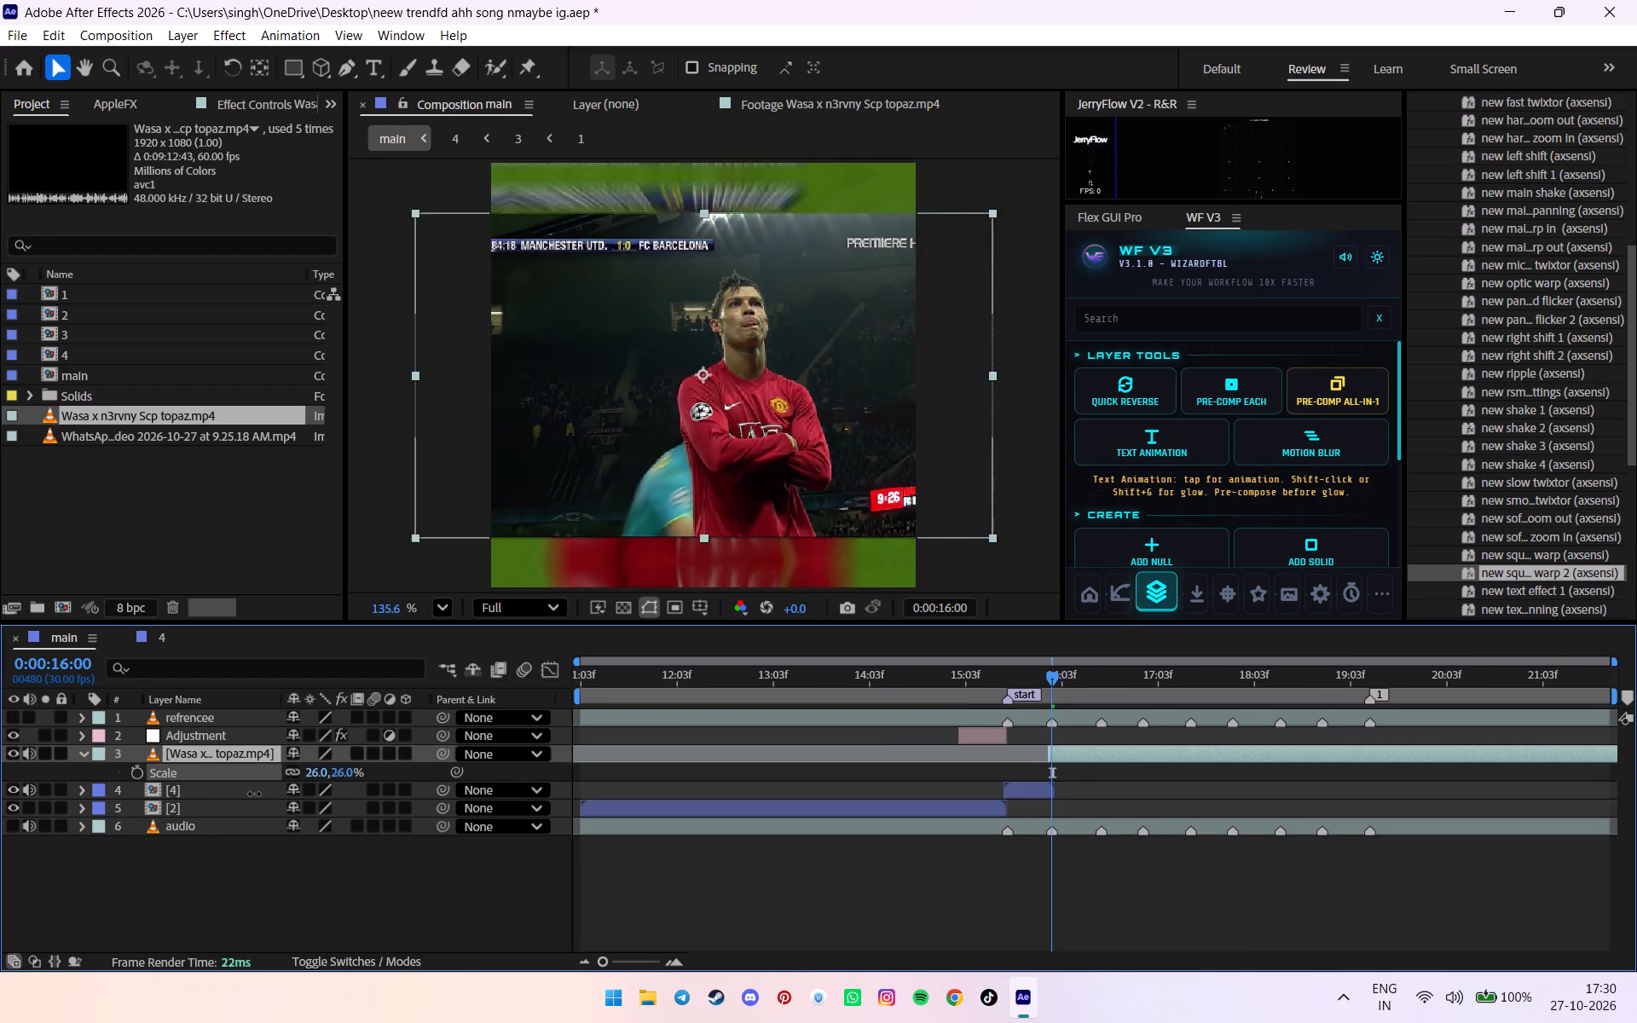
{"action": "left_click_drag", "start_coordinate": [254, 794], "coordinate": [266, 792]}
{"action": "key", "text": "p"}
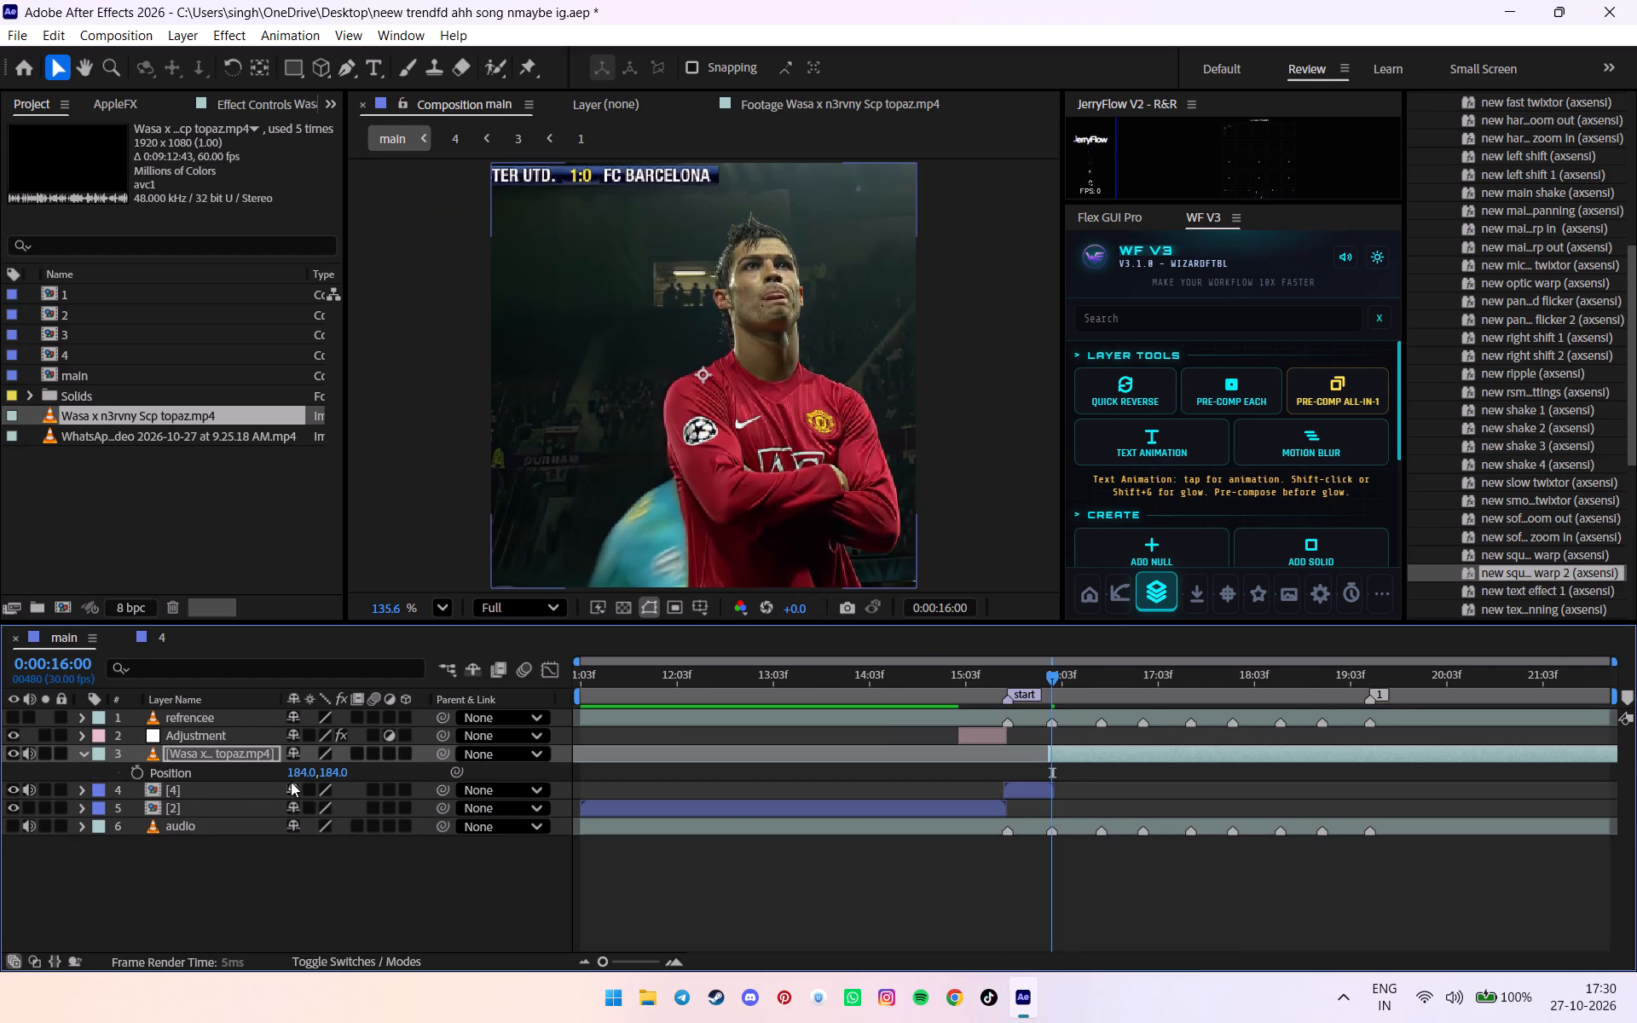
{"action": "left_click_drag", "start_coordinate": [302, 775], "coordinate": [223, 783]}
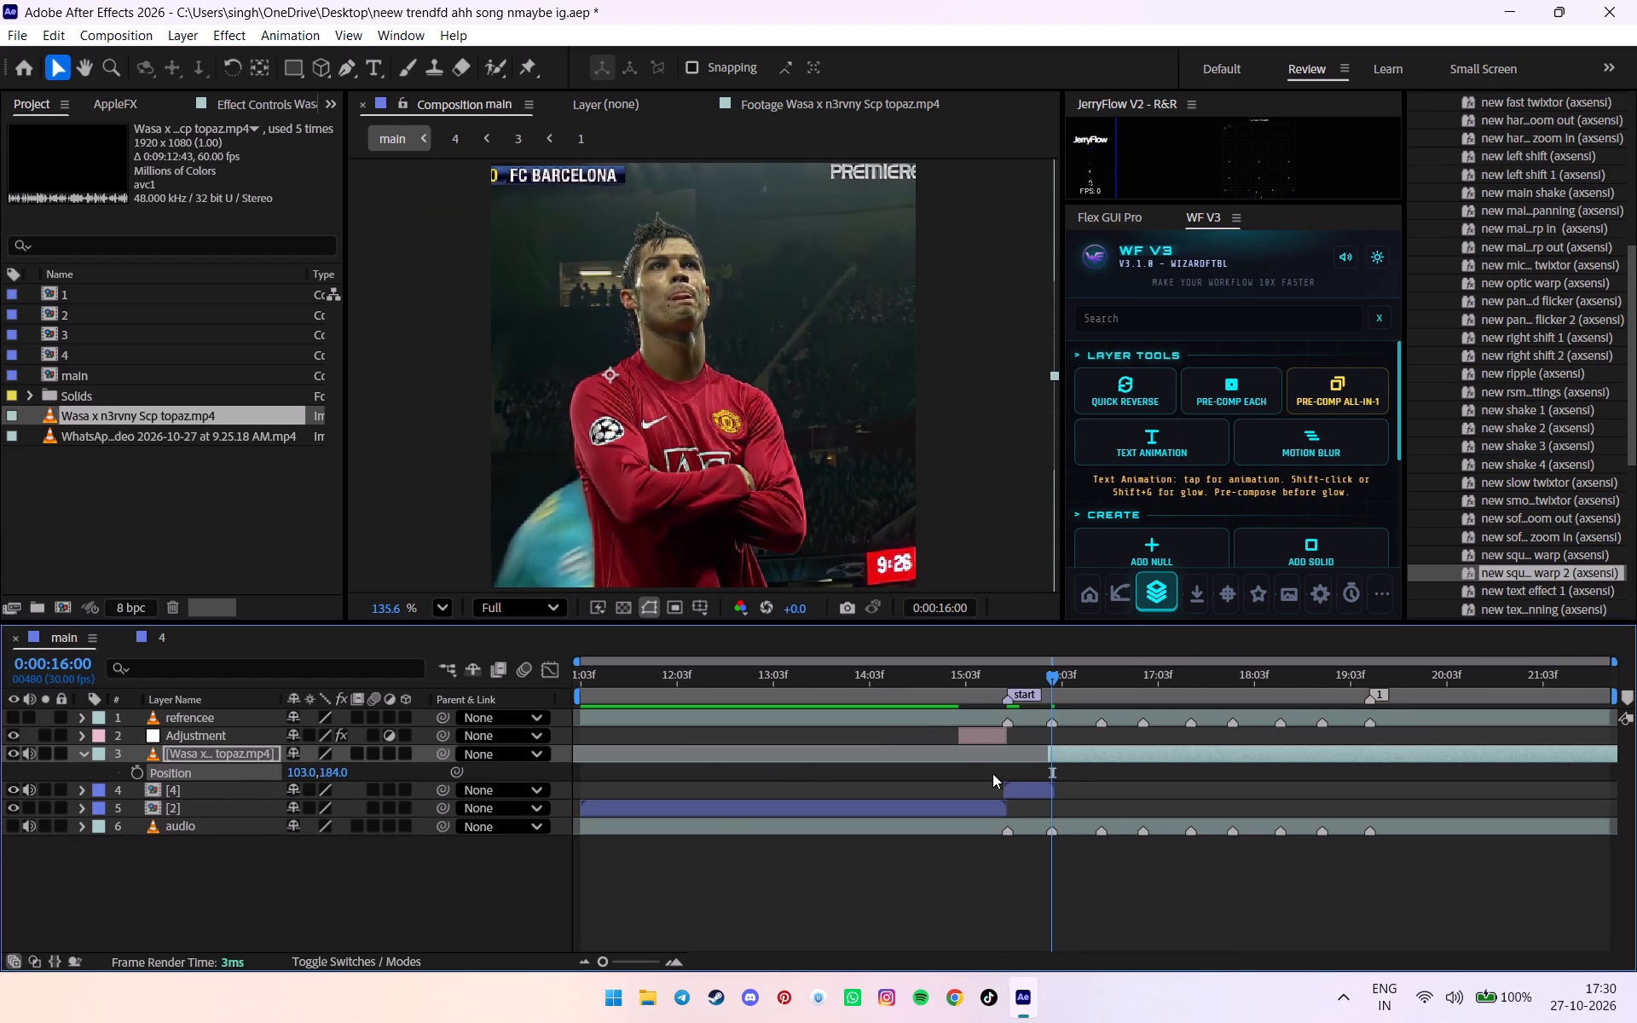
Extend the new footage's start to an earlier moment of the shot and slide the clip to begin at about 0:00:15:29.
{"action": "left_click_drag", "start_coordinate": [1050, 759], "coordinate": [997, 757]}
{"action": "scroll", "coordinate": [1047, 757], "scroll_direction": "up", "scroll_amount": 2, "text": "alt"}
{"action": "scroll", "coordinate": [1047, 757], "scroll_direction": "down", "scroll_amount": 2, "text": "alt"}
{"action": "left_click_drag", "start_coordinate": [1046, 756], "coordinate": [1108, 755]}
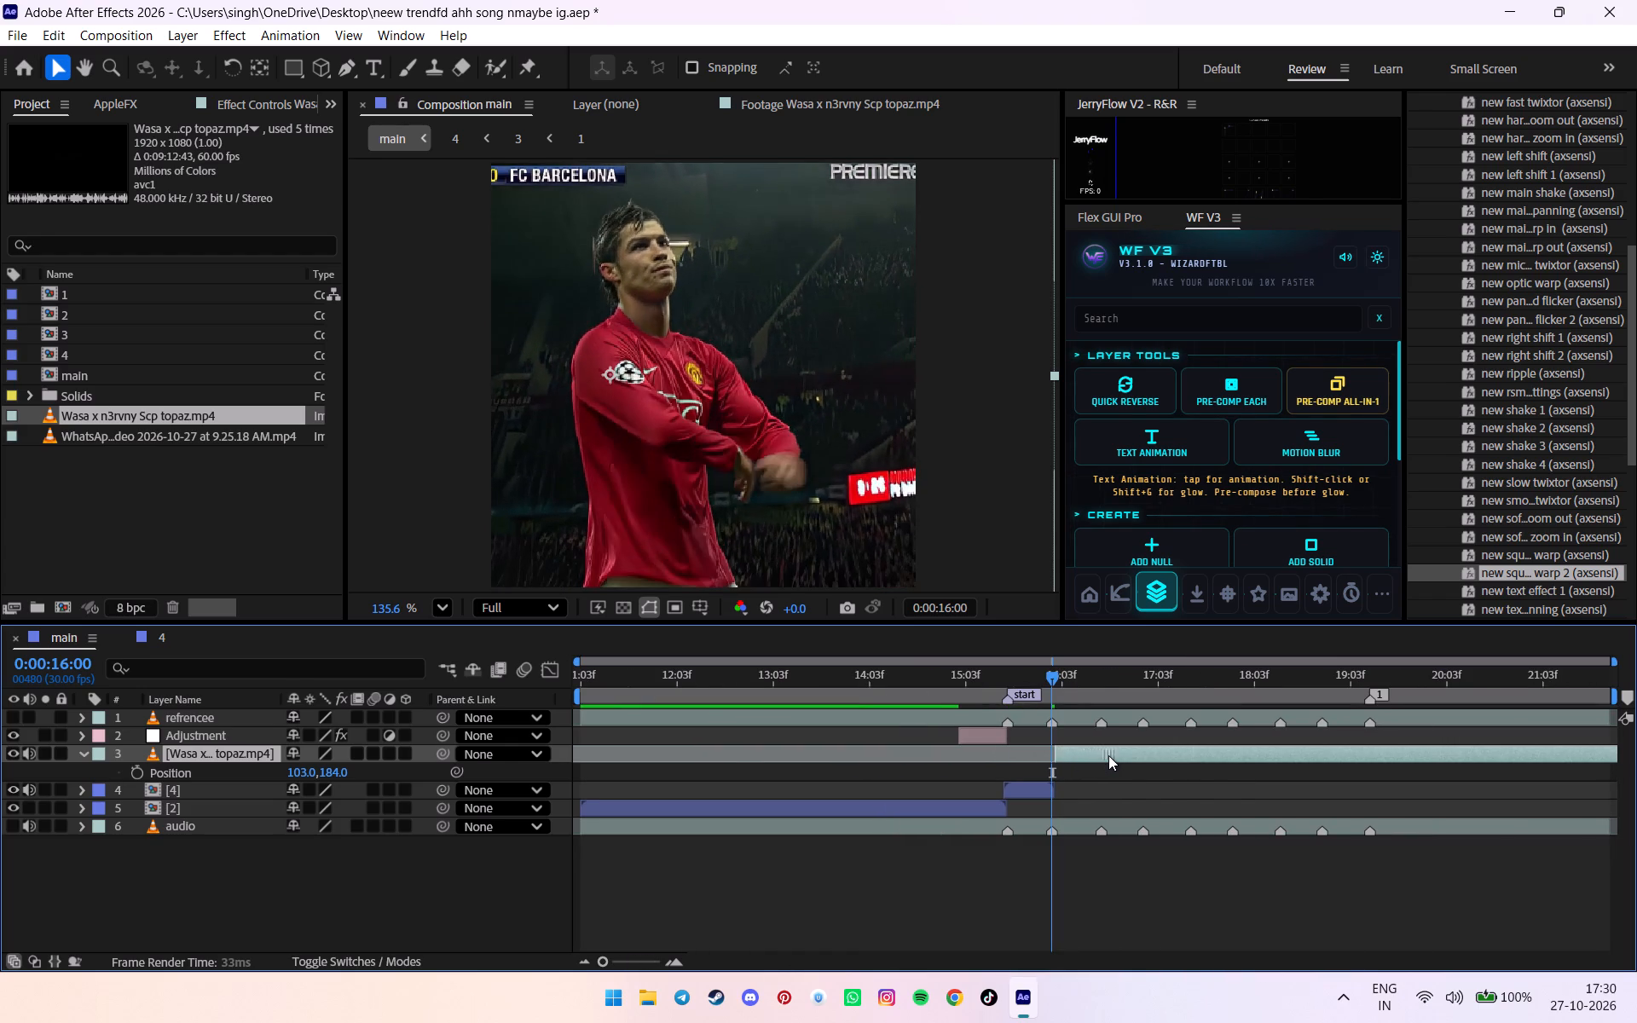
{"action": "left_click_drag", "start_coordinate": [1108, 755], "coordinate": [1101, 757]}
{"action": "scroll", "coordinate": [1058, 761], "scroll_direction": "up", "scroll_amount": 2, "text": "alt"}
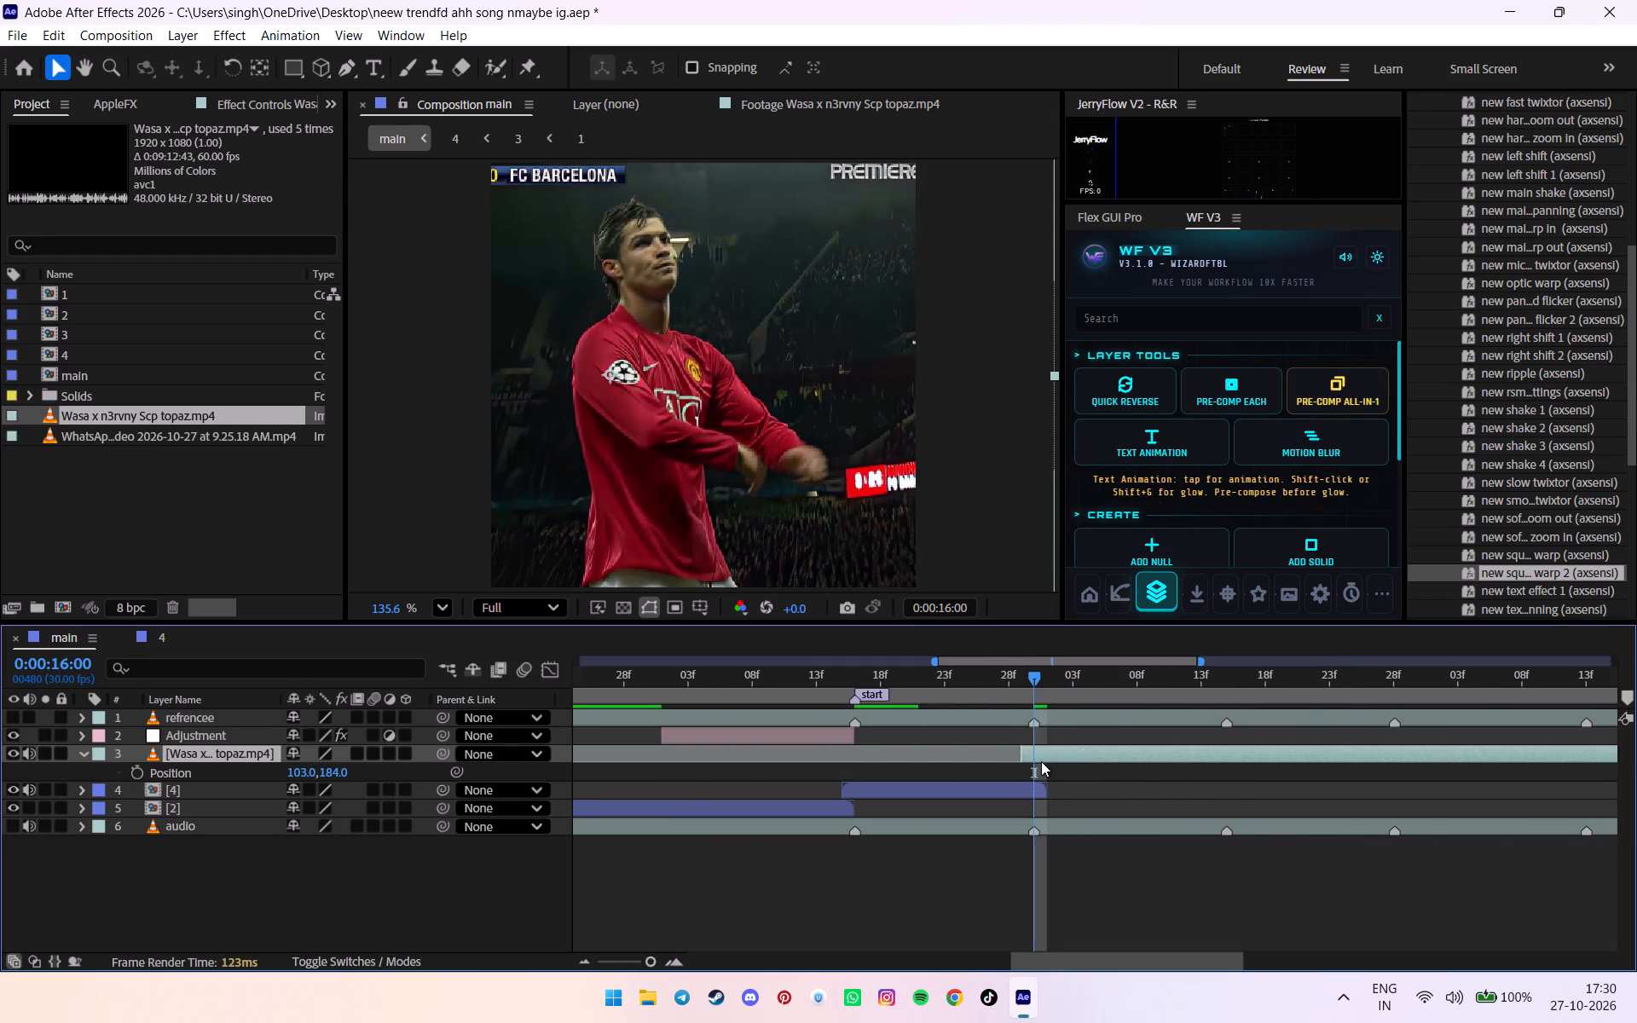
Slide the Wasa clip to start at 0:00:16:00, split it at 0:00:16:15 and delete the remainder.
{"action": "left_click_drag", "start_coordinate": [1036, 757], "coordinate": [1048, 755]}
{"action": "left_click_drag", "start_coordinate": [1056, 691], "coordinate": [1219, 689]}
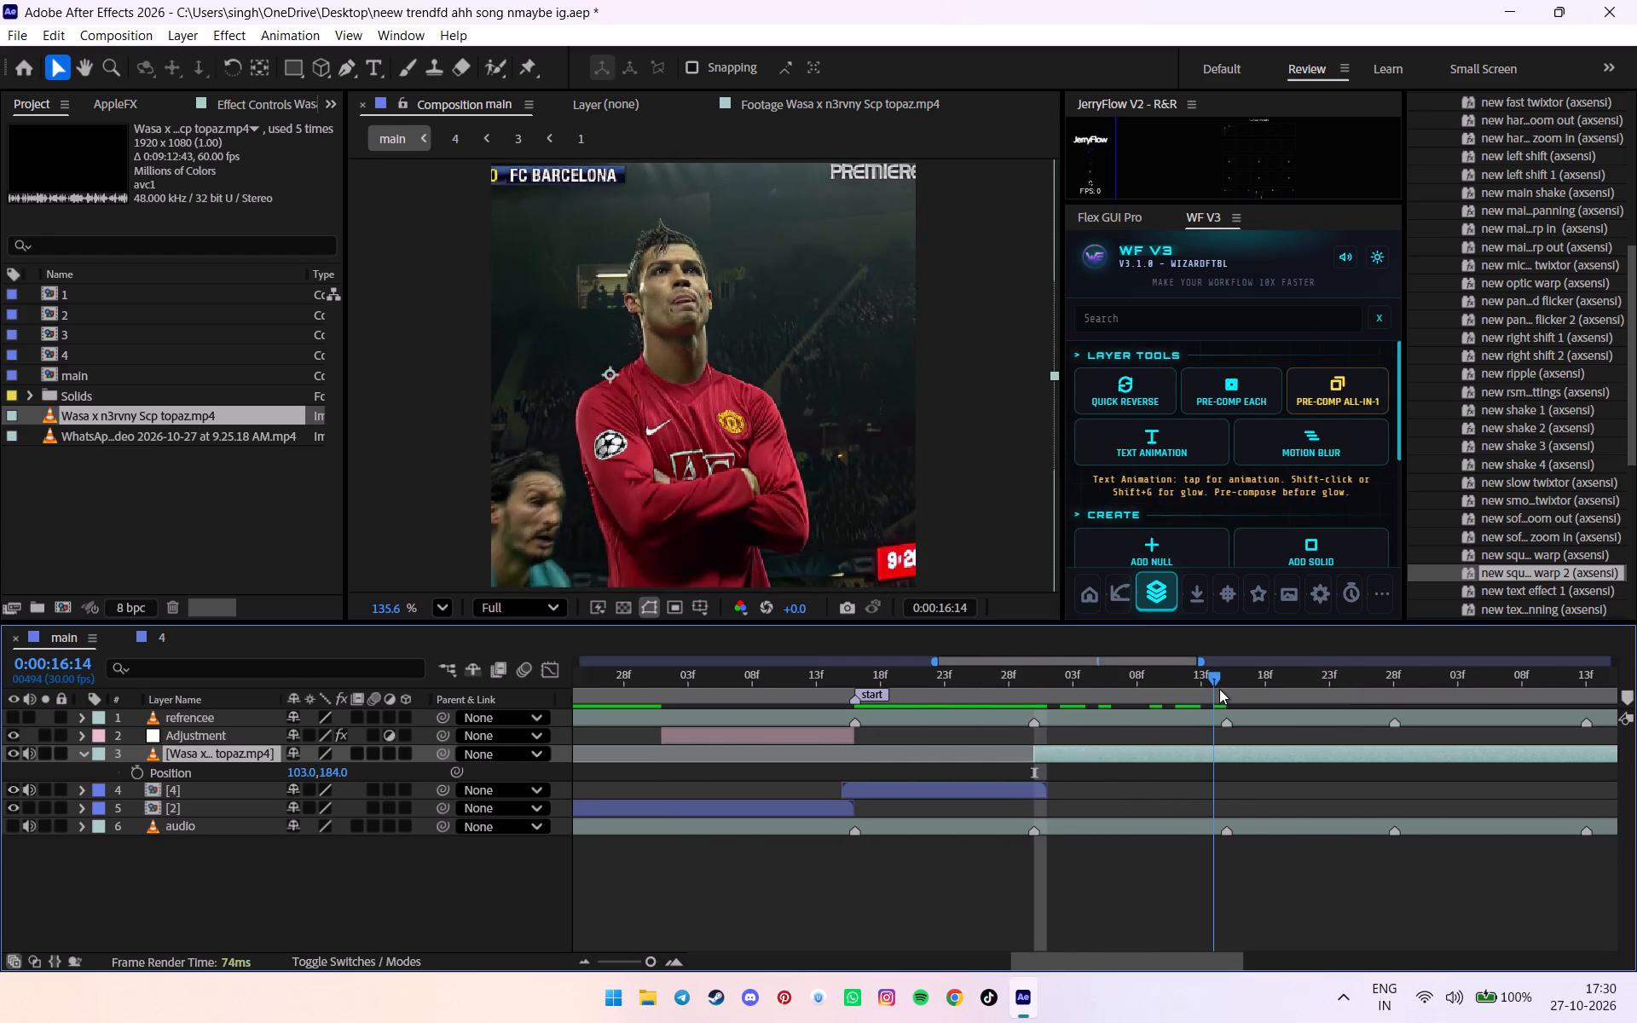
{"action": "left_click_drag", "start_coordinate": [1219, 689], "coordinate": [1221, 689]}
{"action": "key", "text": "ctrl+shift+d"}
{"action": "key", "text": "Delete"}
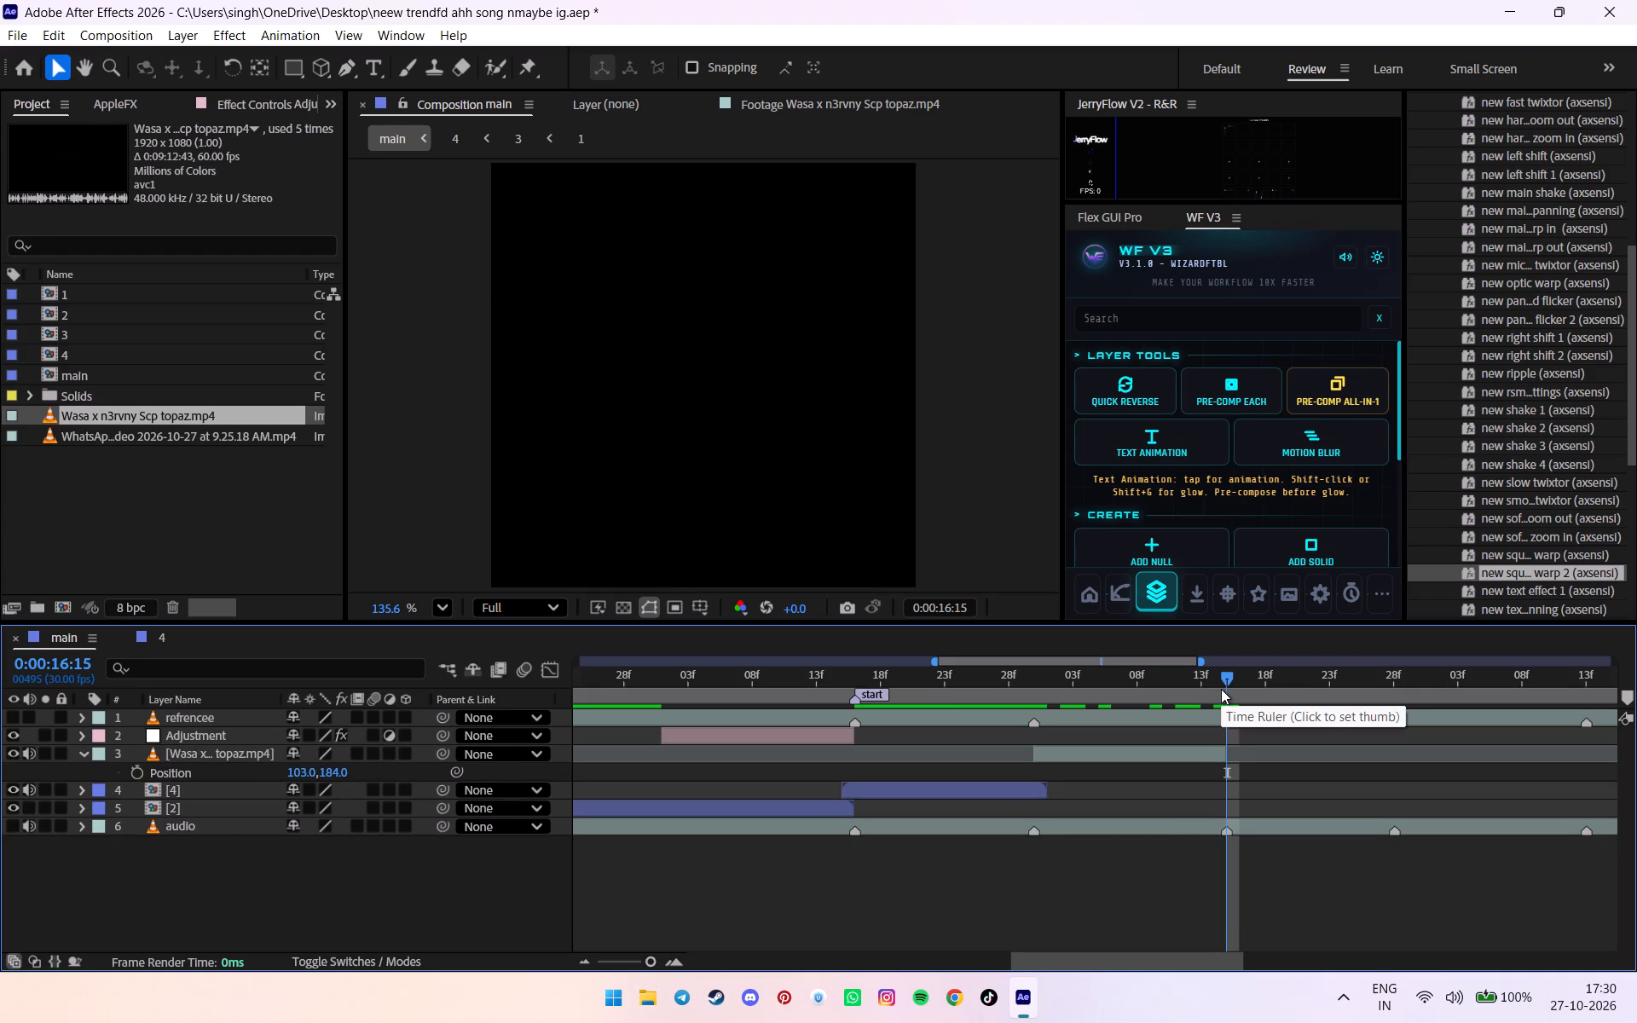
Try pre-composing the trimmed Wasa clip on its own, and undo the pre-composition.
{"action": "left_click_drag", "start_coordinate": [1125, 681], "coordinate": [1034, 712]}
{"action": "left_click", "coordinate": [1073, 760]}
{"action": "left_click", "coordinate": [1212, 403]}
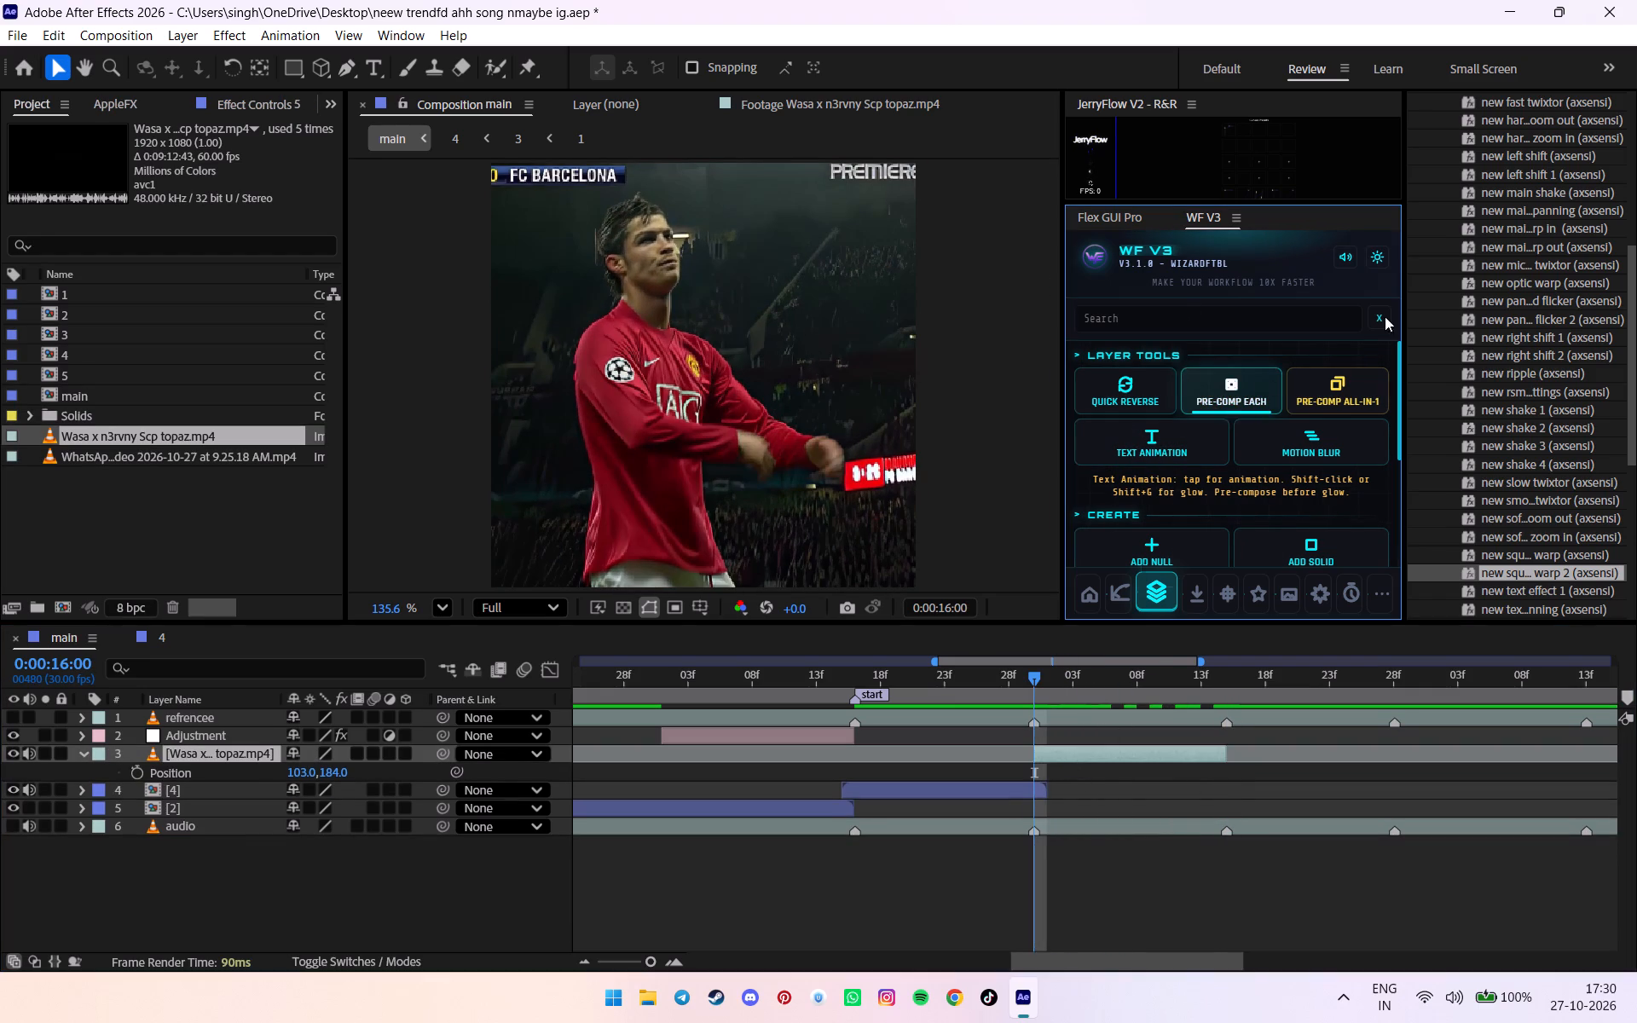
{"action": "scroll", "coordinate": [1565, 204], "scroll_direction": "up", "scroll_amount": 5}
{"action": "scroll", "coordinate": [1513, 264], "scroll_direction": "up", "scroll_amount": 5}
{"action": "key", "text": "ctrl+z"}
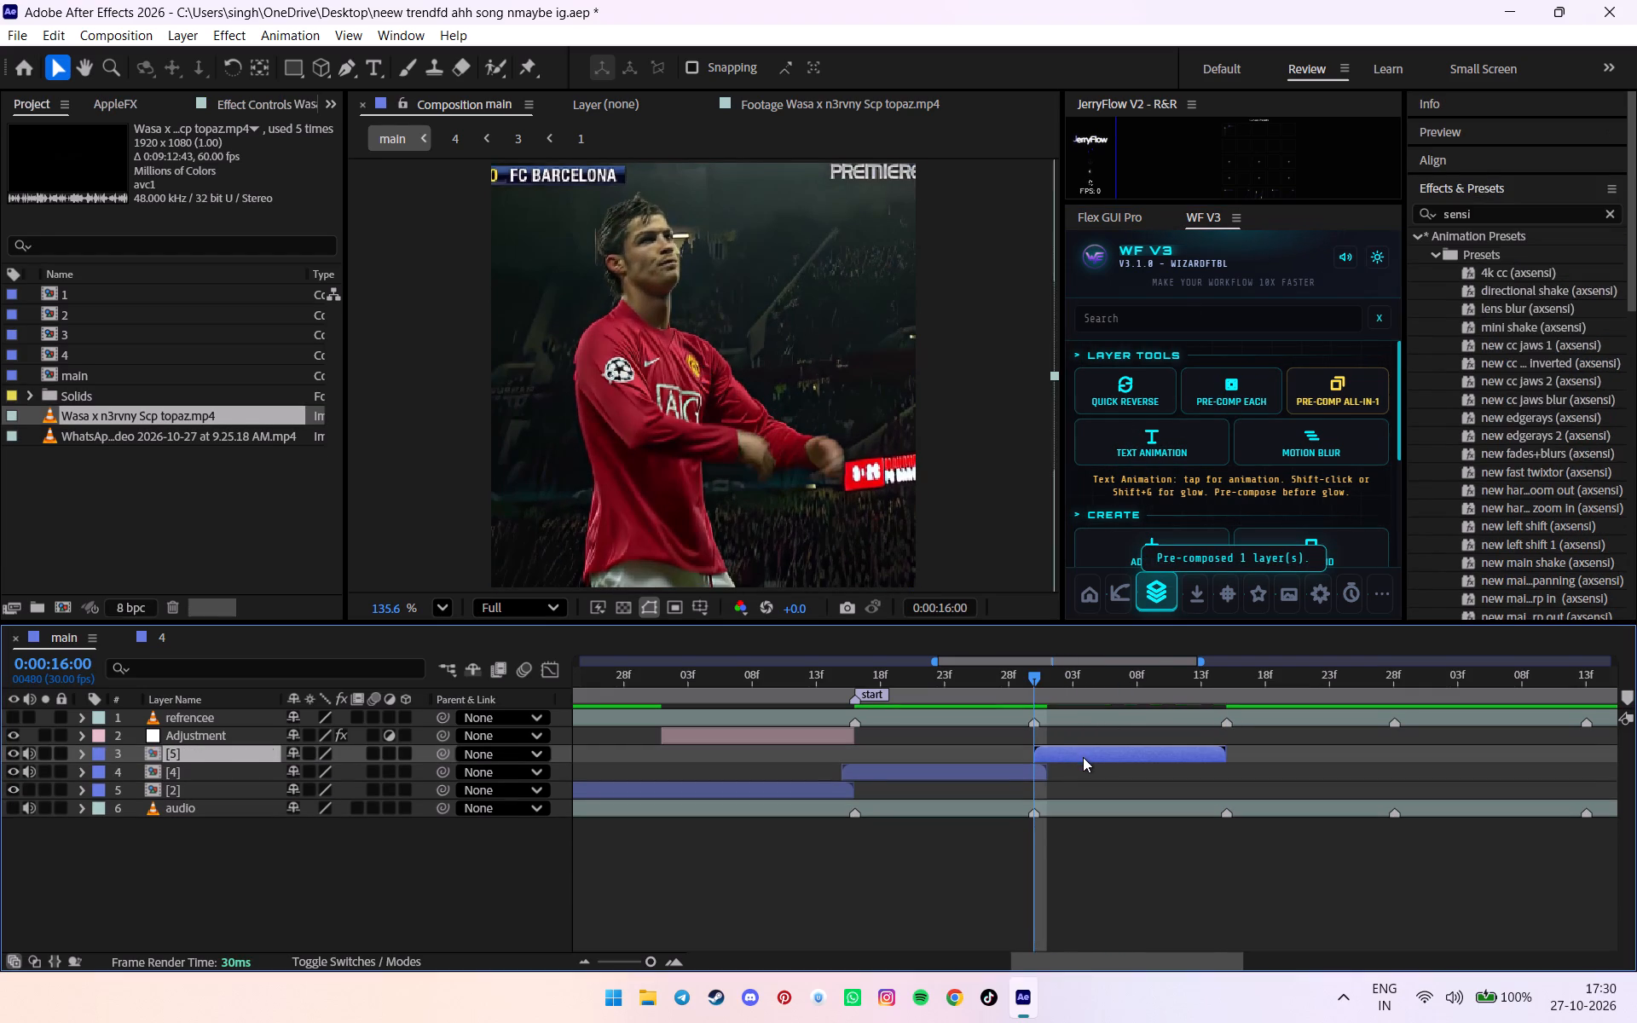
Shift the Wasa clip slightly right within the frame to centre Ronaldo, and pre-compose the clip on its own.
{"action": "left_click", "coordinate": [1083, 757]}
{"action": "key", "text": "p"}
{"action": "left_click_drag", "start_coordinate": [1046, 683], "coordinate": [1092, 678]}
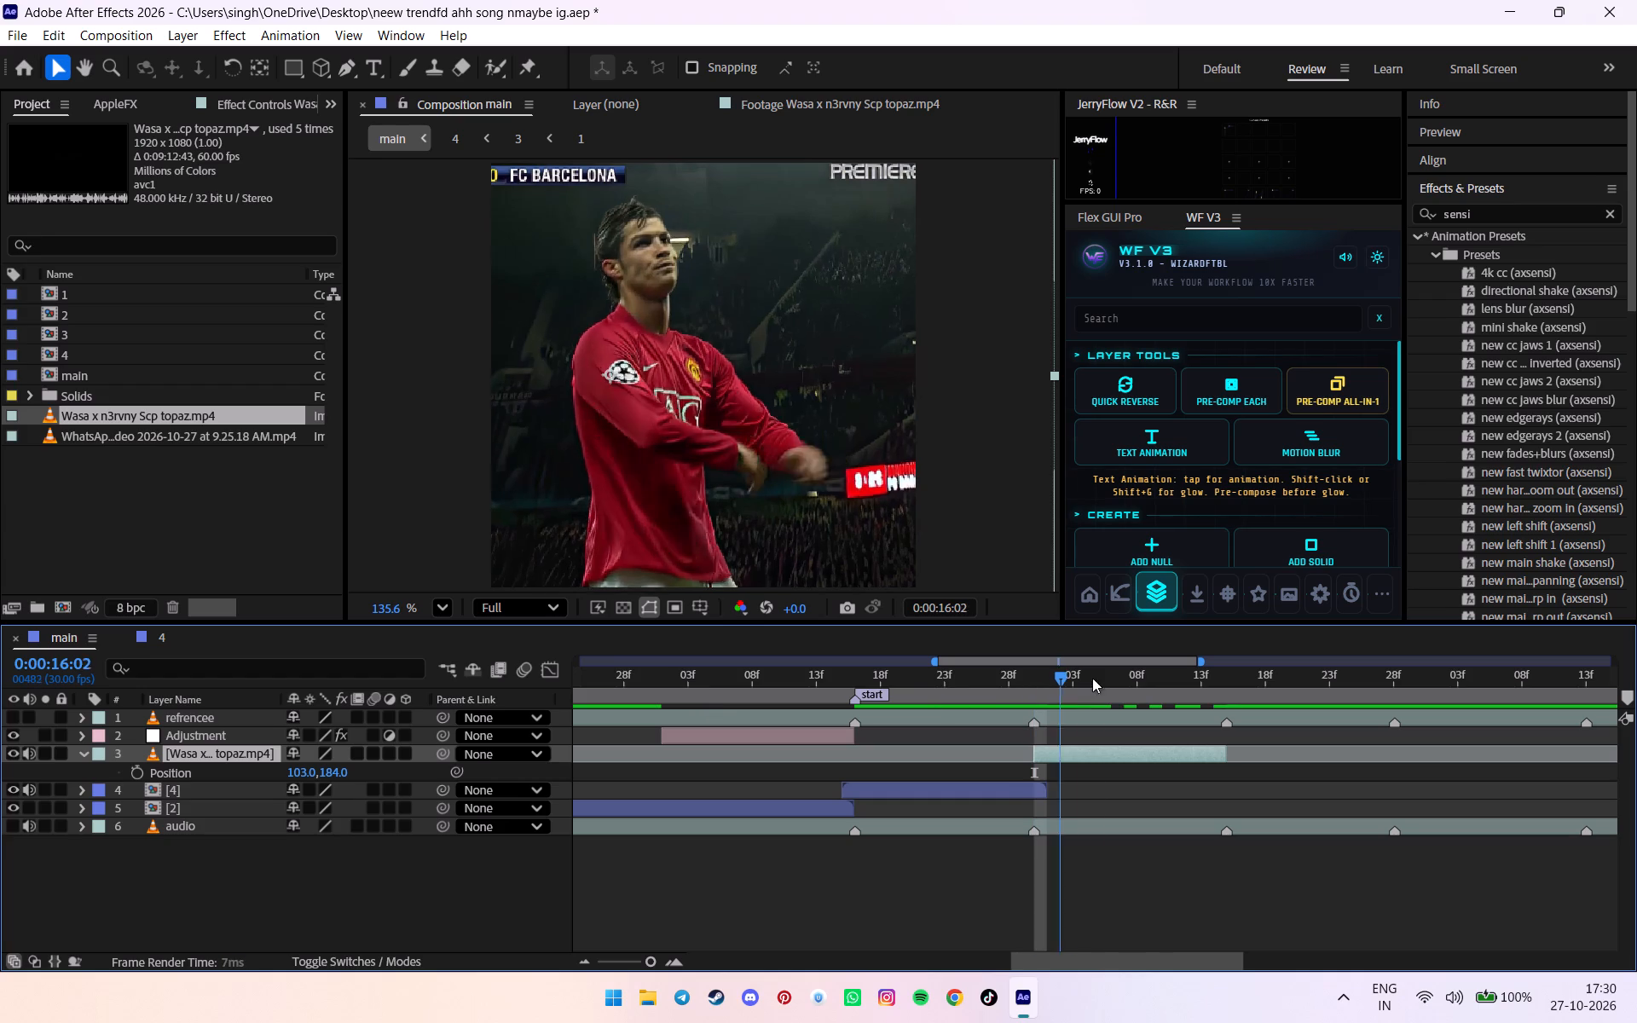
{"action": "left_click_drag", "start_coordinate": [1092, 678], "coordinate": [1108, 681]}
{"action": "left_click_drag", "start_coordinate": [309, 772], "coordinate": [332, 772]}
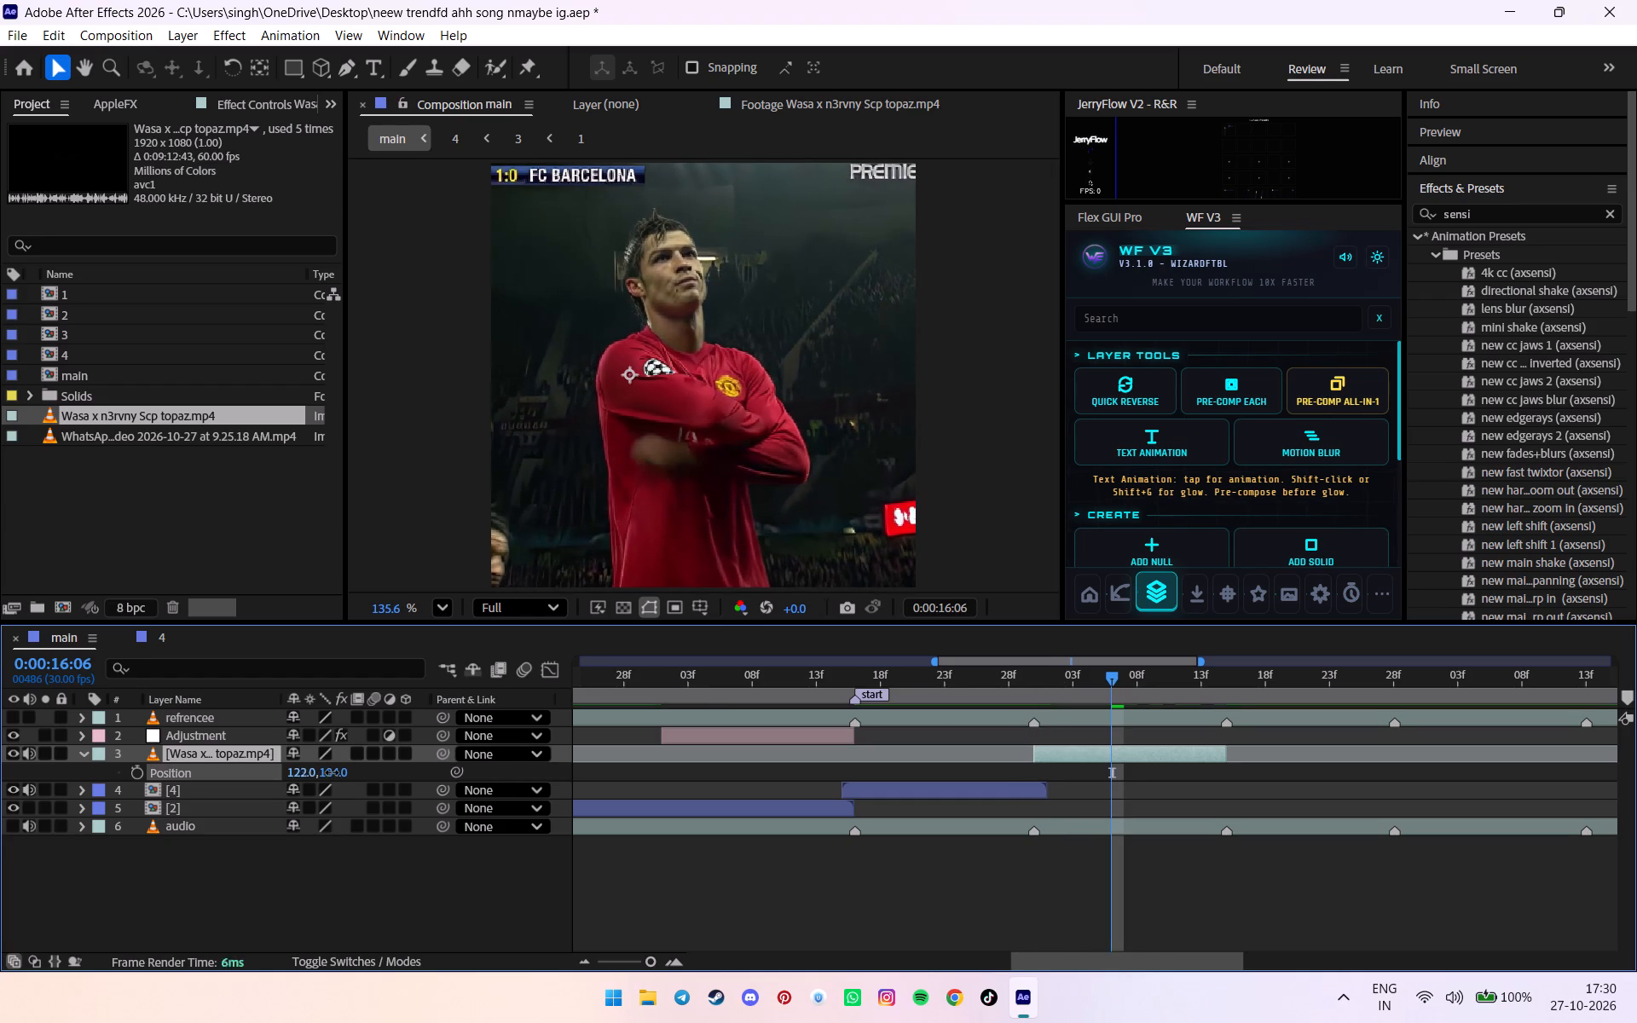
{"action": "left_click_drag", "start_coordinate": [332, 772], "coordinate": [325, 772]}
{"action": "left_click", "coordinate": [1231, 377]}
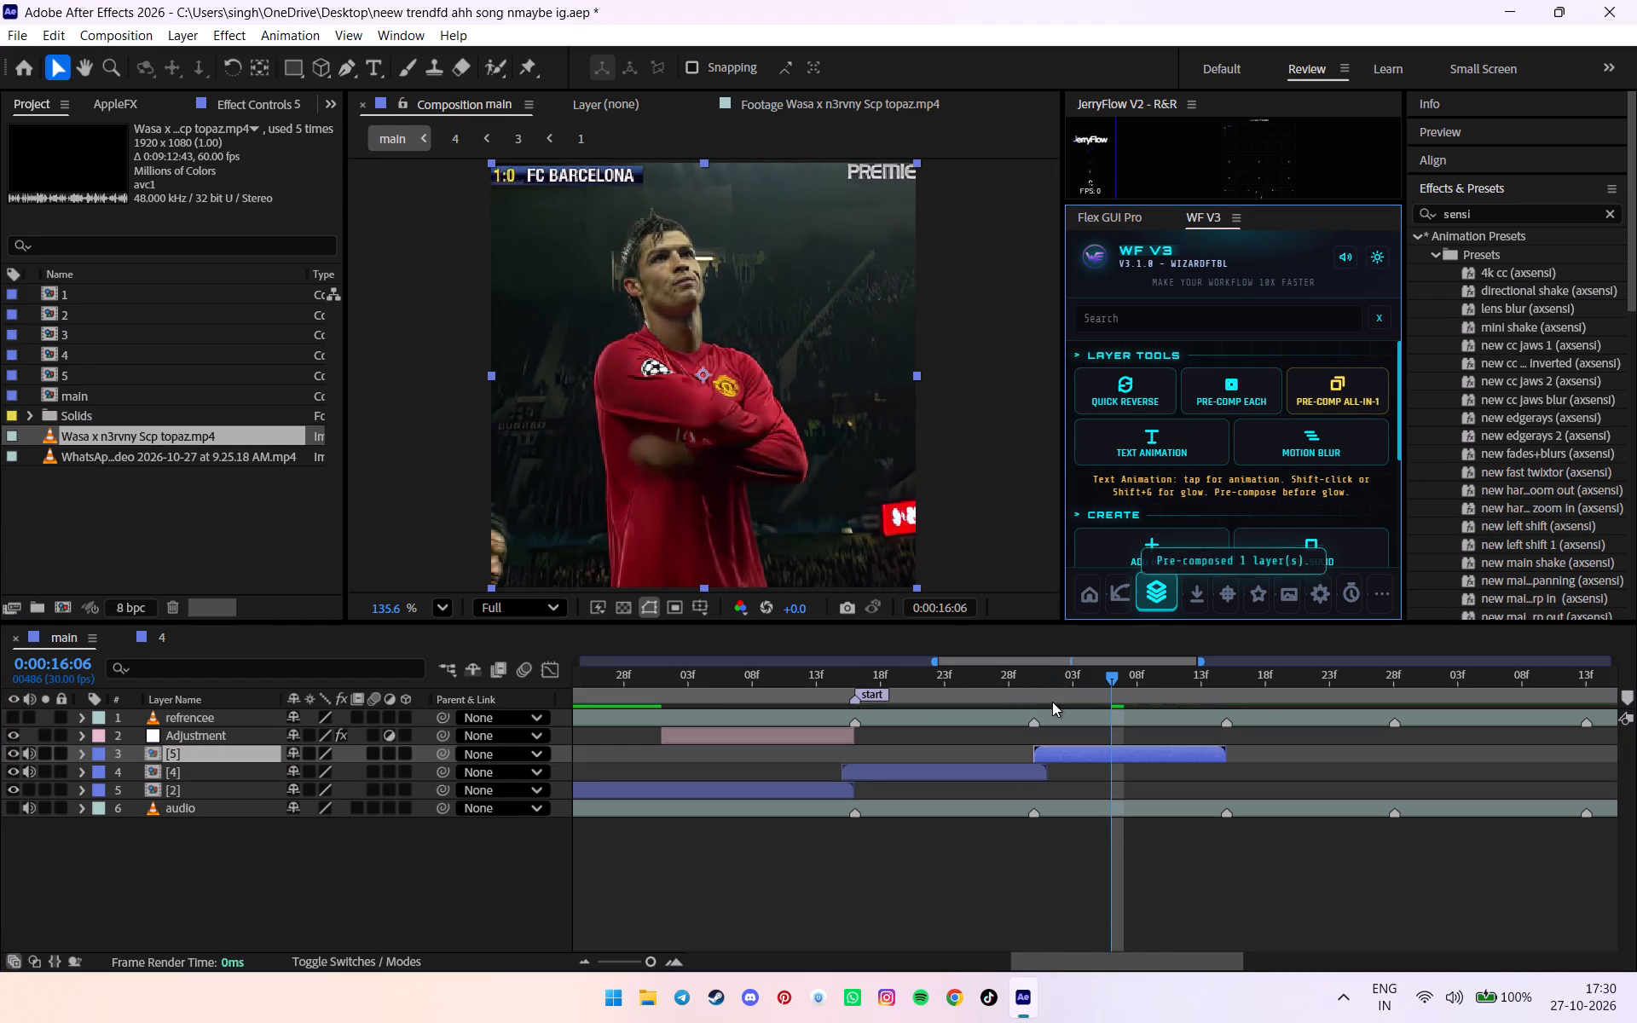
Find the twixtor presets with "twix", apply "new mic… twixtor (axsensi)" to [5] at 0:00:16:00, and inspect its Speed % keyframes.
{"action": "left_click", "coordinate": [1050, 692]}
{"action": "left_click_drag", "start_coordinate": [1047, 692], "coordinate": [1036, 692]}
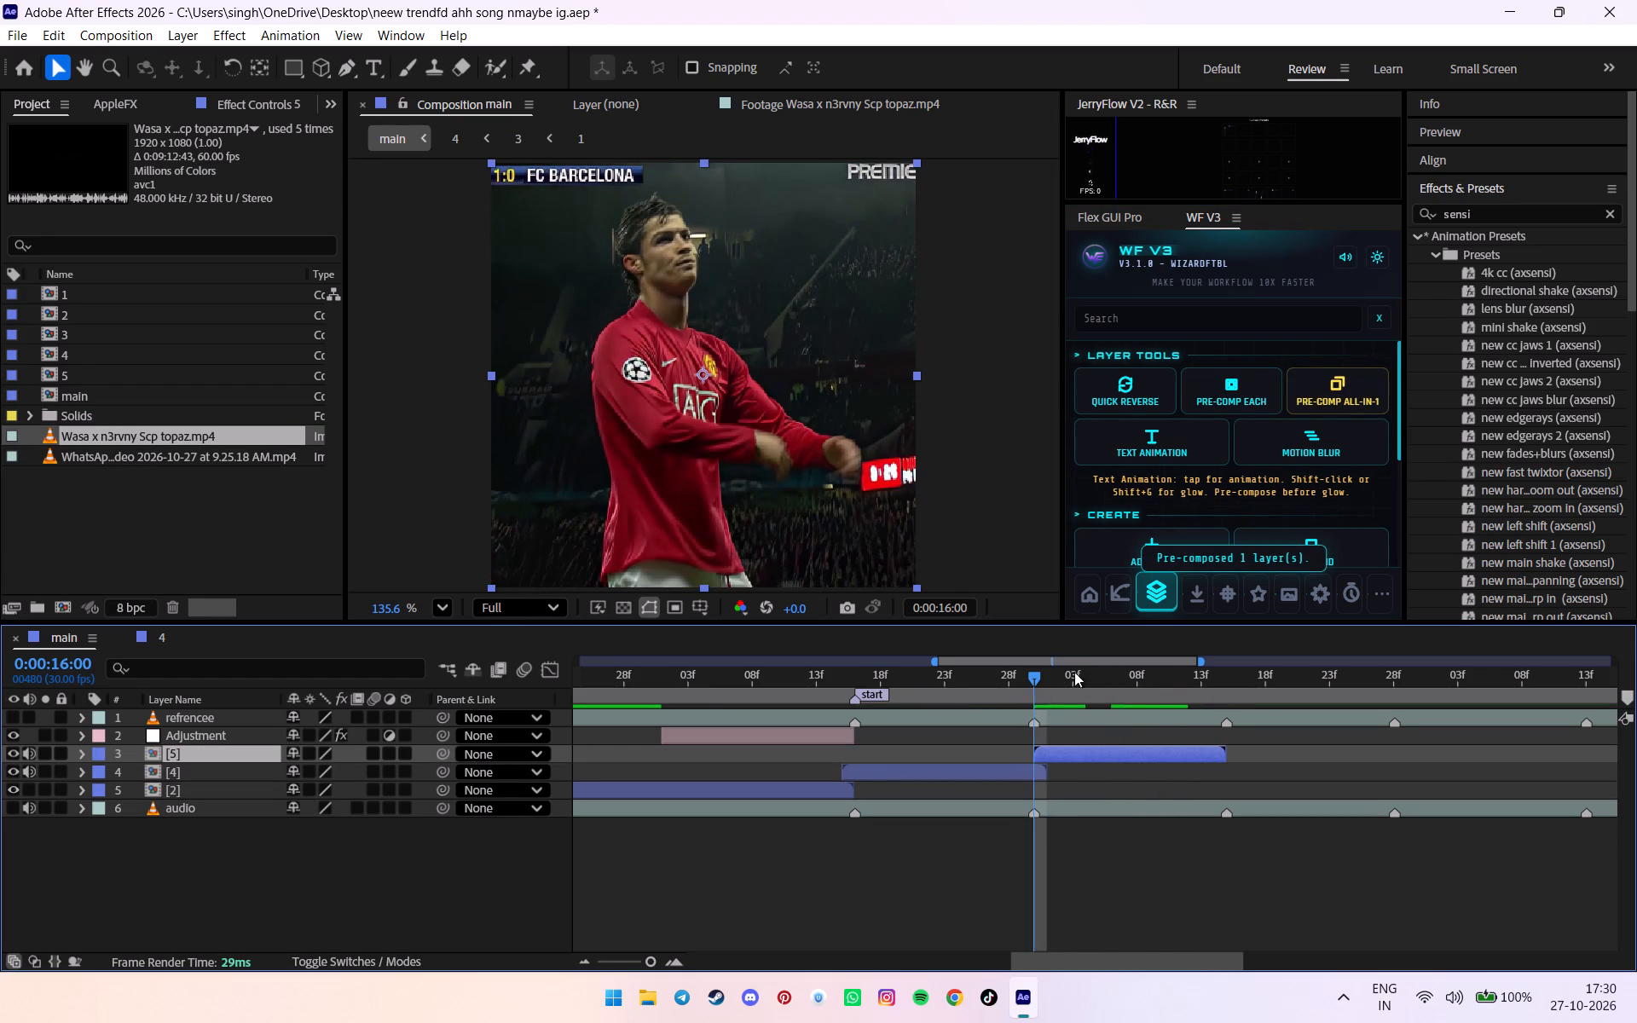
{"action": "left_click_drag", "start_coordinate": [1495, 211], "coordinate": [1371, 219]}
{"action": "type", "text": "twix"}
{"action": "scroll", "coordinate": [1502, 453], "scroll_direction": "down", "scroll_amount": 6}
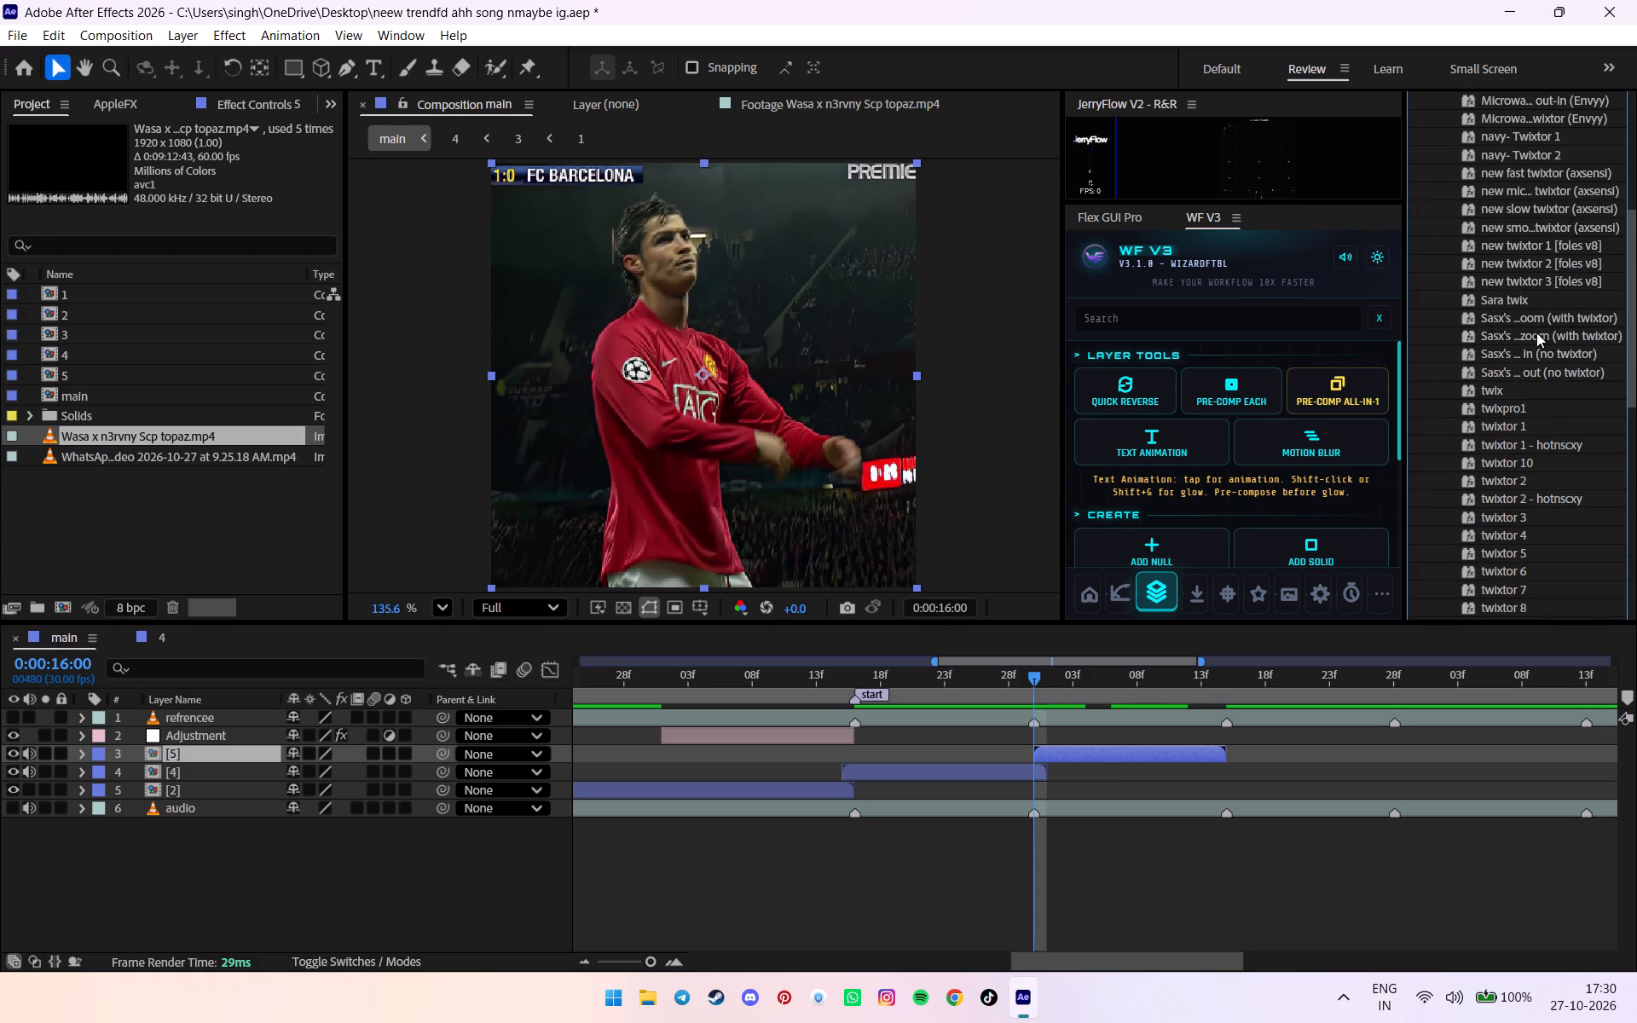
{"action": "scroll", "coordinate": [1522, 299], "scroll_direction": "up", "scroll_amount": 4}
{"action": "double_click", "coordinate": [1526, 407]}
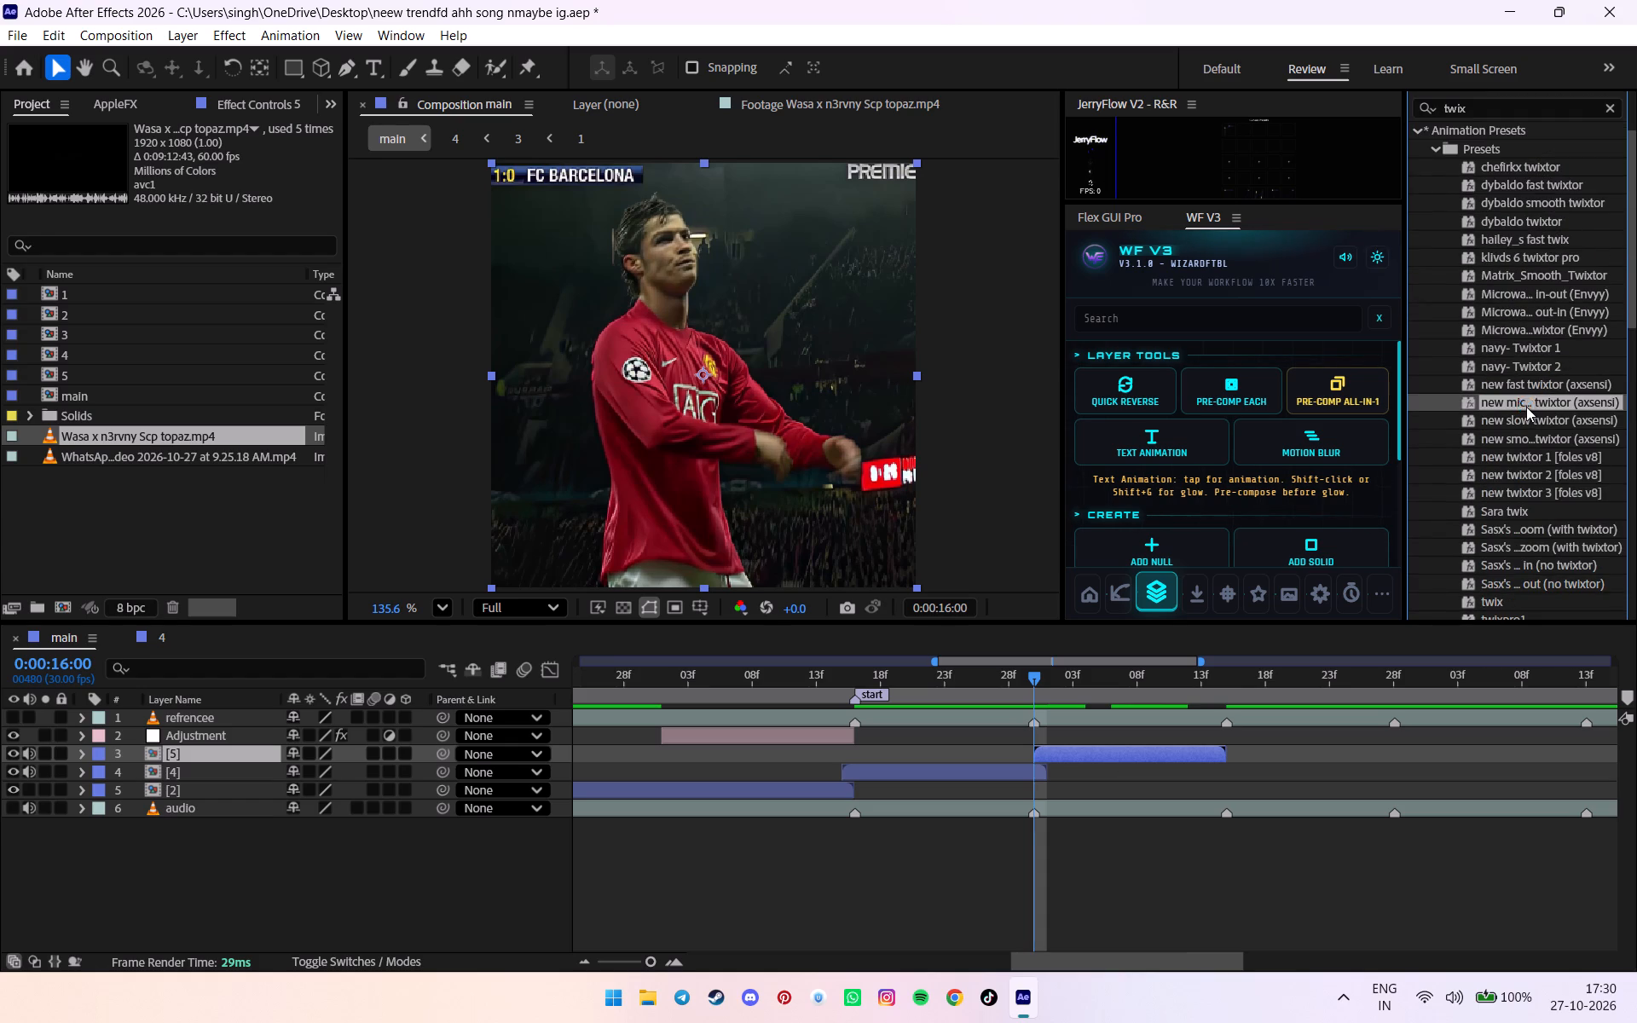
{"action": "key", "text": "u"}
{"action": "left_click_drag", "start_coordinate": [1001, 772], "coordinate": [1273, 812]}
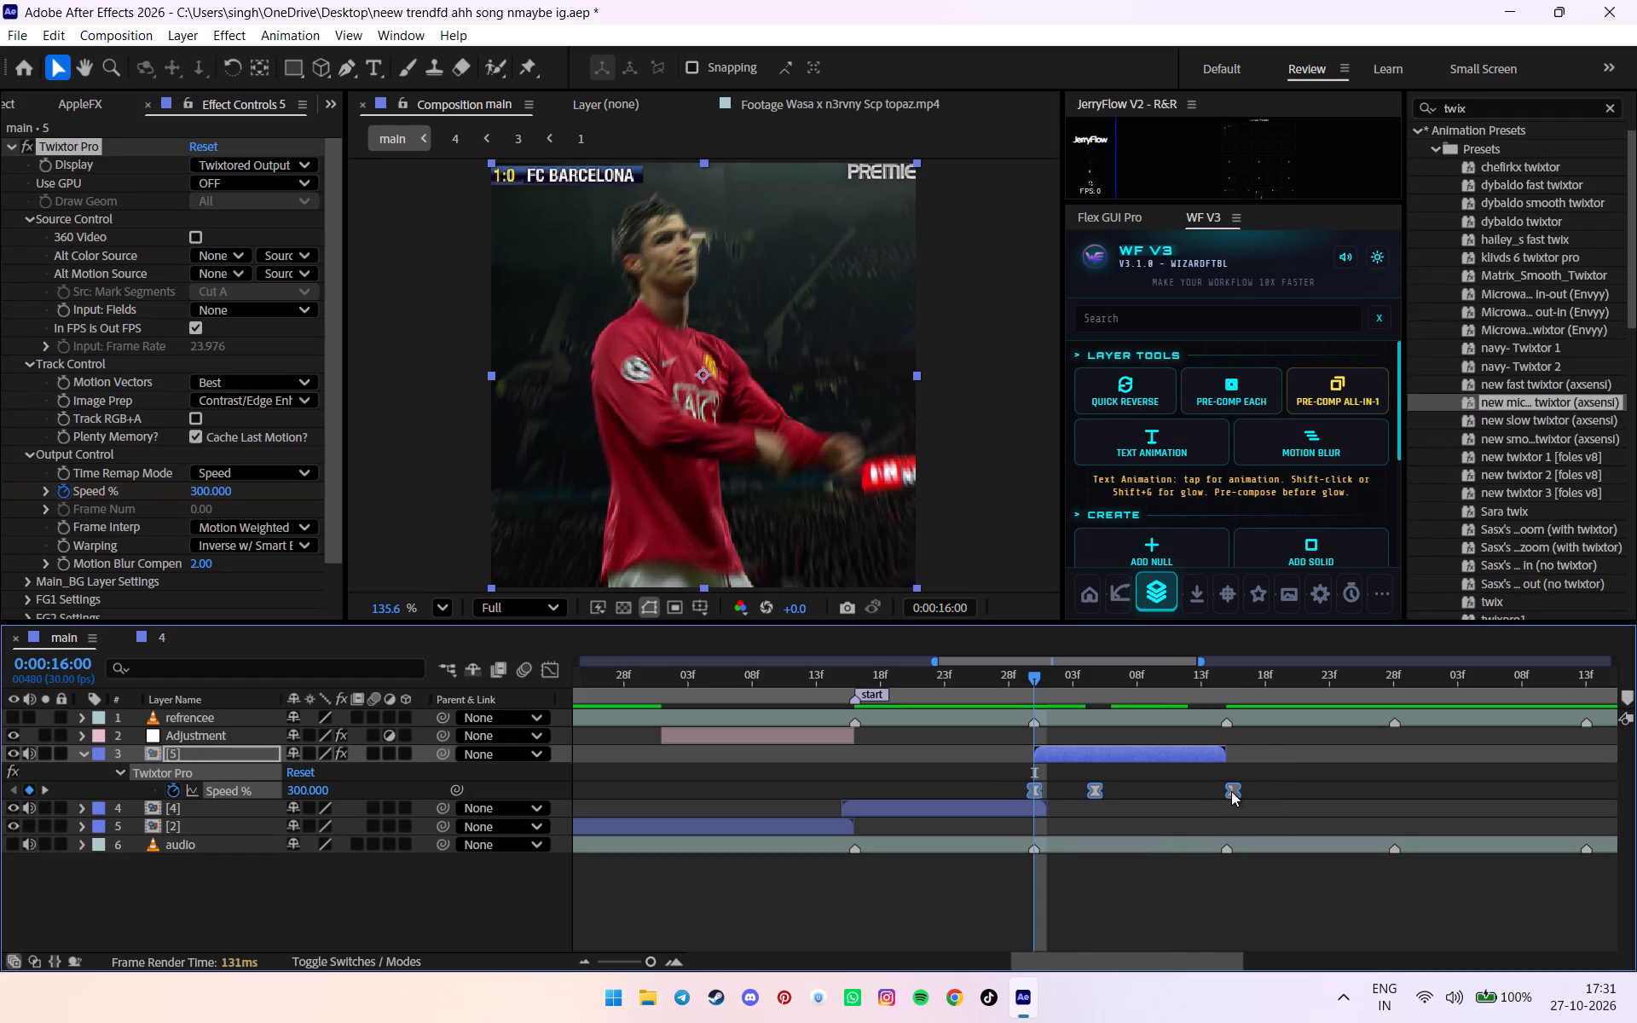
{"action": "left_click", "coordinate": [1231, 791], "text": "alt"}
{"action": "key", "text": "u"}
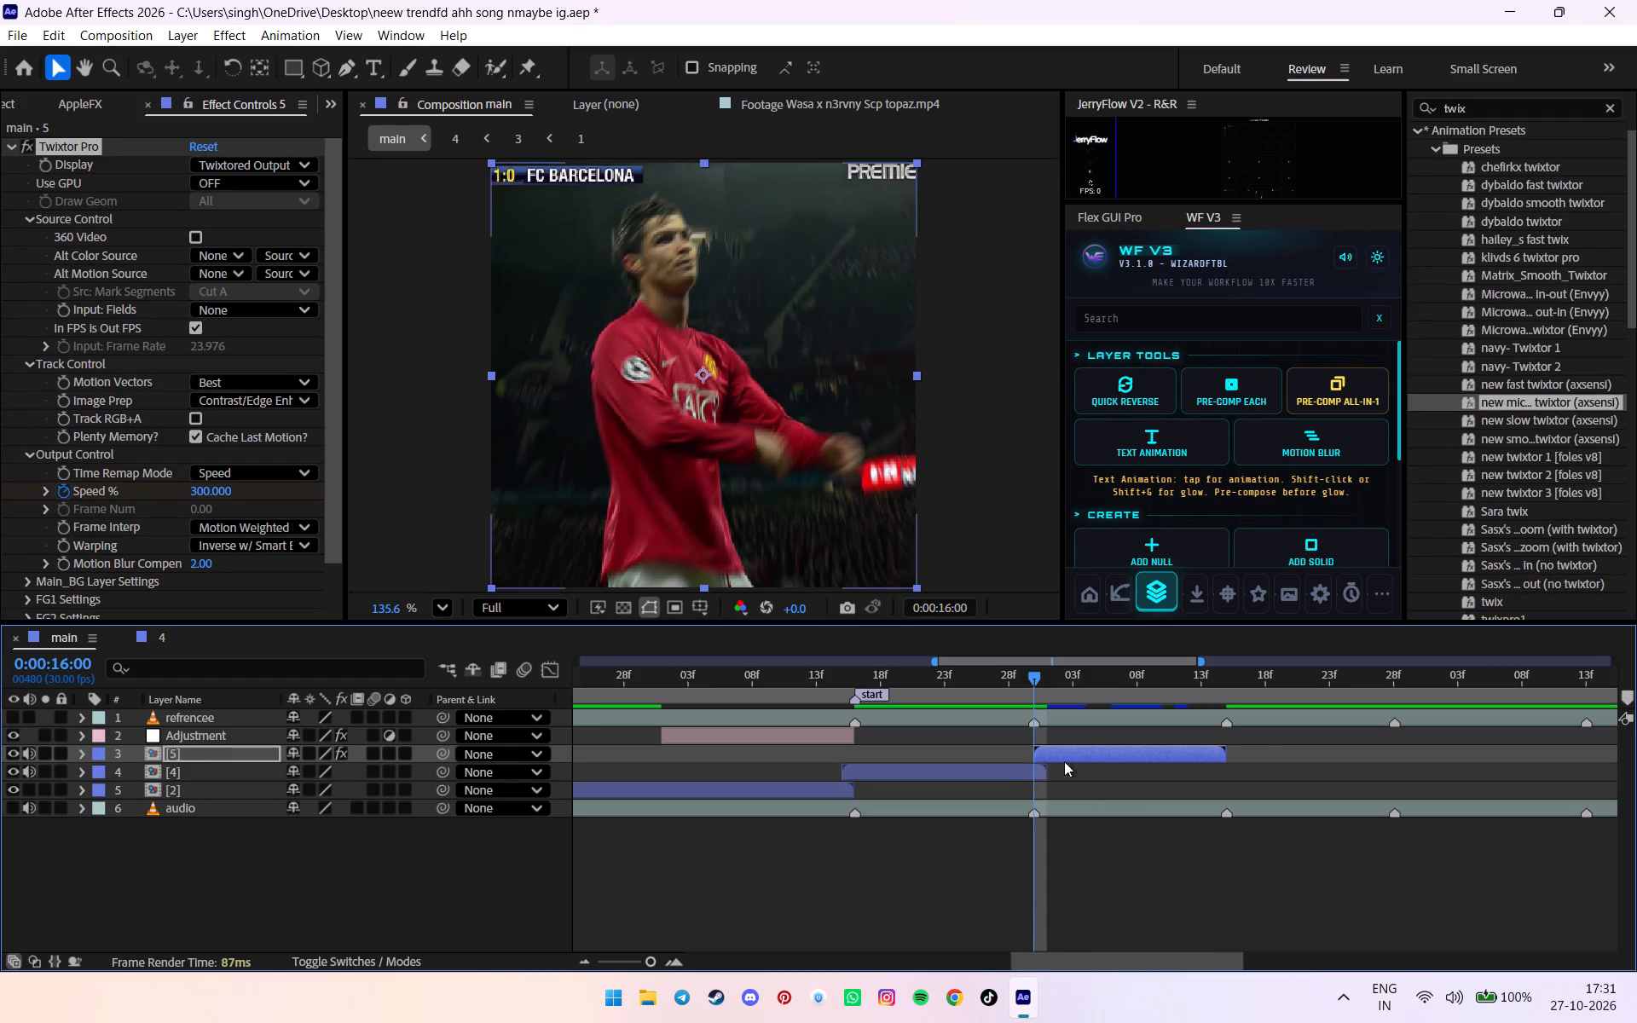
In comp 4, copy all the adjustment layers except layer 5, the one that starts a frame earlier.
{"action": "left_click", "coordinate": [1006, 764]}
{"action": "double_click", "coordinate": [1001, 767]}
{"action": "left_click", "coordinate": [774, 805]}
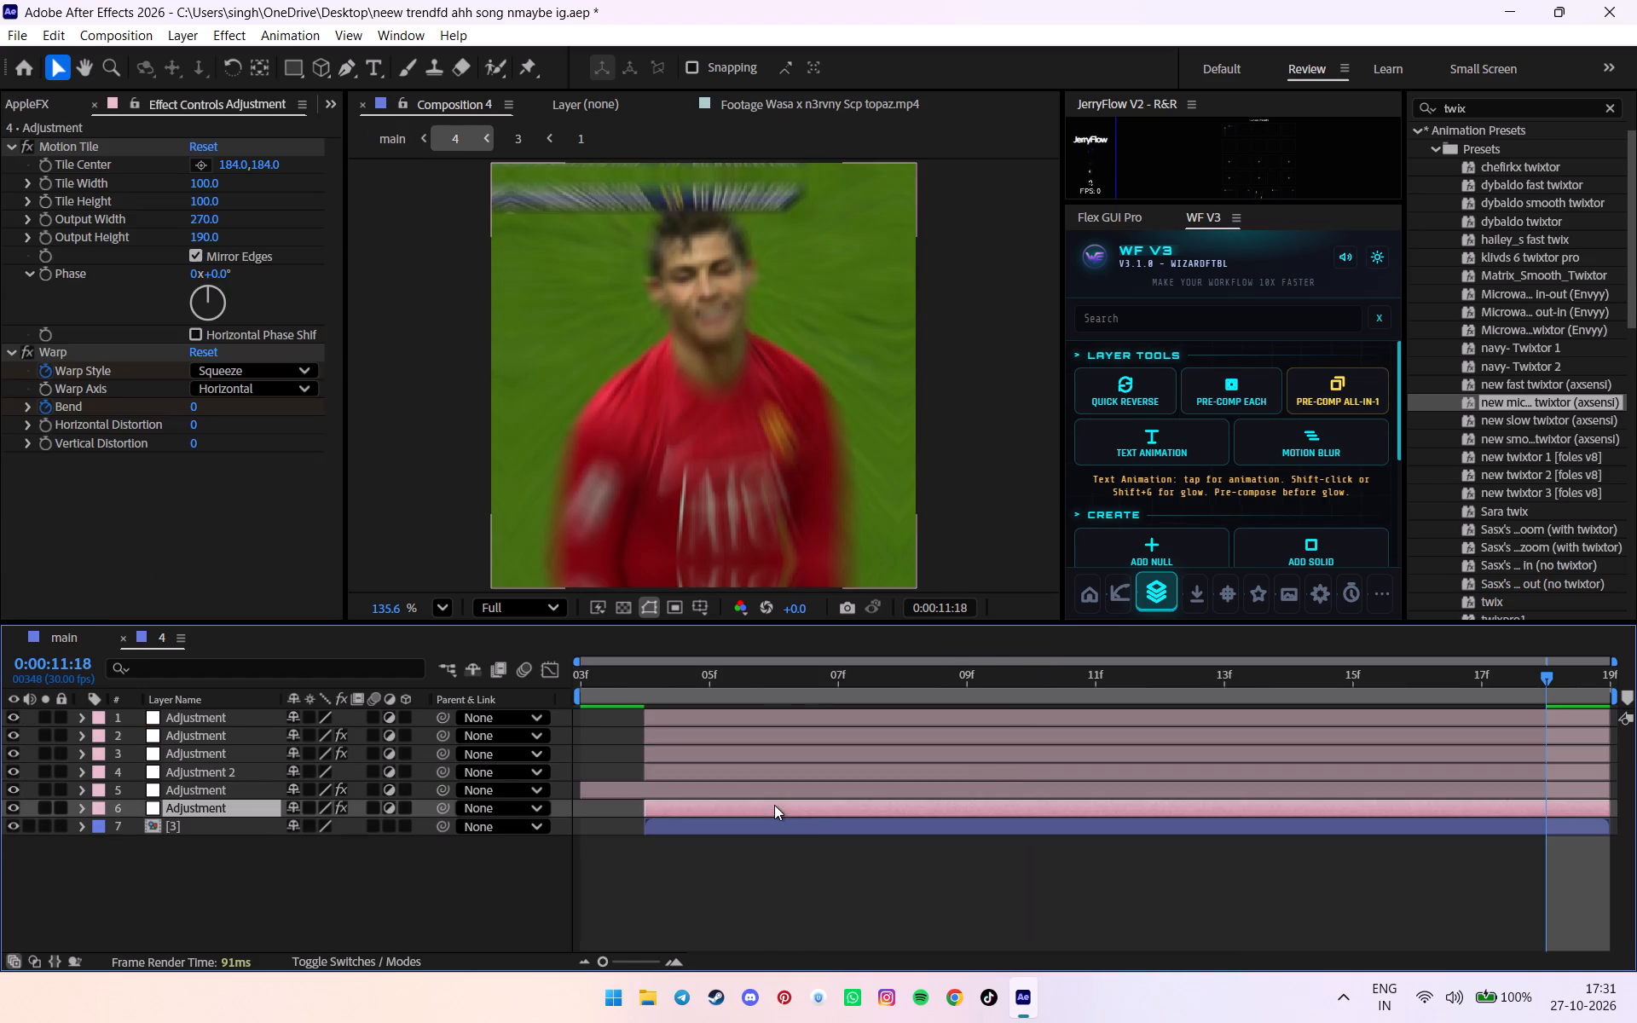
{"action": "left_click", "coordinate": [716, 713], "text": "ctrl+shift"}
{"action": "left_click", "coordinate": [691, 790], "text": "shift"}
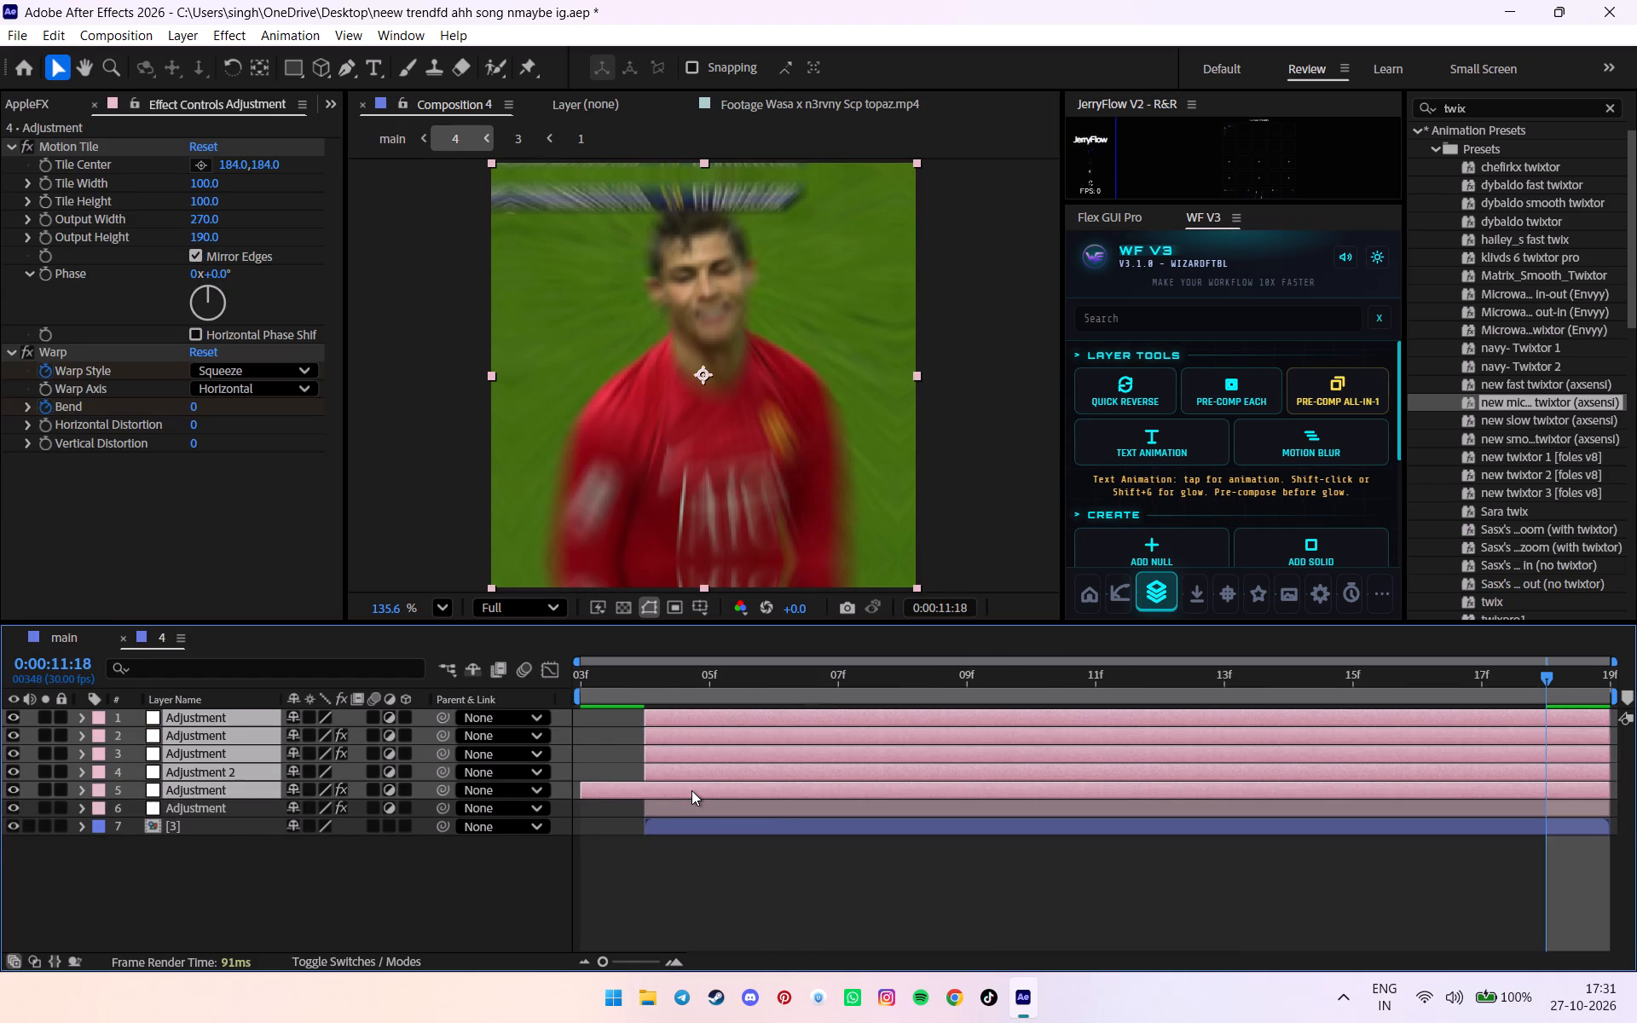
{"action": "left_click", "coordinate": [691, 815], "text": "ctrl"}
{"action": "left_click", "coordinate": [681, 793], "text": "shift"}
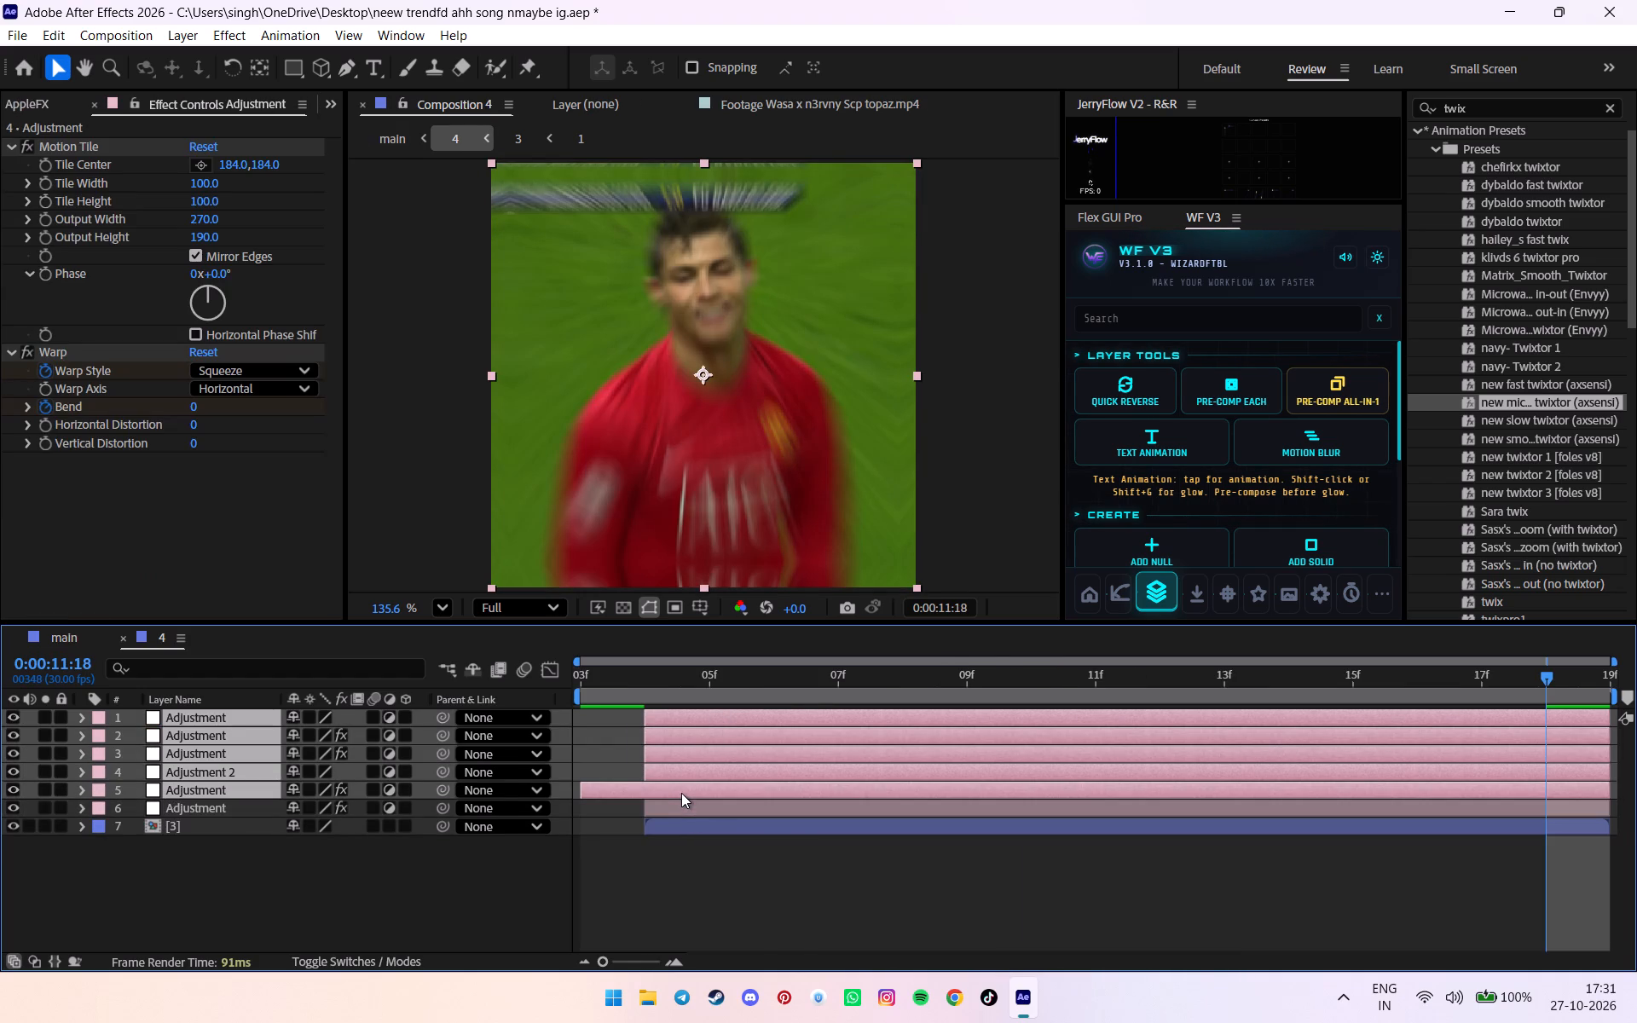
{"action": "left_click", "coordinate": [686, 800], "text": "ctrl"}
{"action": "left_click", "coordinate": [684, 792], "text": "ctrl"}
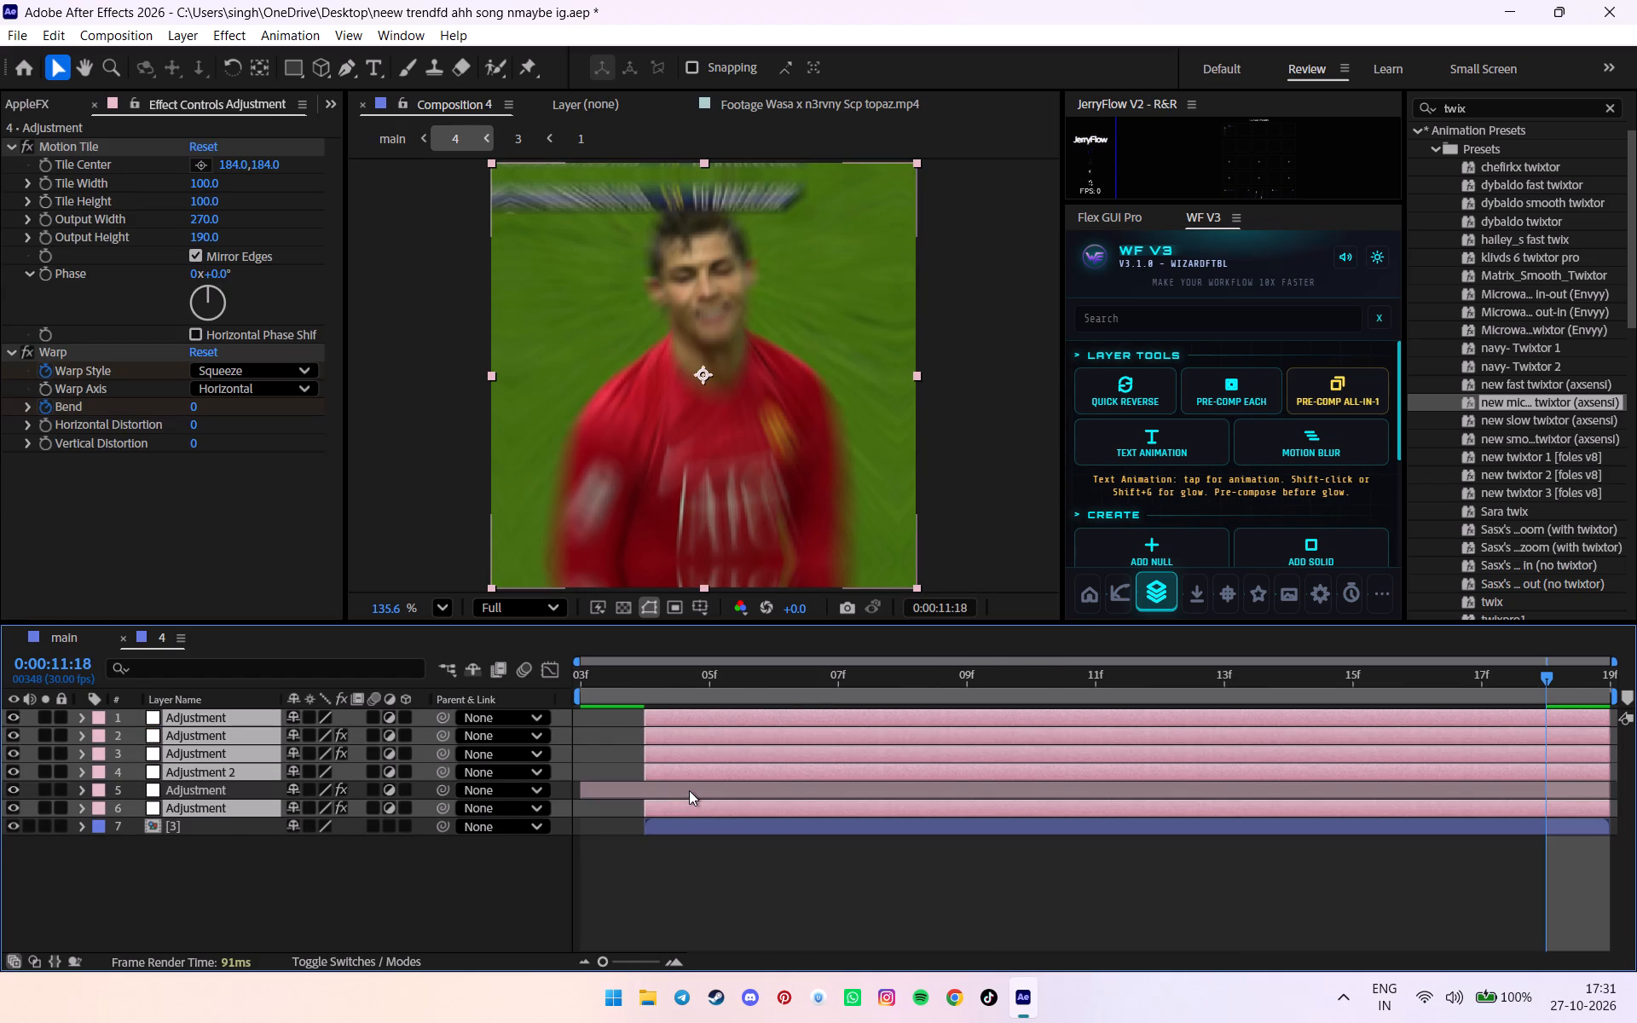
{"action": "key", "text": "ctrl+c"}
Paste the copied adjustment layers into main, place them directly above [5], and align their start with it at 0:00:16:00.
{"action": "left_click", "coordinate": [75, 641]}
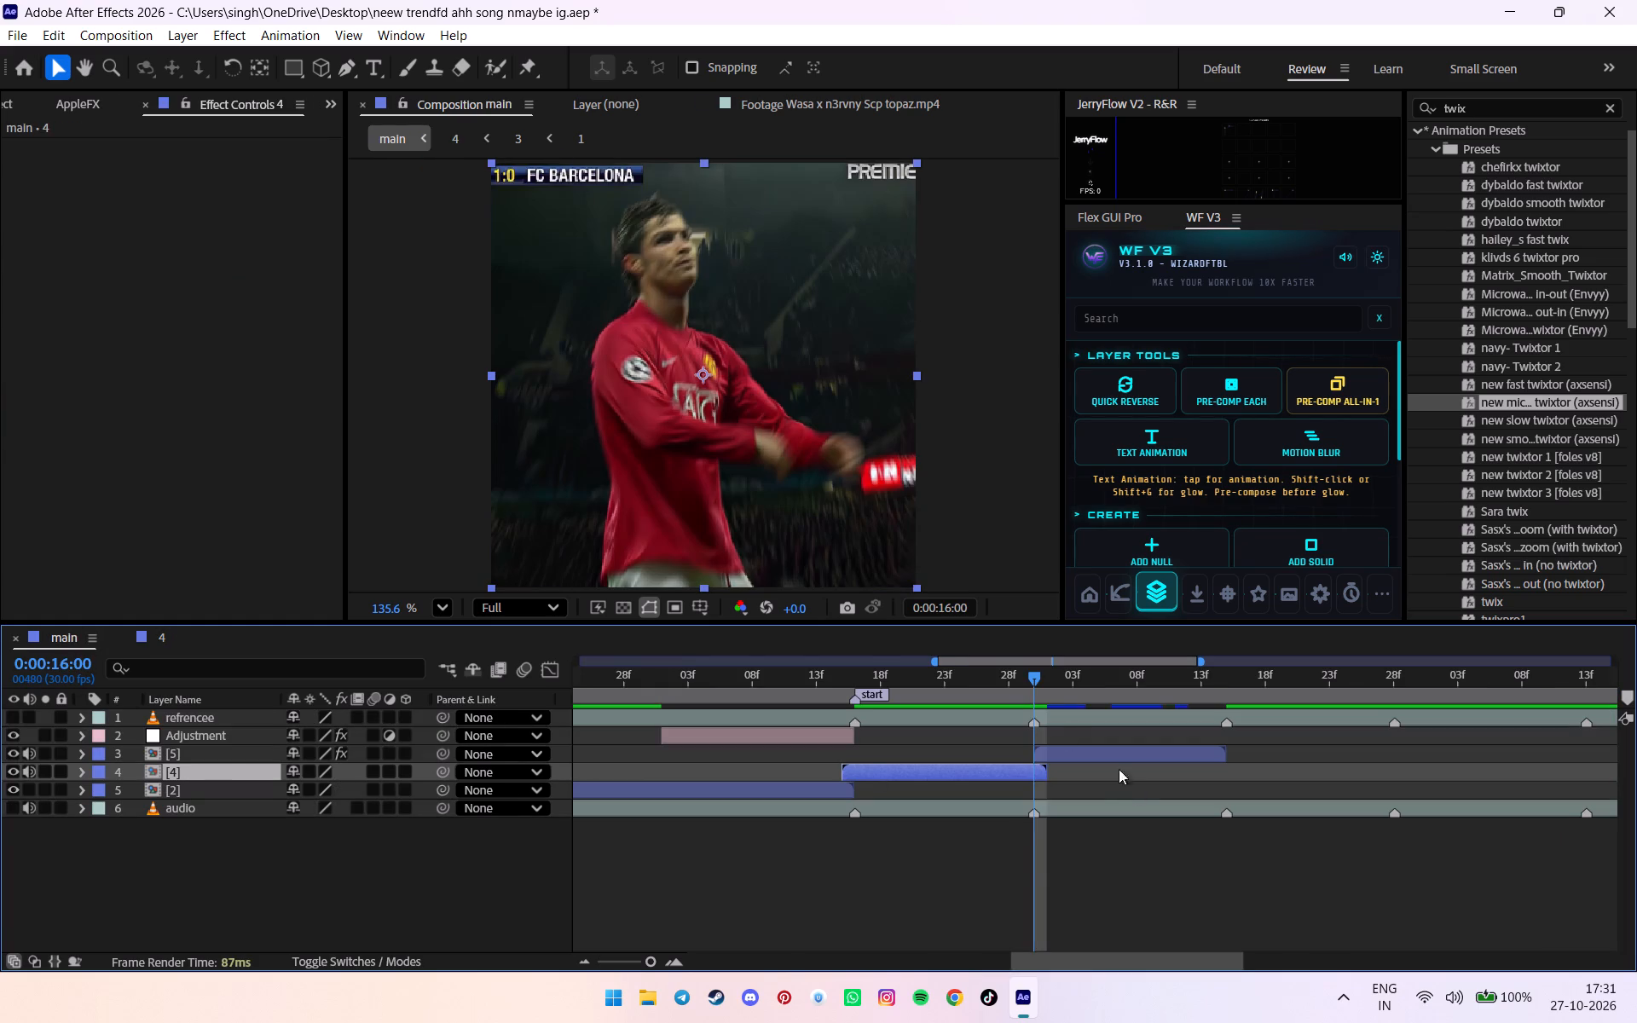
{"action": "key", "text": "ctrl+v"}
{"action": "scroll", "coordinate": [1038, 753], "scroll_direction": "down", "scroll_amount": 4, "text": "alt"}
{"action": "left_click_drag", "start_coordinate": [216, 815], "coordinate": [217, 770]}
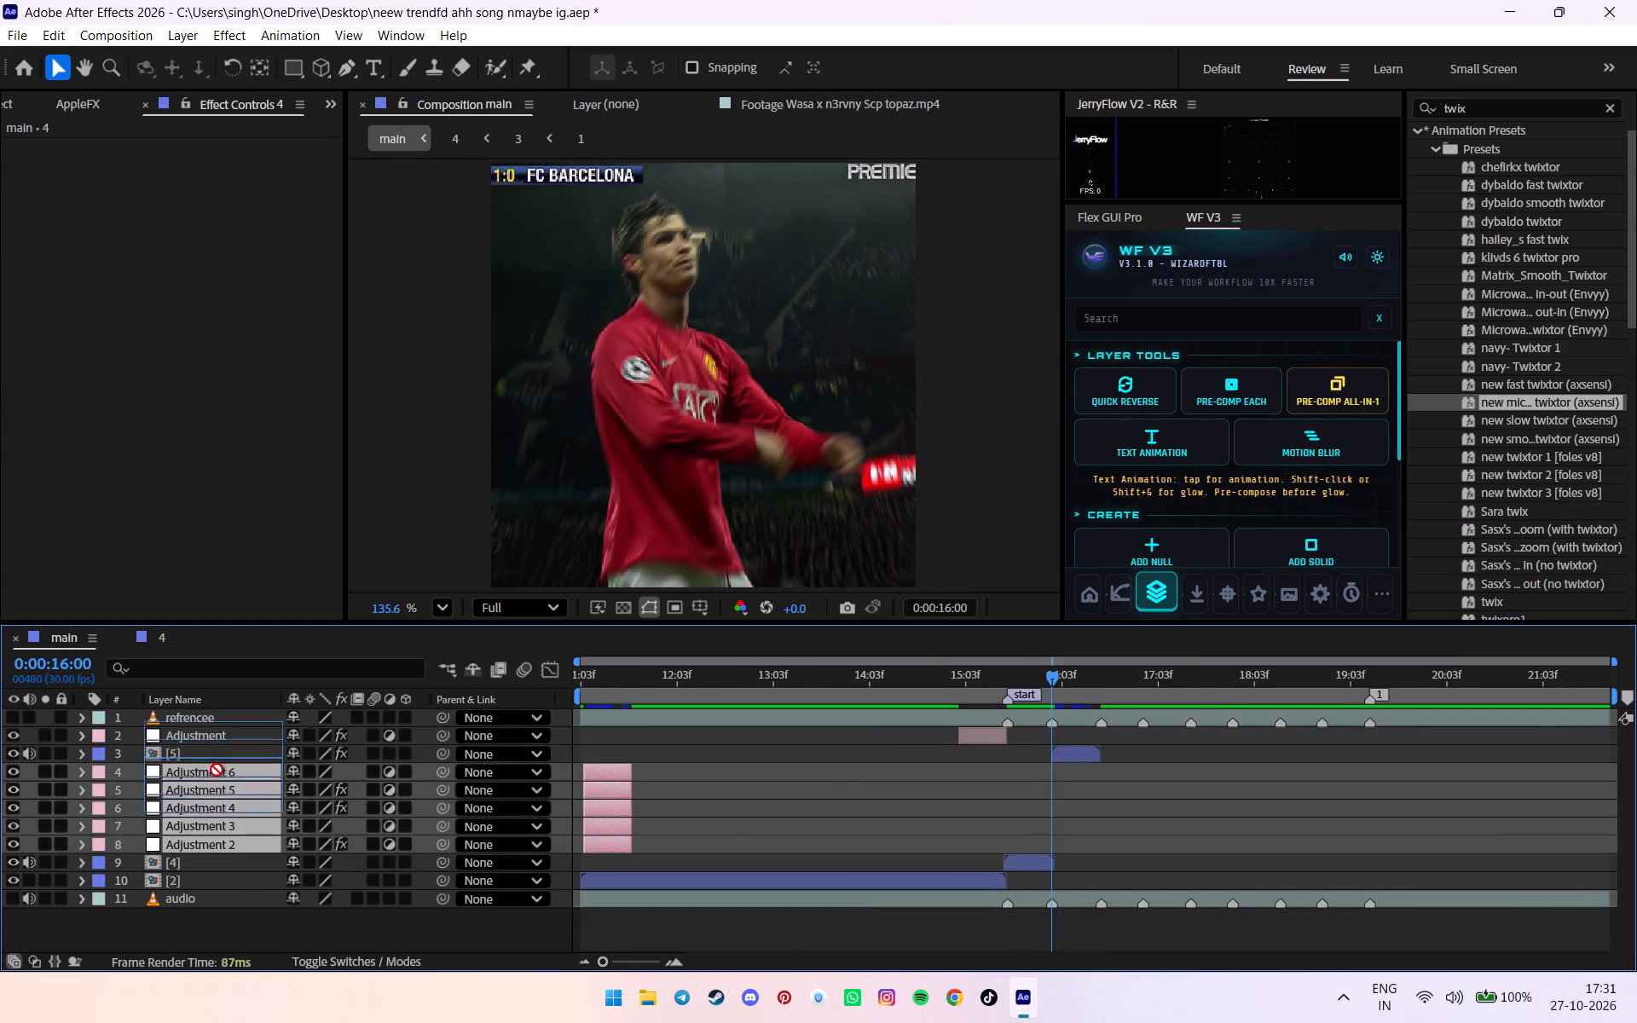
{"action": "left_click_drag", "start_coordinate": [217, 770], "coordinate": [224, 751]}
{"action": "left_click_drag", "start_coordinate": [604, 779], "coordinate": [1044, 775]}
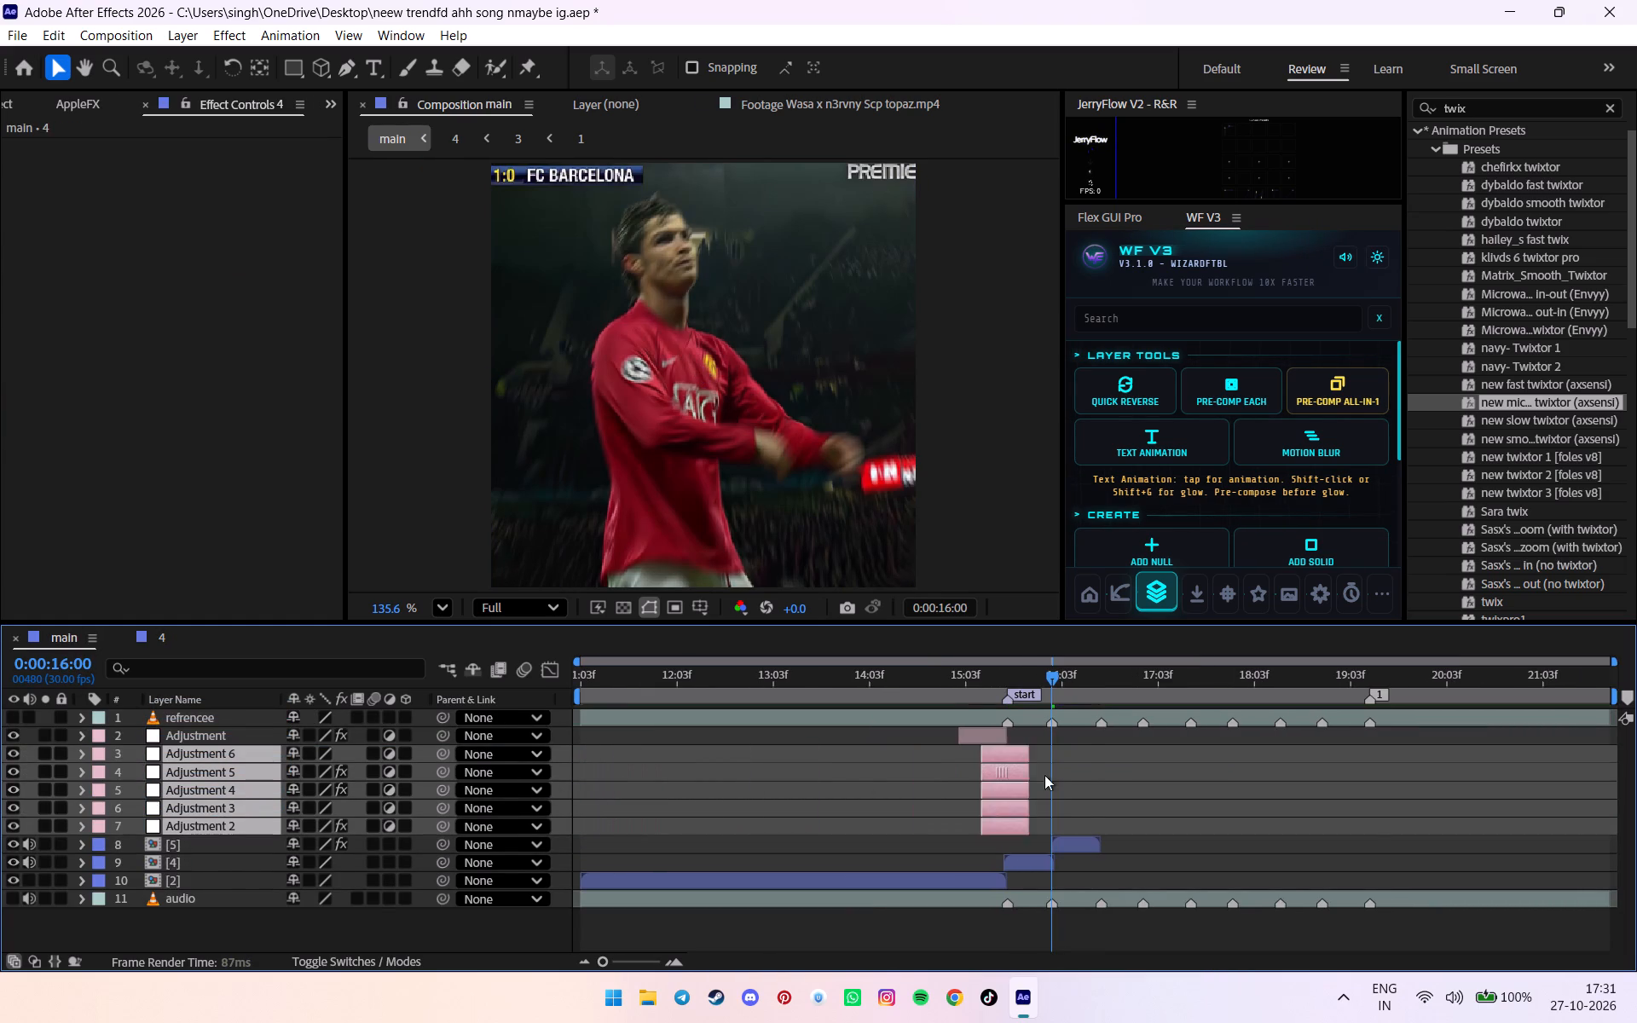
{"action": "left_click_drag", "start_coordinate": [1044, 775], "coordinate": [1077, 777]}
{"action": "scroll", "coordinate": [1075, 777], "scroll_direction": "up", "scroll_amount": 3, "text": "alt"}
{"action": "left_click_drag", "start_coordinate": [1074, 778], "coordinate": [1027, 776]}
{"action": "left_click", "coordinate": [1310, 808]}
In comp 5, slide the Wasa footage about four frames earlier and extend its end to fill the comp.
{"action": "left_click_drag", "start_coordinate": [912, 668], "coordinate": [950, 672]}
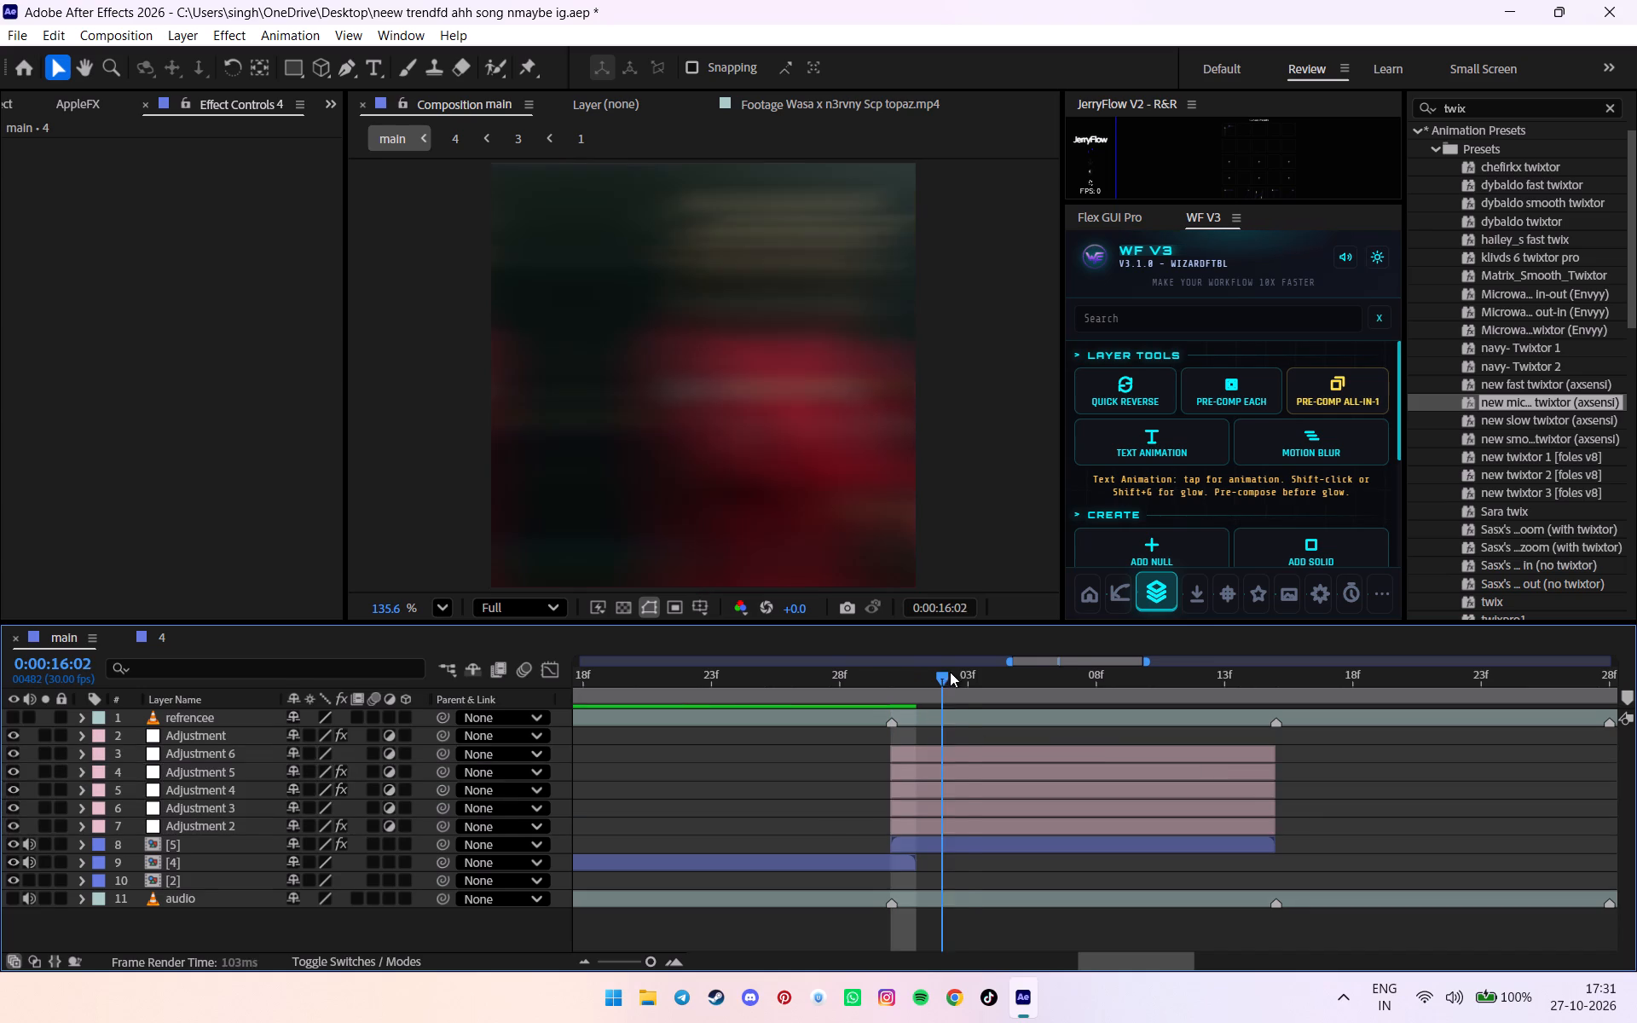
{"action": "left_click_drag", "start_coordinate": [950, 672], "coordinate": [1227, 682]}
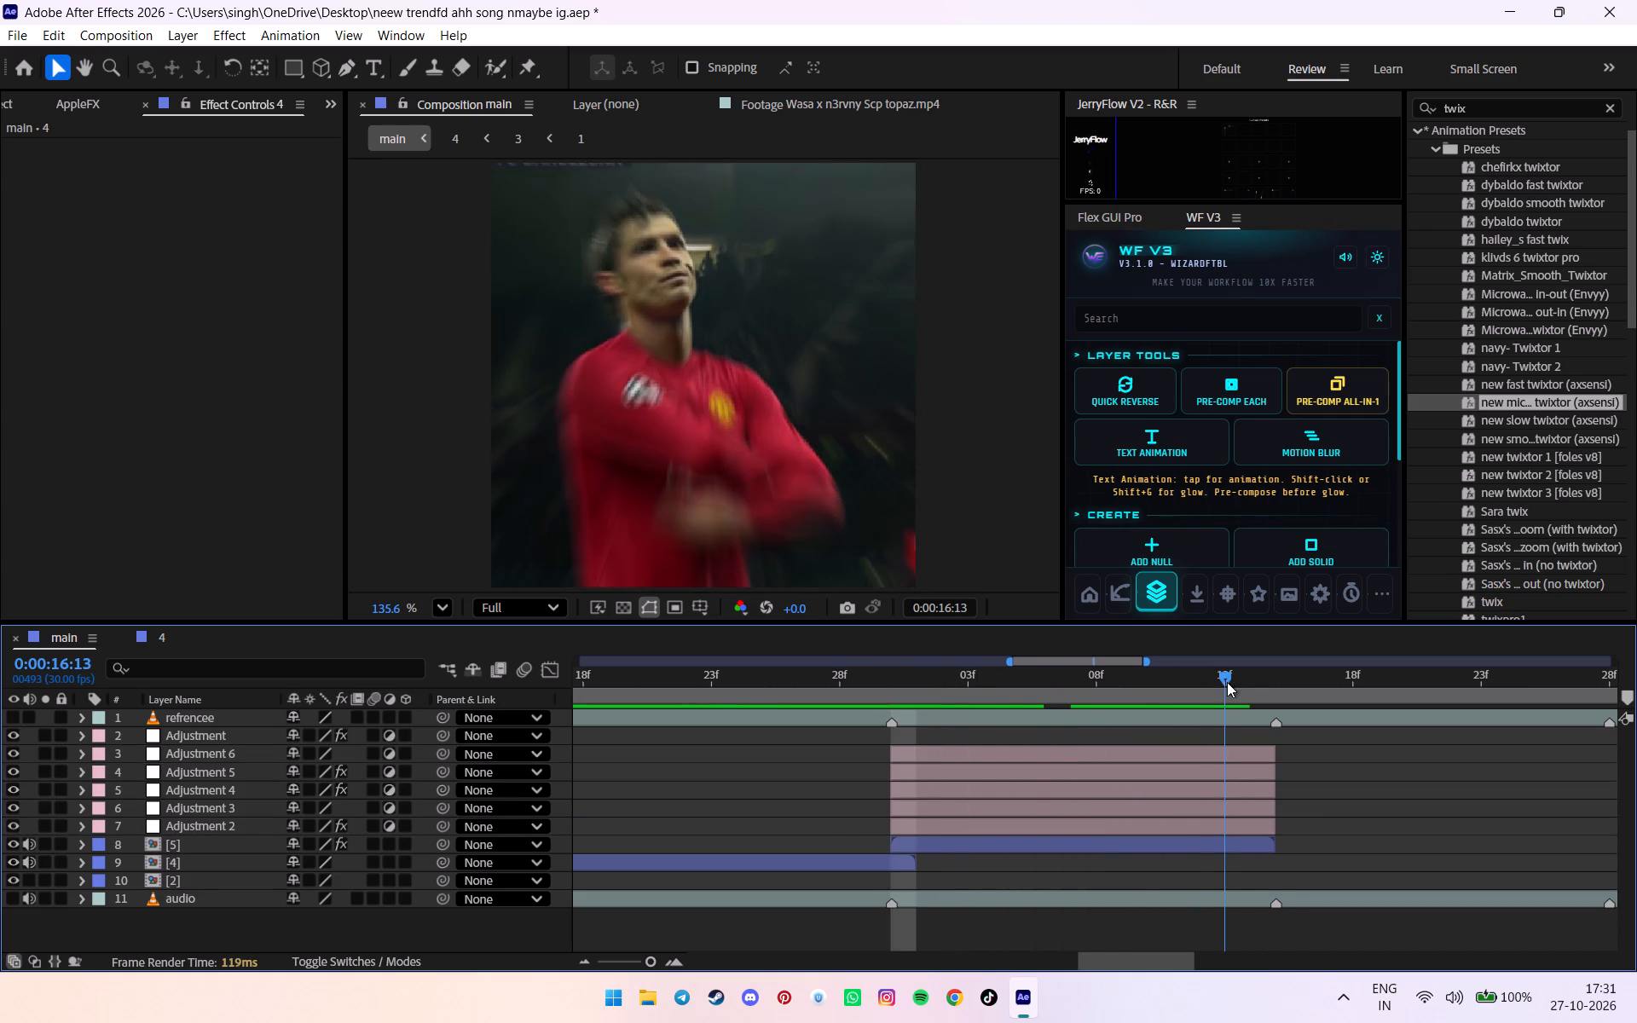
{"action": "left_click_drag", "start_coordinate": [1227, 682], "coordinate": [1156, 690]}
{"action": "double_click", "coordinate": [1148, 847]}
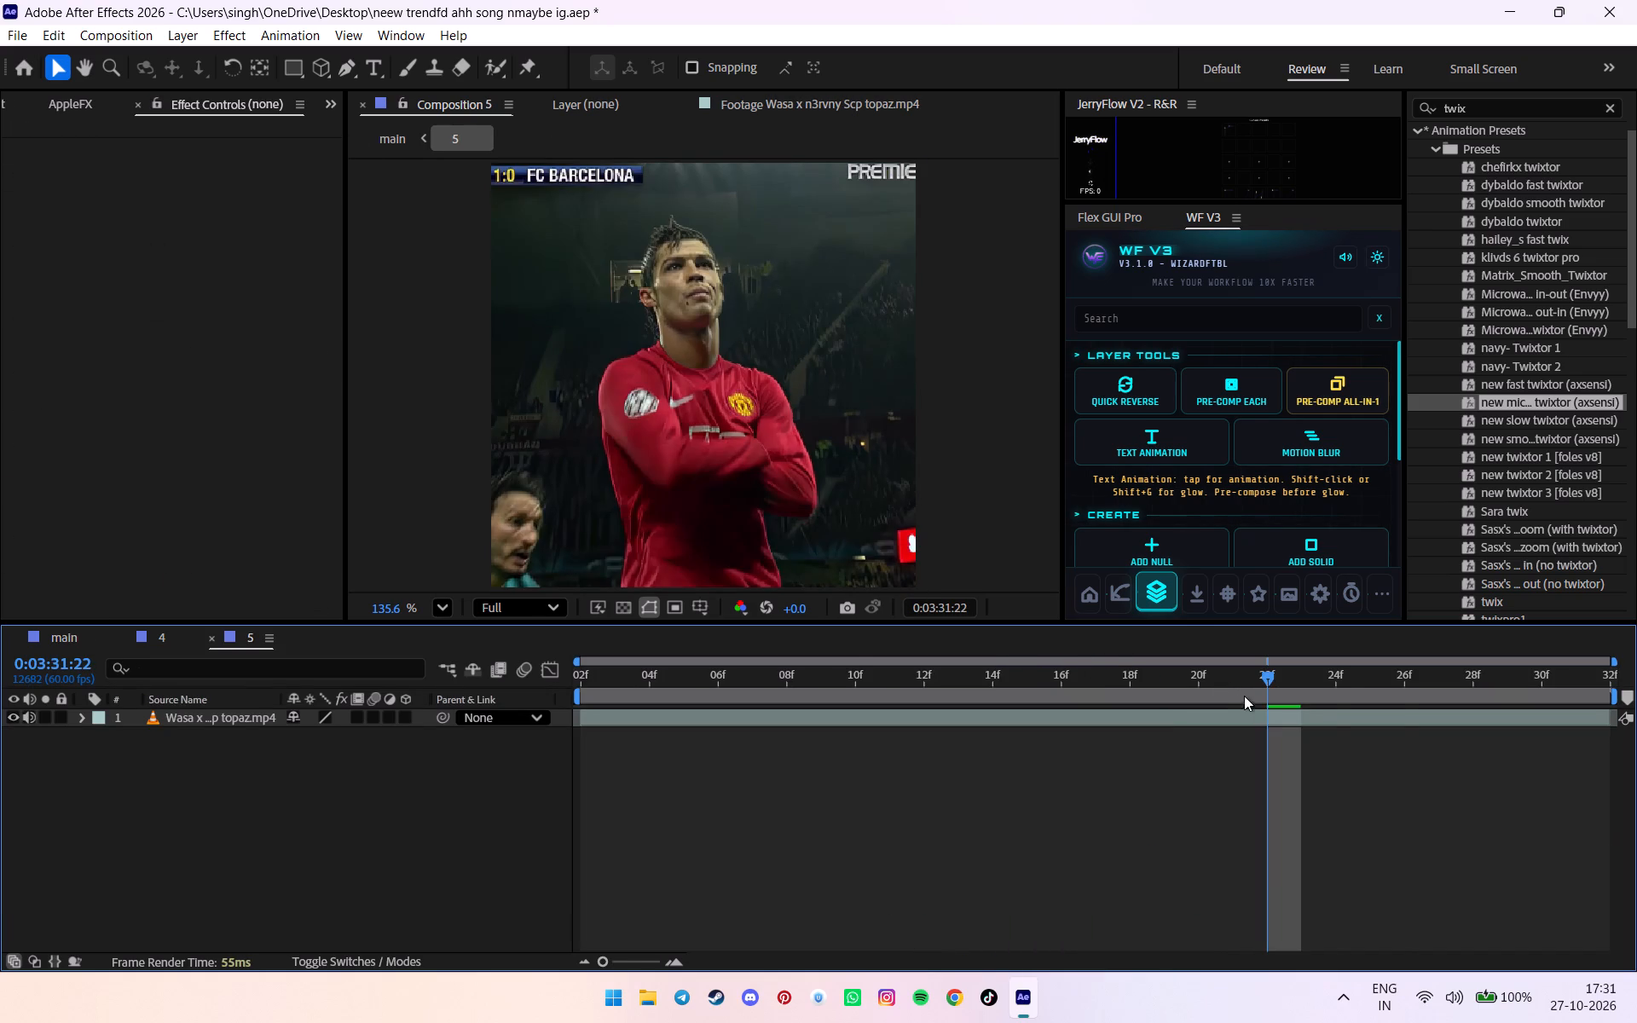
{"action": "left_click_drag", "start_coordinate": [1252, 696], "coordinate": [1359, 699]}
{"action": "left_click_drag", "start_coordinate": [1346, 725], "coordinate": [1206, 720]}
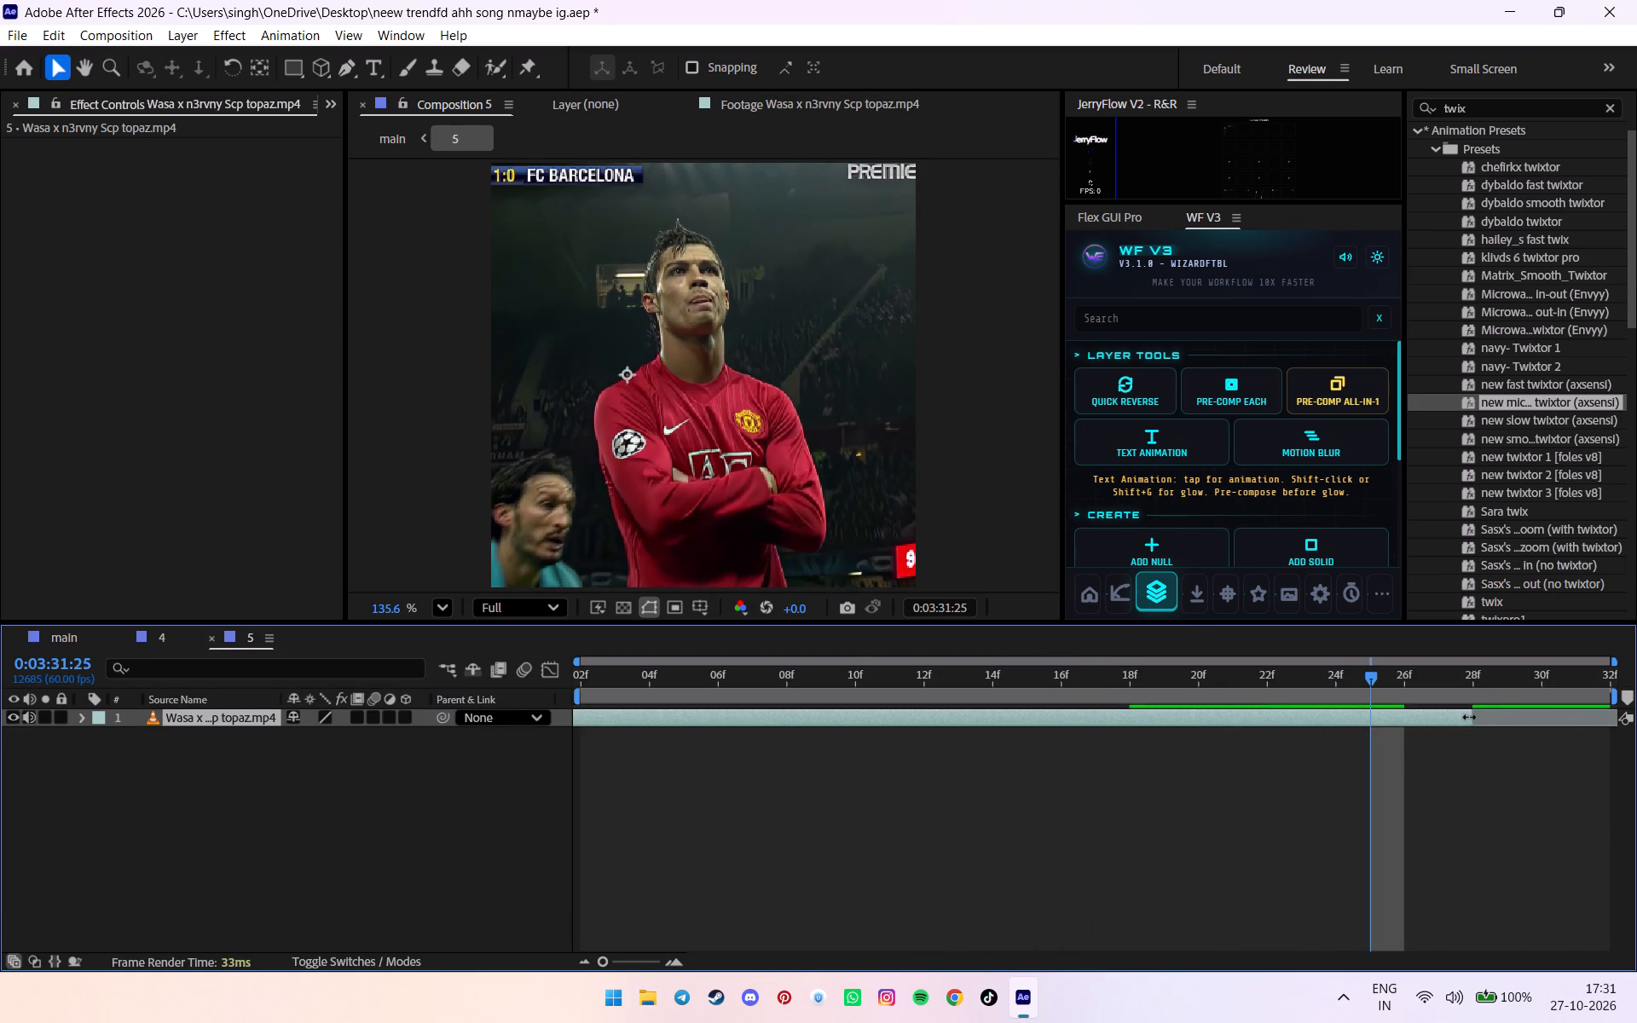
{"action": "left_click_drag", "start_coordinate": [1469, 717], "coordinate": [1636, 708]}
Check the retimed clip in main, and enable time remapping on the Wasa footage in comp 5.
{"action": "left_click", "coordinate": [68, 645]}
{"action": "left_click_drag", "start_coordinate": [1118, 687], "coordinate": [1063, 687]}
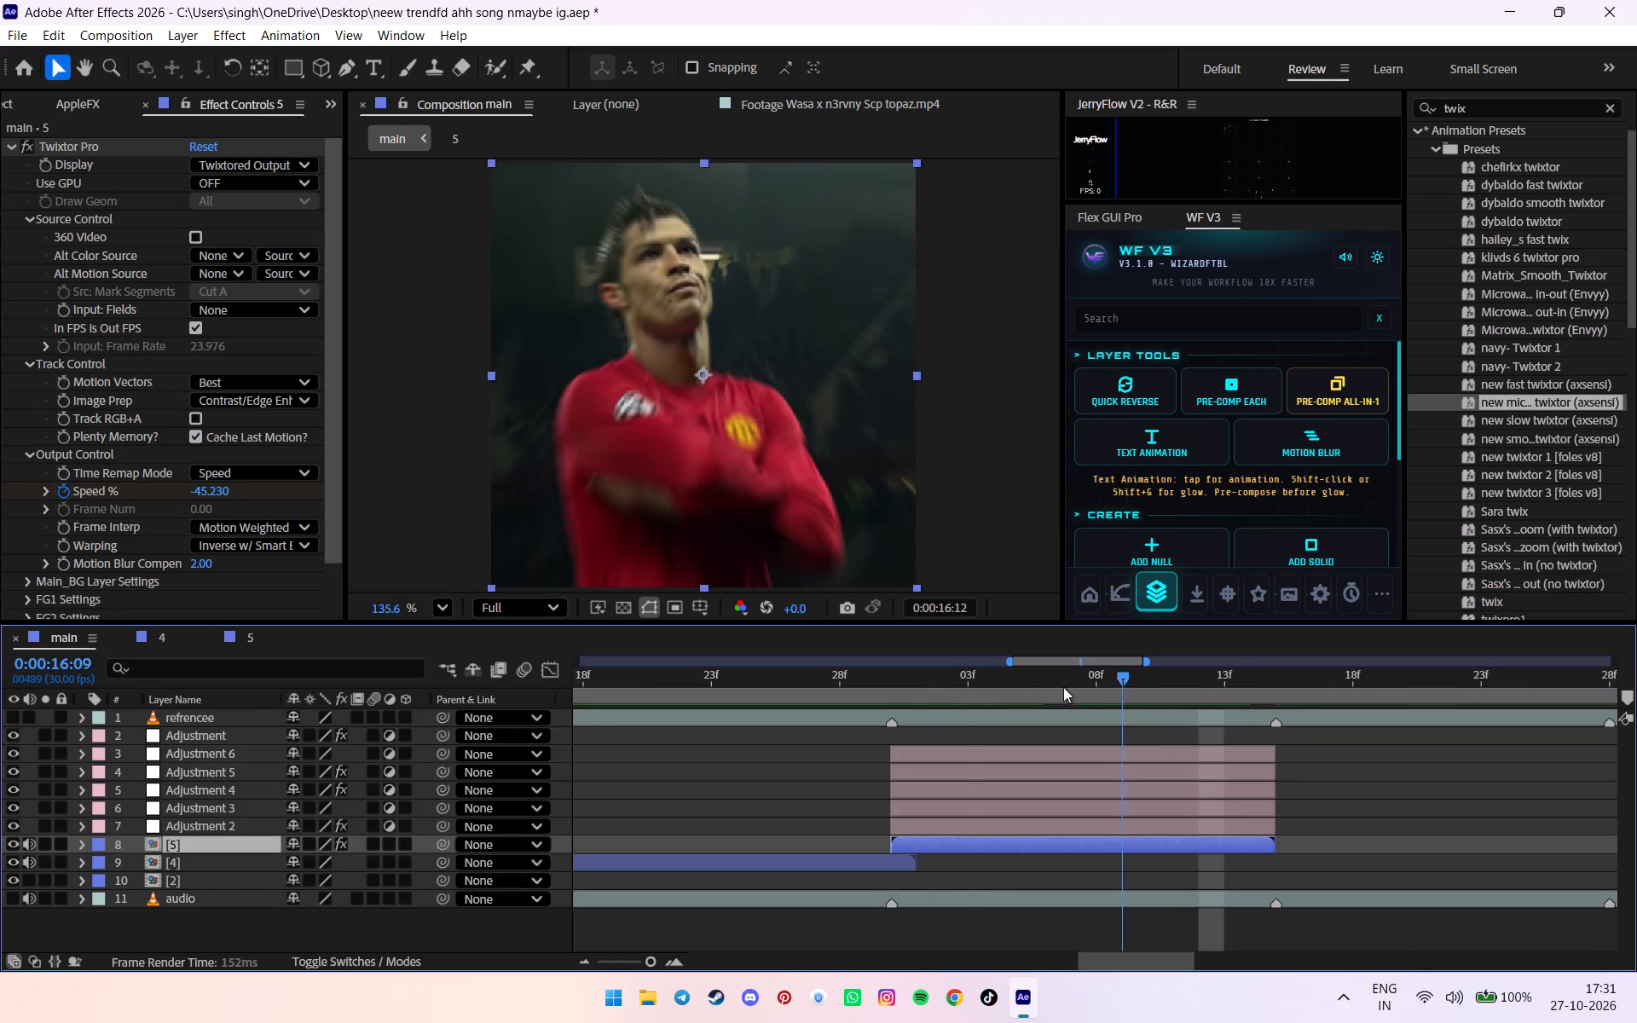
{"action": "left_click_drag", "start_coordinate": [1063, 687], "coordinate": [1060, 710]}
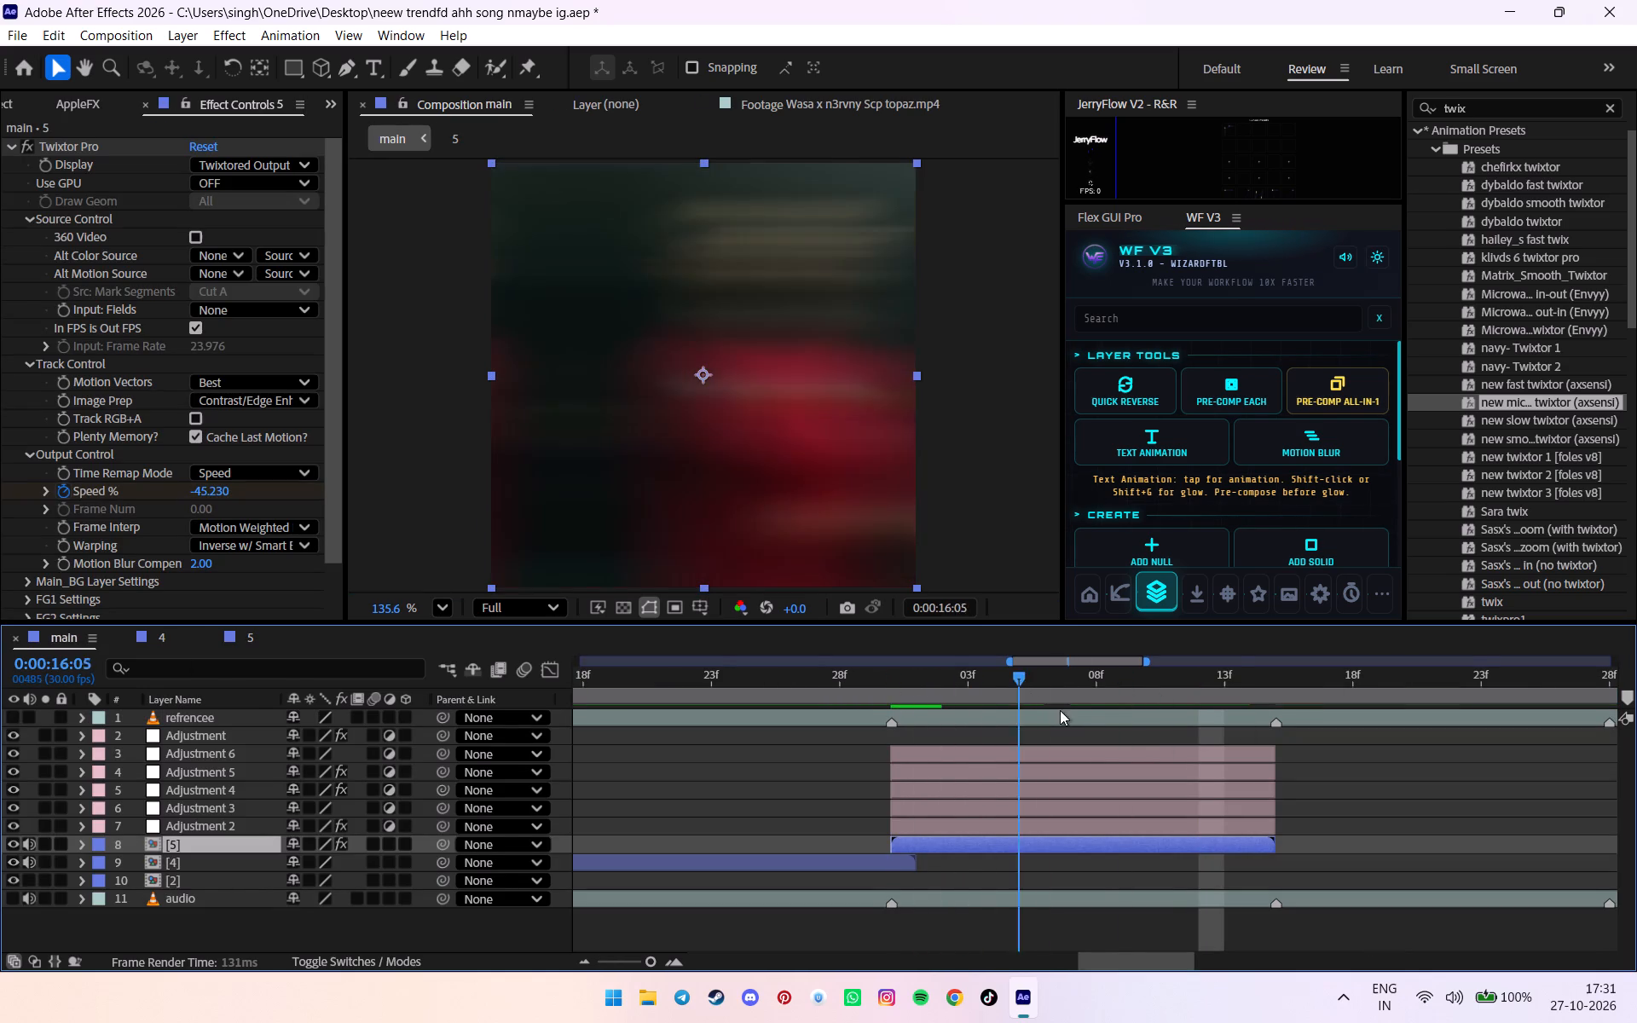
{"action": "left_click_drag", "start_coordinate": [1060, 710], "coordinate": [1198, 722]}
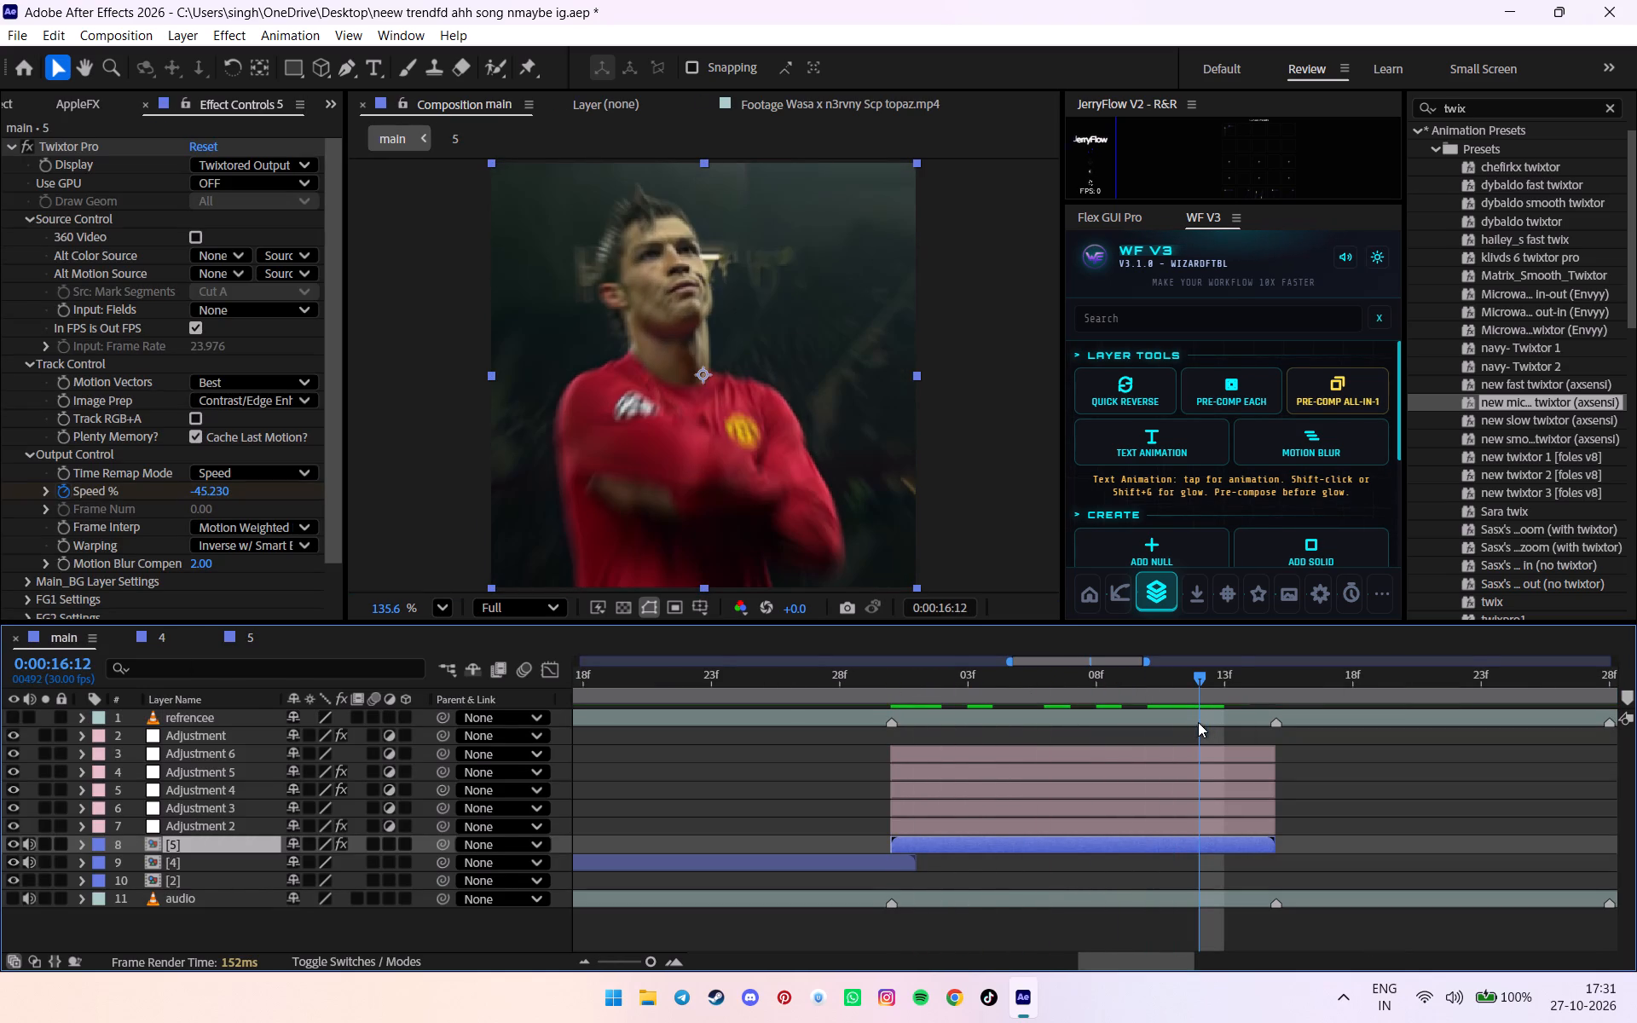
{"action": "left_click_drag", "start_coordinate": [1198, 722], "coordinate": [1200, 722]}
{"action": "left_click", "coordinate": [256, 635]}
{"action": "left_click", "coordinate": [751, 643]}
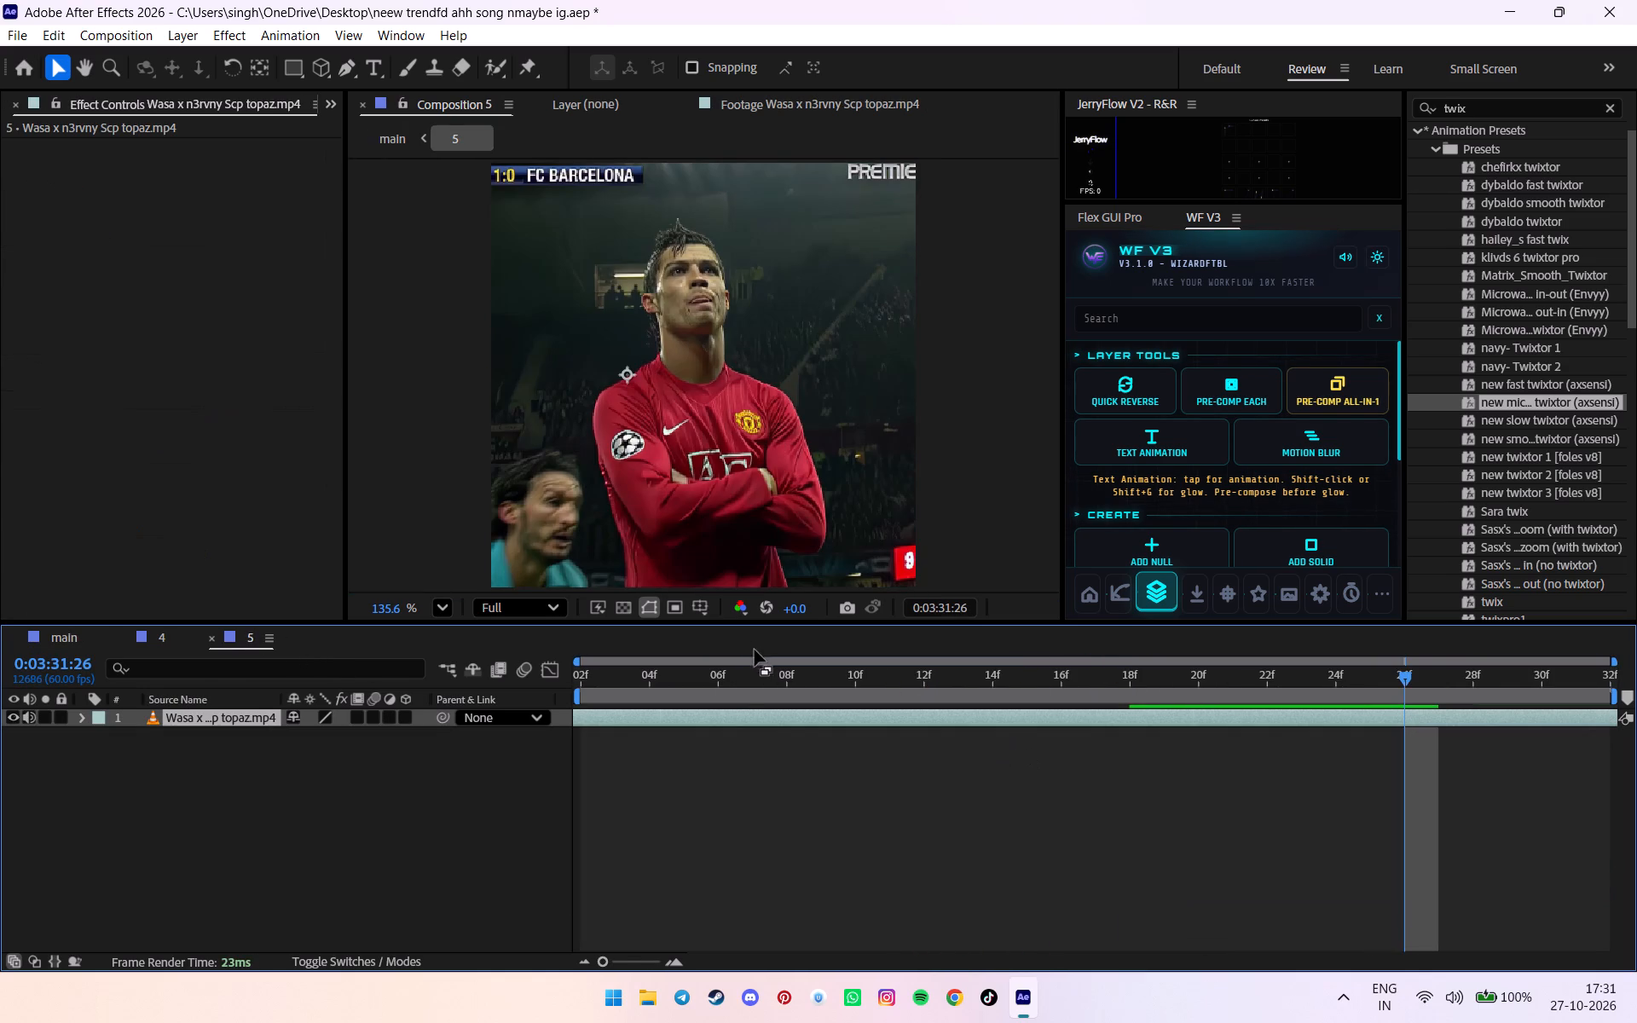
{"action": "left_click_drag", "start_coordinate": [718, 672], "coordinate": [534, 702]}
{"action": "right_click", "coordinate": [644, 722]}
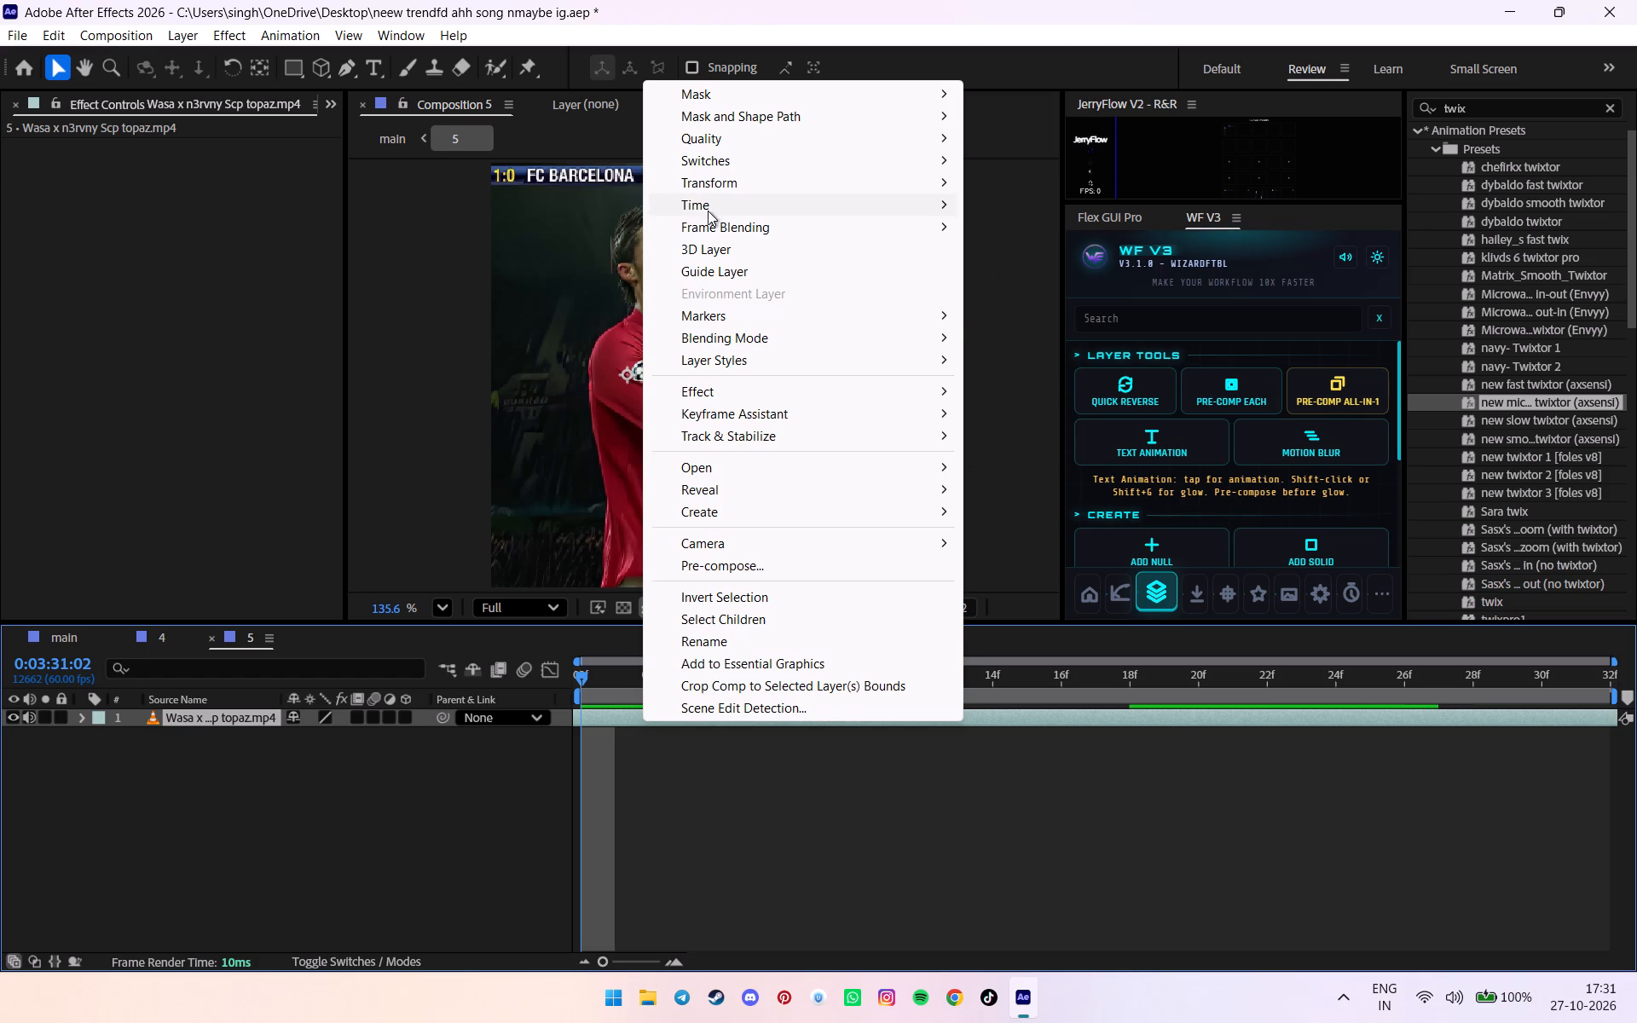
{"action": "left_click", "coordinate": [1081, 209]}
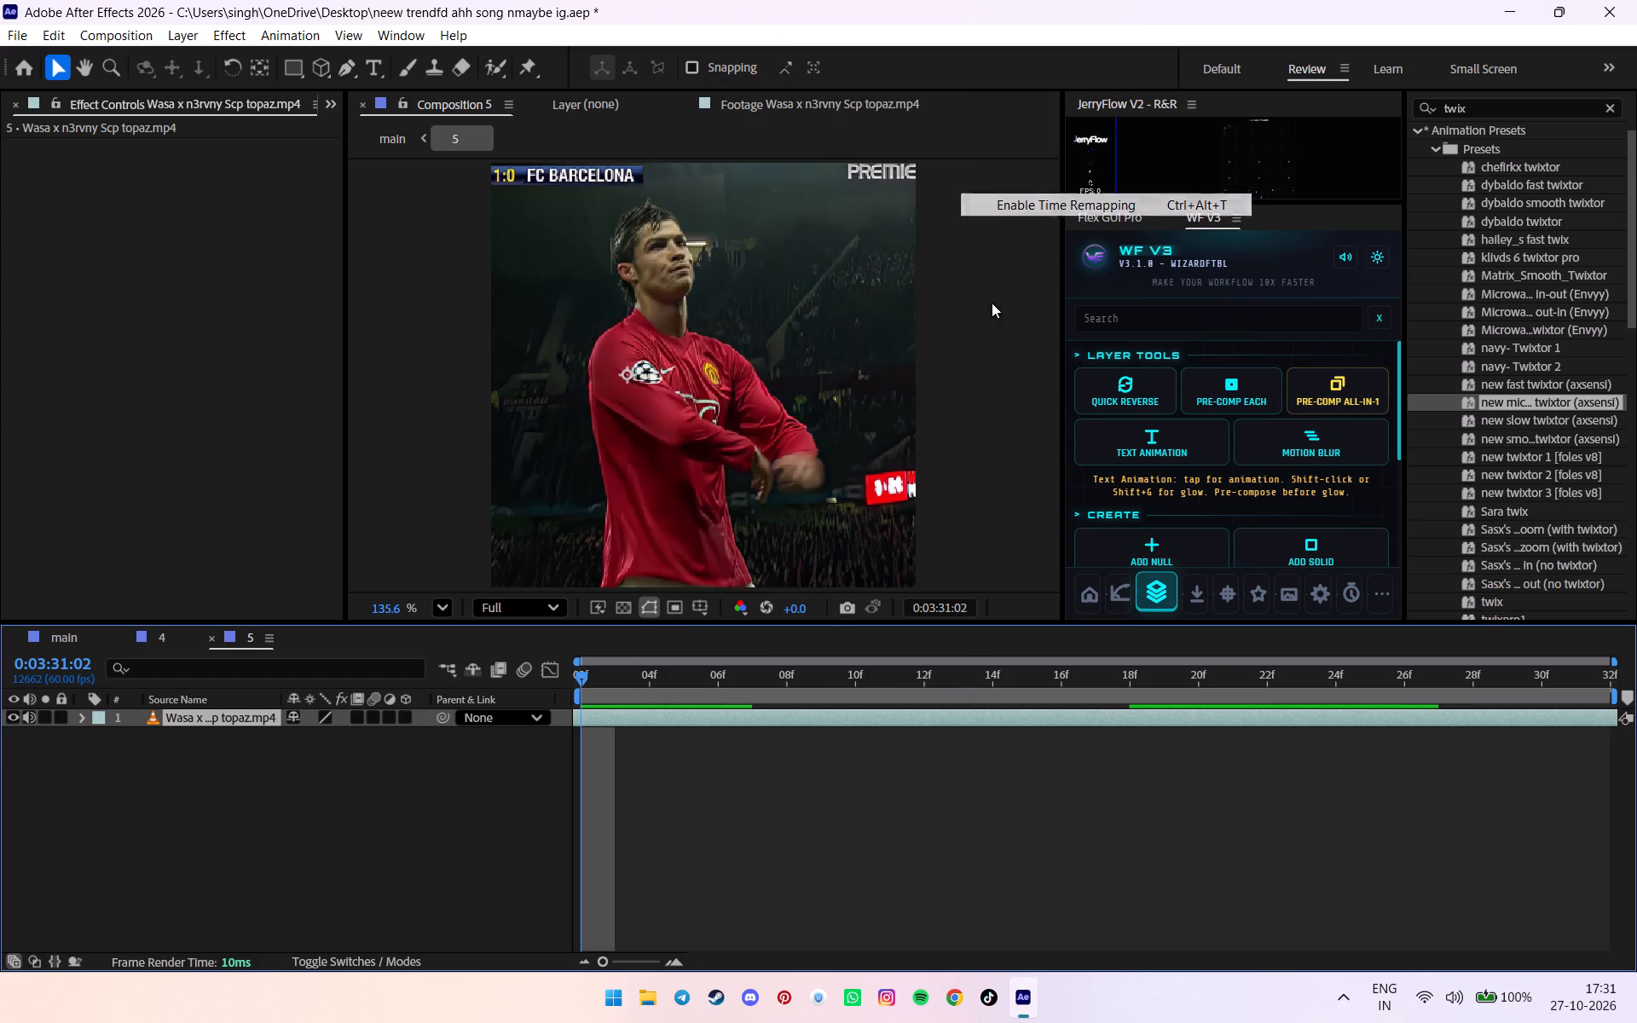
Add a Time Remap keyframe at 0:03:31:02 and another at 0:03:31:21 set to a later moment of the footage.
{"action": "left_click_drag", "start_coordinate": [674, 688], "coordinate": [466, 712]}
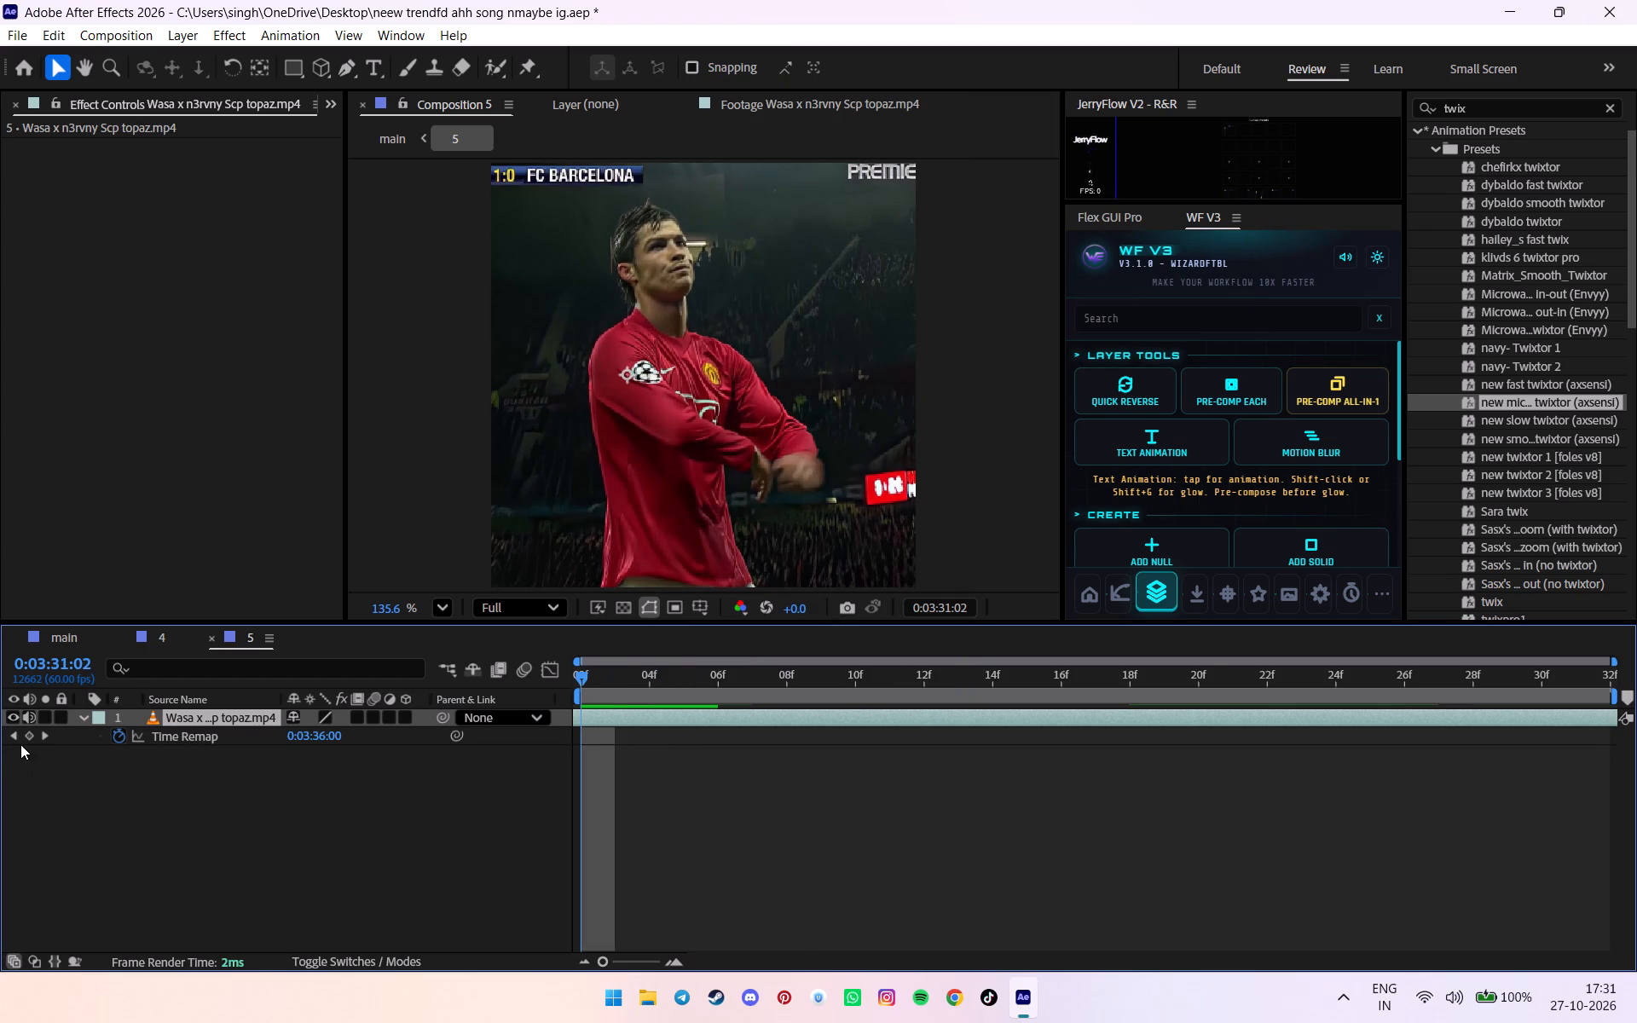
{"action": "left_click", "coordinate": [26, 740]}
{"action": "left_click_drag", "start_coordinate": [703, 692], "coordinate": [1219, 685]}
{"action": "left_click_drag", "start_coordinate": [337, 738], "coordinate": [369, 738]}
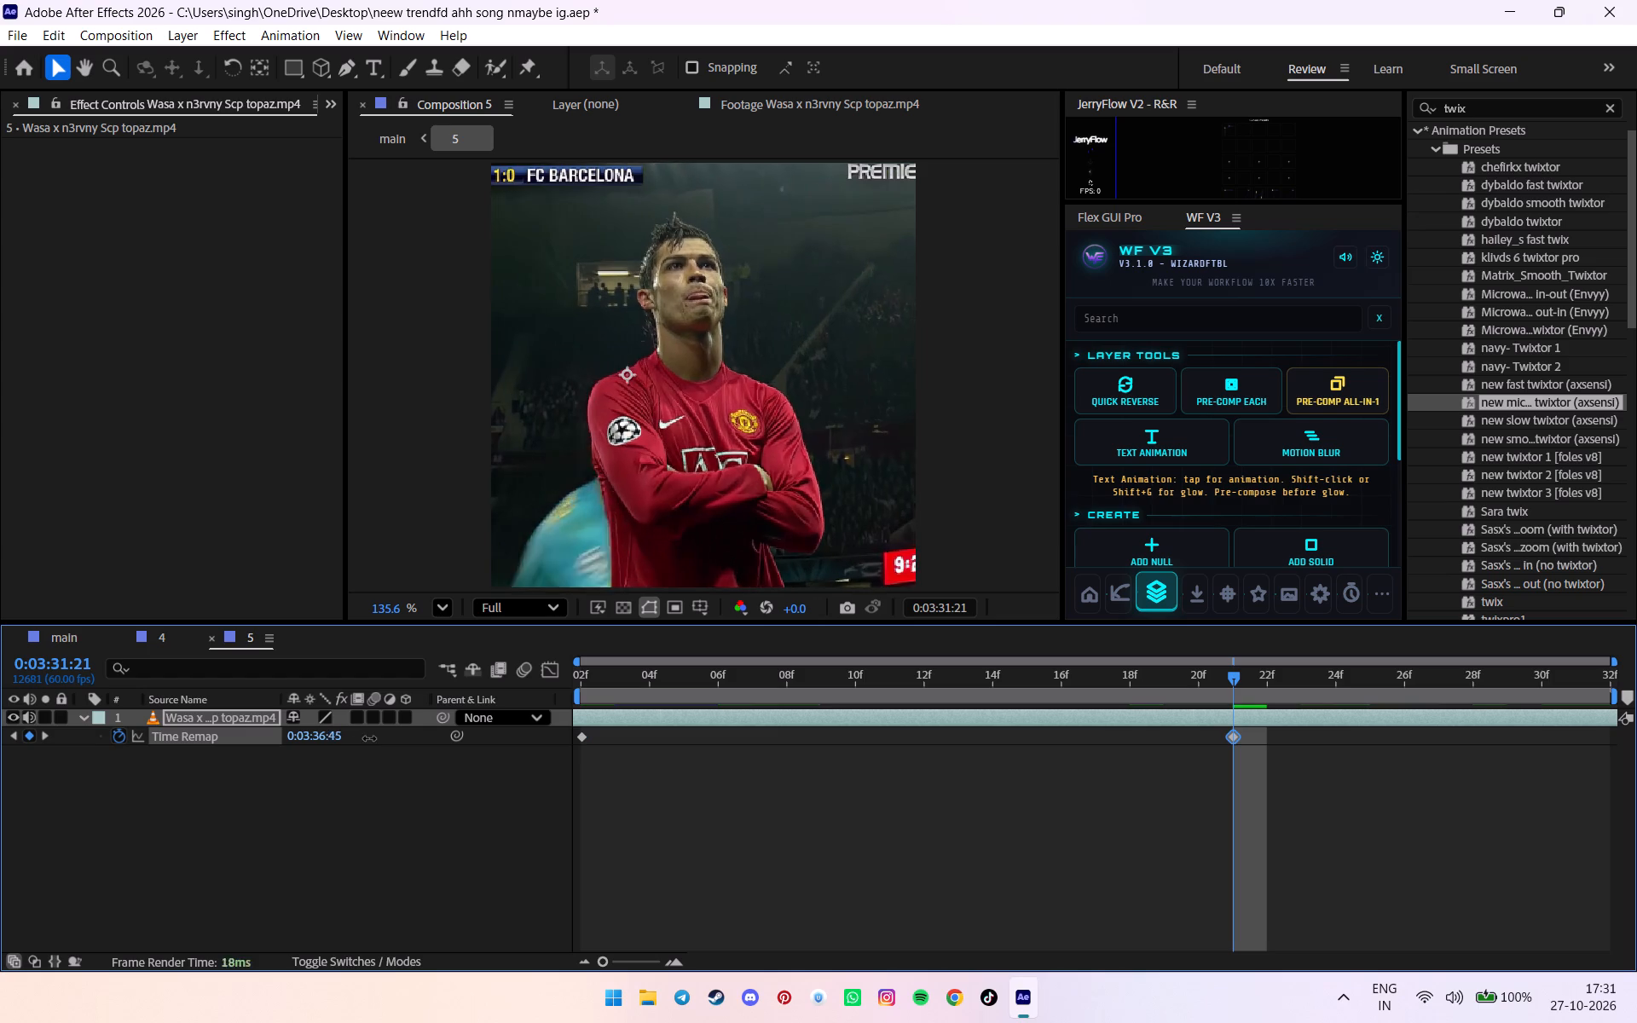
{"action": "left_click_drag", "start_coordinate": [369, 738], "coordinate": [370, 738]}
Preview the clip in main, move comp 5's second Time Remap keyframe to about 0:03:31:32, and return to main.
{"action": "left_click", "coordinate": [63, 638]}
{"action": "left_click_drag", "start_coordinate": [1113, 682], "coordinate": [1014, 686]}
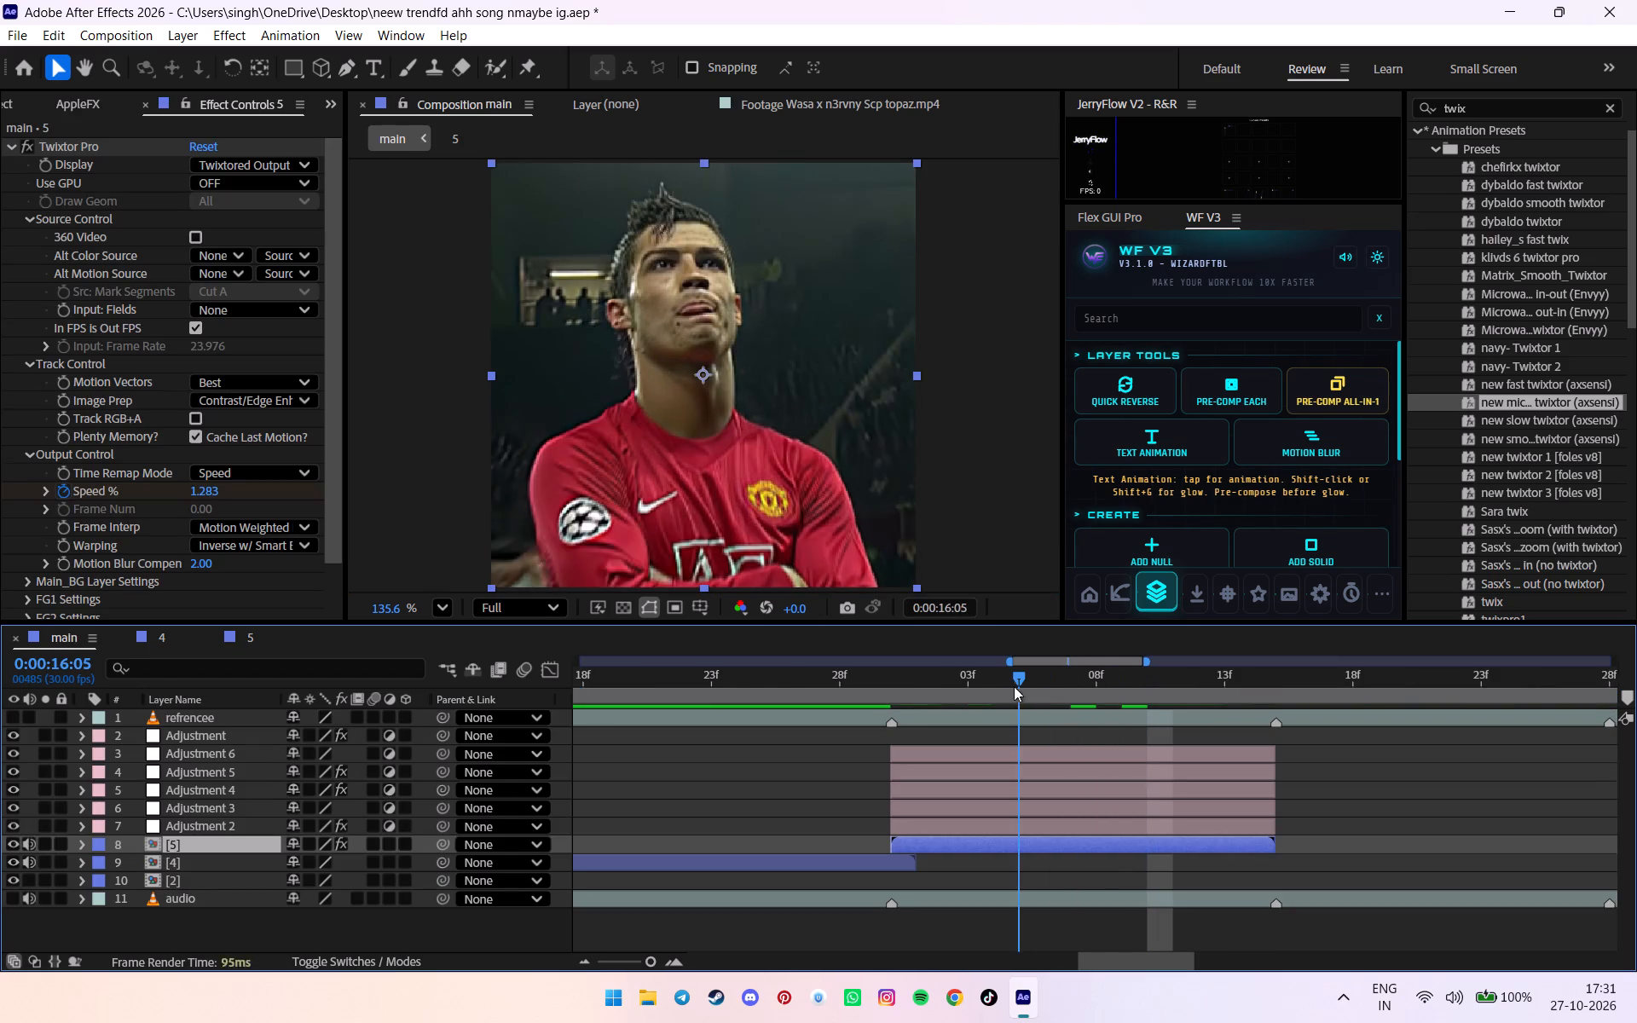
{"action": "left_click_drag", "start_coordinate": [1014, 686], "coordinate": [1131, 687]}
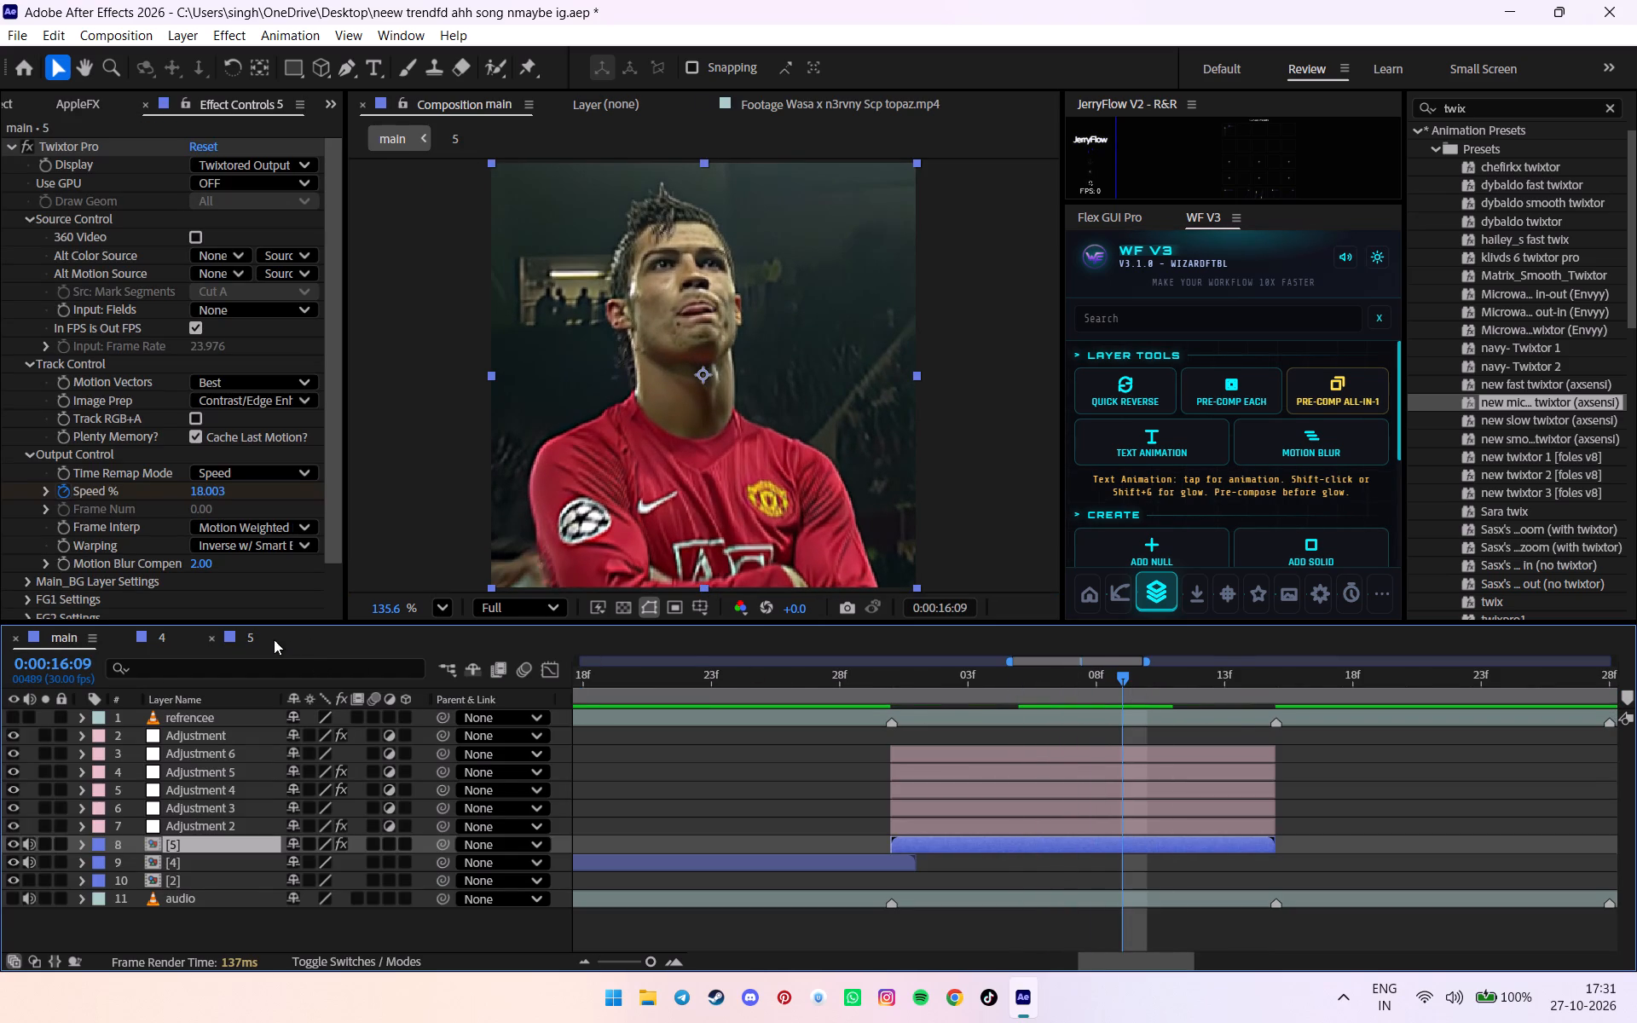
{"action": "left_click", "coordinate": [244, 639]}
{"action": "left_click_drag", "start_coordinate": [1232, 735], "coordinate": [1256, 735]}
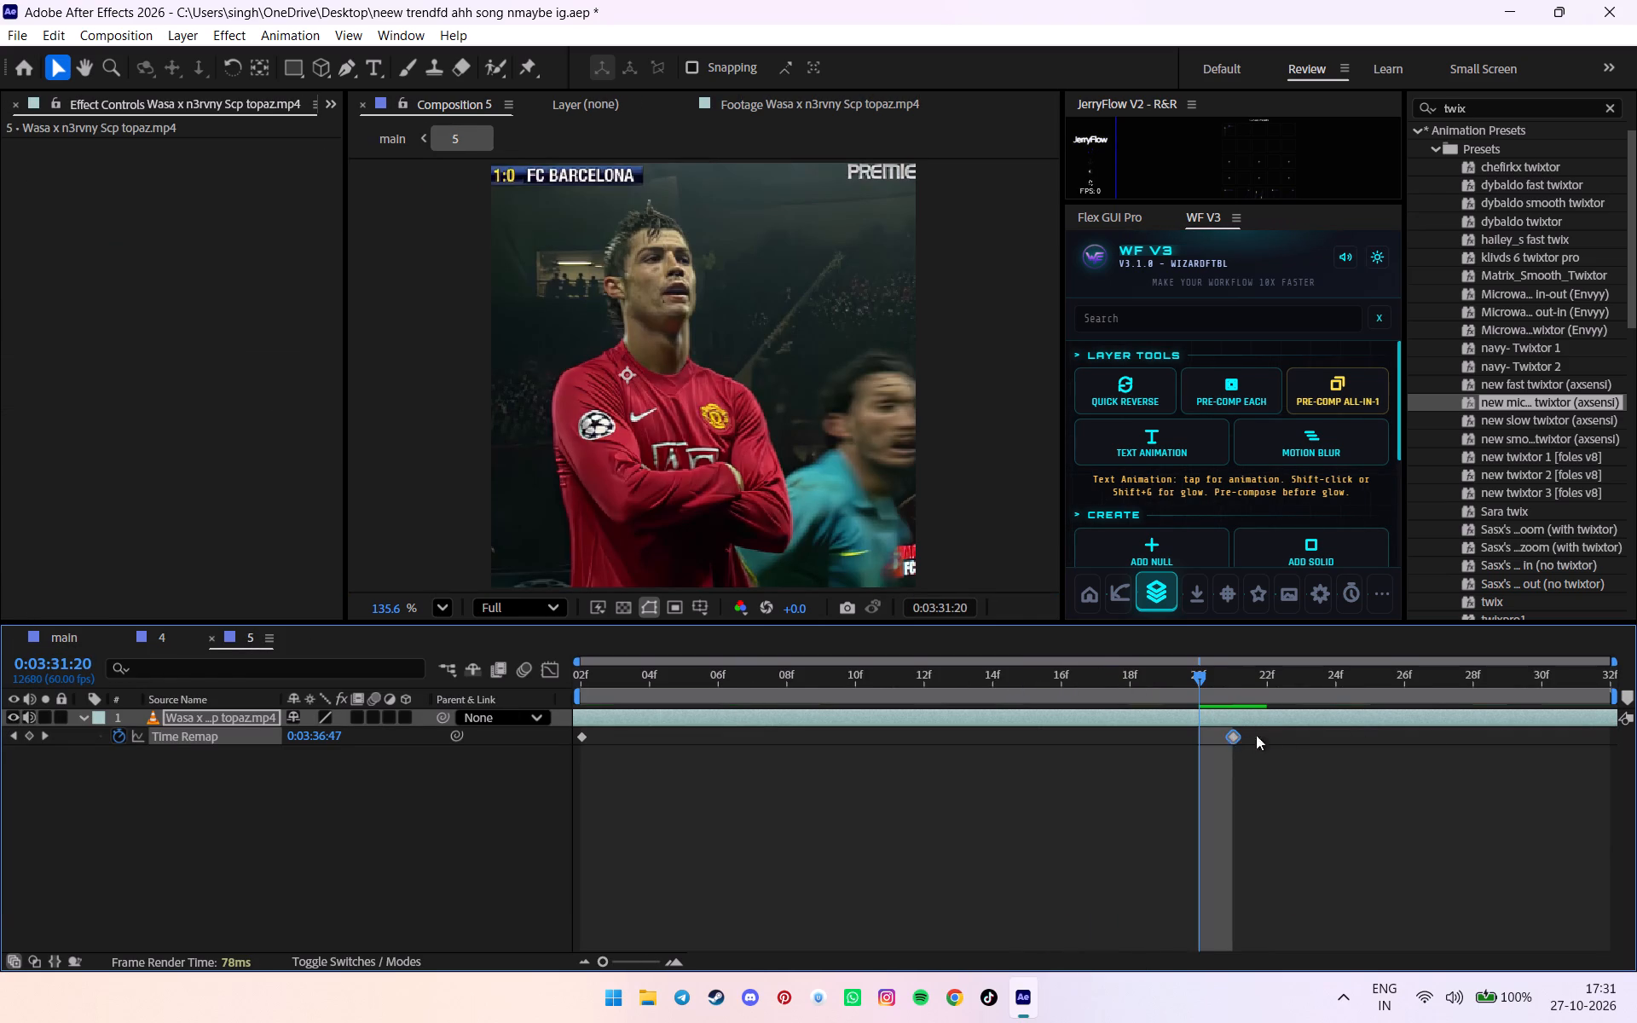
{"action": "left_click_drag", "start_coordinate": [1256, 735], "coordinate": [1598, 731]}
{"action": "left_click", "coordinate": [67, 642]}
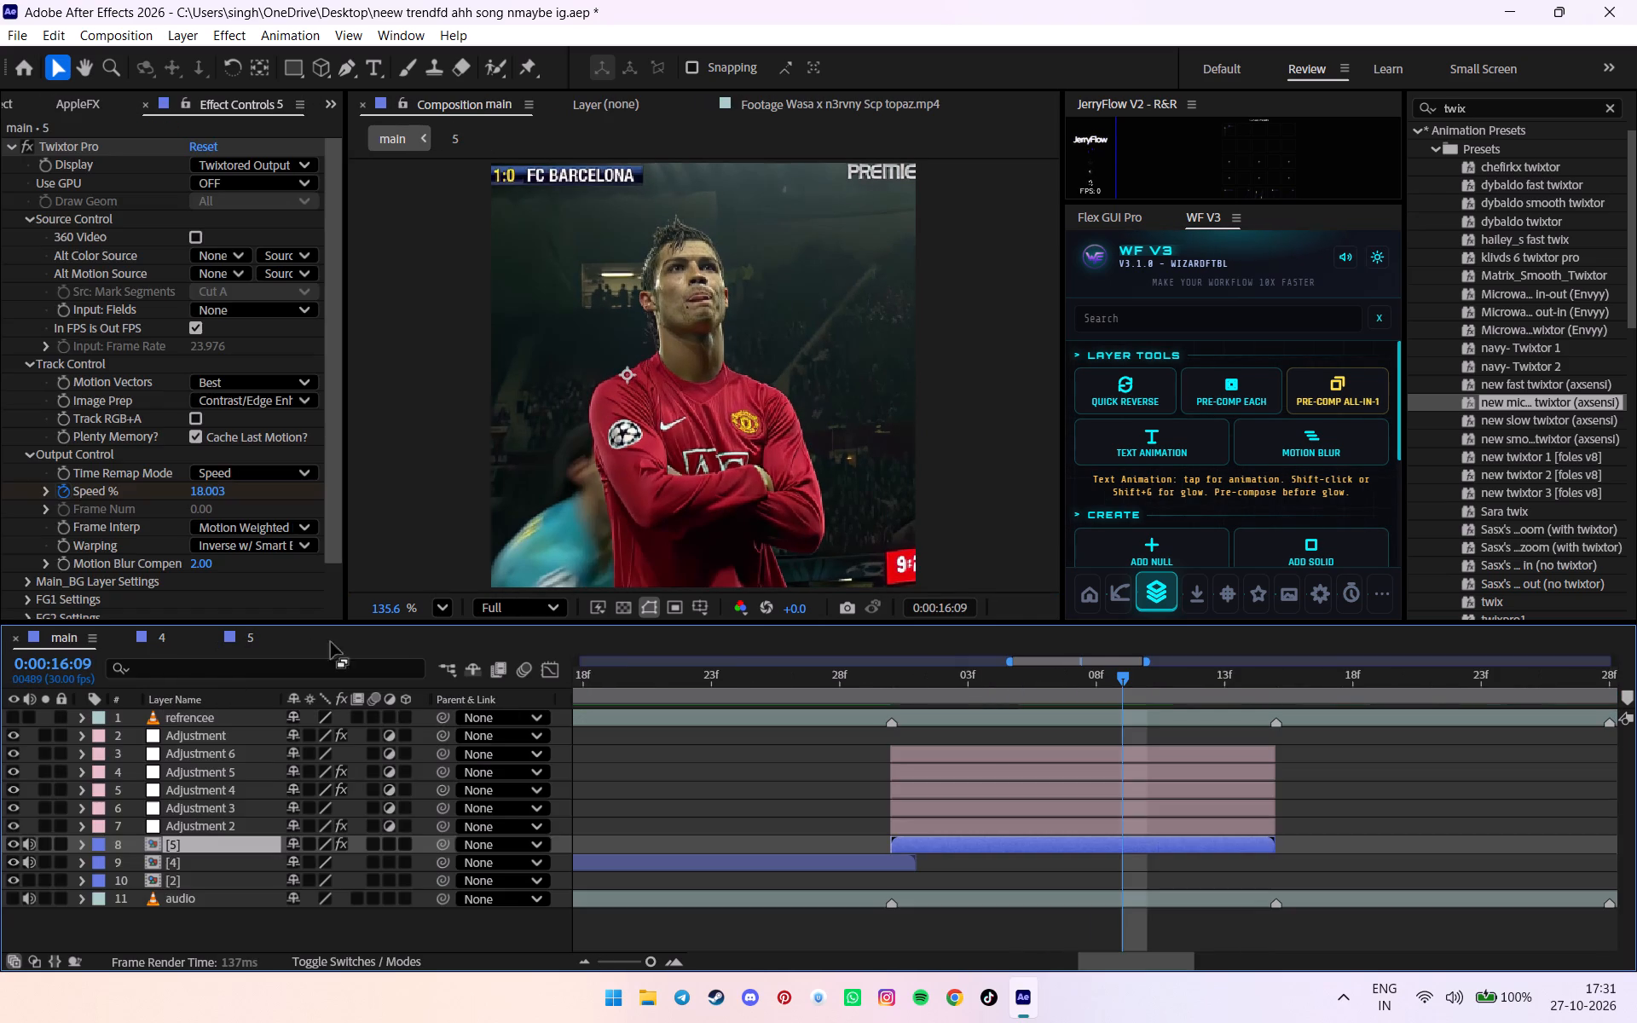
Check clip 5 in main, and undo the move and creation of the second Time Remap keyframe in comp 5.
{"action": "left_click_drag", "start_coordinate": [937, 675], "coordinate": [1081, 666]}
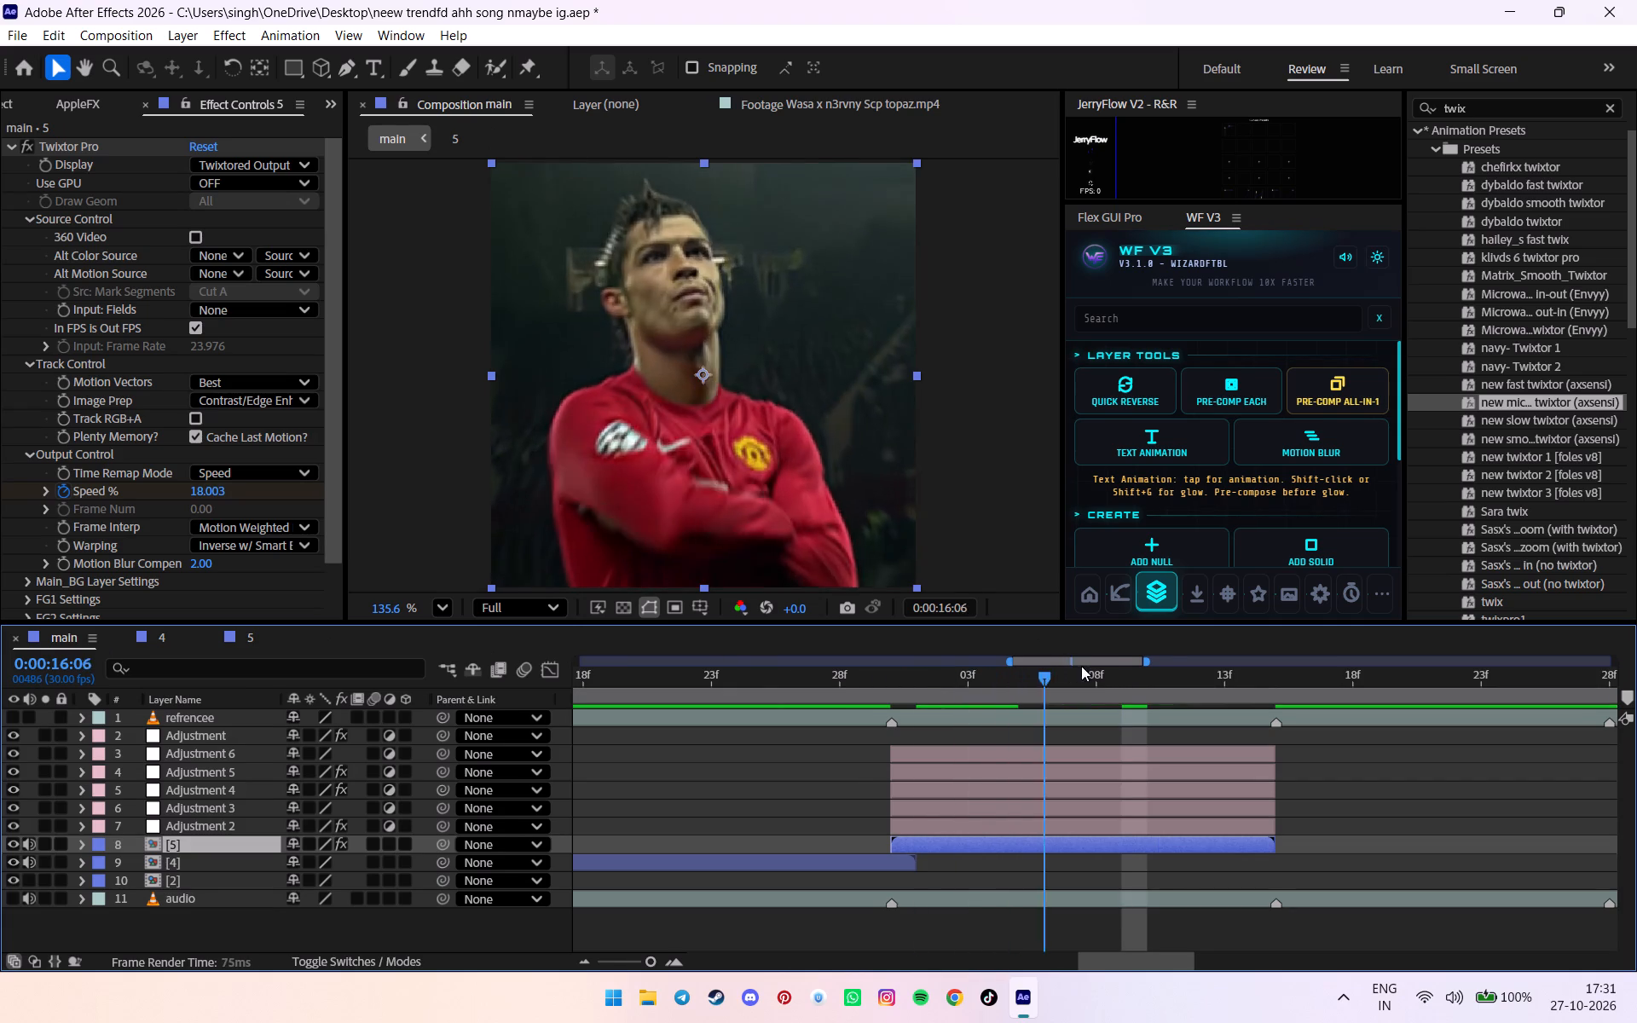
{"action": "left_click_drag", "start_coordinate": [1081, 666], "coordinate": [1132, 672]}
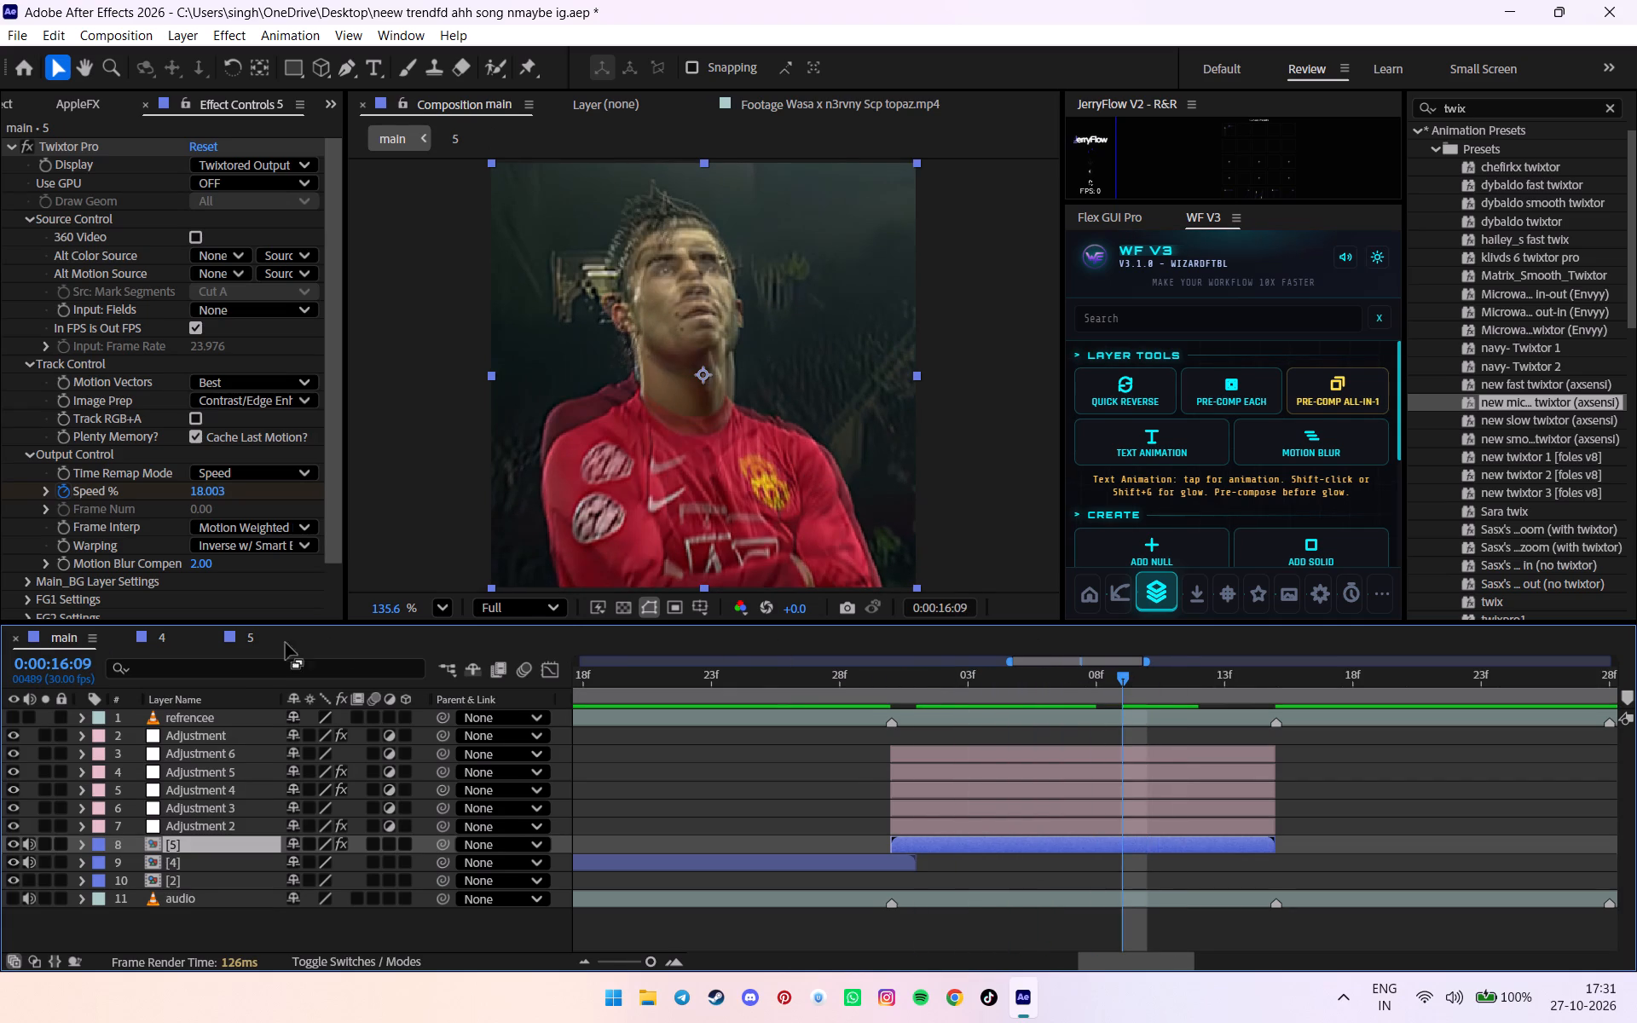
{"action": "left_click", "coordinate": [258, 638]}
{"action": "left_click_drag", "start_coordinate": [1247, 694], "coordinate": [959, 719]}
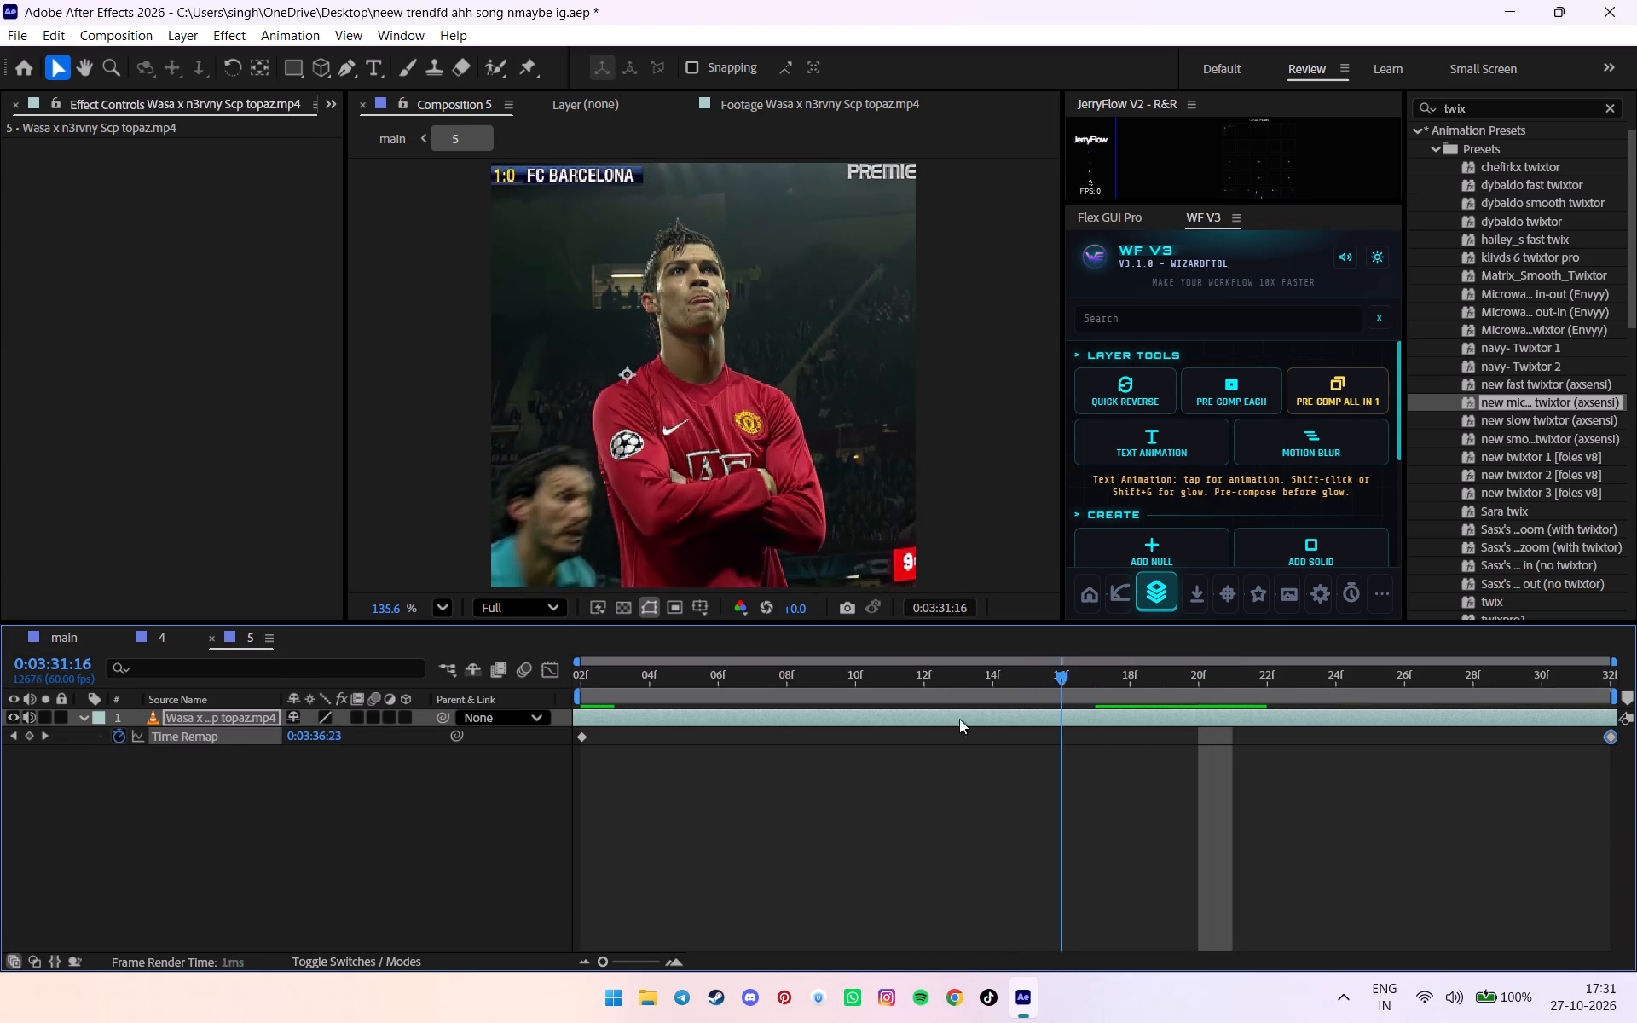
{"action": "left_click_drag", "start_coordinate": [959, 719], "coordinate": [478, 779]}
{"action": "key", "text": "ctrl+z"}
{"action": "key", "text": "ctrl+z"}
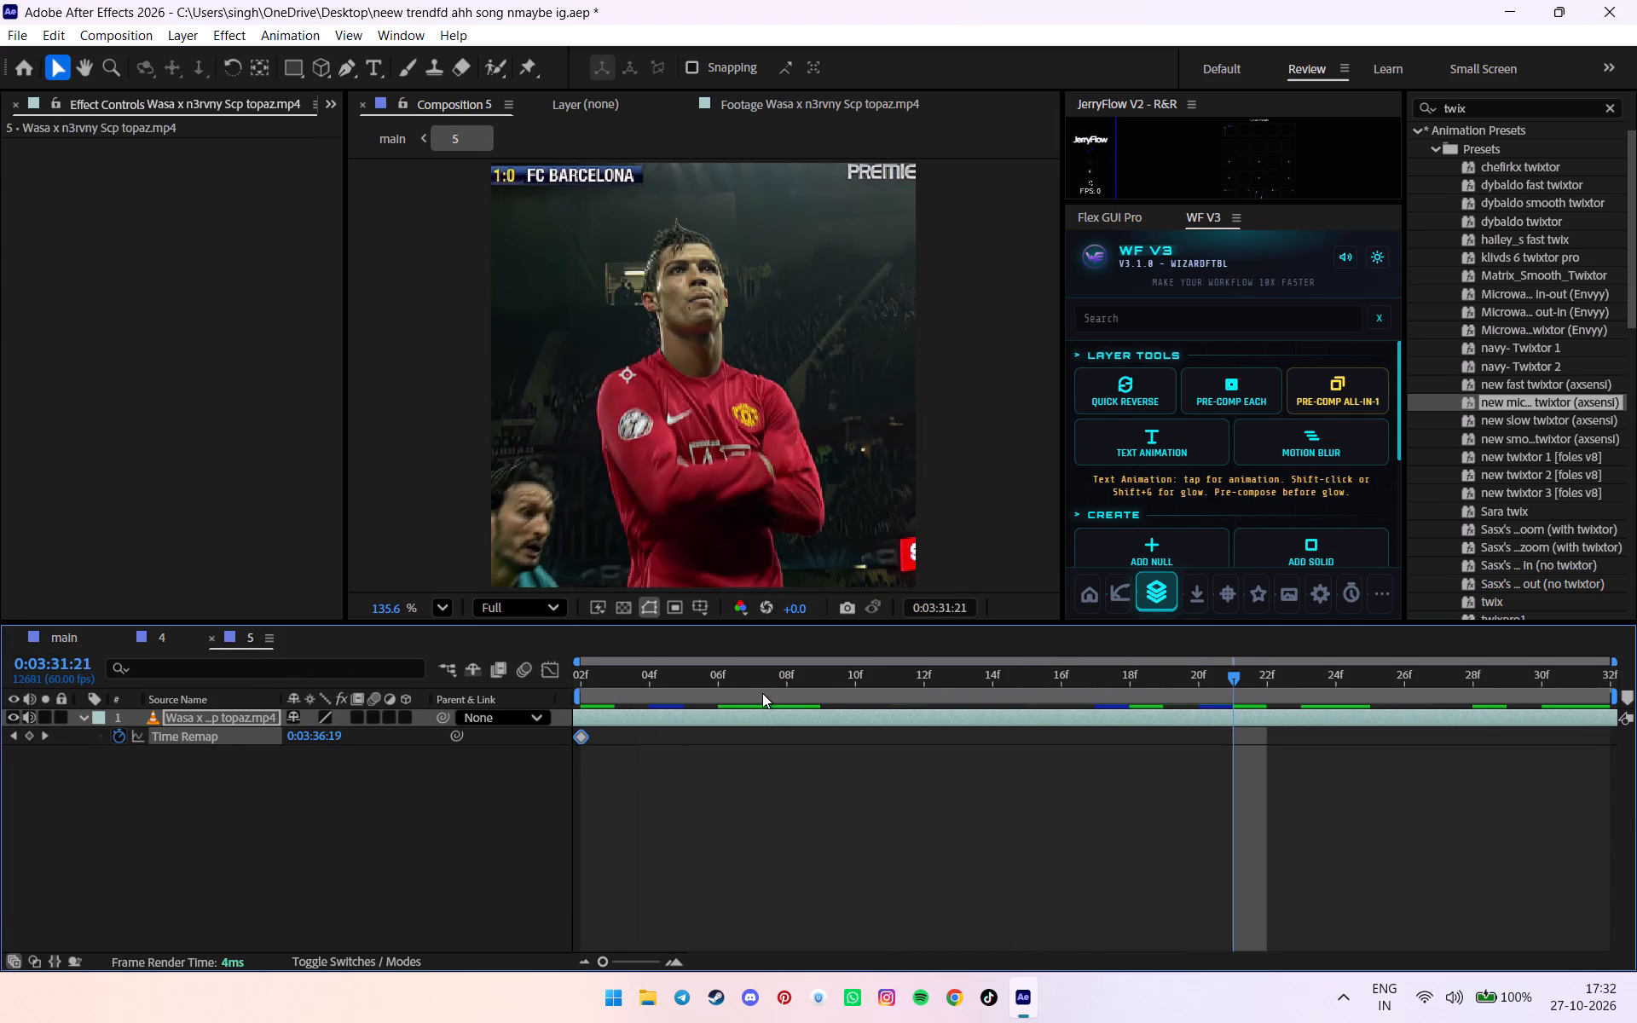
Shift the Time Remap keyframe at 0:03:31:02 to an earlier footage moment, and add one at 0:03:31:23 set to a later moment.
{"action": "left_click_drag", "start_coordinate": [731, 689], "coordinate": [1165, 680]}
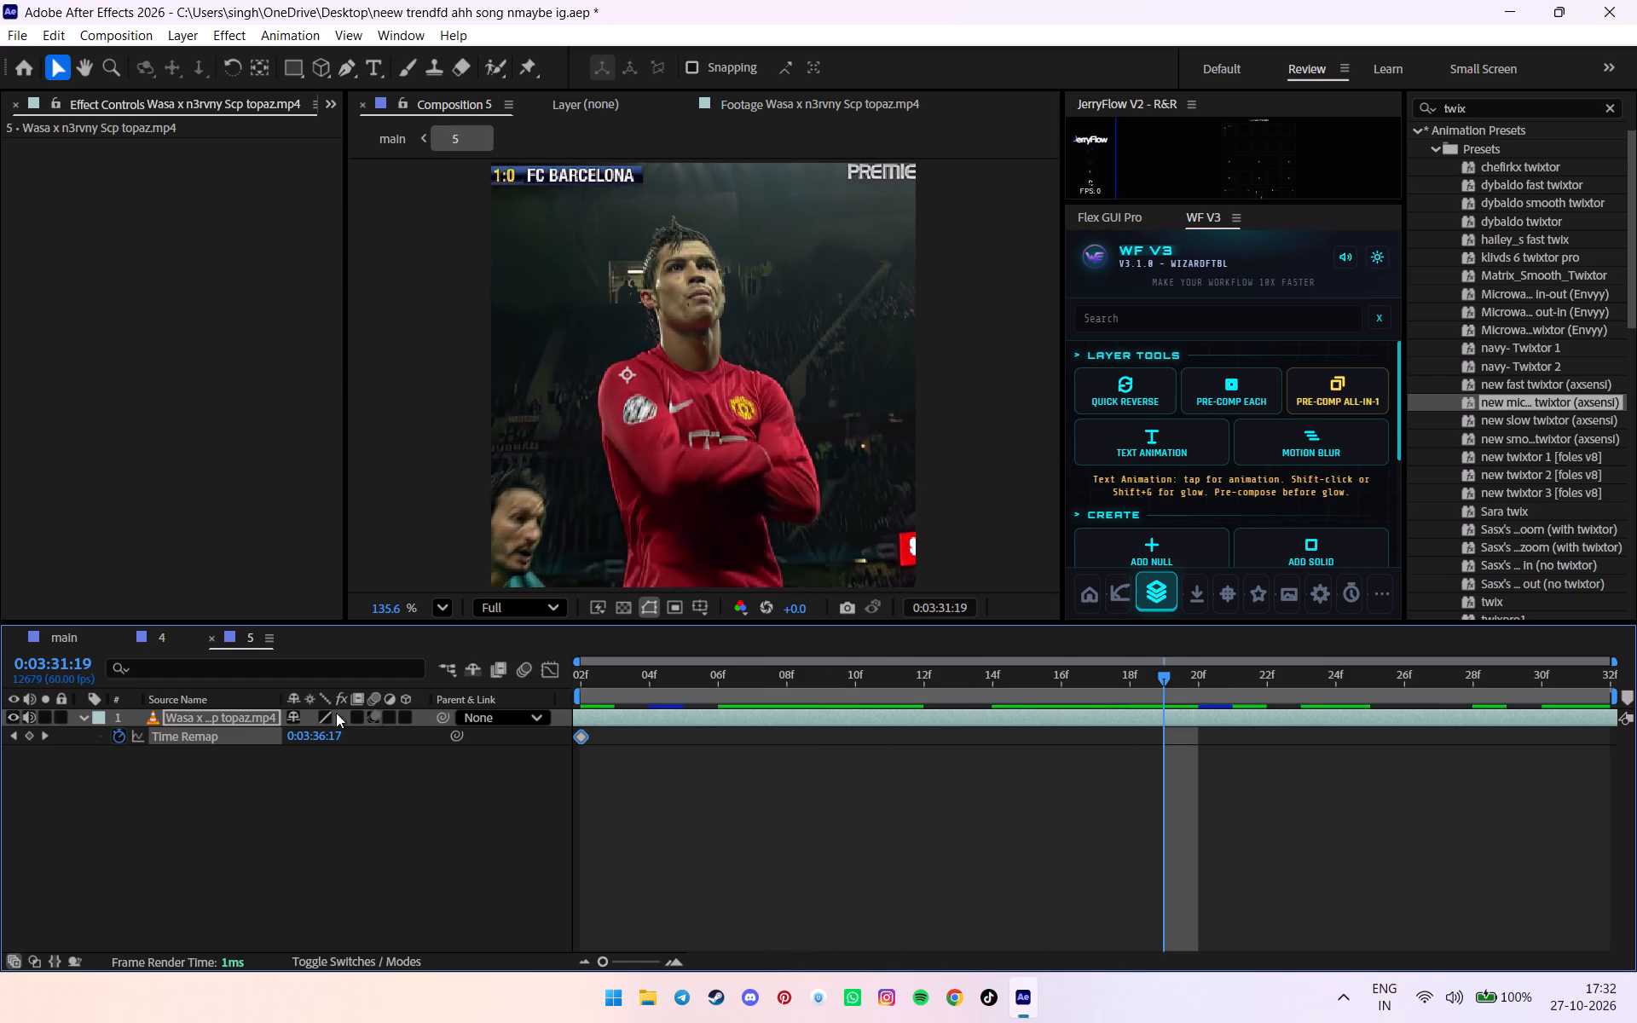
{"action": "left_click_drag", "start_coordinate": [792, 675], "coordinate": [521, 724]}
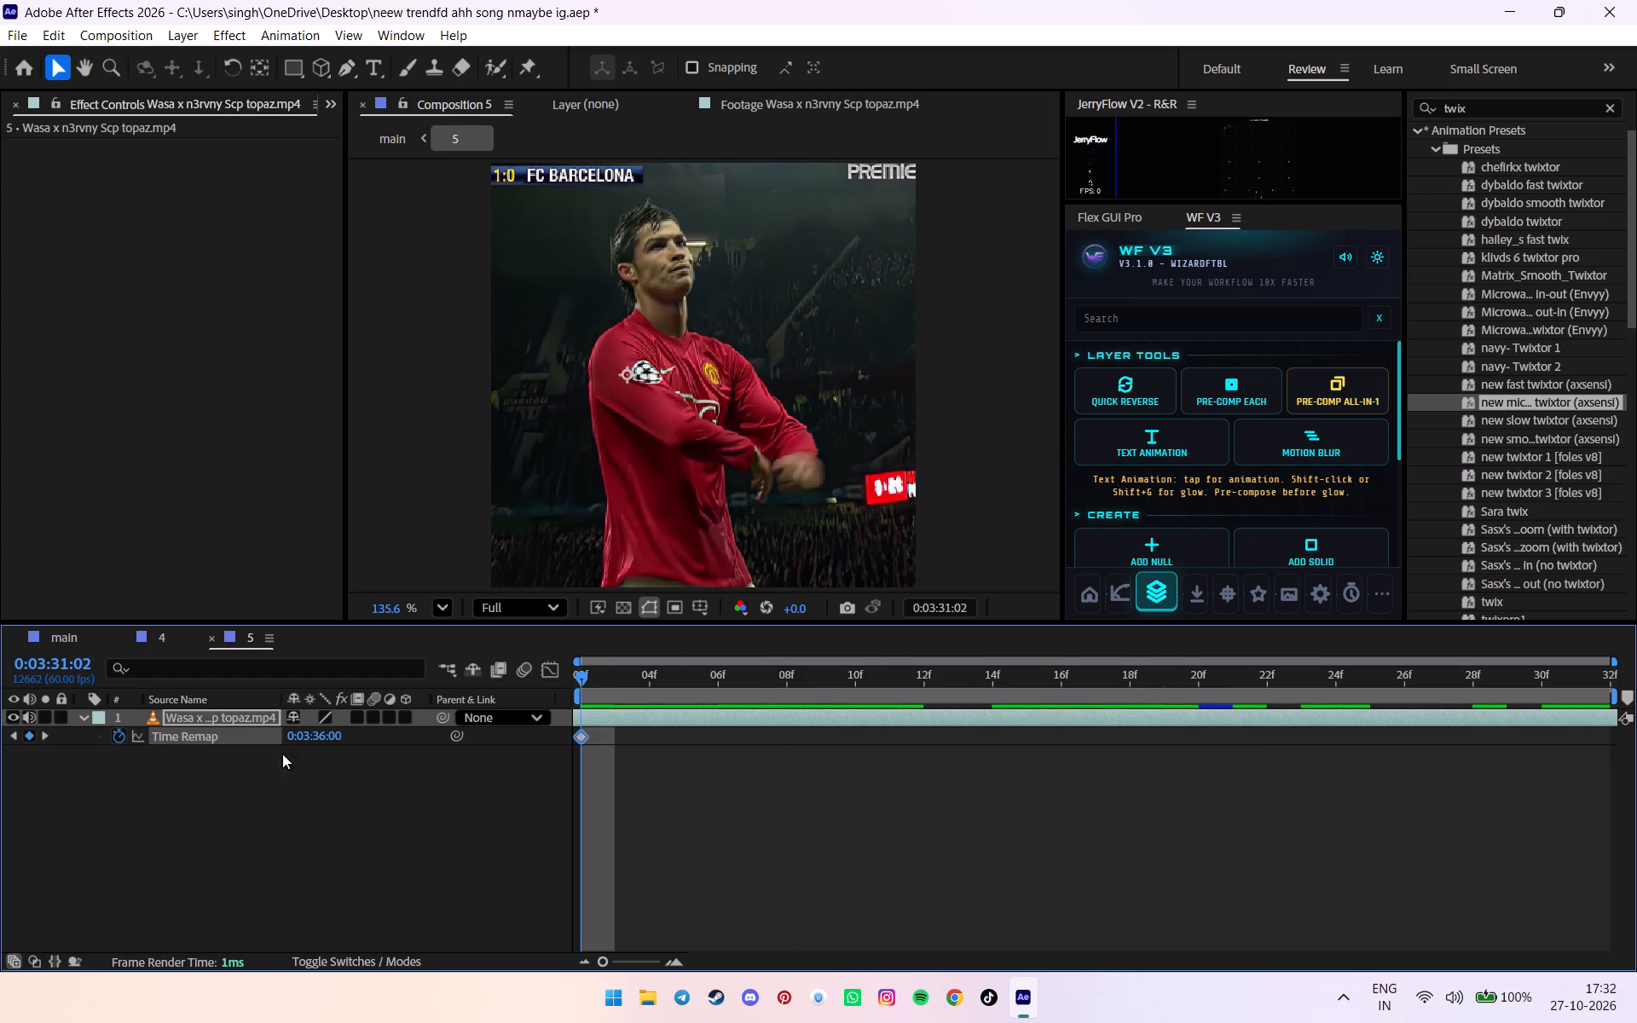
{"action": "left_click_drag", "start_coordinate": [311, 743], "coordinate": [301, 743]}
{"action": "left_click_drag", "start_coordinate": [709, 692], "coordinate": [1304, 686]}
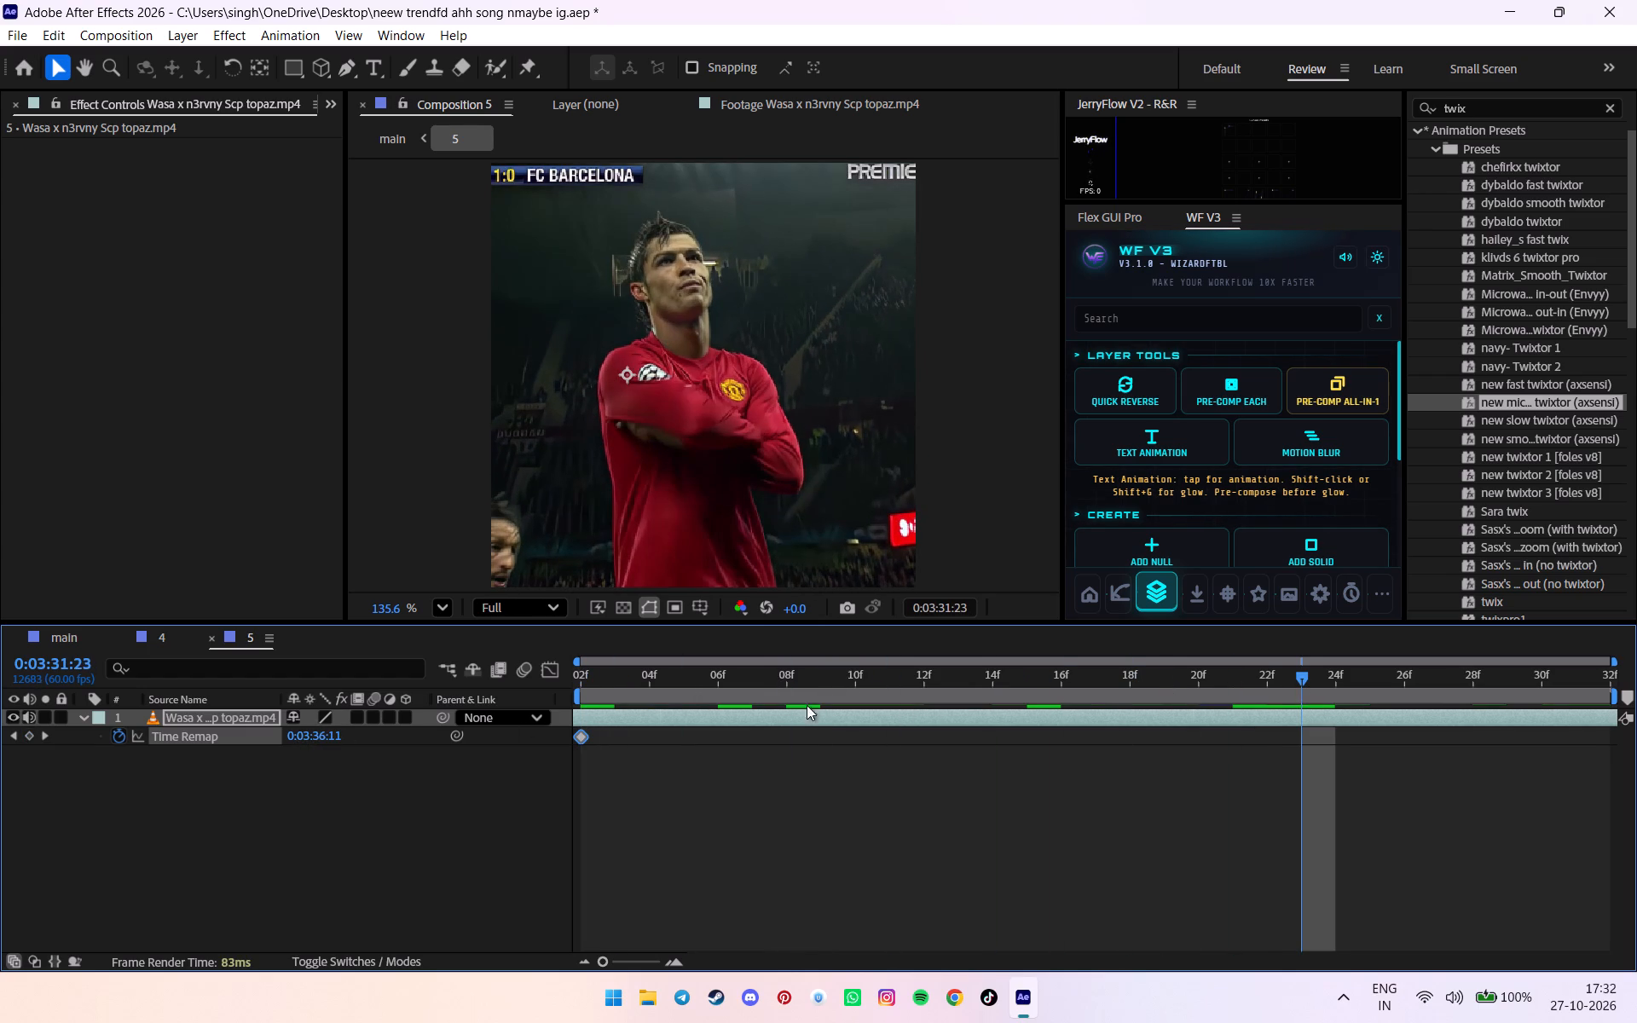
{"action": "left_click_drag", "start_coordinate": [329, 734], "coordinate": [355, 735]}
{"action": "left_click", "coordinate": [78, 647]}
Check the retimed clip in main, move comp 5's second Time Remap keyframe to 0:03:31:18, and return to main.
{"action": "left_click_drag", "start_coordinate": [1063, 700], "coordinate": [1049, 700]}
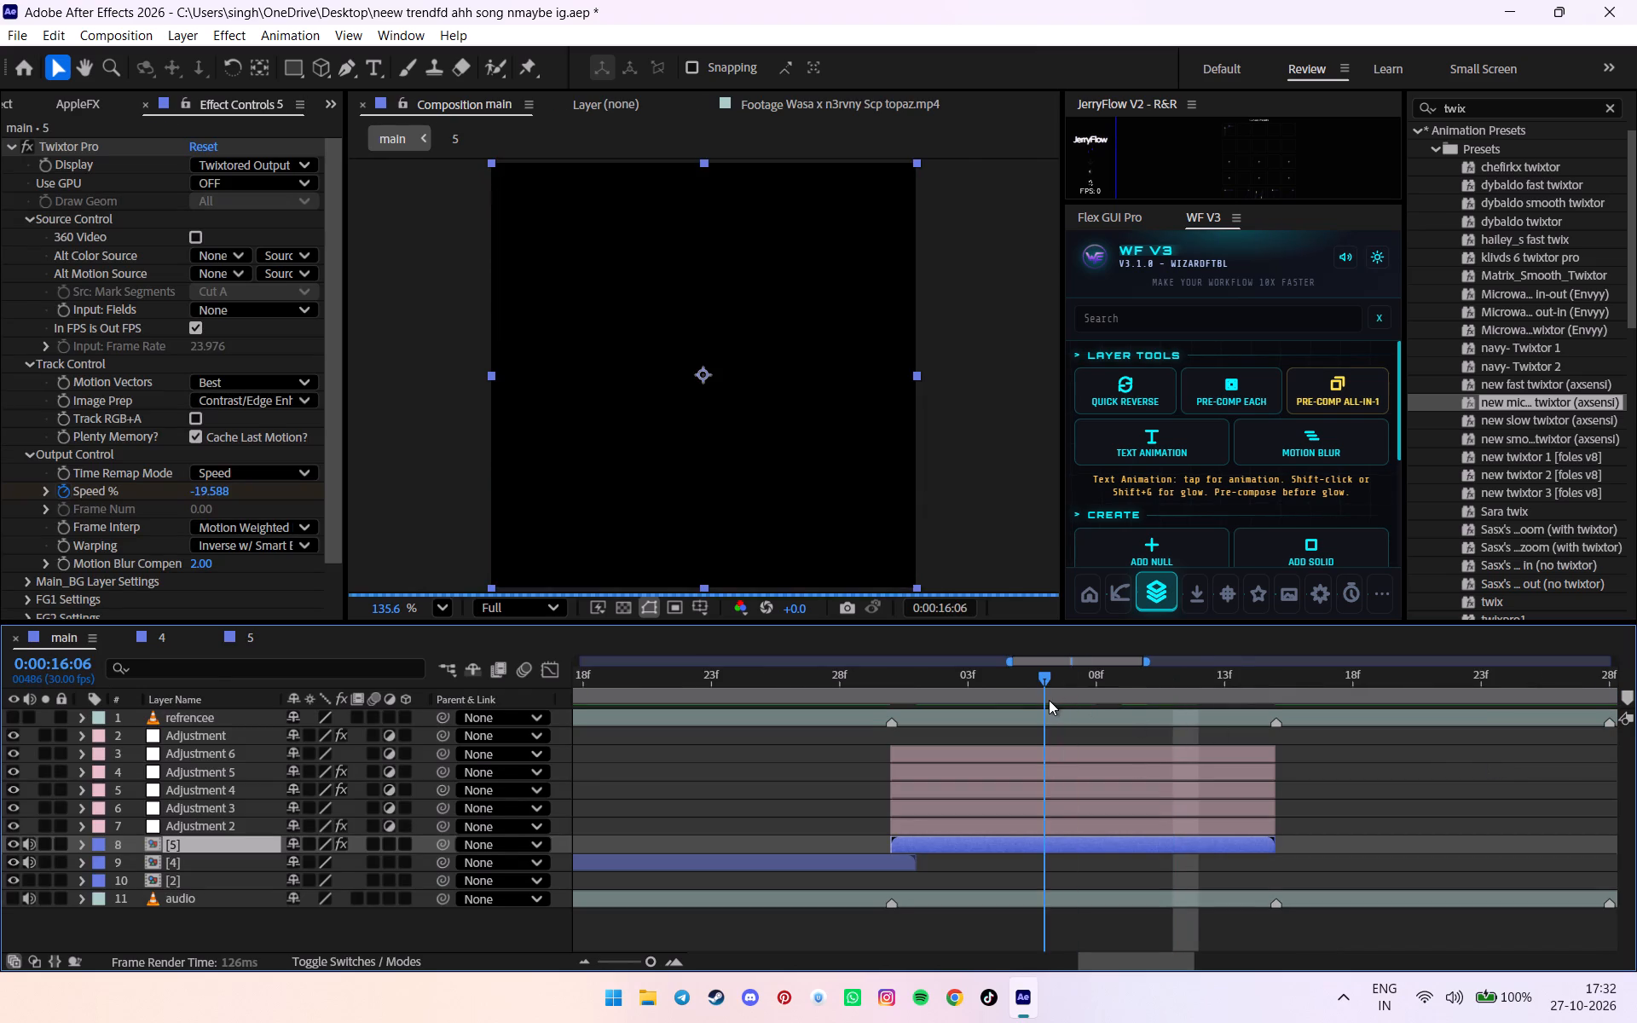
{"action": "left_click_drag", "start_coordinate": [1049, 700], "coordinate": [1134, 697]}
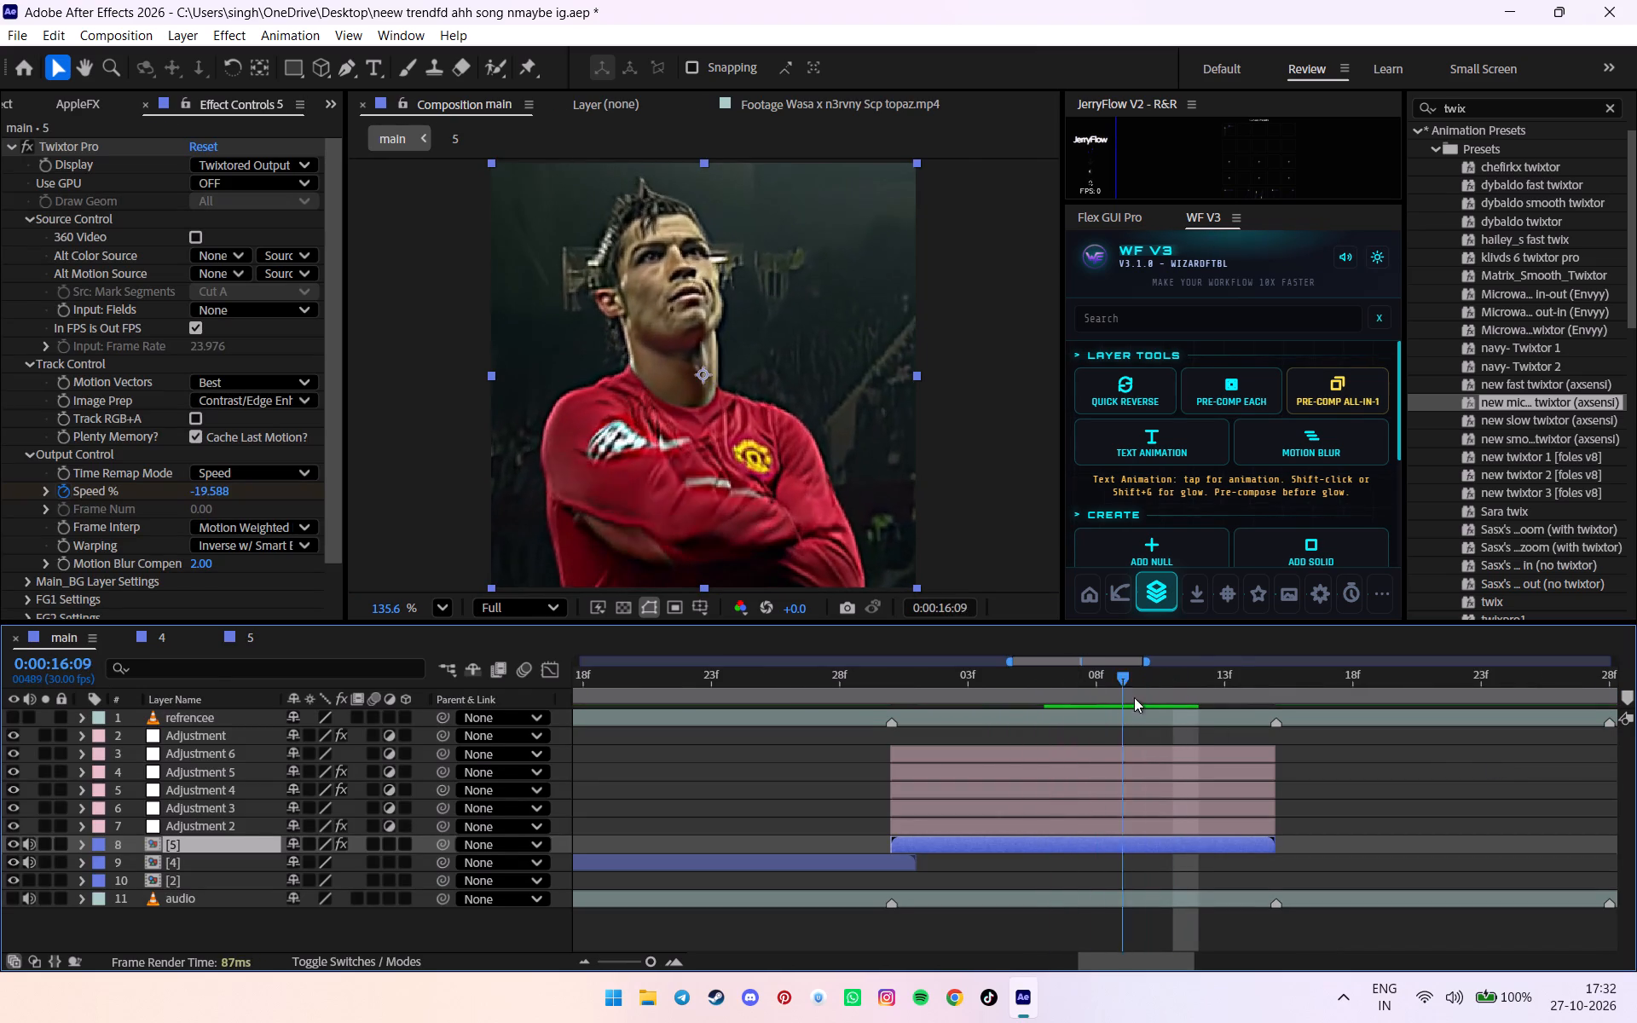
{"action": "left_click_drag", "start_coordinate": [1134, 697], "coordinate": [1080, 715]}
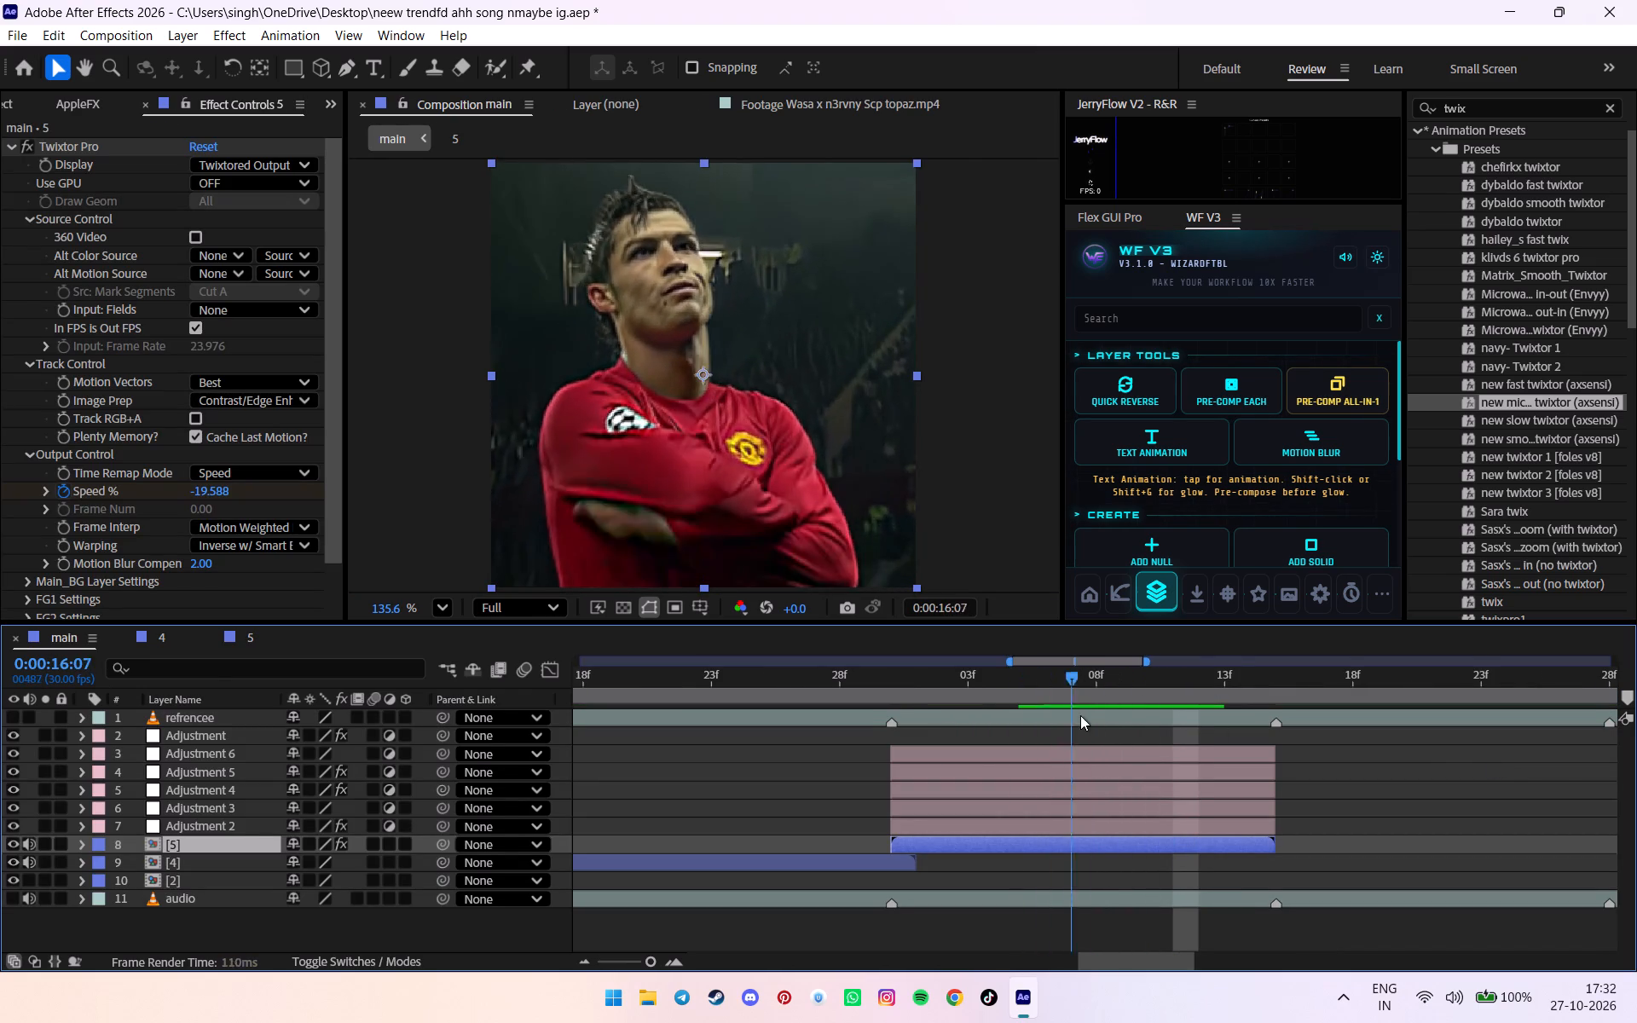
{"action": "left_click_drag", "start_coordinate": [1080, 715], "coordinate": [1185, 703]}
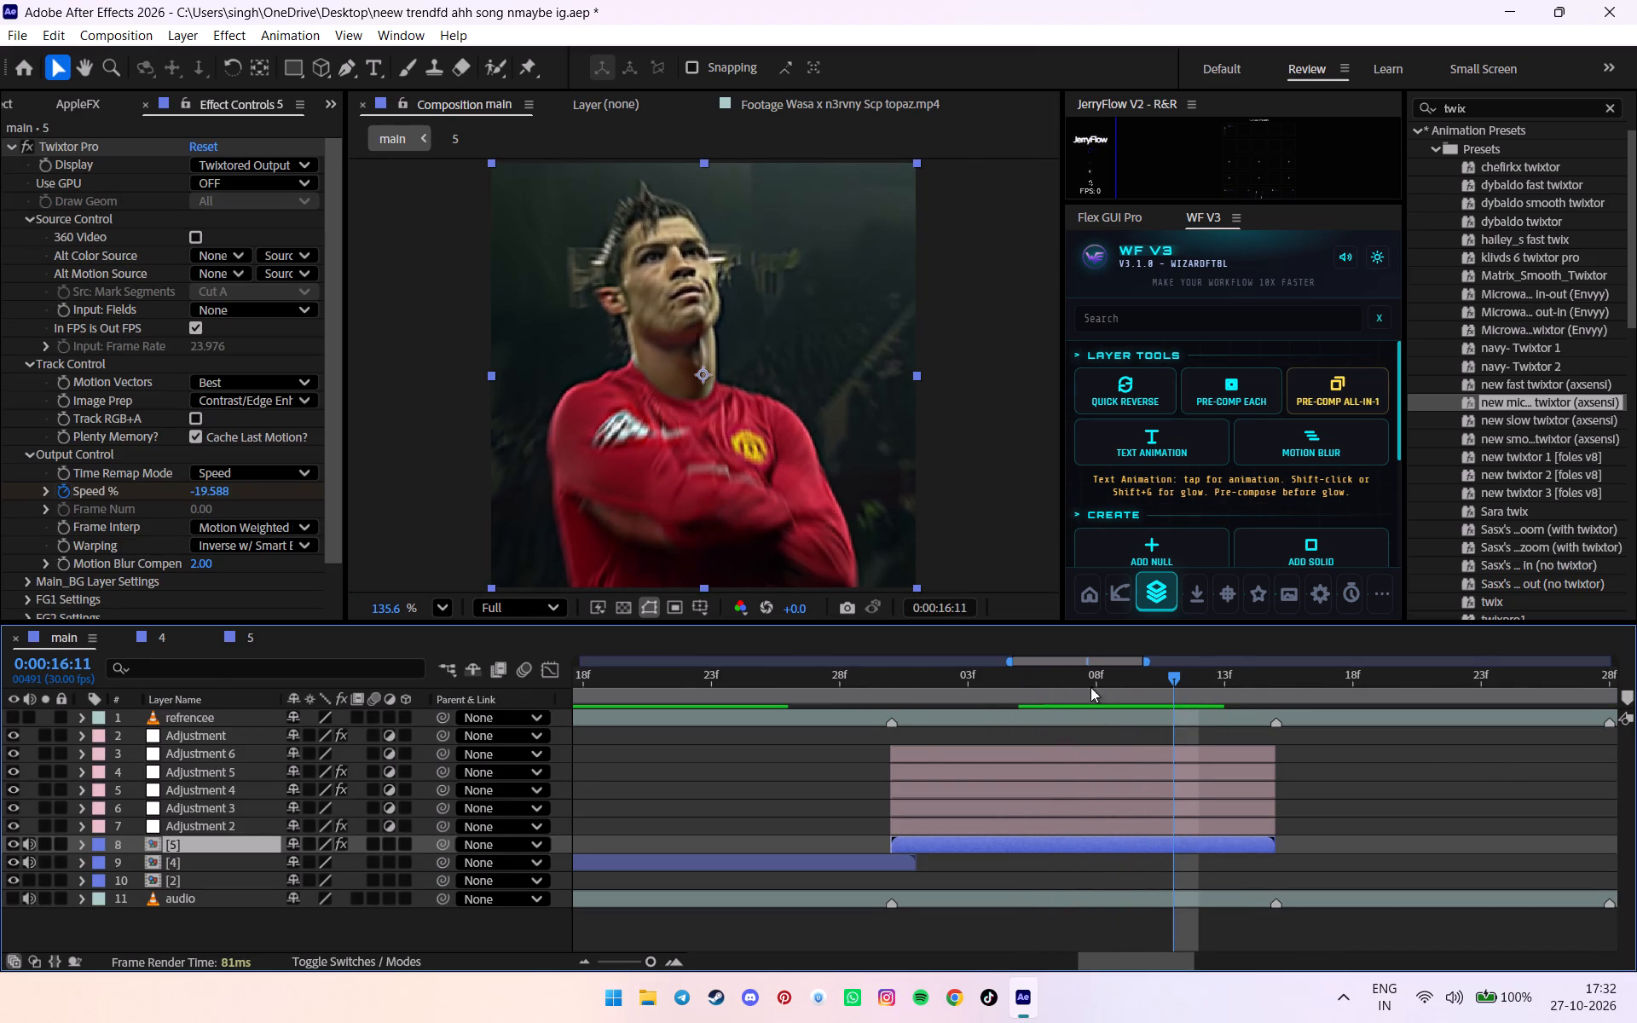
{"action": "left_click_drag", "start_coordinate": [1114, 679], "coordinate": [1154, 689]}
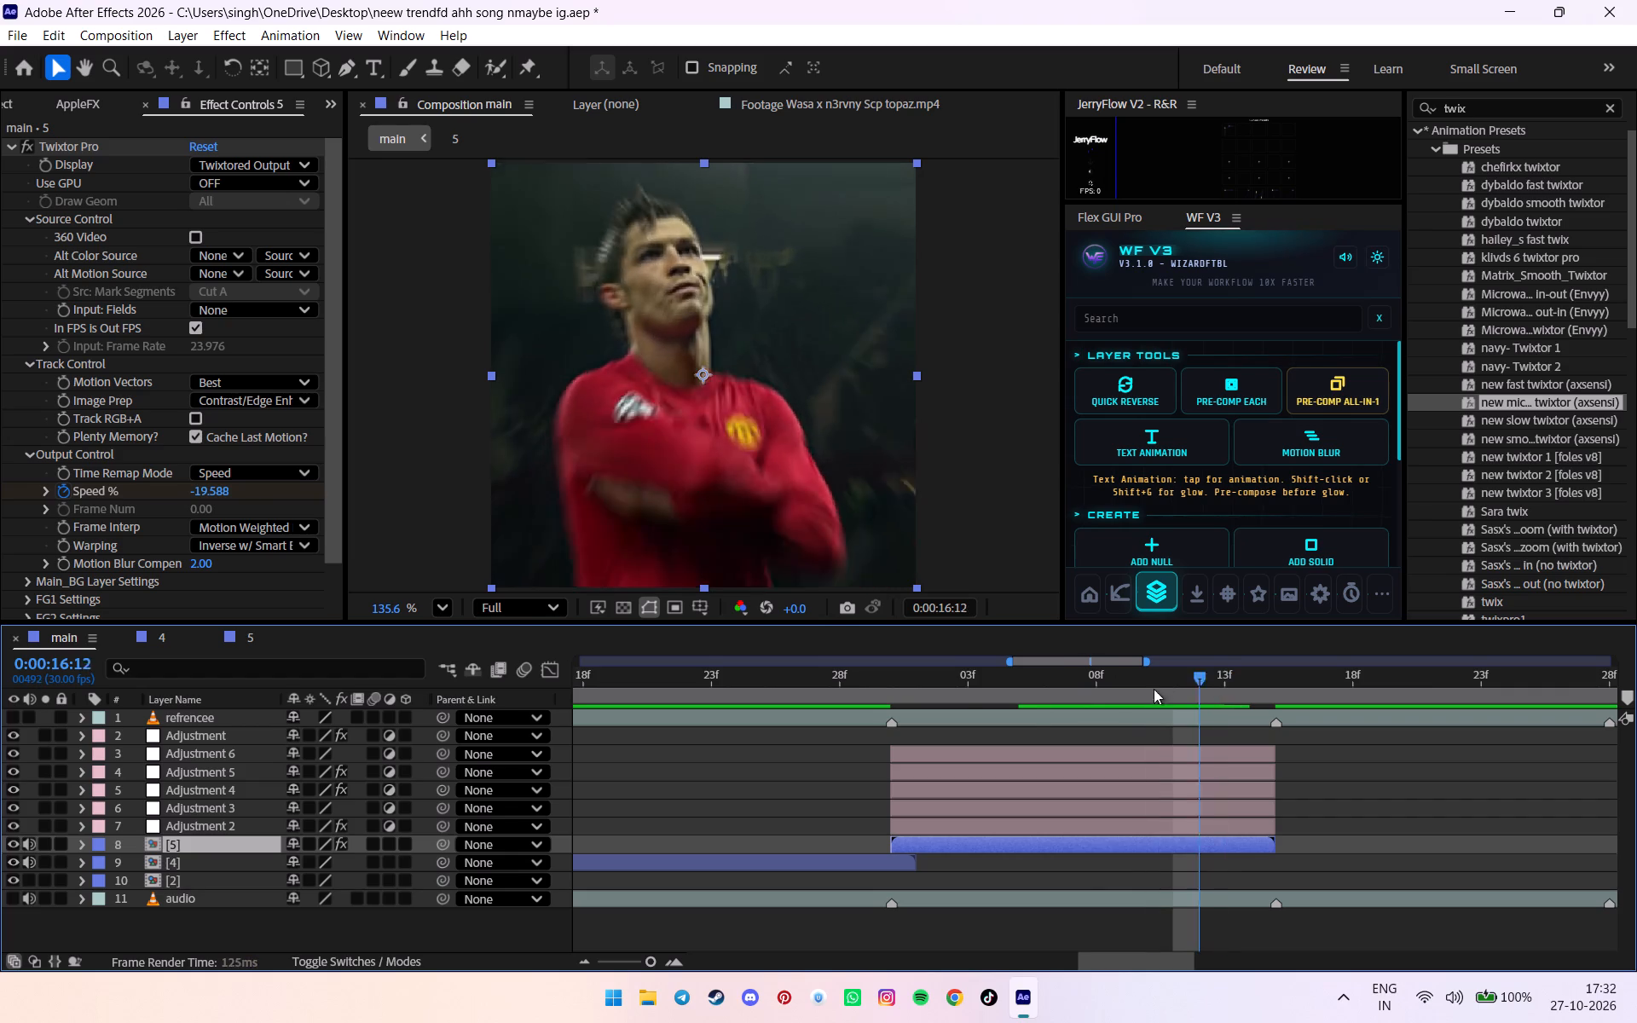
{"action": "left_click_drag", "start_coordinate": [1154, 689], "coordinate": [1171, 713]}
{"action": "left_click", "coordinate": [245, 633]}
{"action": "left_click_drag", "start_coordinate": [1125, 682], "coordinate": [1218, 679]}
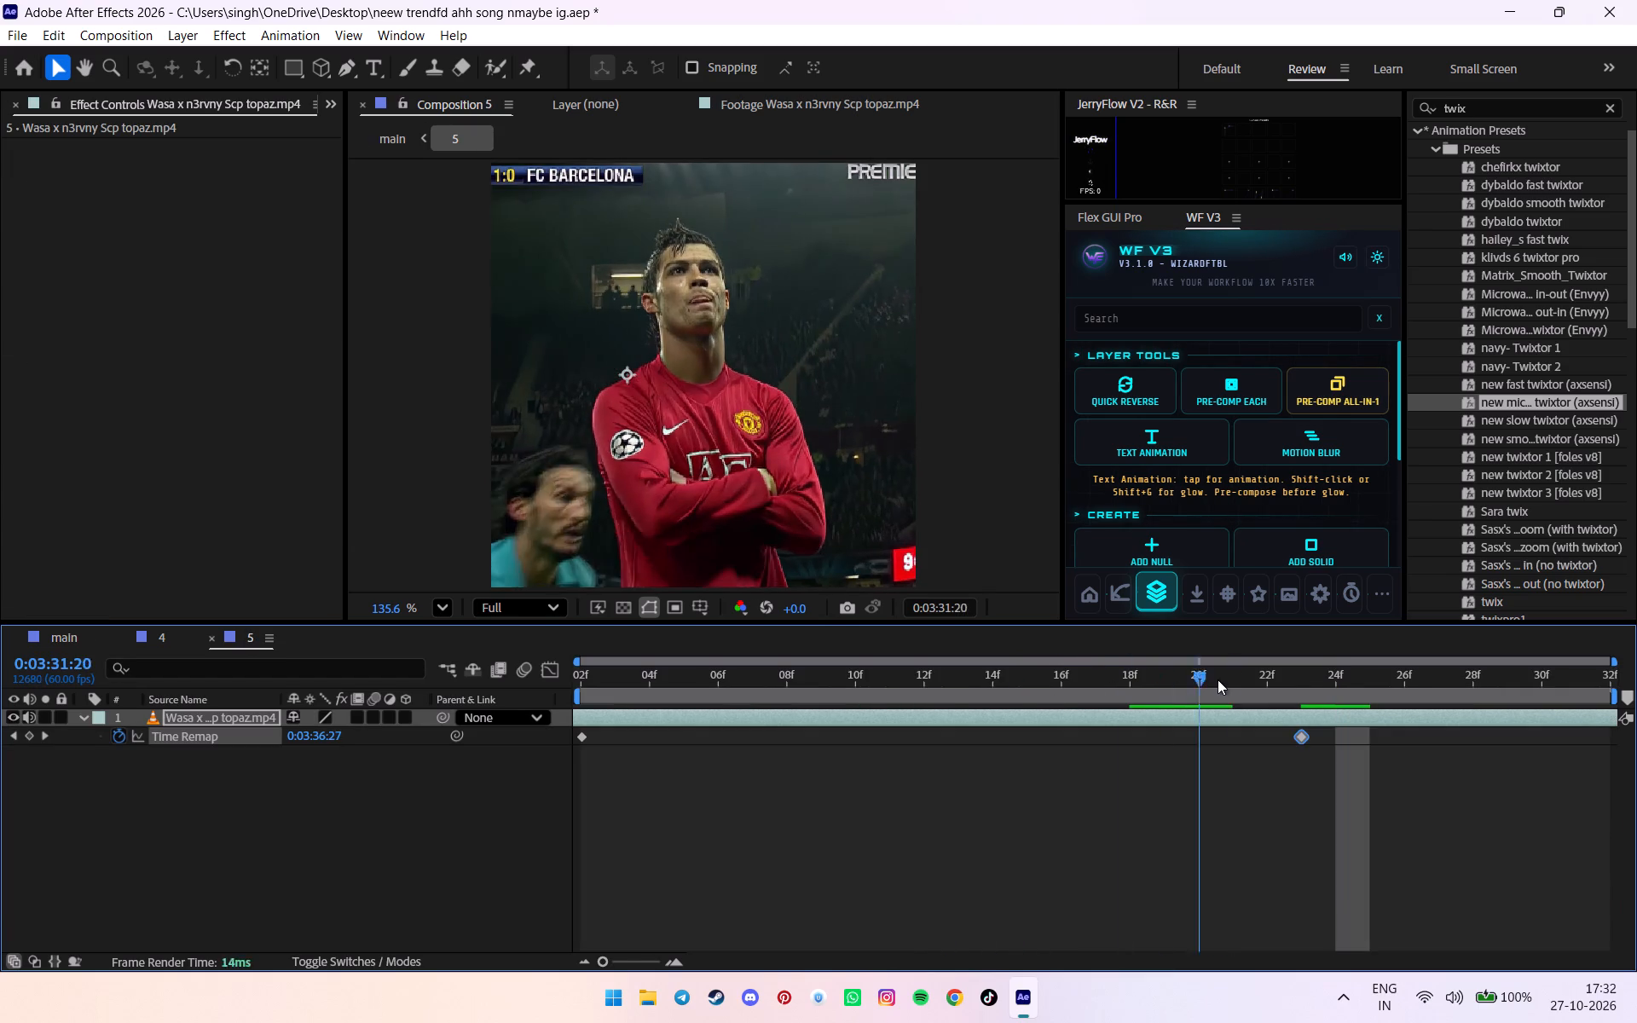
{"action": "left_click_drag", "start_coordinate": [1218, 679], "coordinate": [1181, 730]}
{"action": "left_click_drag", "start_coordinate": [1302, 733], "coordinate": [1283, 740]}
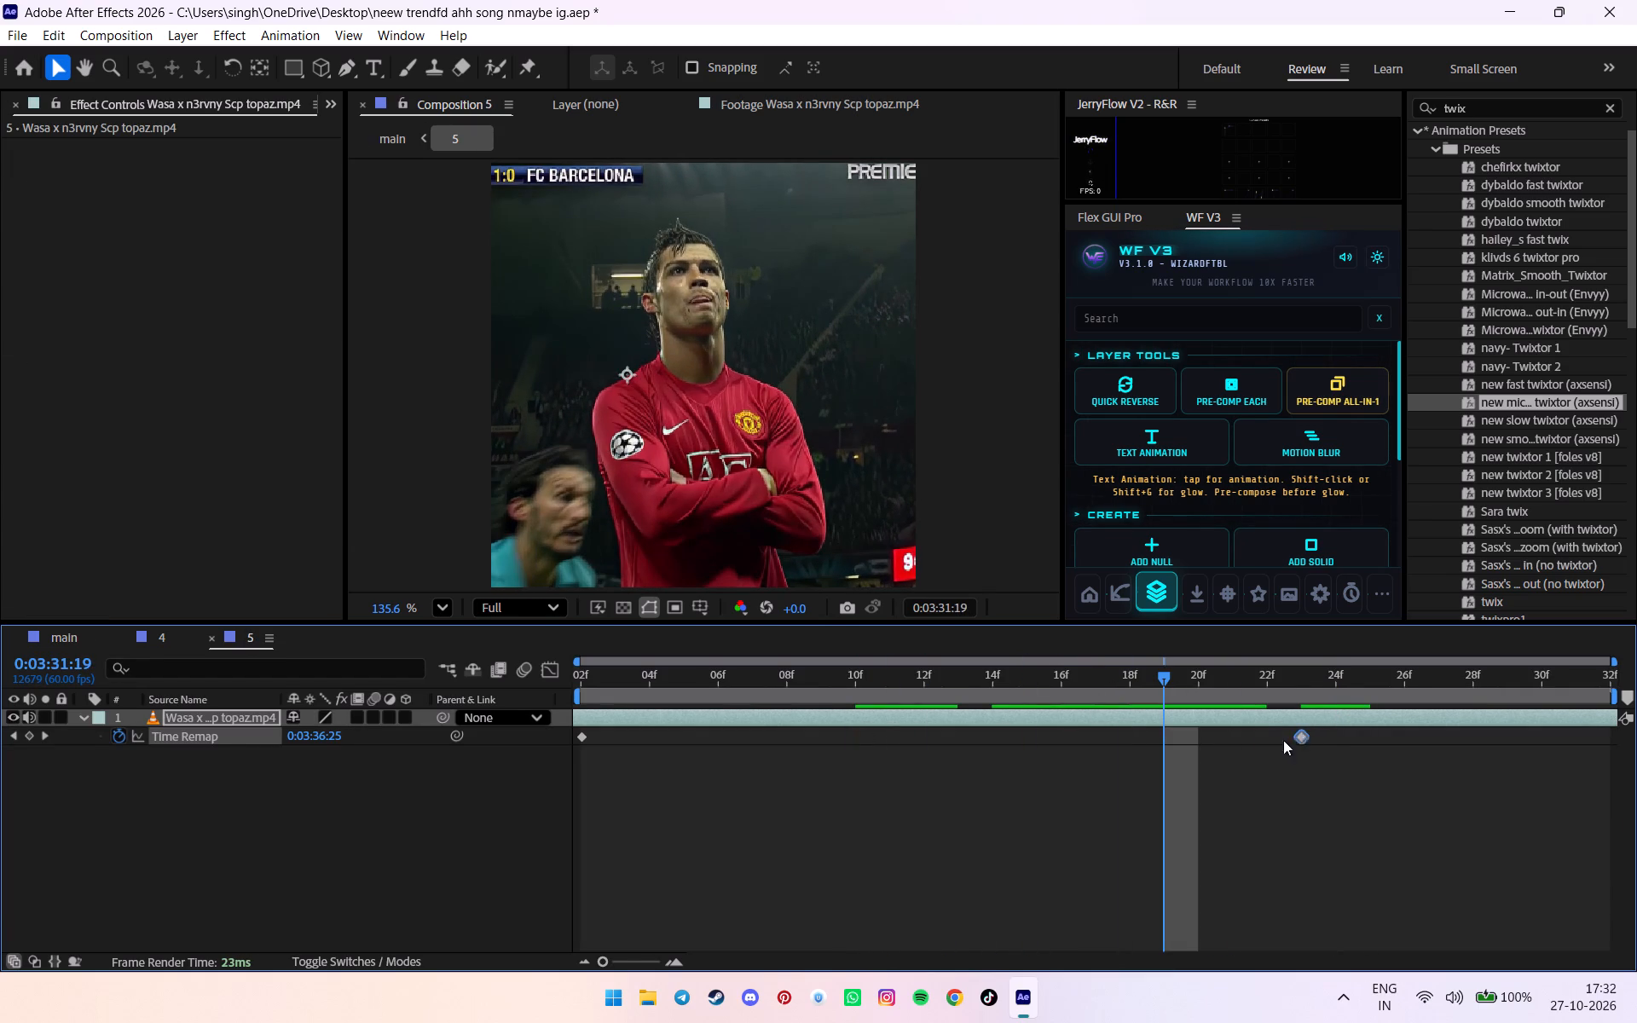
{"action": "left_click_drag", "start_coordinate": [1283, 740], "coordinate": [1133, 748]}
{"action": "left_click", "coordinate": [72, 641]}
Review clip 5 and the cut leading into it in main, and save the project.
{"action": "left_click_drag", "start_coordinate": [1024, 685], "coordinate": [980, 690]}
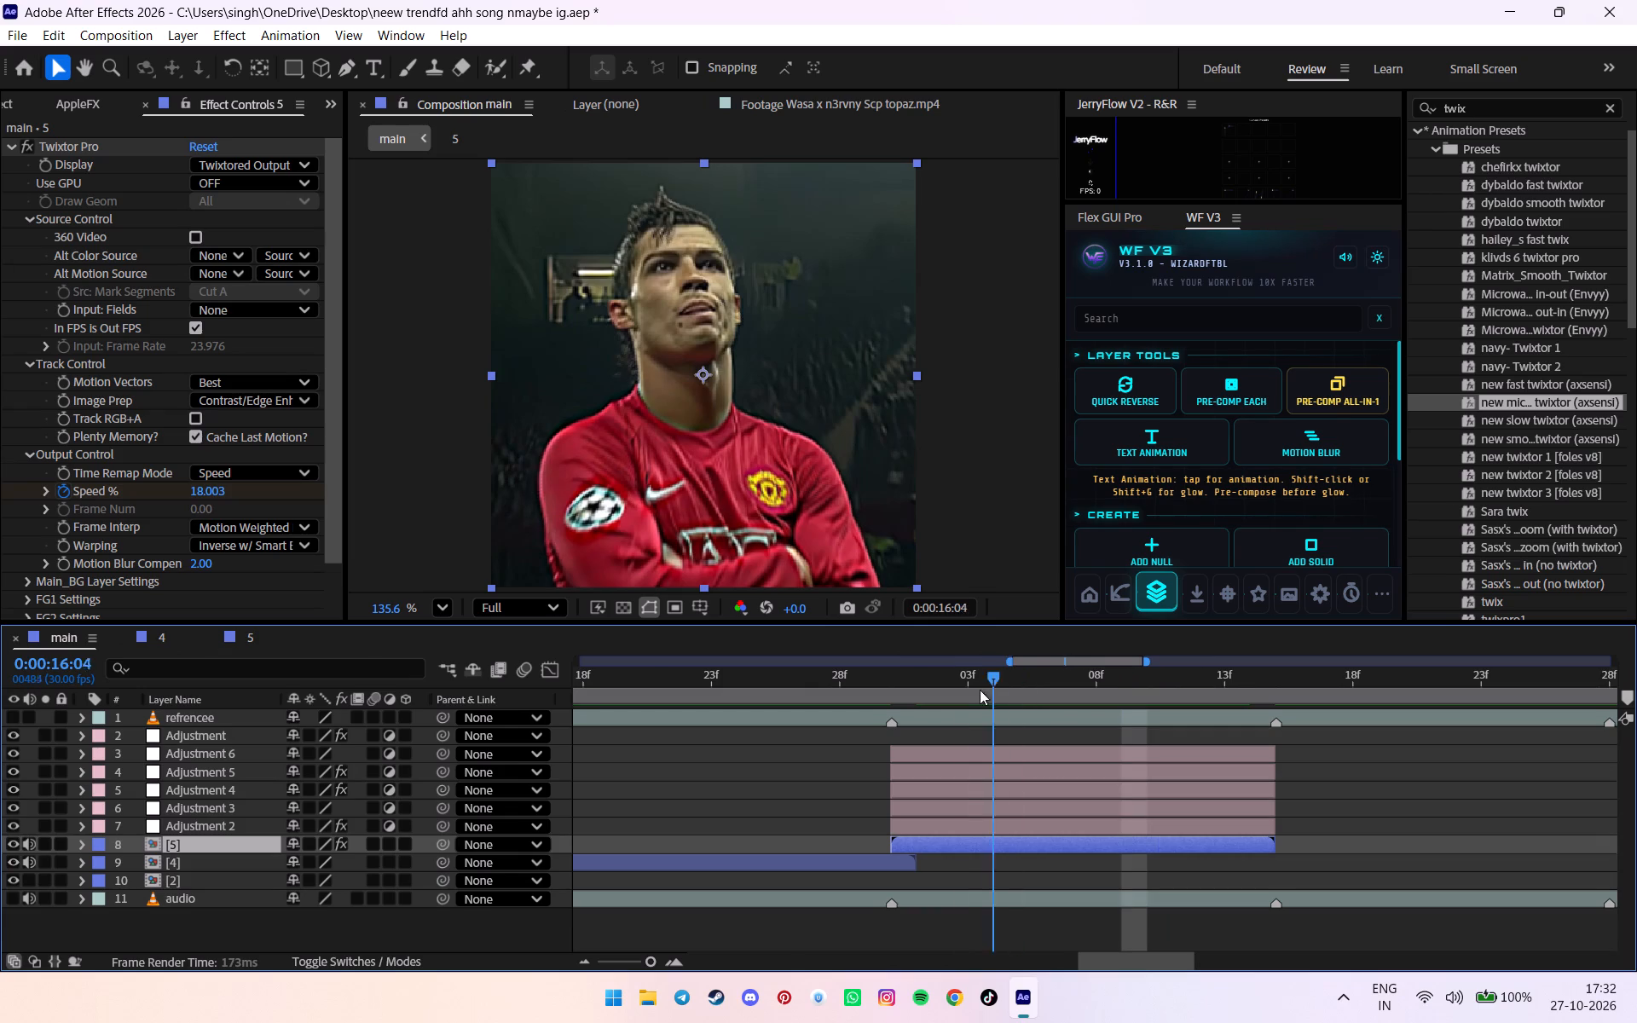
{"action": "left_click_drag", "start_coordinate": [980, 690], "coordinate": [1084, 685]}
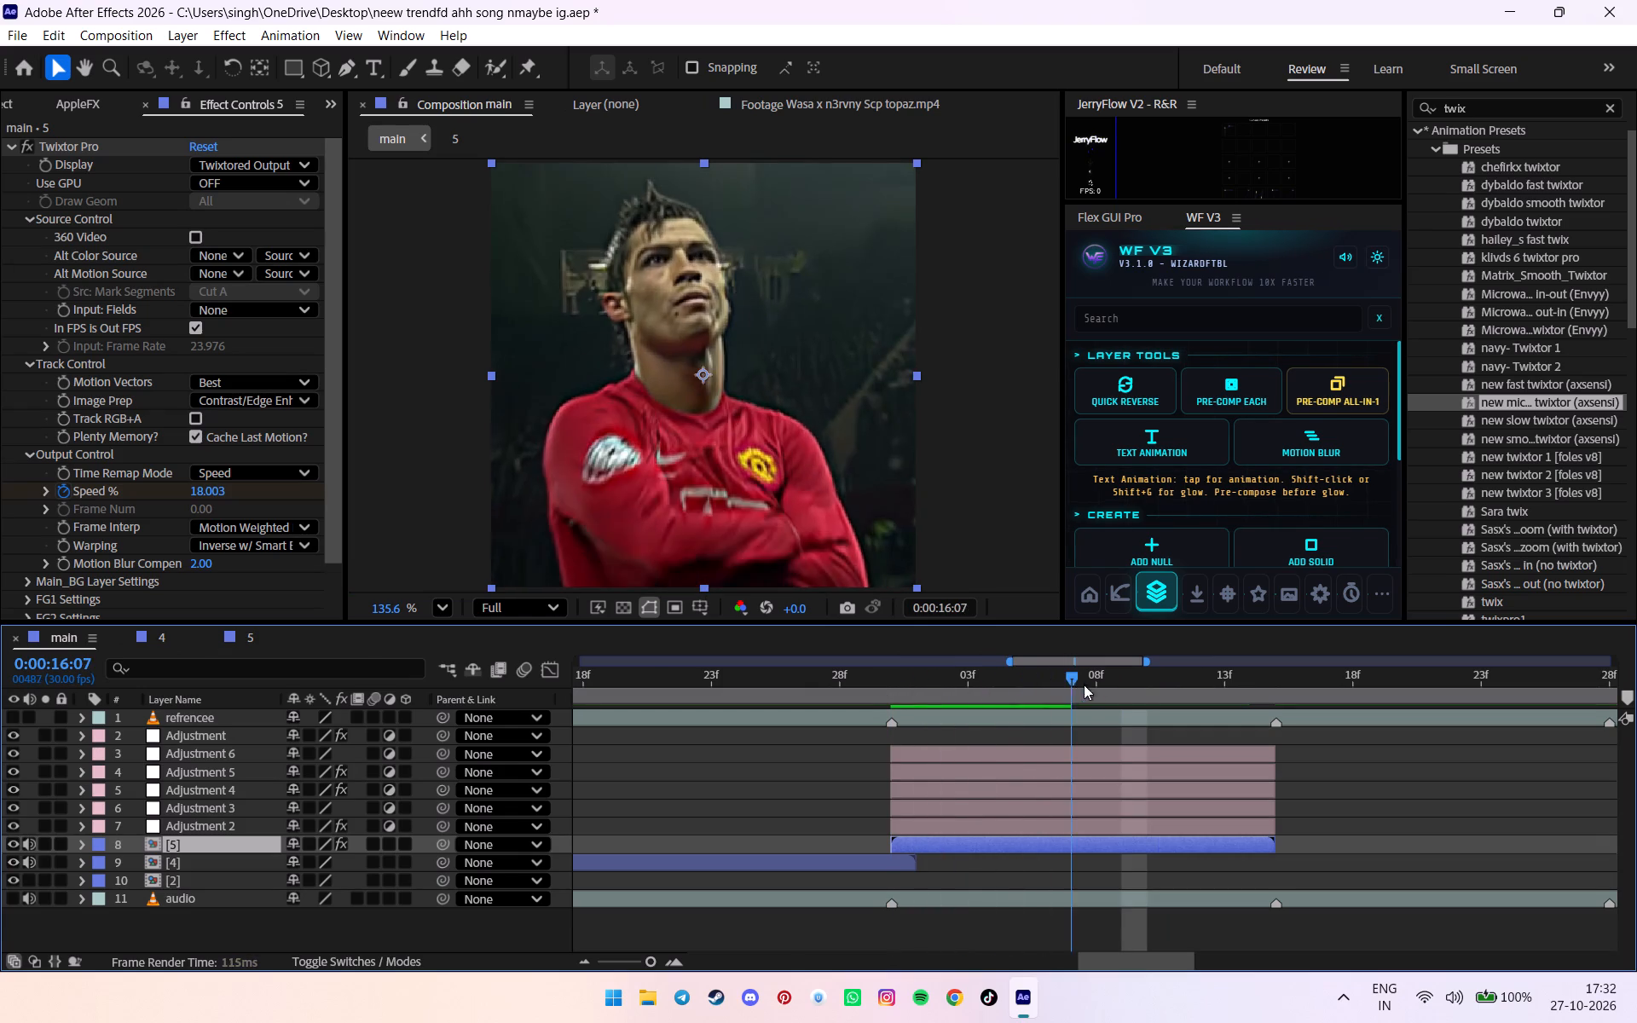
{"action": "left_click_drag", "start_coordinate": [1084, 685], "coordinate": [1239, 677]}
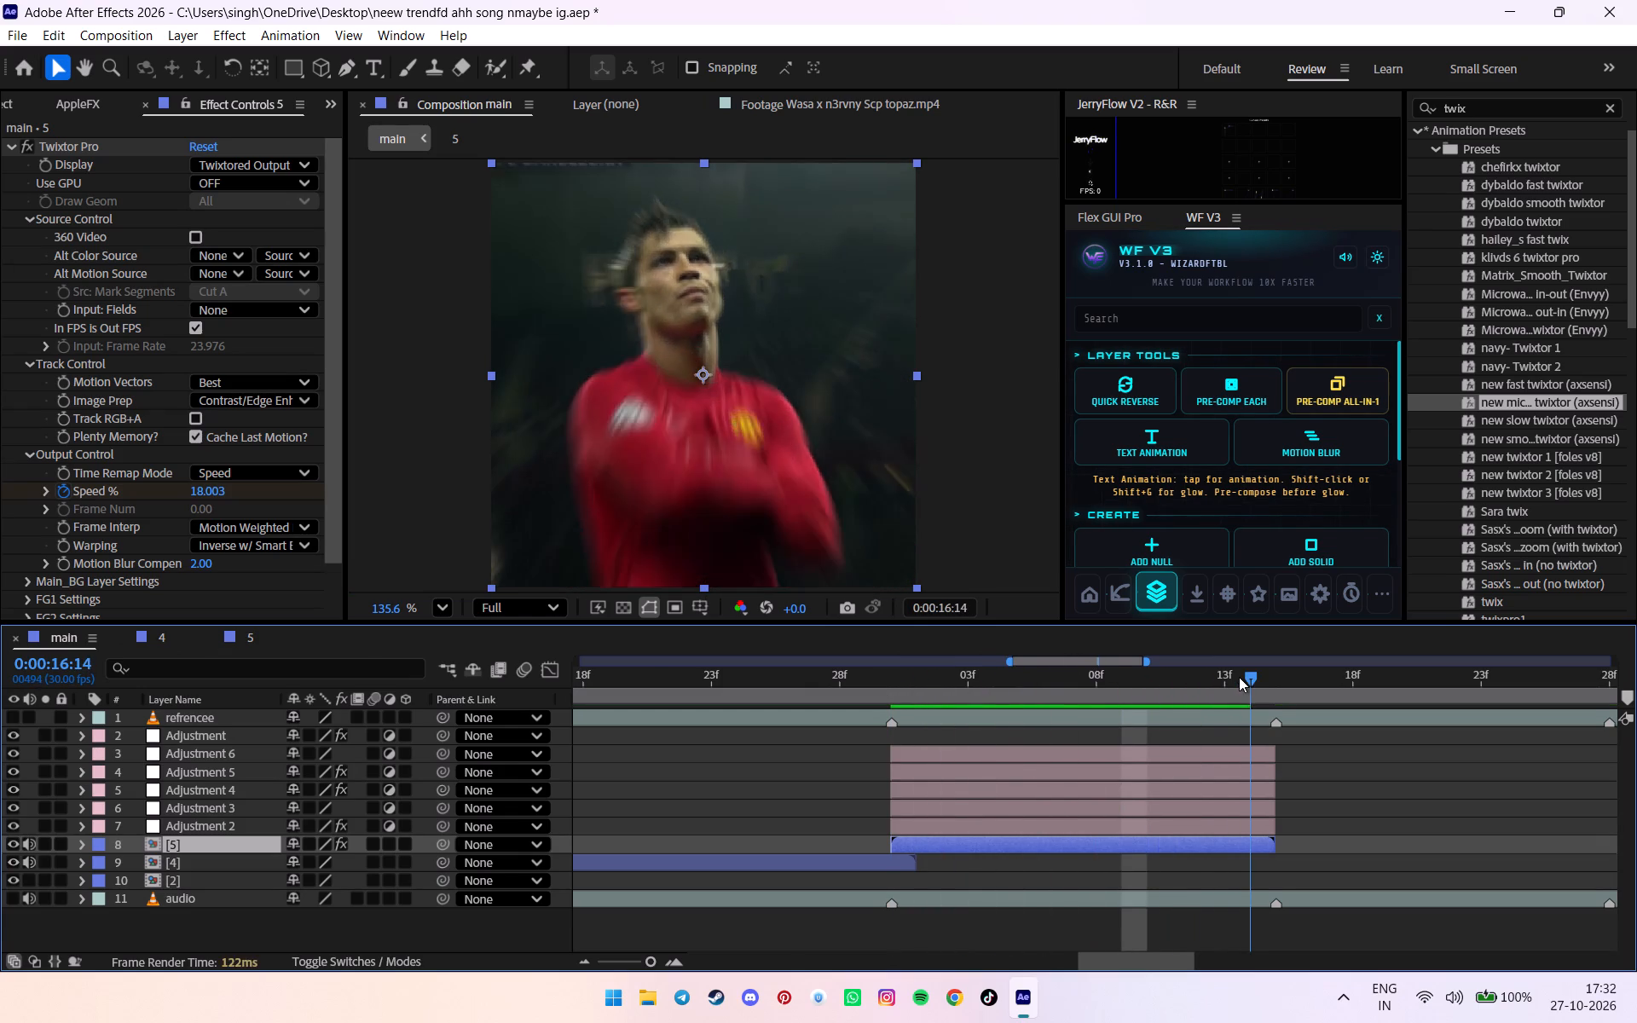
{"action": "left_click_drag", "start_coordinate": [1239, 677], "coordinate": [804, 720]}
{"action": "key", "text": "space"}
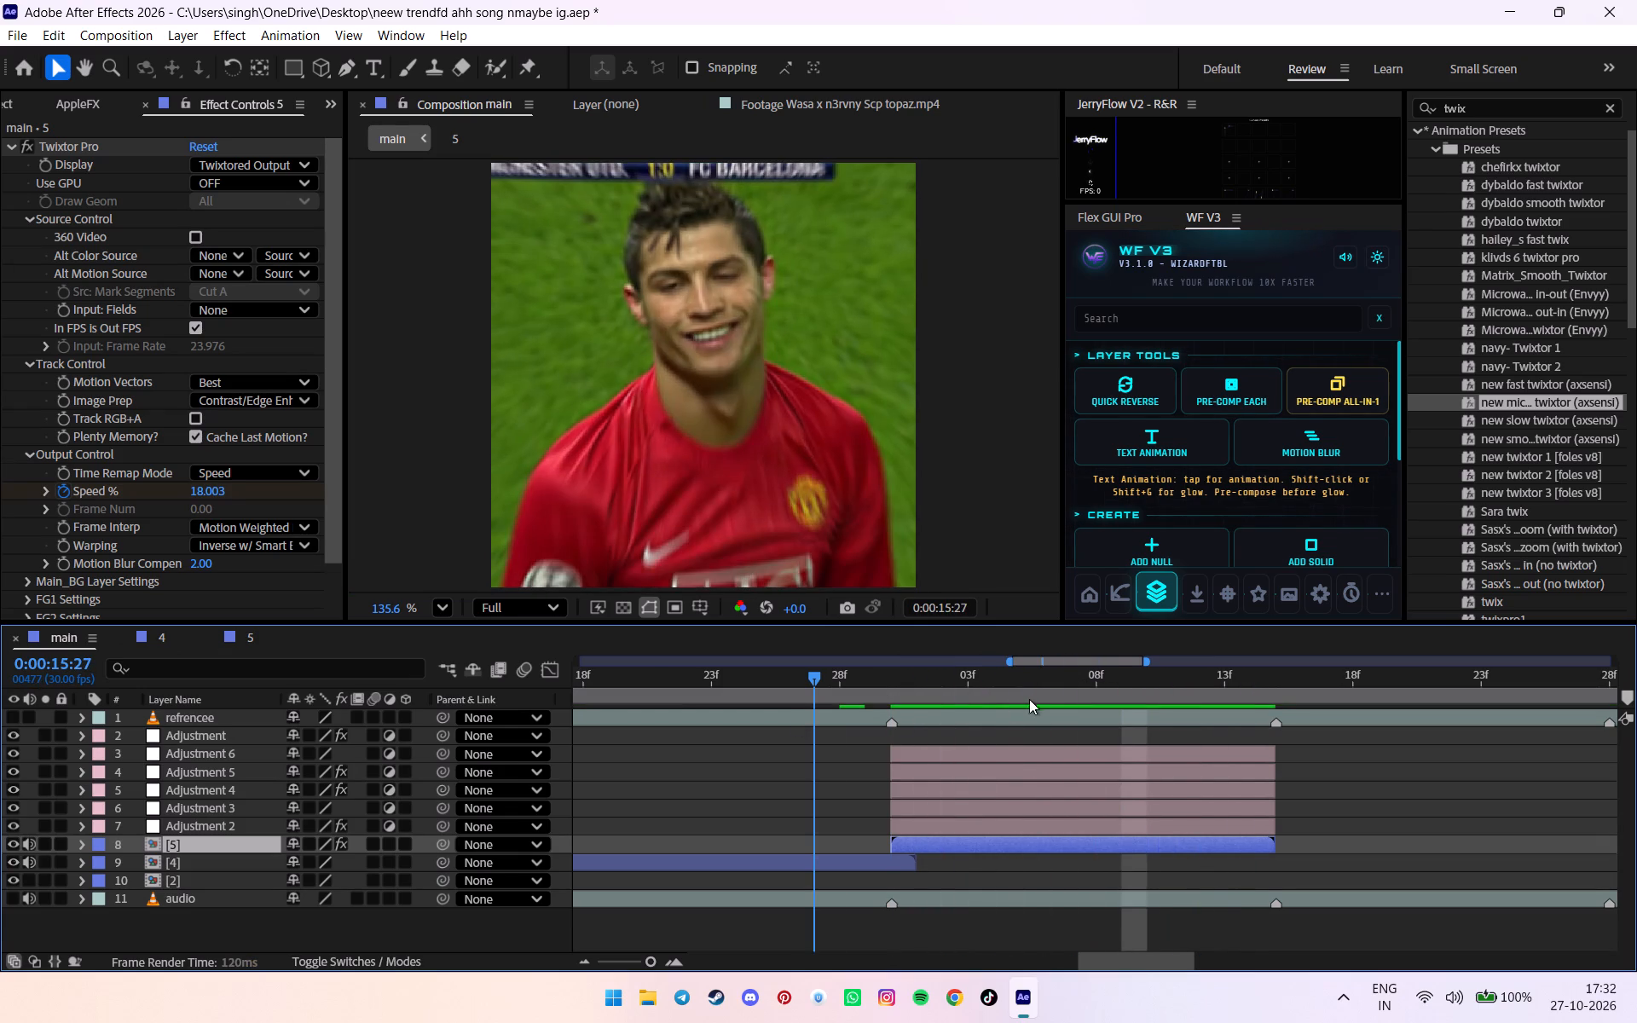
{"action": "scroll", "coordinate": [1033, 697], "scroll_direction": "down", "scroll_amount": 3, "text": "alt"}
{"action": "key", "text": "ctrl+s"}
{"action": "scroll", "coordinate": [966, 698], "scroll_direction": "down", "scroll_amount": 6, "text": "alt"}
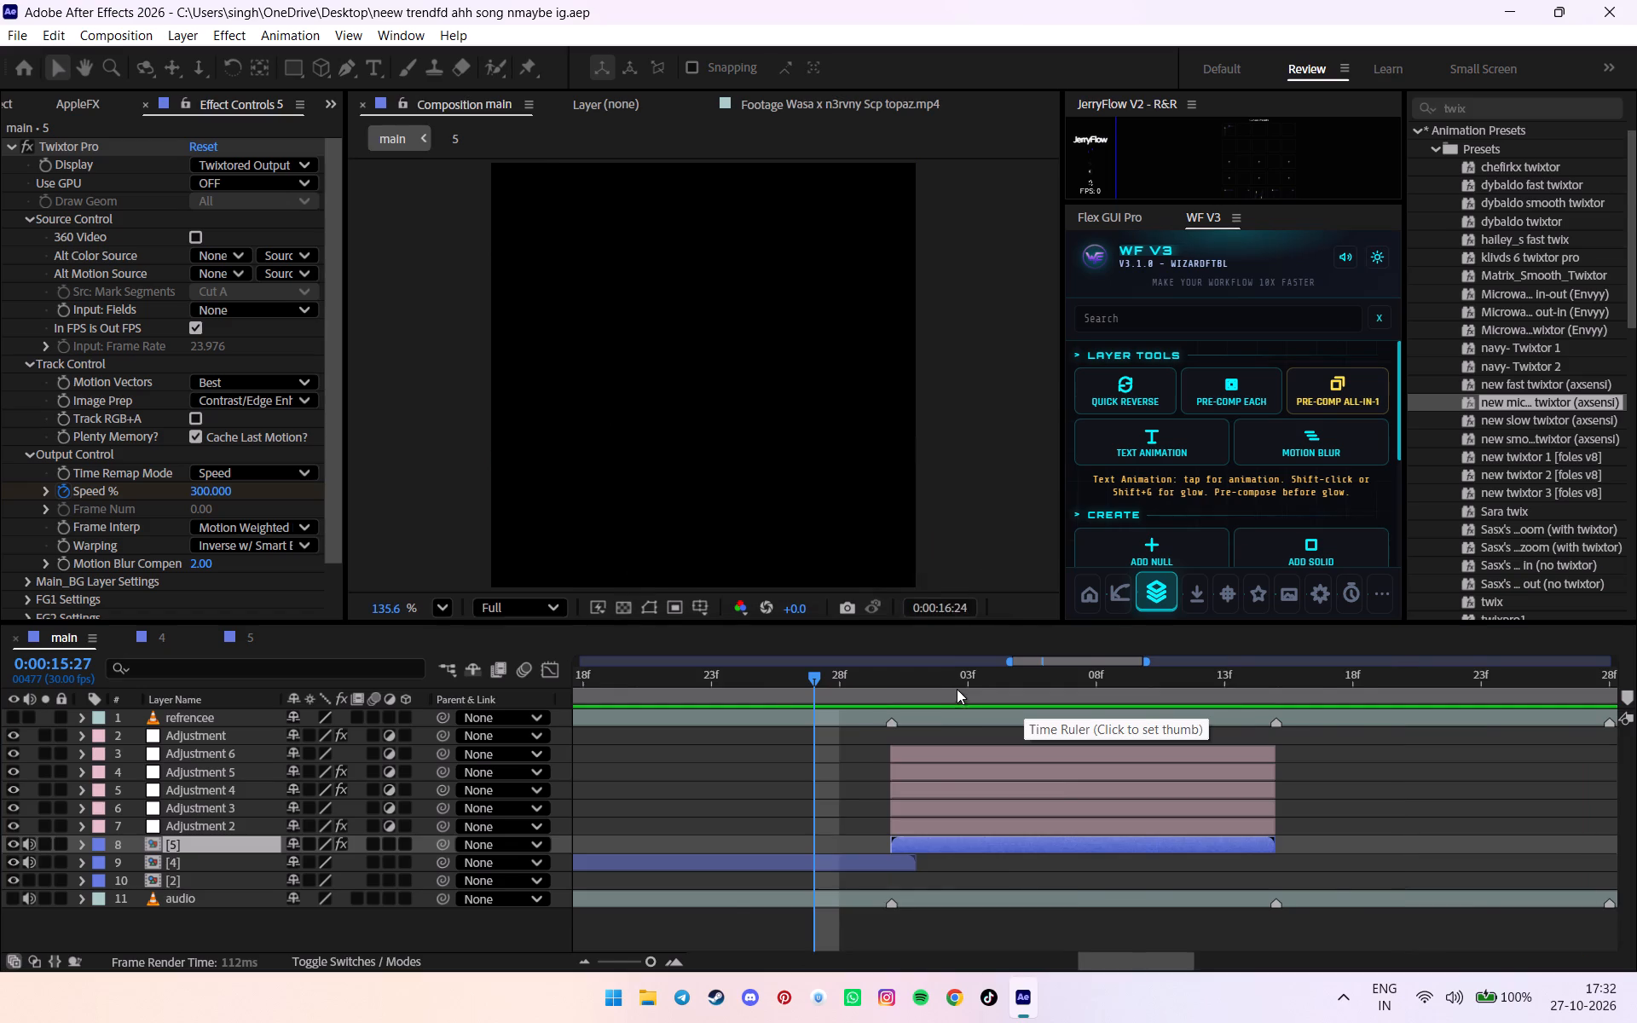
{"action": "scroll", "coordinate": [957, 689], "scroll_direction": "down", "scroll_amount": 1, "text": "alt"}
Mute the audio of the pre-comp layers 5 and 4 in main, and save the project.
{"action": "left_click", "coordinate": [957, 686]}
{"action": "left_click", "coordinate": [22, 840]}
{"action": "left_click", "coordinate": [28, 862]}
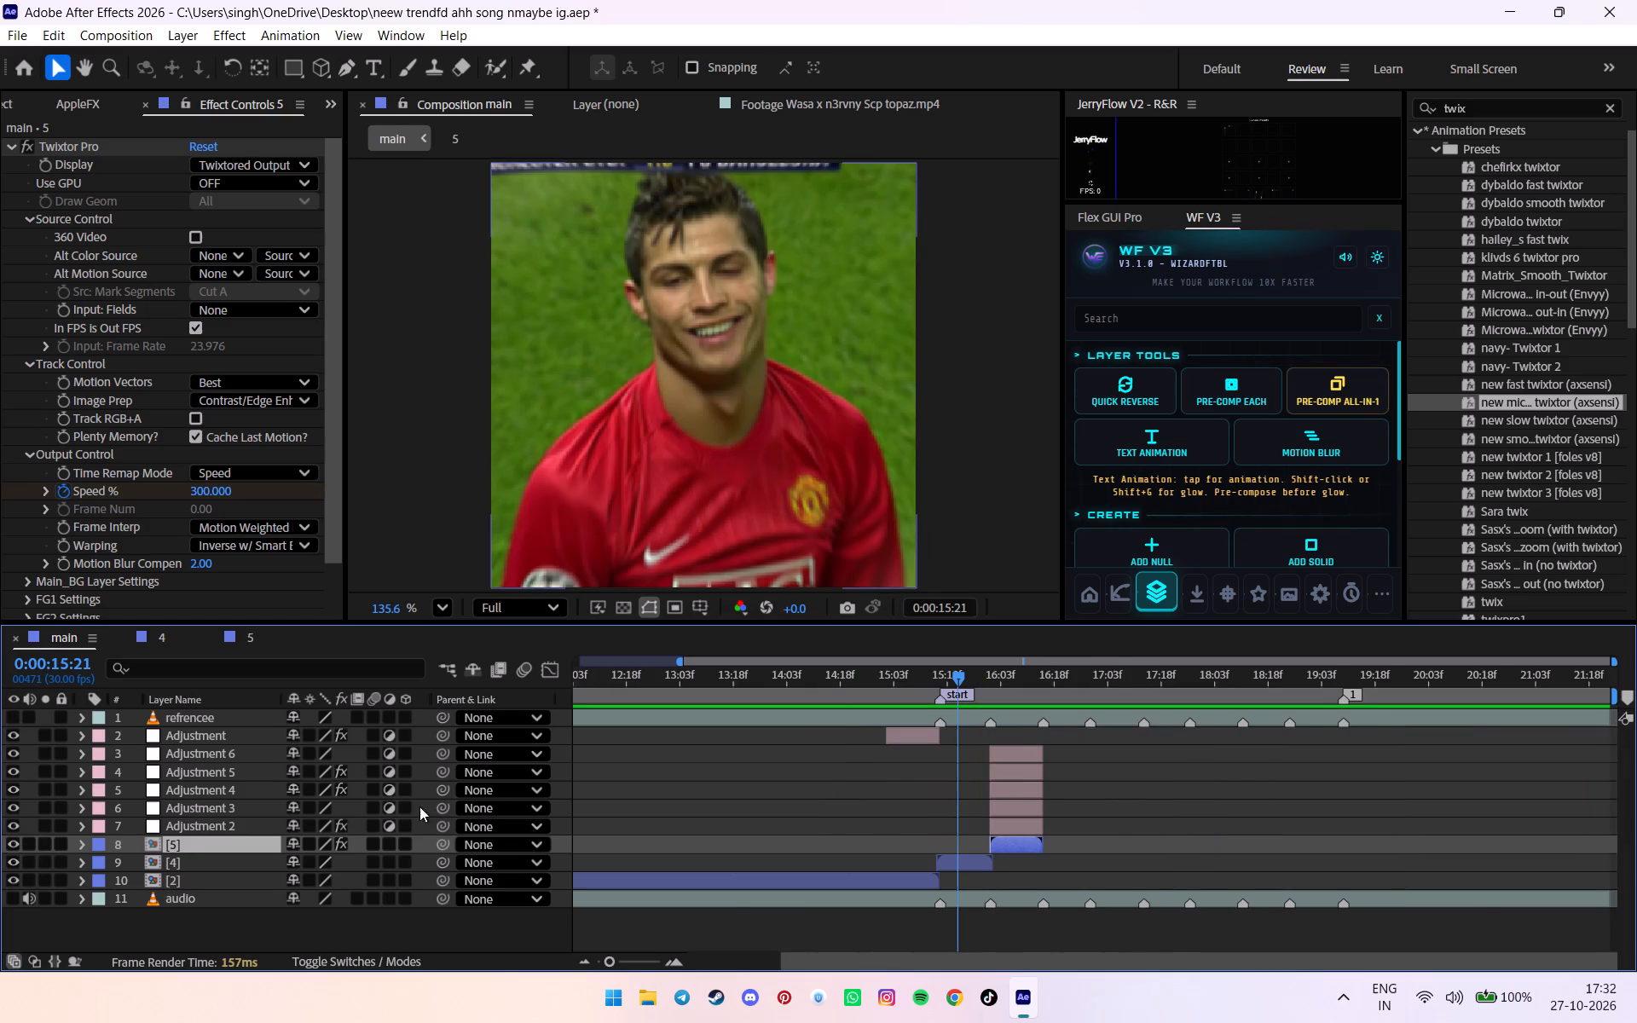
{"action": "key", "text": "space"}
{"action": "key", "text": "ctrl+s"}
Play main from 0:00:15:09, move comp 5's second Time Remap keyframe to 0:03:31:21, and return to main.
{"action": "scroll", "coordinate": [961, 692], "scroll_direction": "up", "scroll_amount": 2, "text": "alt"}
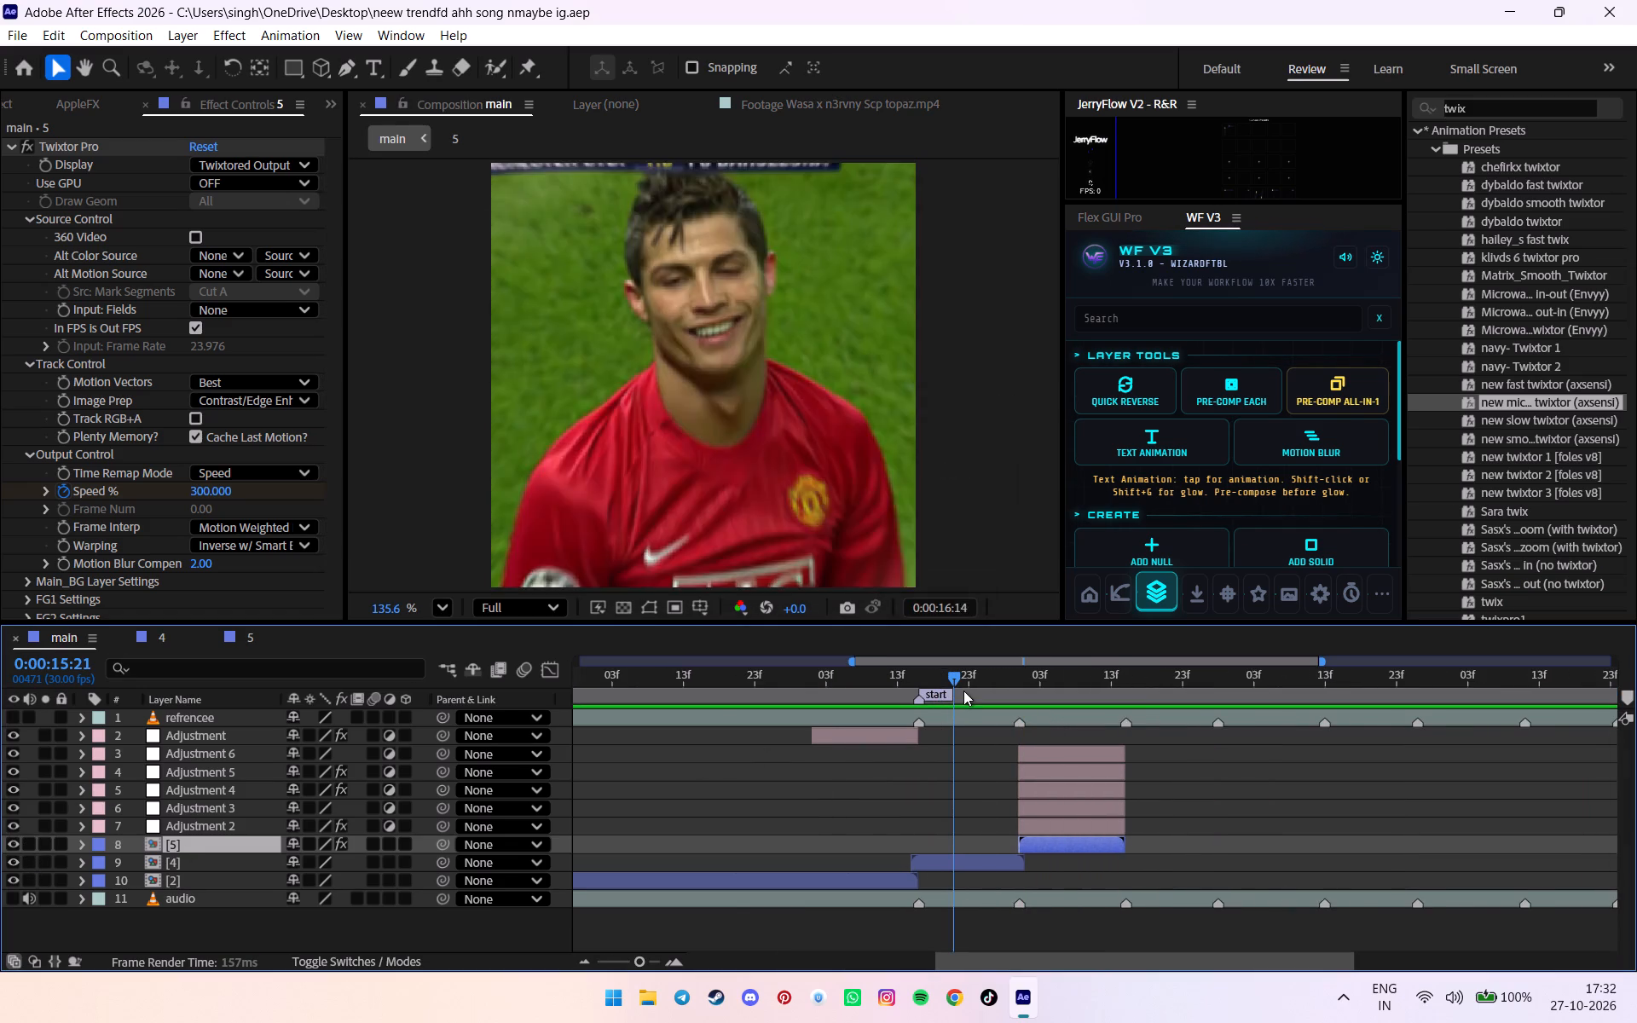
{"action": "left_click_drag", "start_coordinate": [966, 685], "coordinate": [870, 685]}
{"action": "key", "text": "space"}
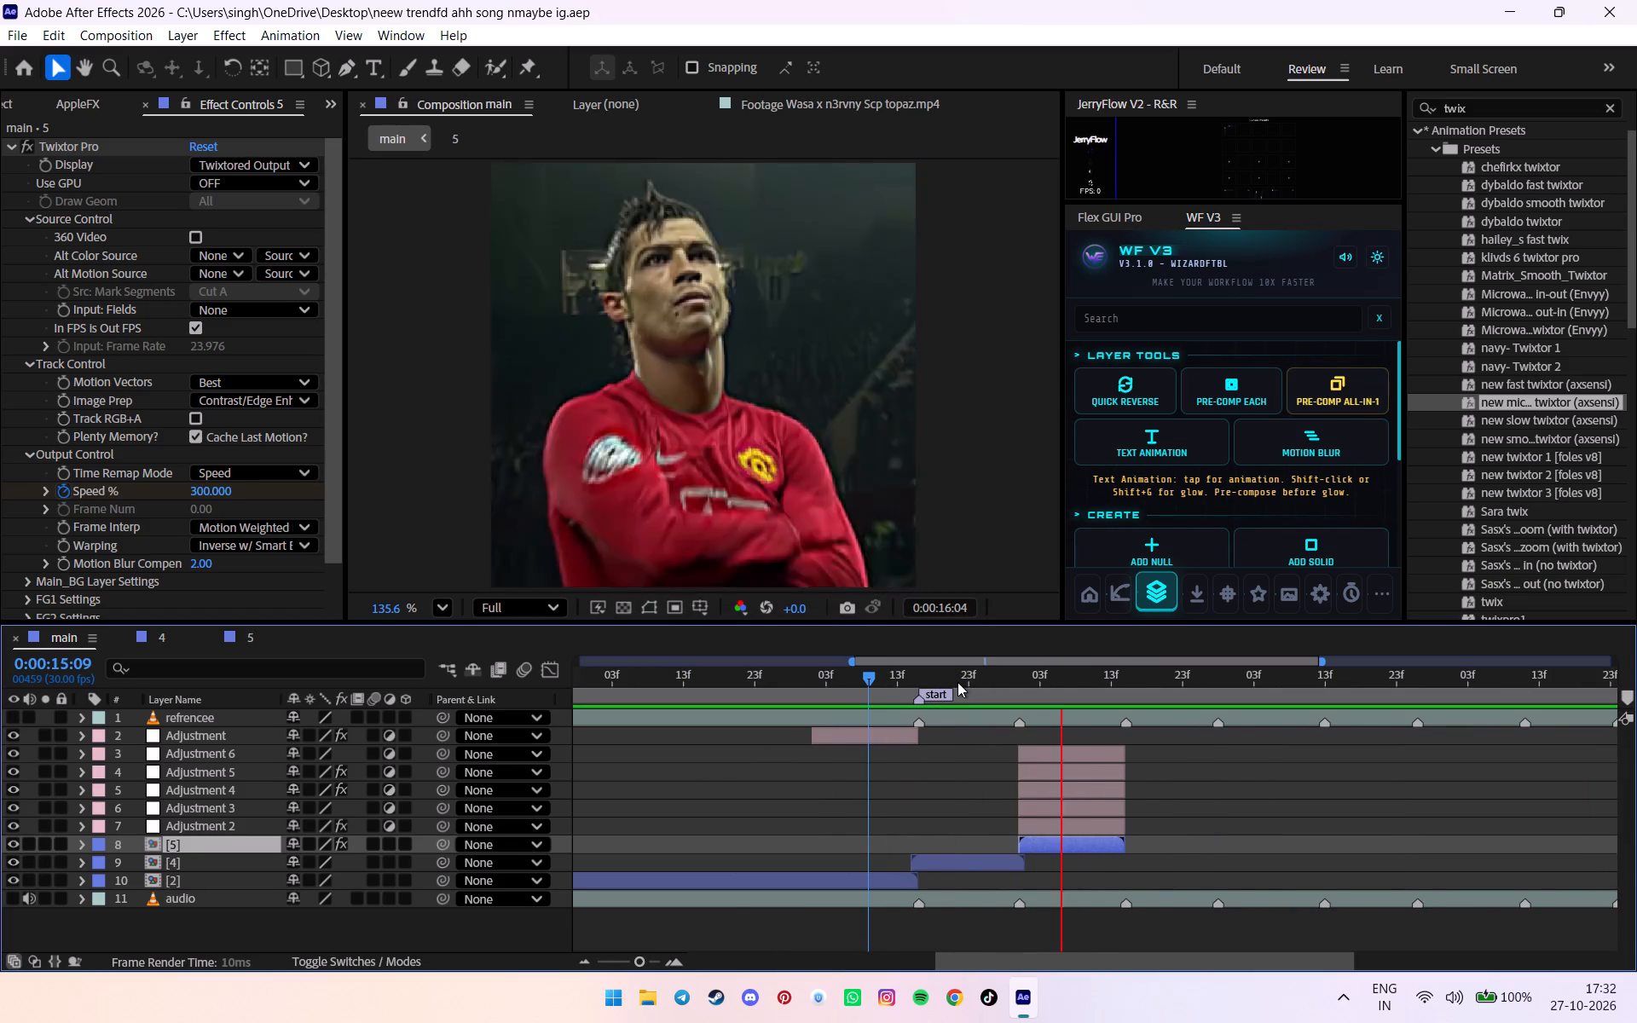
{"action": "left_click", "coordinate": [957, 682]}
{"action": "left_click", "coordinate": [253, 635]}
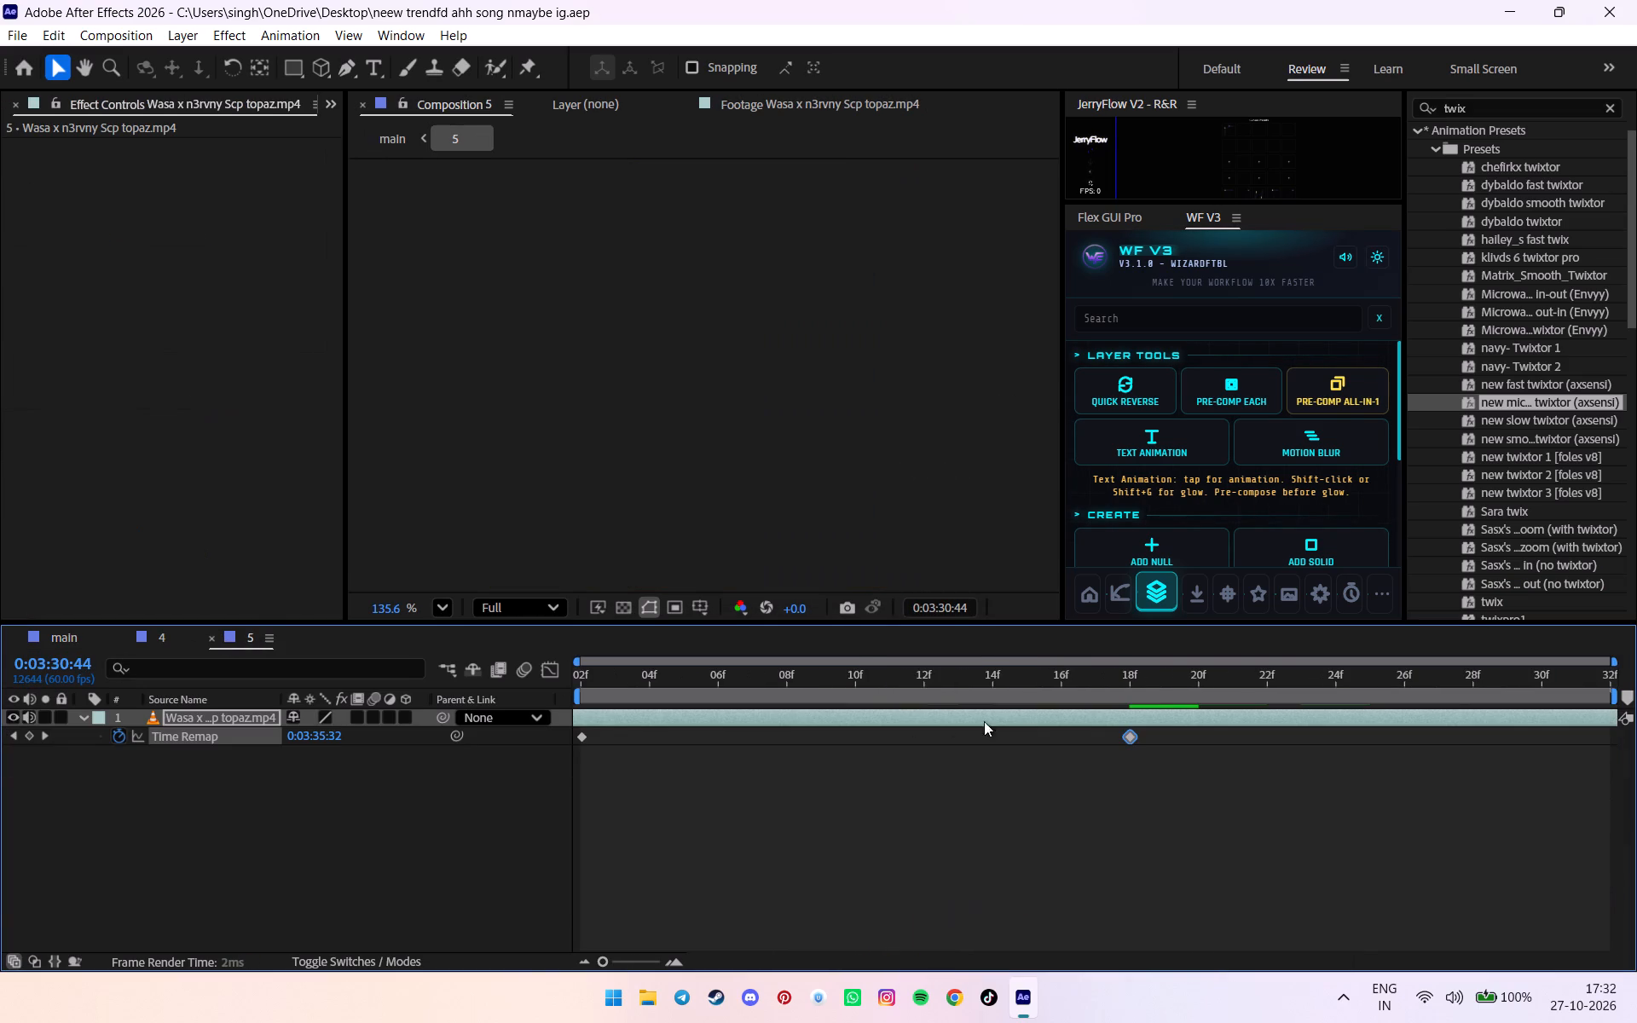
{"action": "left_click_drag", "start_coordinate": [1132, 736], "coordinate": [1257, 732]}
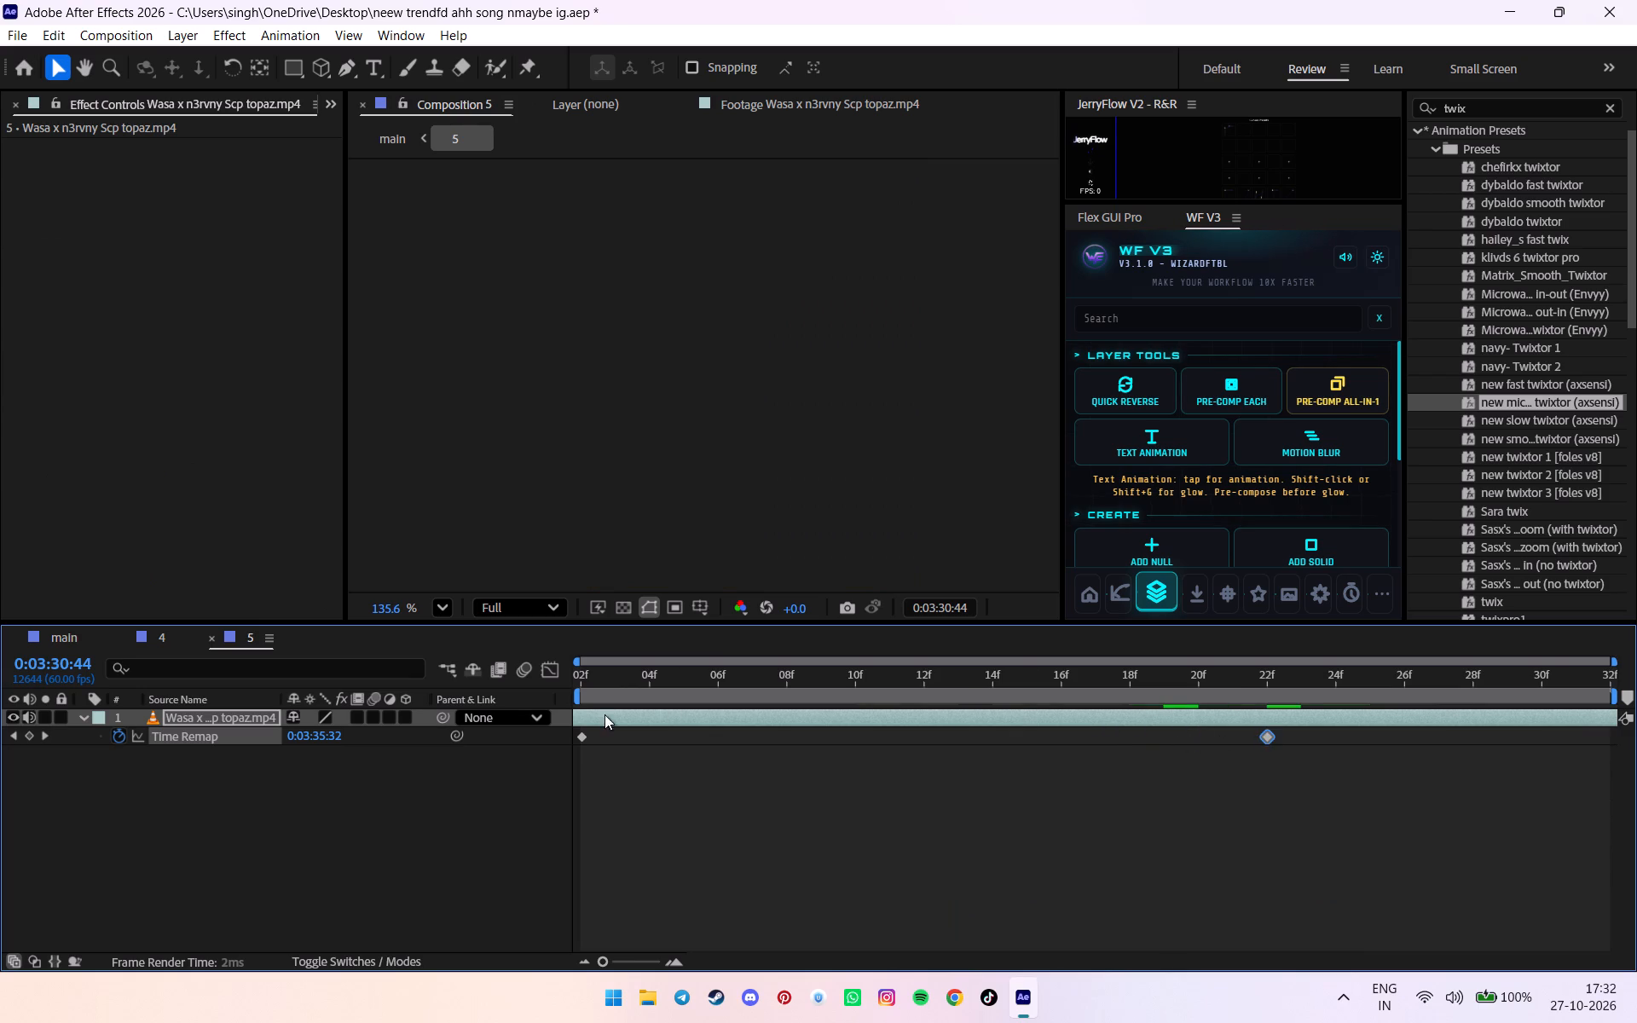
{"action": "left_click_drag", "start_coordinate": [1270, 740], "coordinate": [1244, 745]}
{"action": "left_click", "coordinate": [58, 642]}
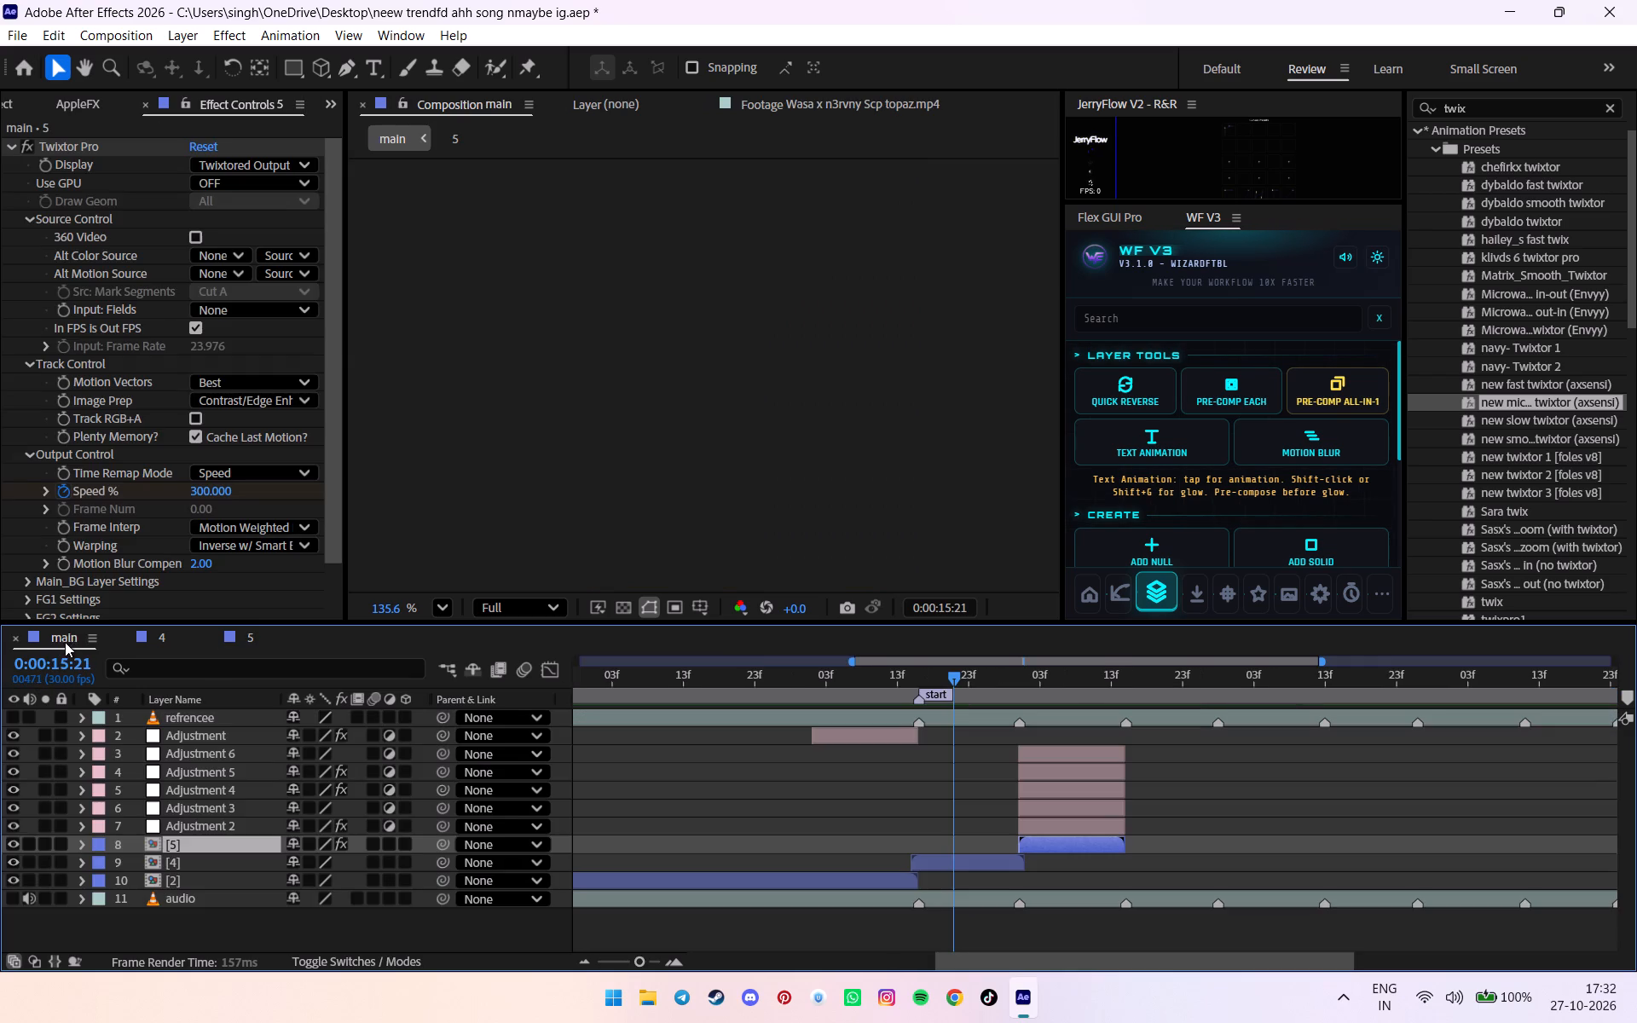
Save and replay main from 0:00:15:07, move comp 5's second Time Remap keyframe to 0:03:31:24, and return to main.
{"action": "key", "text": "space"}
{"action": "key", "text": "ctrl+s"}
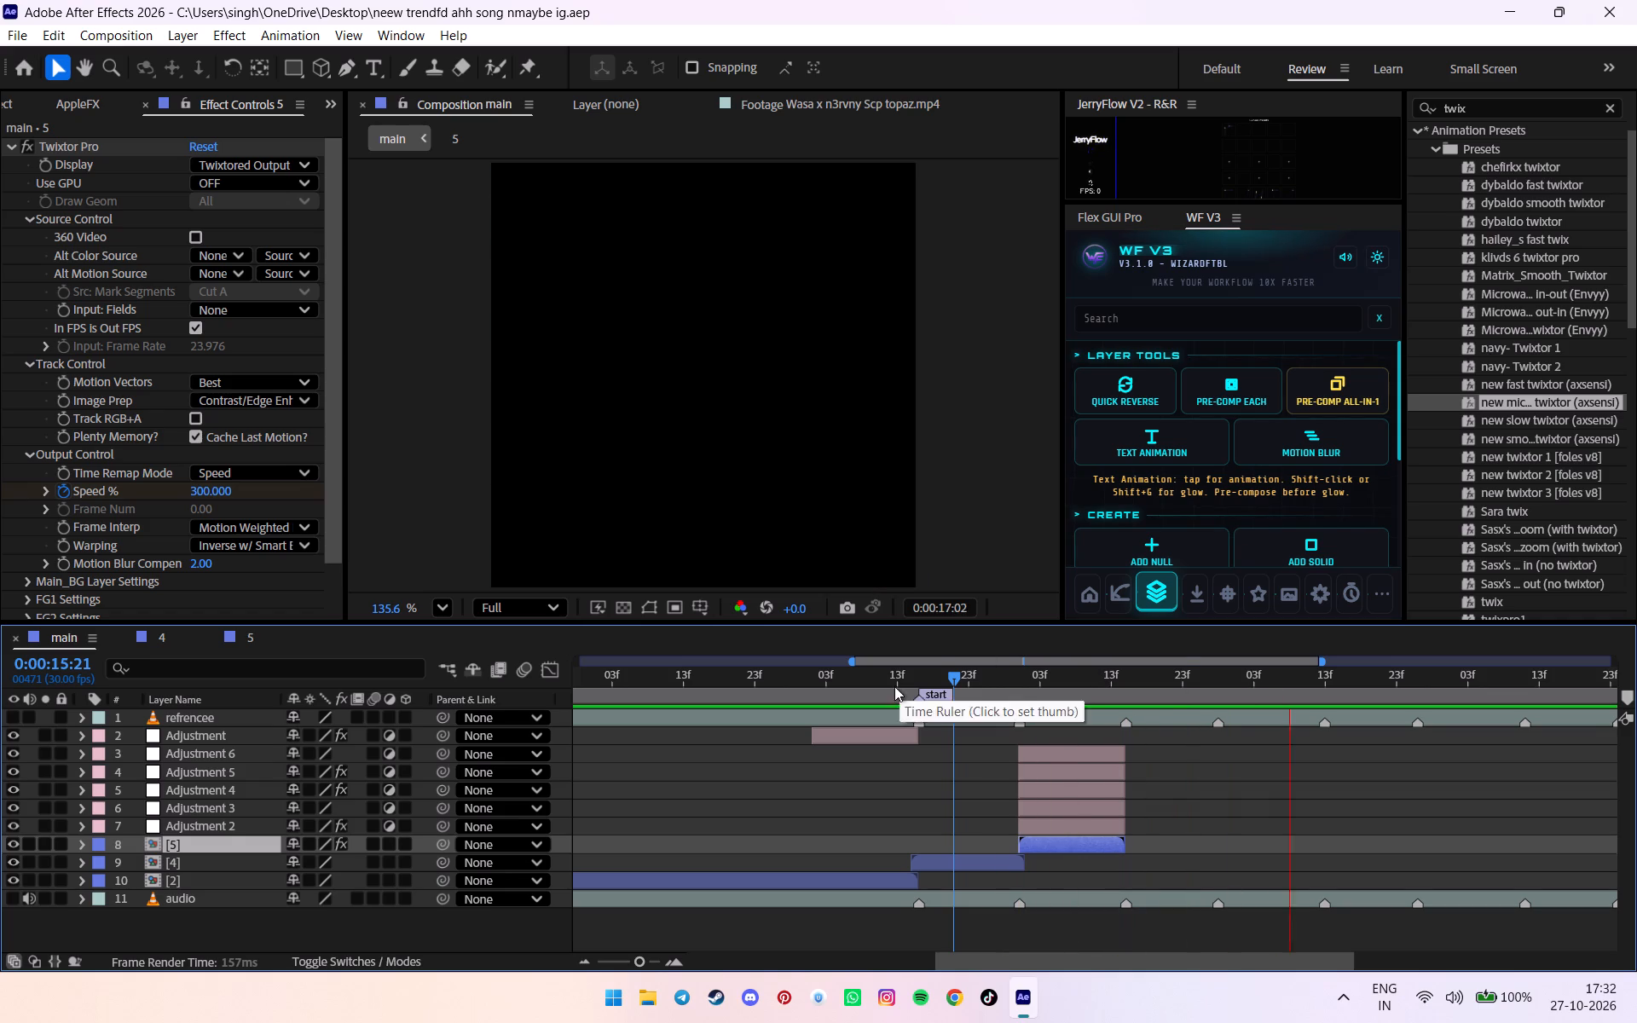
{"action": "left_click_drag", "start_coordinate": [989, 678], "coordinate": [854, 678]}
{"action": "key", "text": "space"}
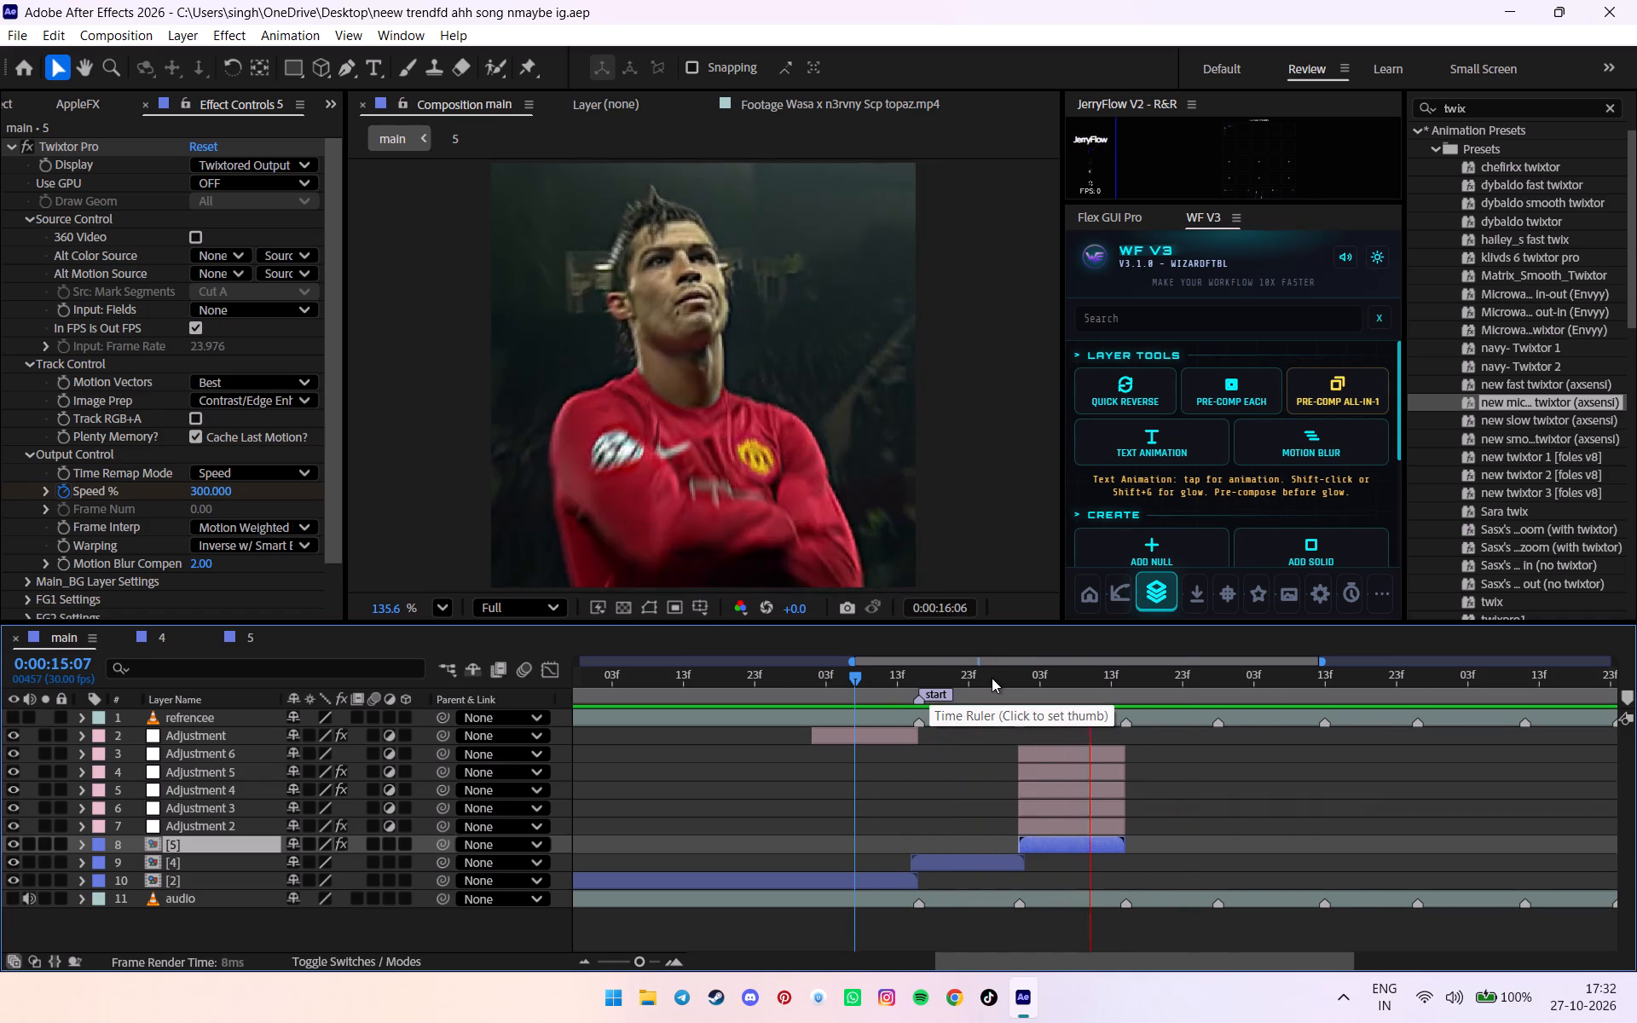
{"action": "left_click", "coordinate": [993, 678]}
{"action": "key", "text": "space"}
{"action": "left_click_drag", "start_coordinate": [1013, 688], "coordinate": [1066, 690]}
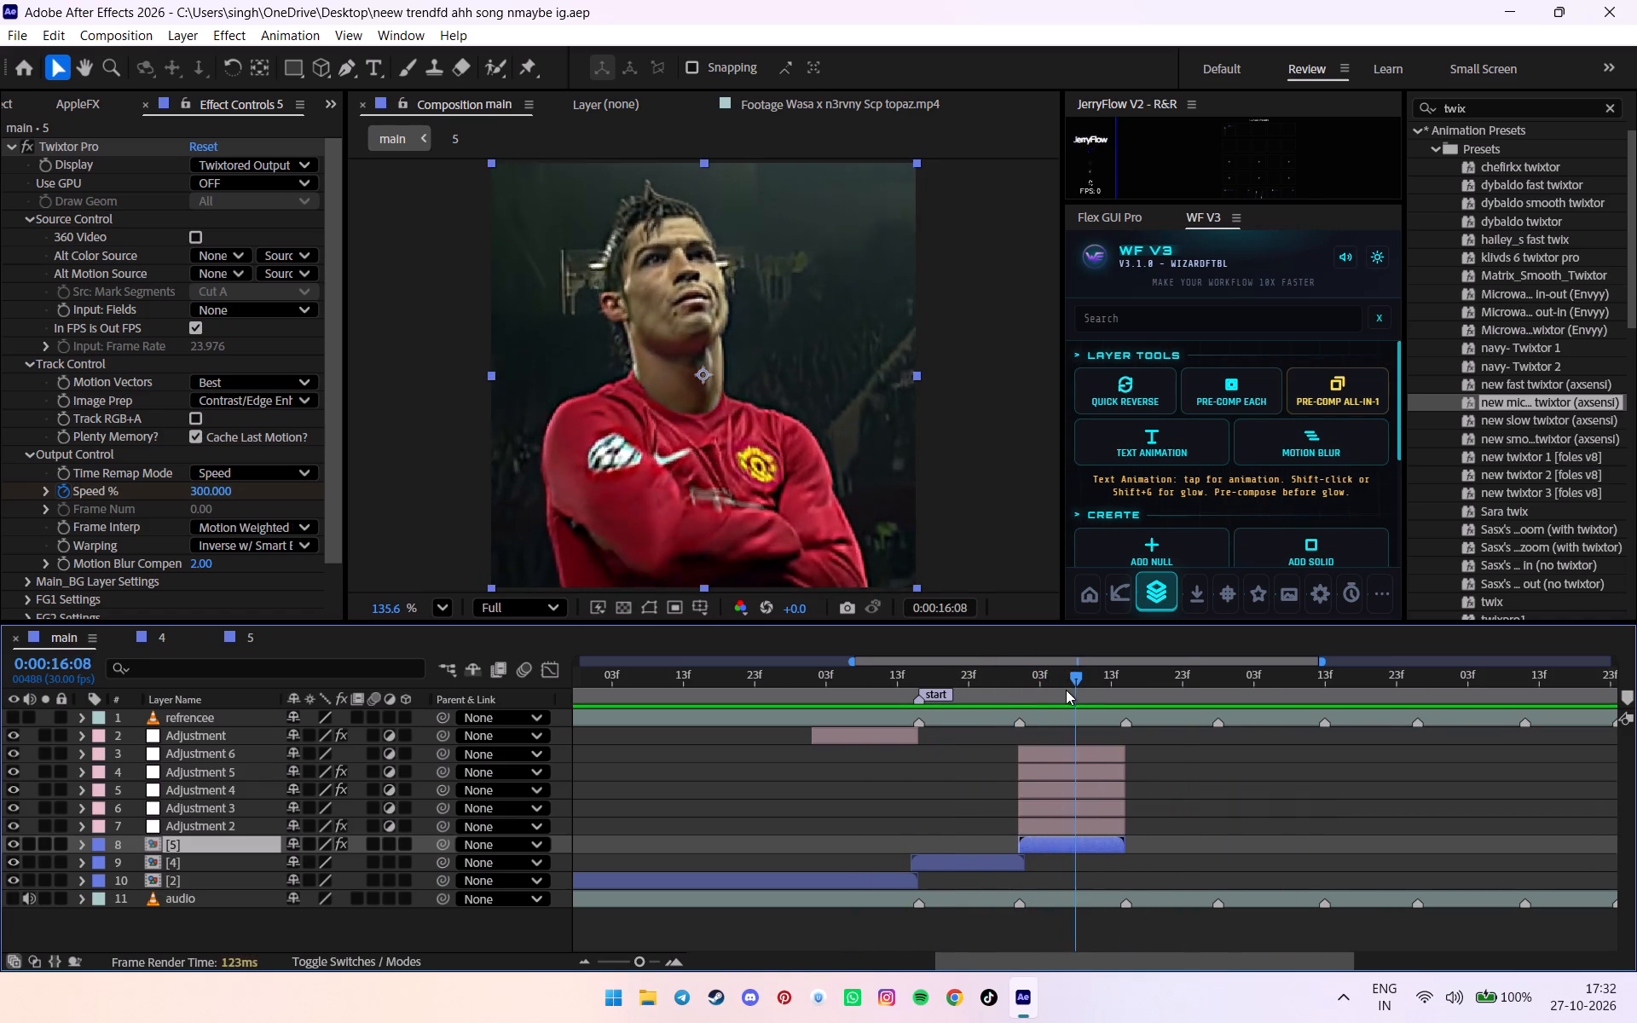
{"action": "left_click_drag", "start_coordinate": [1066, 690], "coordinate": [1027, 694]}
{"action": "left_click", "coordinate": [247, 633]}
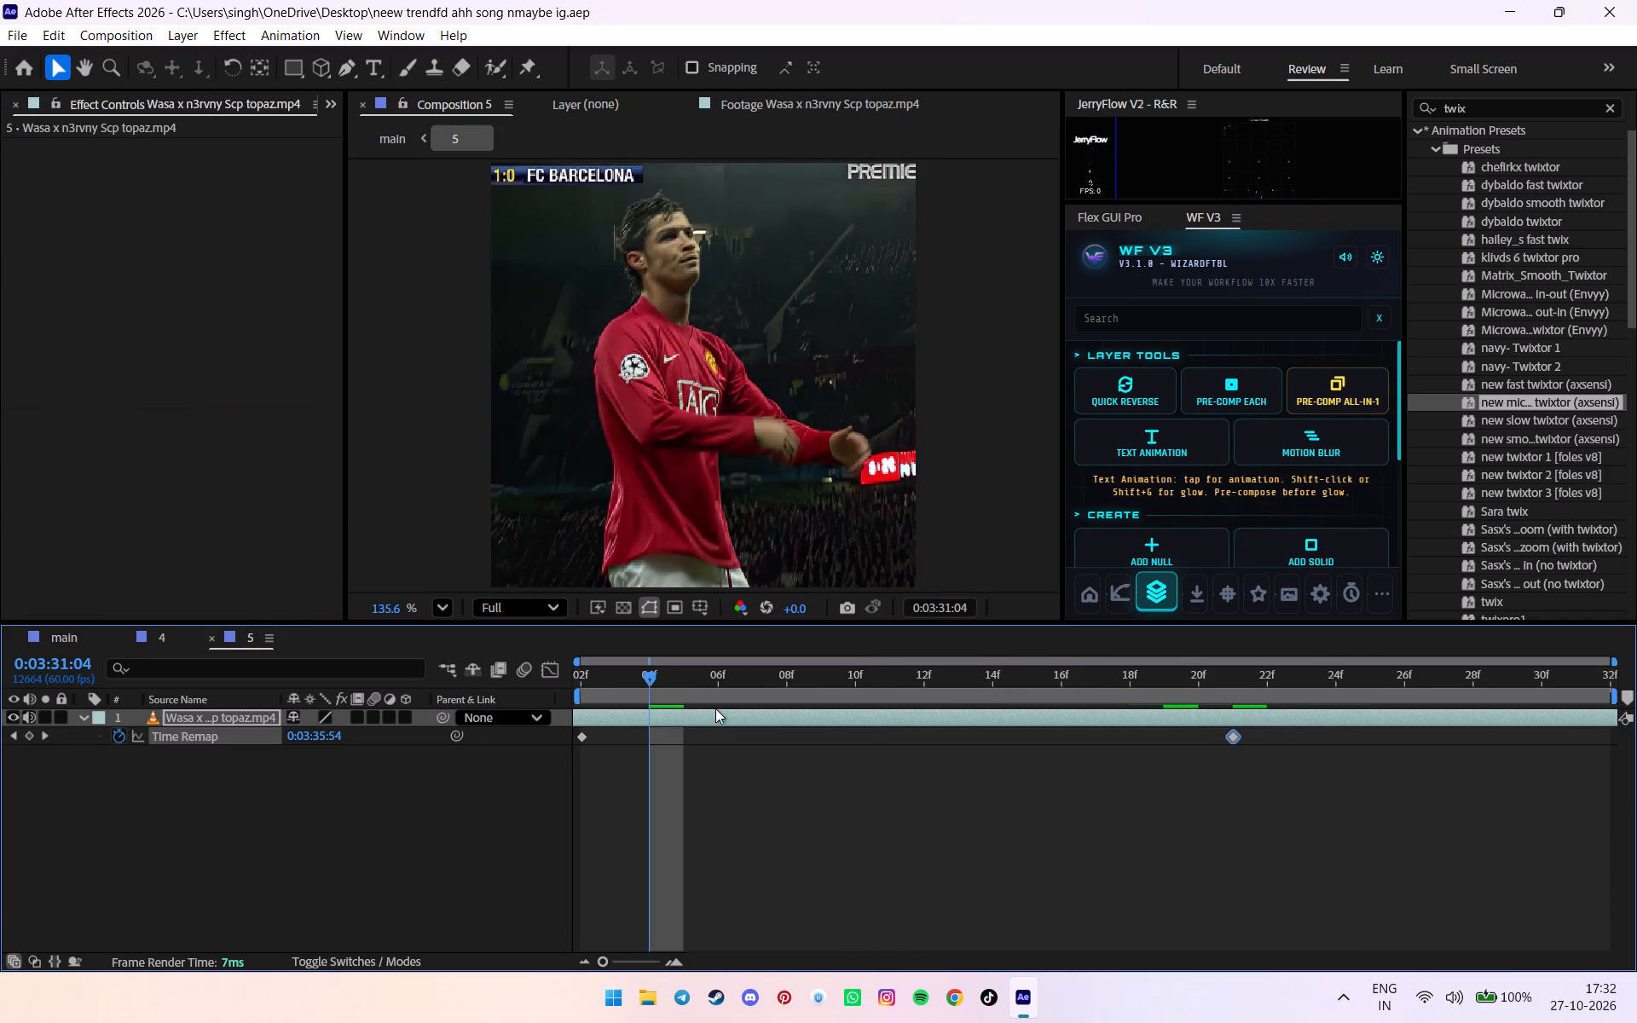
{"action": "left_click_drag", "start_coordinate": [1235, 740], "coordinate": [1332, 740]}
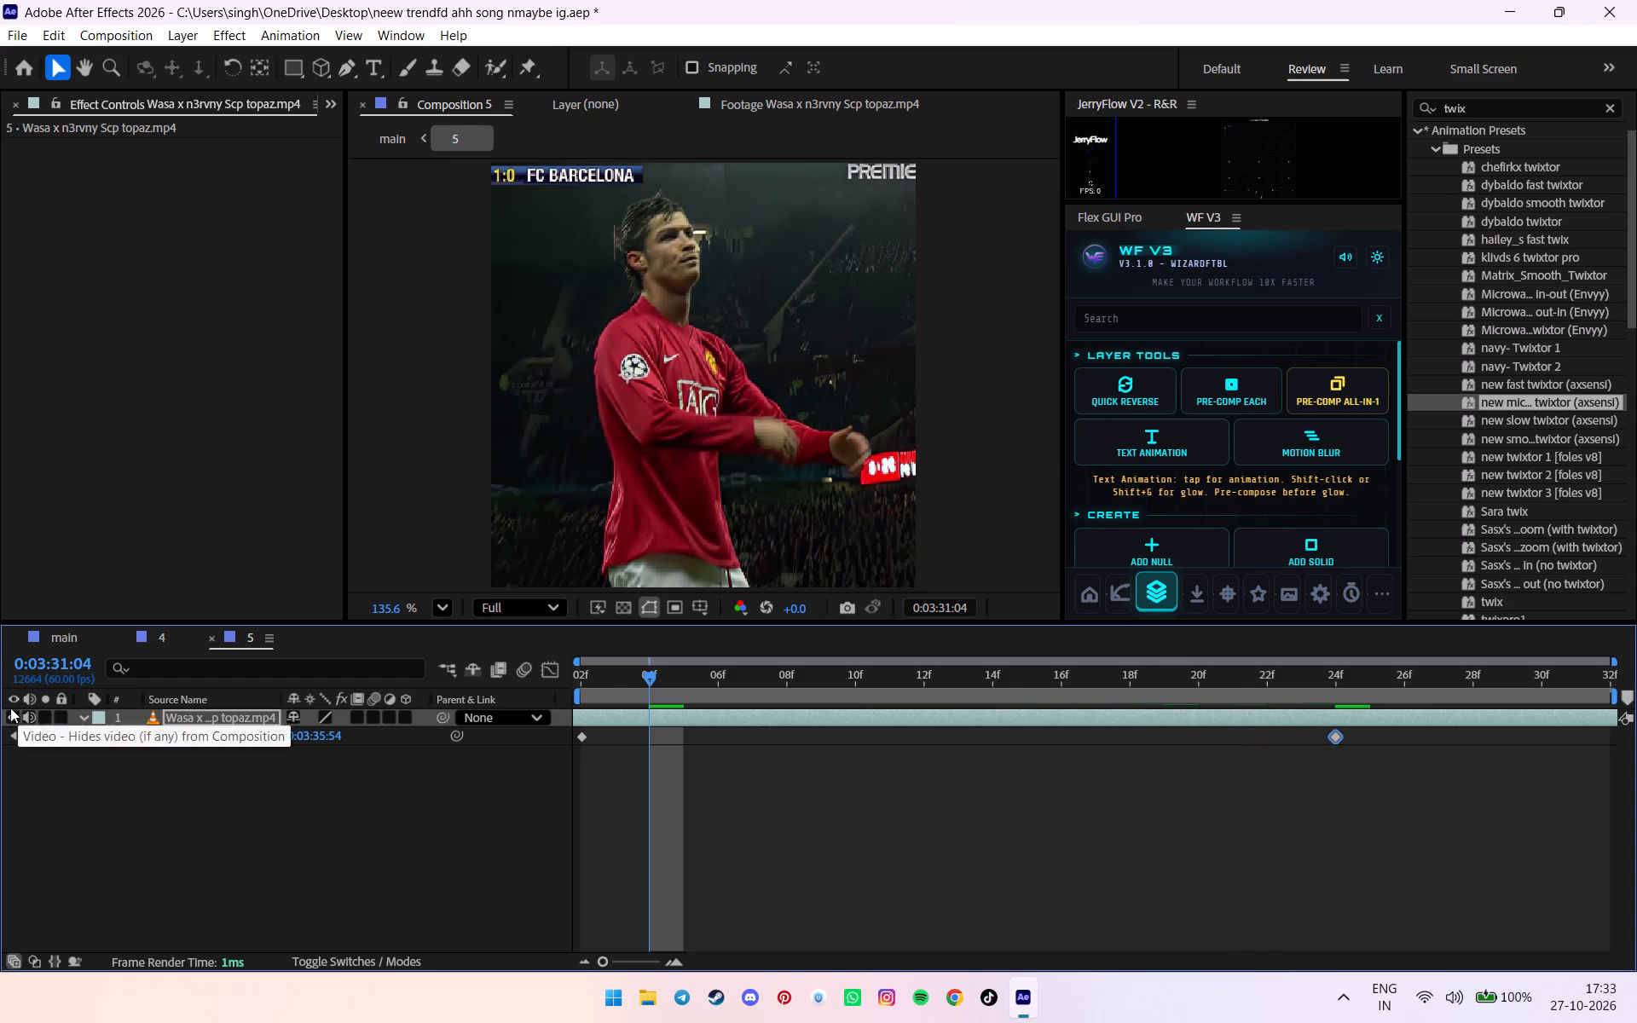
{"action": "left_click", "coordinate": [47, 646]}
Save the project and review the cut from clip 4 into the retimed clip 5 in main.
{"action": "key", "text": "space"}
{"action": "scroll", "coordinate": [1038, 687], "scroll_direction": "down", "scroll_amount": 3, "text": "alt"}
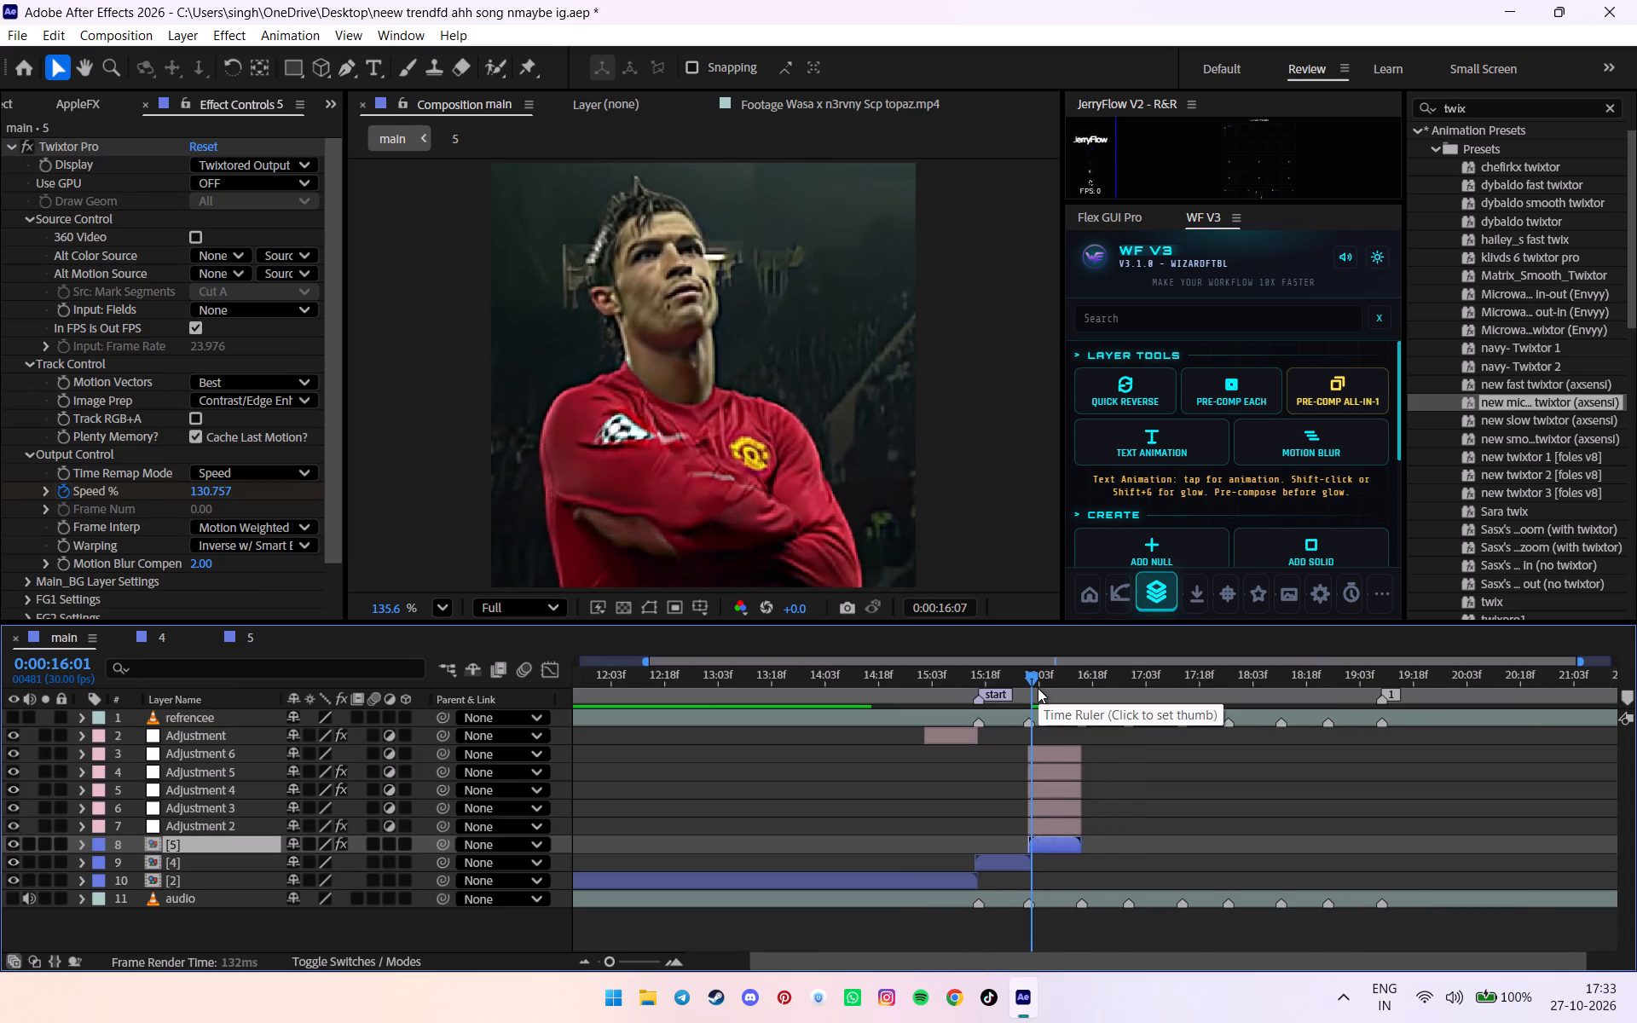
{"action": "scroll", "coordinate": [1038, 688], "scroll_direction": "down", "scroll_amount": 1, "text": "alt"}
{"action": "key", "text": "ctrl+s"}
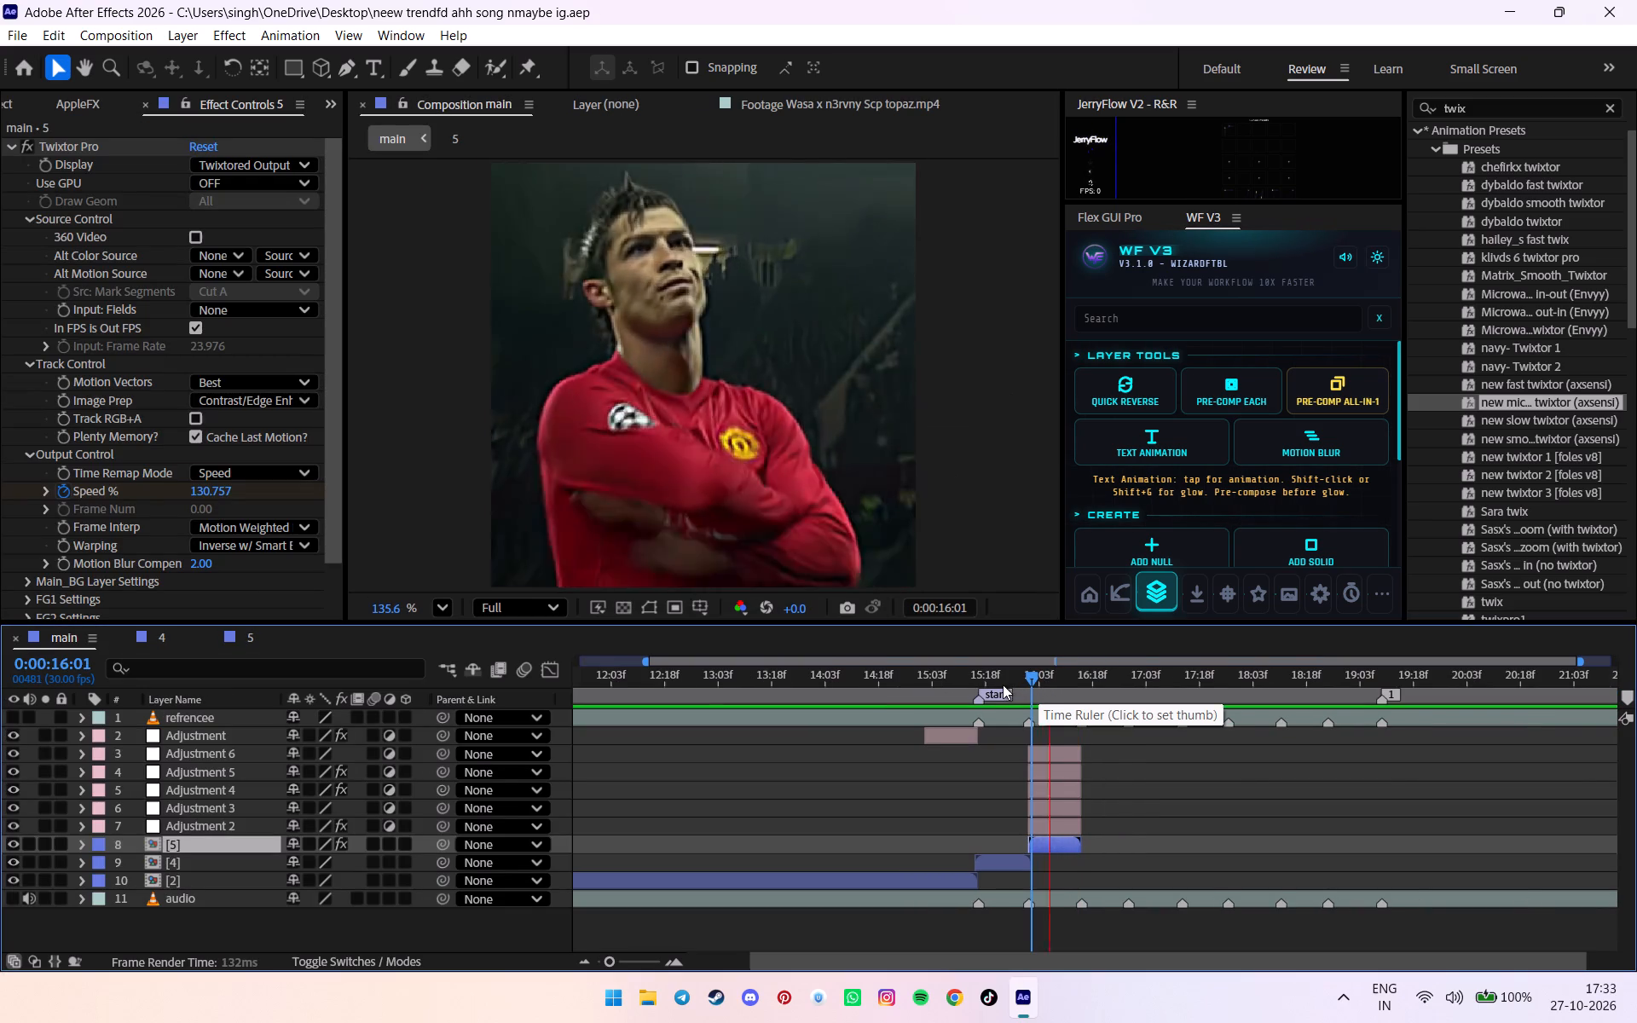
{"action": "left_click", "coordinate": [999, 684]}
{"action": "key", "text": "space"}
{"action": "left_click", "coordinate": [1006, 682]}
{"action": "key", "text": "space"}
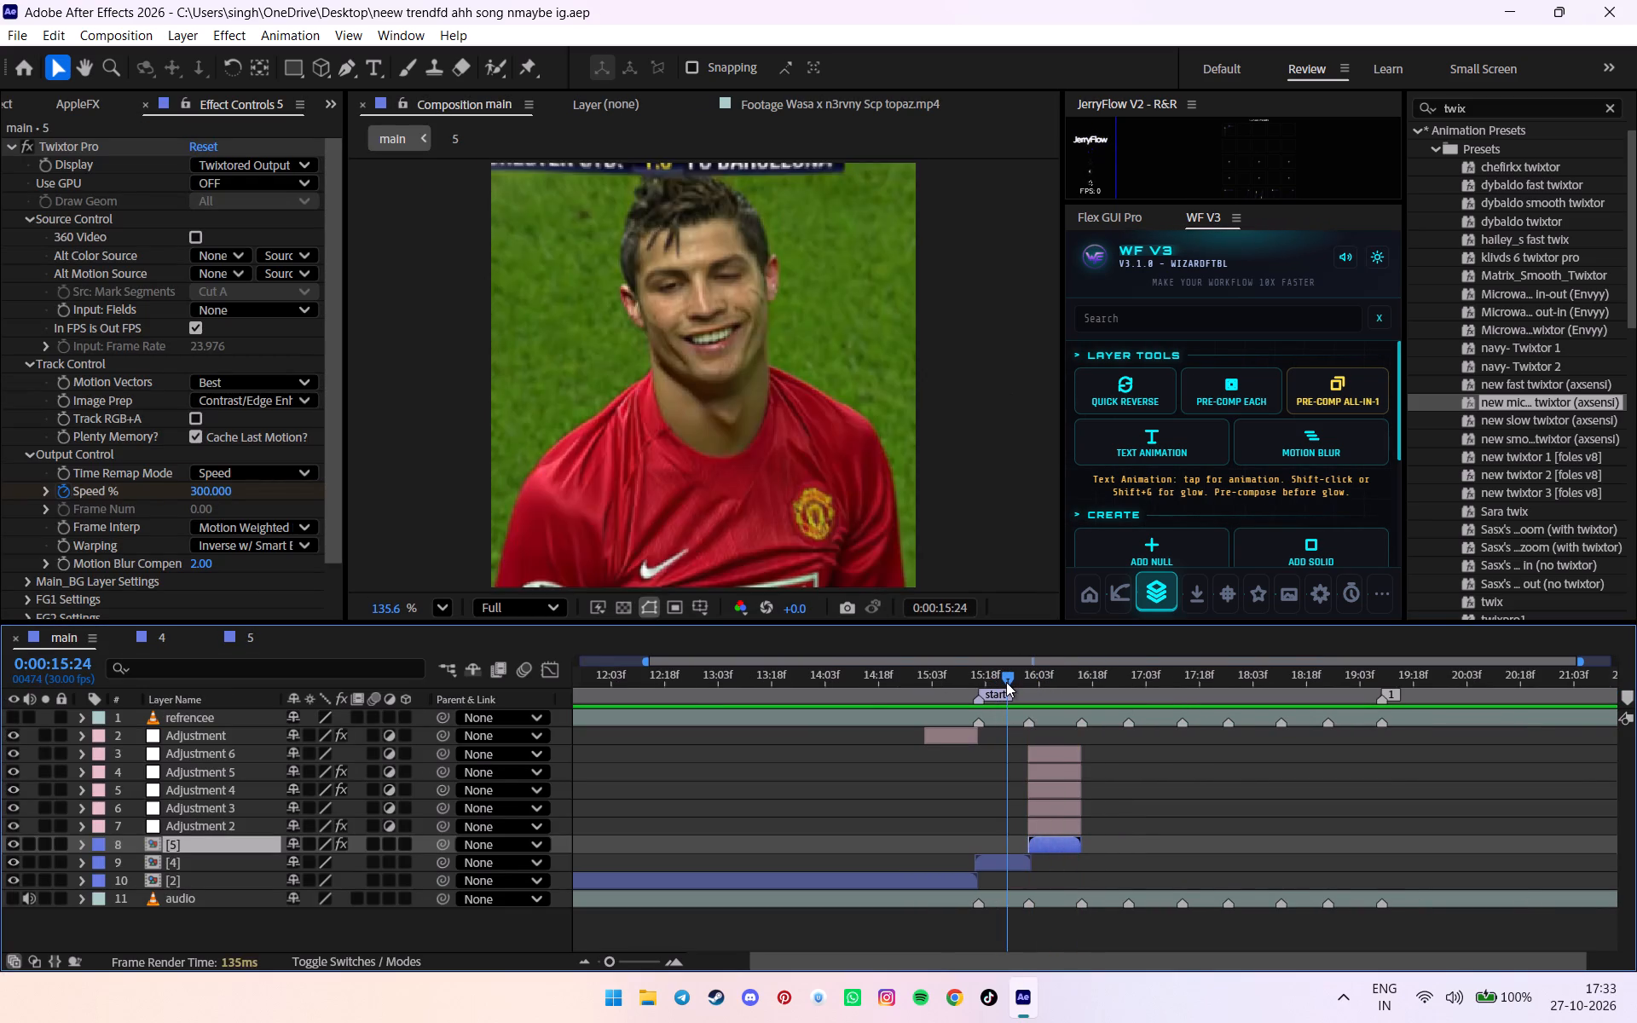
{"action": "left_click_drag", "start_coordinate": [1006, 682], "coordinate": [1061, 673]}
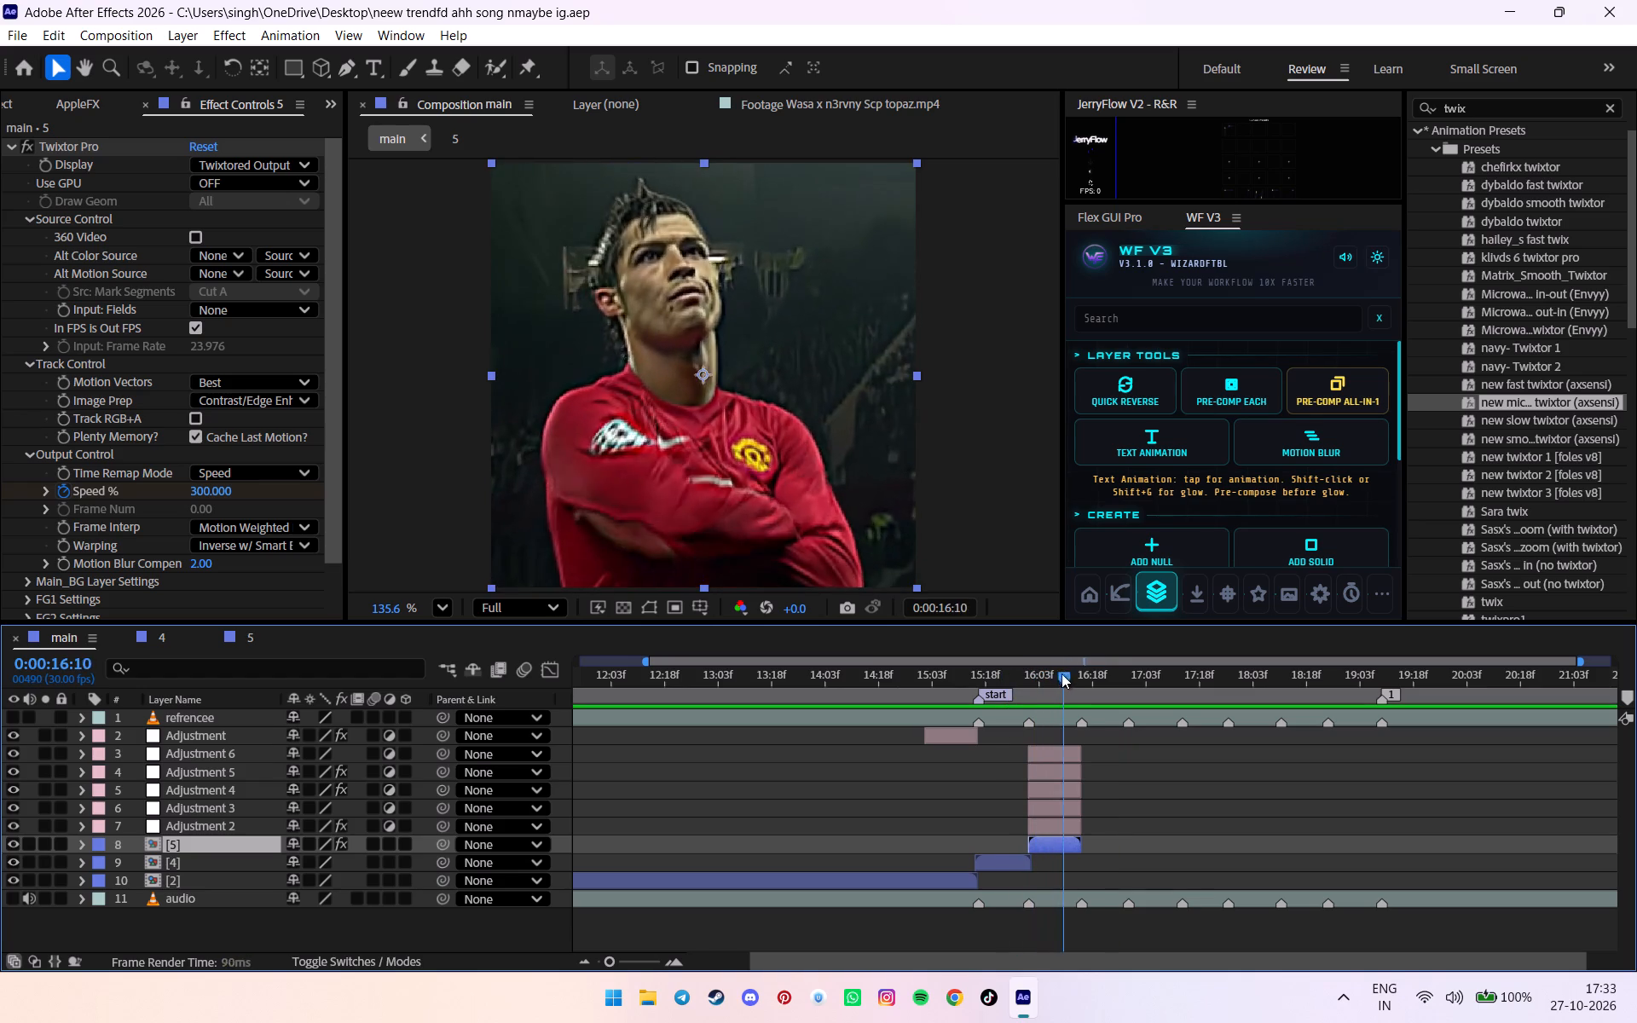
{"action": "left_click_drag", "start_coordinate": [1061, 673], "coordinate": [1073, 673]}
{"action": "scroll", "coordinate": [1090, 734], "scroll_direction": "up", "scroll_amount": 2, "text": "alt"}
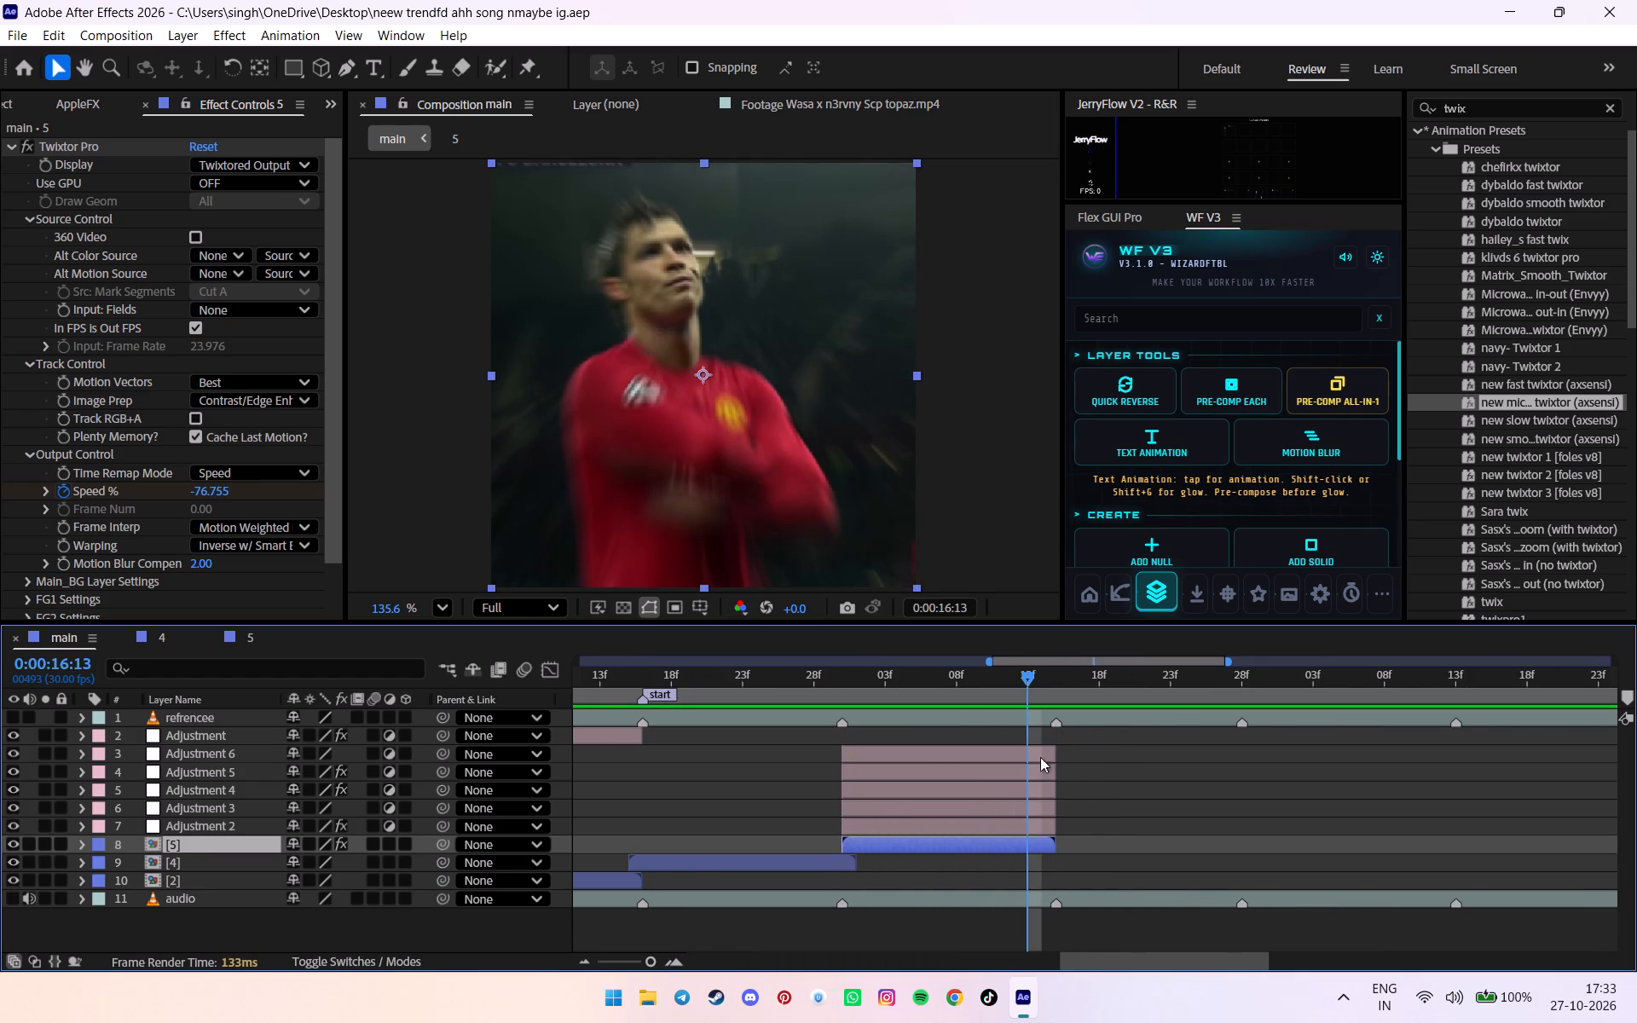
Stretch the Z Dist keyframes of Adjustment 5 in main so the last one lands at 0:00:16:16.
{"action": "left_click", "coordinate": [1026, 763]}
{"action": "left_click", "coordinate": [1030, 770]}
{"action": "left_click", "coordinate": [1027, 755]}
{"action": "key", "text": "u"}
{"action": "left_click", "coordinate": [1027, 766]}
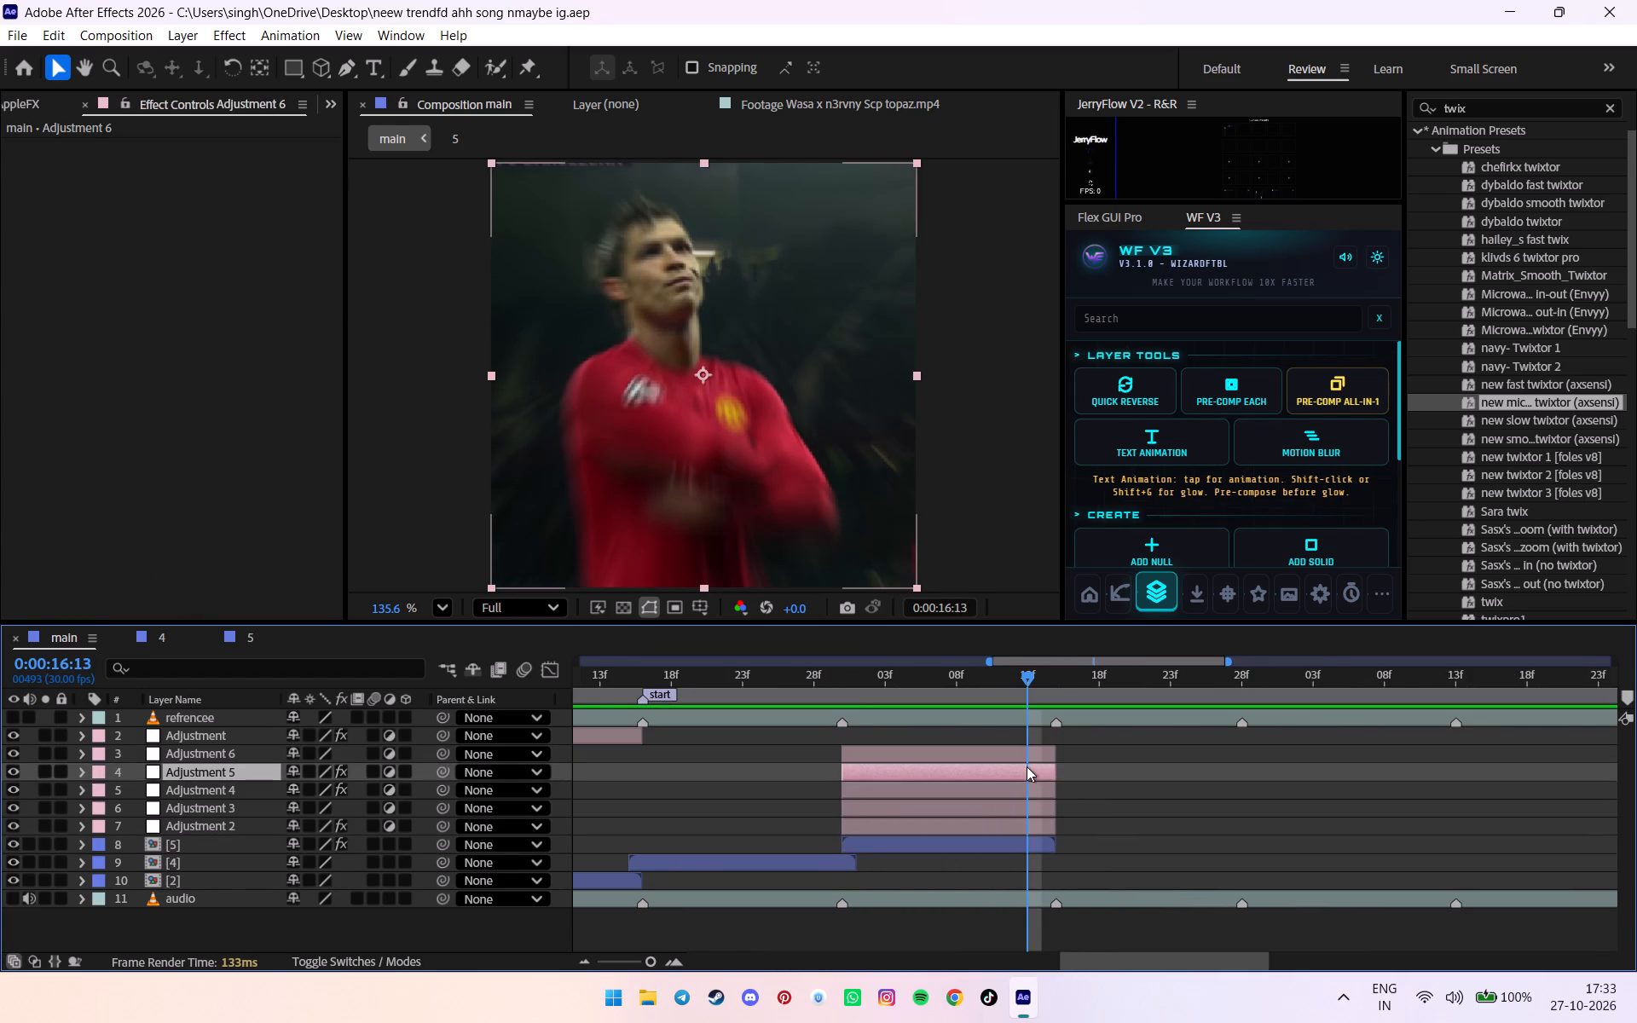
{"action": "key", "text": "u"}
{"action": "left_click_drag", "start_coordinate": [801, 810], "coordinate": [1114, 866]}
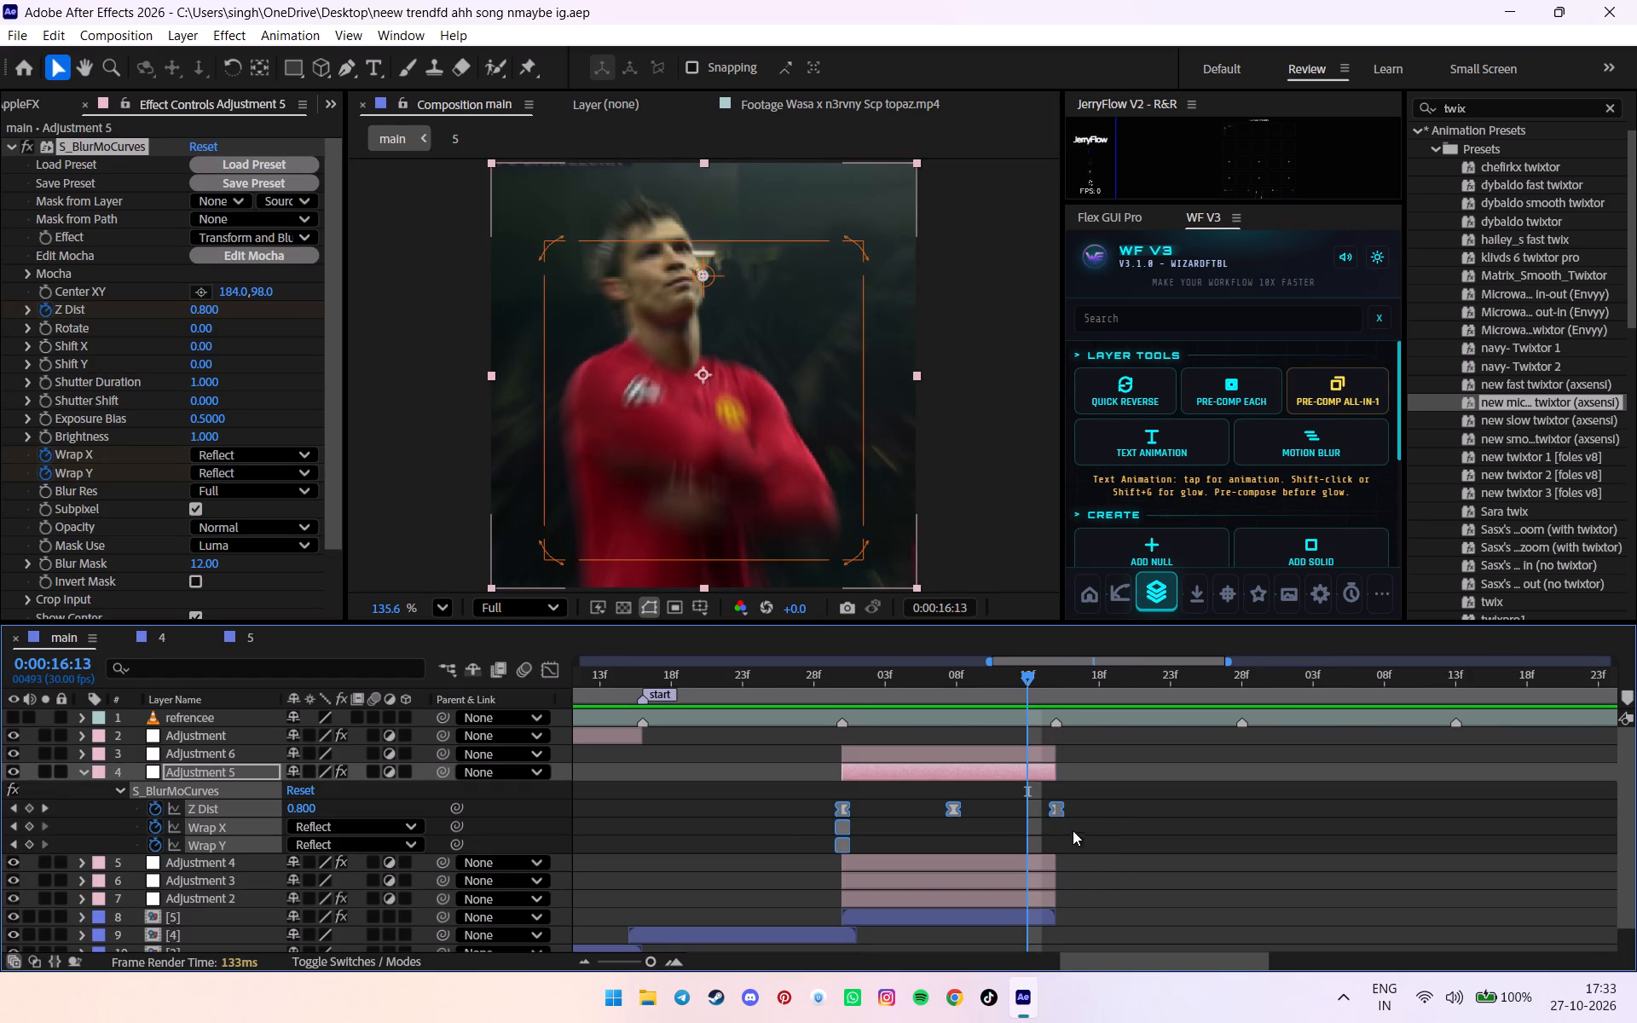
{"action": "left_click_drag", "start_coordinate": [1061, 816], "coordinate": [1073, 815], "text": "alt"}
{"action": "left_click_drag", "start_coordinate": [1030, 682], "coordinate": [1044, 681]}
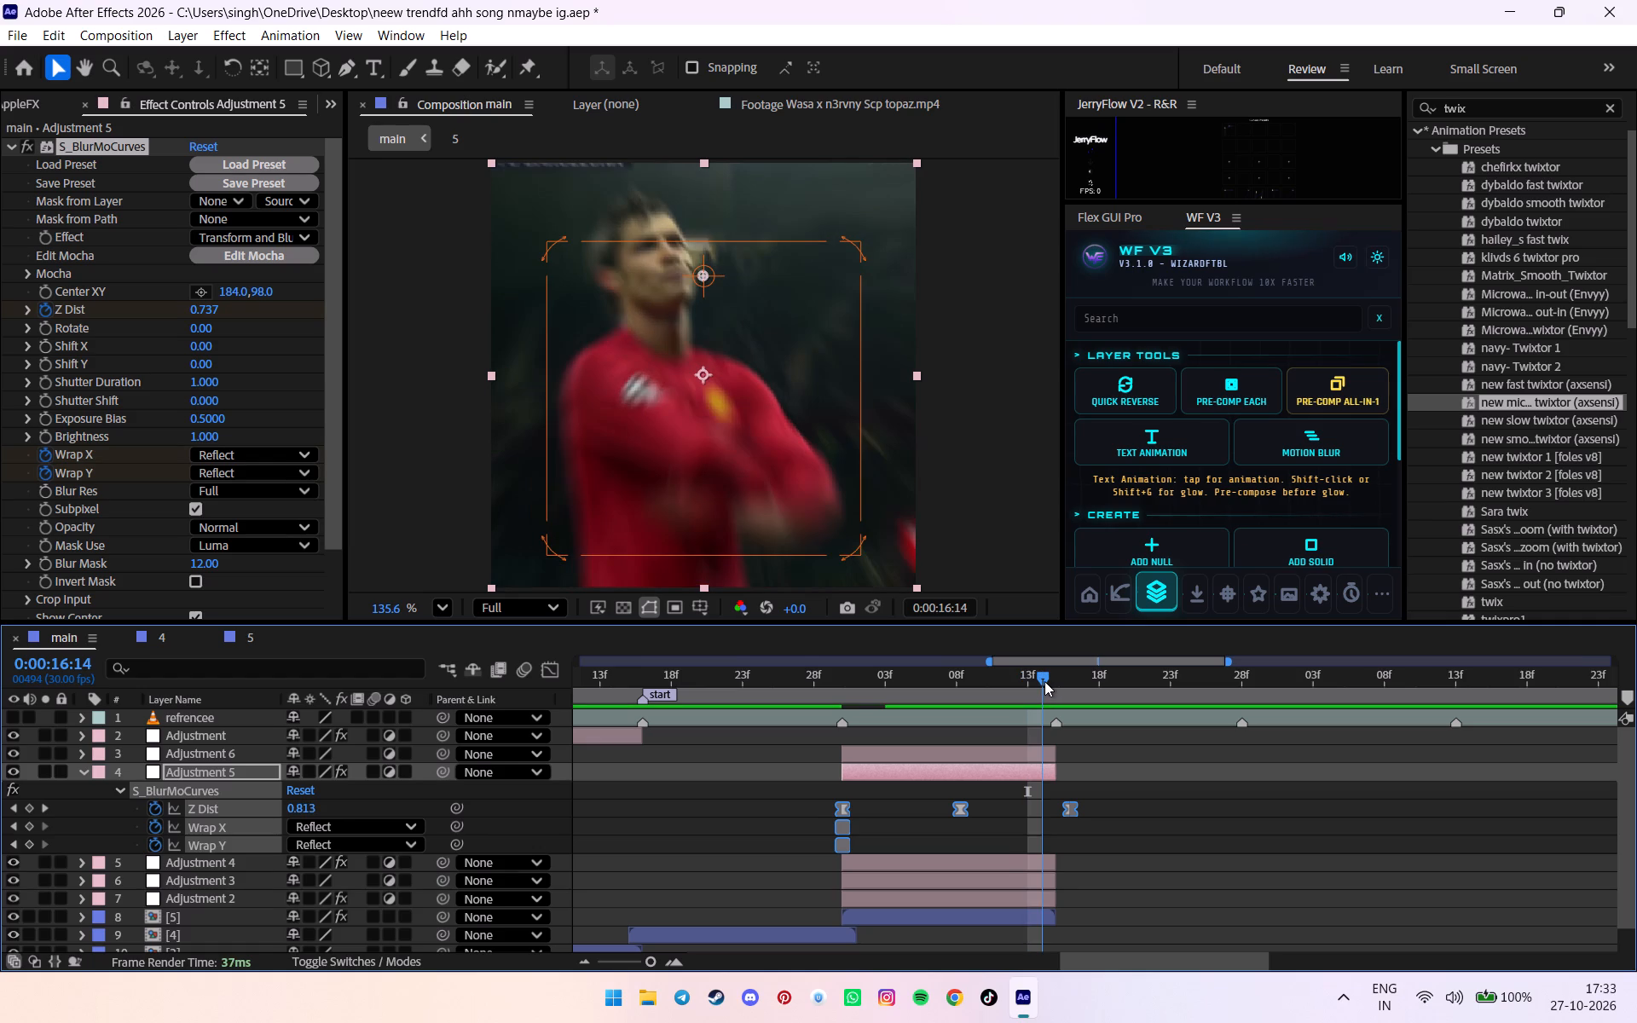
{"action": "left_click_drag", "start_coordinate": [1044, 681], "coordinate": [1048, 681]}
{"action": "key", "text": "u"}
Save the project and play main through the cut from clip 4 into clip 5.
{"action": "left_click_drag", "start_coordinate": [1035, 681], "coordinate": [807, 691]}
{"action": "left_click_drag", "start_coordinate": [807, 691], "coordinate": [803, 692]}
{"action": "key", "text": "space"}
{"action": "scroll", "coordinate": [865, 687], "scroll_direction": "down", "scroll_amount": 1, "text": "alt"}
{"action": "key", "text": "ctrl+s"}
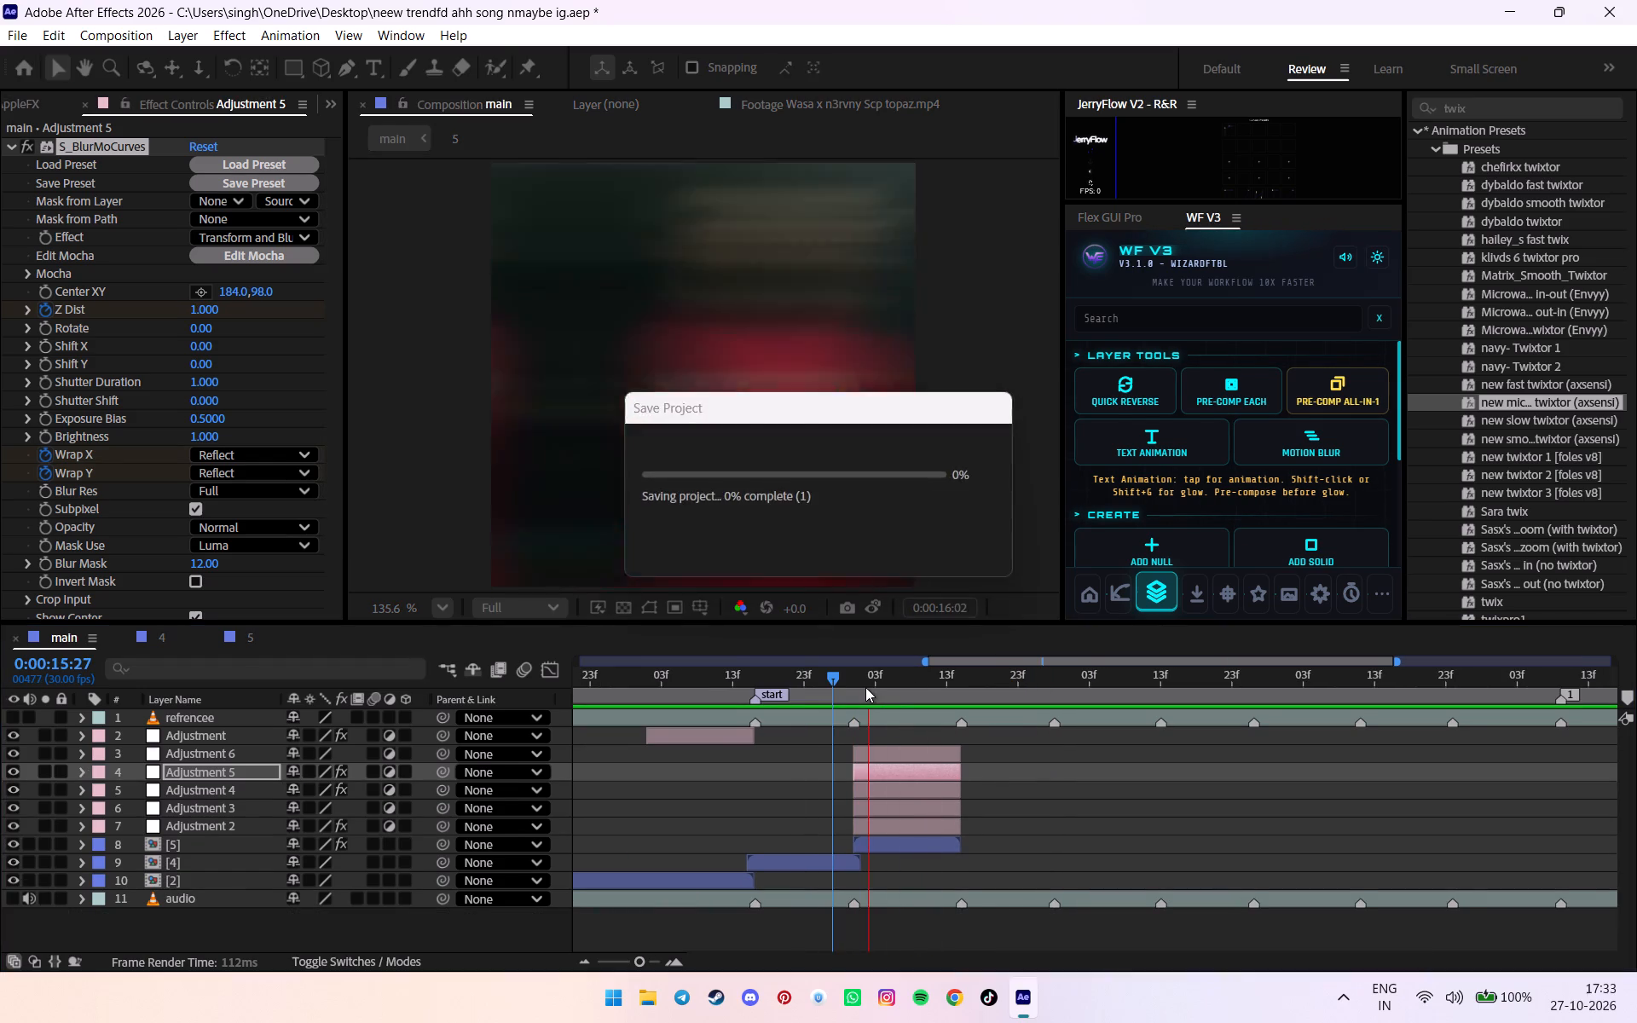
{"action": "left_click_drag", "start_coordinate": [854, 687], "coordinate": [811, 687]}
{"action": "key", "text": "space"}
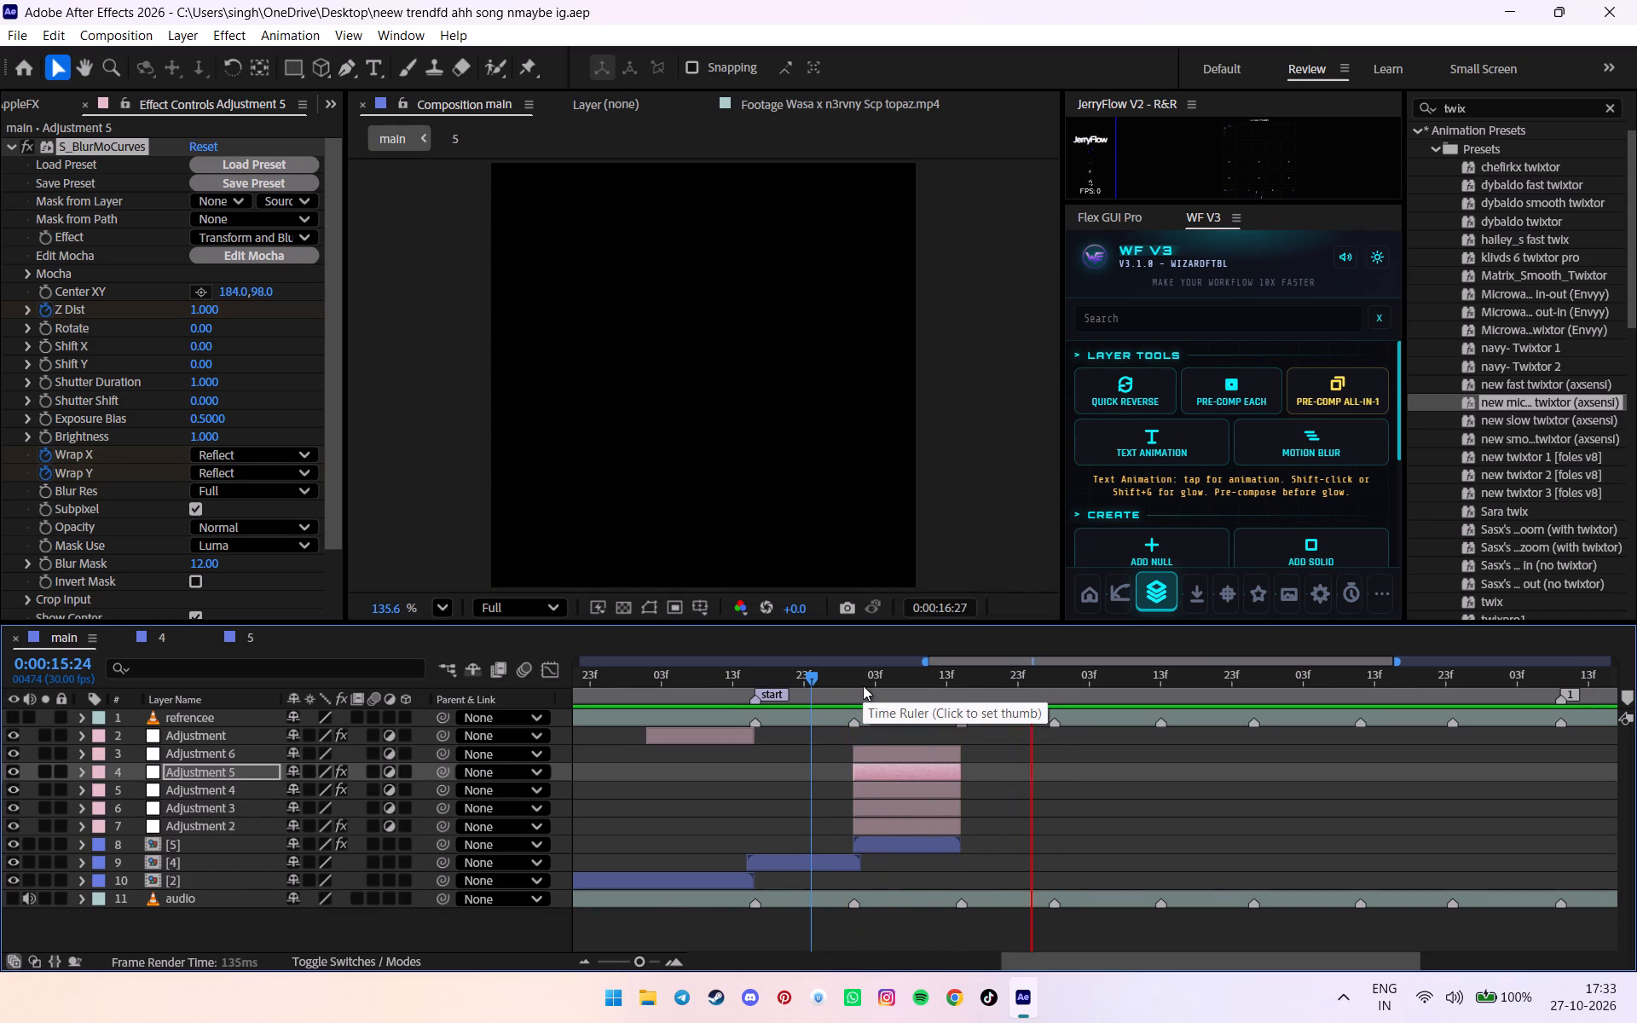
{"action": "left_click", "coordinate": [863, 685]}
{"action": "key", "text": "space"}
{"action": "left_click_drag", "start_coordinate": [865, 685], "coordinate": [888, 685]}
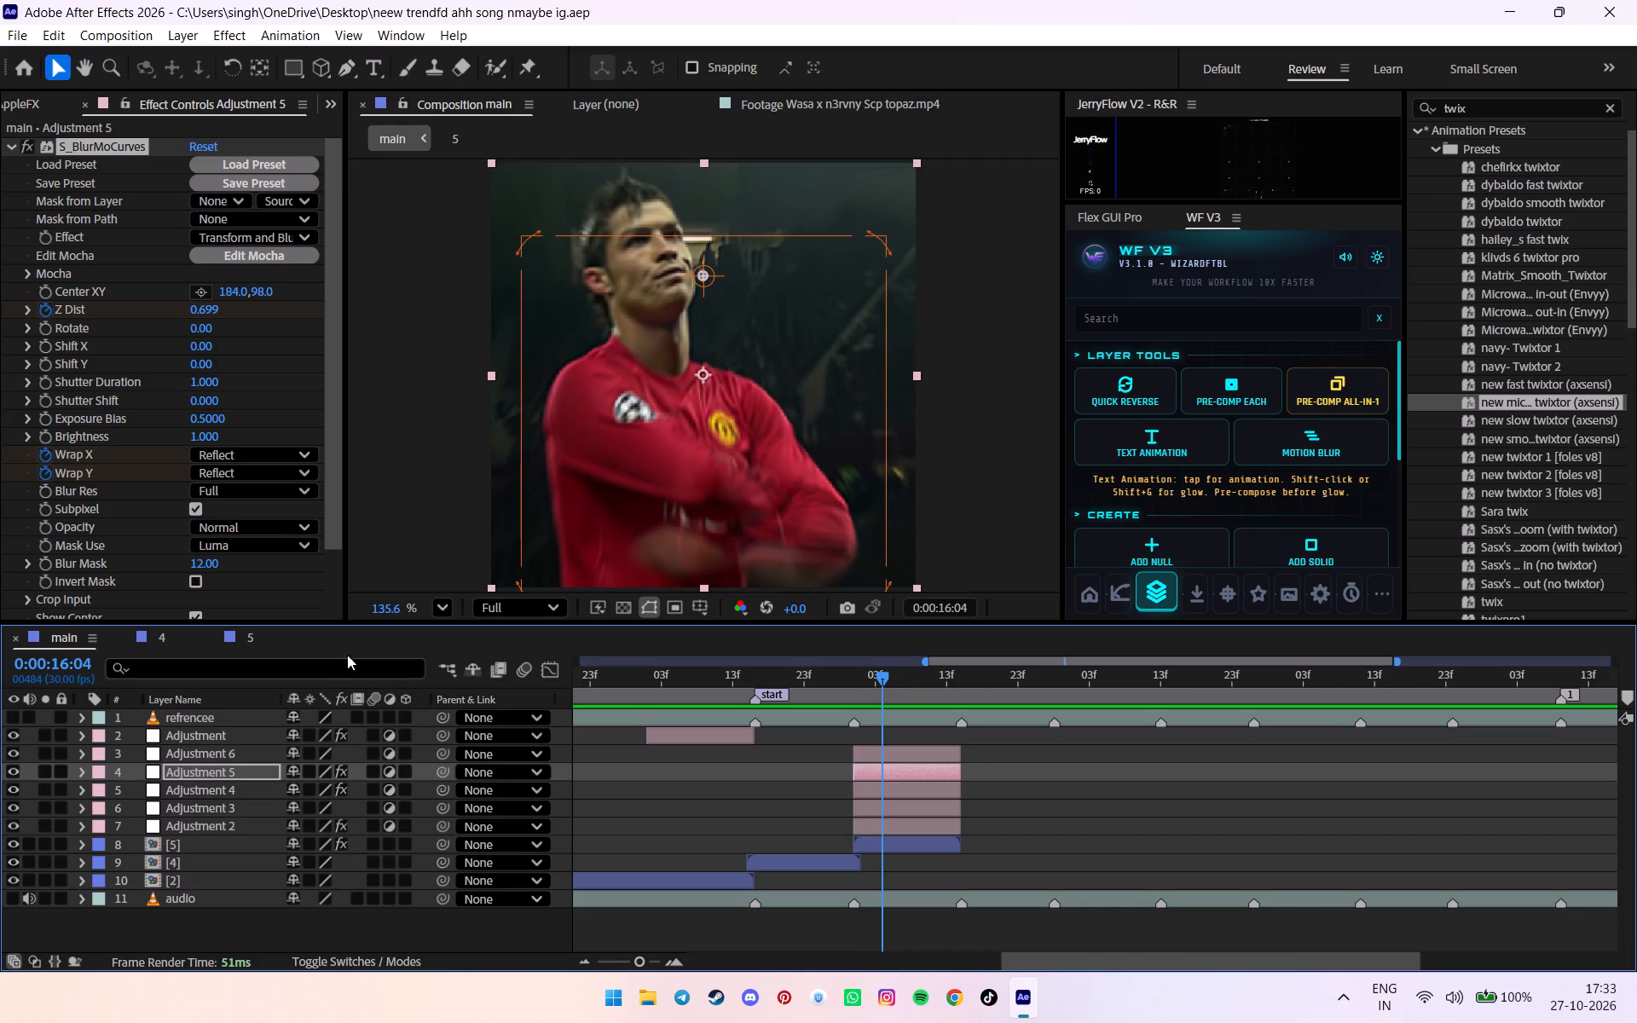
Shift the clip's timing earlier inside comp 5 and return to main.
{"action": "left_click", "coordinate": [258, 641]}
{"action": "left_click_drag", "start_coordinate": [691, 691], "coordinate": [564, 703]}
{"action": "left_click_drag", "start_coordinate": [726, 719], "coordinate": [653, 719]}
{"action": "left_click_drag", "start_coordinate": [690, 716], "coordinate": [664, 716]}
{"action": "left_click", "coordinate": [59, 636]}
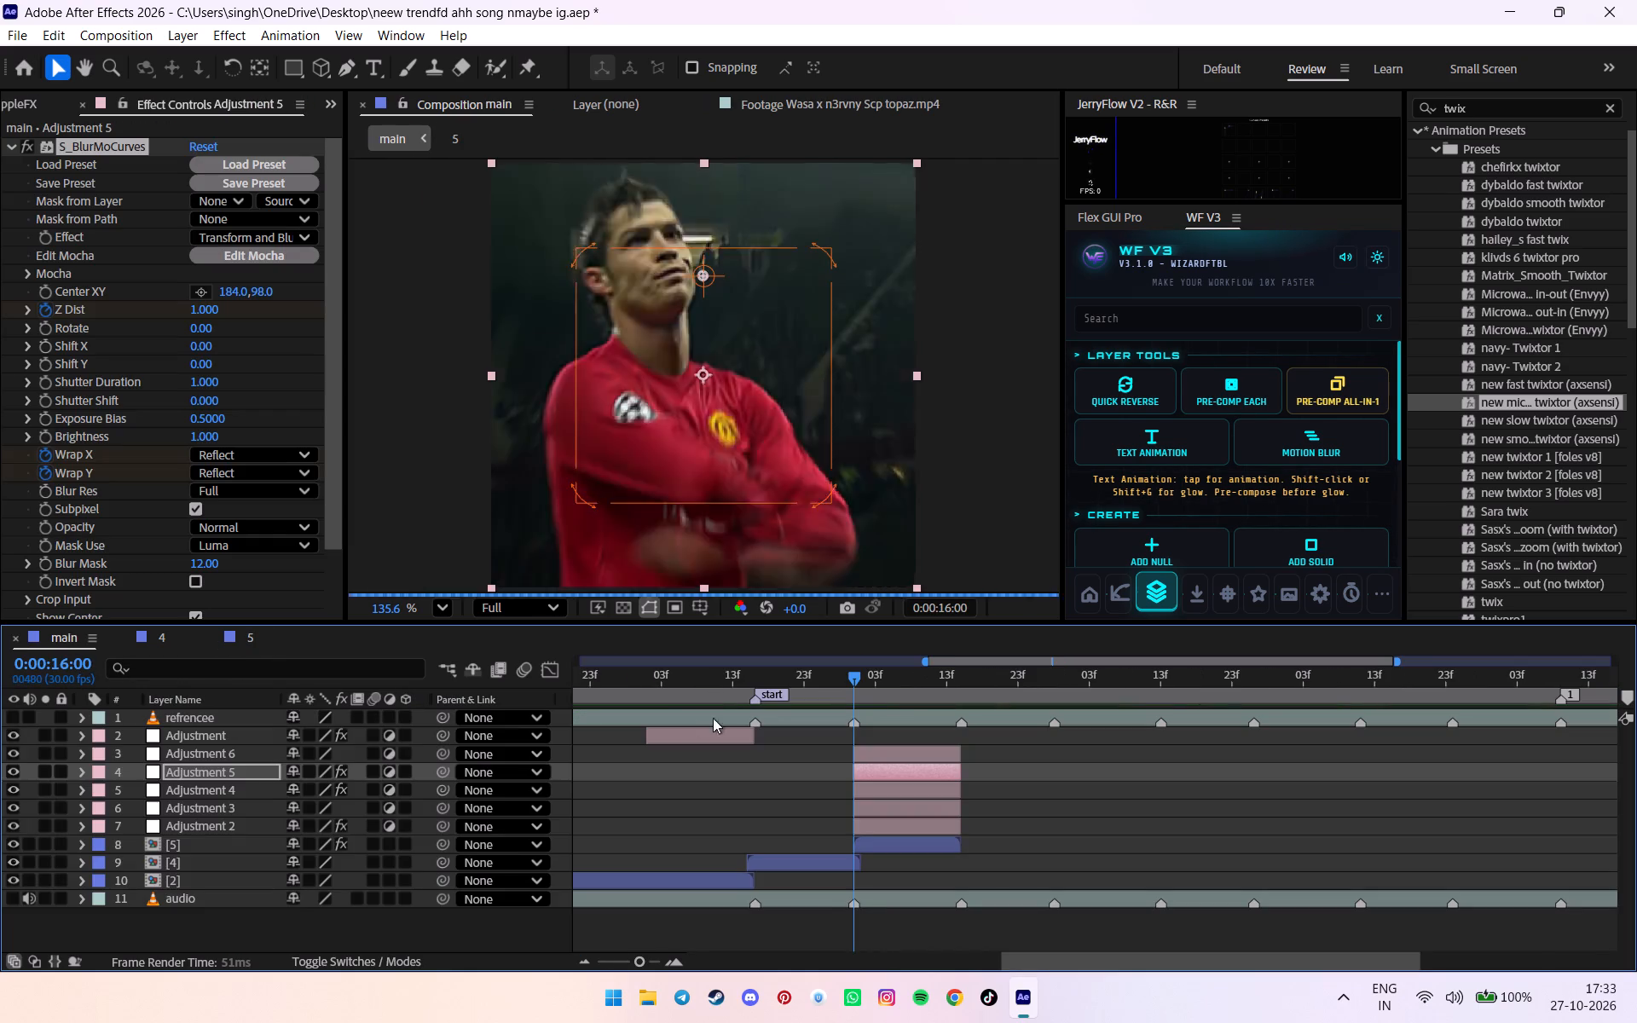
Review the retimed clip 5 in main, play from around 0:00:15:08, and save the project.
{"action": "left_click_drag", "start_coordinate": [857, 671], "coordinate": [940, 681]}
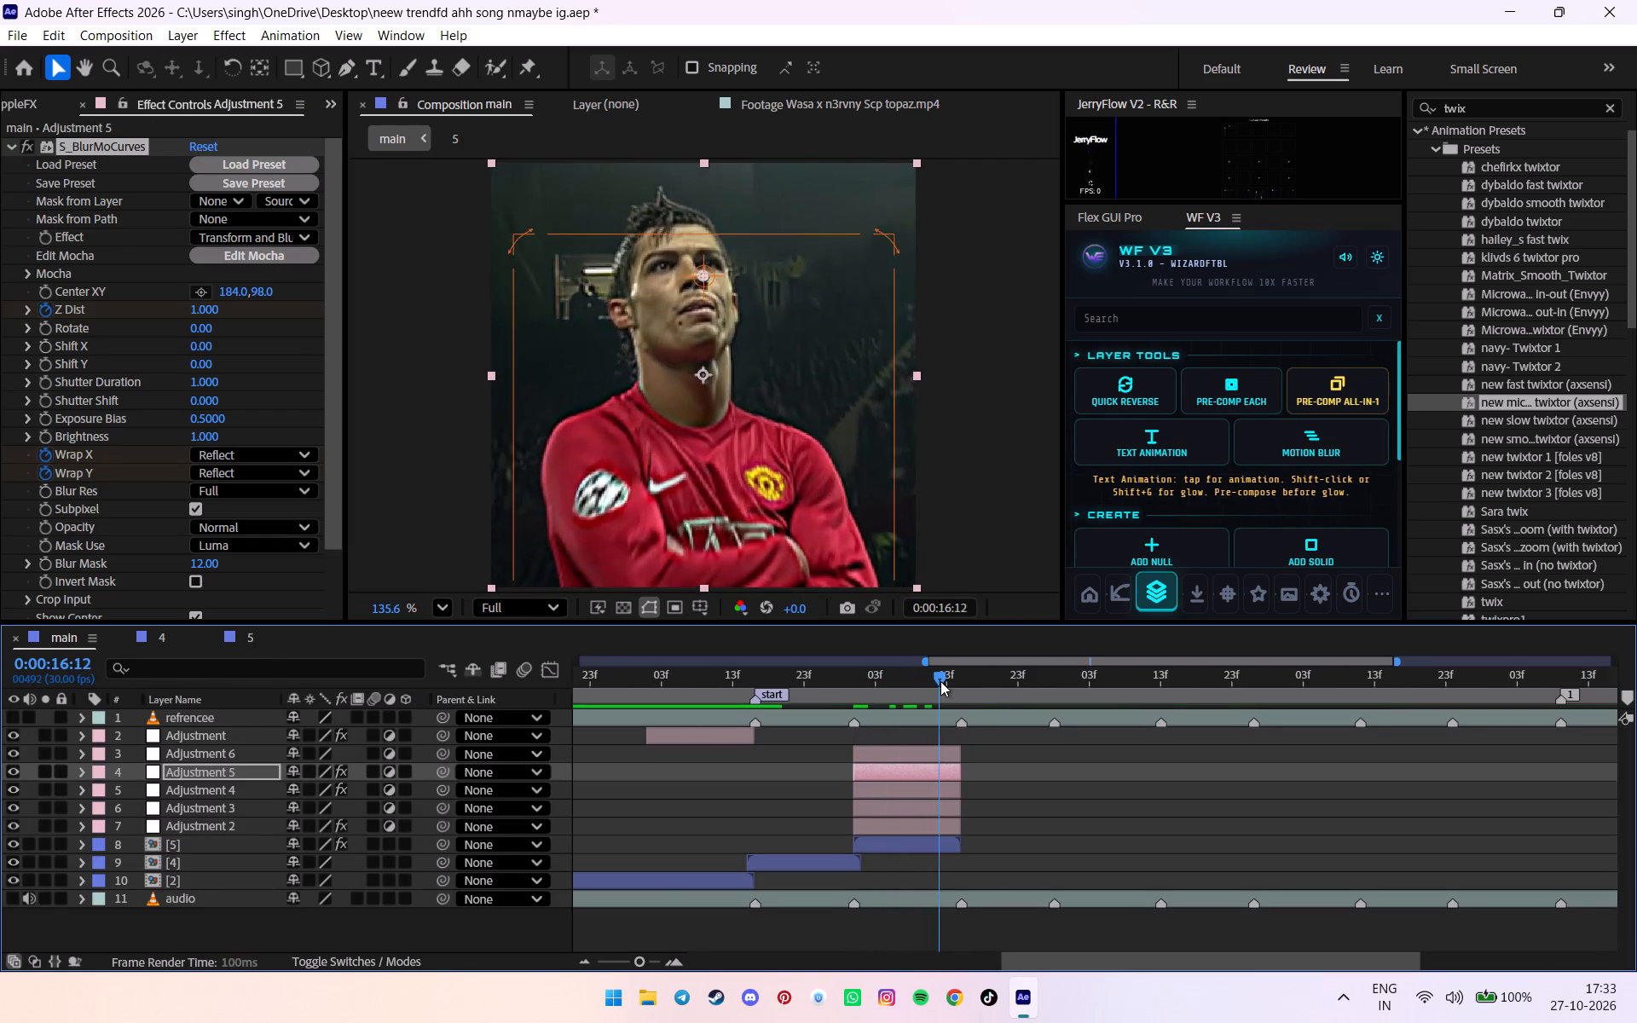
{"action": "left_click_drag", "start_coordinate": [940, 681], "coordinate": [677, 691]}
{"action": "key", "text": "space"}
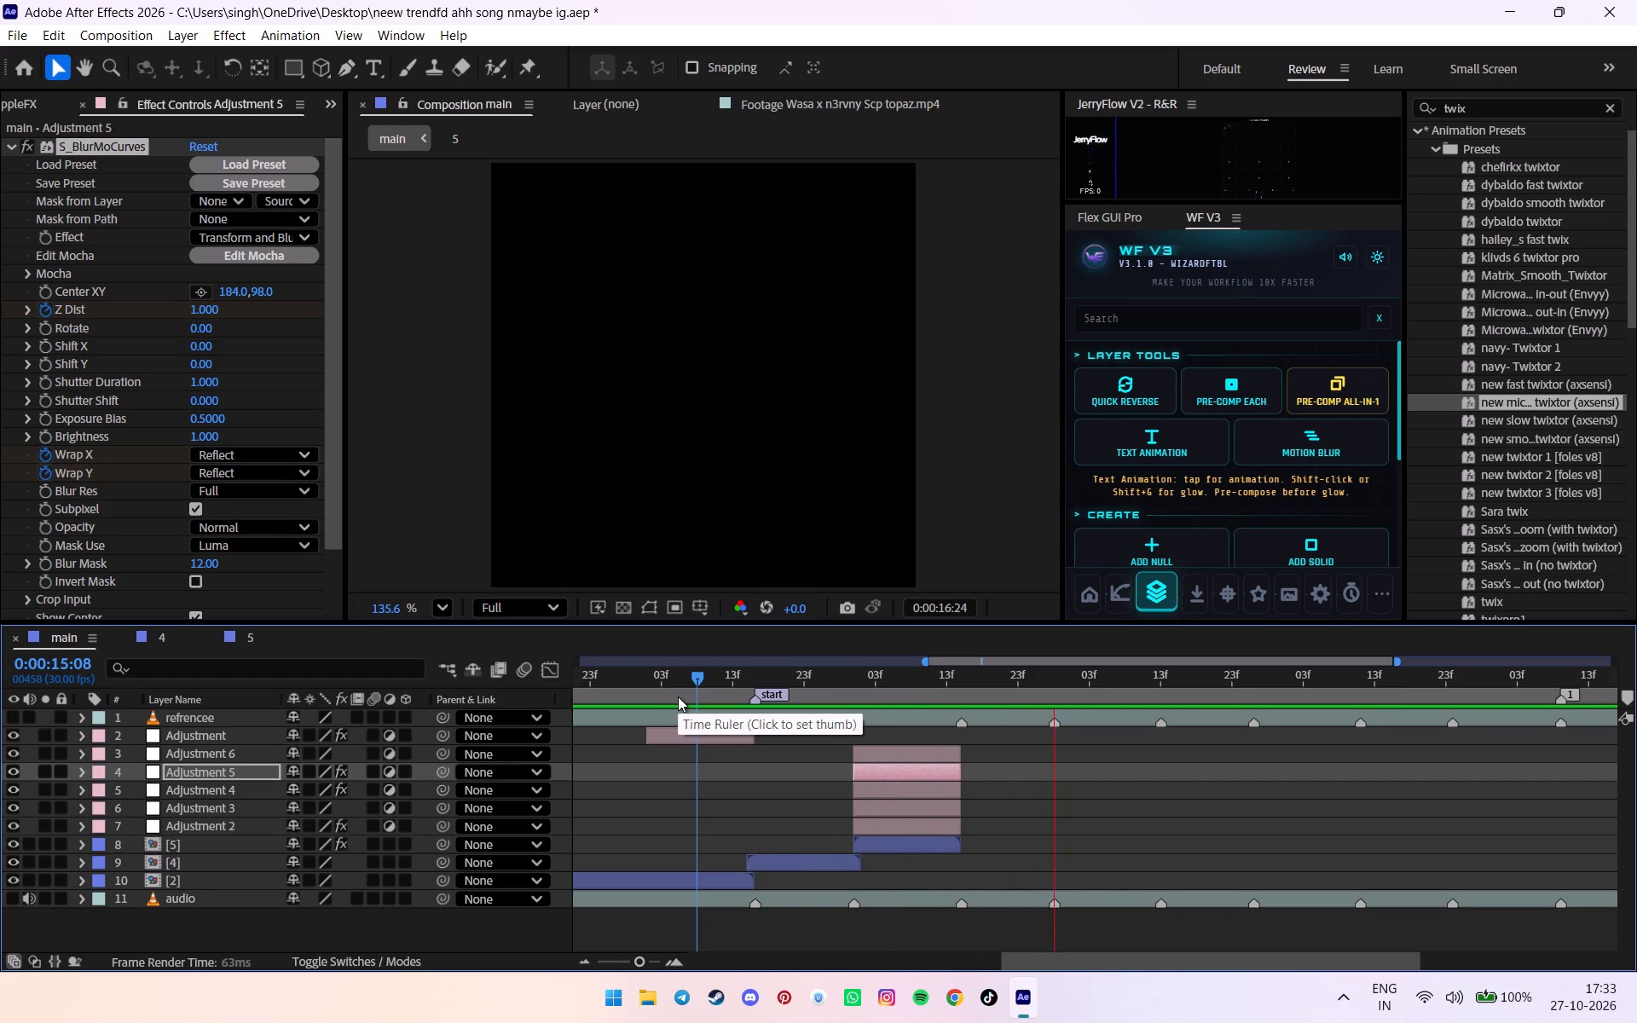
{"action": "left_click", "coordinate": [678, 696]}
{"action": "key", "text": "space"}
{"action": "key", "text": "ctrl+a"}
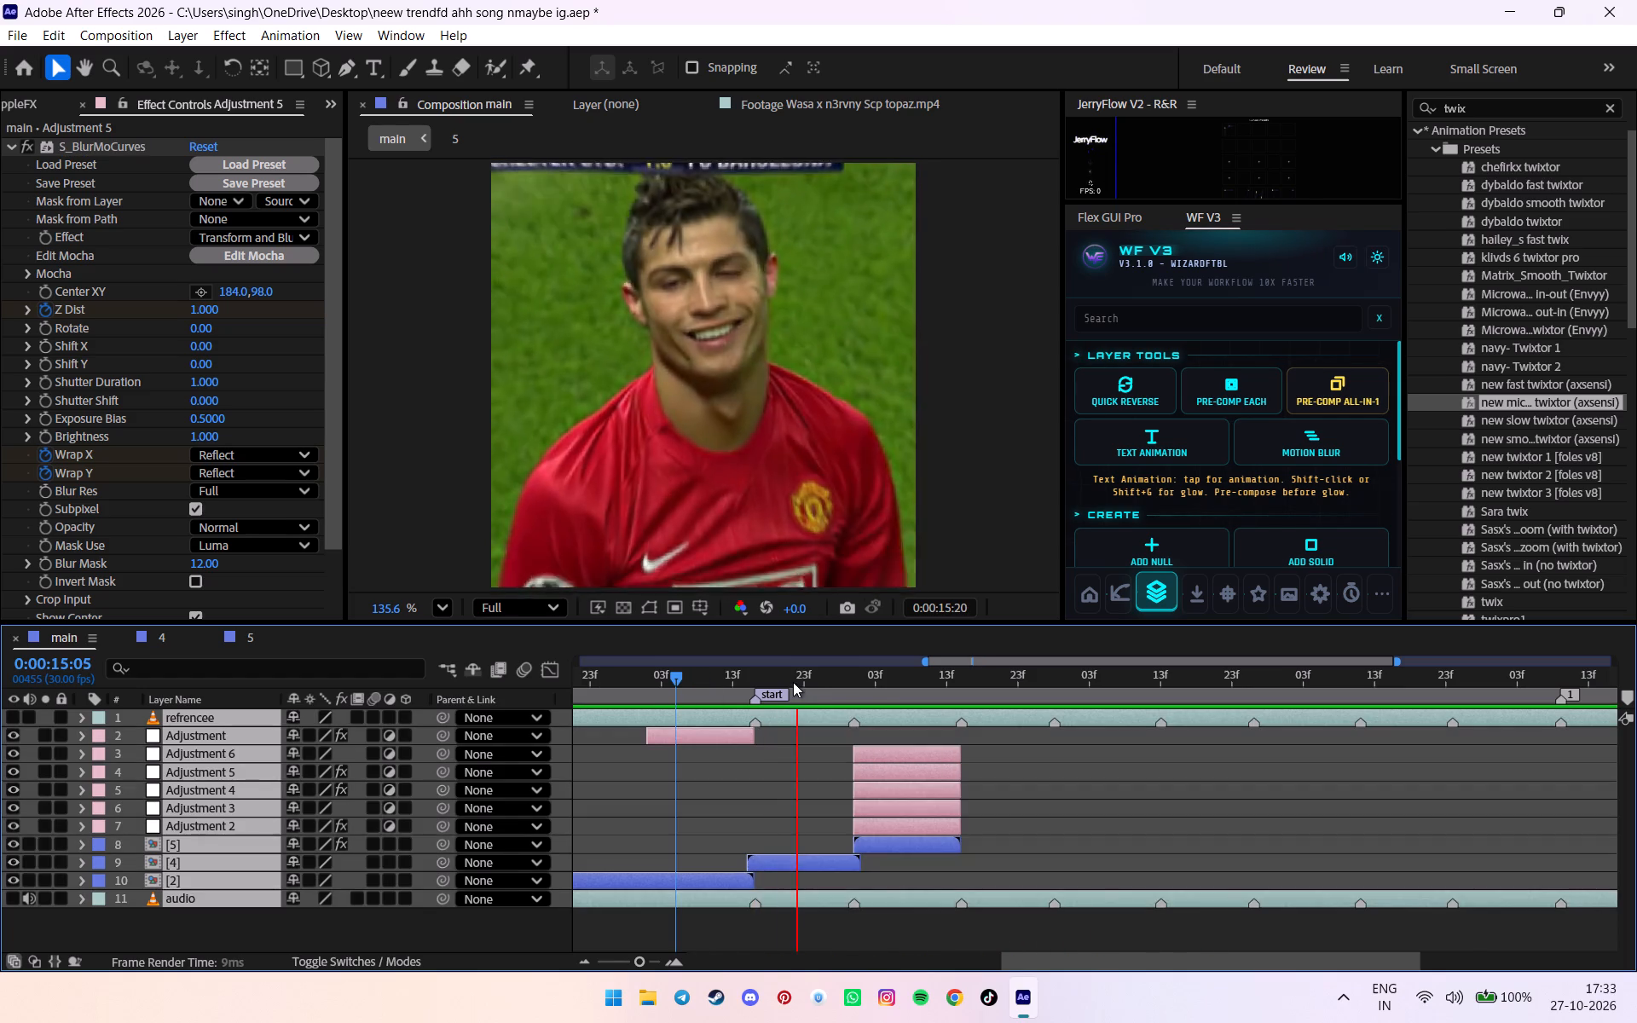
{"action": "left_click", "coordinate": [1039, 792]}
{"action": "left_click", "coordinate": [700, 684]}
{"action": "key", "text": "ctrl+s"}
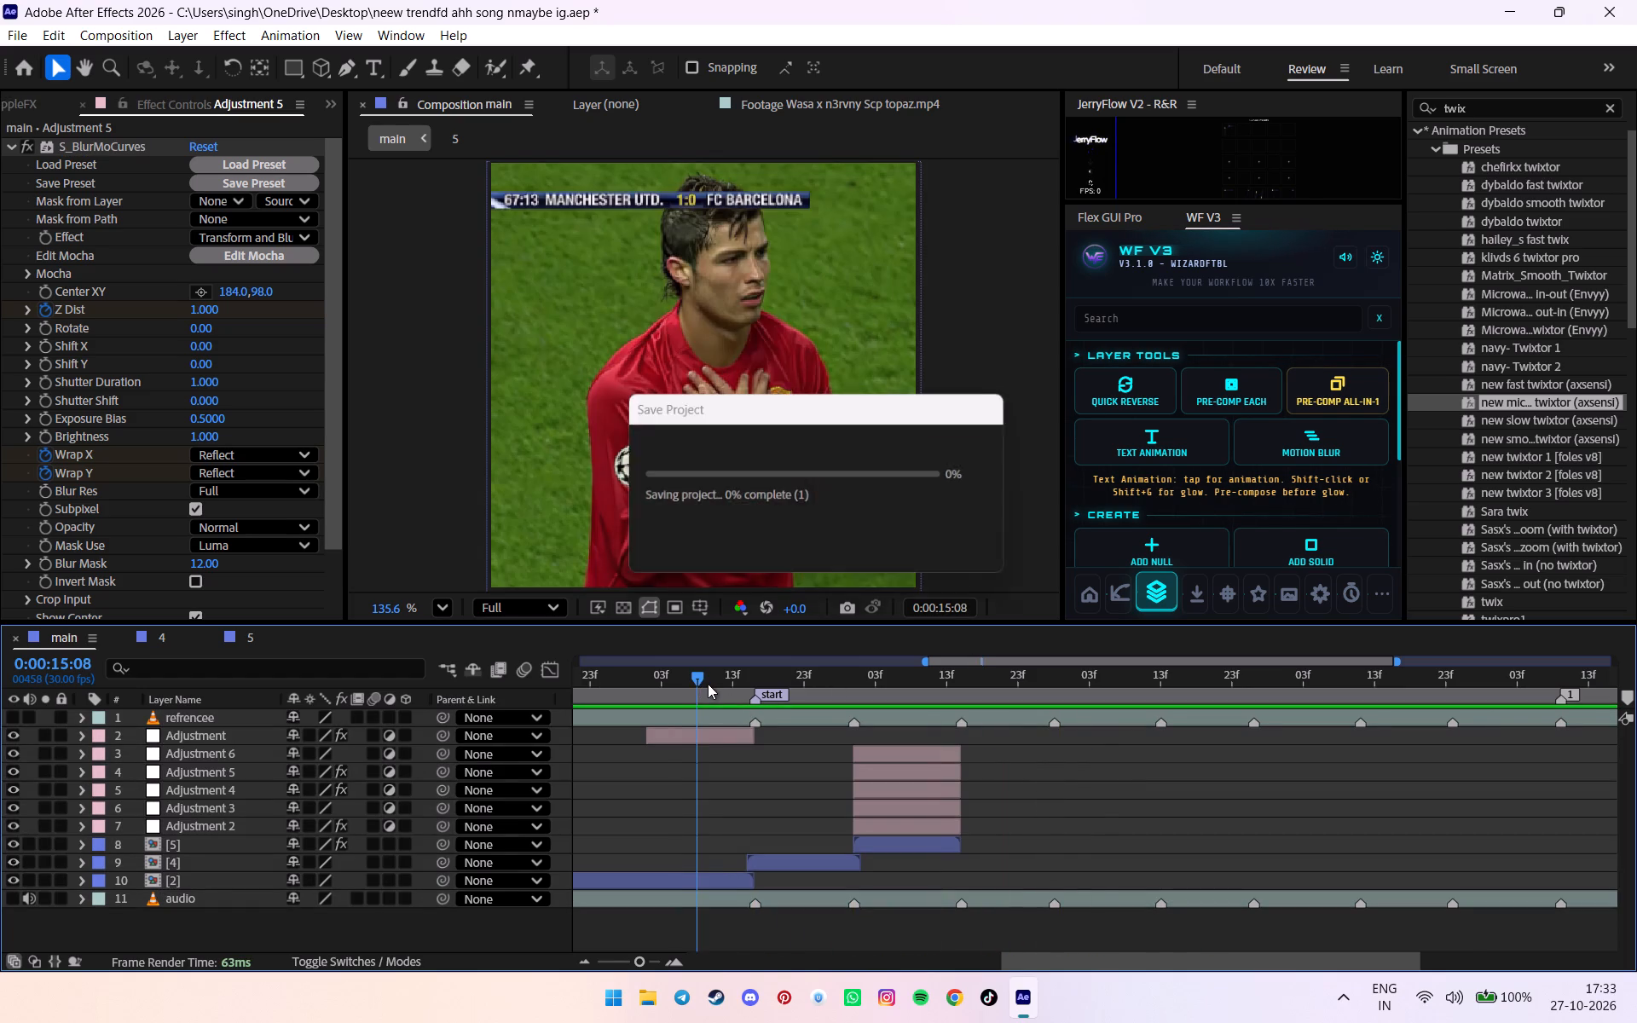
Replay main from 0:00:15:08, from its beginning at 0:00:11:03 and from 0:00:15:13, saving the project.
{"action": "key", "text": "space"}
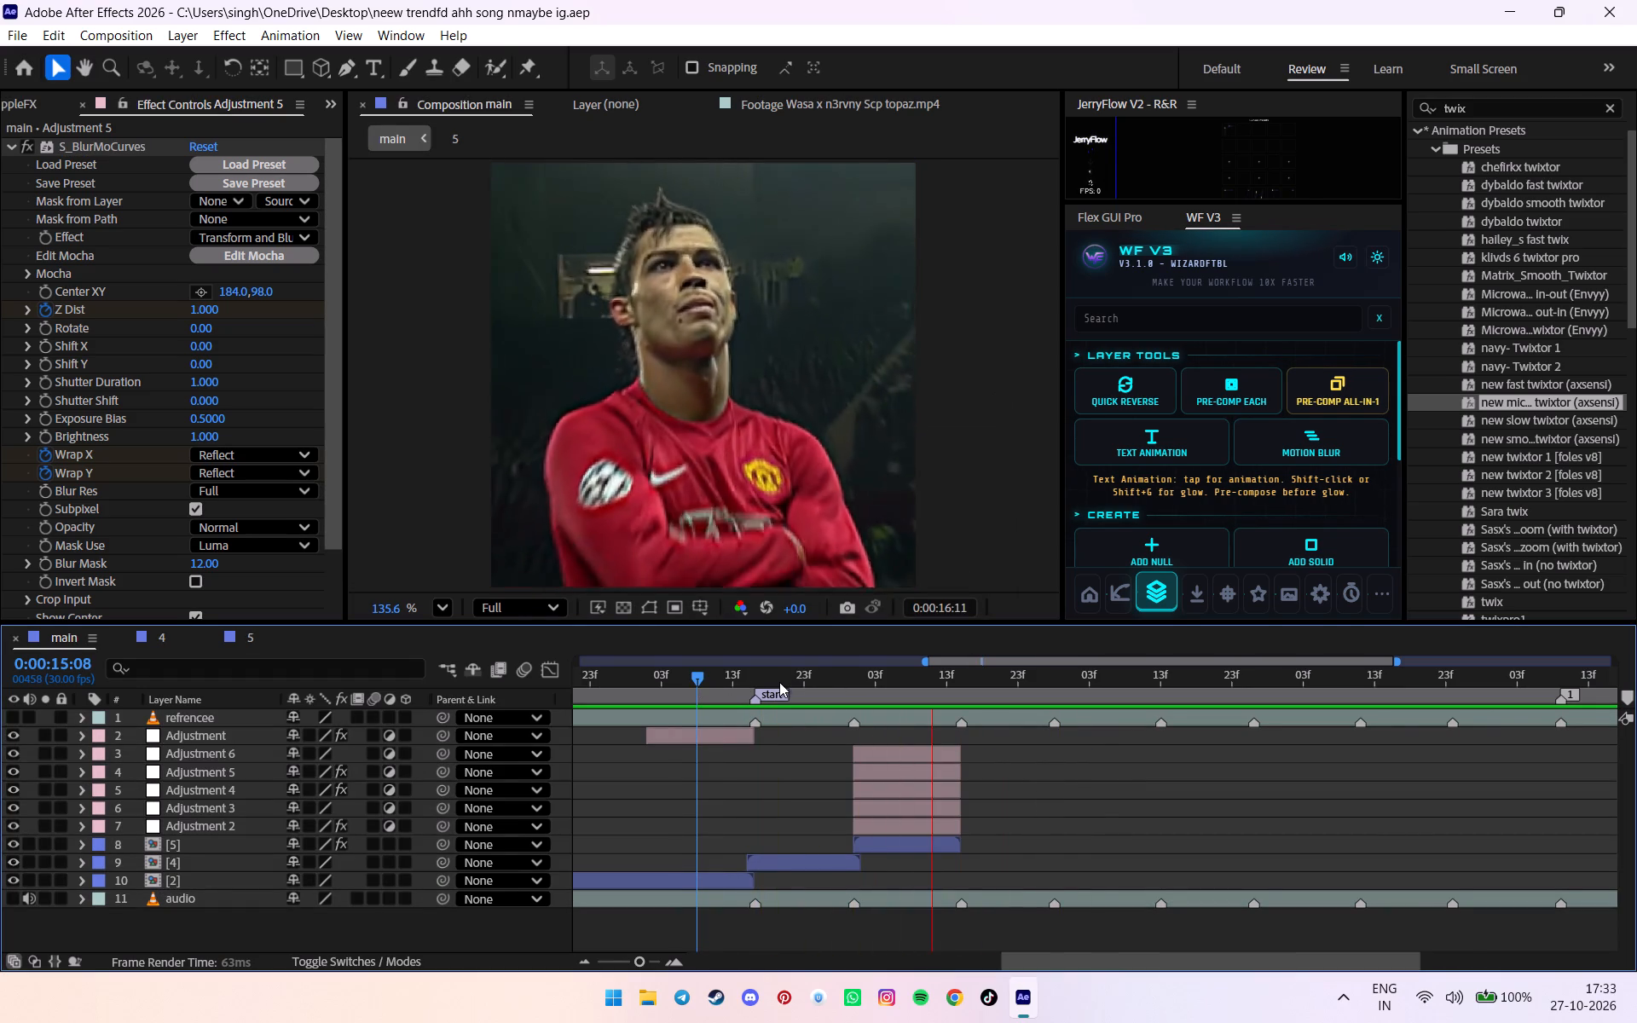
{"action": "left_click_drag", "start_coordinate": [795, 677], "coordinate": [196, 758]}
{"action": "key", "text": "space"}
{"action": "scroll", "coordinate": [600, 755], "scroll_direction": "down", "scroll_amount": 7, "text": "alt"}
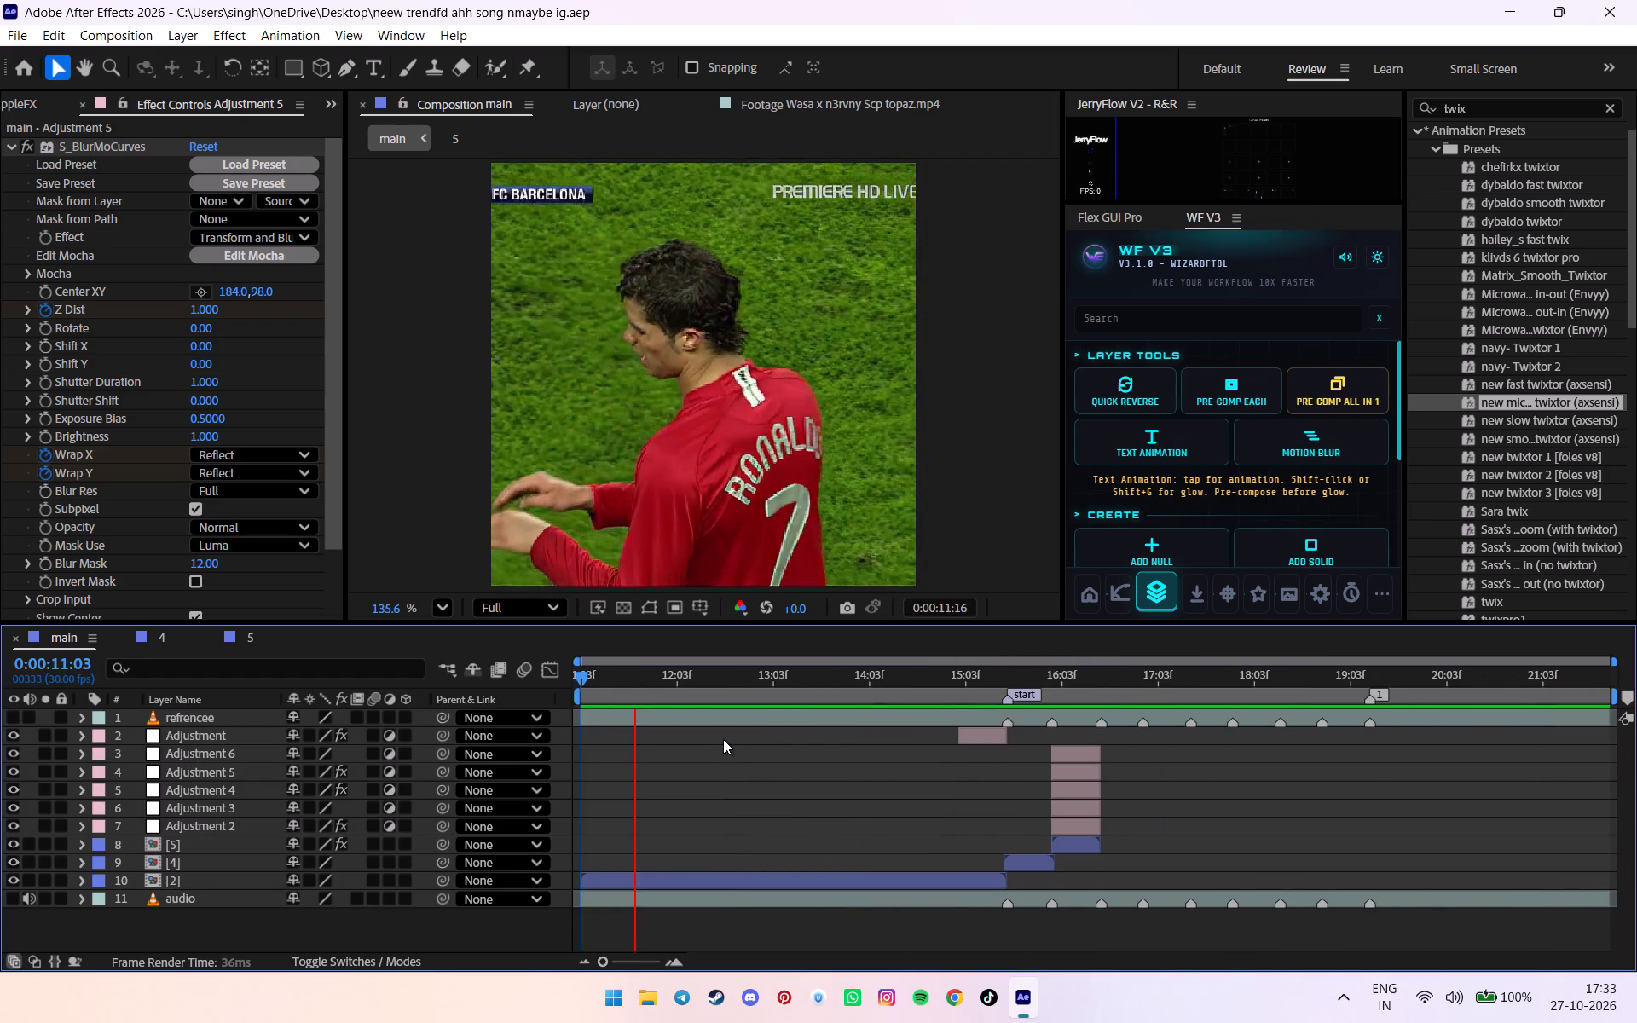
{"action": "left_click", "coordinate": [725, 738]}
{"action": "key", "text": "ctrl+s"}
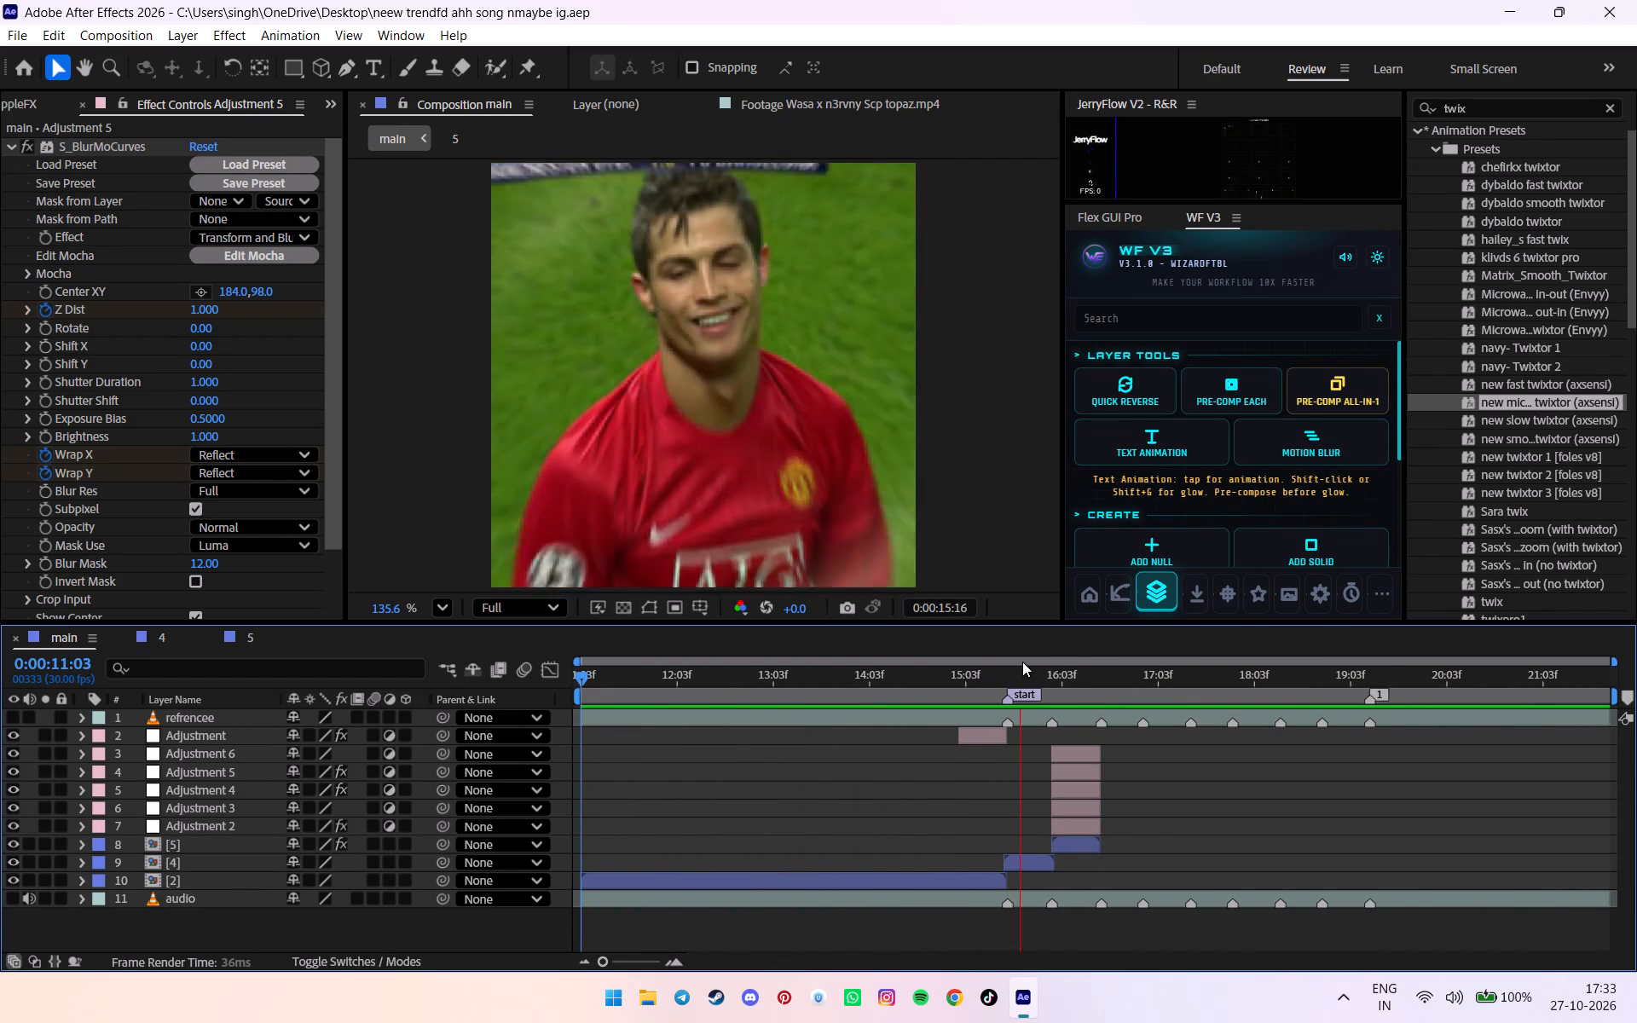
{"action": "left_click_drag", "start_coordinate": [1037, 668], "coordinate": [998, 679]}
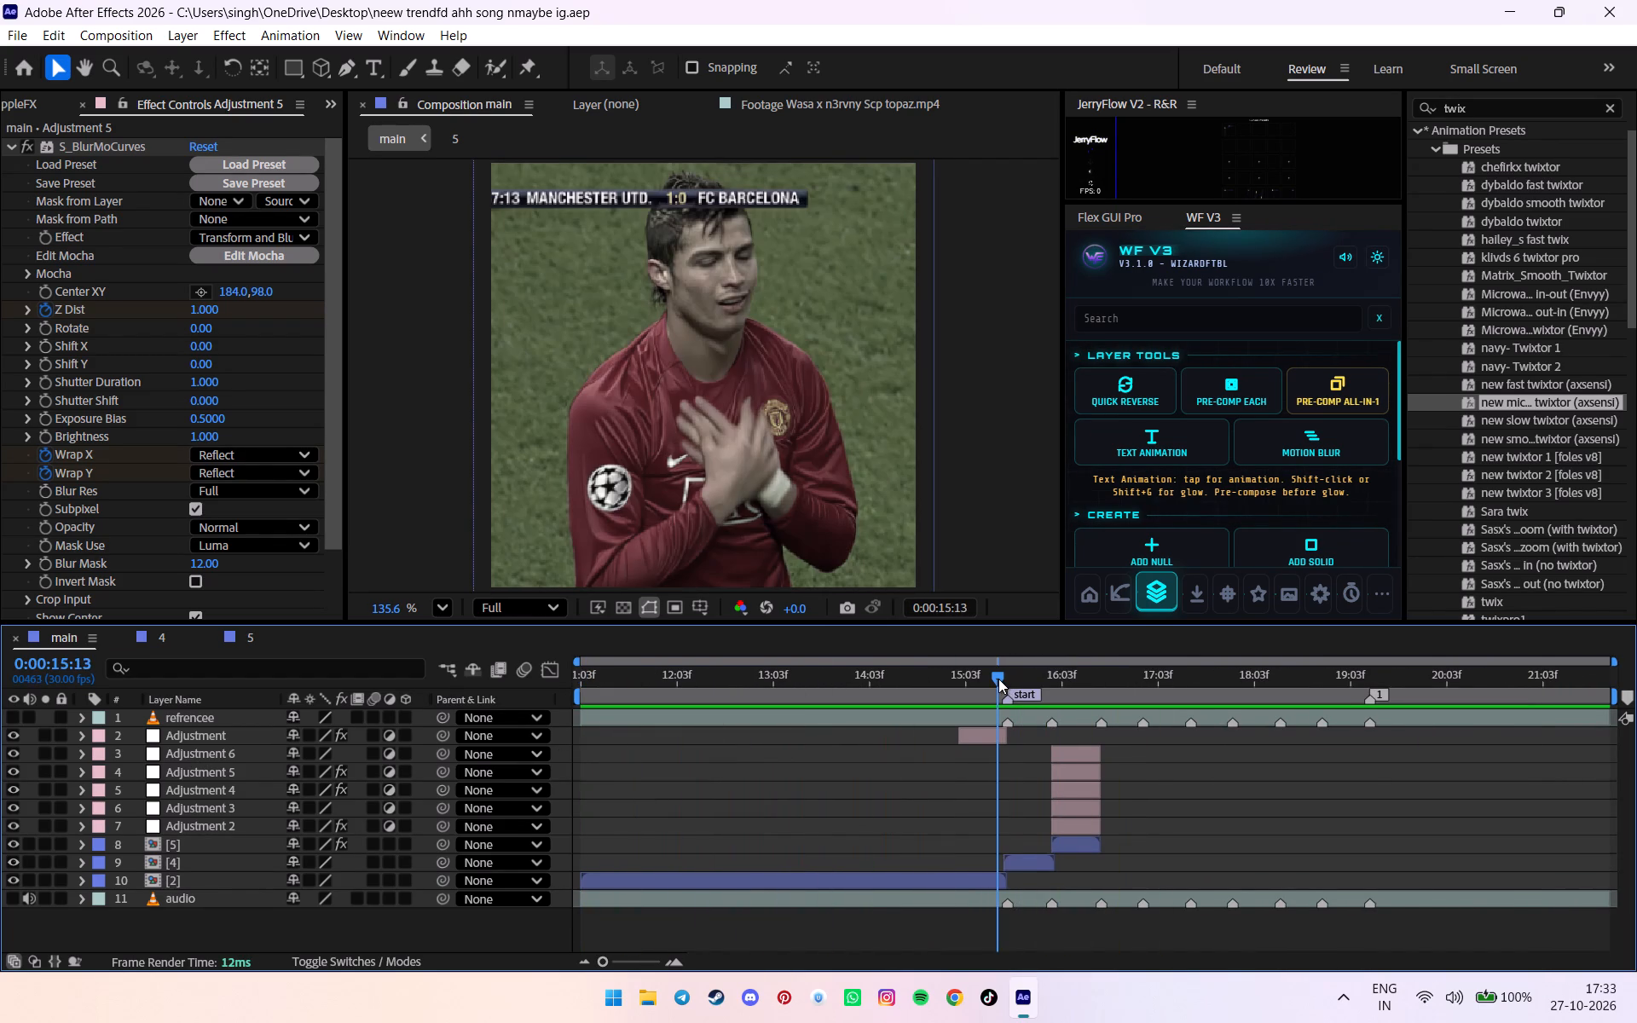
{"action": "key", "text": "space"}
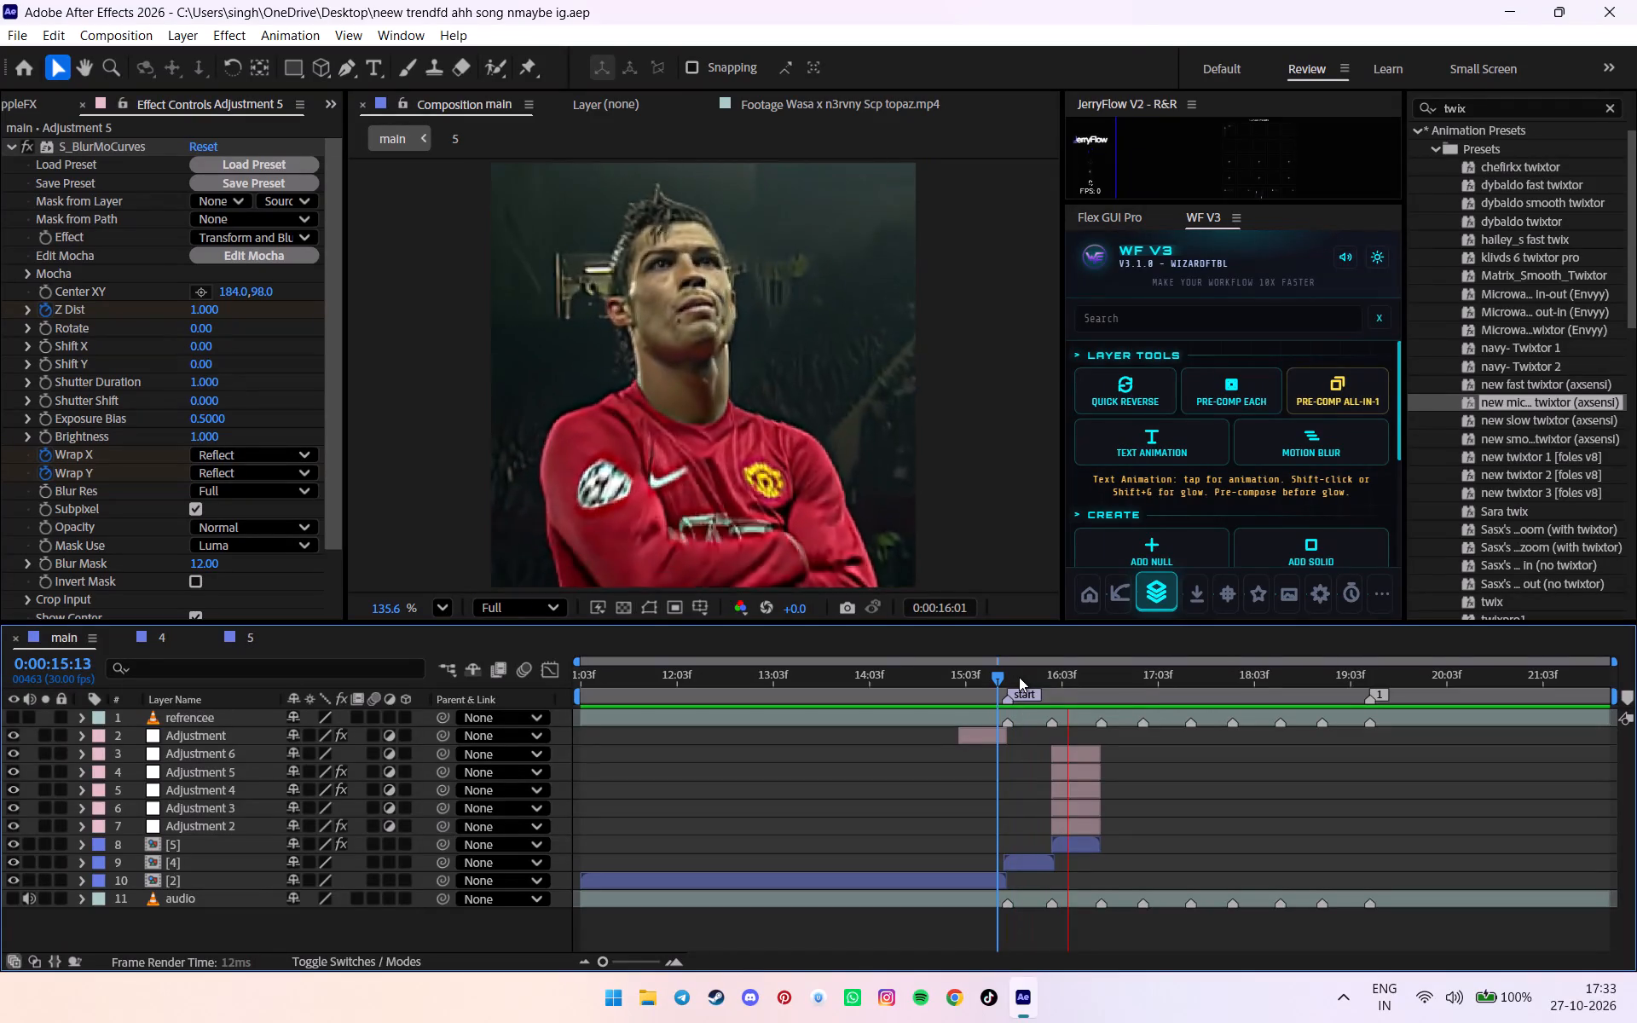
{"action": "left_click", "coordinate": [1019, 677]}
Duplicate the Adjustment transition layer over clip 2 and place the copy over clip 4, ending at the 0:00:16:00 marker.
{"action": "scroll", "coordinate": [1017, 704], "scroll_direction": "up", "scroll_amount": 2, "text": "alt"}
{"action": "left_click", "coordinate": [962, 733]}
{"action": "key", "text": "ctrl+d"}
{"action": "left_click_drag", "start_coordinate": [942, 736], "coordinate": [987, 736]}
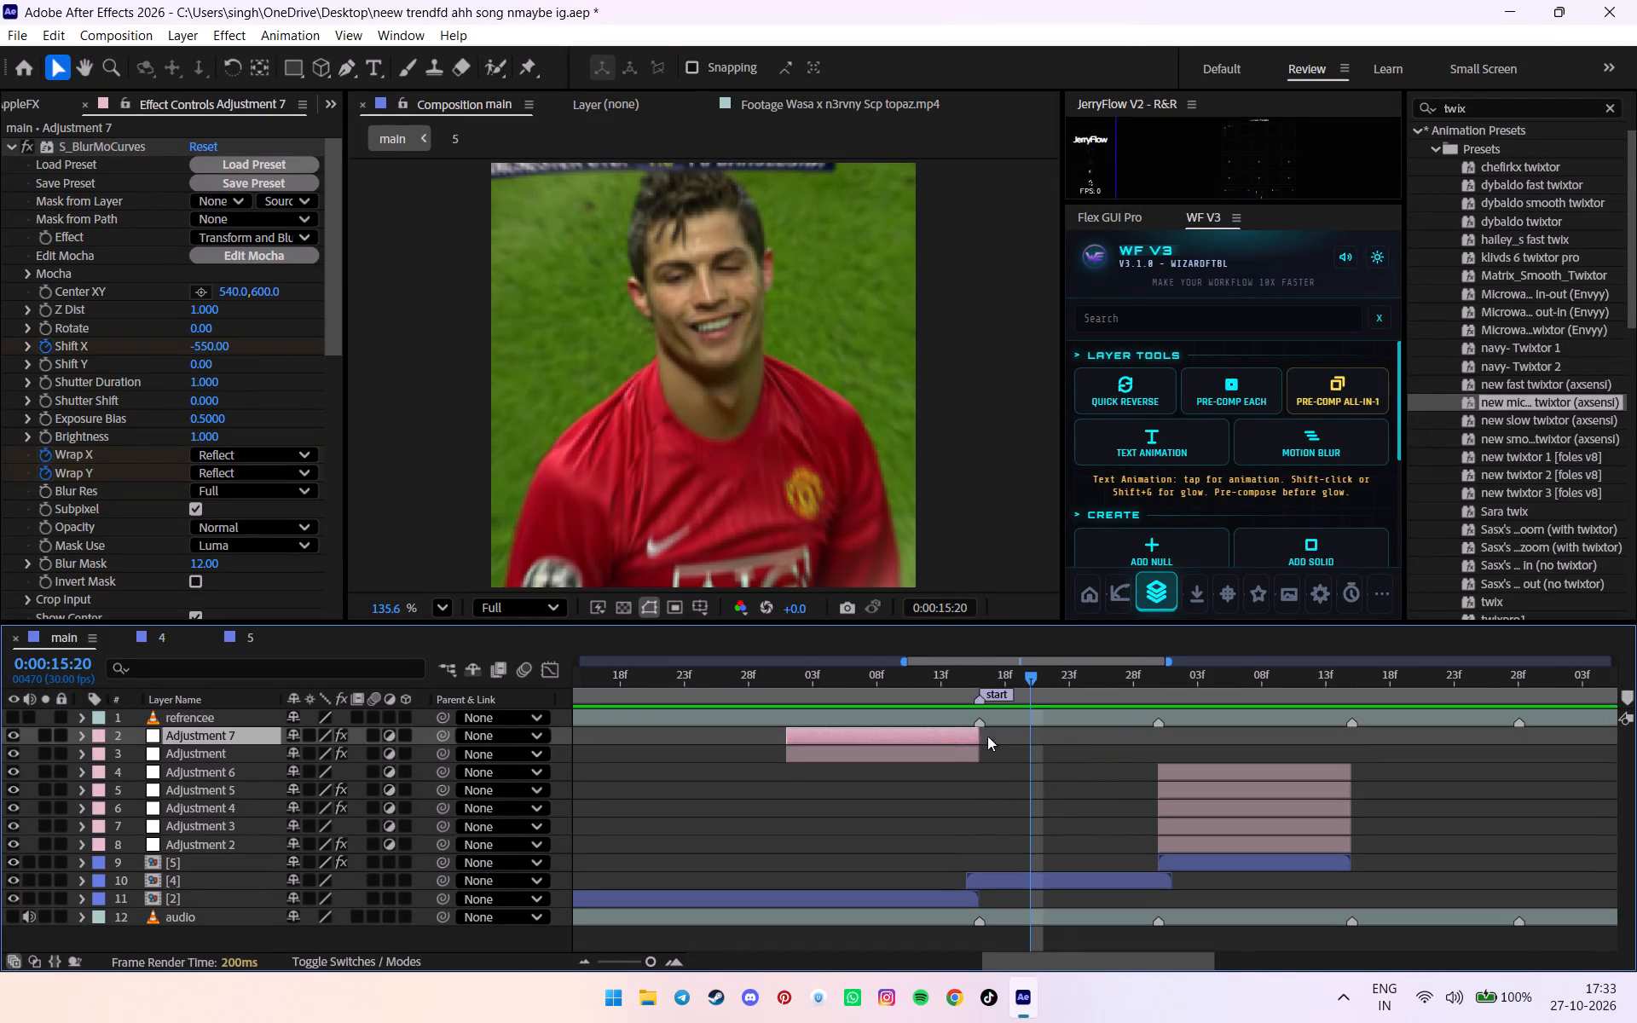
{"action": "left_click_drag", "start_coordinate": [987, 736], "coordinate": [1119, 731]}
Delete the Amount to Tint keyframes and the Tint effect from Adjustment 7.
{"action": "key", "text": "u"}
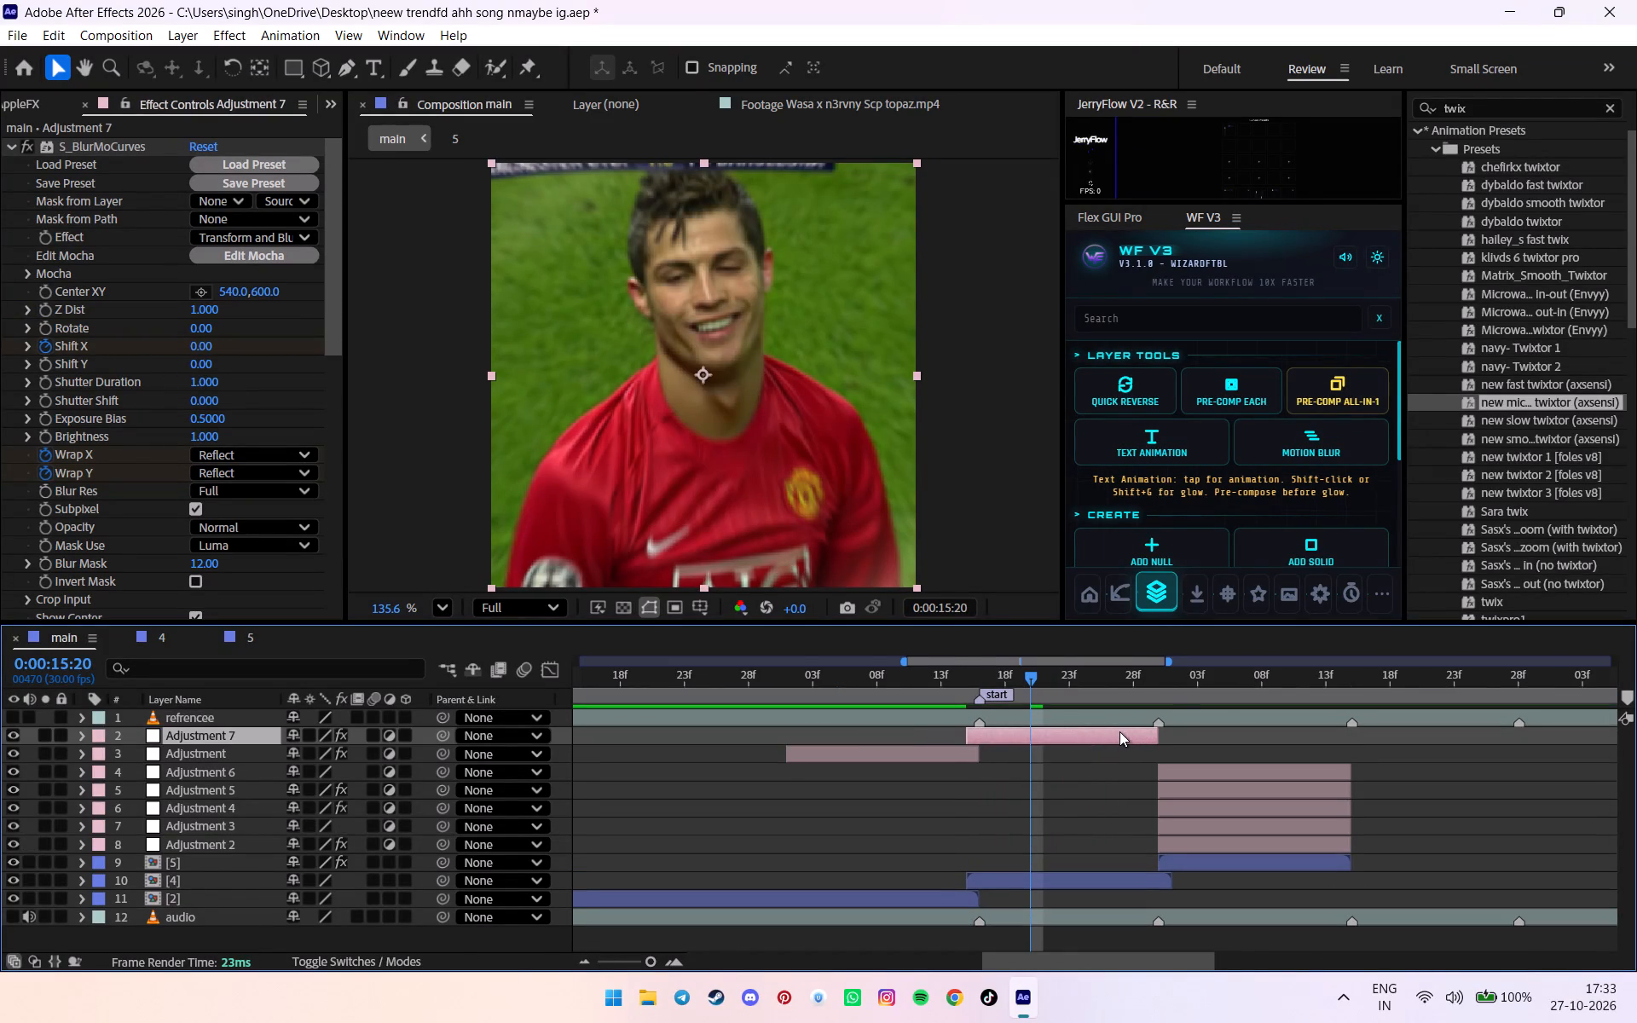
{"action": "left_click_drag", "start_coordinate": [1029, 767], "coordinate": [1089, 787]}
{"action": "left_click_drag", "start_coordinate": [1030, 865], "coordinate": [1258, 924]}
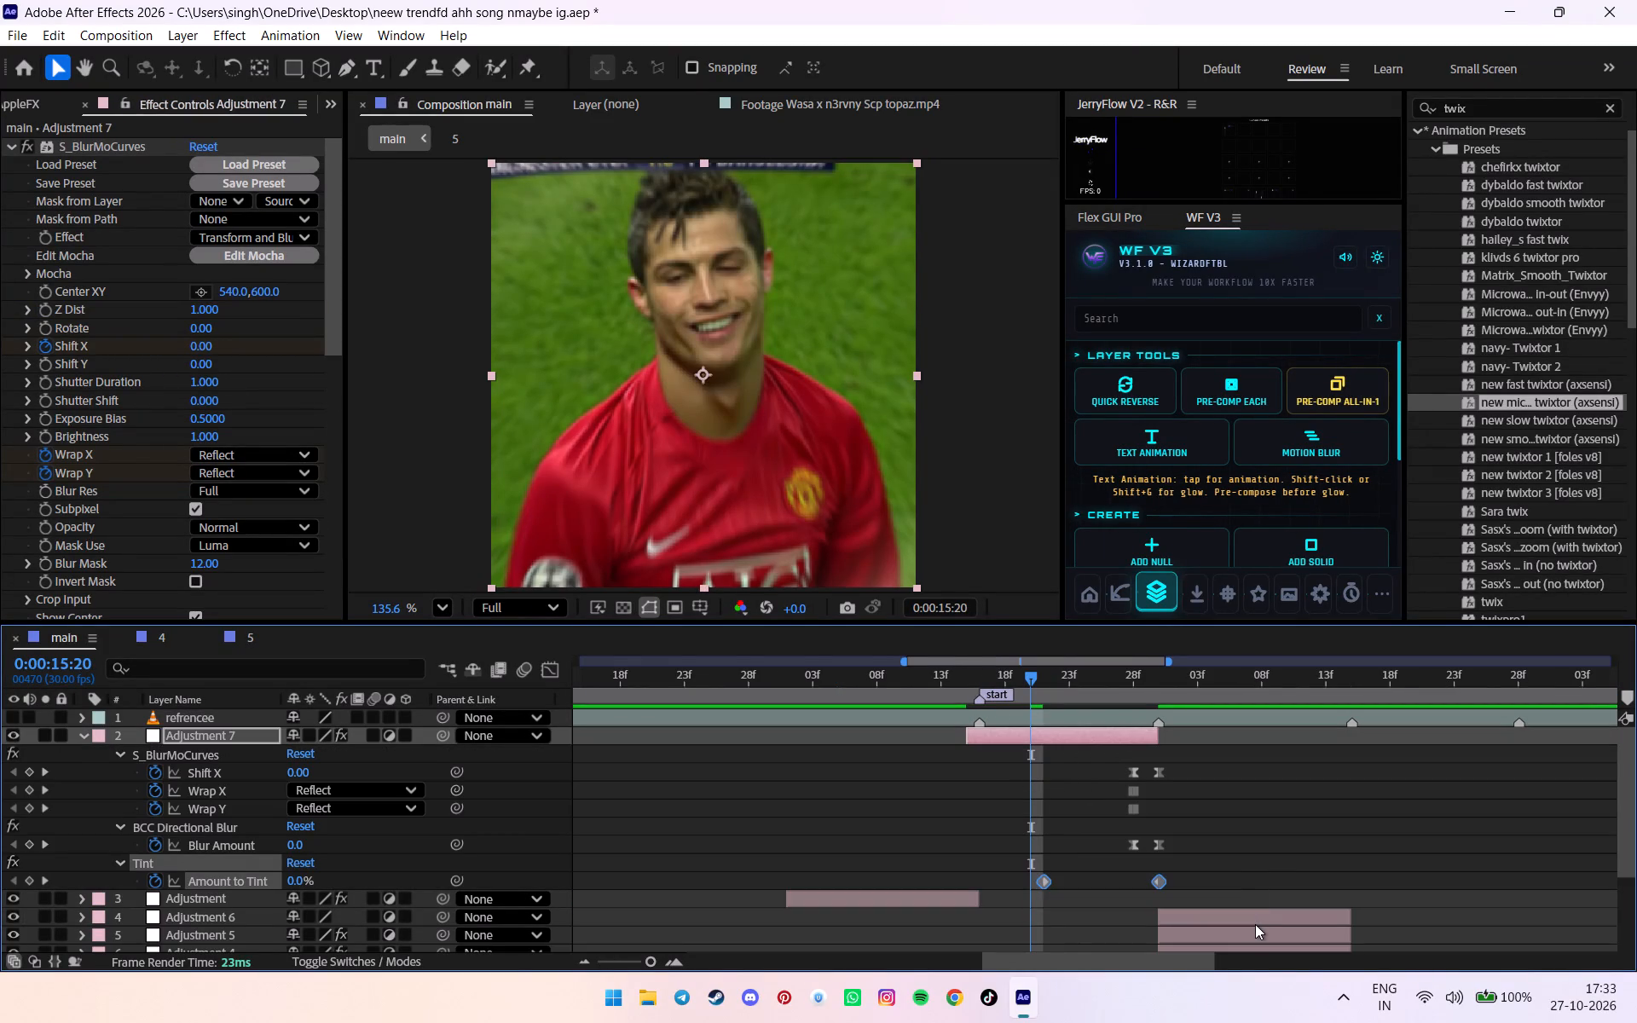
{"action": "key", "text": "Delete"}
{"action": "key", "text": "Delete"}
{"action": "key", "text": "u"}
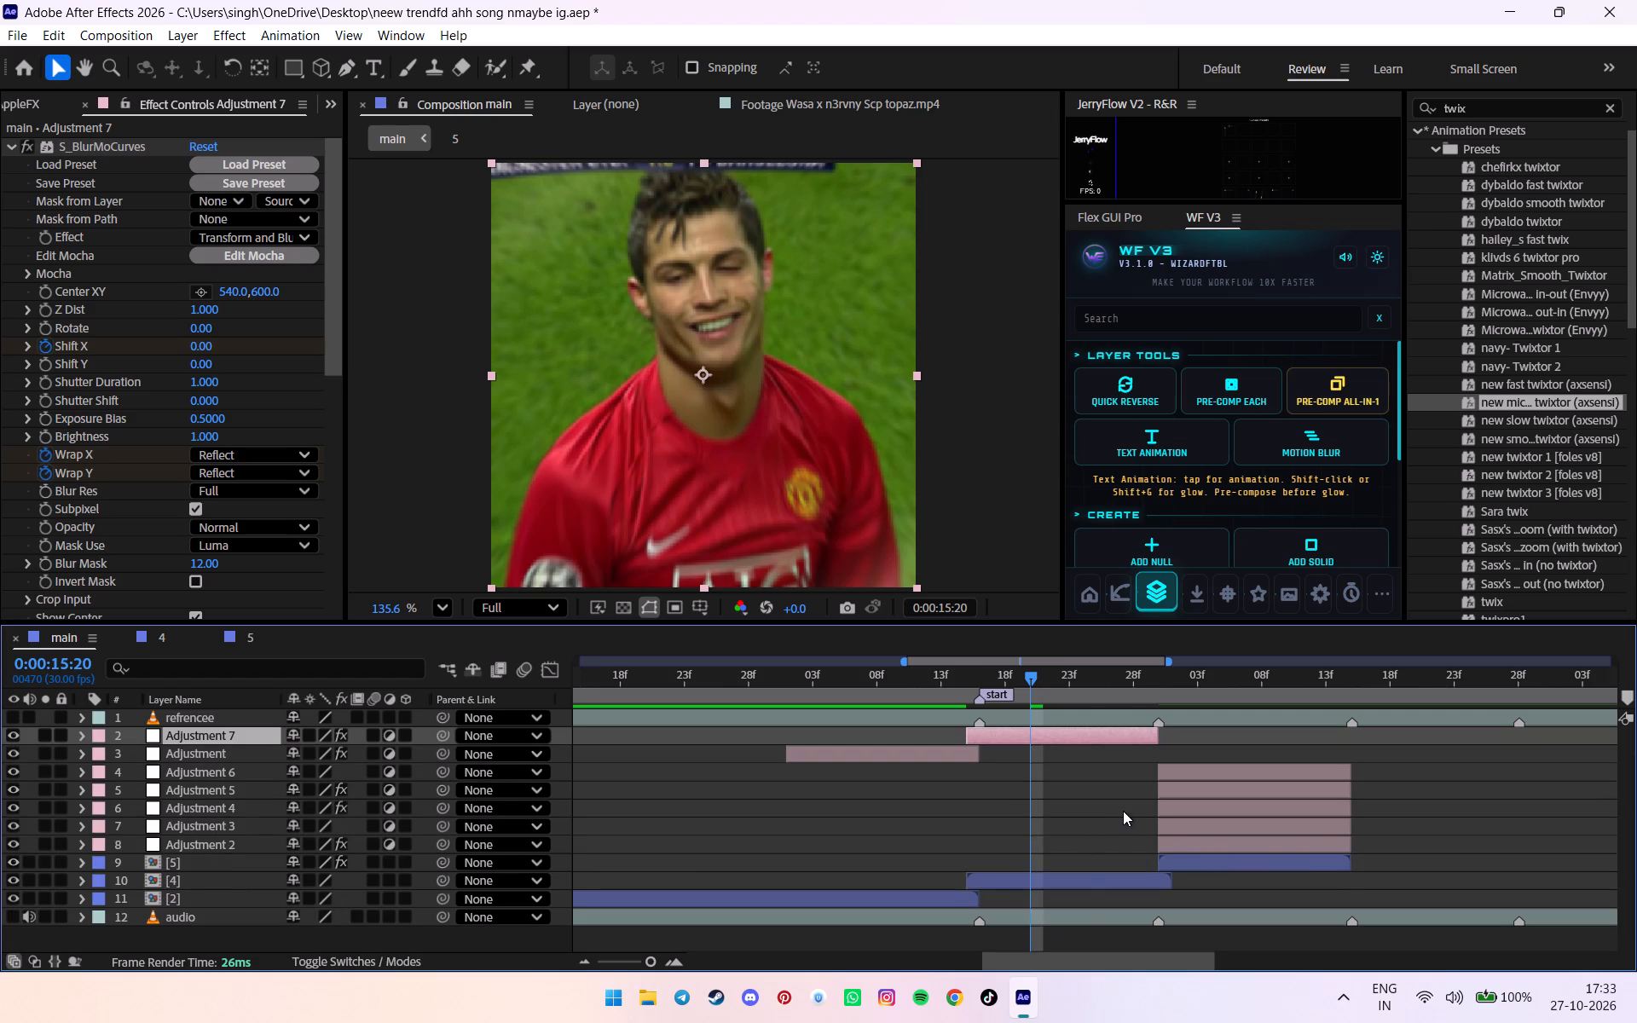
Save the project and play main from about 0:00:15:10 to review the transition out of clip 4.
{"action": "key", "text": "space"}
{"action": "key", "text": "ctrl+s"}
{"action": "scroll", "coordinate": [1072, 698], "scroll_direction": "down", "scroll_amount": 1, "text": "alt"}
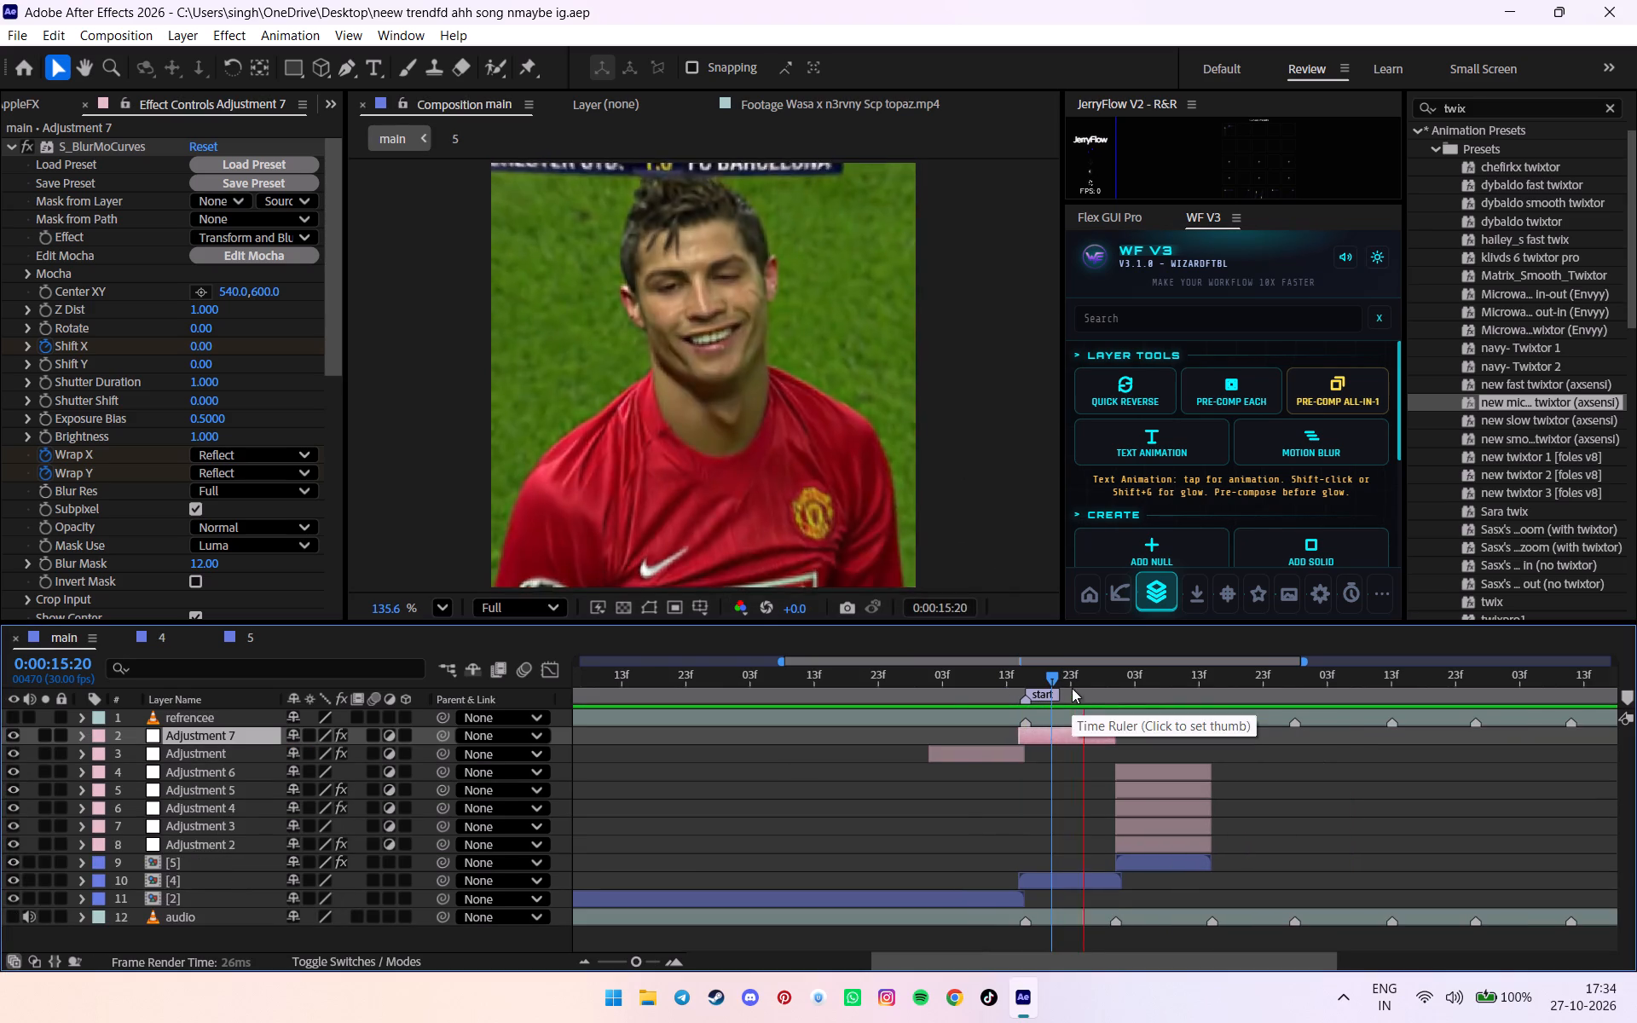
{"action": "left_click_drag", "start_coordinate": [1072, 687], "coordinate": [943, 701]}
{"action": "key", "text": "space"}
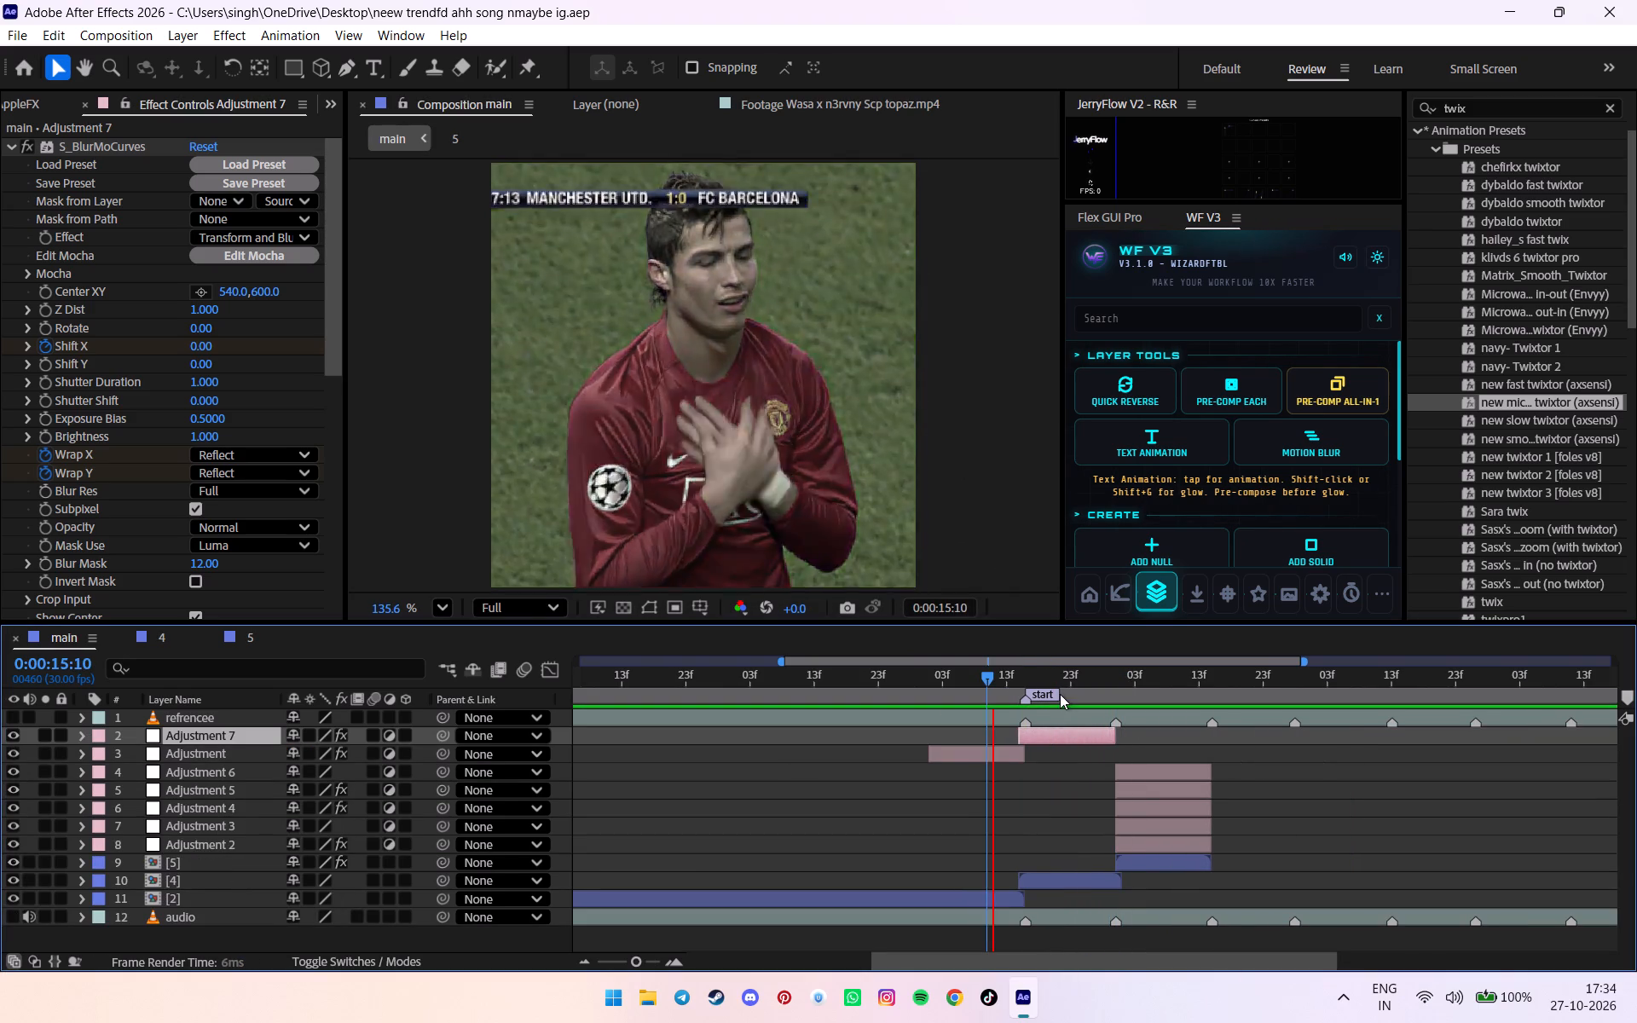
{"action": "left_click", "coordinate": [1077, 683]}
{"action": "key", "text": "space"}
{"action": "left_click_drag", "start_coordinate": [1077, 683], "coordinate": [971, 688]}
{"action": "key", "text": "space"}
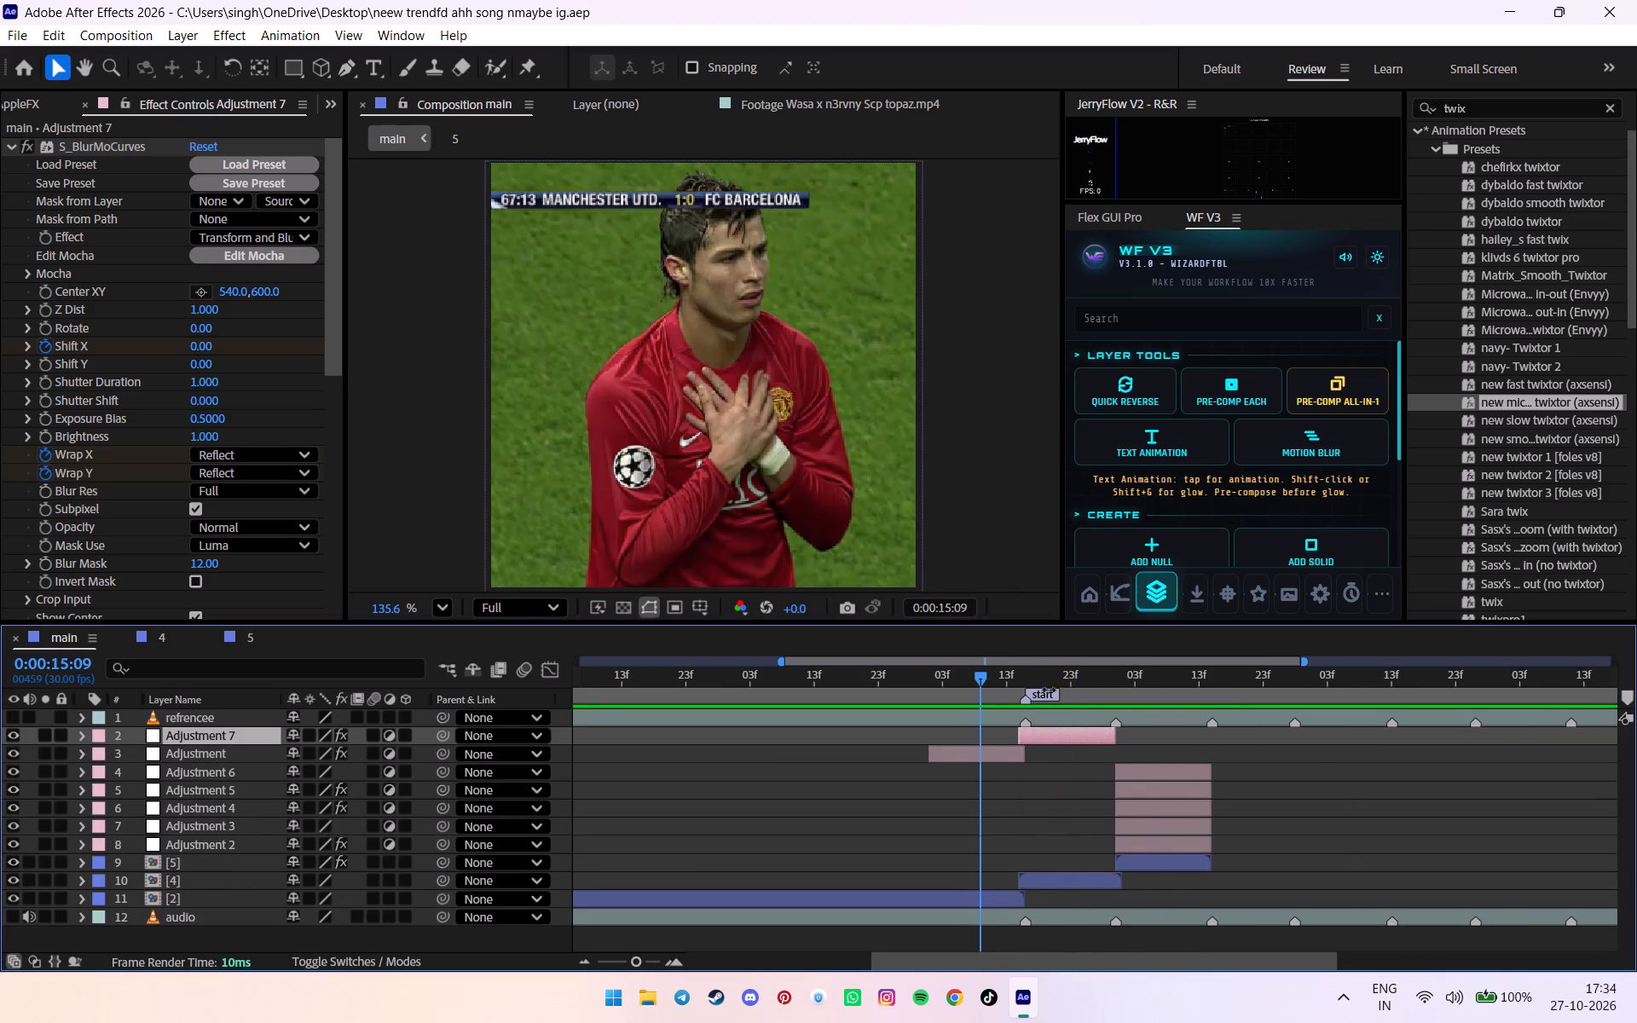
Examine the transition between clips 4 and 5 frame by frame and in playback from 0:00:15:02.
{"action": "left_click_drag", "start_coordinate": [1074, 683], "coordinate": [1080, 683]}
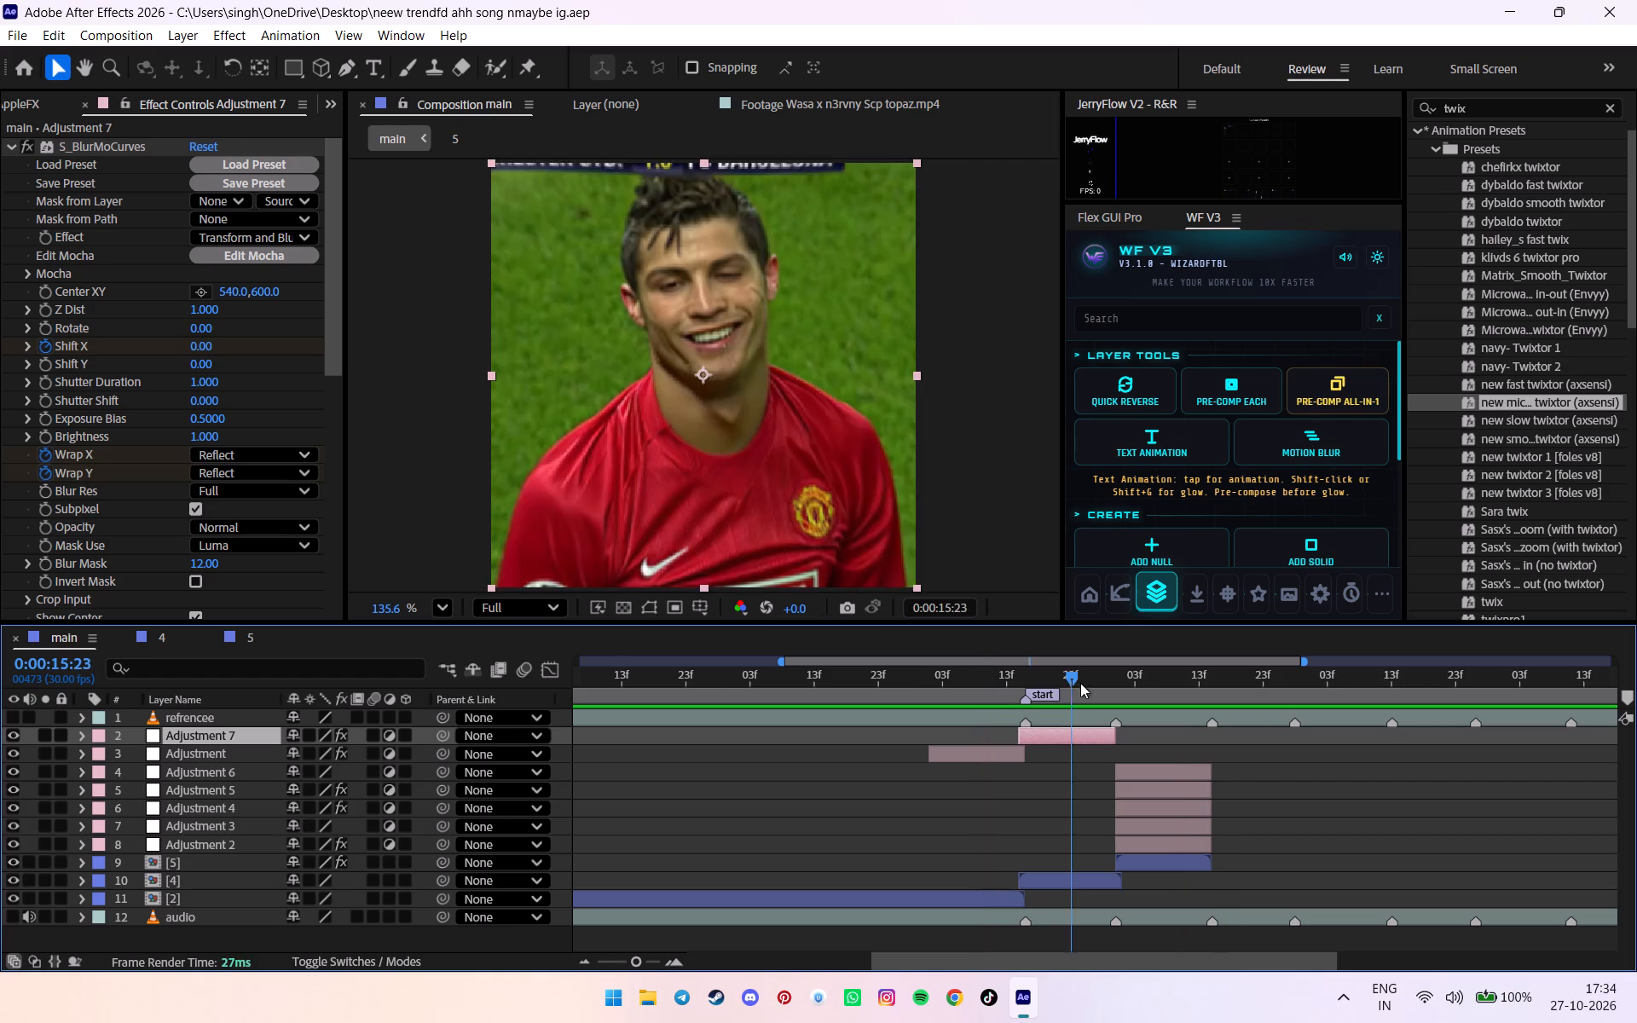
{"action": "left_click_drag", "start_coordinate": [1080, 683], "coordinate": [1122, 674]}
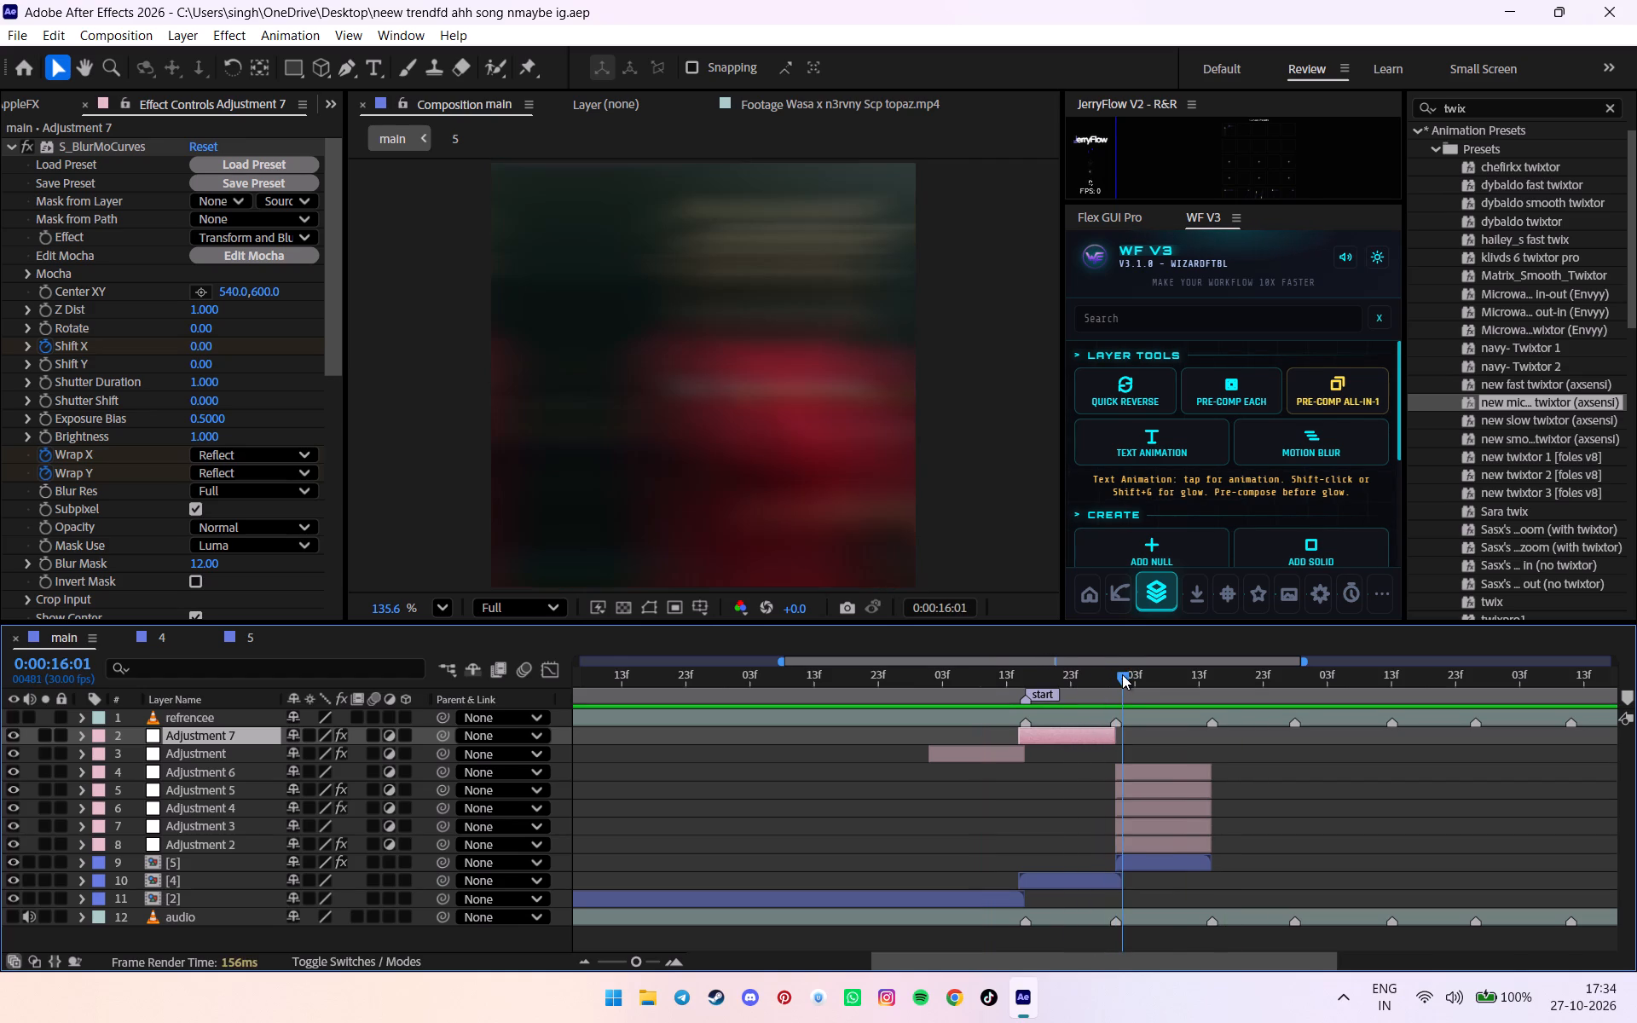
{"action": "left_click_drag", "start_coordinate": [1122, 674], "coordinate": [1101, 669]}
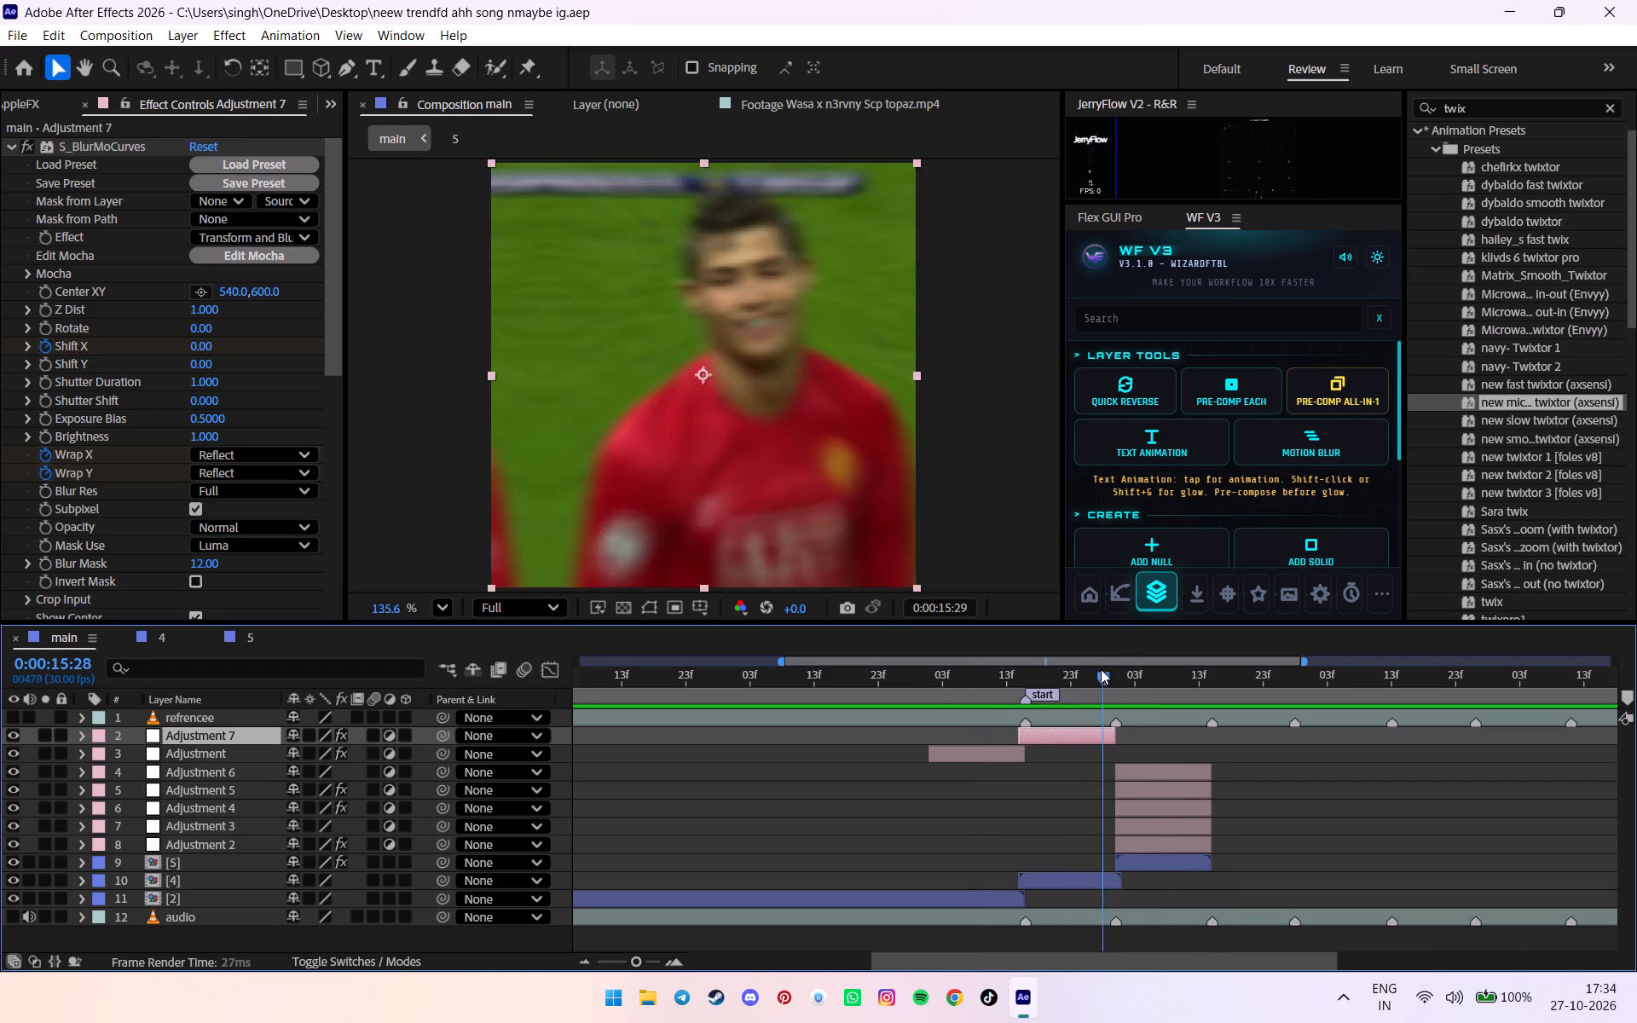
{"action": "left_click_drag", "start_coordinate": [1101, 669], "coordinate": [933, 702]}
{"action": "key", "text": "space"}
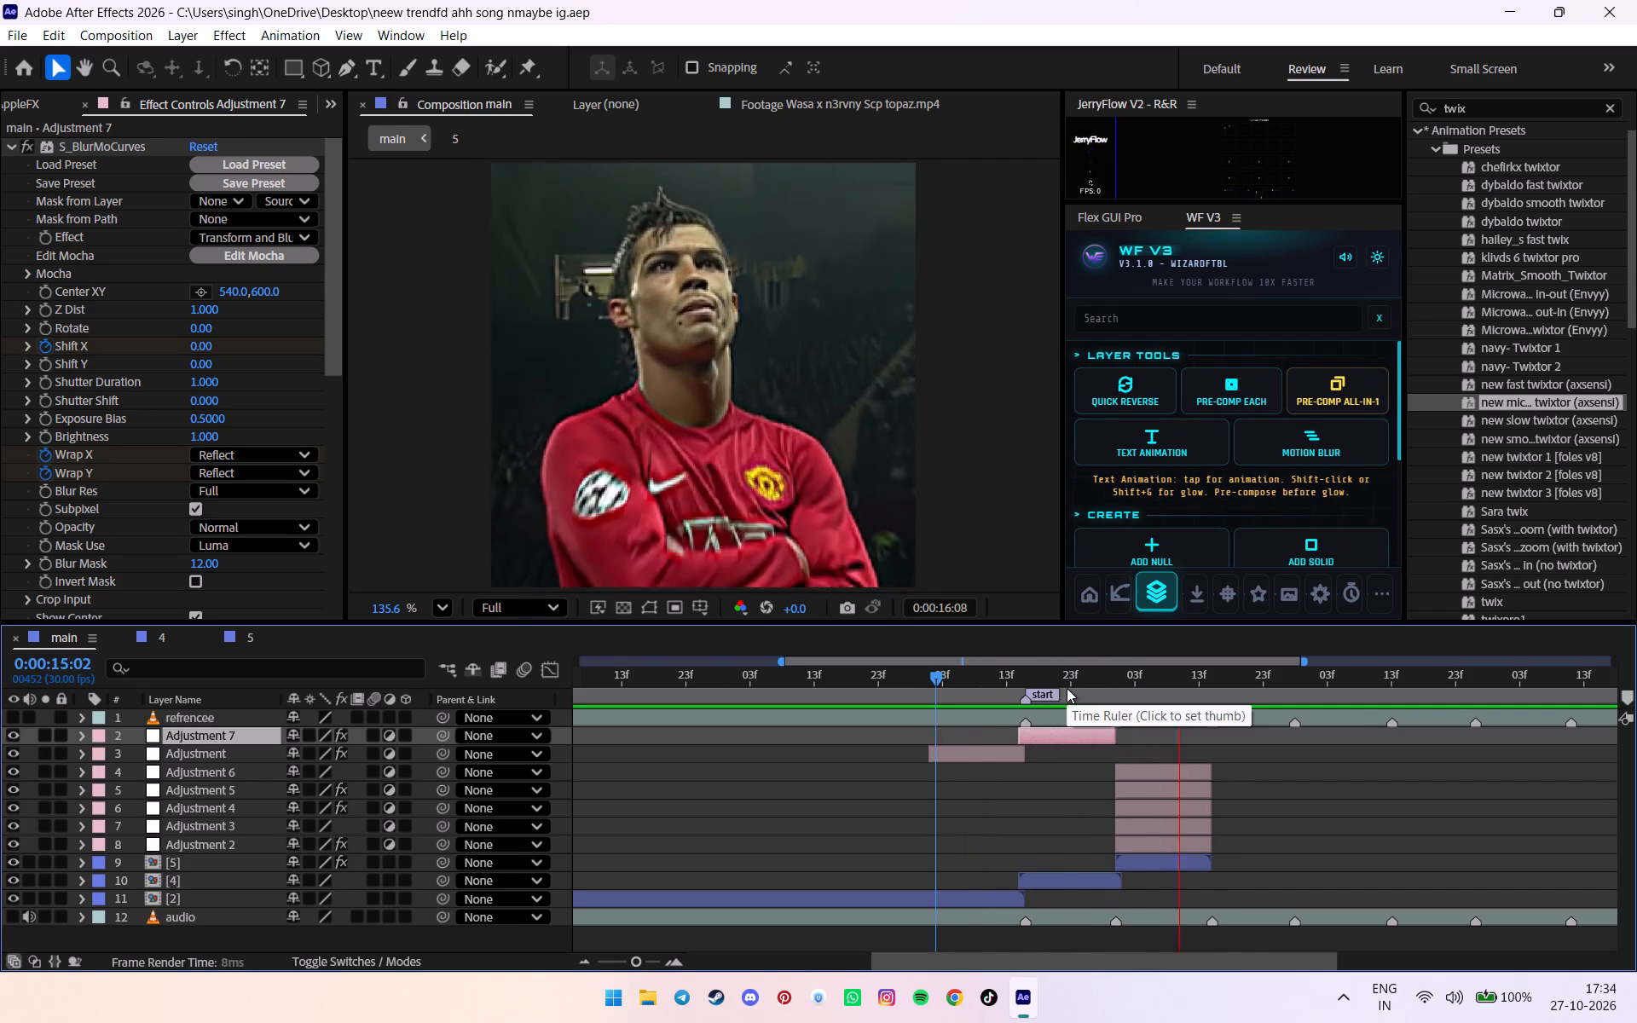
{"action": "left_click", "coordinate": [1067, 688]}
{"action": "key", "text": "space"}
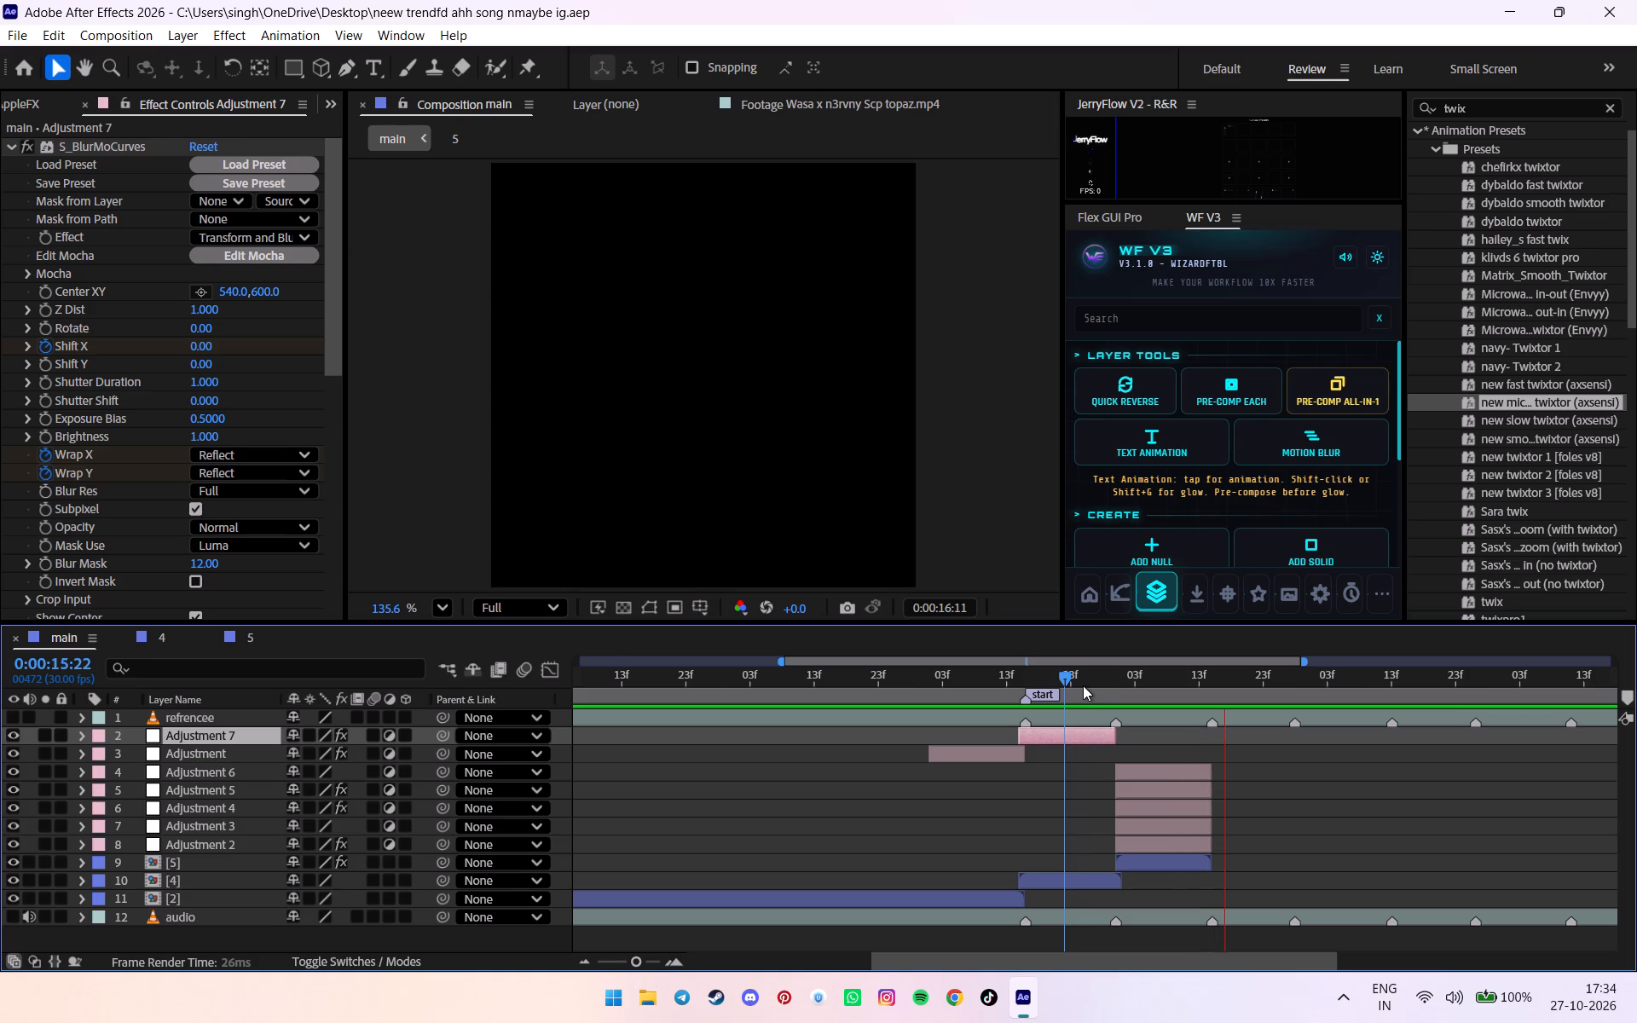
{"action": "left_click", "coordinate": [1083, 685]}
{"action": "key", "text": "space"}
{"action": "left_click_drag", "start_coordinate": [1084, 685], "coordinate": [1096, 685]}
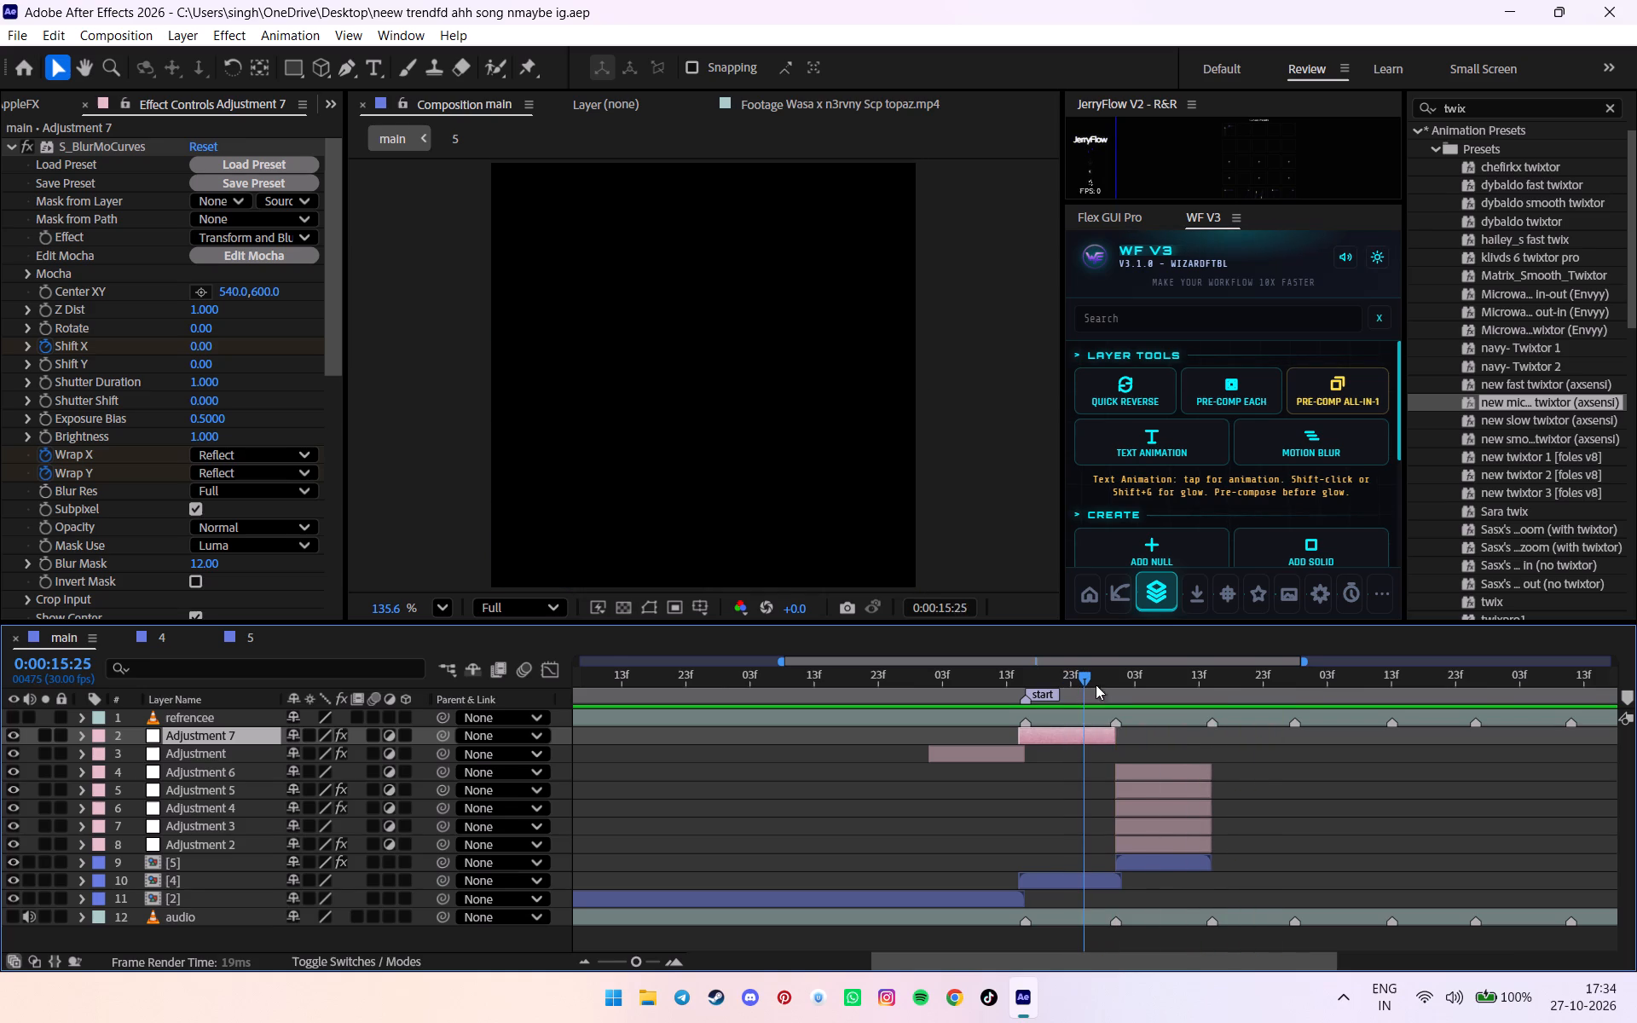
{"action": "left_click_drag", "start_coordinate": [1096, 685], "coordinate": [1188, 682]}
Duplicate Adjustment 7 and place the copy over clip 5, starting at the 0:00:16:00 marker.
{"action": "left_click", "coordinate": [1096, 735]}
{"action": "key", "text": "ctrl+d"}
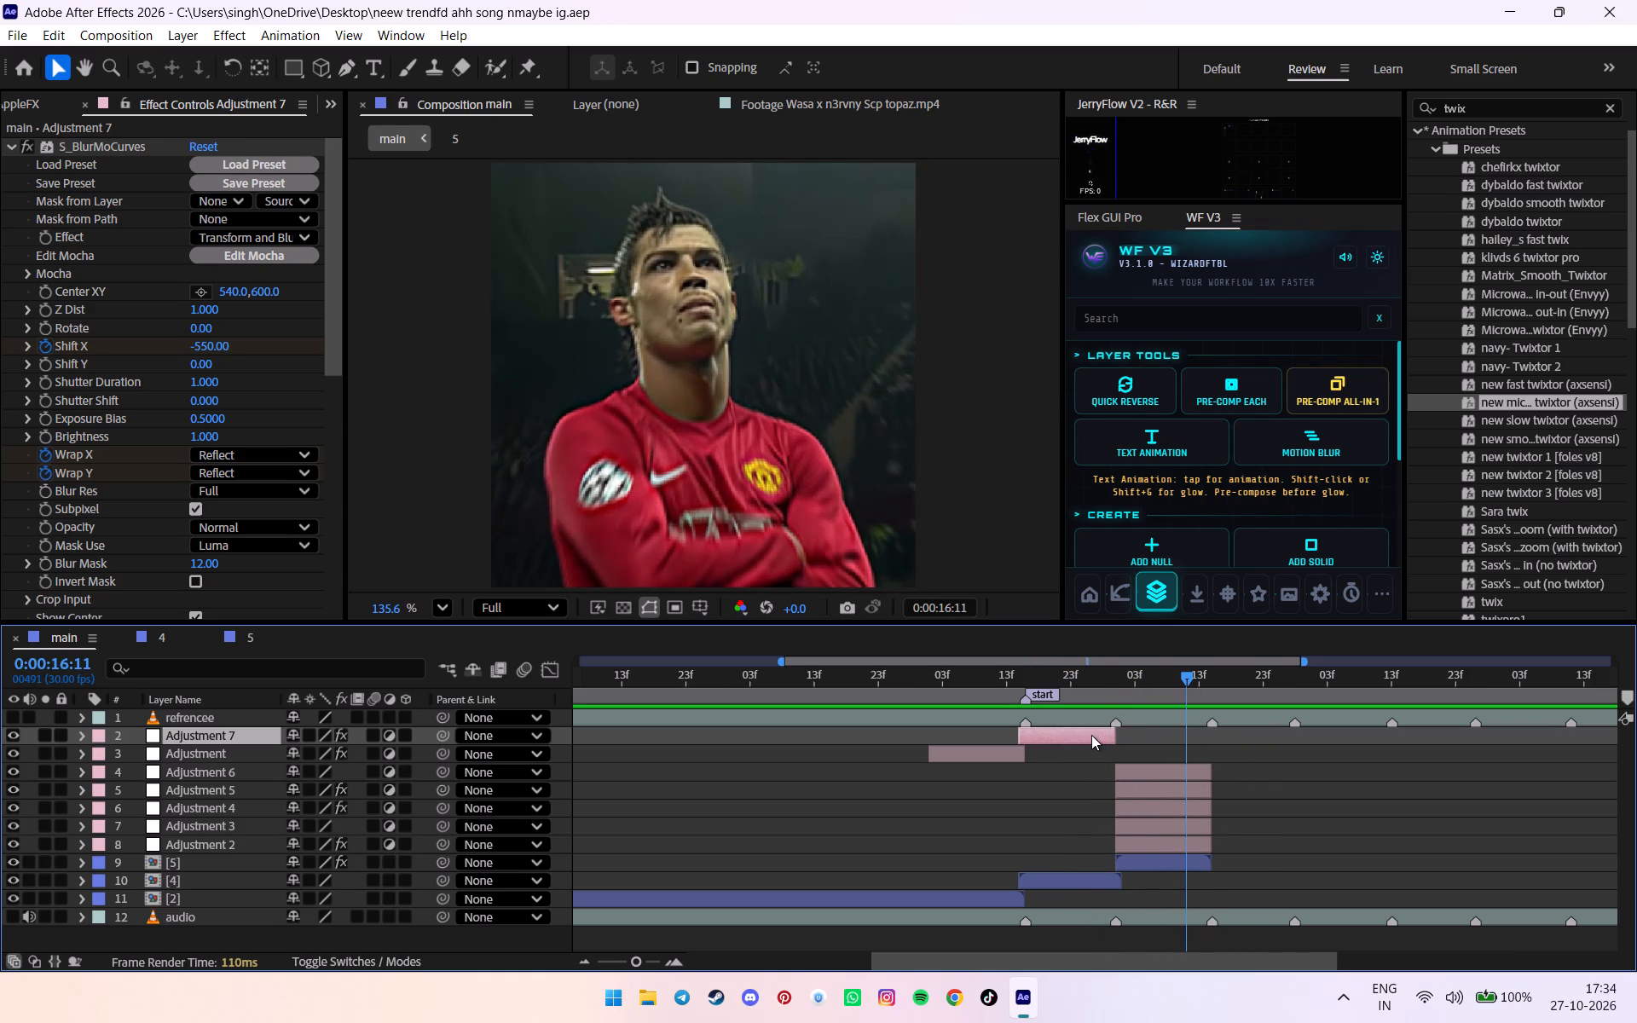
{"action": "key", "text": "ctrl+f"}
{"action": "left_click_drag", "start_coordinate": [1087, 735], "coordinate": [1142, 730]}
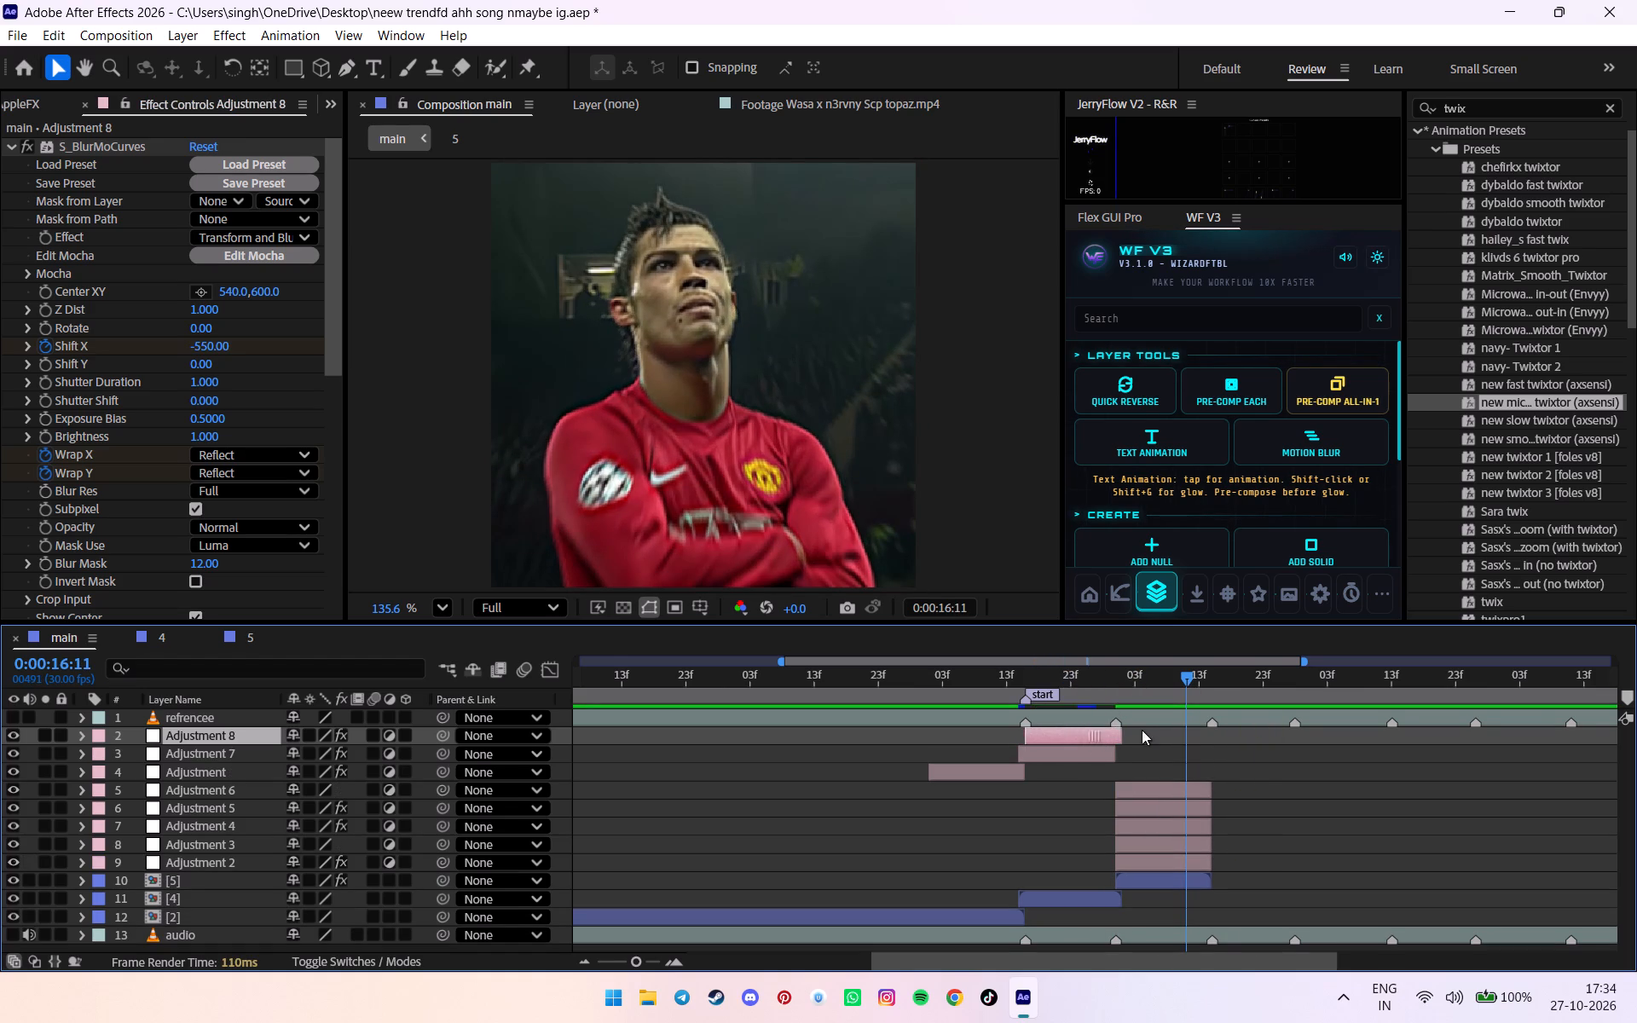
{"action": "left_click_drag", "start_coordinate": [1142, 730], "coordinate": [1184, 728]}
{"action": "scroll", "coordinate": [1184, 707], "scroll_direction": "up", "scroll_amount": 1, "text": "alt"}
Play main from 0:00:15:24 and 0:00:14:21, check clip 5 up to 0:00:16:10, and save the project.
{"action": "left_click_drag", "start_coordinate": [1181, 702], "coordinate": [928, 734]}
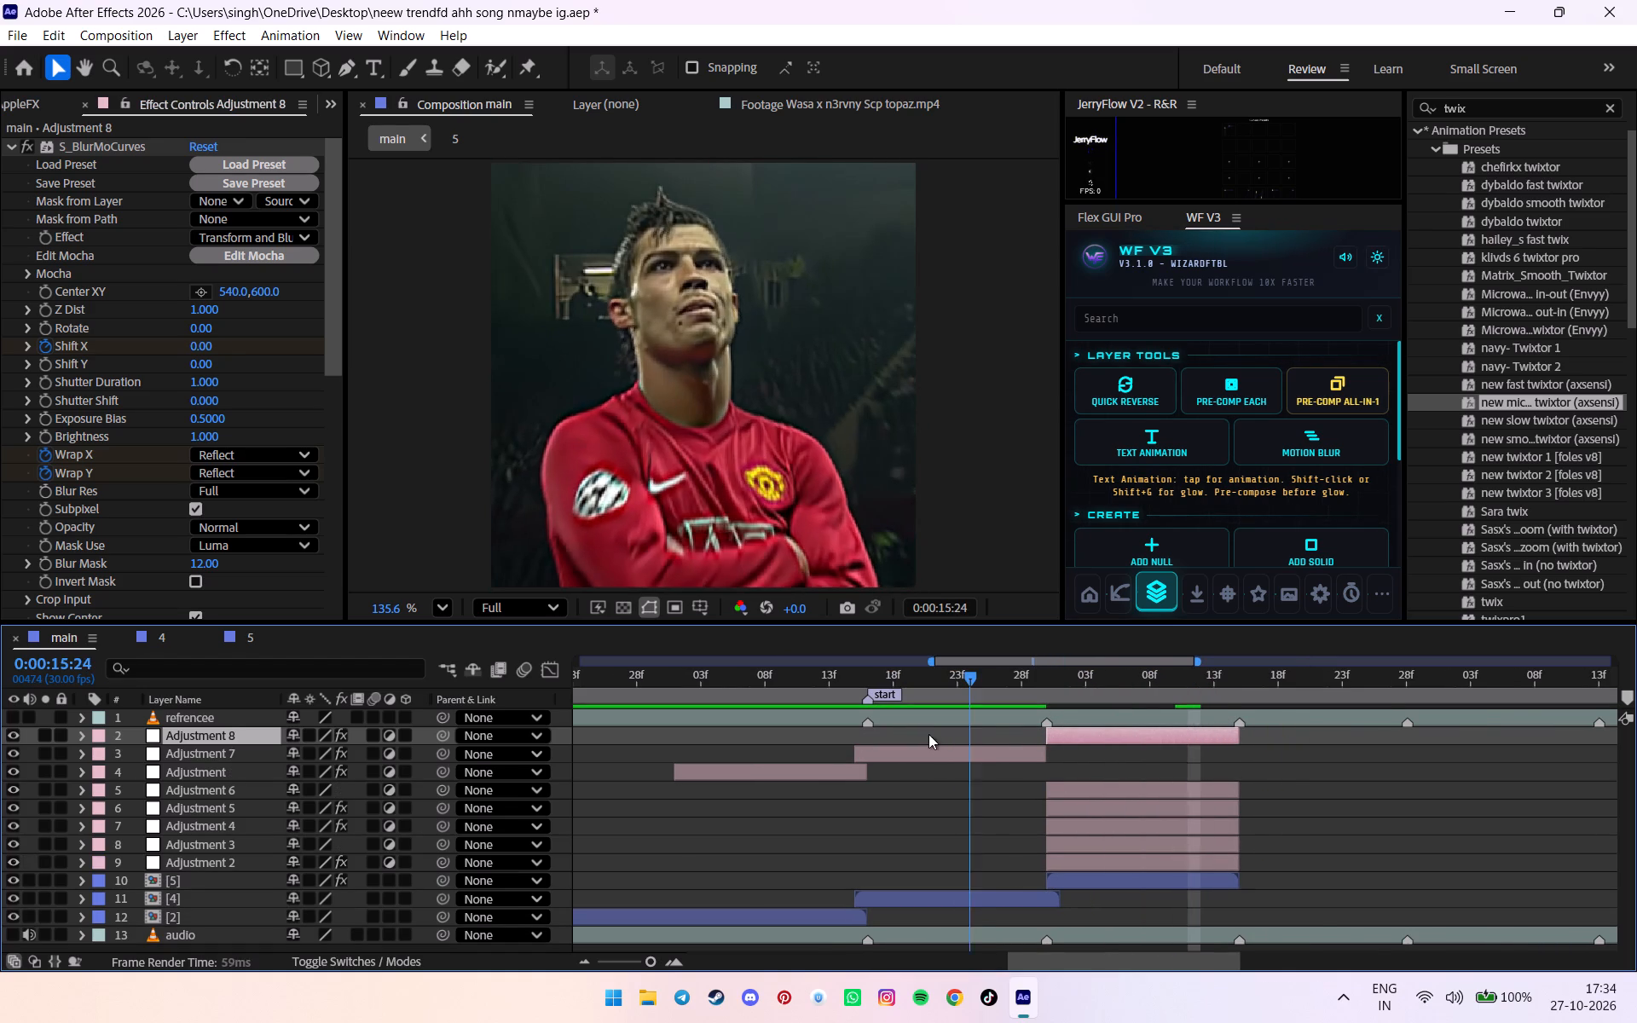
{"action": "key", "text": "space"}
{"action": "scroll", "coordinate": [1057, 709], "scroll_direction": "down", "scroll_amount": 3, "text": "alt"}
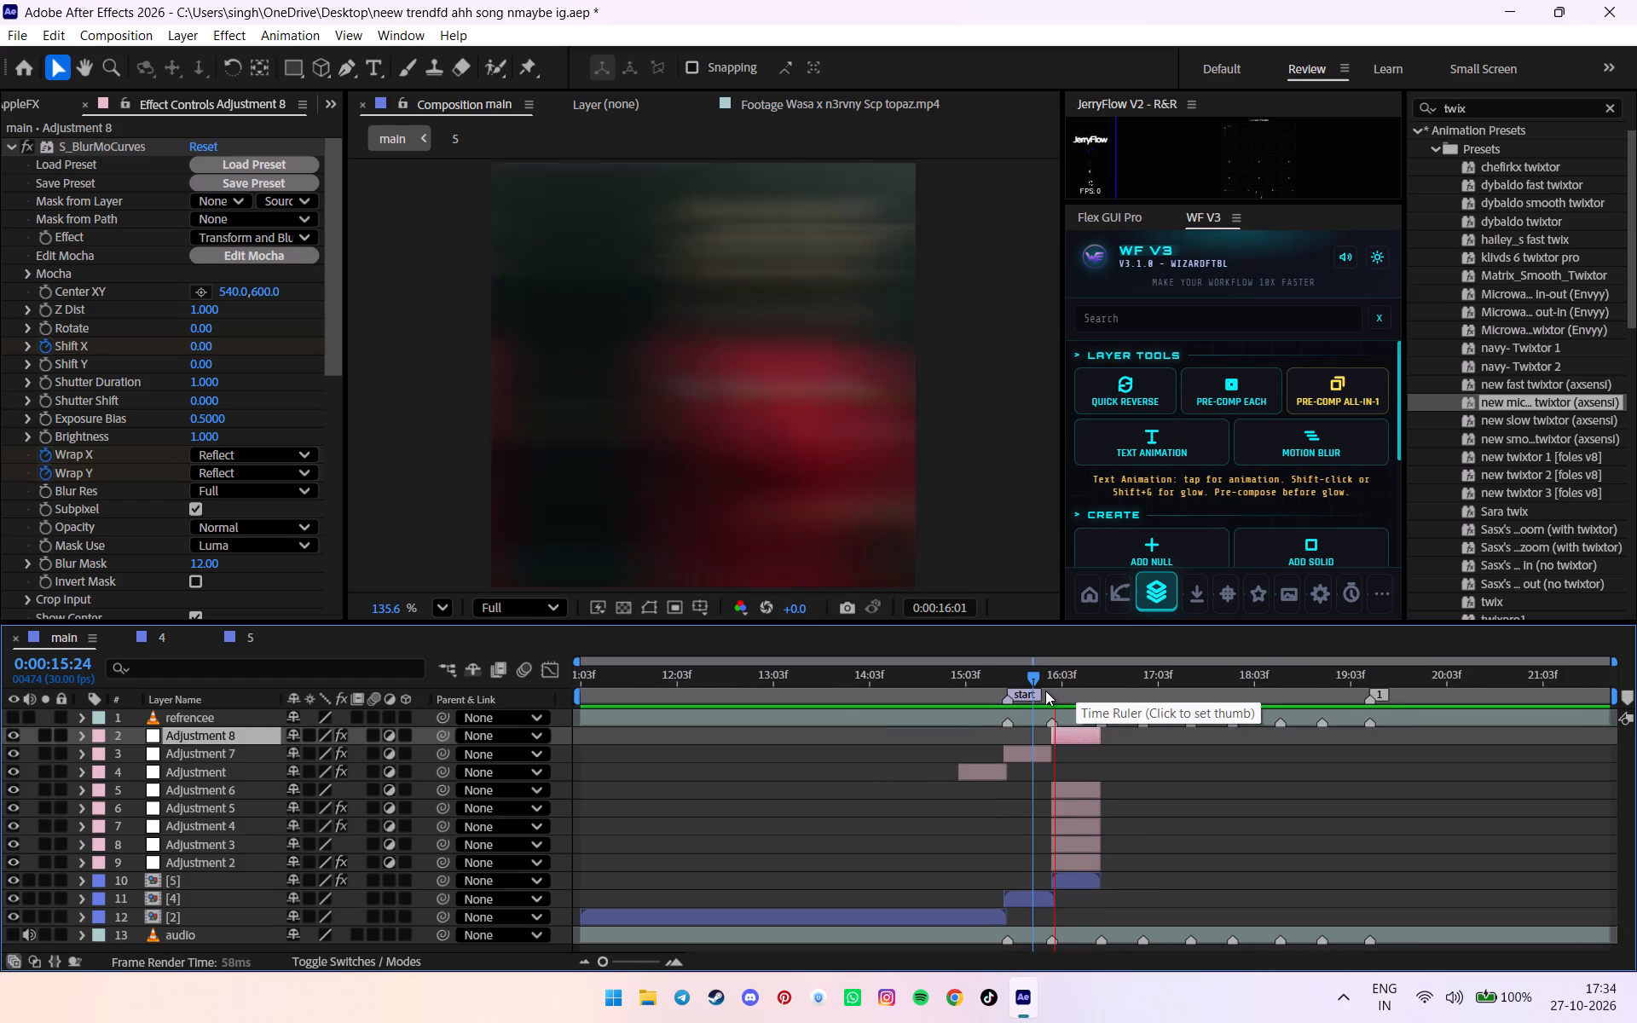
{"action": "left_click_drag", "start_coordinate": [1054, 690], "coordinate": [928, 704]}
{"action": "key", "text": "space"}
{"action": "key", "text": "ctrl+s"}
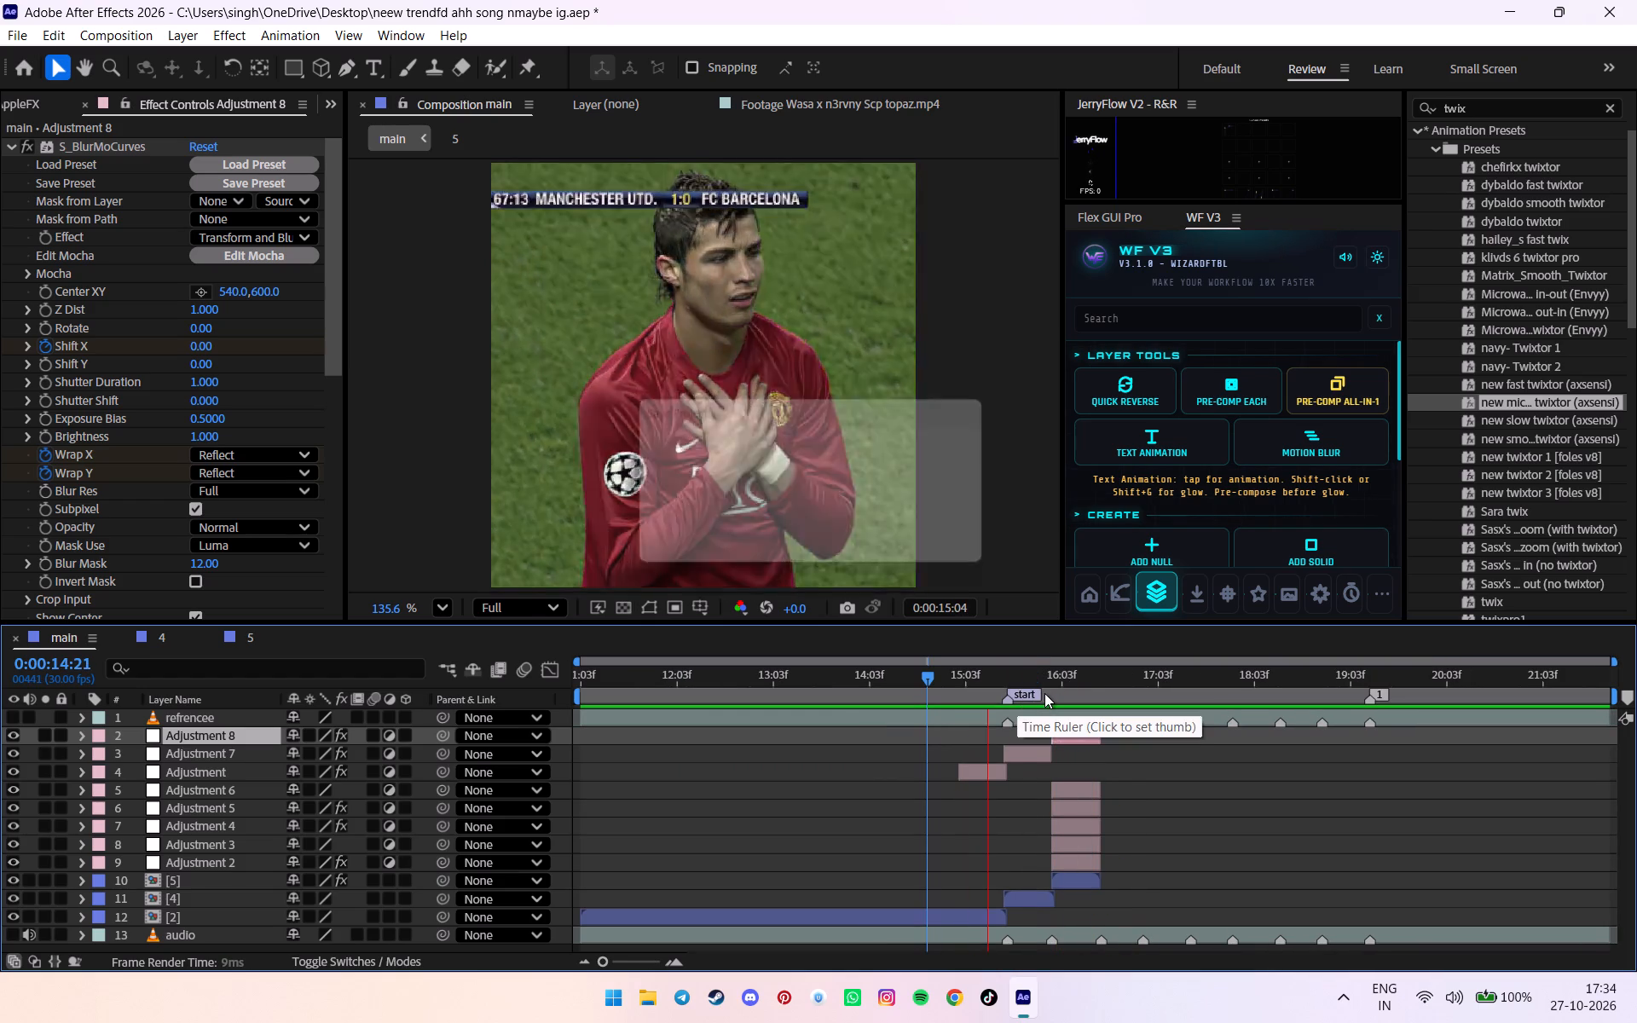
{"action": "left_click", "coordinate": [1044, 693]}
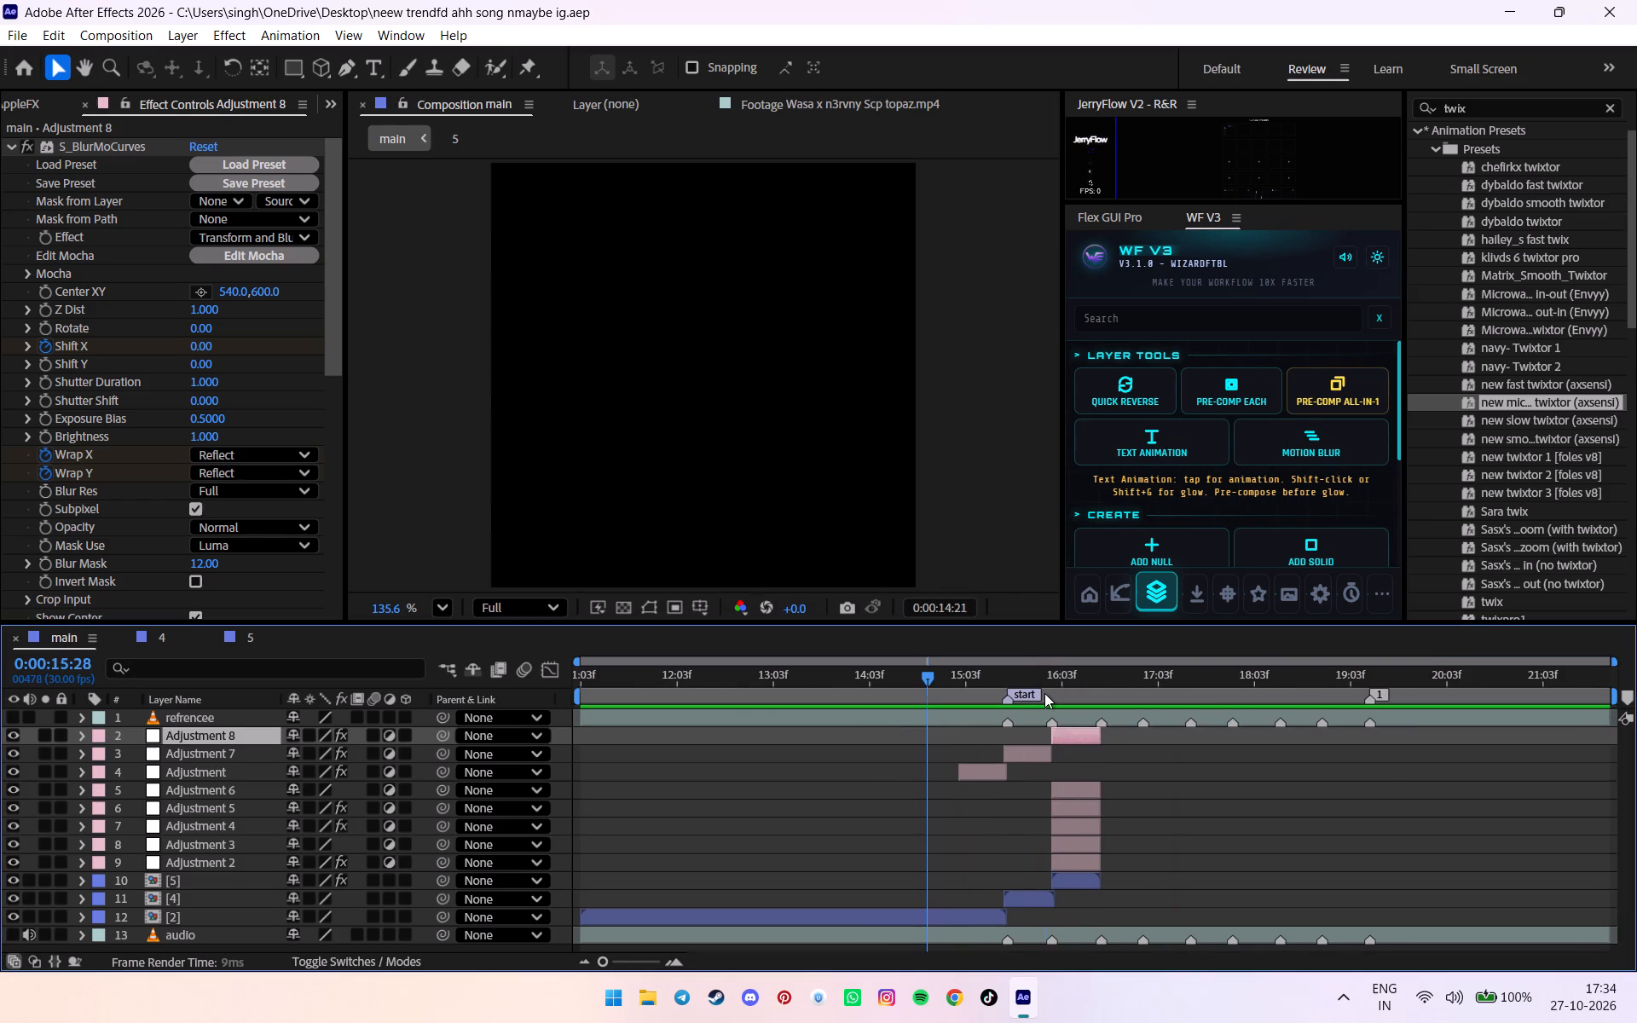
{"action": "key", "text": "space"}
{"action": "left_click_drag", "start_coordinate": [1046, 693], "coordinate": [1084, 688]}
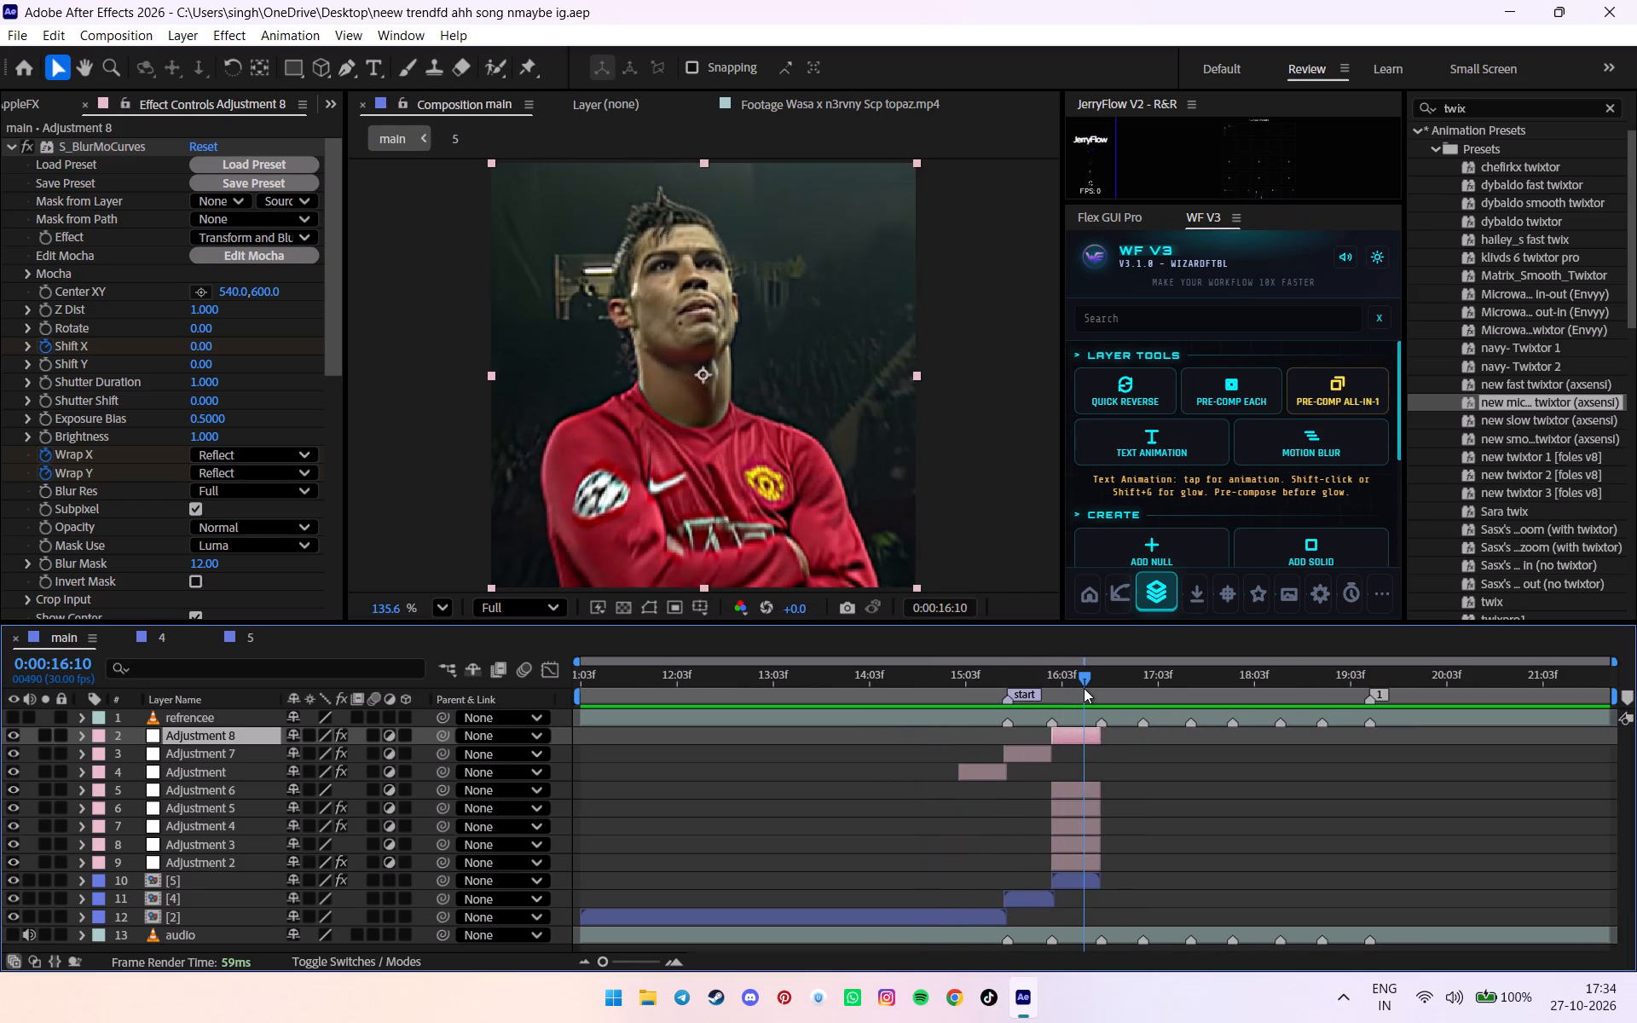
{"action": "key", "text": "ctrl+s"}
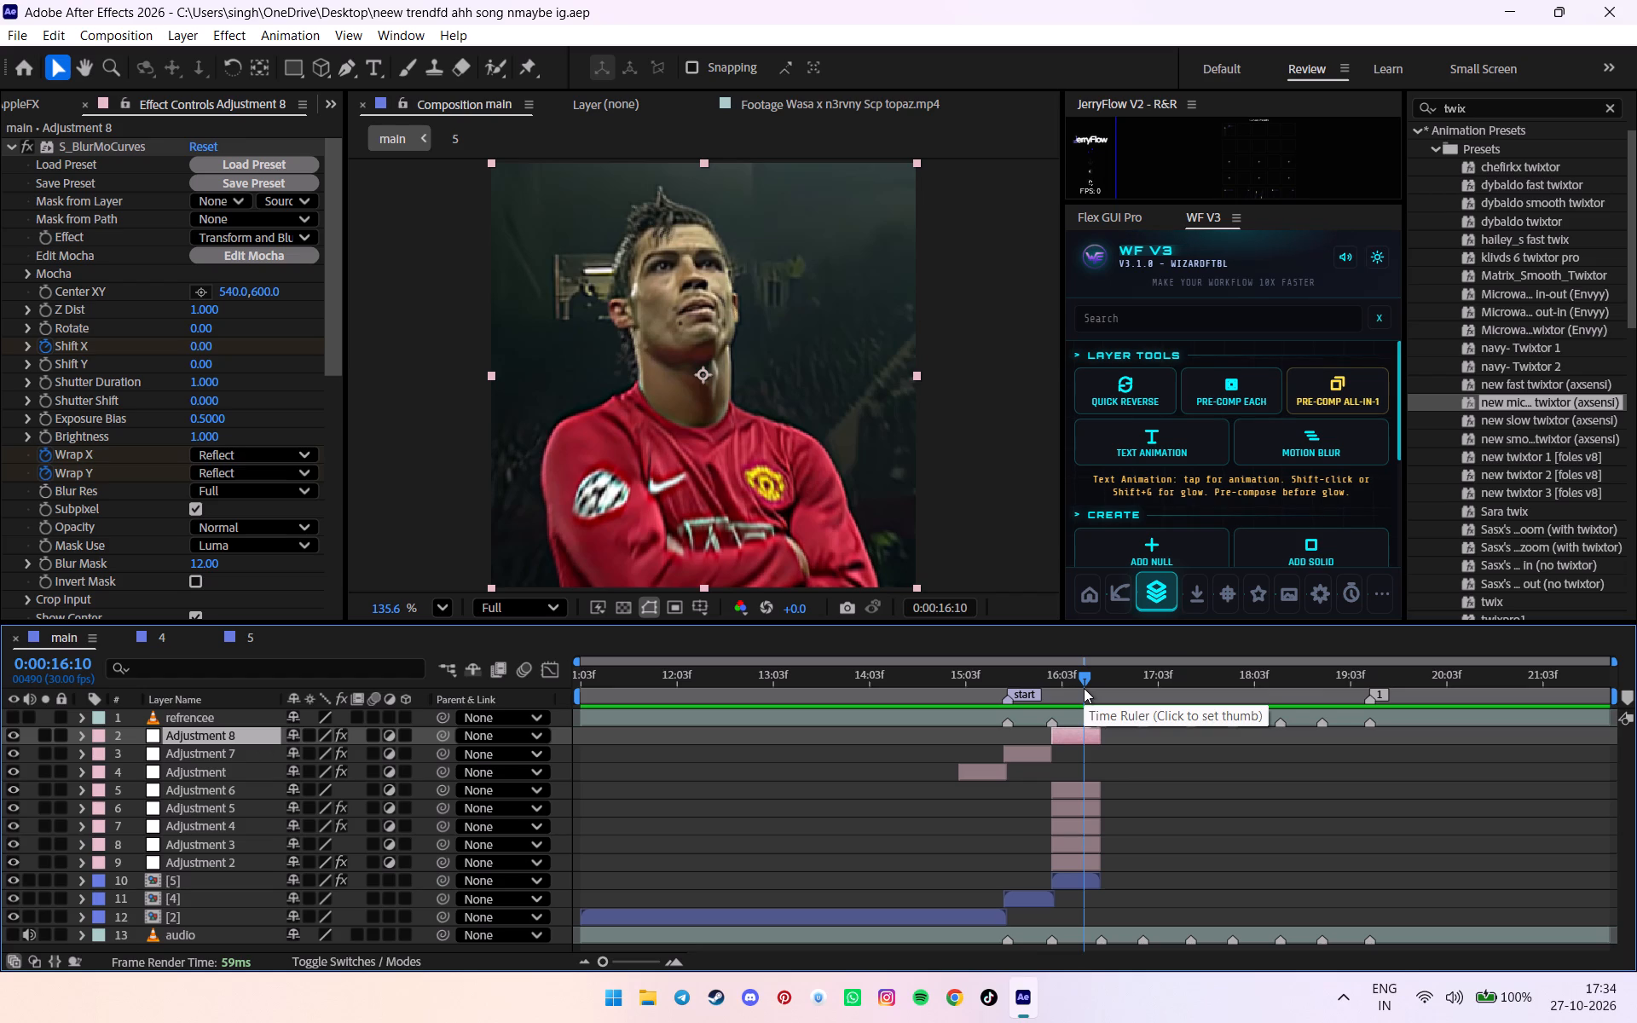
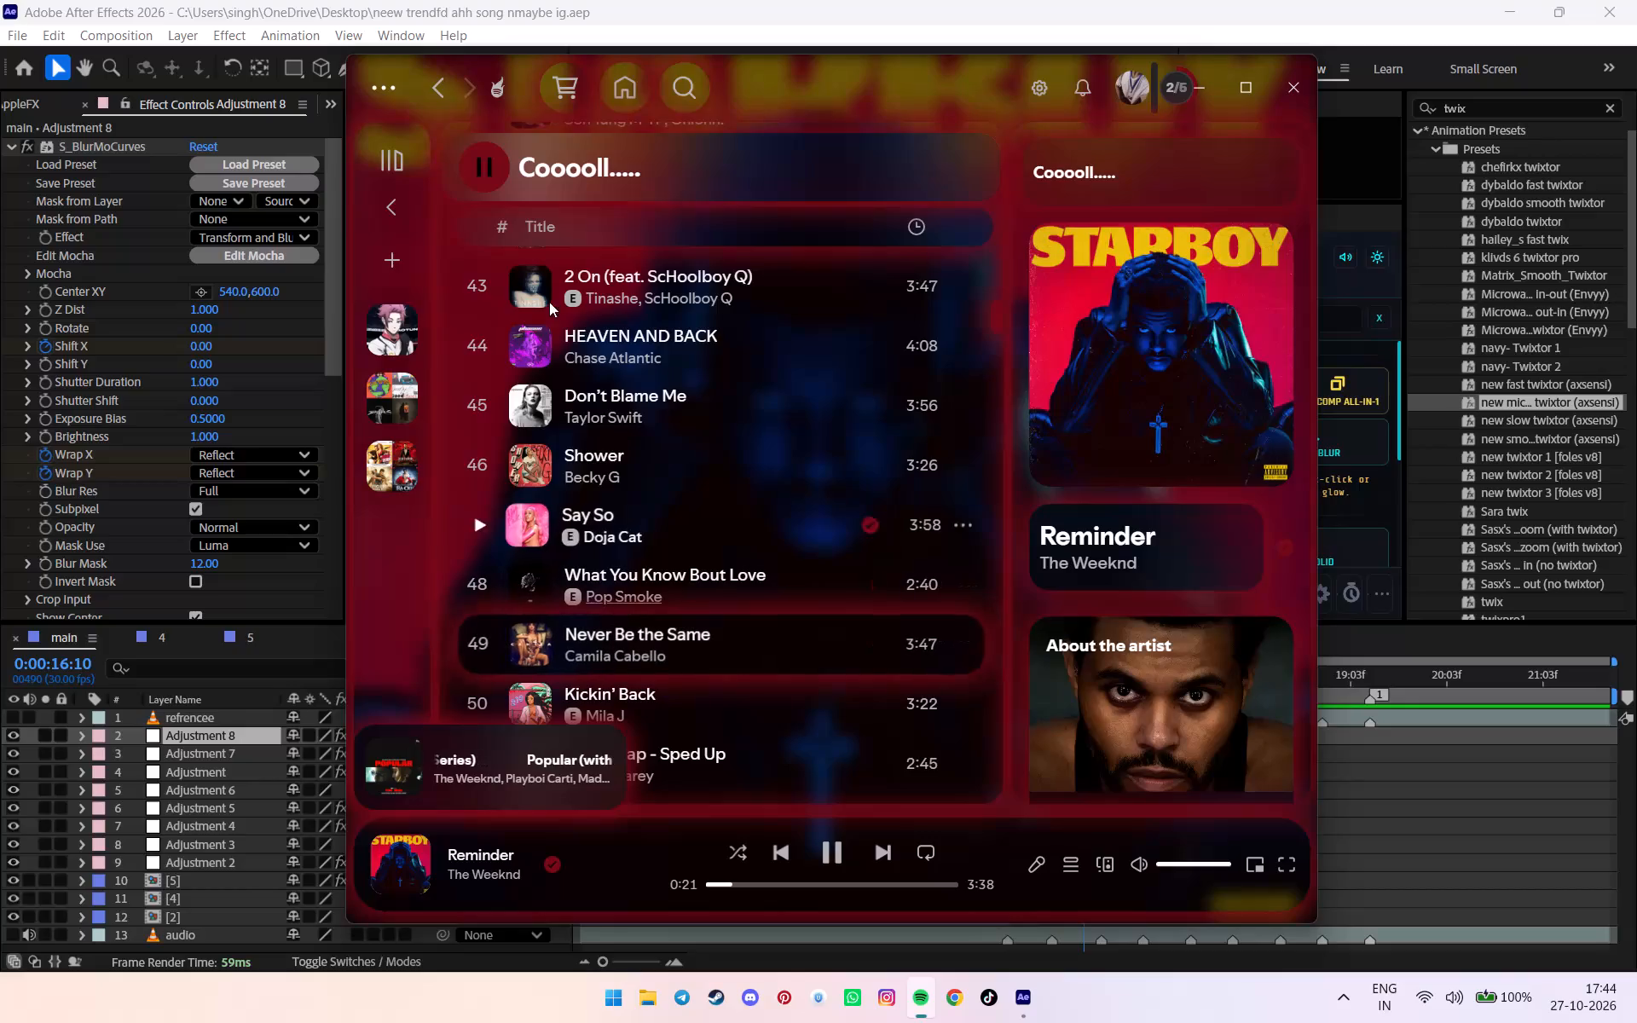
Pause the music in Spotify, close its window and return to After Effects.
{"action": "key", "text": "space"}
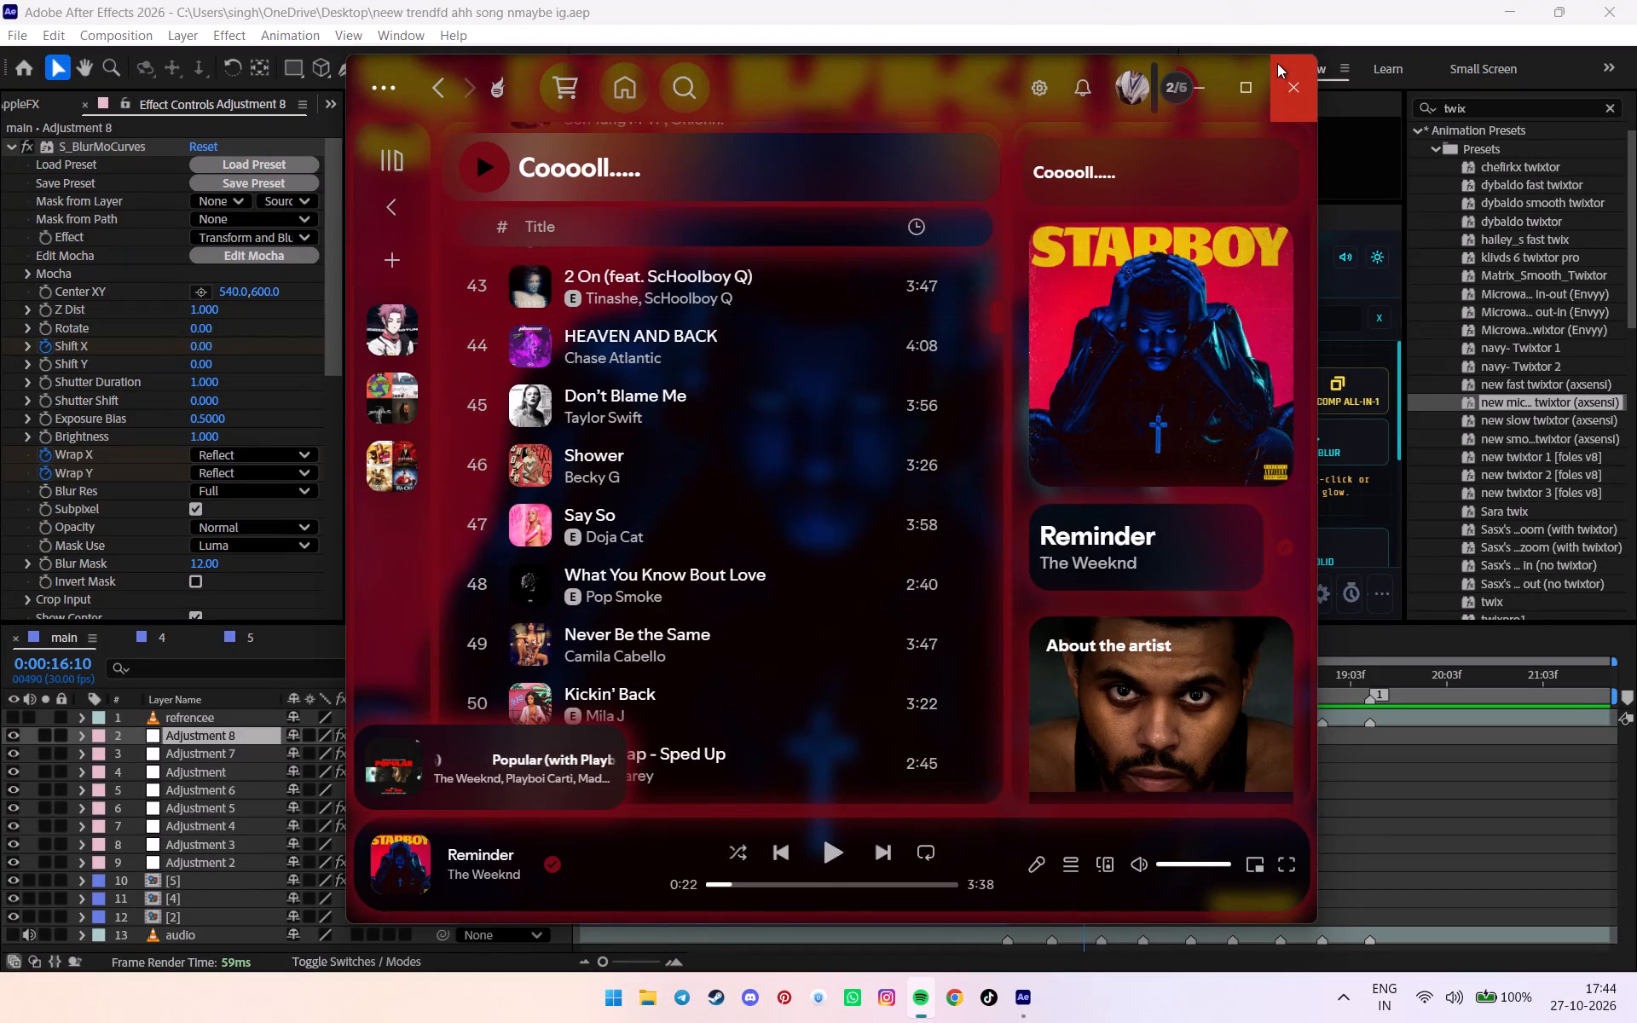
{"action": "left_click", "coordinate": [1277, 63]}
{"action": "left_click_drag", "start_coordinate": [871, 685], "coordinate": [490, 737]}
Play main from 0:00:11:06 to review the intro through clip 5, and save the project.
{"action": "left_click_drag", "start_coordinate": [640, 695], "coordinate": [577, 700]}
{"action": "key", "text": "space"}
{"action": "scroll", "coordinate": [675, 696], "scroll_direction": "down", "scroll_amount": 5, "text": "alt"}
{"action": "key", "text": "ctrl+s"}
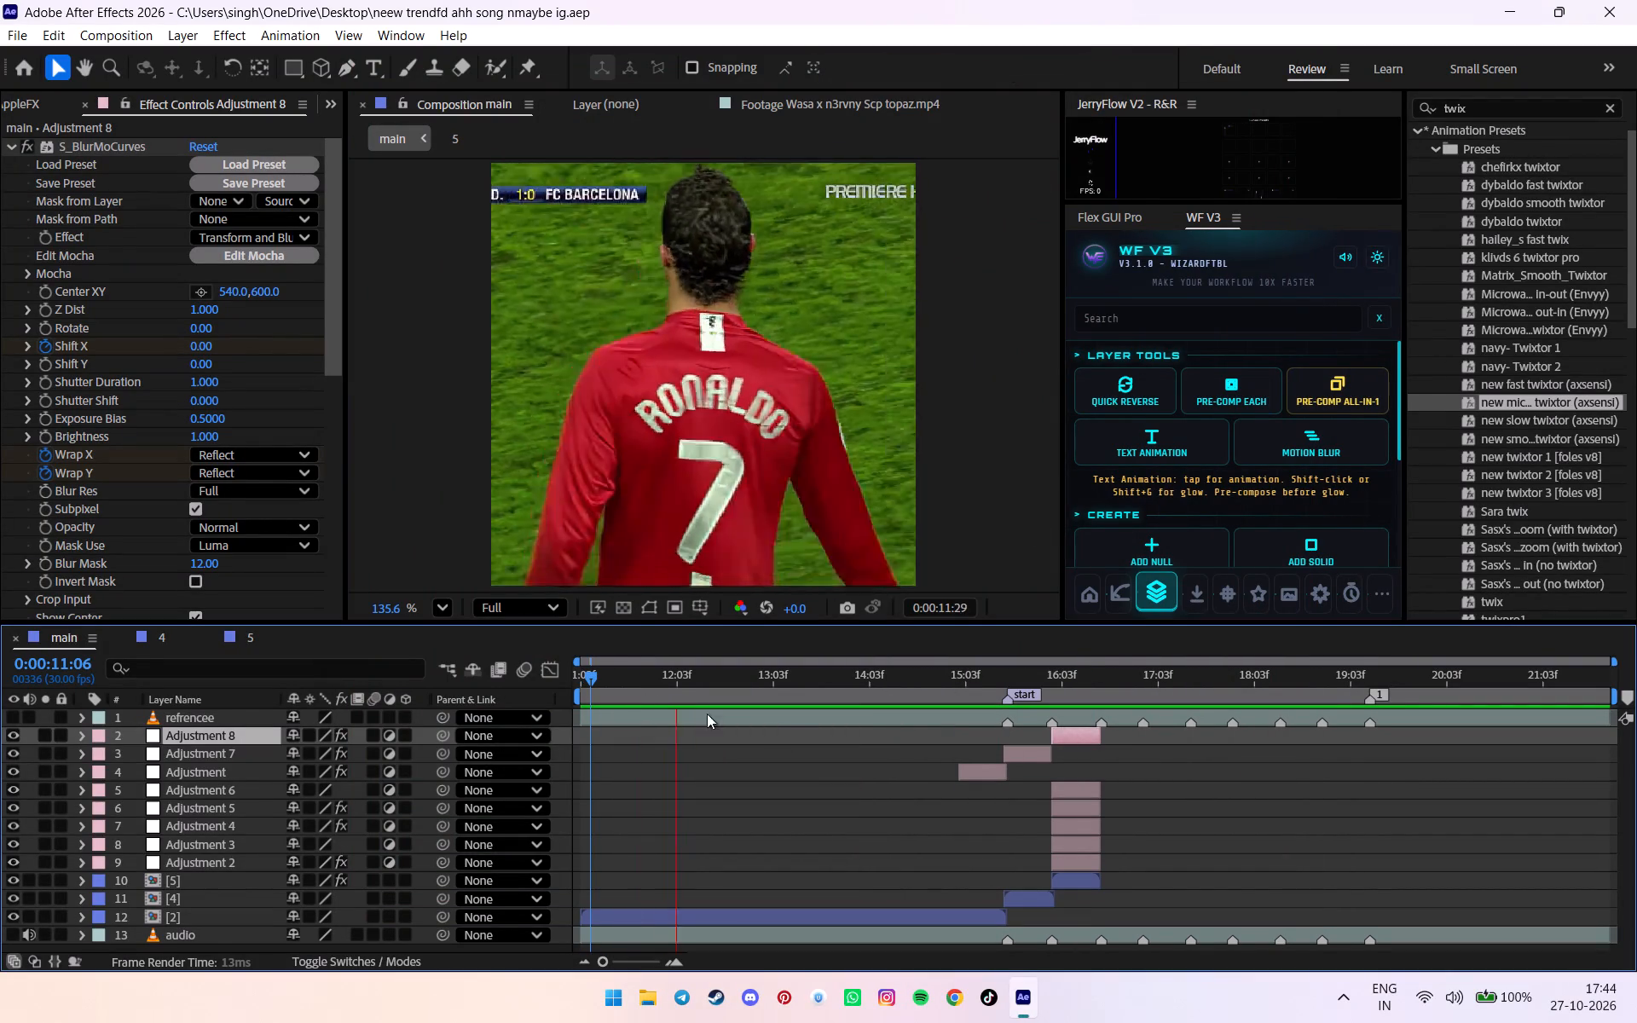
{"action": "scroll", "coordinate": [784, 738], "scroll_direction": "down", "scroll_amount": 5}
{"action": "scroll", "coordinate": [829, 743], "scroll_direction": "down", "scroll_amount": 6, "text": "alt"}
{"action": "key", "text": "ctrl+s"}
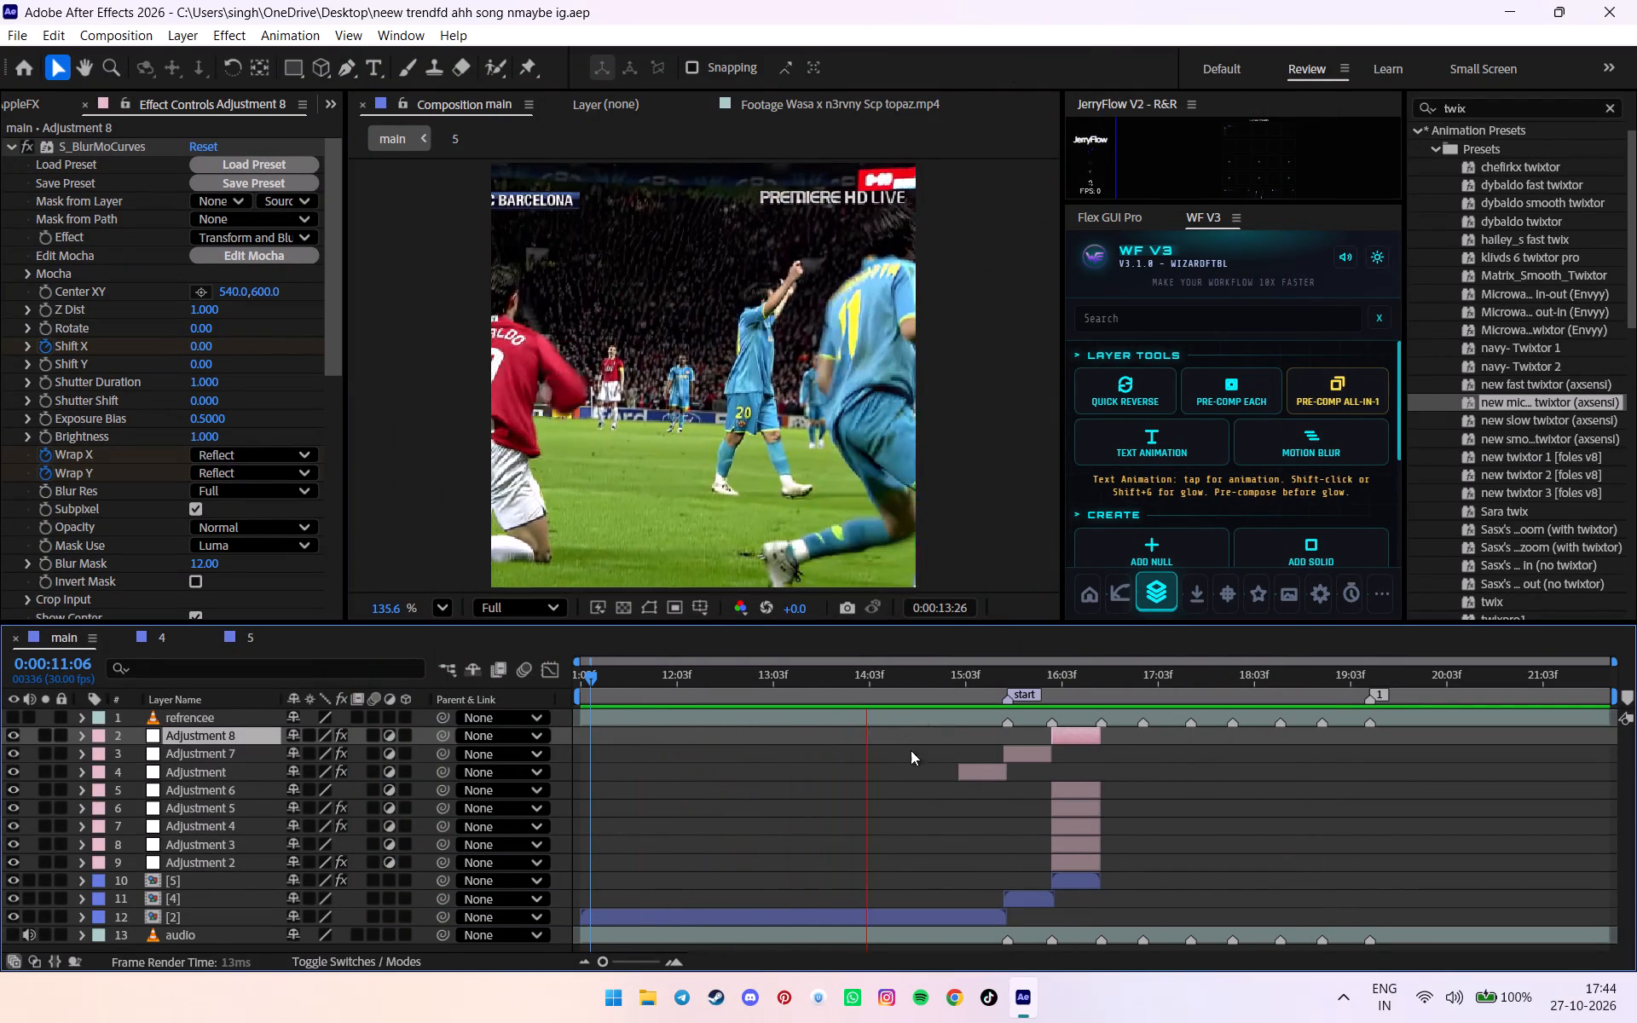
{"action": "left_click", "coordinate": [888, 752]}
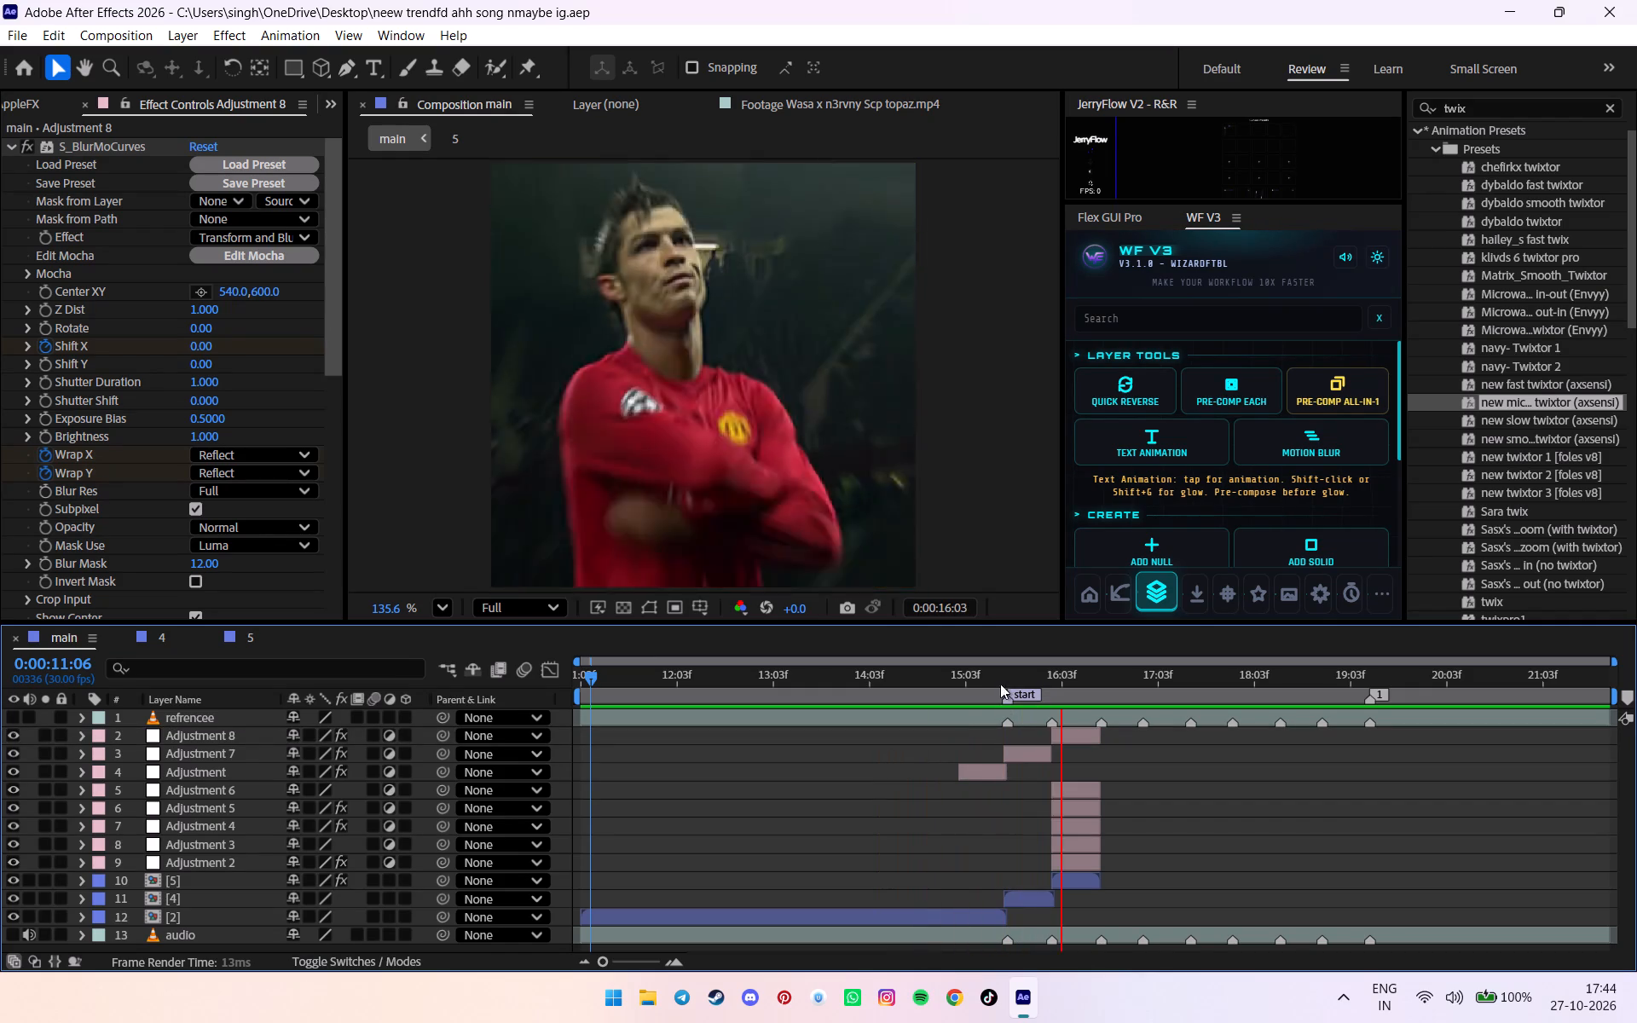
Replay the transitions through clips 4 and 5 from 0:00:15:06, 0:00:15:17, 0:00:15:21 and 0:00:14:16.
{"action": "left_click", "coordinate": [975, 681]}
{"action": "key", "text": "space"}
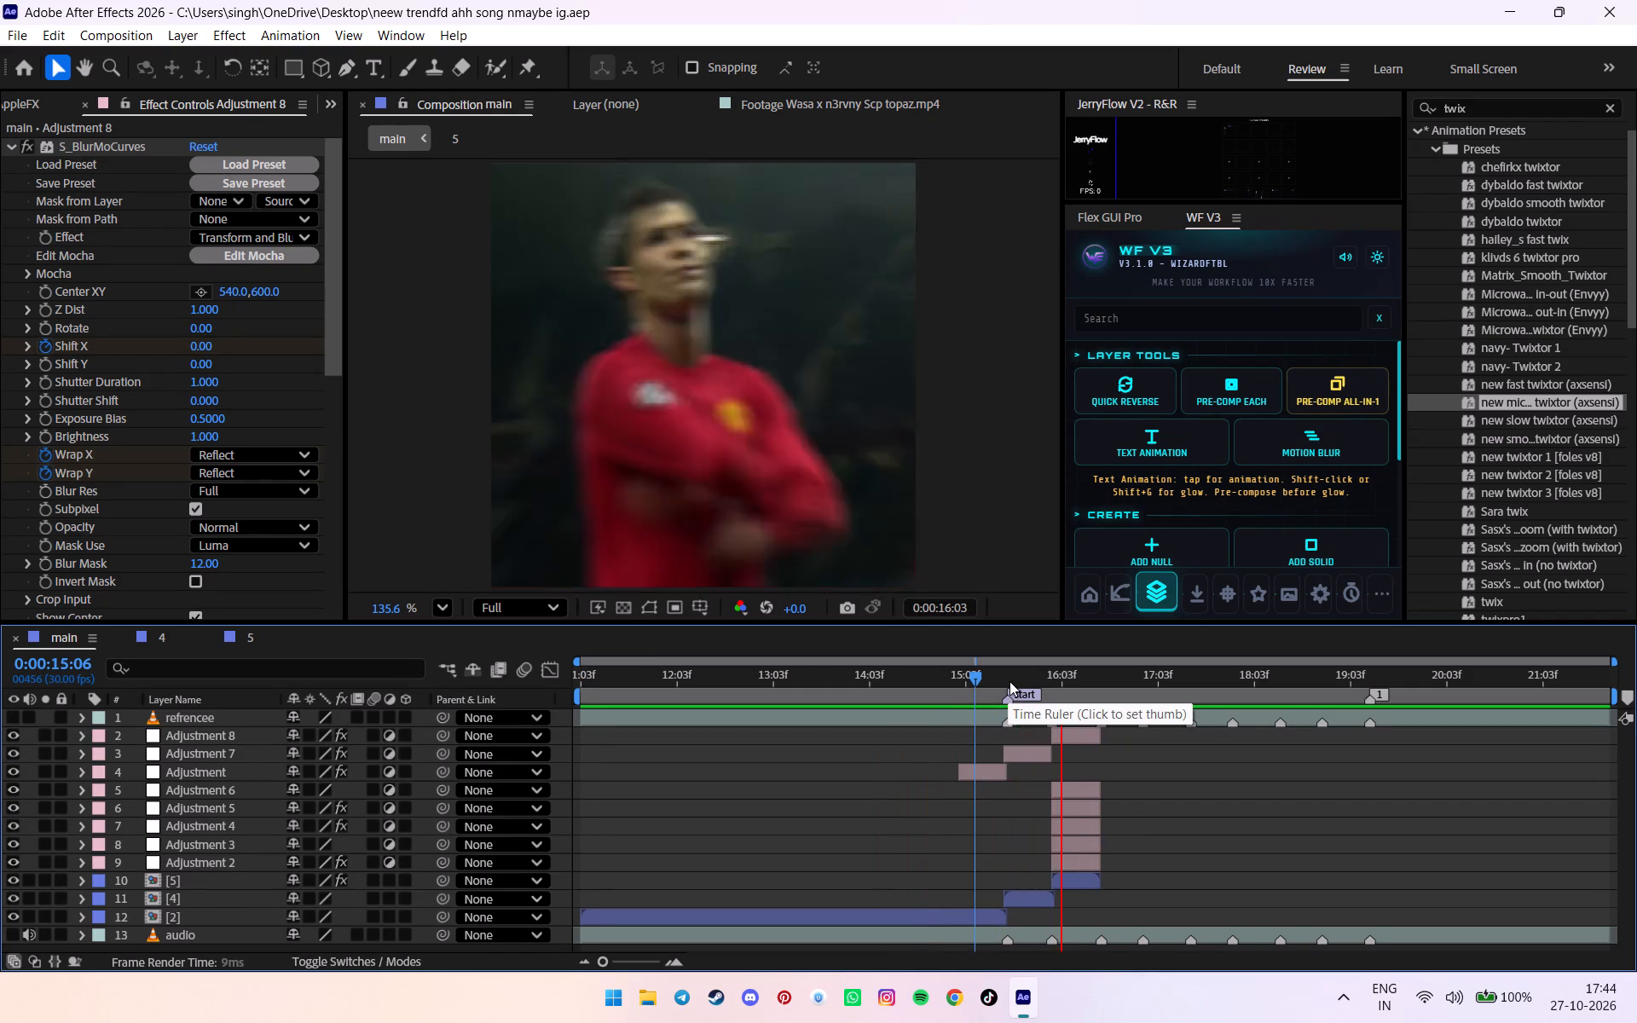
{"action": "left_click", "coordinate": [1009, 681]}
{"action": "key", "text": "space"}
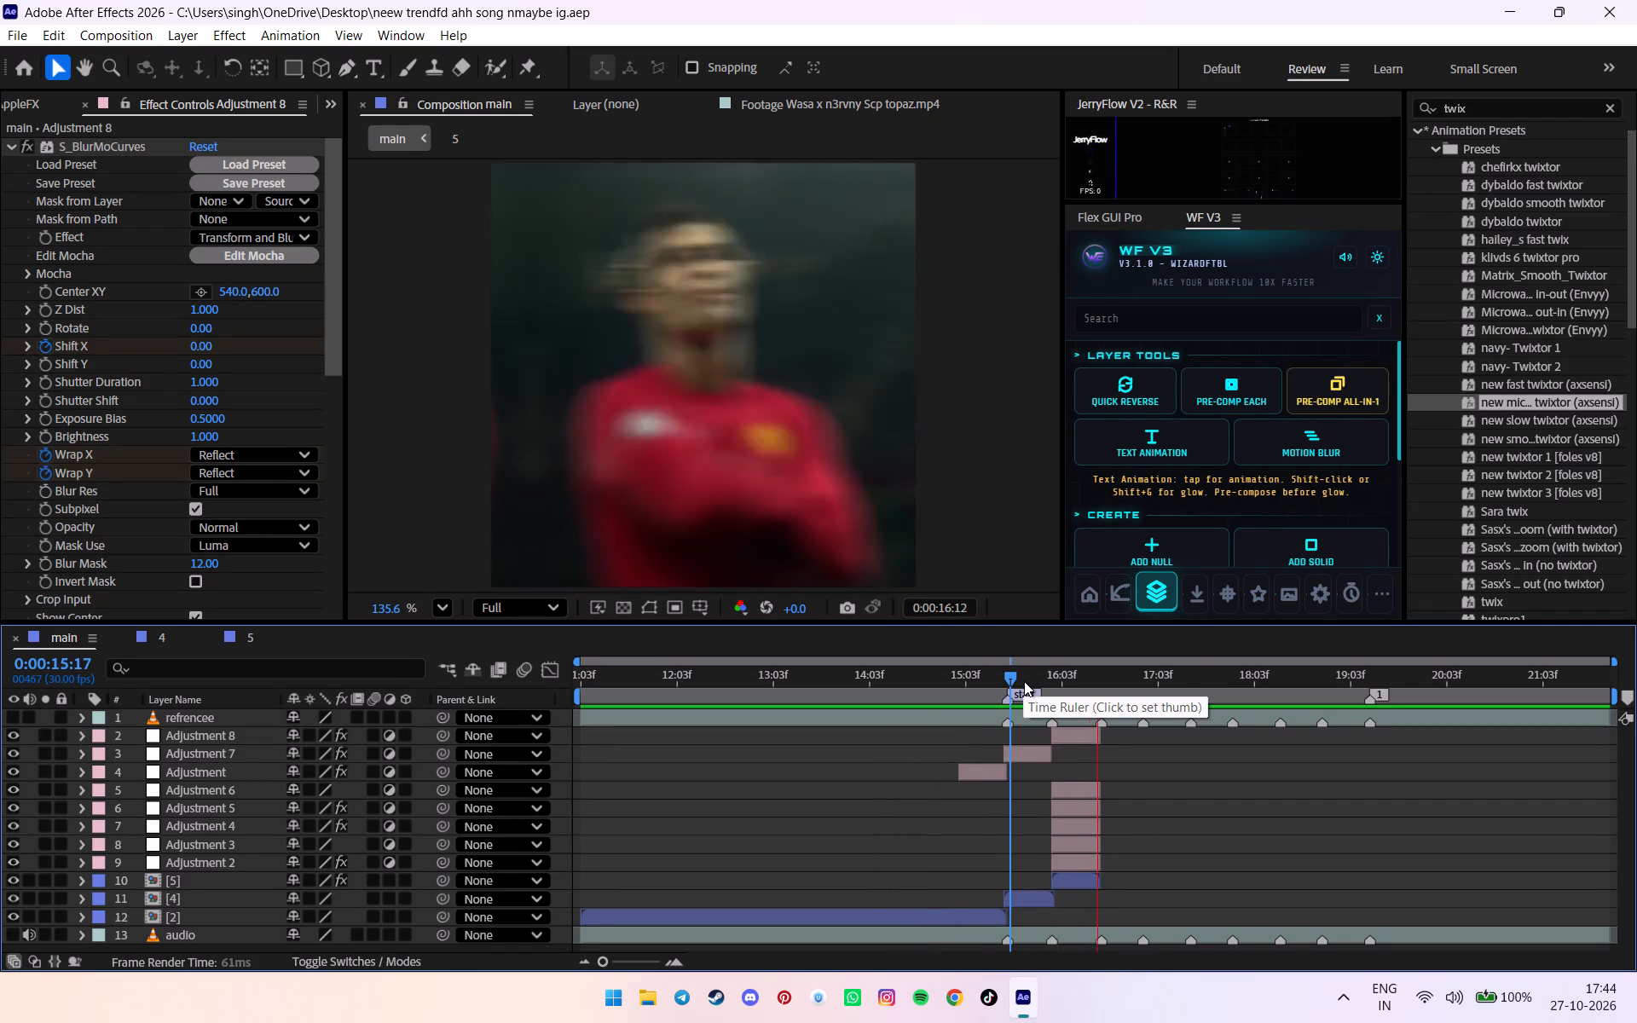
{"action": "left_click", "coordinate": [1024, 681]}
{"action": "key", "text": "space"}
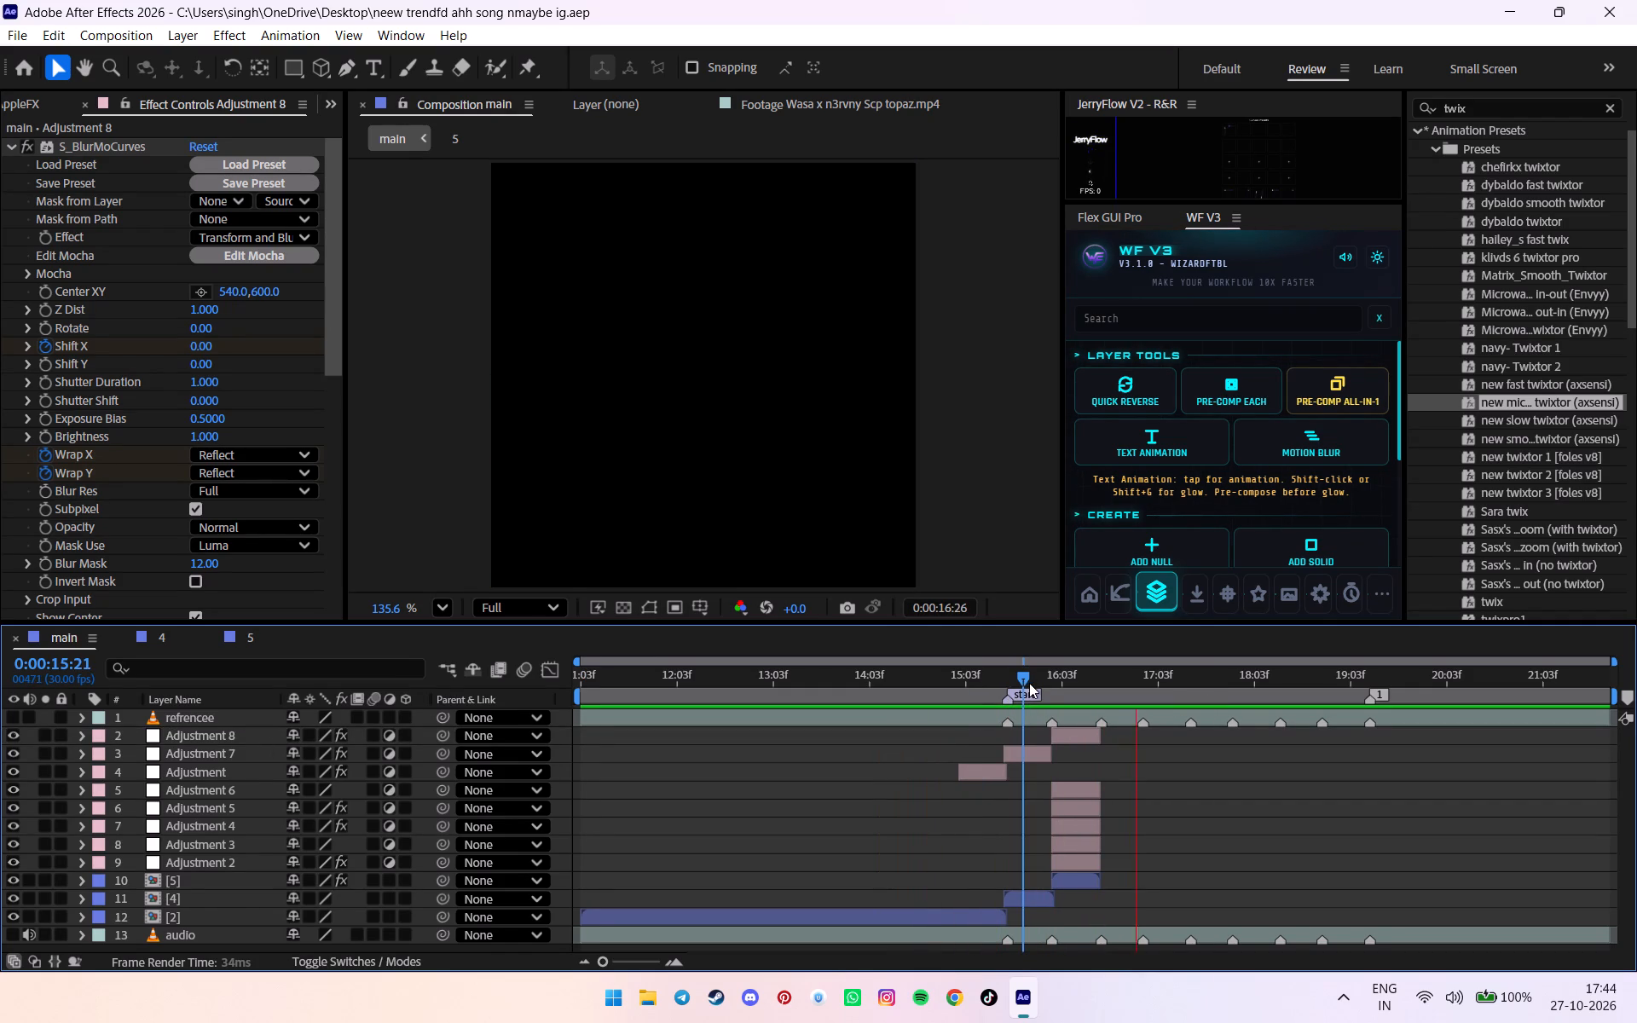
{"action": "left_click_drag", "start_coordinate": [1029, 683], "coordinate": [913, 707]}
{"action": "key", "text": "space"}
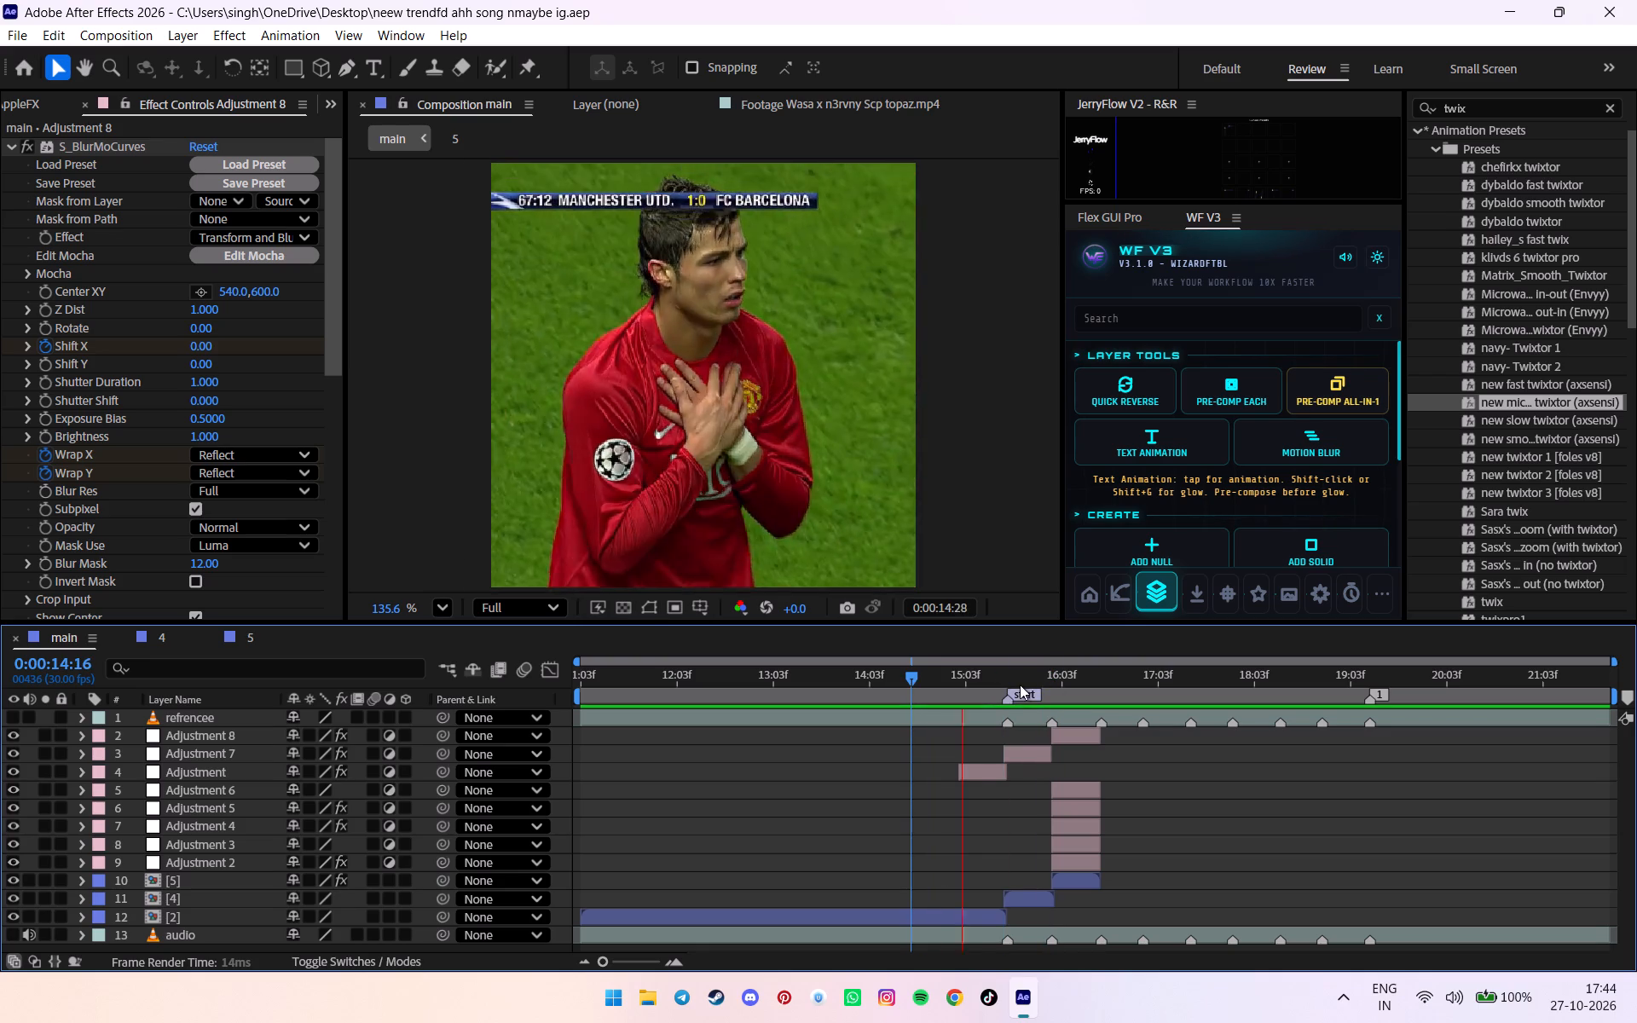
Add an adjustment layer directly above clip 4 with the playhead at the 0:00:15:16 start marker.
{"action": "left_click_drag", "start_coordinate": [1034, 685], "coordinate": [1004, 695]}
{"action": "scroll", "coordinate": [1017, 696], "scroll_direction": "up", "scroll_amount": 3, "text": "alt"}
{"action": "left_click_drag", "start_coordinate": [955, 681], "coordinate": [937, 681]}
{"action": "scroll", "coordinate": [995, 813], "scroll_direction": "down", "scroll_amount": 4, "text": "alt"}
{"action": "left_click", "coordinate": [1022, 893]}
{"action": "scroll", "coordinate": [1228, 499], "scroll_direction": "down", "scroll_amount": 4}
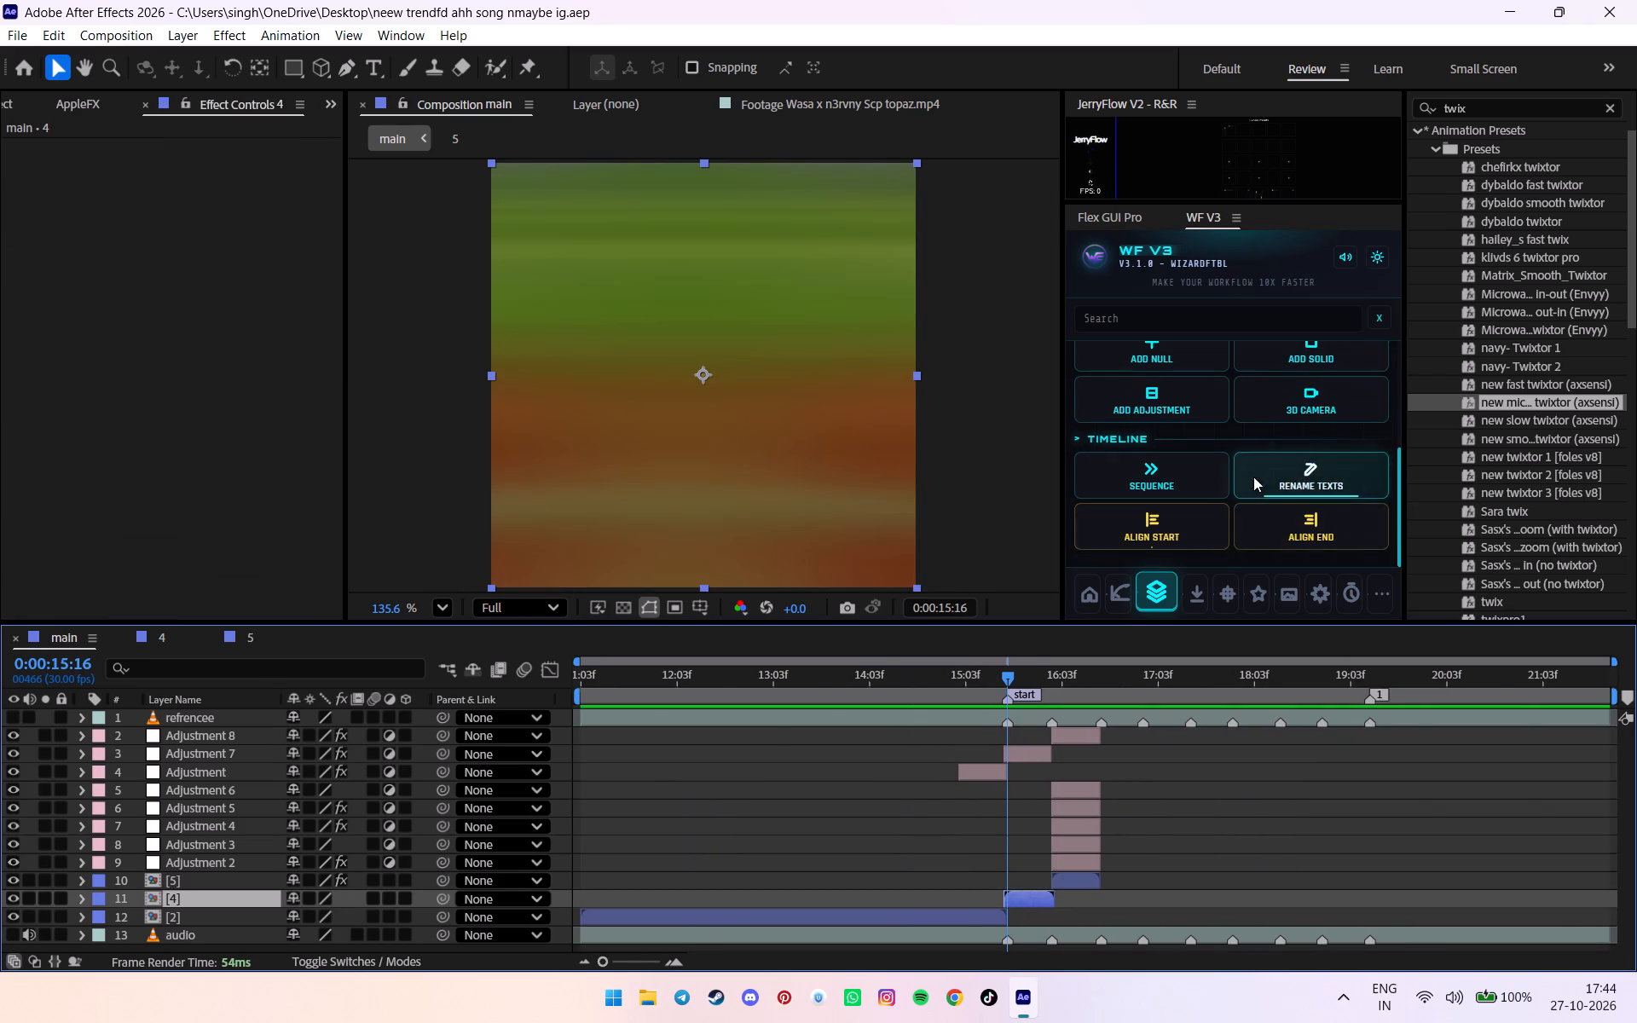
{"action": "scroll", "coordinate": [1291, 471], "scroll_direction": "up", "scroll_amount": 4}
{"action": "scroll", "coordinate": [1189, 479], "scroll_direction": "down", "scroll_amount": 1}
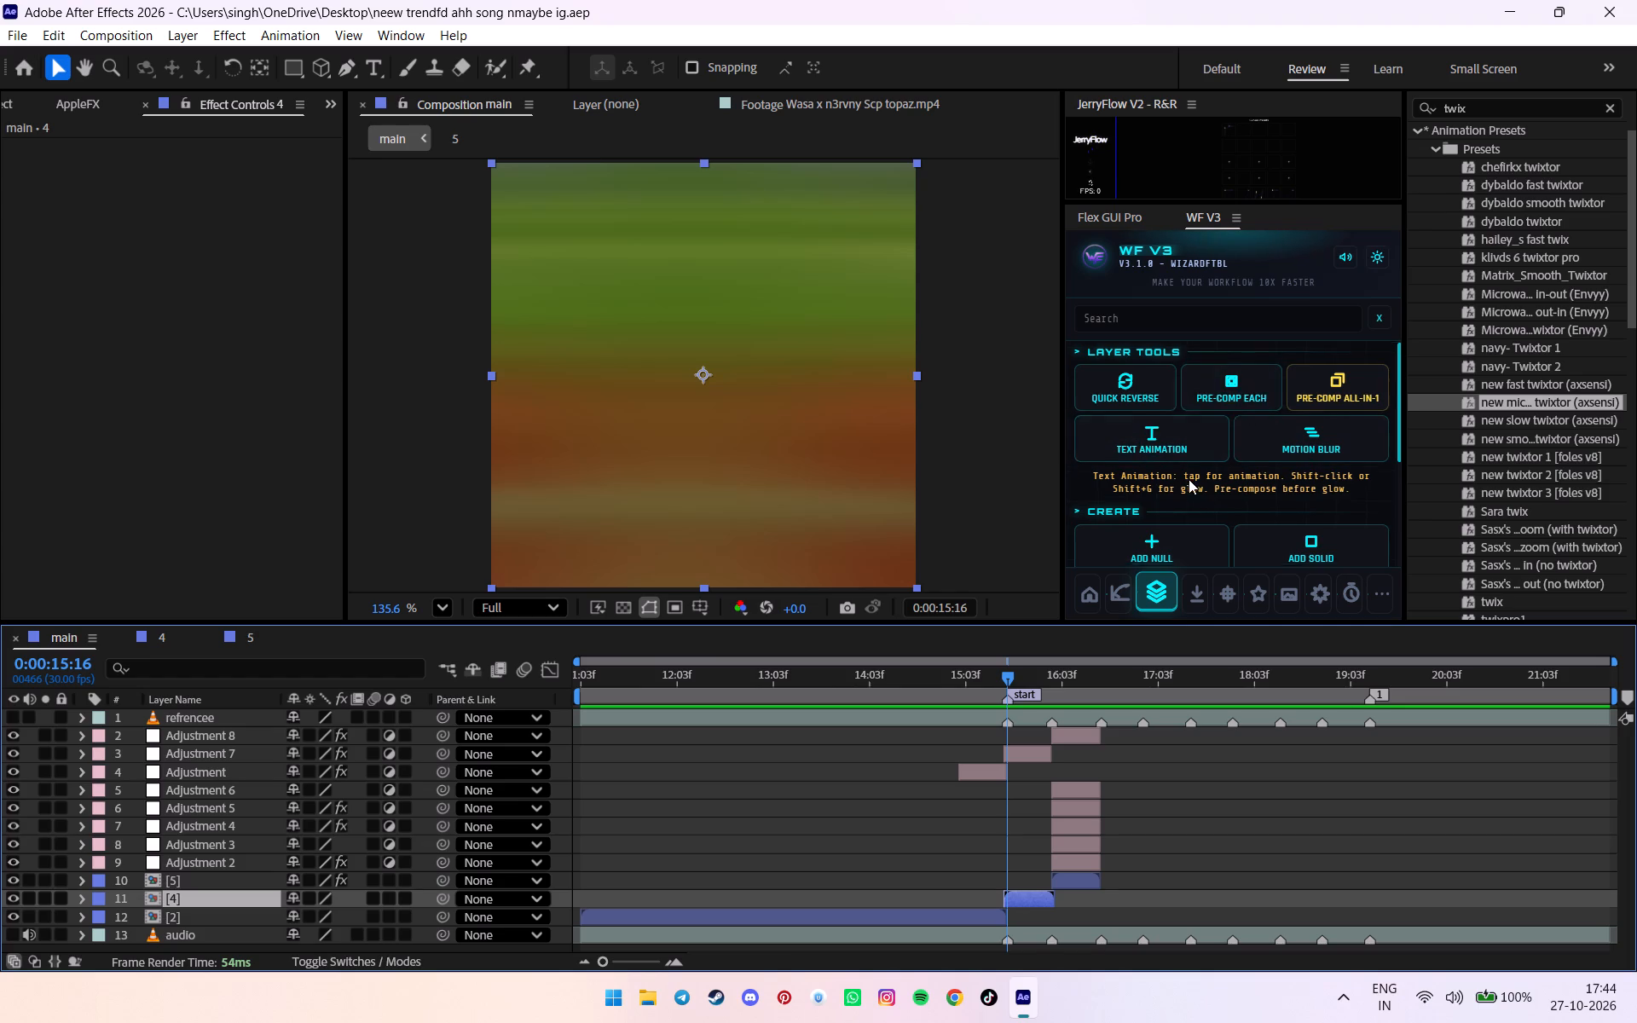
{"action": "left_click", "coordinate": [1165, 498]}
Search the effects and presets for "fade" and apply "new fades+blurs (axsensi)" to the new adjustment layer.
{"action": "scroll", "coordinate": [1590, 286], "scroll_direction": "up", "scroll_amount": 8}
{"action": "left_click_drag", "start_coordinate": [1489, 210], "coordinate": [1365, 227]}
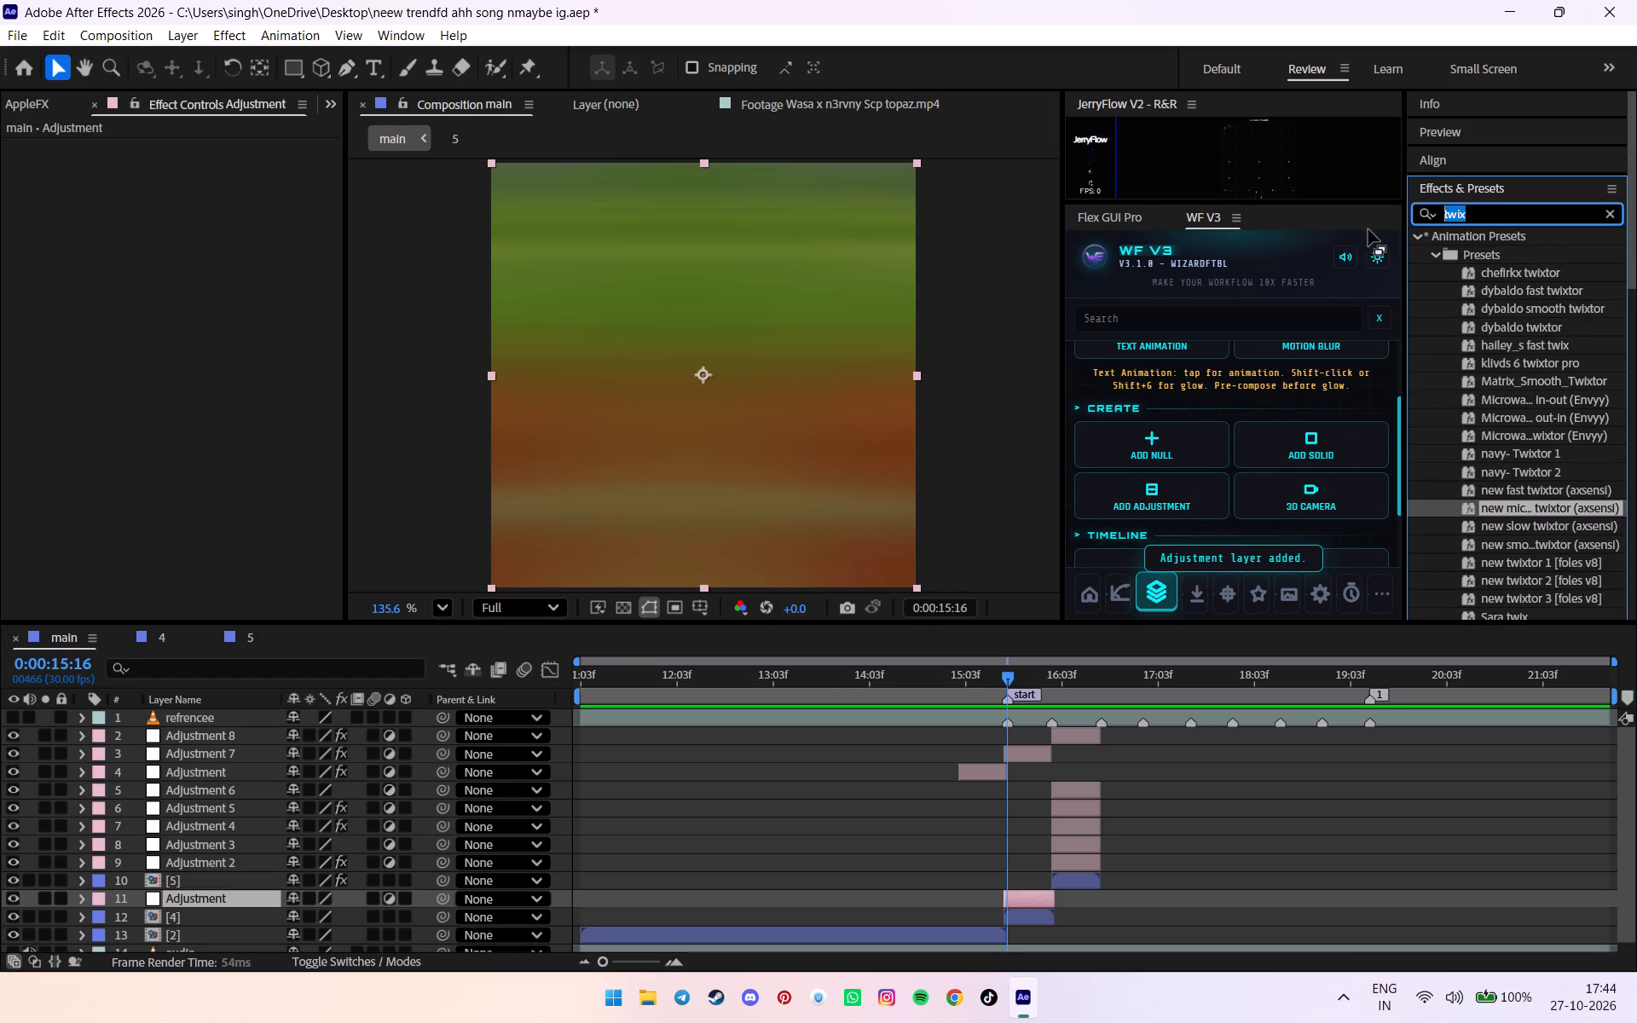
{"action": "type", "text": "fade"}
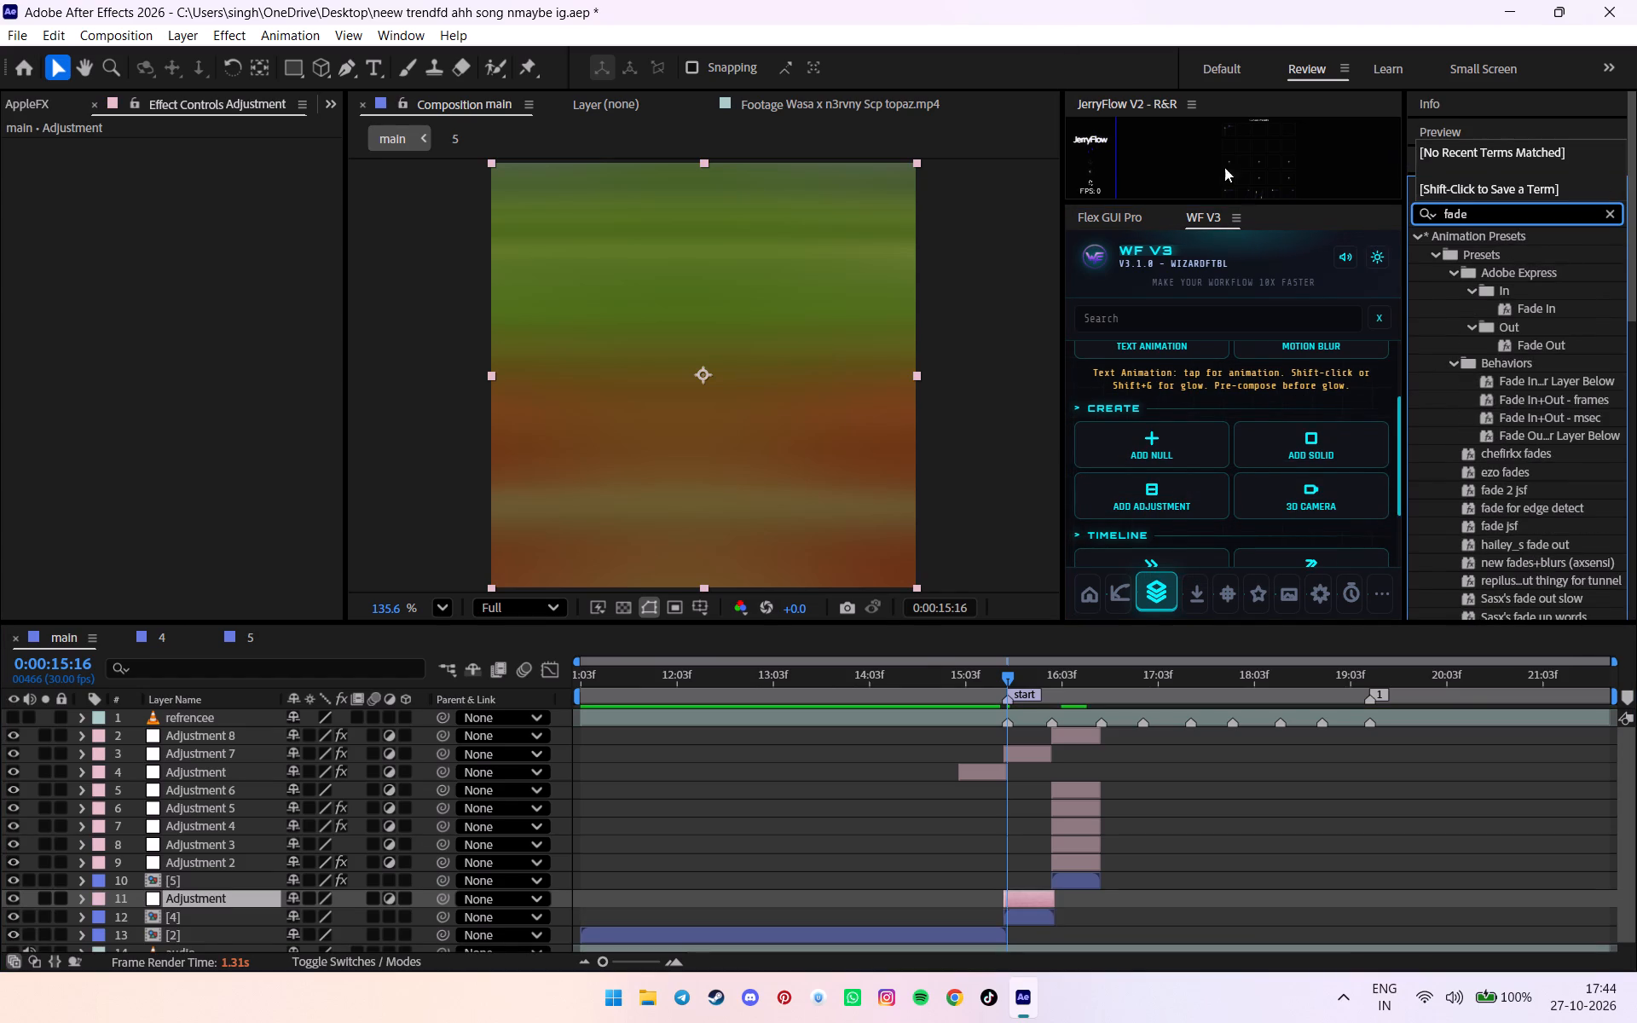
{"action": "scroll", "coordinate": [1564, 454], "scroll_direction": "down", "scroll_amount": 3}
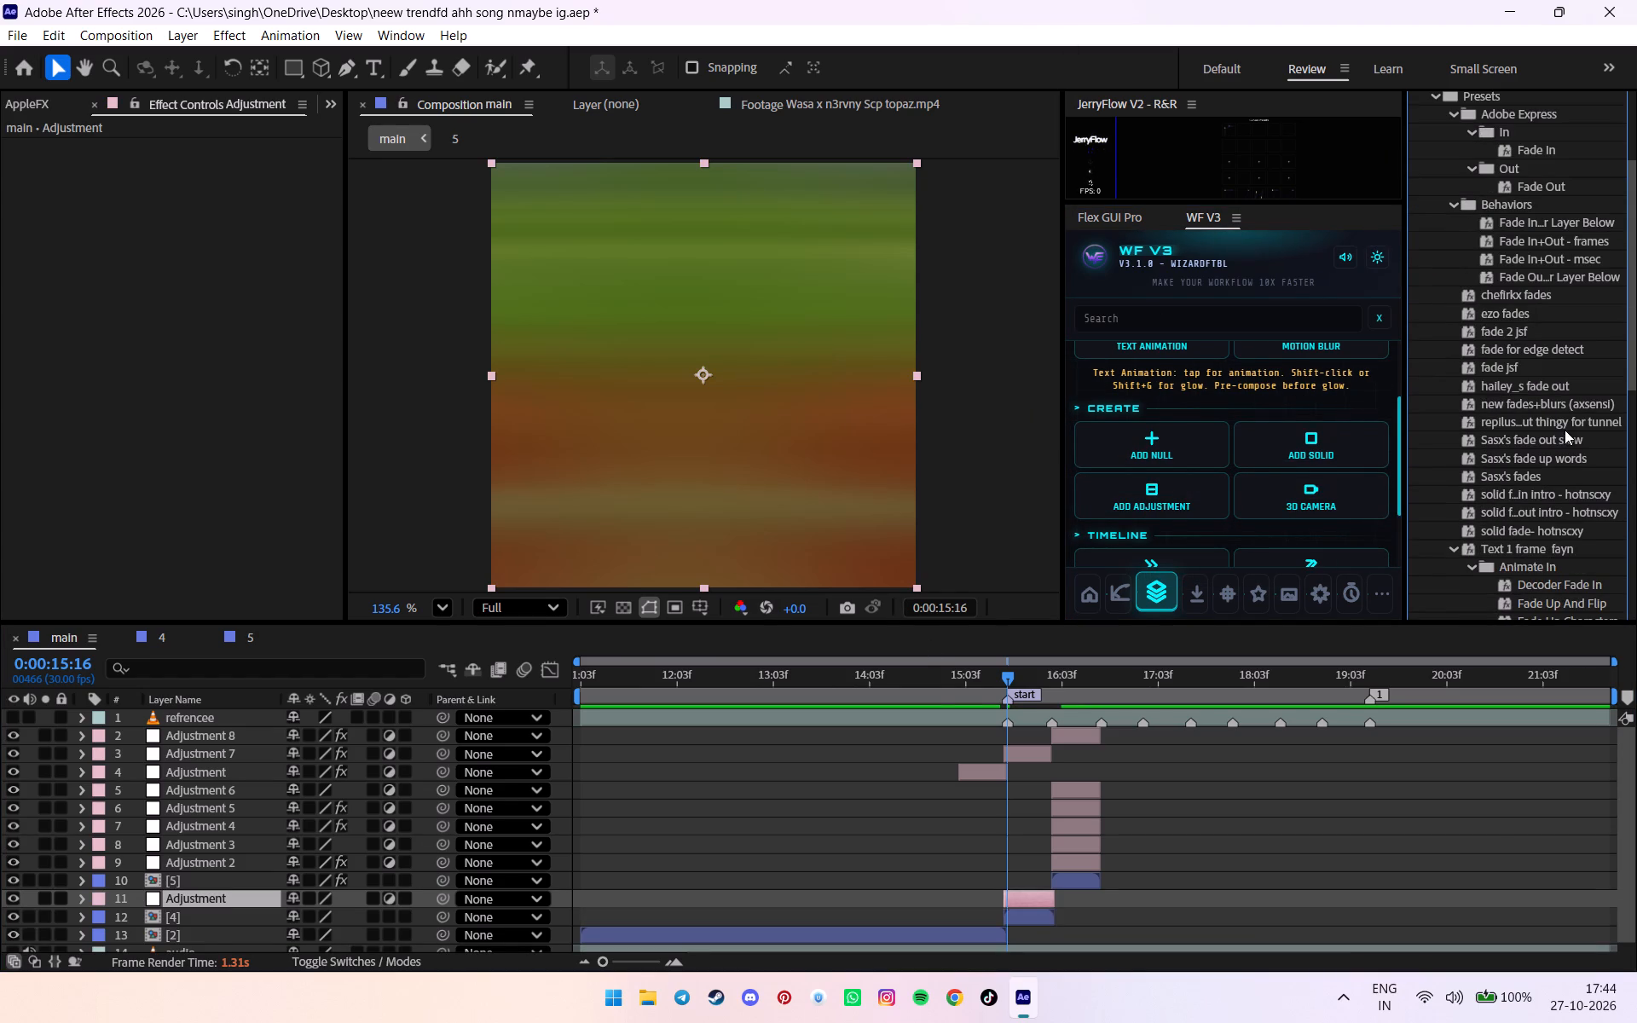
{"action": "left_click", "coordinate": [1531, 394]}
{"action": "double_click", "coordinate": [1519, 400]}
Compress the preset's keyframes on clip 4's adjustment layer so the last ones land on the 0:00:16:00 marker.
{"action": "scroll", "coordinate": [1050, 903], "scroll_direction": "up", "scroll_amount": 2, "text": "alt"}
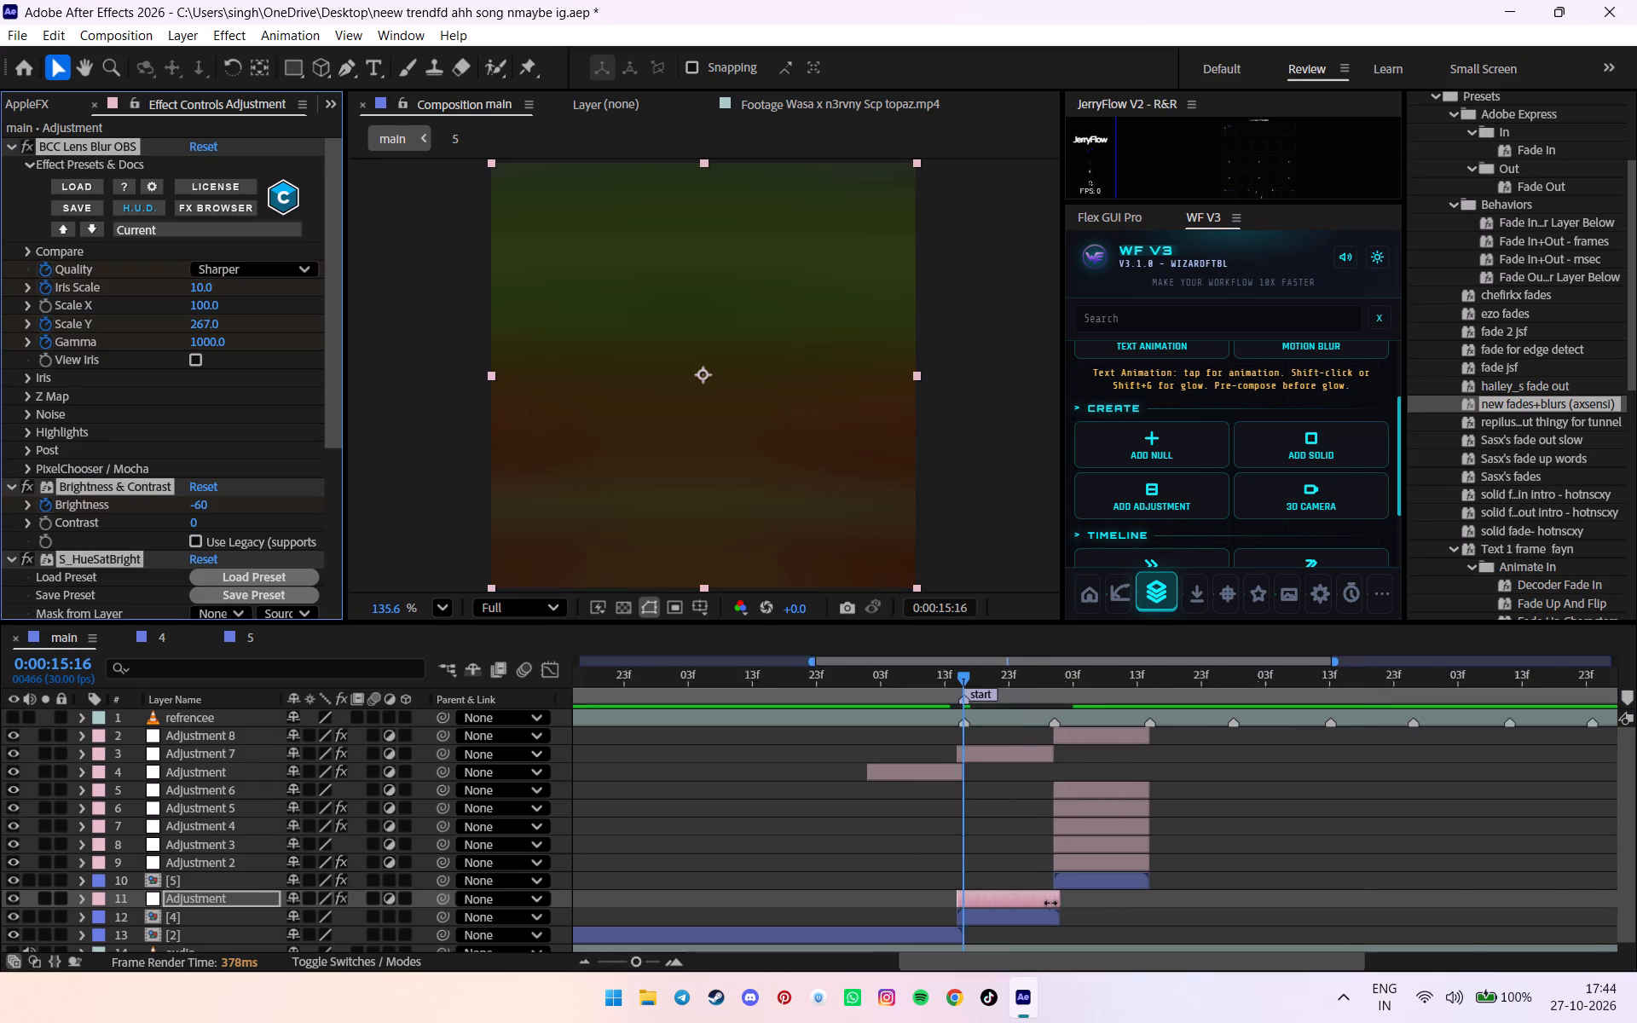
{"action": "key", "text": "u"}
{"action": "scroll", "coordinate": [890, 910], "scroll_direction": "down", "scroll_amount": 2}
{"action": "scroll", "coordinate": [836, 828], "scroll_direction": "down", "scroll_amount": 2}
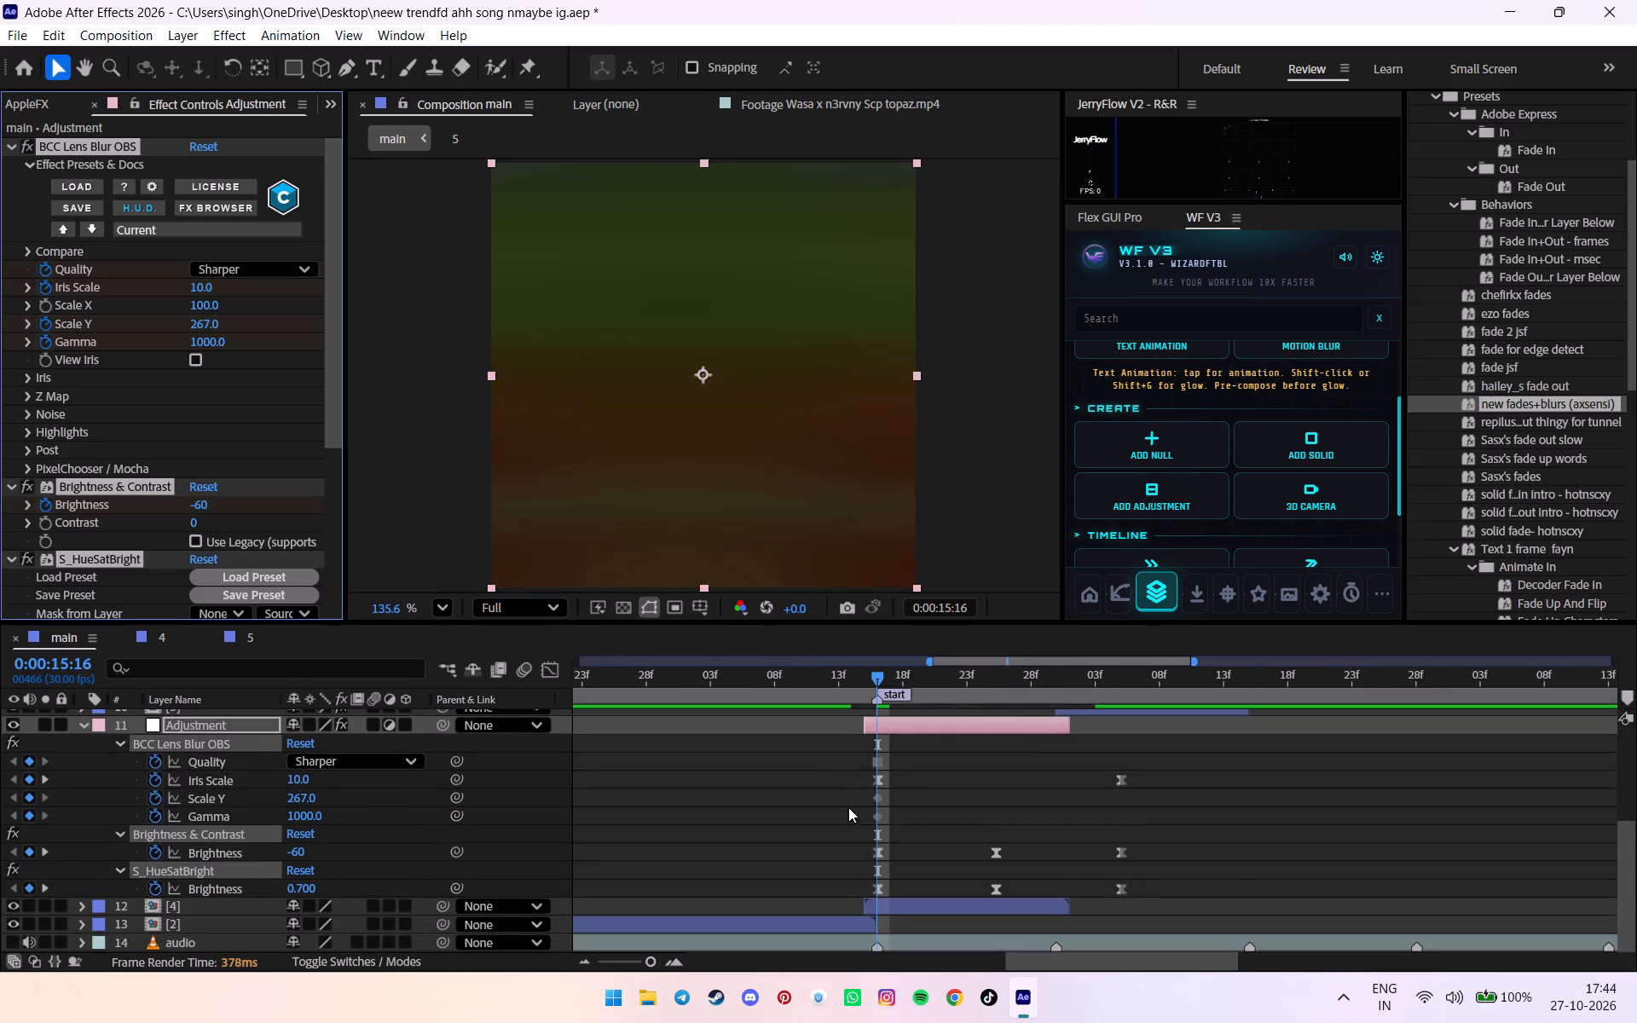
{"action": "left_click_drag", "start_coordinate": [843, 745], "coordinate": [1146, 916]}
{"action": "left_click_drag", "start_coordinate": [1119, 782], "coordinate": [1062, 785], "text": "alt"}
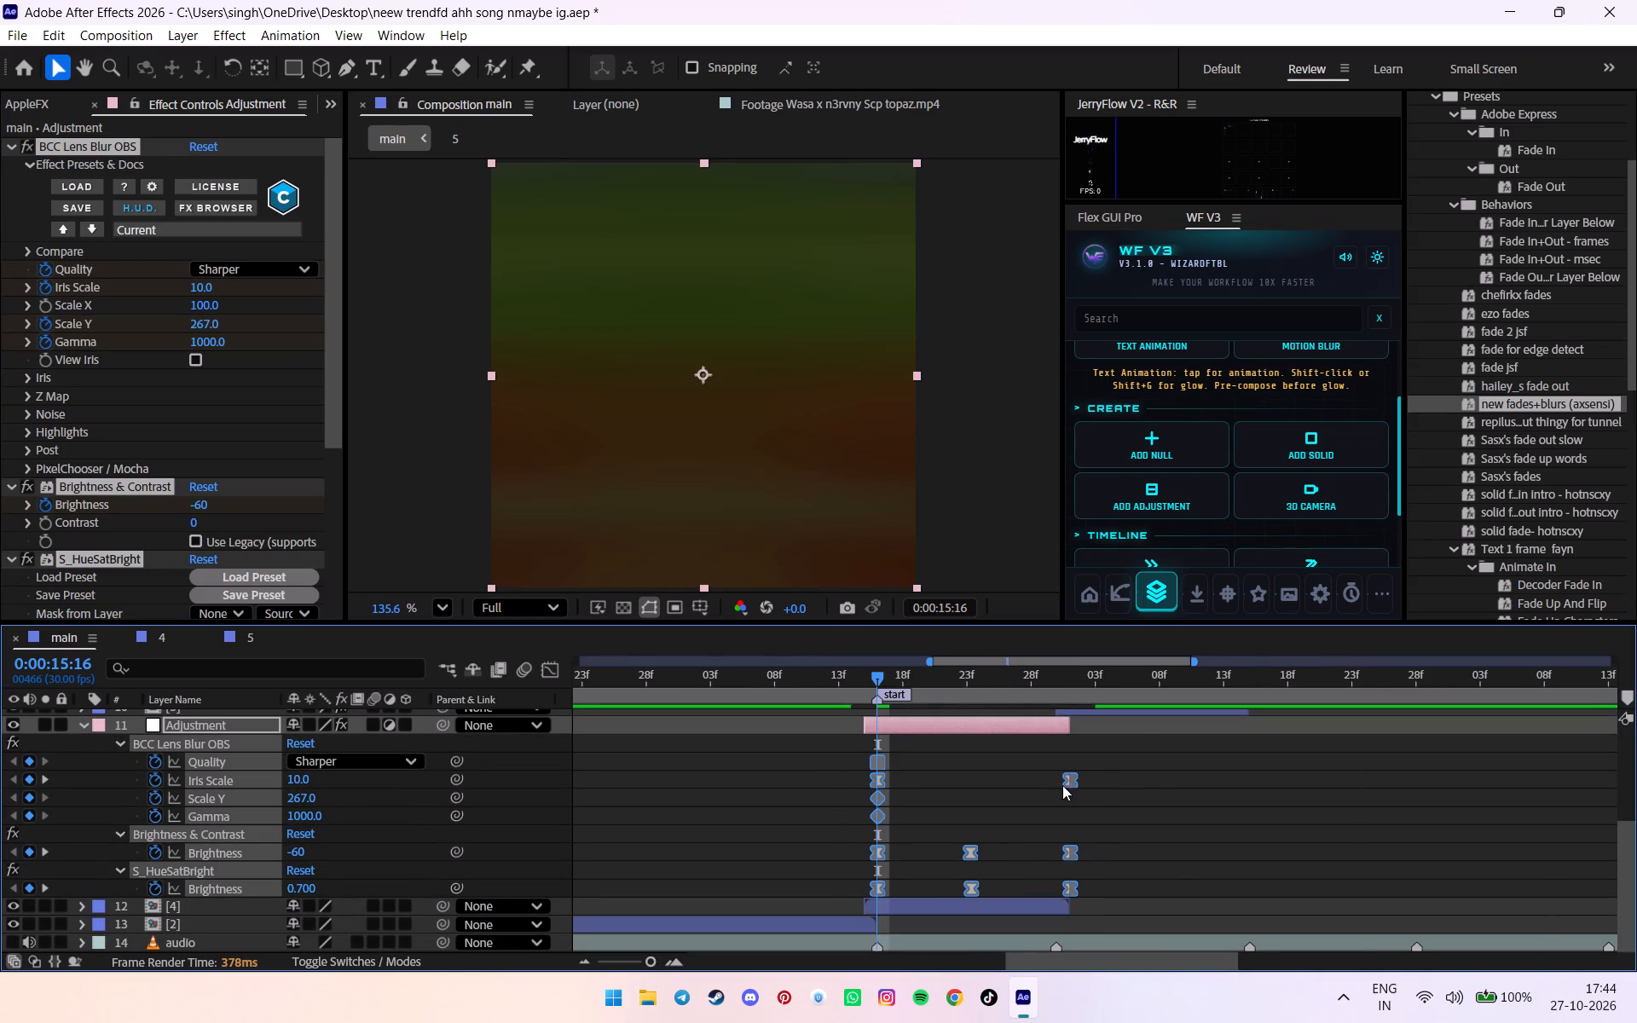
{"action": "left_click_drag", "start_coordinate": [1062, 785], "coordinate": [1060, 785], "text": "alt"}
Trim clip 4's fade adjustment layer to run from 0:00:15:16 to 0:00:16:00, check its closing frames, and collapse its keyframes.
{"action": "left_click_drag", "start_coordinate": [861, 717], "coordinate": [867, 718]}
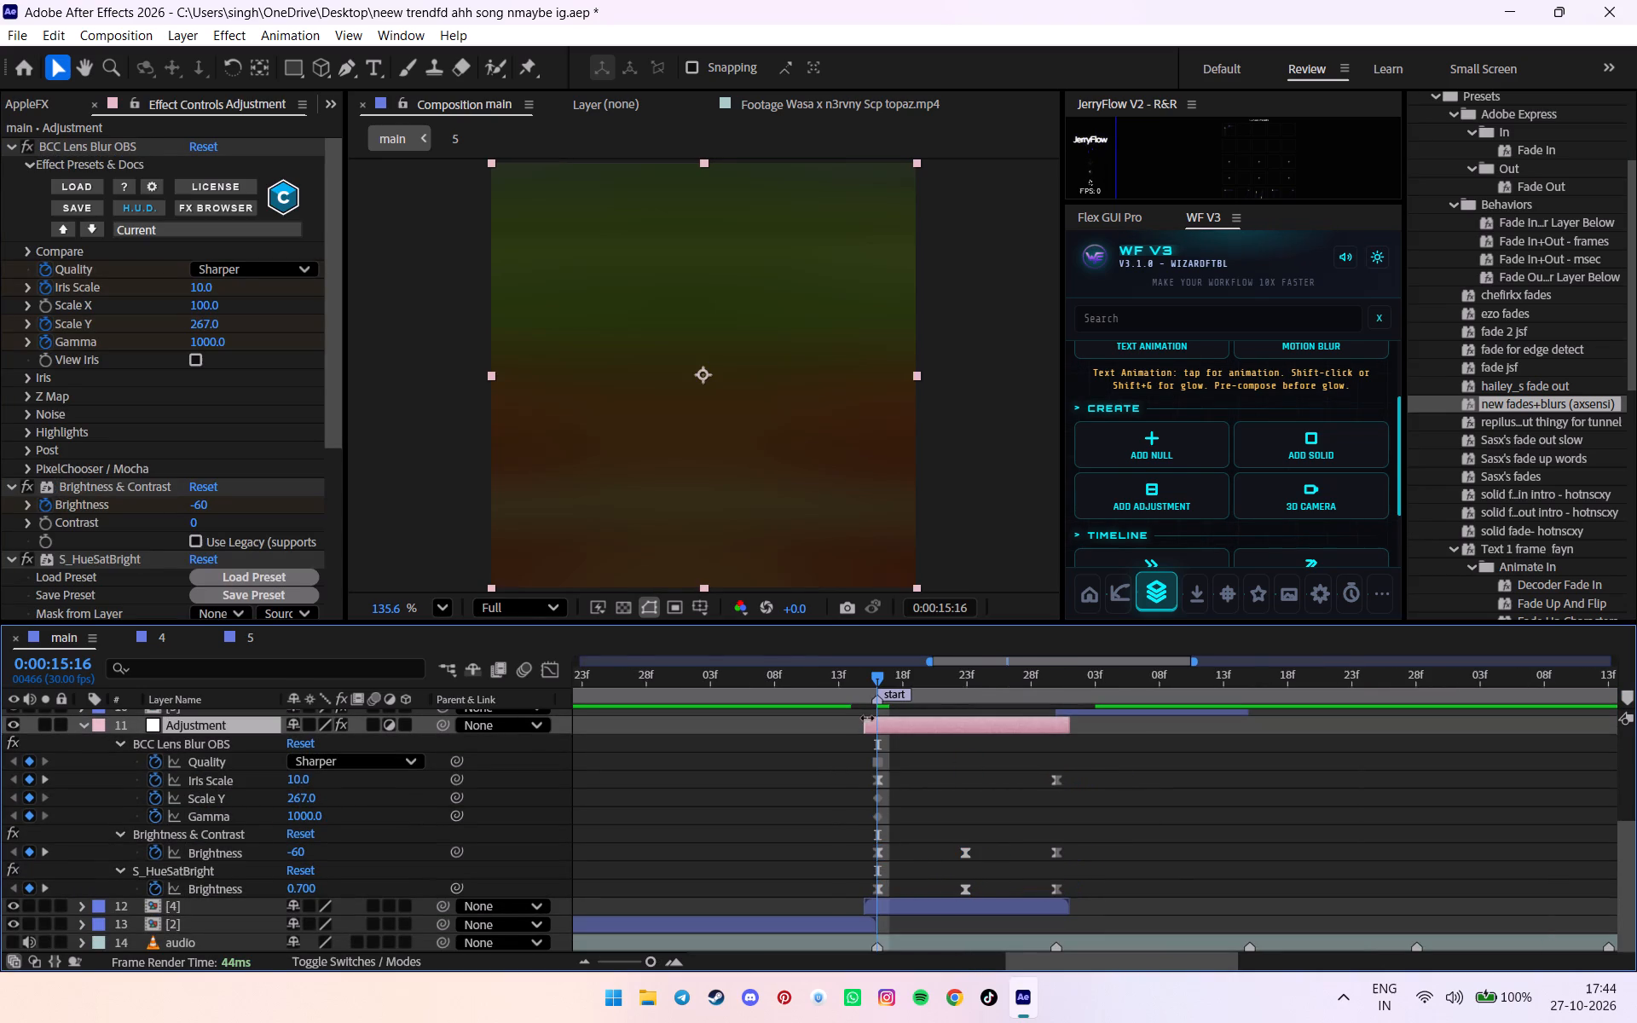
{"action": "left_click_drag", "start_coordinate": [867, 718], "coordinate": [871, 718]}
{"action": "left_click_drag", "start_coordinate": [1069, 718], "coordinate": [1059, 720]}
{"action": "left_click_drag", "start_coordinate": [1025, 684], "coordinate": [1050, 685]}
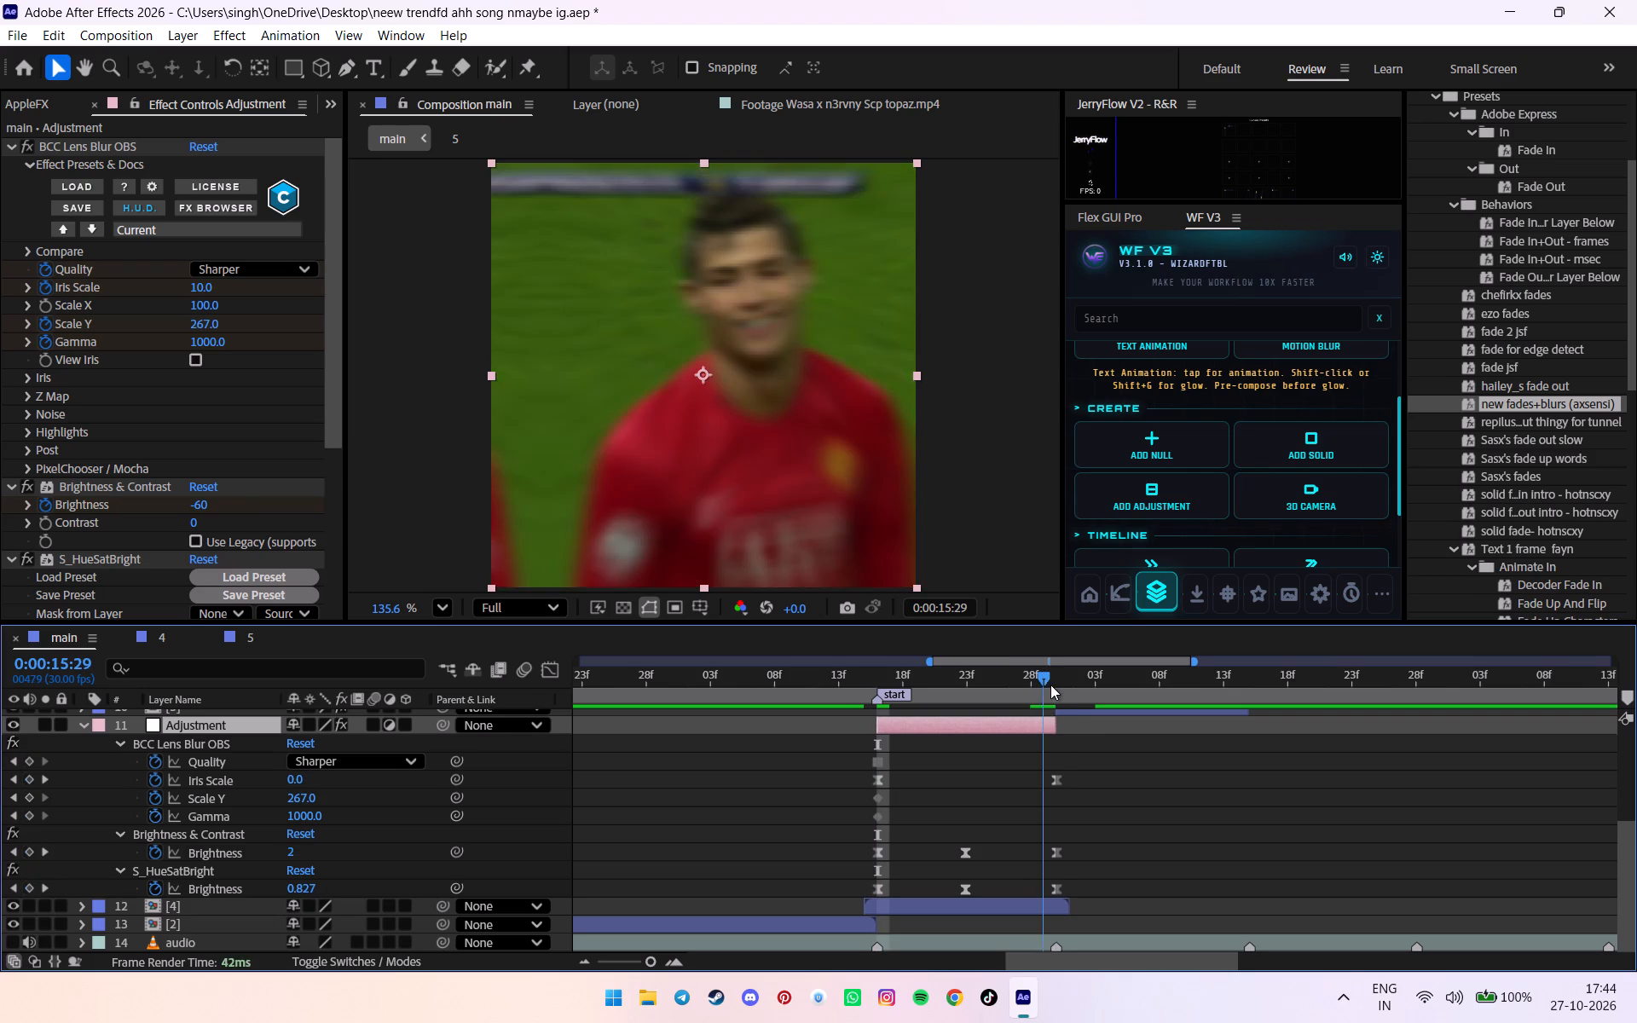
{"action": "left_click_drag", "start_coordinate": [1050, 685], "coordinate": [1052, 690]}
{"action": "scroll", "coordinate": [1052, 714], "scroll_direction": "down", "scroll_amount": 1, "text": "alt"}
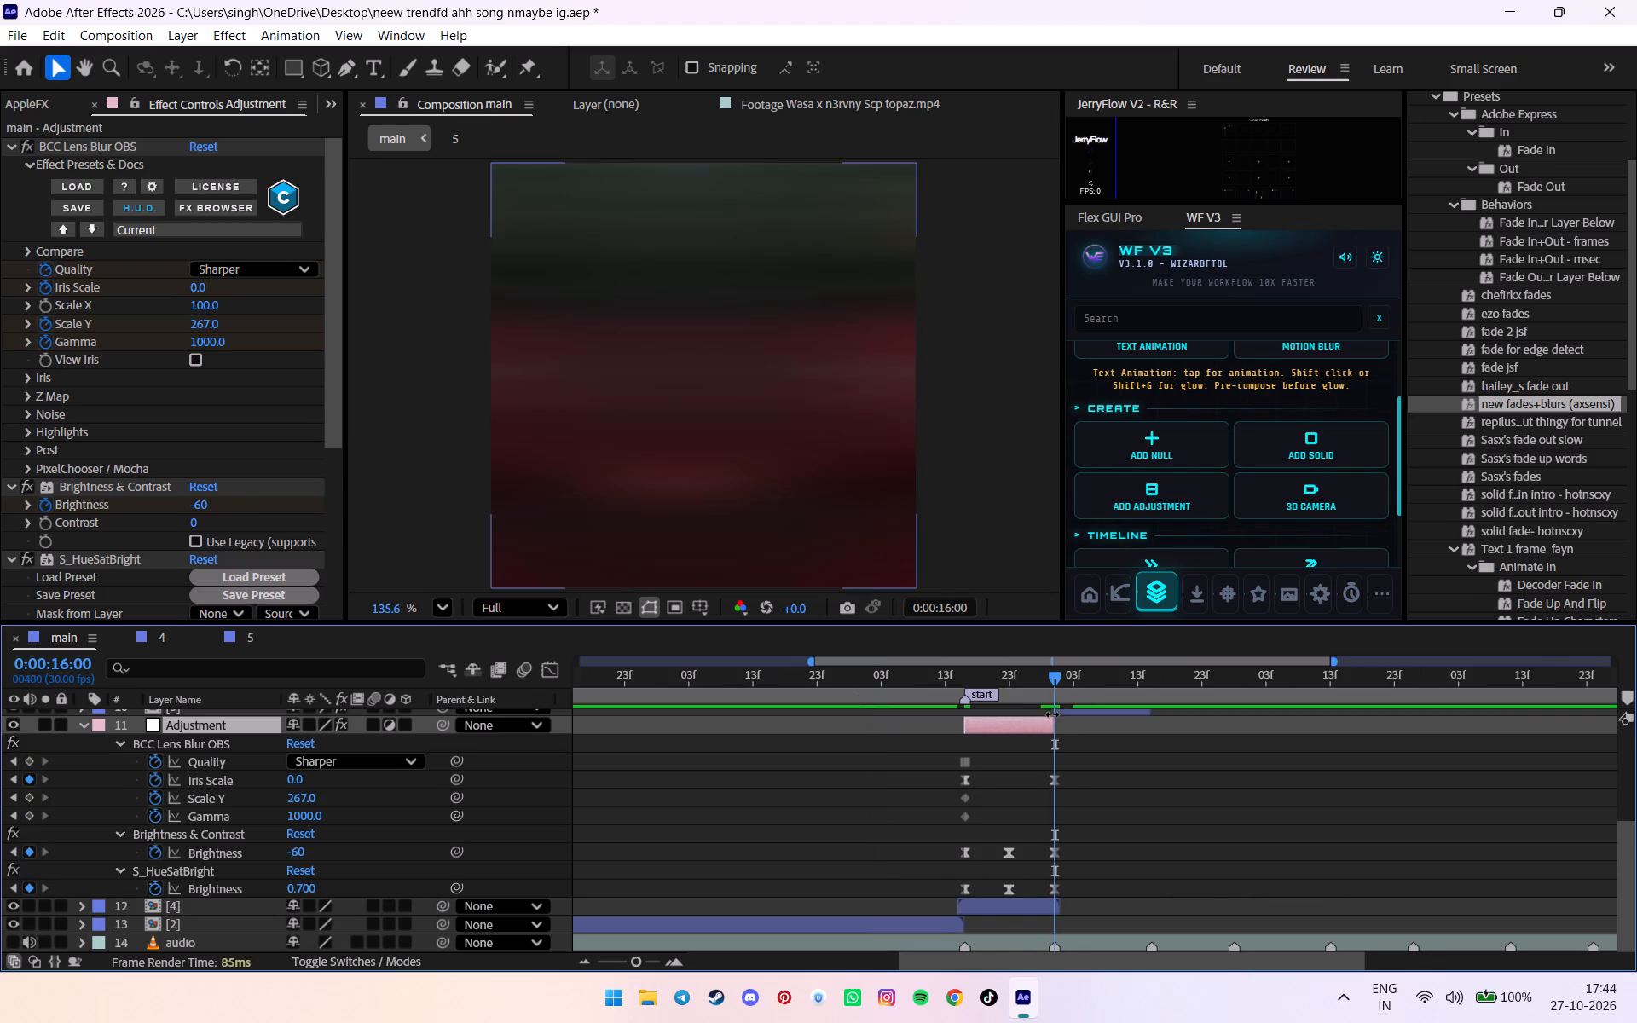
{"action": "left_click", "coordinate": [1045, 731]}
{"action": "key", "text": "u"}
Duplicate the fade adjustment layer, place the copy above clip 5 starting at 0:00:16:00, and extend it to clip 5's end.
{"action": "scroll", "coordinate": [1045, 731], "scroll_direction": "up", "scroll_amount": 3}
{"action": "key", "text": "ctrl+d"}
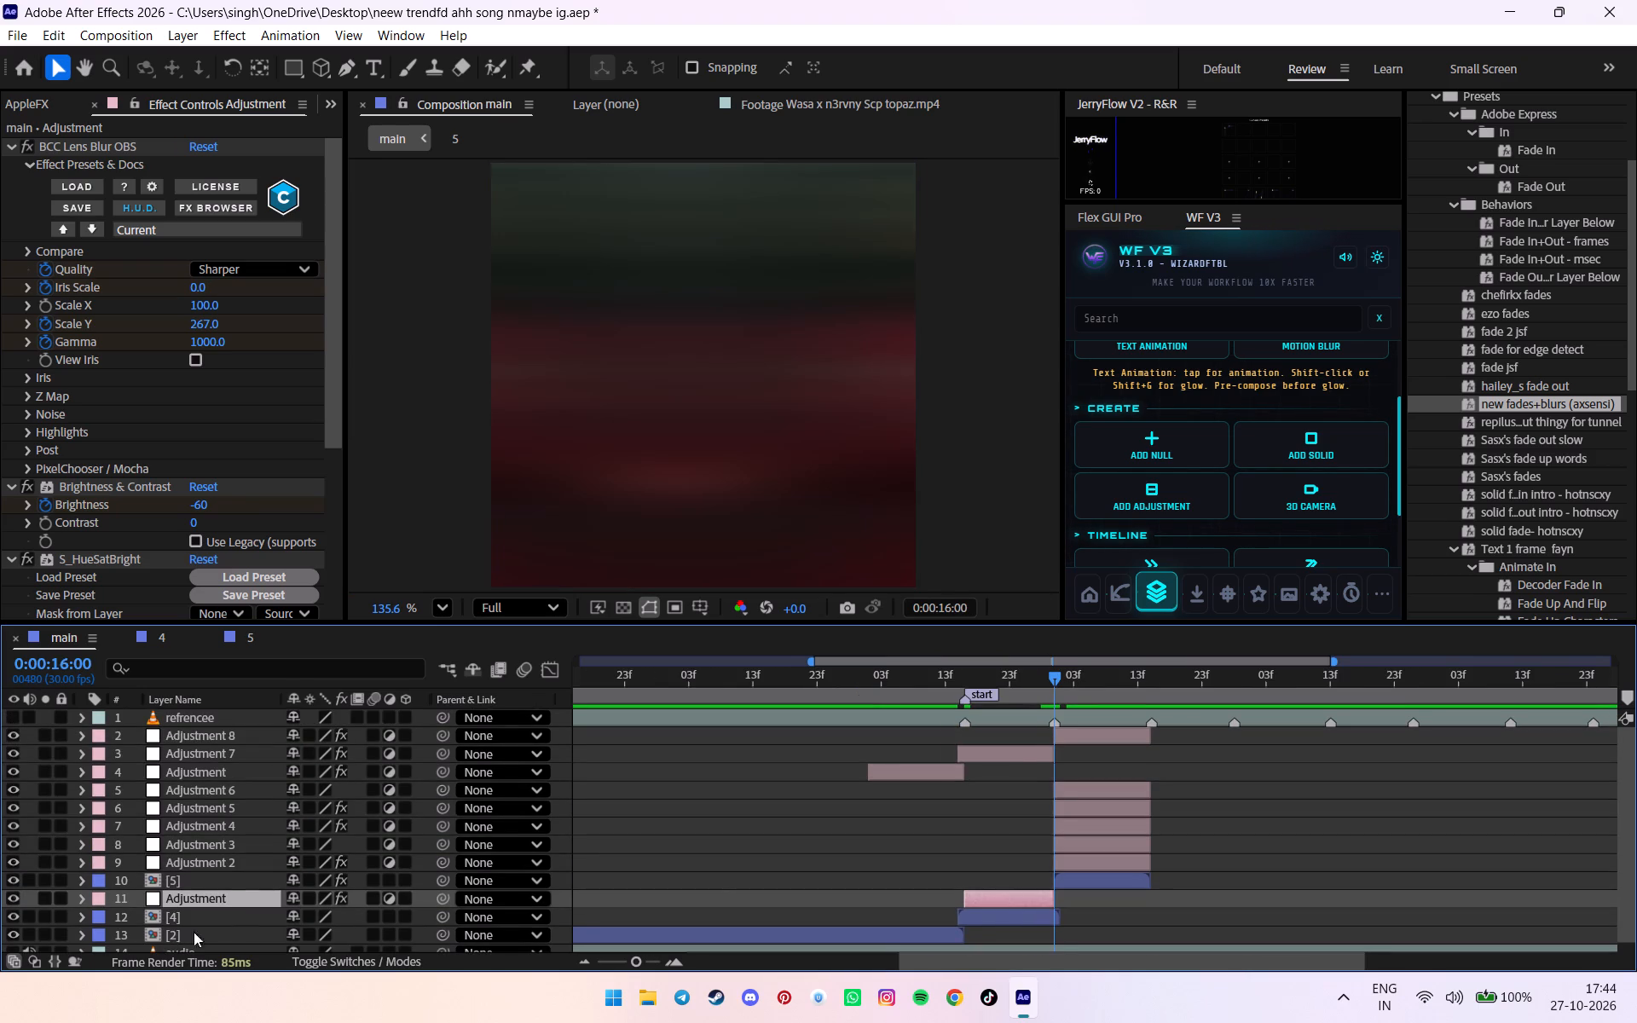
{"action": "left_click_drag", "start_coordinate": [227, 896], "coordinate": [231, 876]}
{"action": "left_click_drag", "start_coordinate": [975, 887], "coordinate": [1065, 867]}
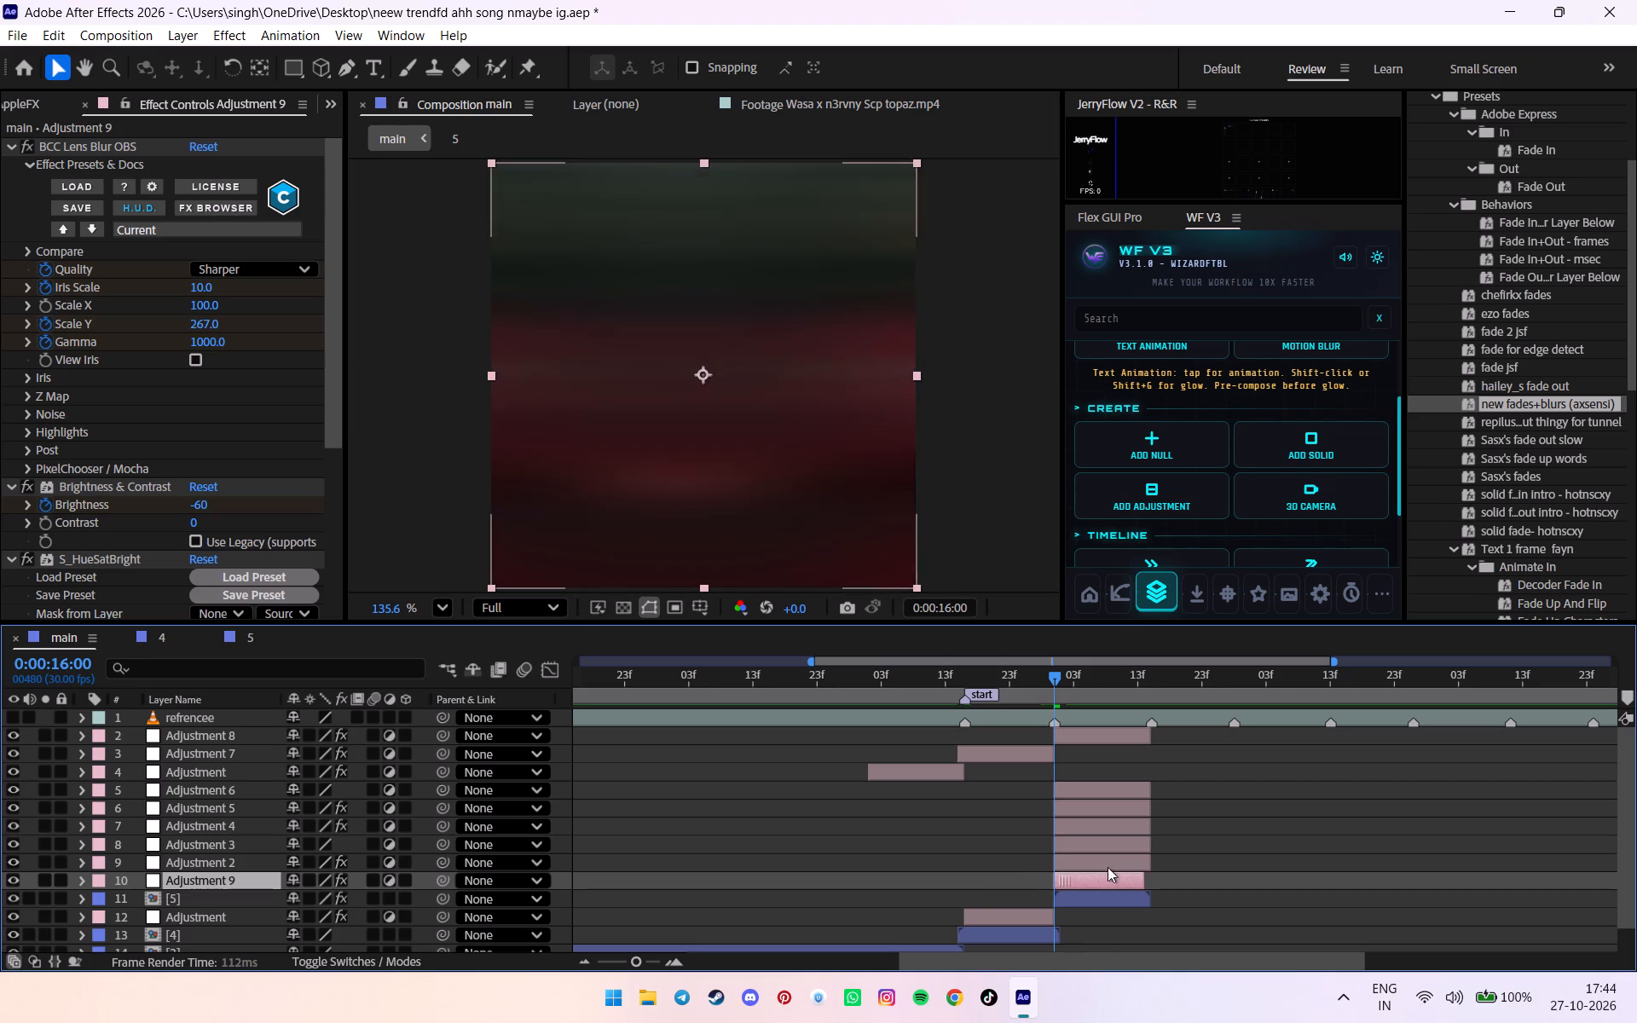
{"action": "left_click_drag", "start_coordinate": [1145, 876], "coordinate": [1153, 876]}
Stretch Adjustment 9's fade and blur keyframes so the last ones land on clip 5's end marker.
{"action": "key", "text": "u"}
{"action": "scroll", "coordinate": [1026, 901], "scroll_direction": "down", "scroll_amount": 3}
{"action": "left_click_drag", "start_coordinate": [1031, 764], "coordinate": [1186, 892]}
{"action": "left_click_drag", "start_coordinate": [1029, 754], "coordinate": [1189, 920]}
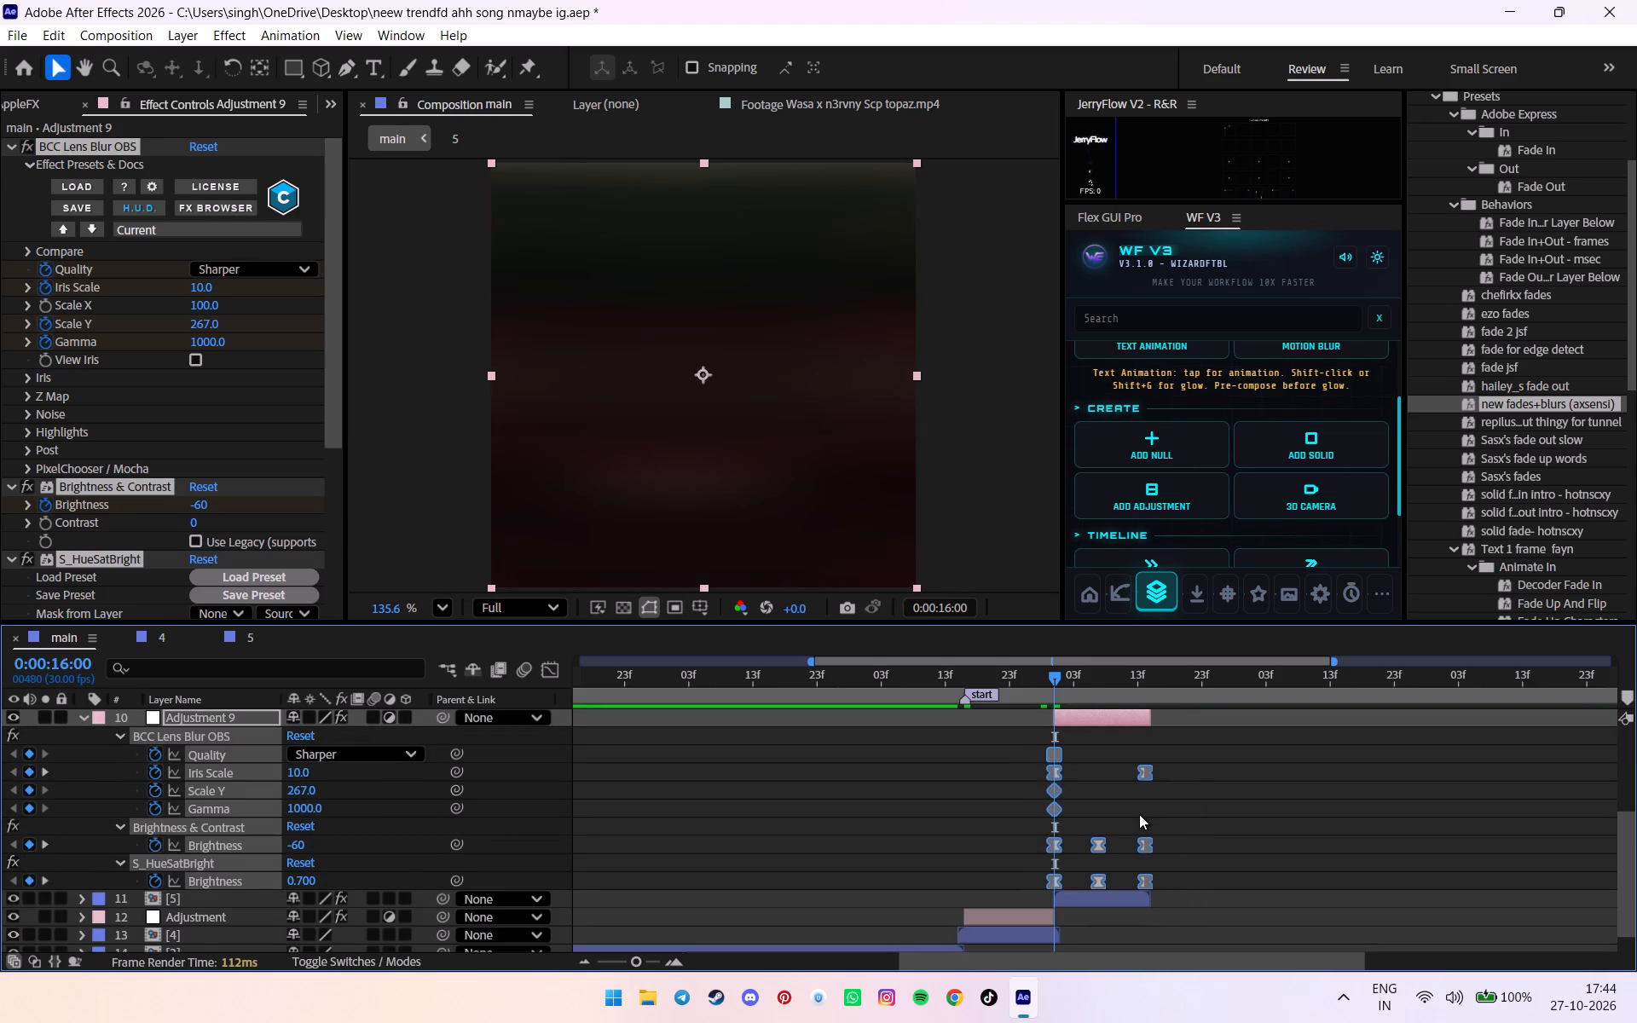
{"action": "left_click_drag", "start_coordinate": [1147, 777], "coordinate": [1156, 776], "text": "alt"}
{"action": "key", "text": "u"}
{"action": "left_click", "coordinate": [1212, 768]}
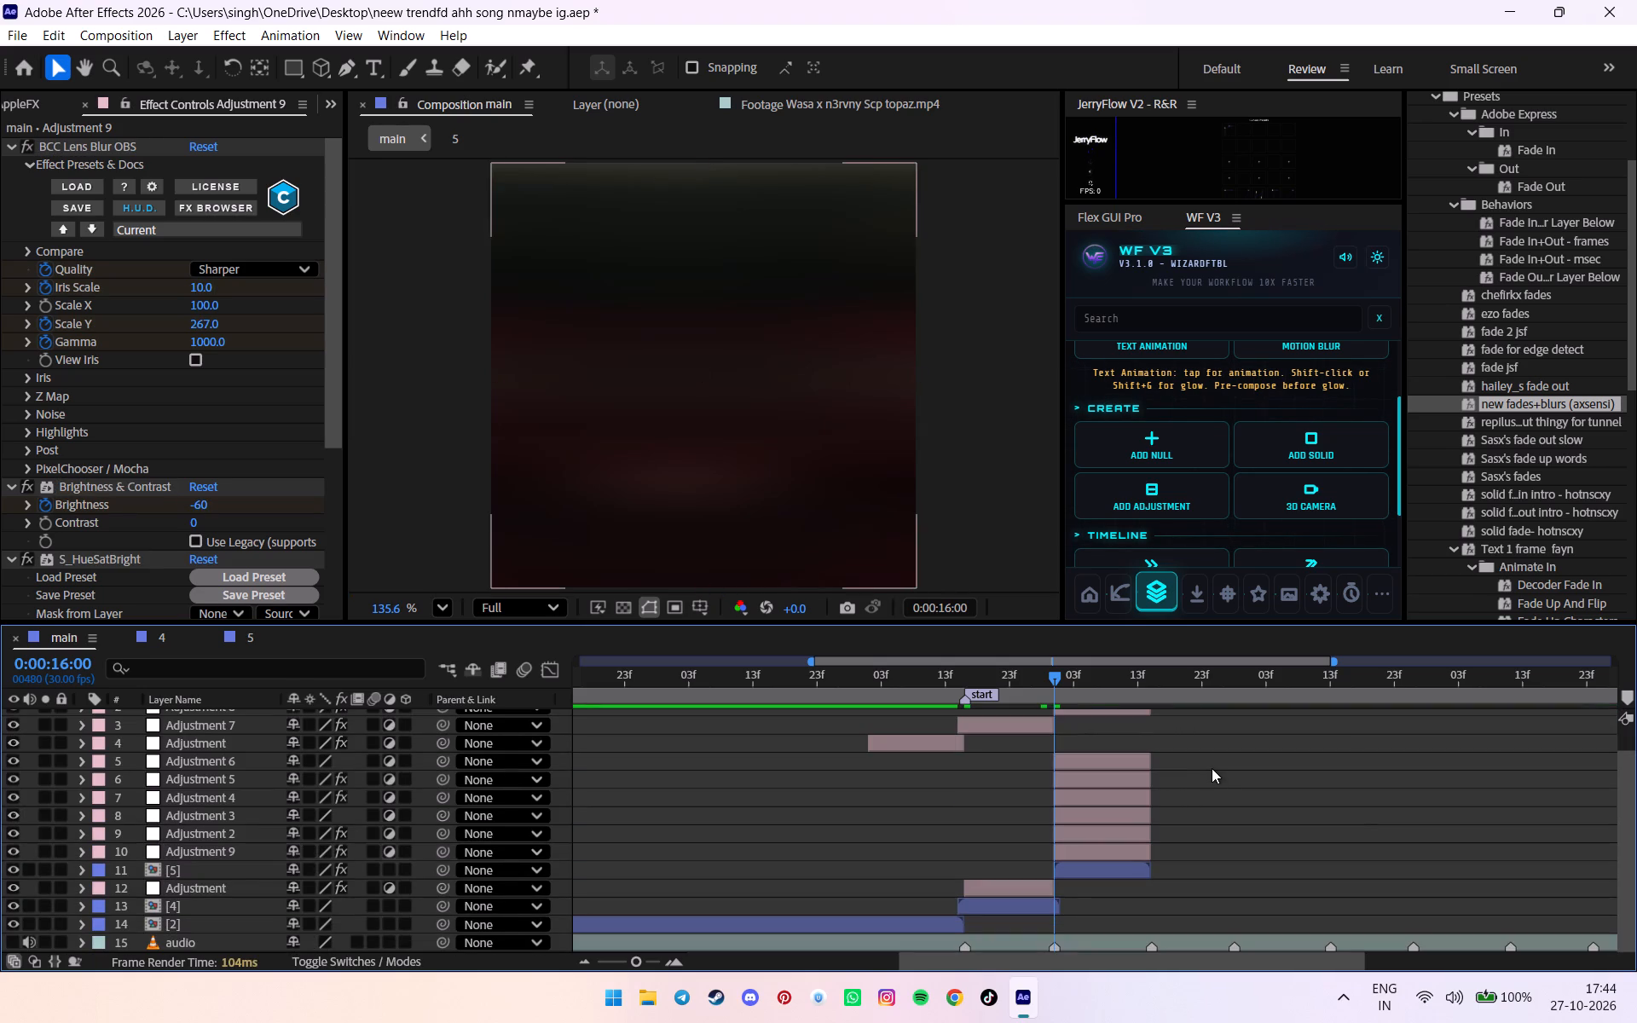
Save the project and review the fades on clips 4 and 5 in playback and by scrubbing through 0:00:16:08.
{"action": "key", "text": "space"}
{"action": "key", "text": "ctrl+s"}
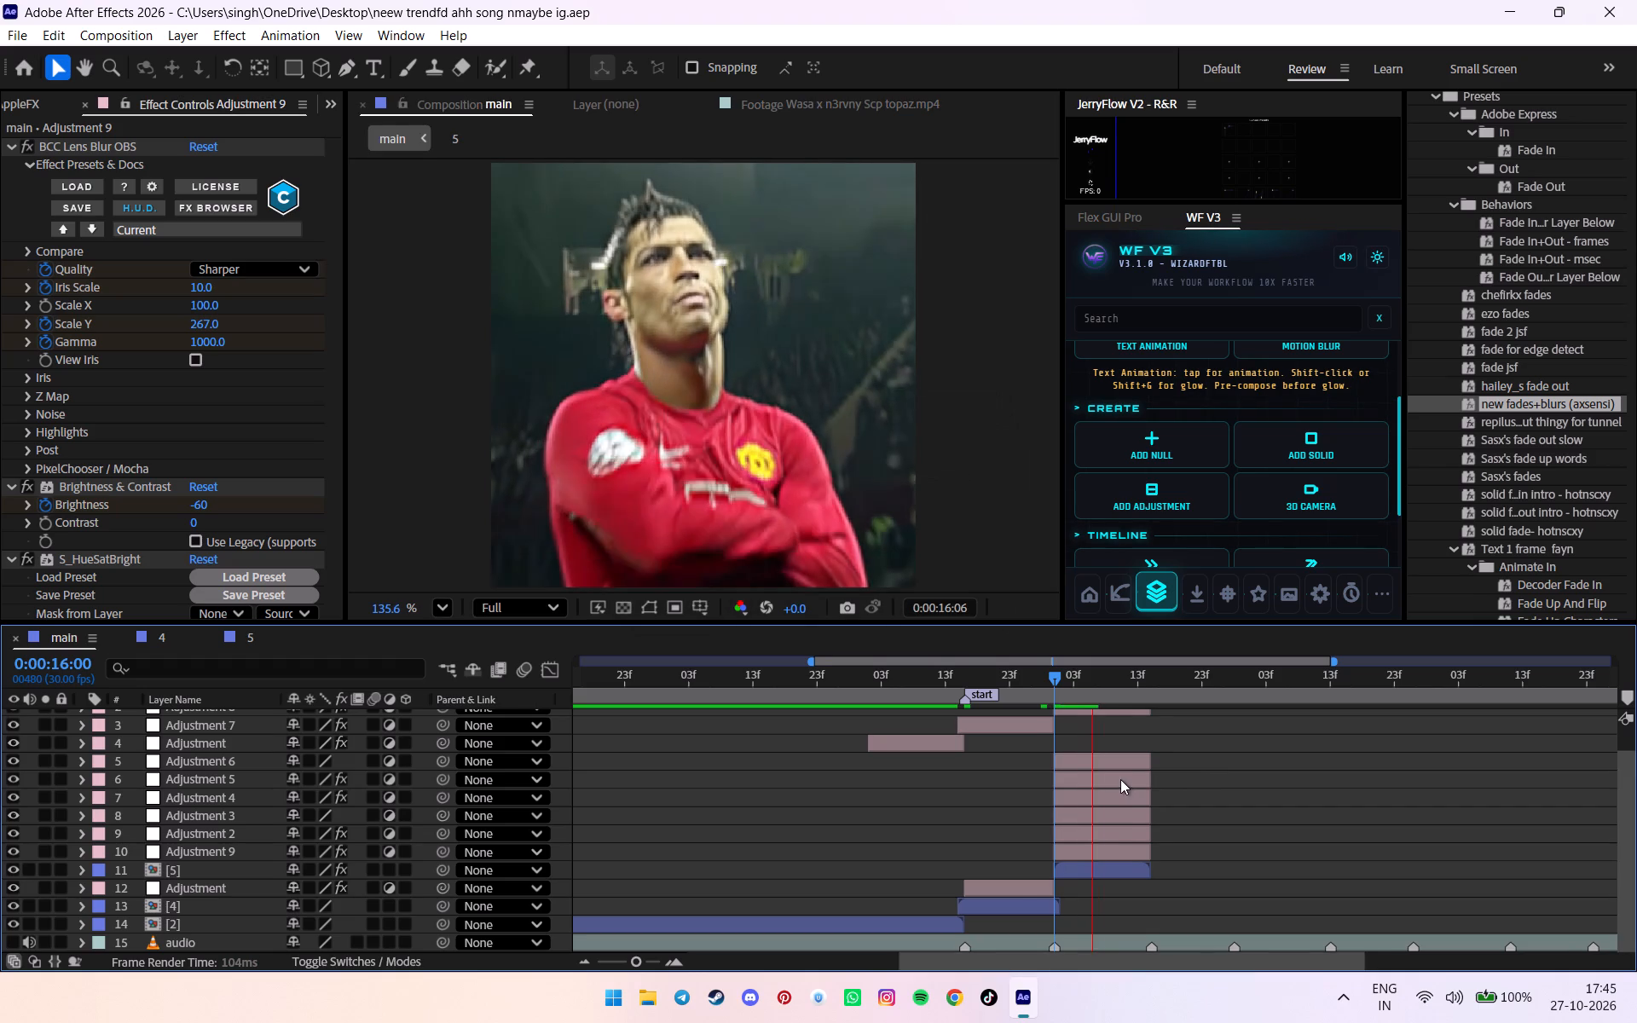
{"action": "scroll", "coordinate": [1119, 777], "scroll_direction": "down", "scroll_amount": 6, "text": "alt"}
{"action": "scroll", "coordinate": [1074, 708], "scroll_direction": "down", "scroll_amount": 6, "text": "alt"}
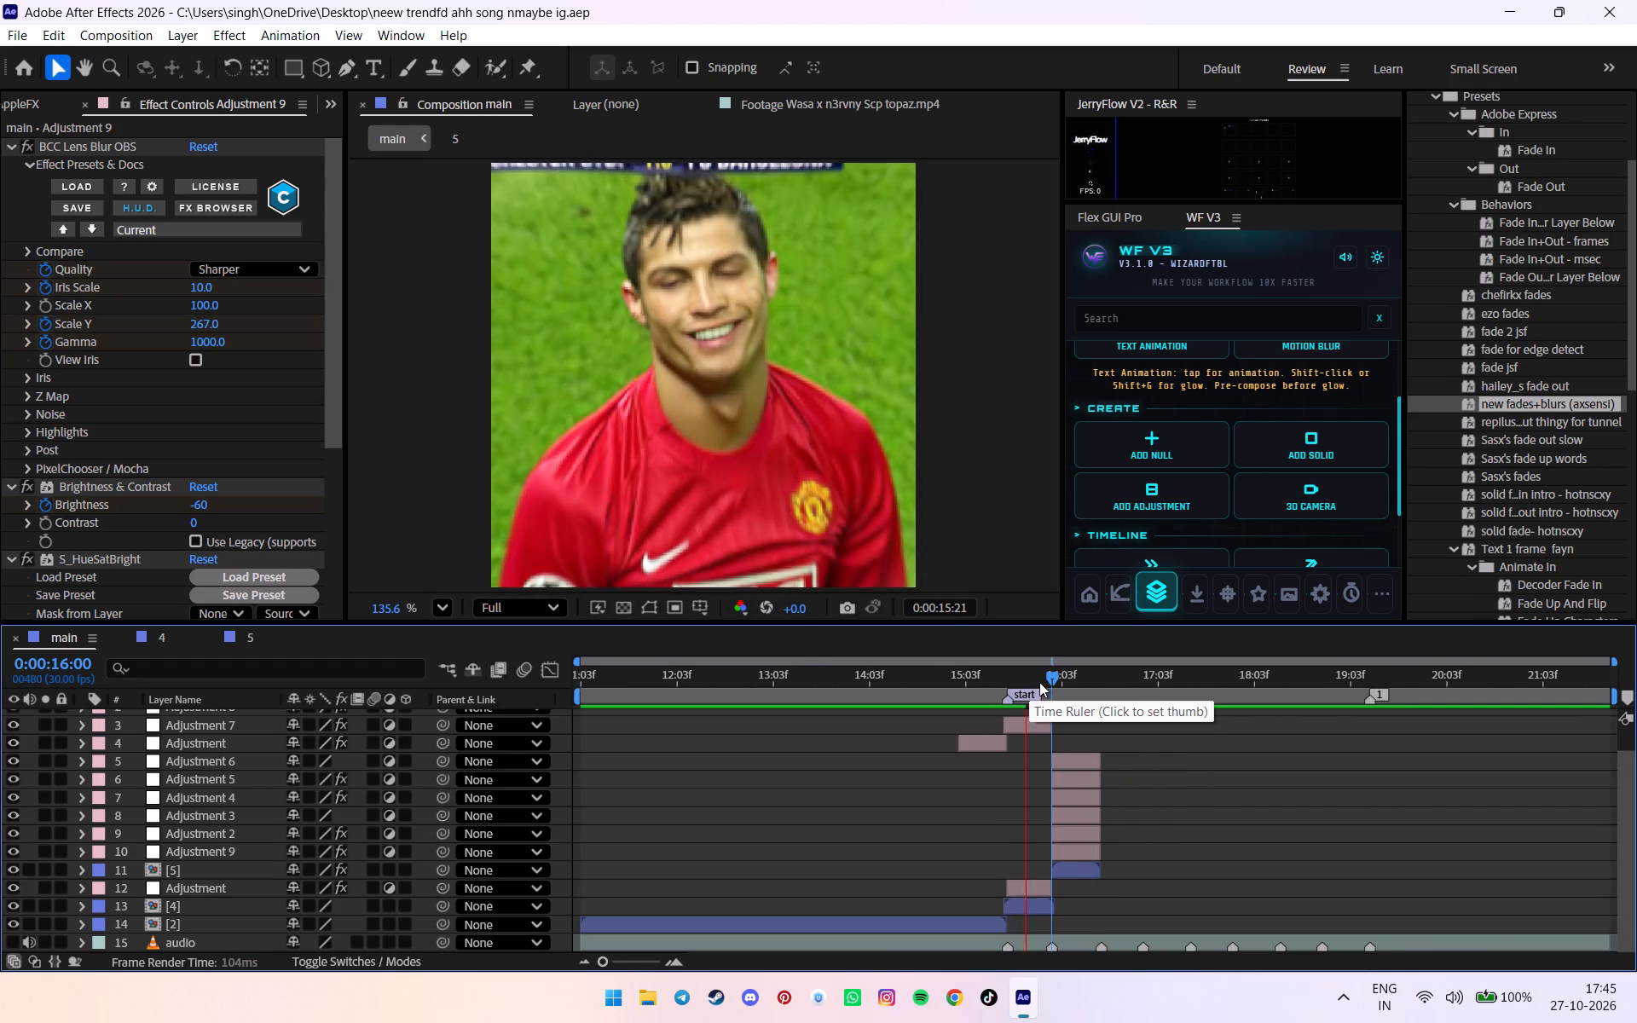
{"action": "left_click_drag", "start_coordinate": [1033, 682], "coordinate": [939, 690]}
{"action": "key", "text": "space"}
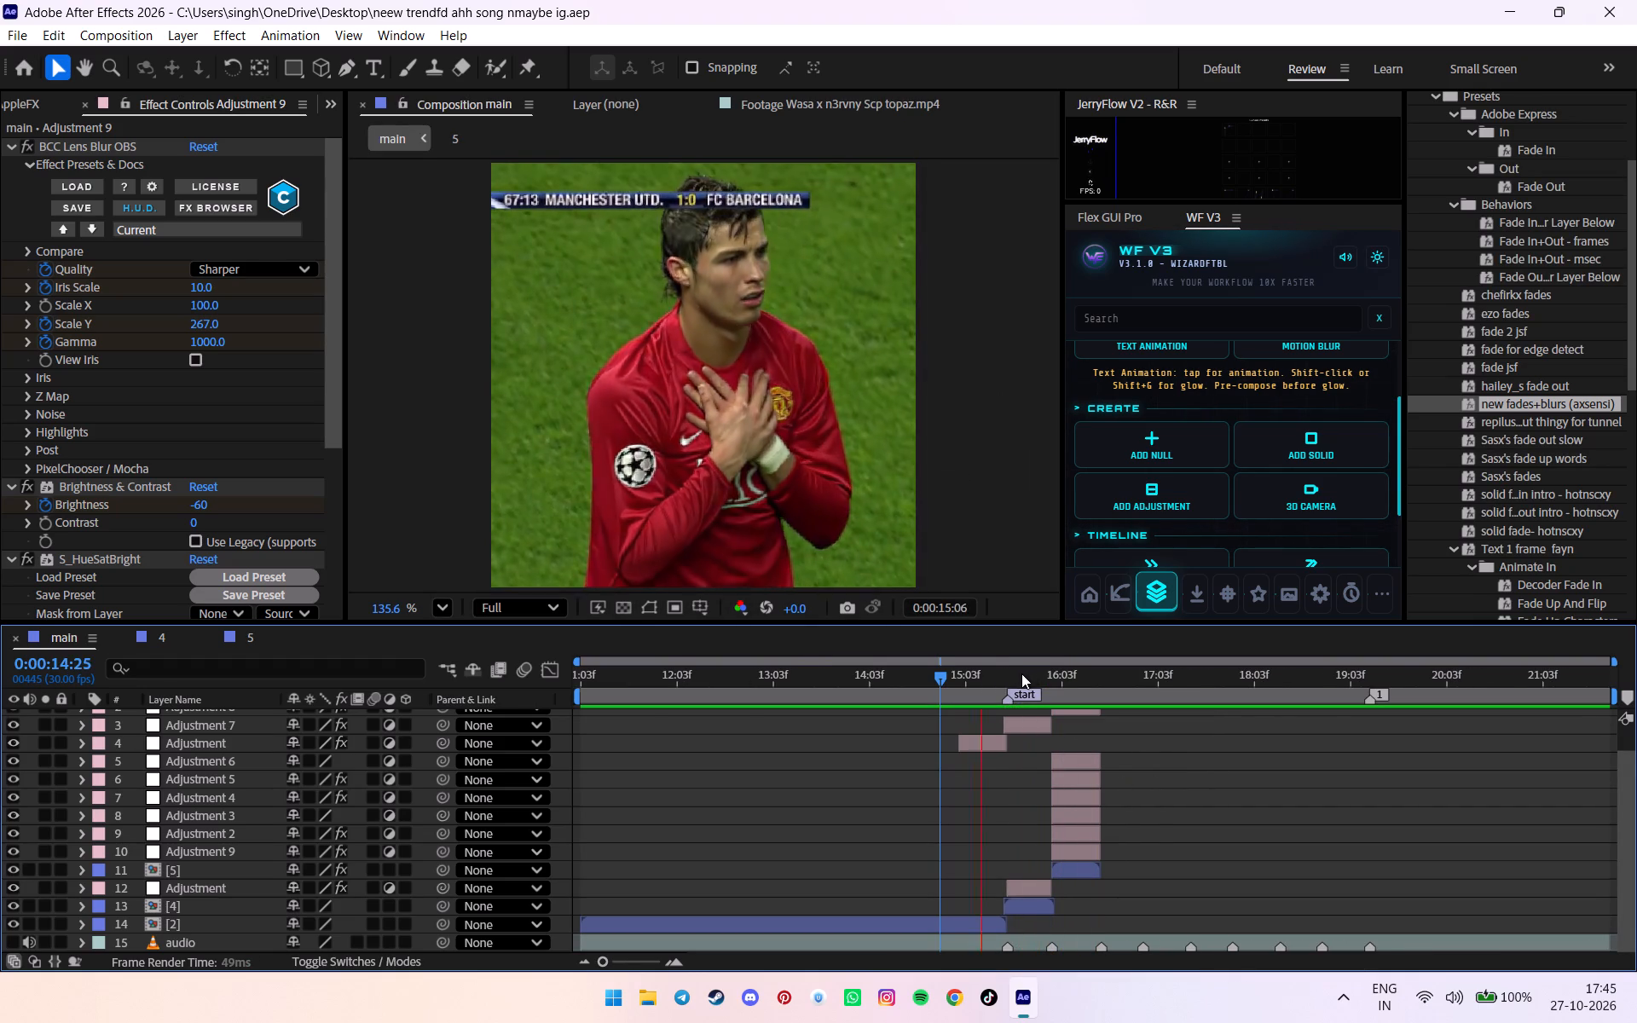
{"action": "left_click", "coordinate": [1003, 680]}
{"action": "key", "text": "space"}
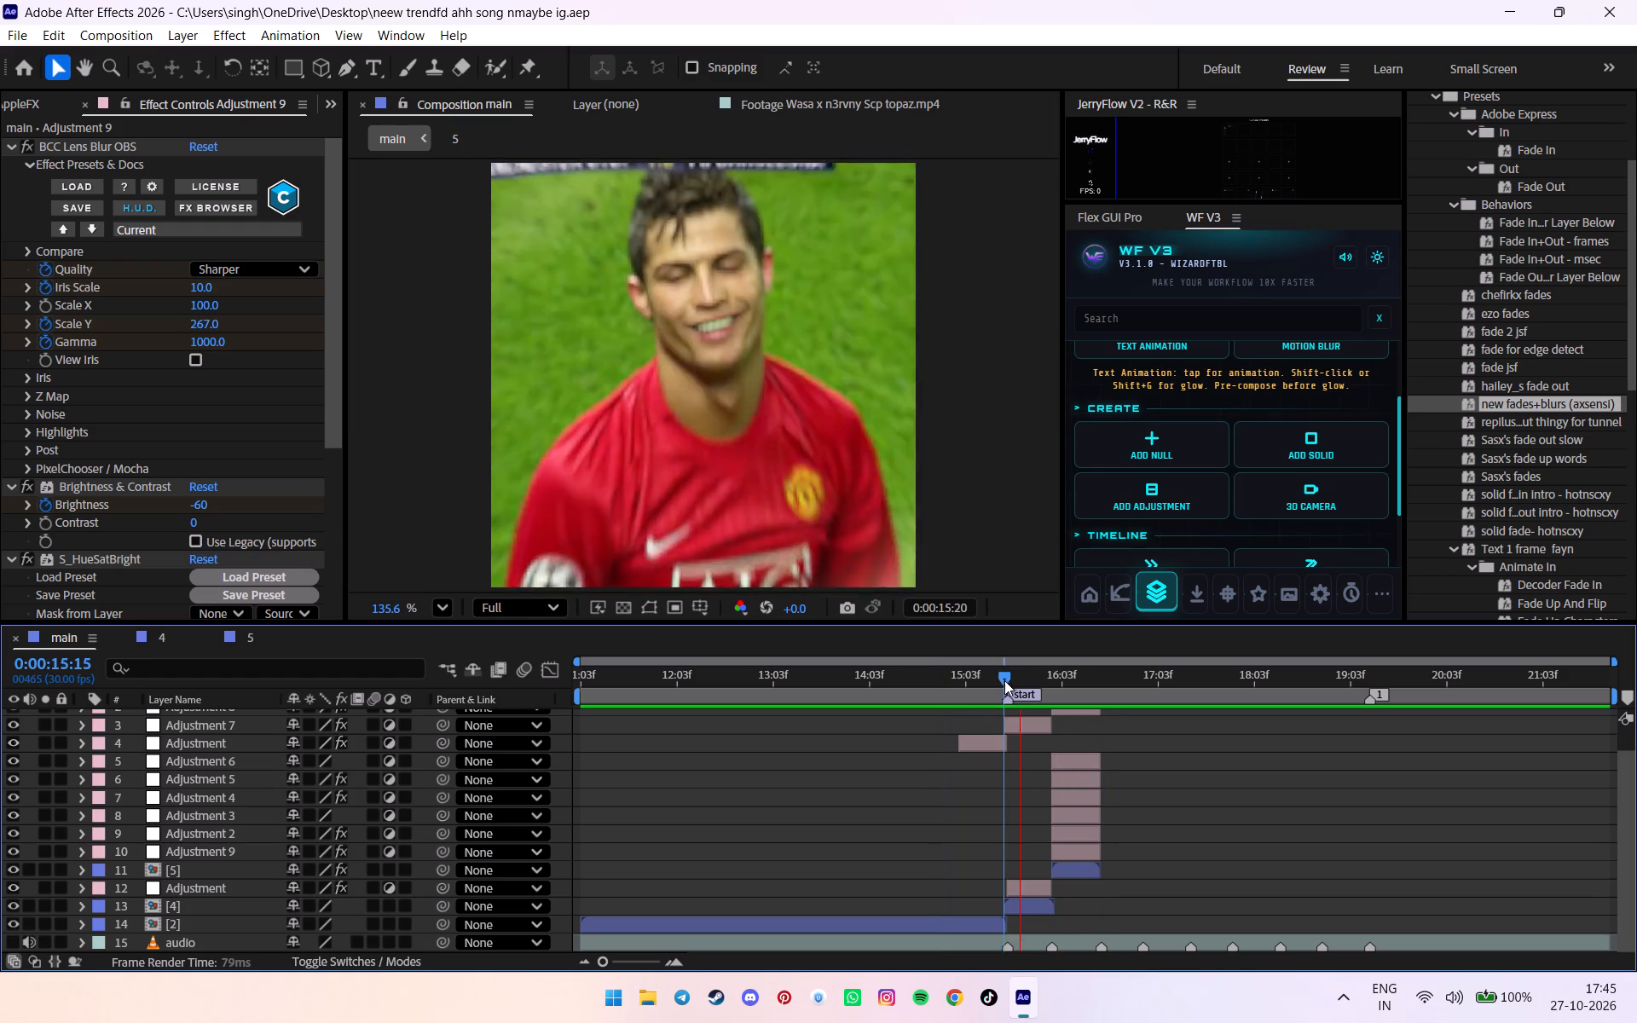
{"action": "left_click_drag", "start_coordinate": [1026, 674], "coordinate": [1048, 673]}
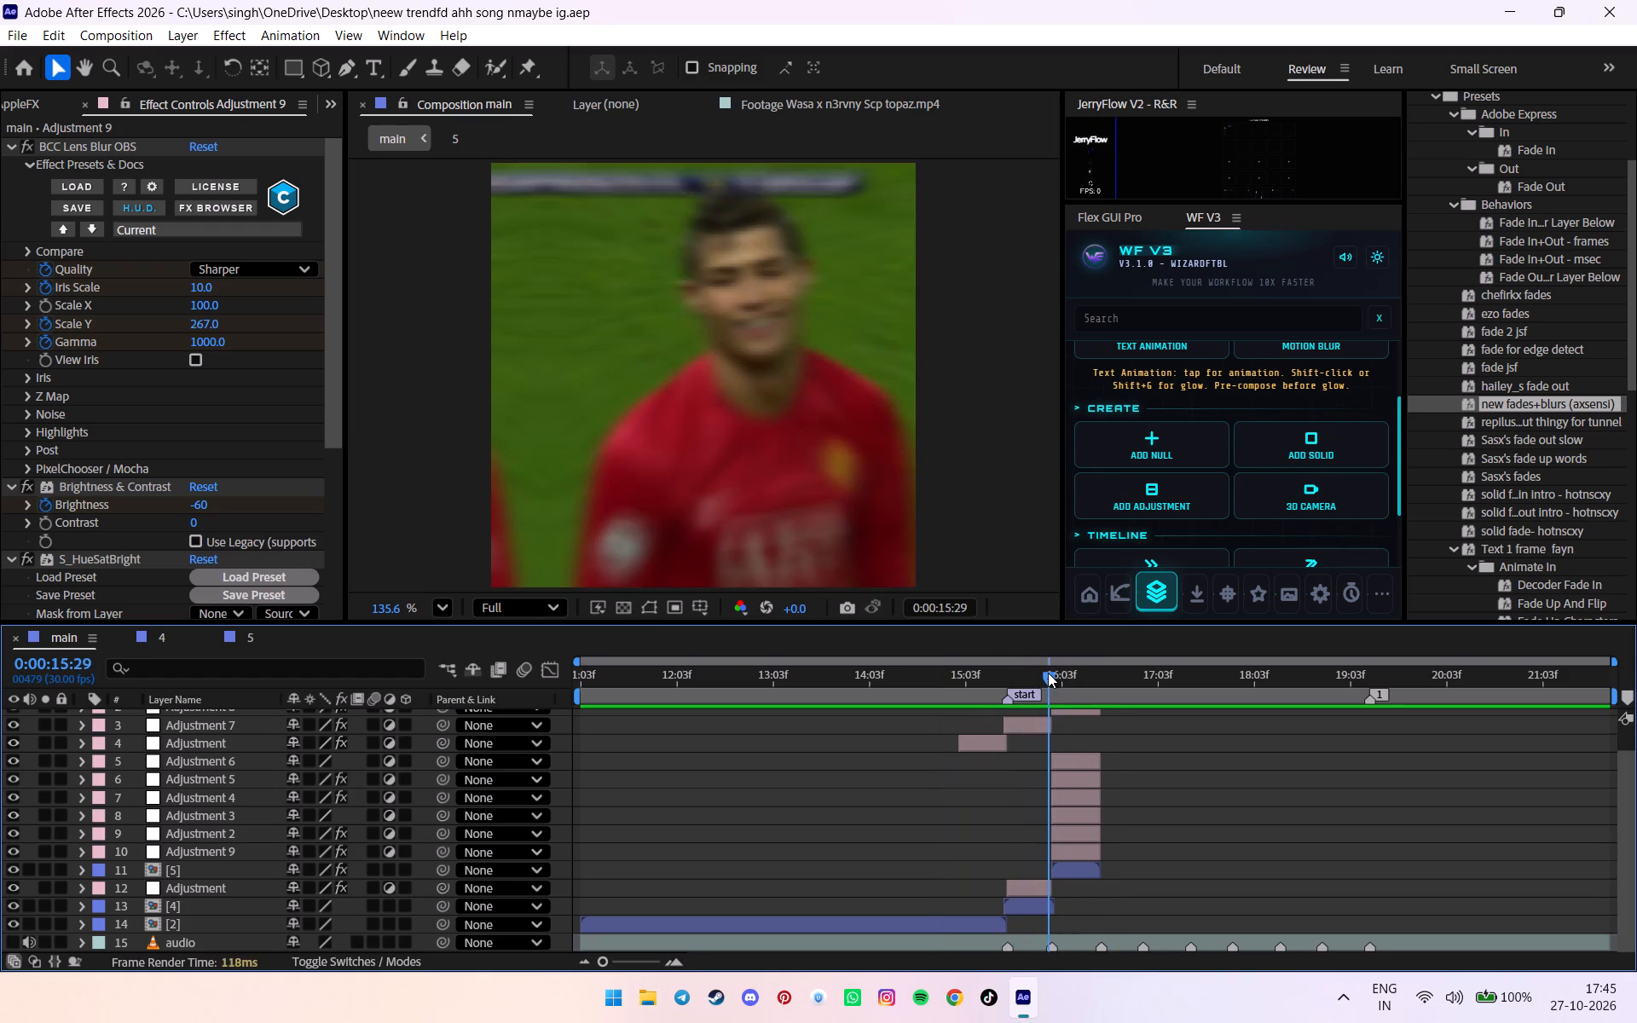
{"action": "left_click_drag", "start_coordinate": [1048, 673], "coordinate": [1068, 674]}
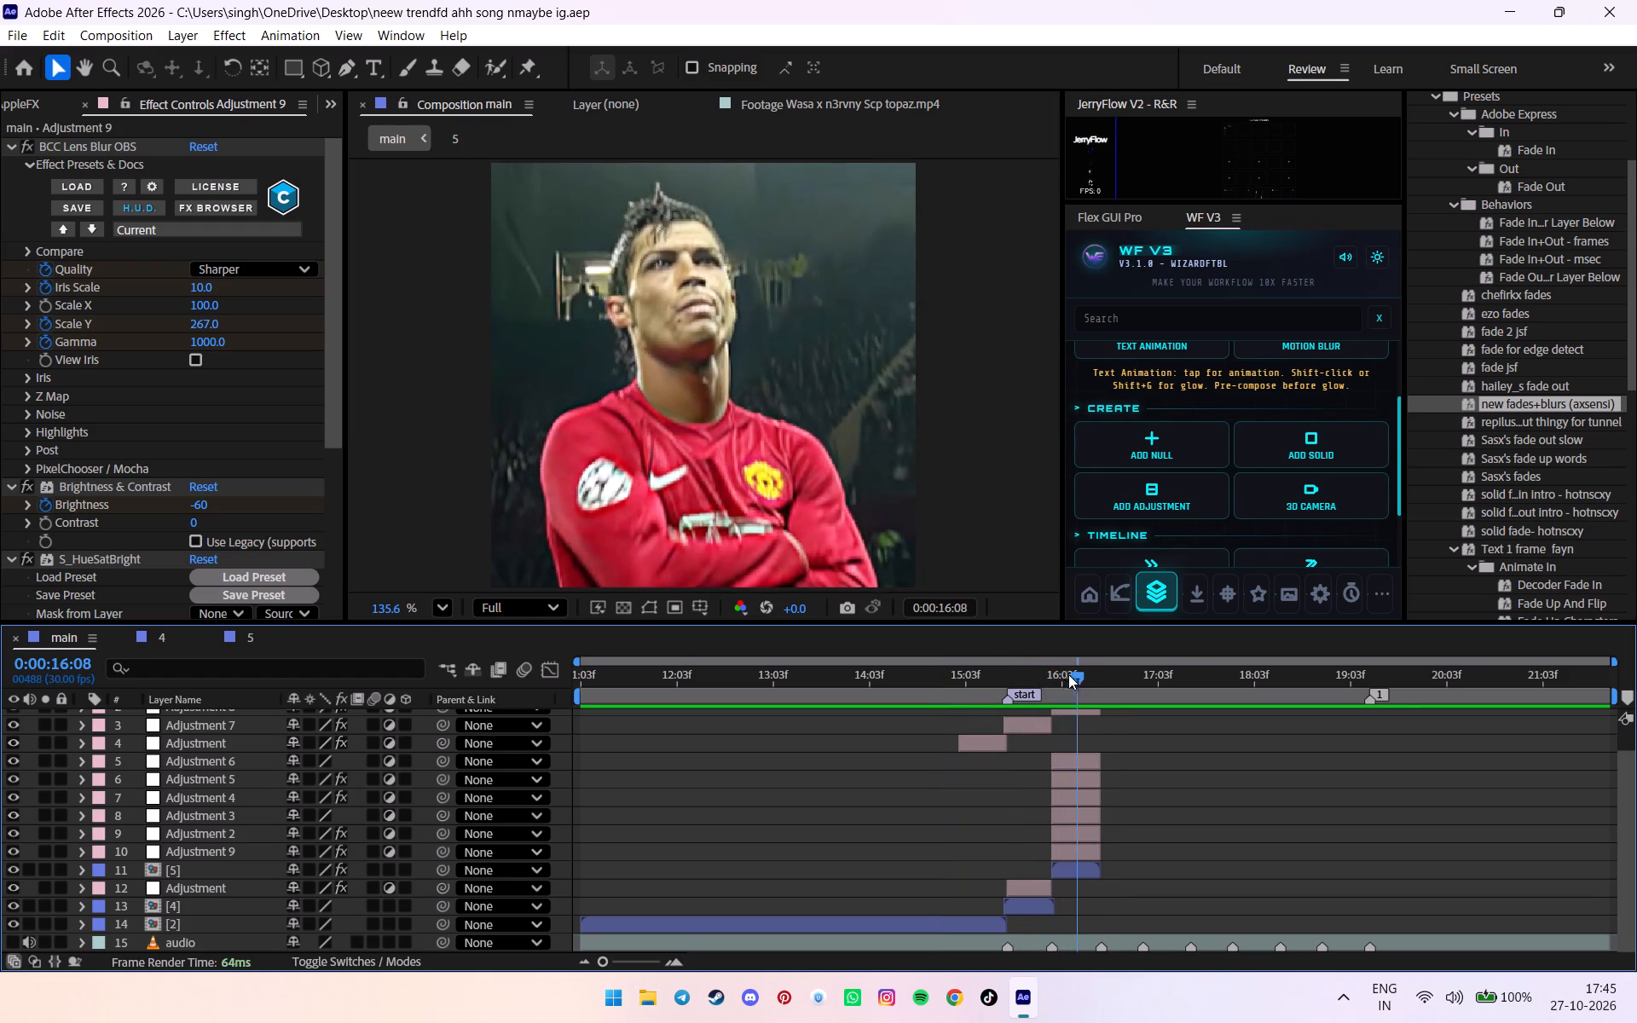
{"action": "left_click_drag", "start_coordinate": [1068, 674], "coordinate": [1062, 675]}
Delete the effectless Adjustment 6 layer above clip 5.
{"action": "scroll", "coordinate": [1061, 747], "scroll_direction": "up", "scroll_amount": 3, "text": "alt"}
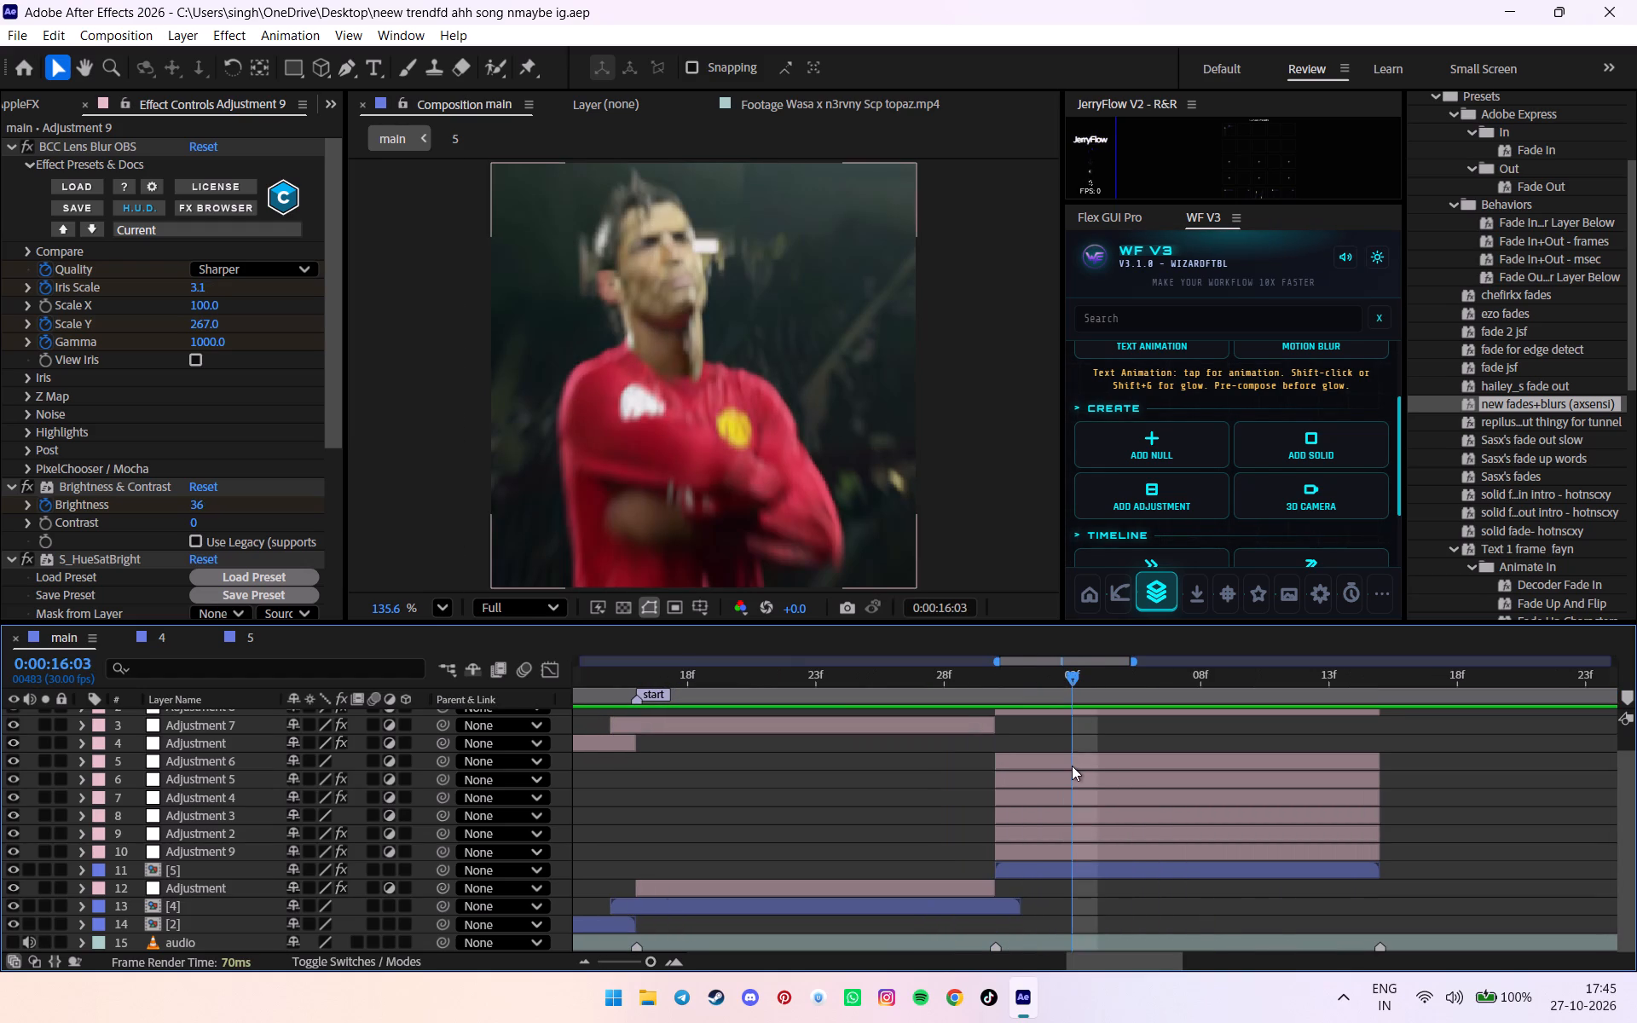
{"action": "left_click", "coordinate": [1072, 766]}
{"action": "key", "text": "u"}
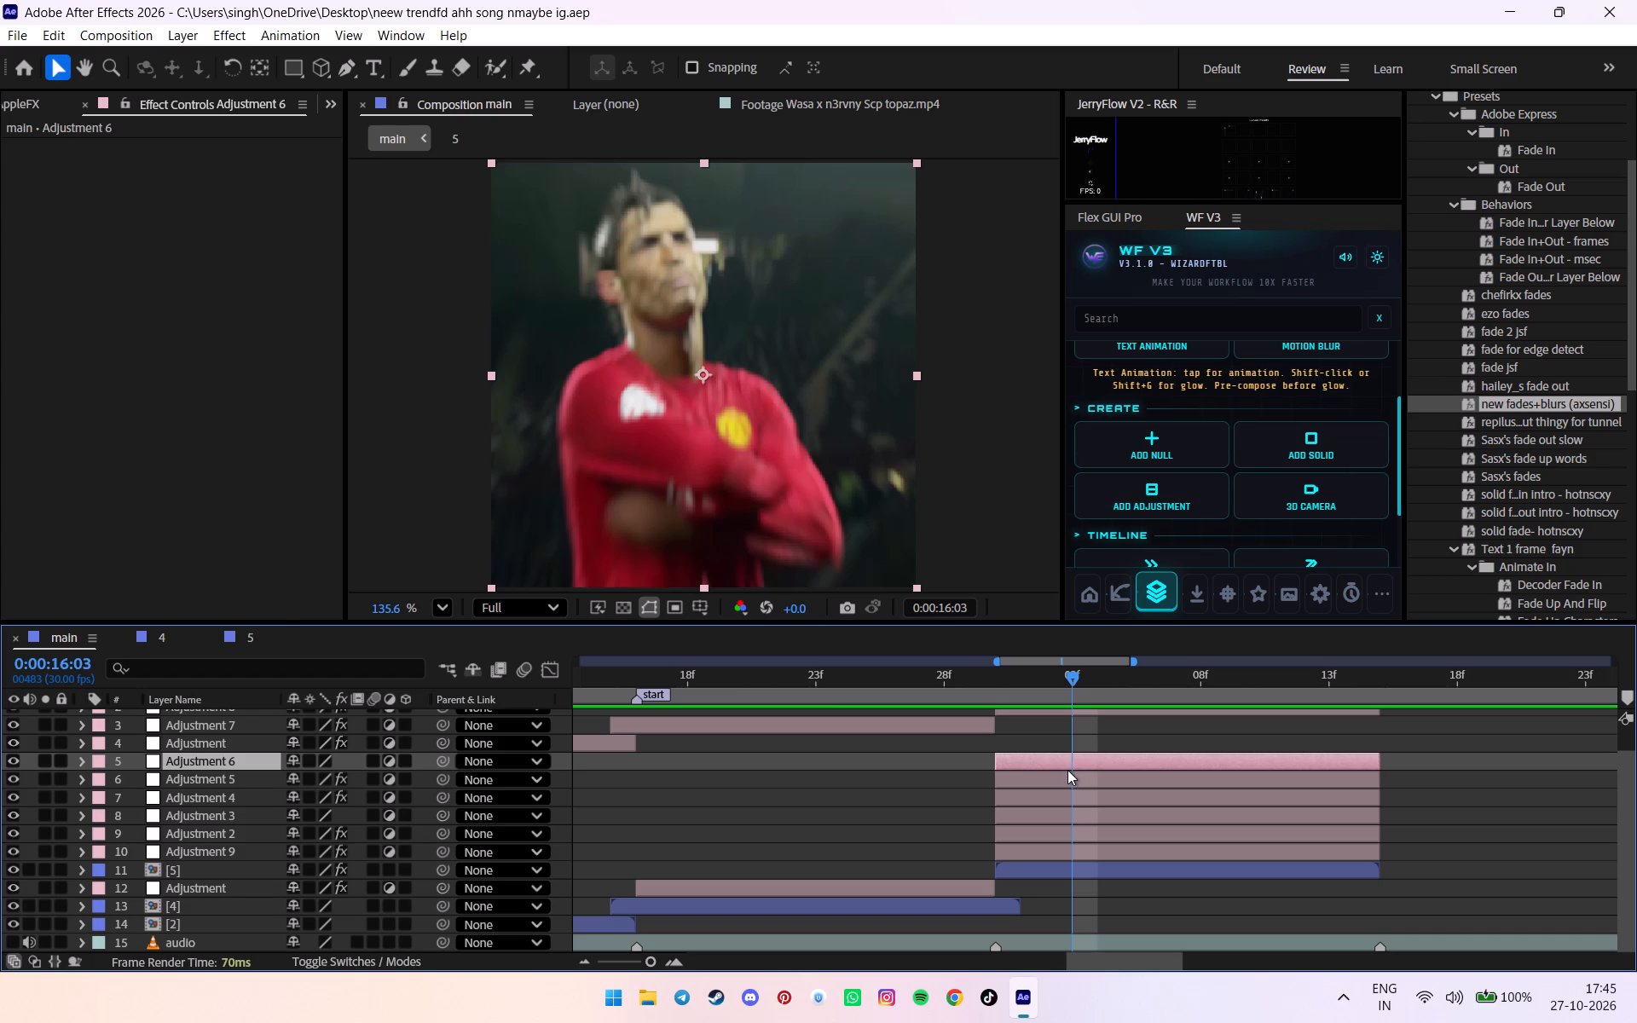
{"action": "key", "text": "Delete"}
Examine the keyframes of Adjustment 5 and Adjustment 4 above clip 5.
{"action": "left_click", "coordinate": [1067, 770]}
{"action": "left_click", "coordinate": [1056, 777]}
{"action": "key", "text": "u"}
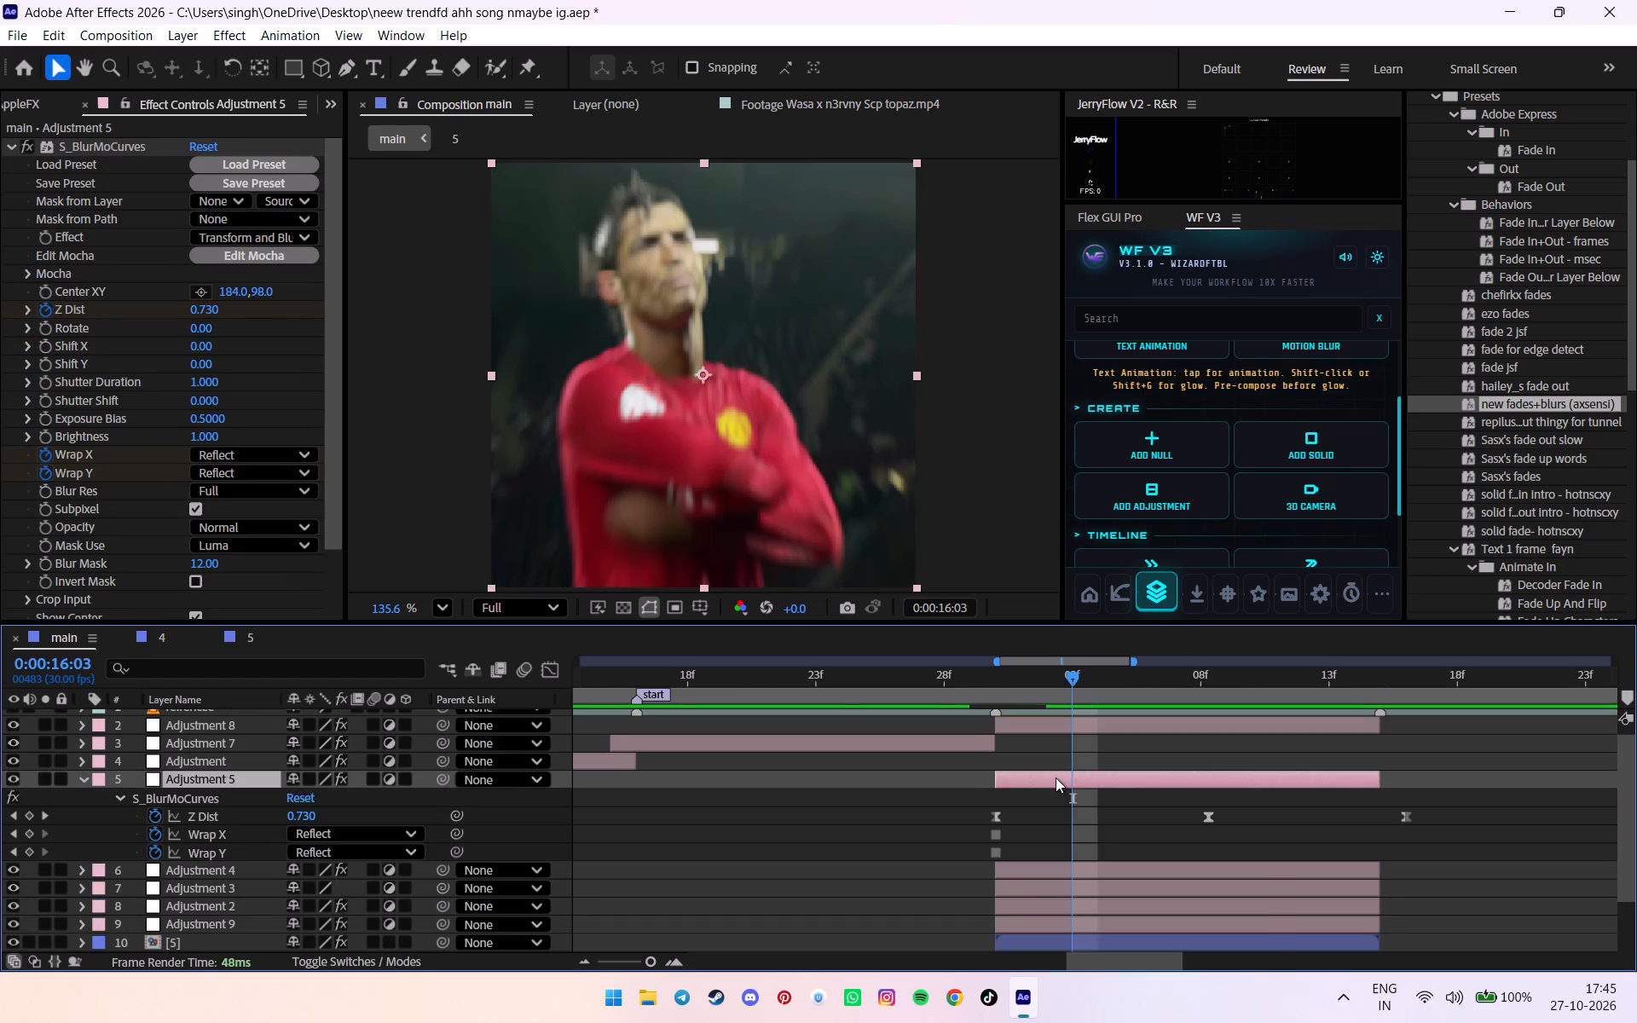
{"action": "scroll", "coordinate": [1056, 777], "scroll_direction": "down", "scroll_amount": 1}
{"action": "key", "text": "u"}
{"action": "left_click", "coordinate": [1044, 795]}
{"action": "key", "text": "u"}
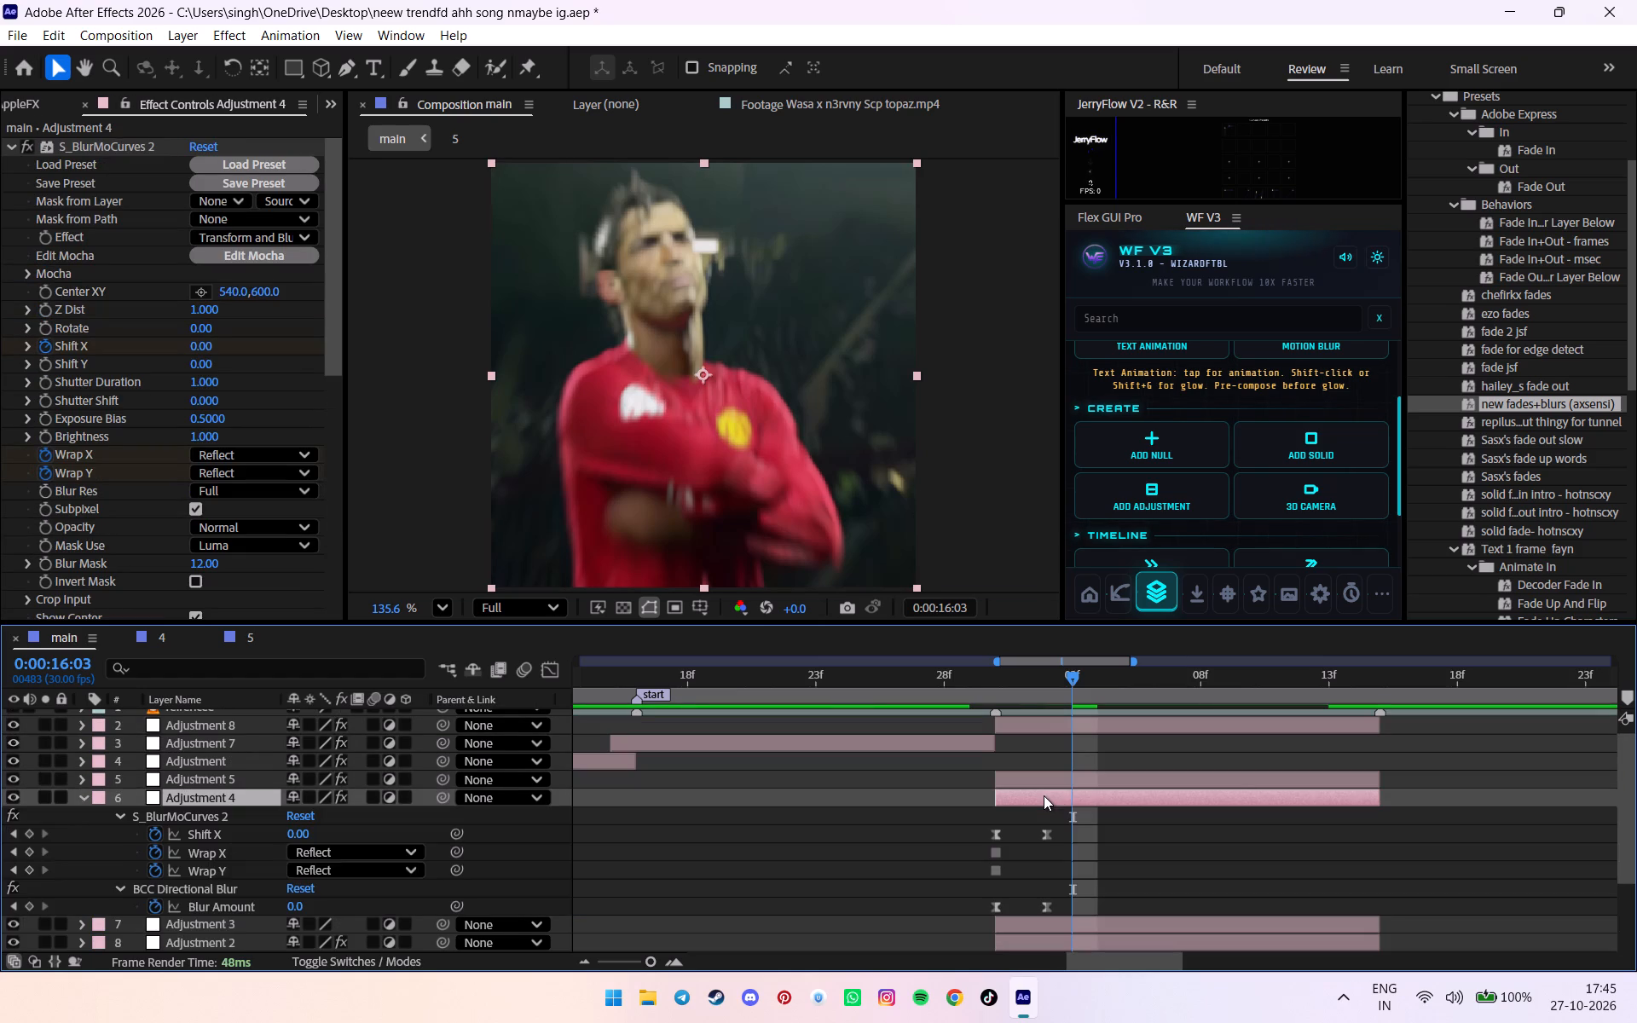
{"action": "key", "text": "u"}
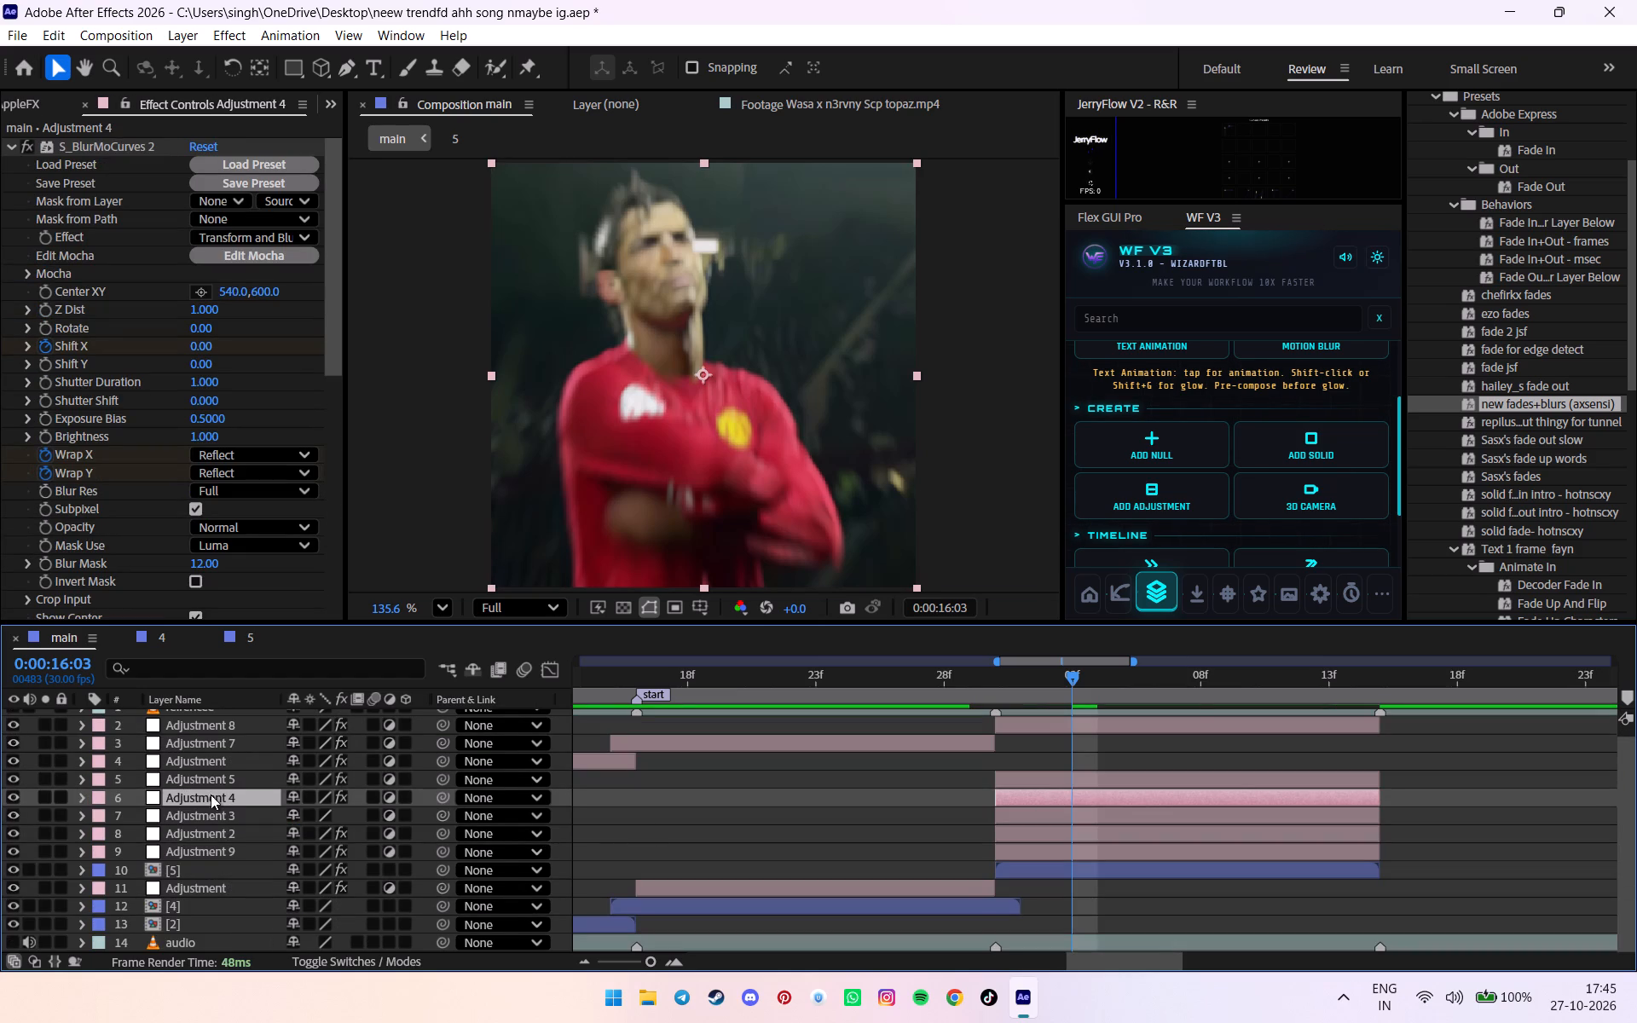
Move Adjustment 4 above Adjustment 5 in the layer stack.
{"action": "left_click_drag", "start_coordinate": [212, 797], "coordinate": [206, 772]}
Check Adjustment 3 above clip 5 for keyframes and delete this effectless layer.
{"action": "left_click", "coordinate": [1021, 823]}
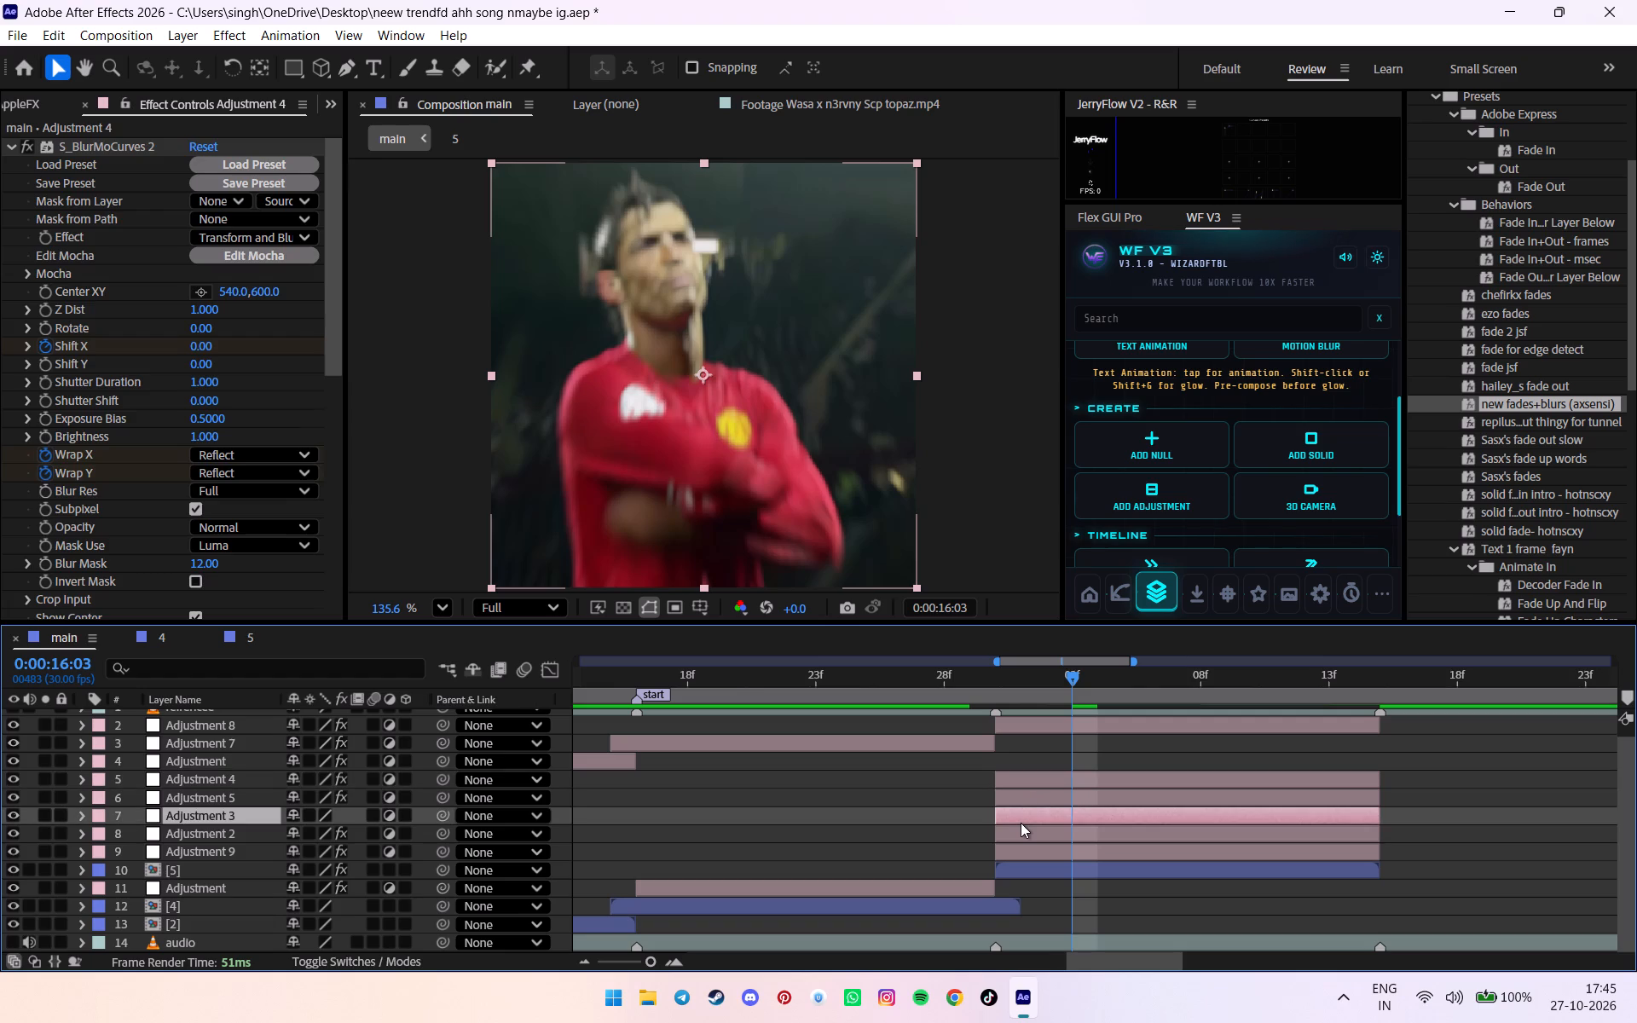
{"action": "key", "text": "u"}
{"action": "scroll", "coordinate": [1021, 823], "scroll_direction": "down", "scroll_amount": 1}
{"action": "key", "text": "Delete"}
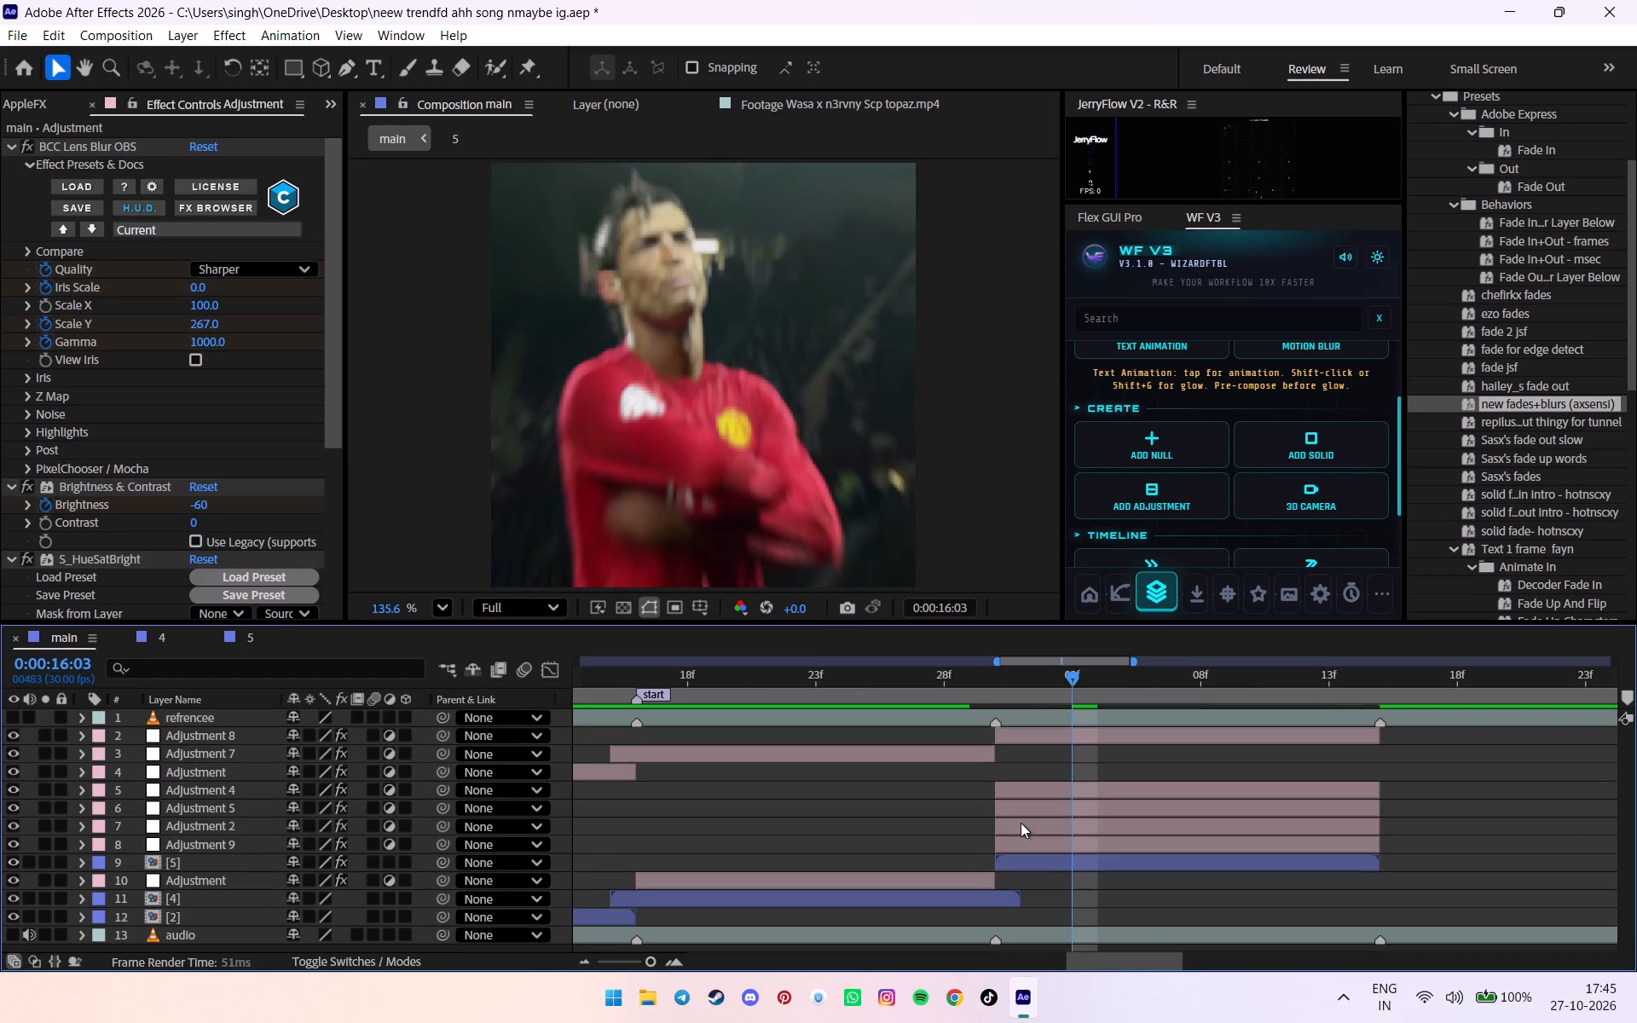
Check Adjustment 2's Warp keyframes and move the layer beneath Adjustment 9, directly above clip 5.
{"action": "left_click", "coordinate": [1021, 823]}
{"action": "key", "text": "u"}
{"action": "scroll", "coordinate": [1021, 823], "scroll_direction": "down", "scroll_amount": 2}
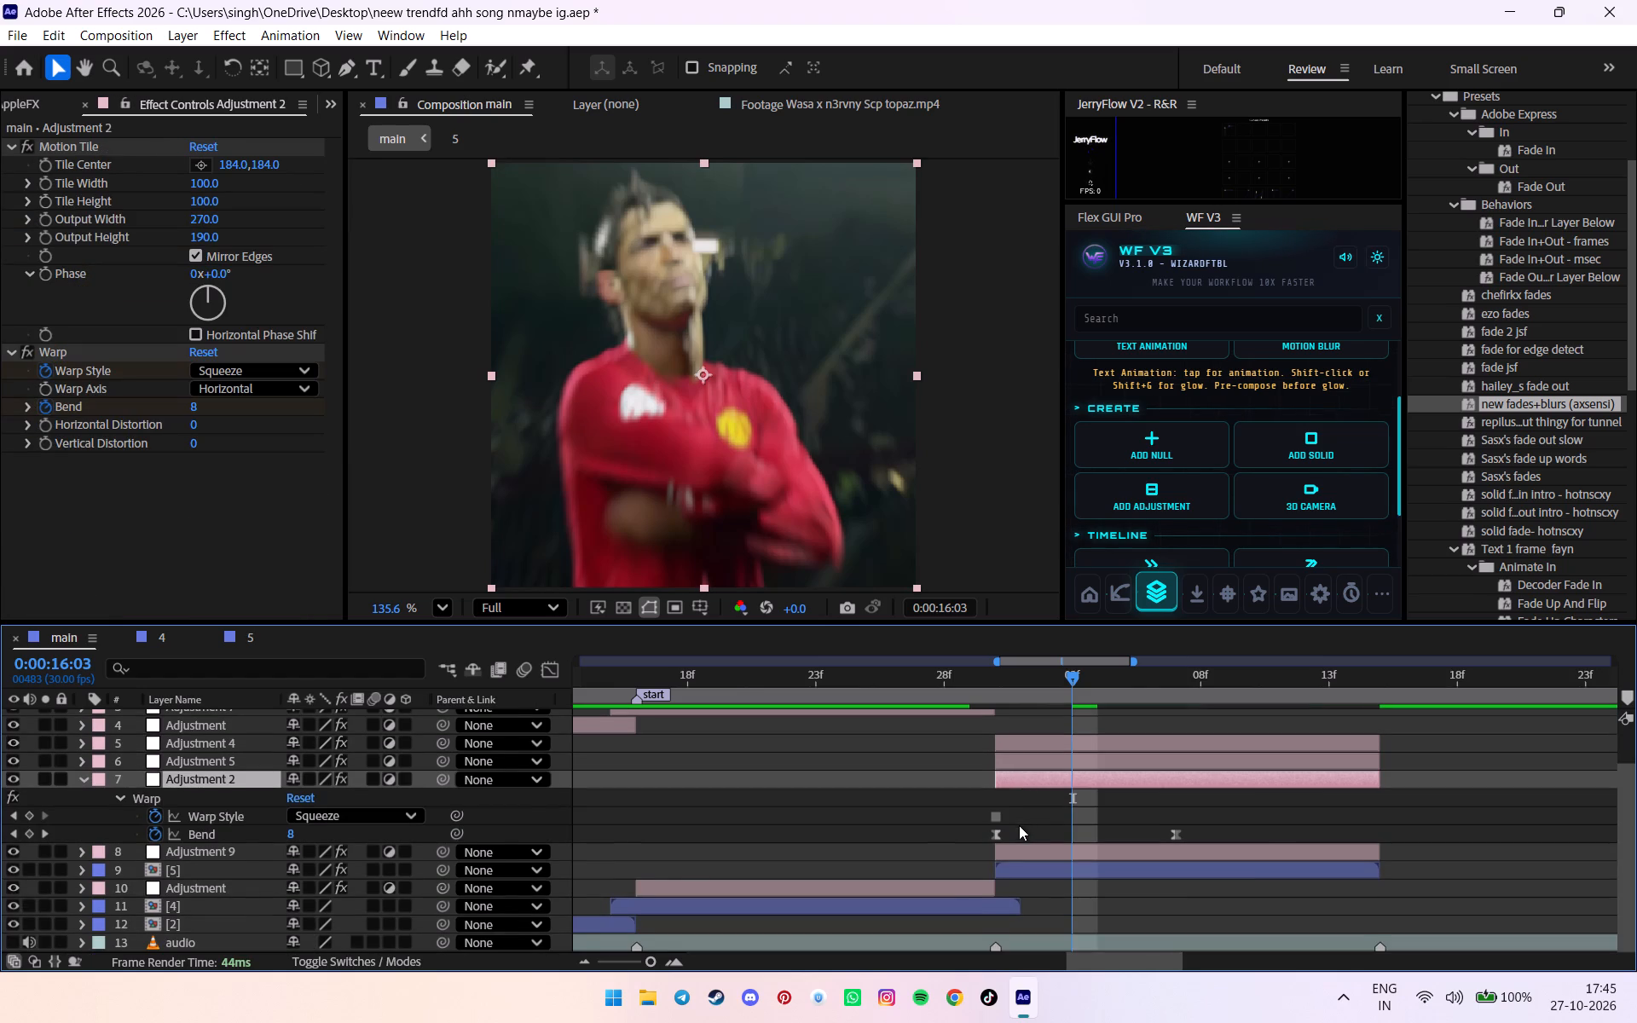
{"action": "key", "text": "u"}
{"action": "left_click_drag", "start_coordinate": [238, 832], "coordinate": [233, 856]}
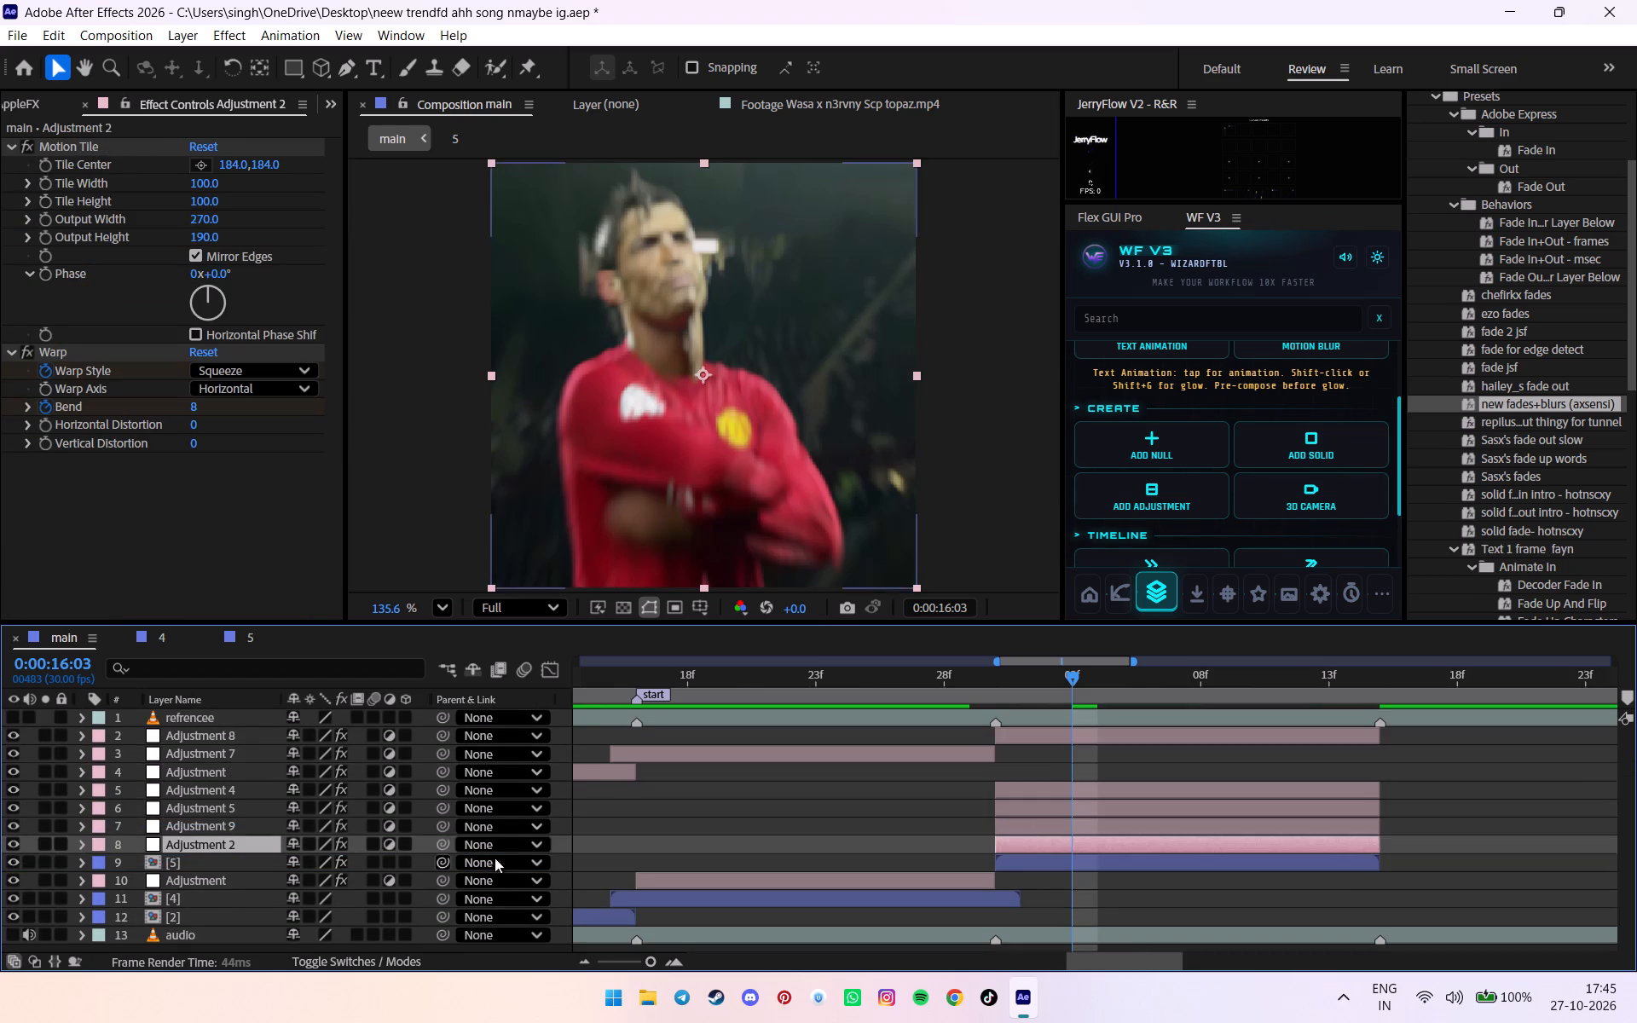
Check Adjustment 9's keyframes, save the project, and review the transitions on clips 4 and 5 in playback.
{"action": "left_click", "coordinate": [1029, 833]}
{"action": "key", "text": "u"}
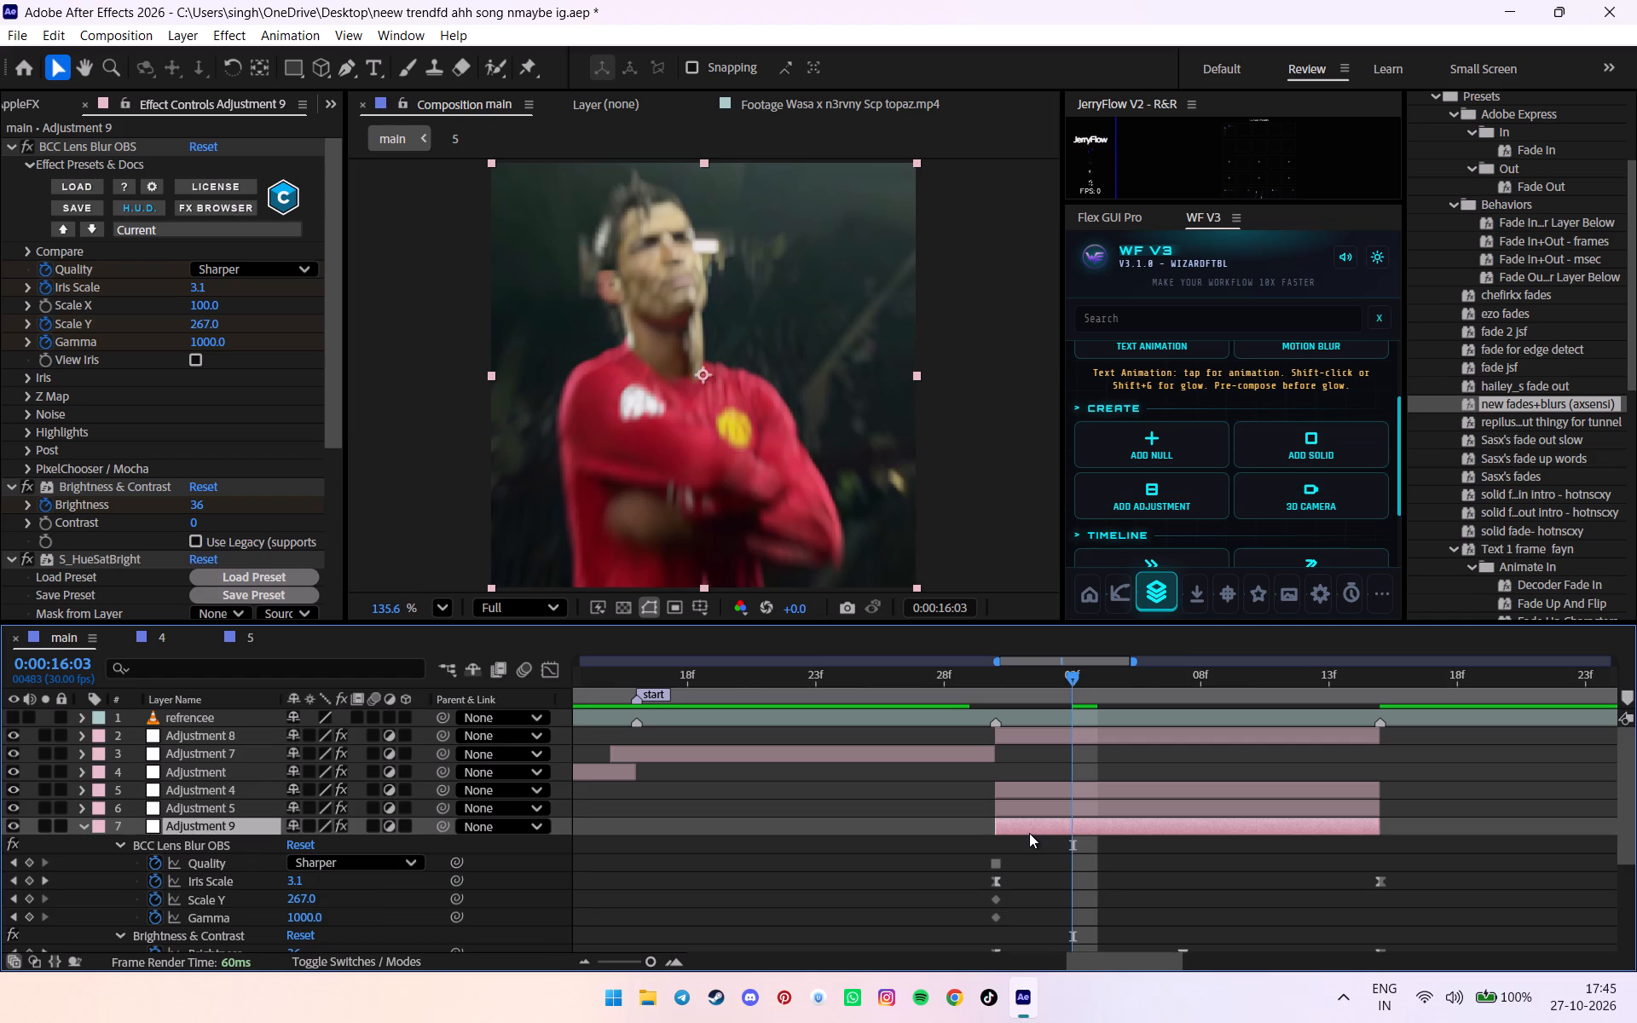
{"action": "key", "text": "u"}
{"action": "left_click_drag", "start_coordinate": [1006, 684], "coordinate": [986, 685]}
{"action": "key", "text": "space"}
{"action": "scroll", "coordinate": [1010, 691], "scroll_direction": "down", "scroll_amount": 2, "text": "alt"}
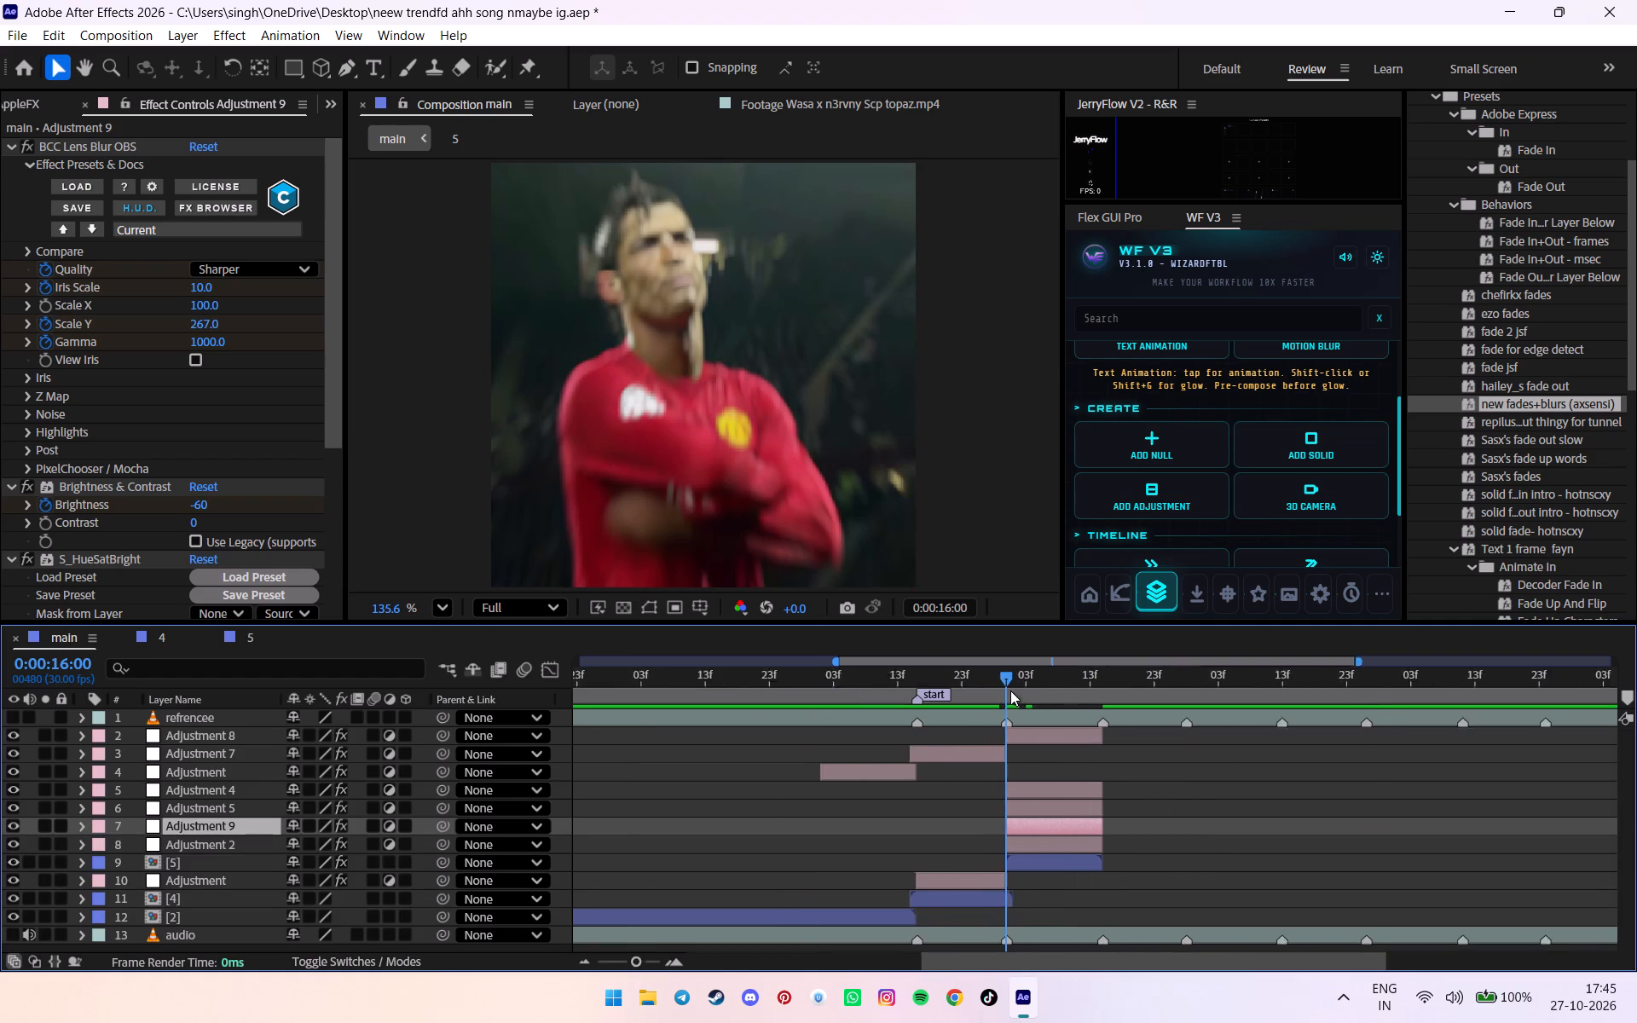
{"action": "scroll", "coordinate": [1010, 691], "scroll_direction": "down", "scroll_amount": 1, "text": "alt"}
{"action": "left_click", "coordinate": [1304, 766]}
{"action": "key", "text": "ctrl+s"}
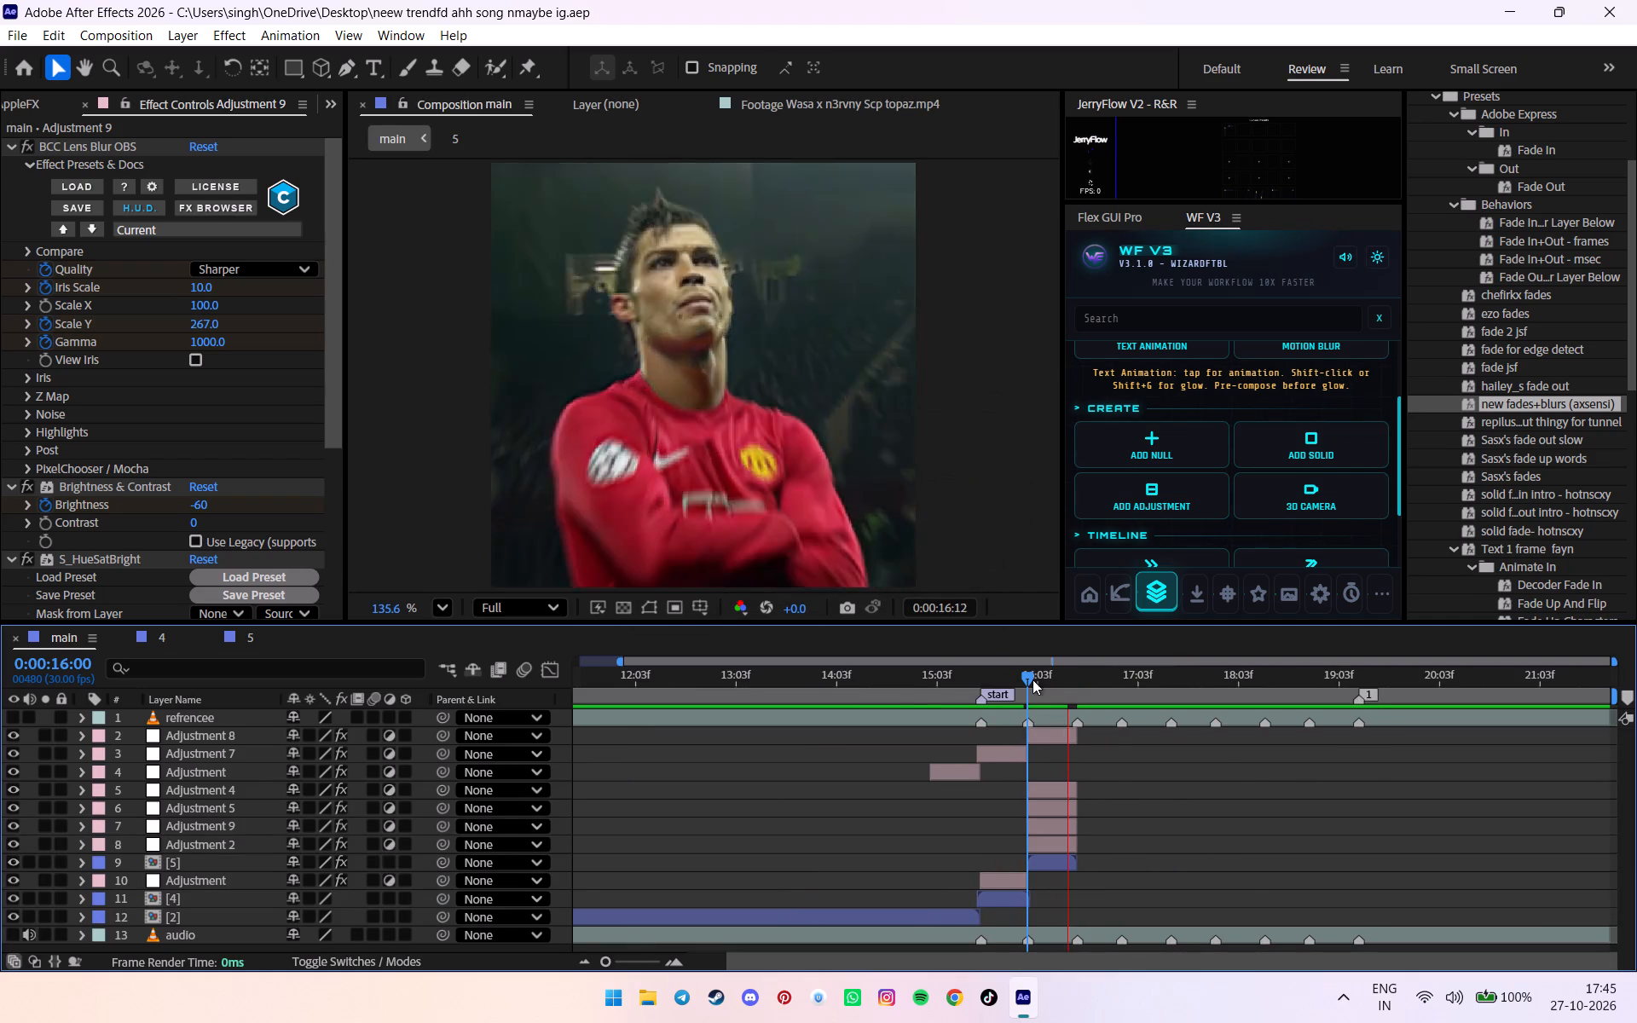
{"action": "left_click_drag", "start_coordinate": [1025, 679], "coordinate": [952, 685]}
{"action": "key", "text": "space"}
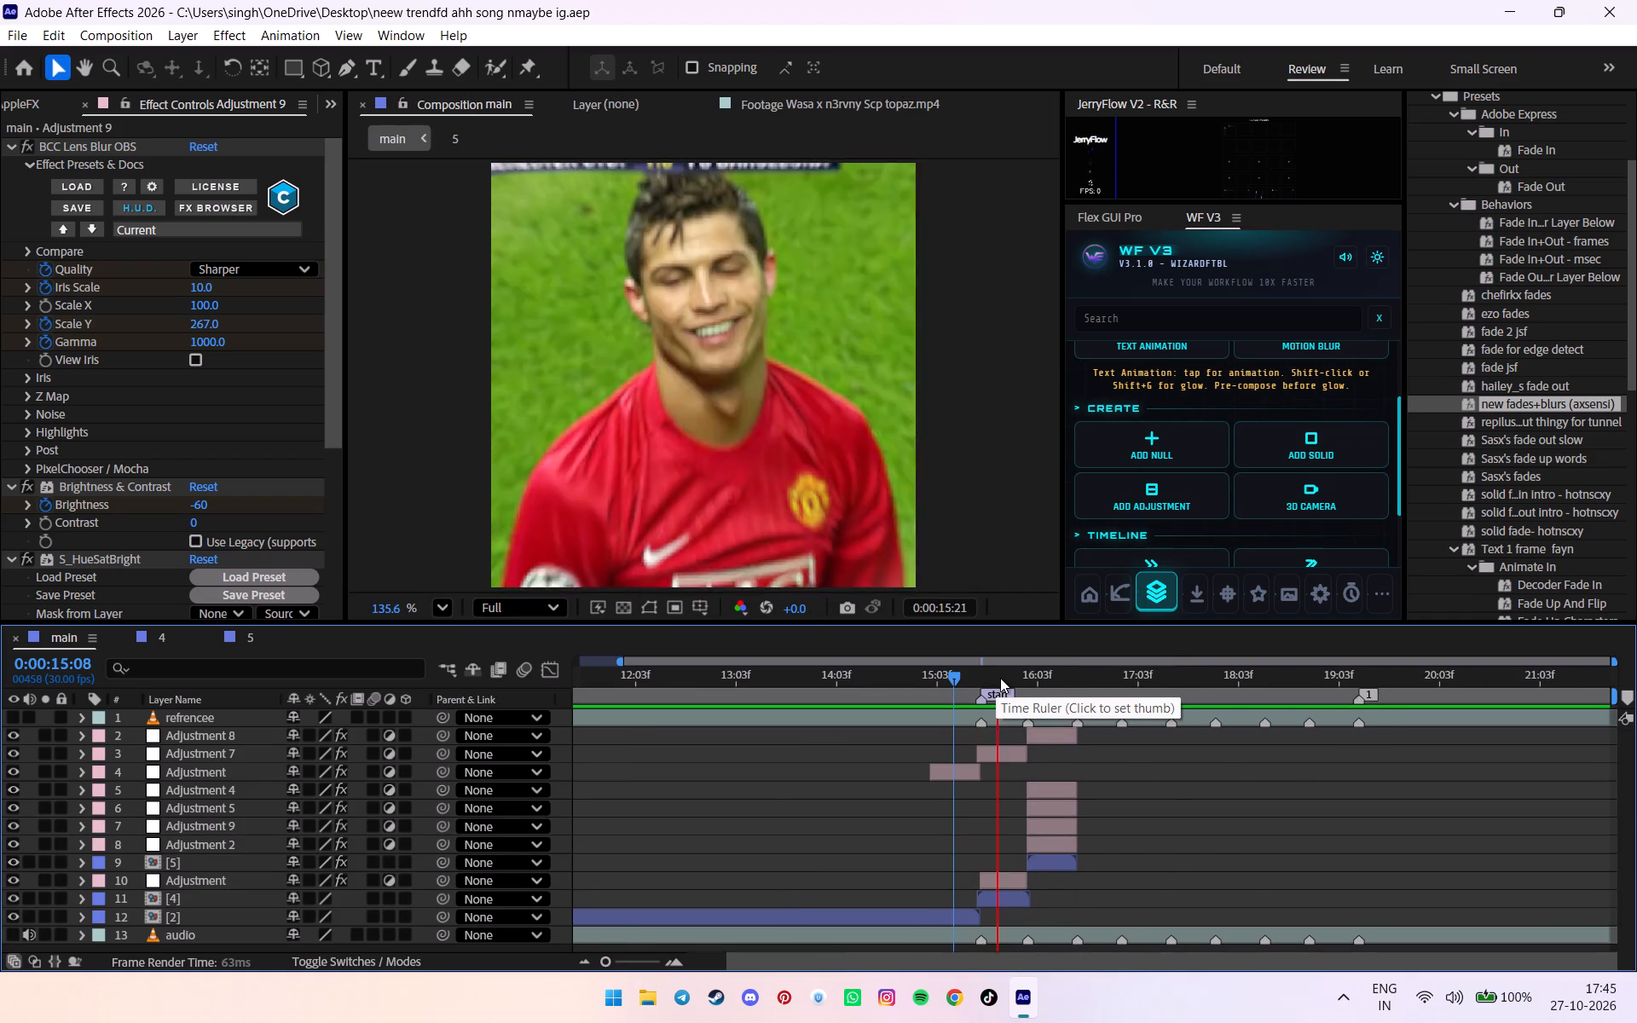
{"action": "left_click_drag", "start_coordinate": [1000, 678], "coordinate": [1044, 675]}
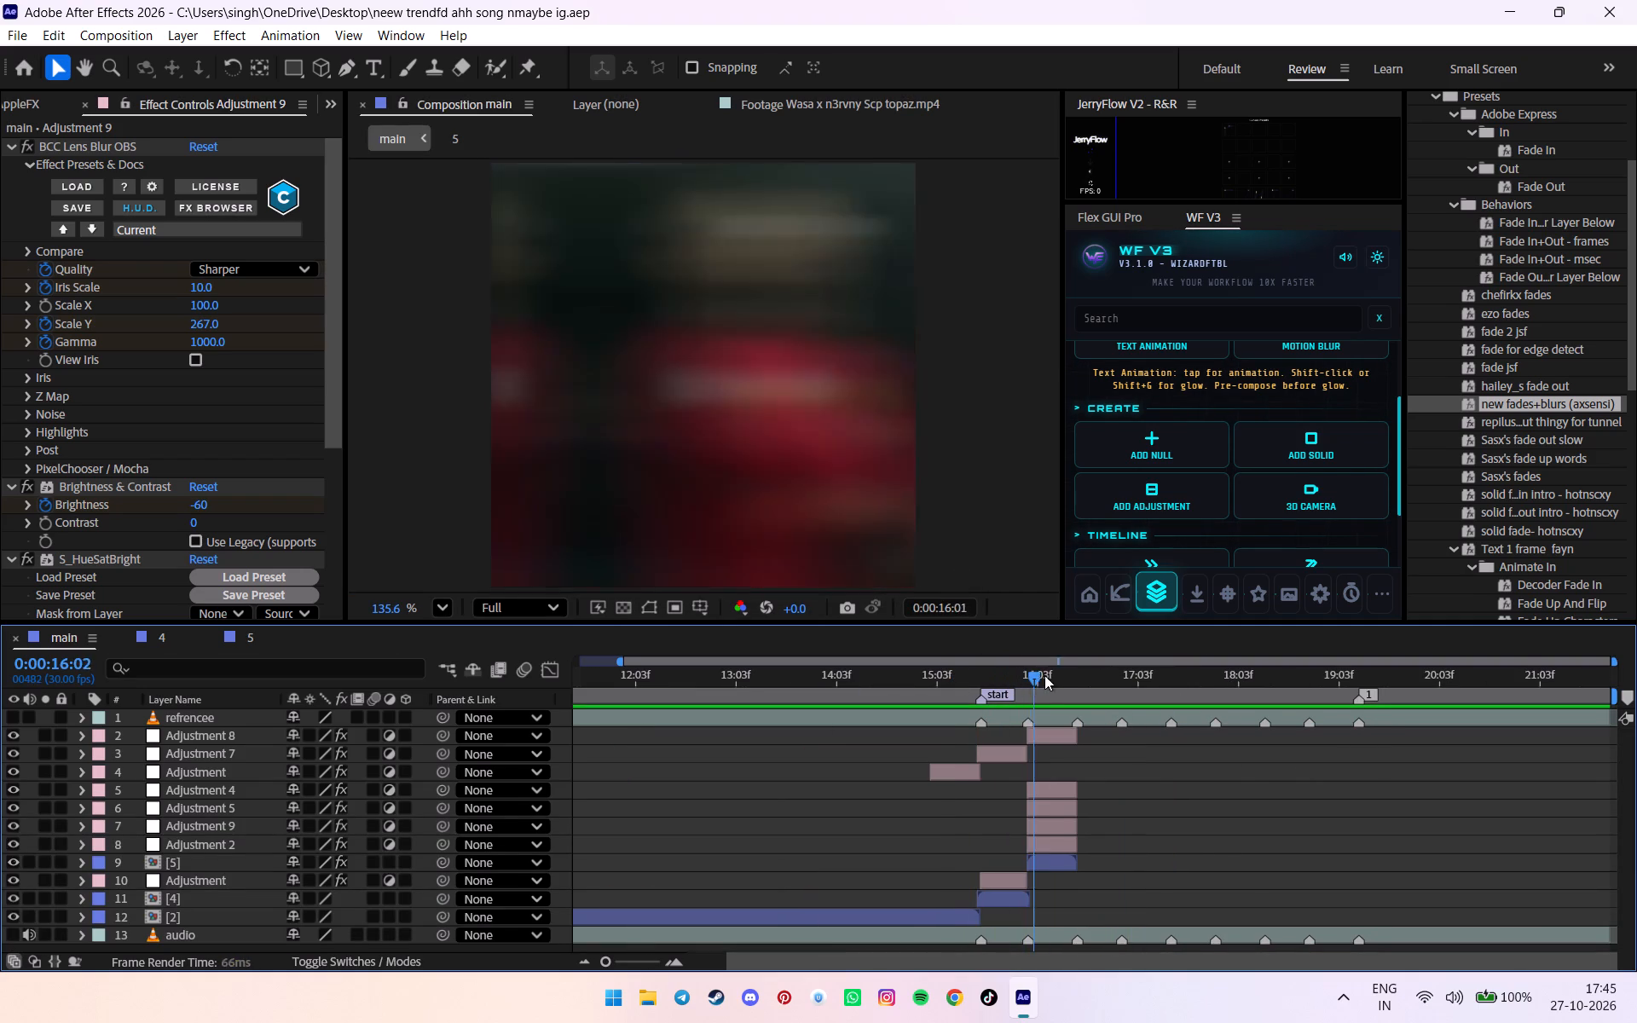
{"action": "left_click_drag", "start_coordinate": [1044, 675], "coordinate": [1073, 673]}
With the main timeline at 0:00:16:15, set the Wasa x n3rvny Scp topaz.mp4 footage's in point to 0:03:40:32.
{"action": "scroll", "coordinate": [1073, 673], "scroll_direction": "up", "scroll_amount": 3, "text": "alt"}
{"action": "left_click_drag", "start_coordinate": [1073, 673], "coordinate": [1109, 672]}
{"action": "scroll", "coordinate": [1109, 672], "scroll_direction": "down", "scroll_amount": 2, "text": "alt"}
{"action": "left_click", "coordinate": [41, 113]}
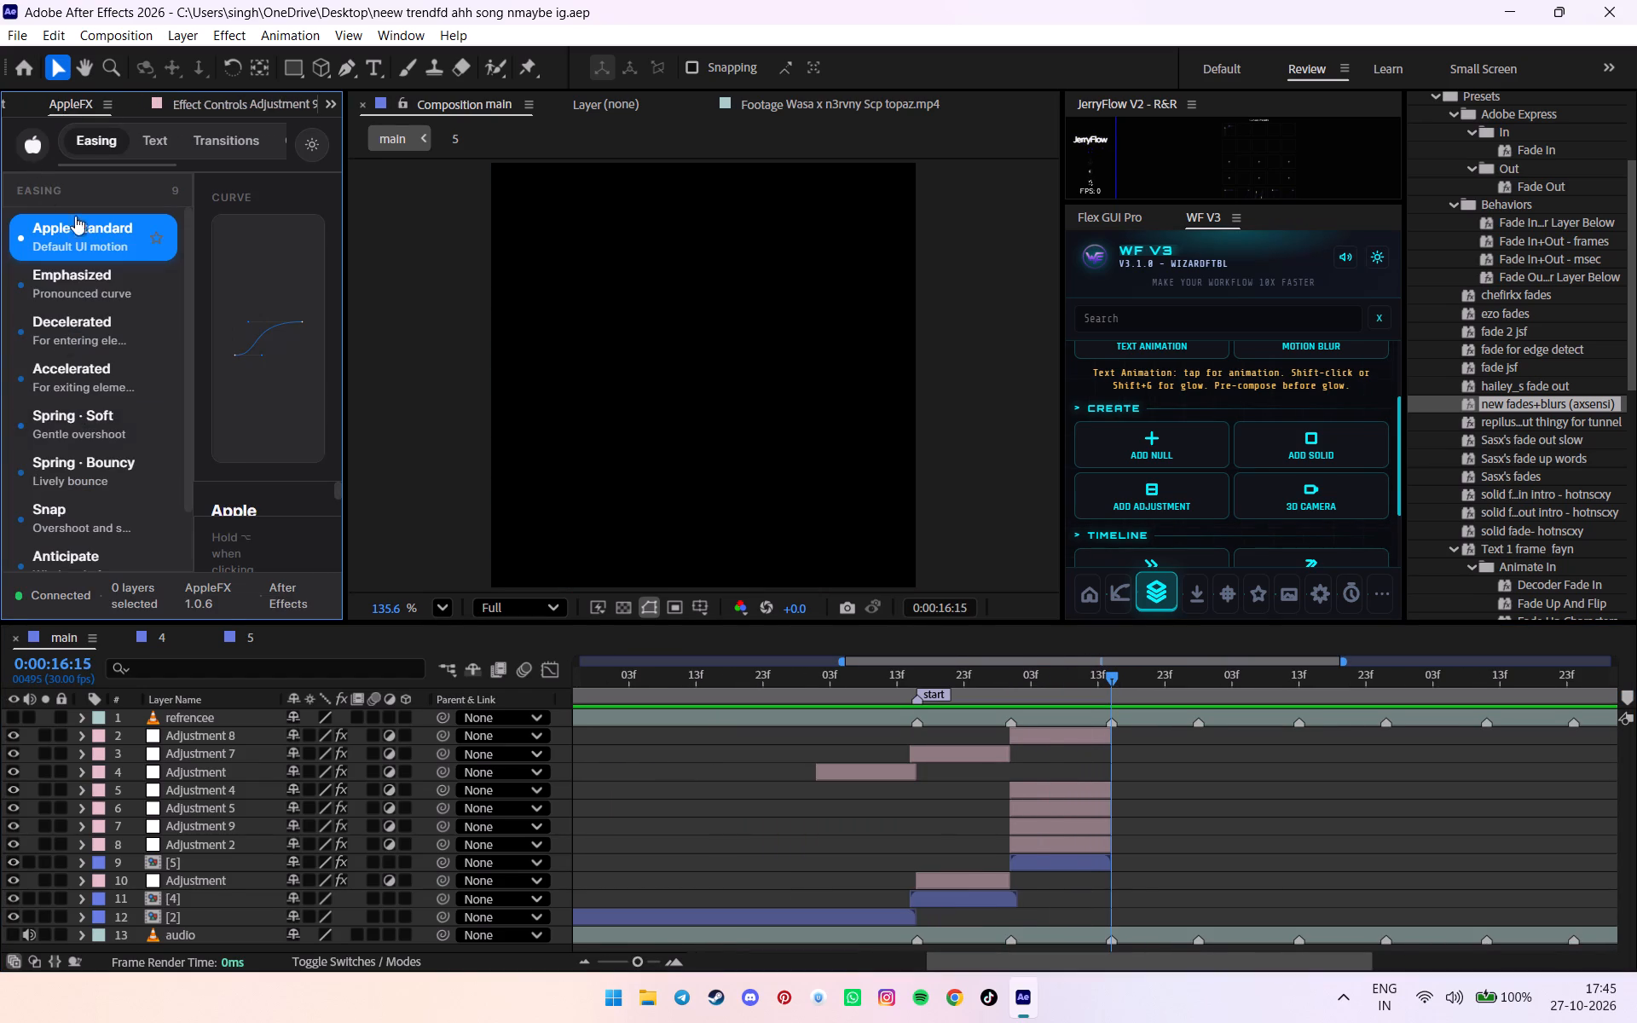
{"action": "left_click", "coordinate": [17, 100]}
{"action": "double_click", "coordinate": [101, 442]}
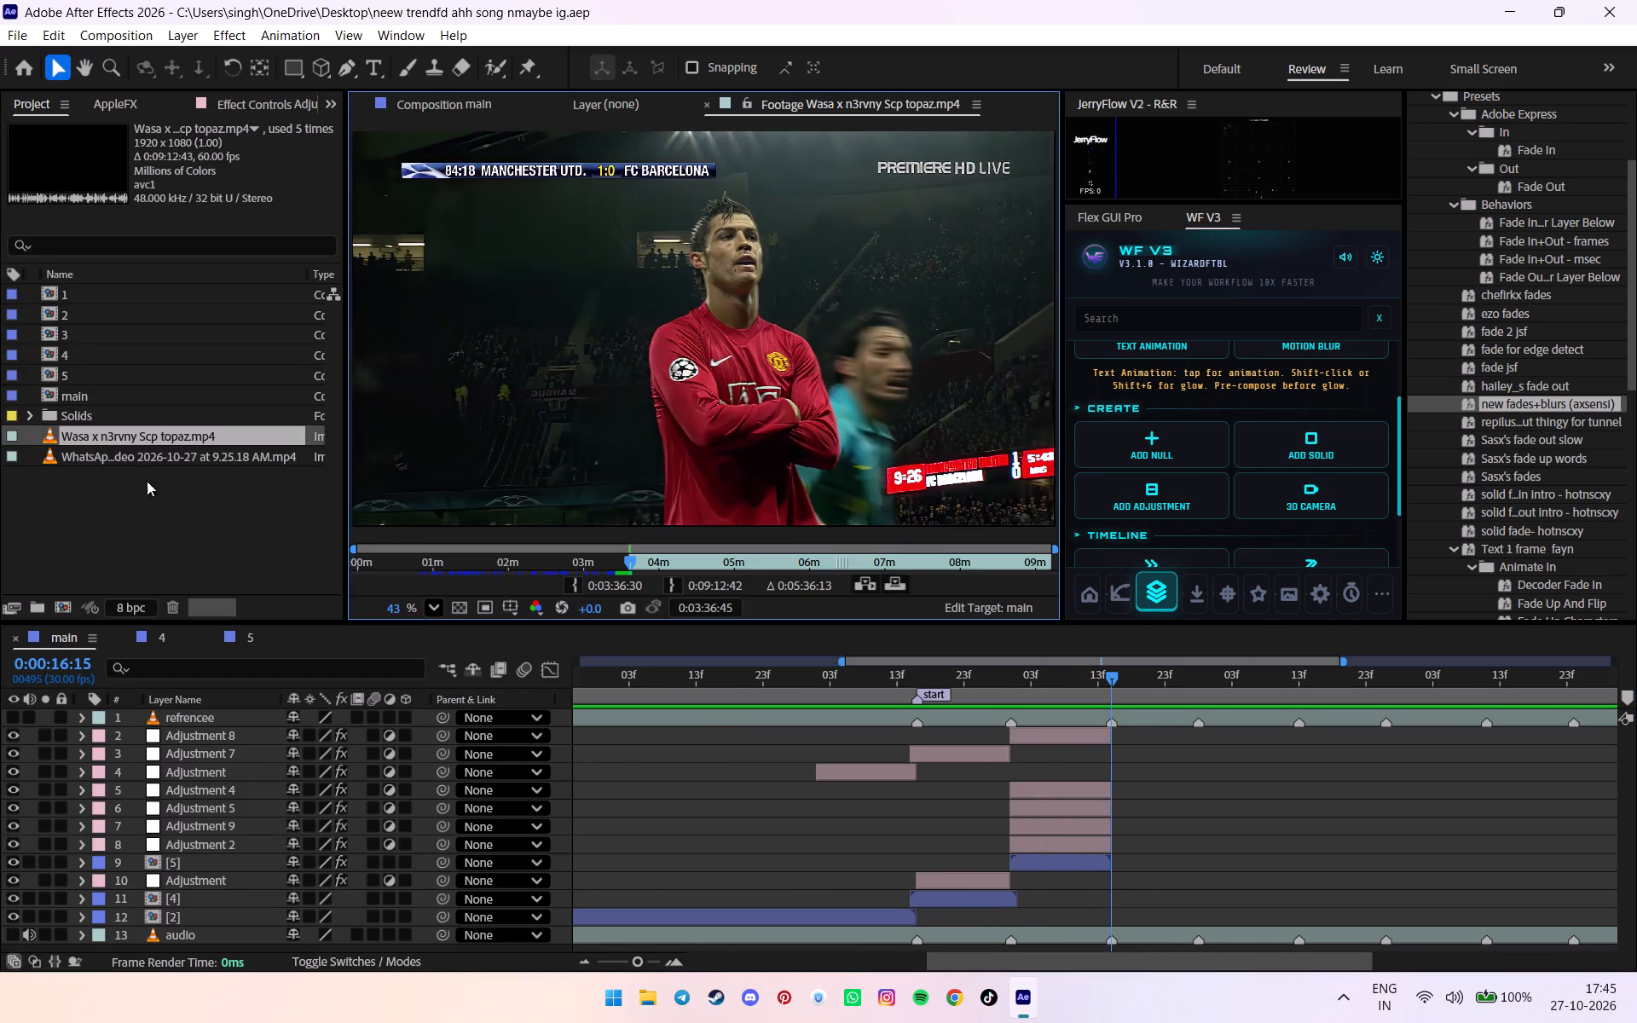
{"action": "left_click", "coordinate": [634, 564]}
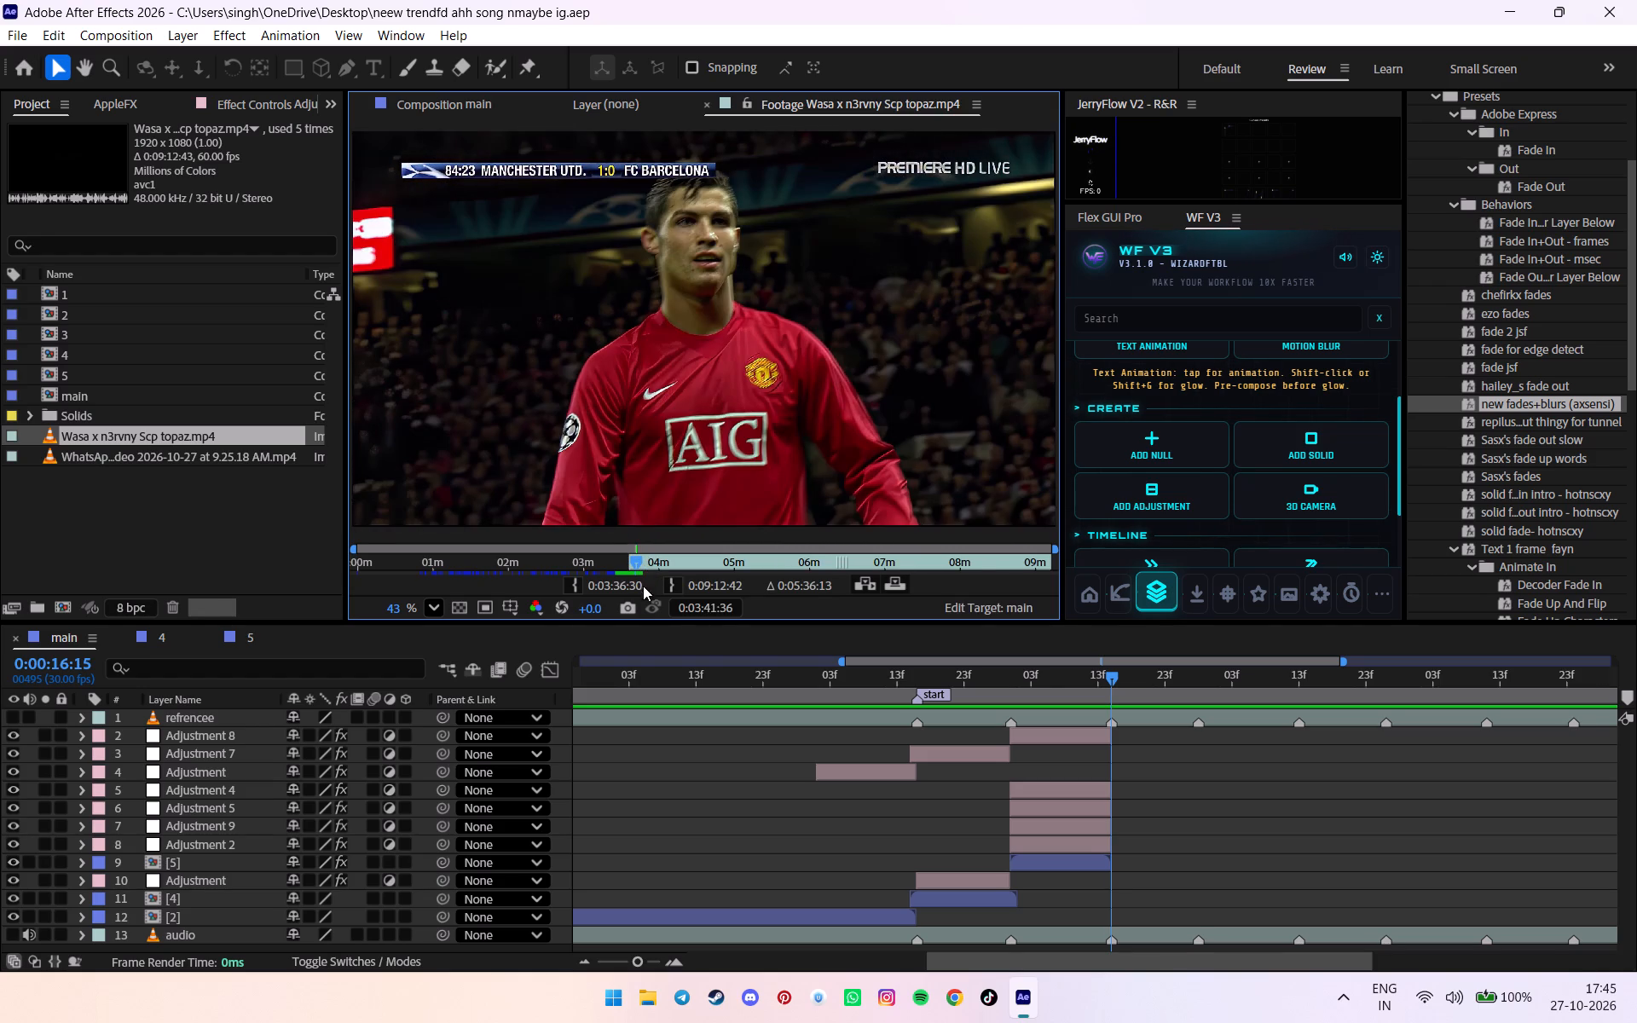
{"action": "scroll", "coordinate": [633, 562], "scroll_direction": "up", "scroll_amount": 2, "text": "alt"}
{"action": "left_click", "coordinate": [642, 562]}
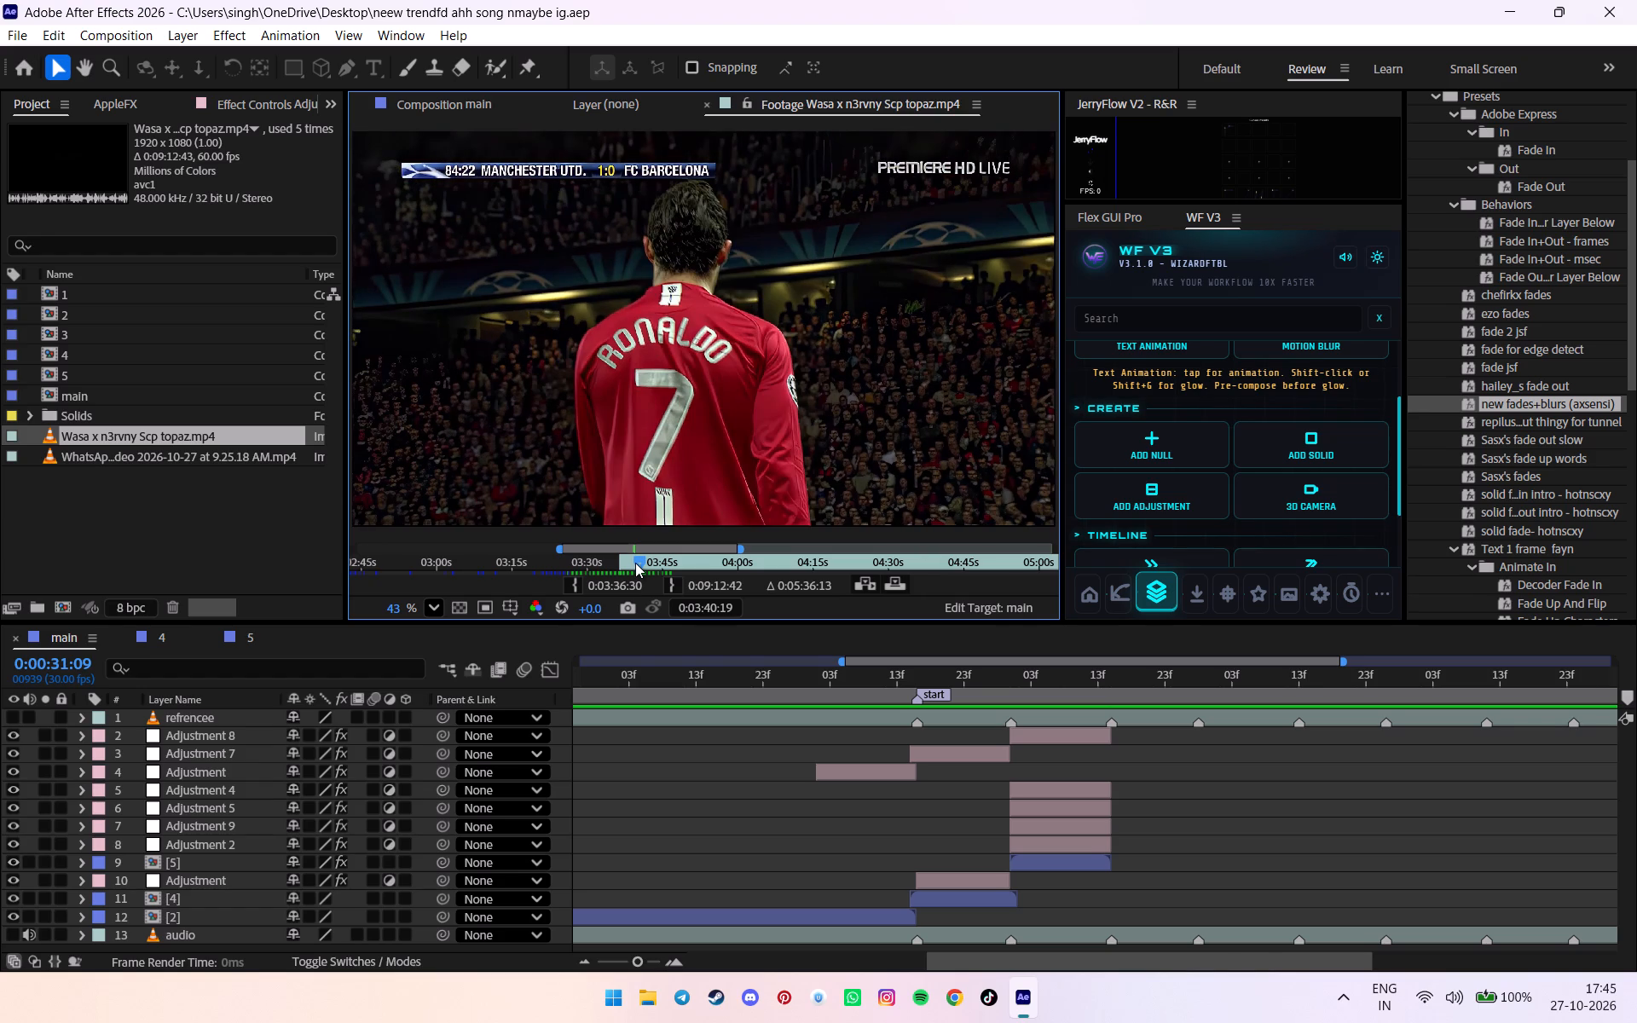
{"action": "double_click", "coordinate": [580, 585]}
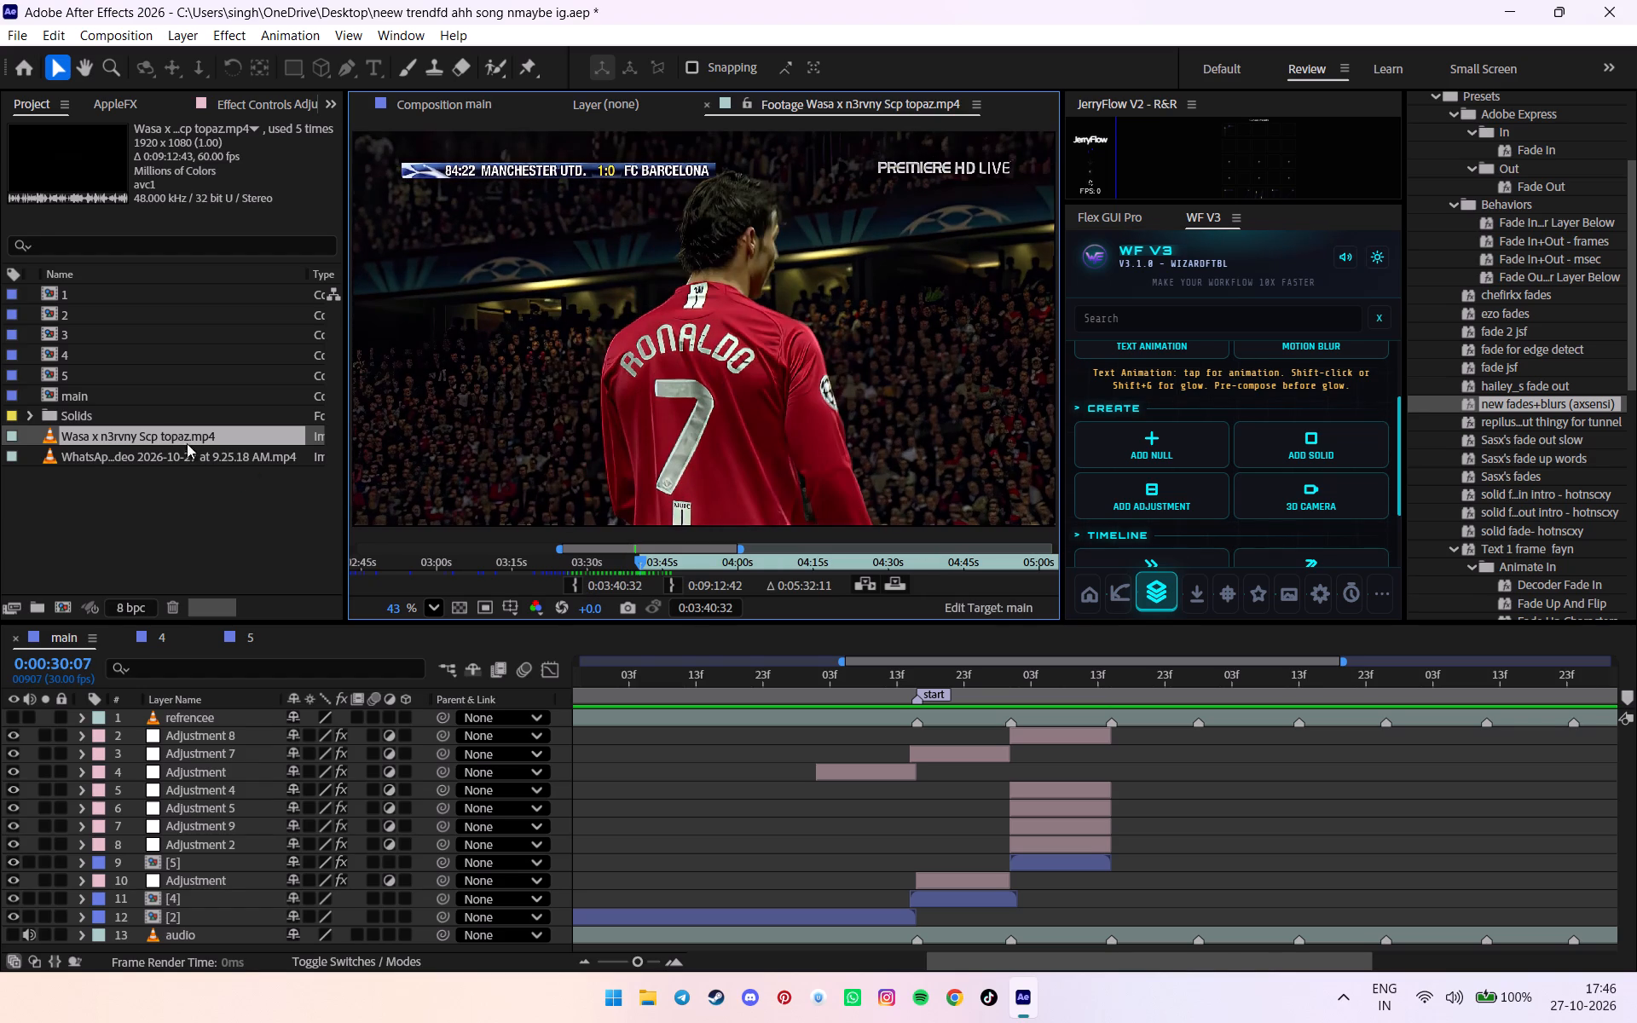
Add the Wasa x n3rvny Scp topaz.mp4 footage to the main composition, starting at clip 5's end marker, 0:00:16:15.
{"action": "left_click_drag", "start_coordinate": [165, 431], "coordinate": [1113, 777]}
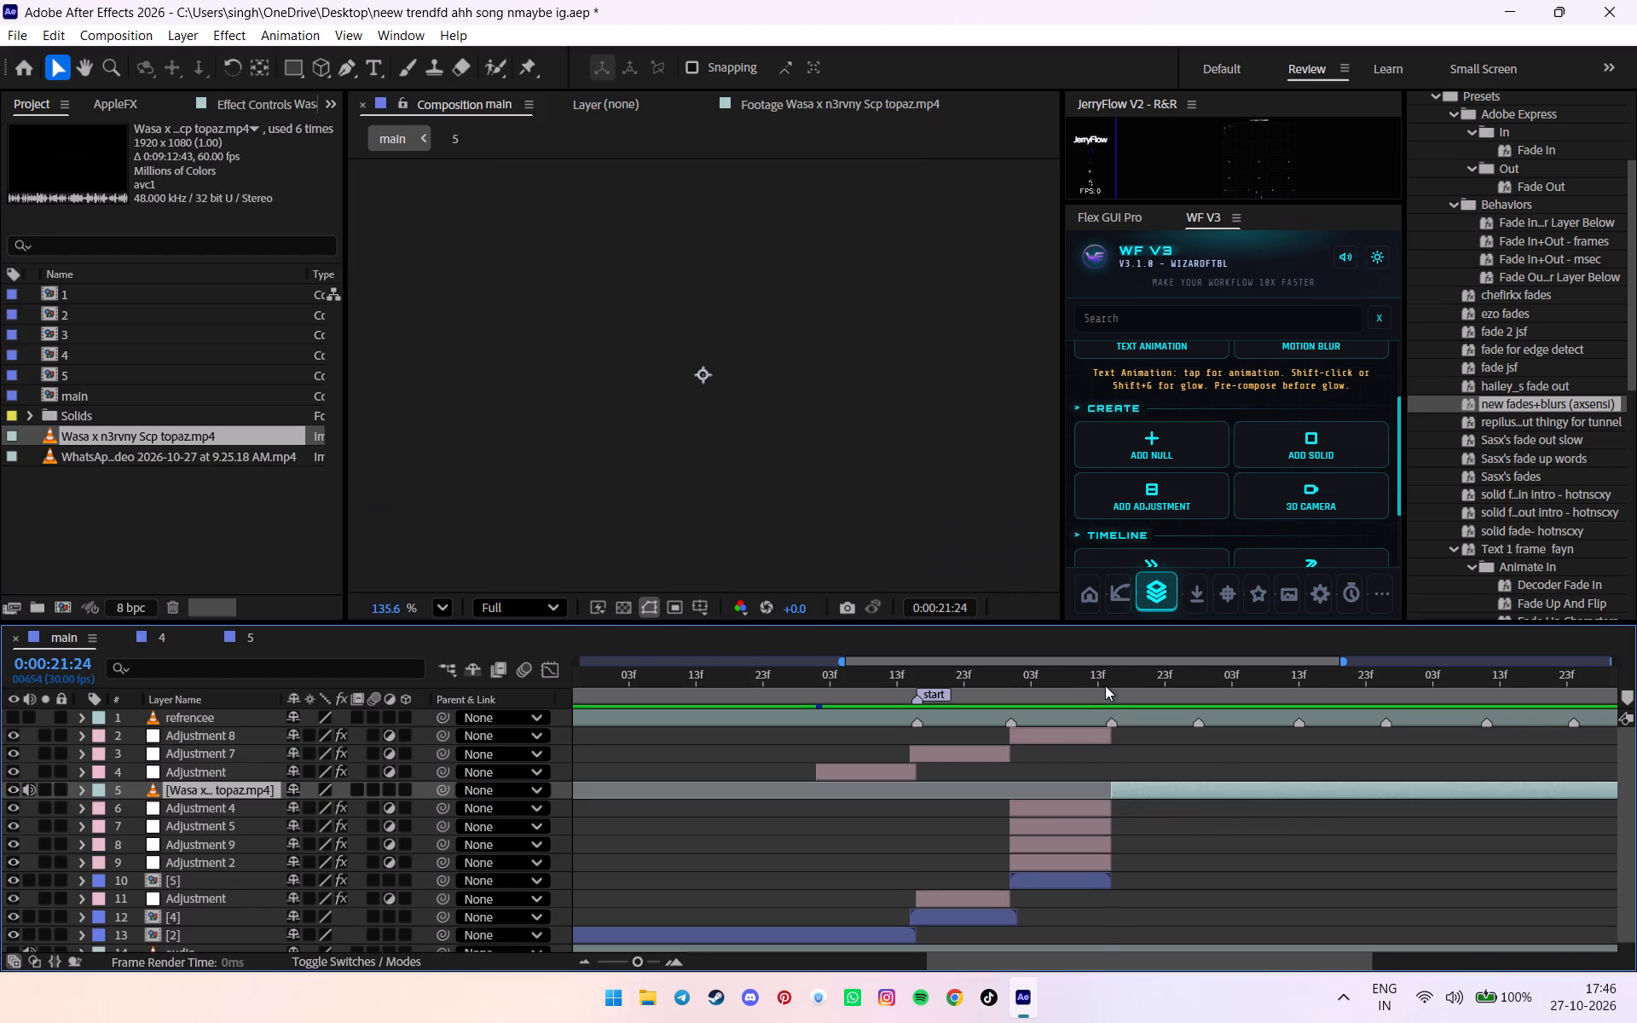
{"action": "left_click", "coordinate": [1105, 685]}
{"action": "left_click", "coordinate": [1109, 690]}
{"action": "scroll", "coordinate": [1122, 714], "scroll_direction": "down", "scroll_amount": 4, "text": "alt"}
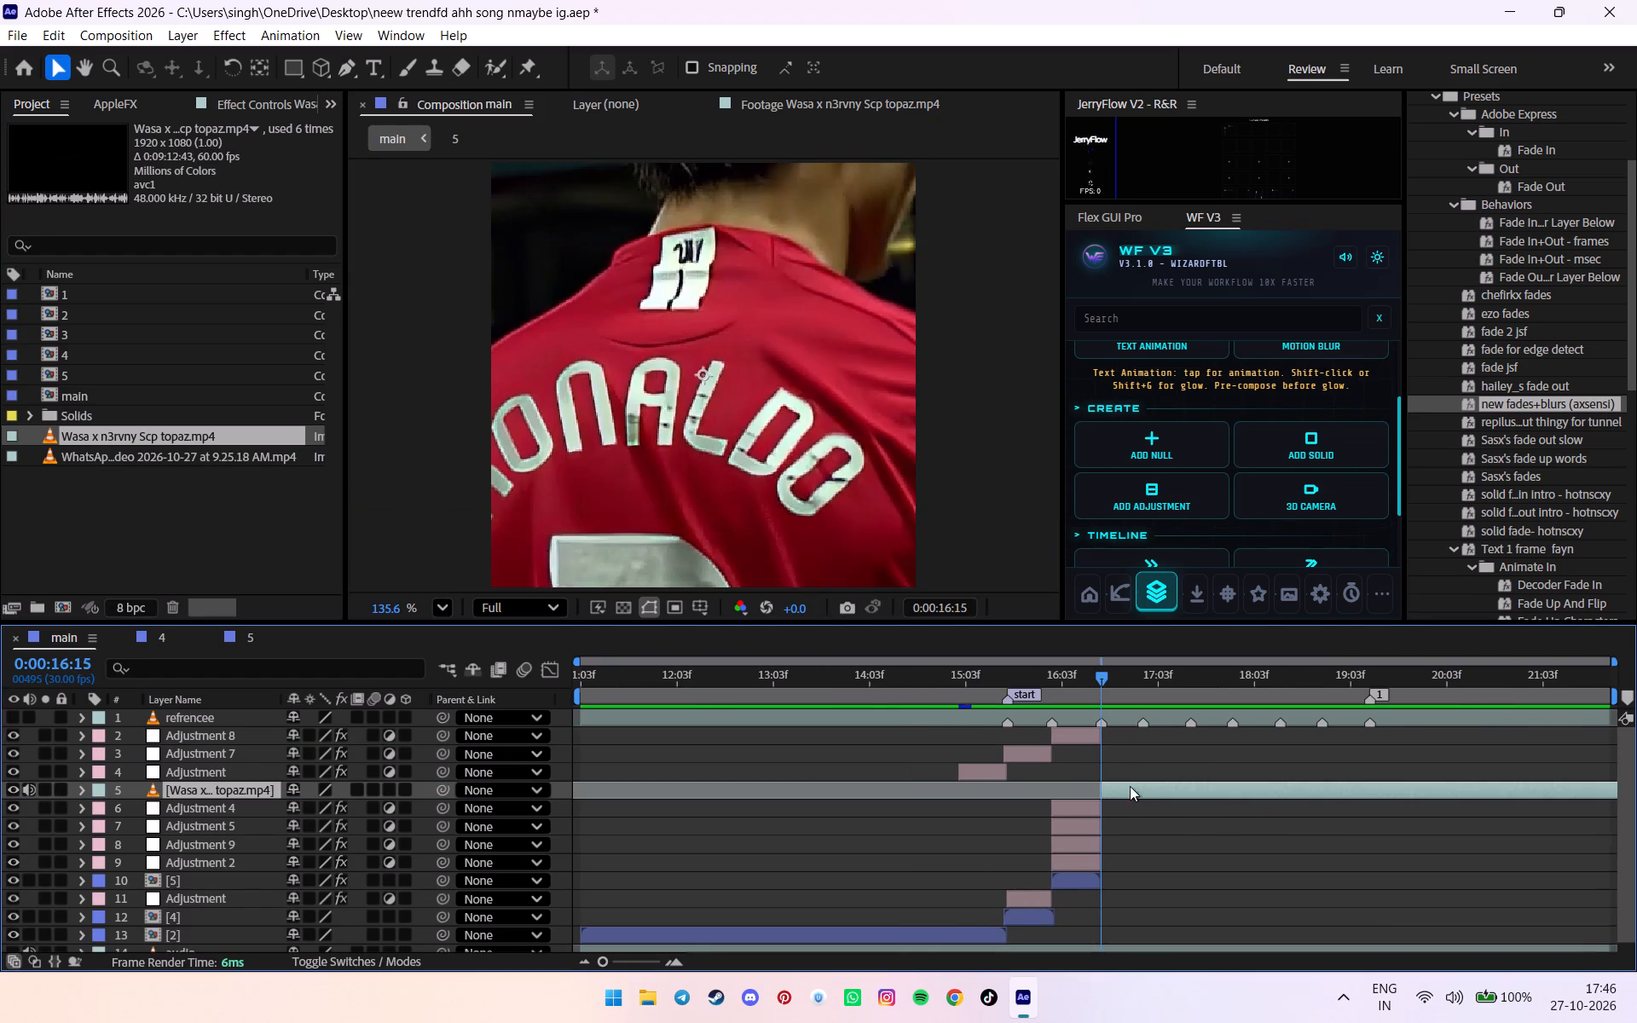
Scale the new footage layer to 35%.
{"action": "key", "text": "s"}
{"action": "left_click_drag", "start_coordinate": [331, 805], "coordinate": [263, 809]}
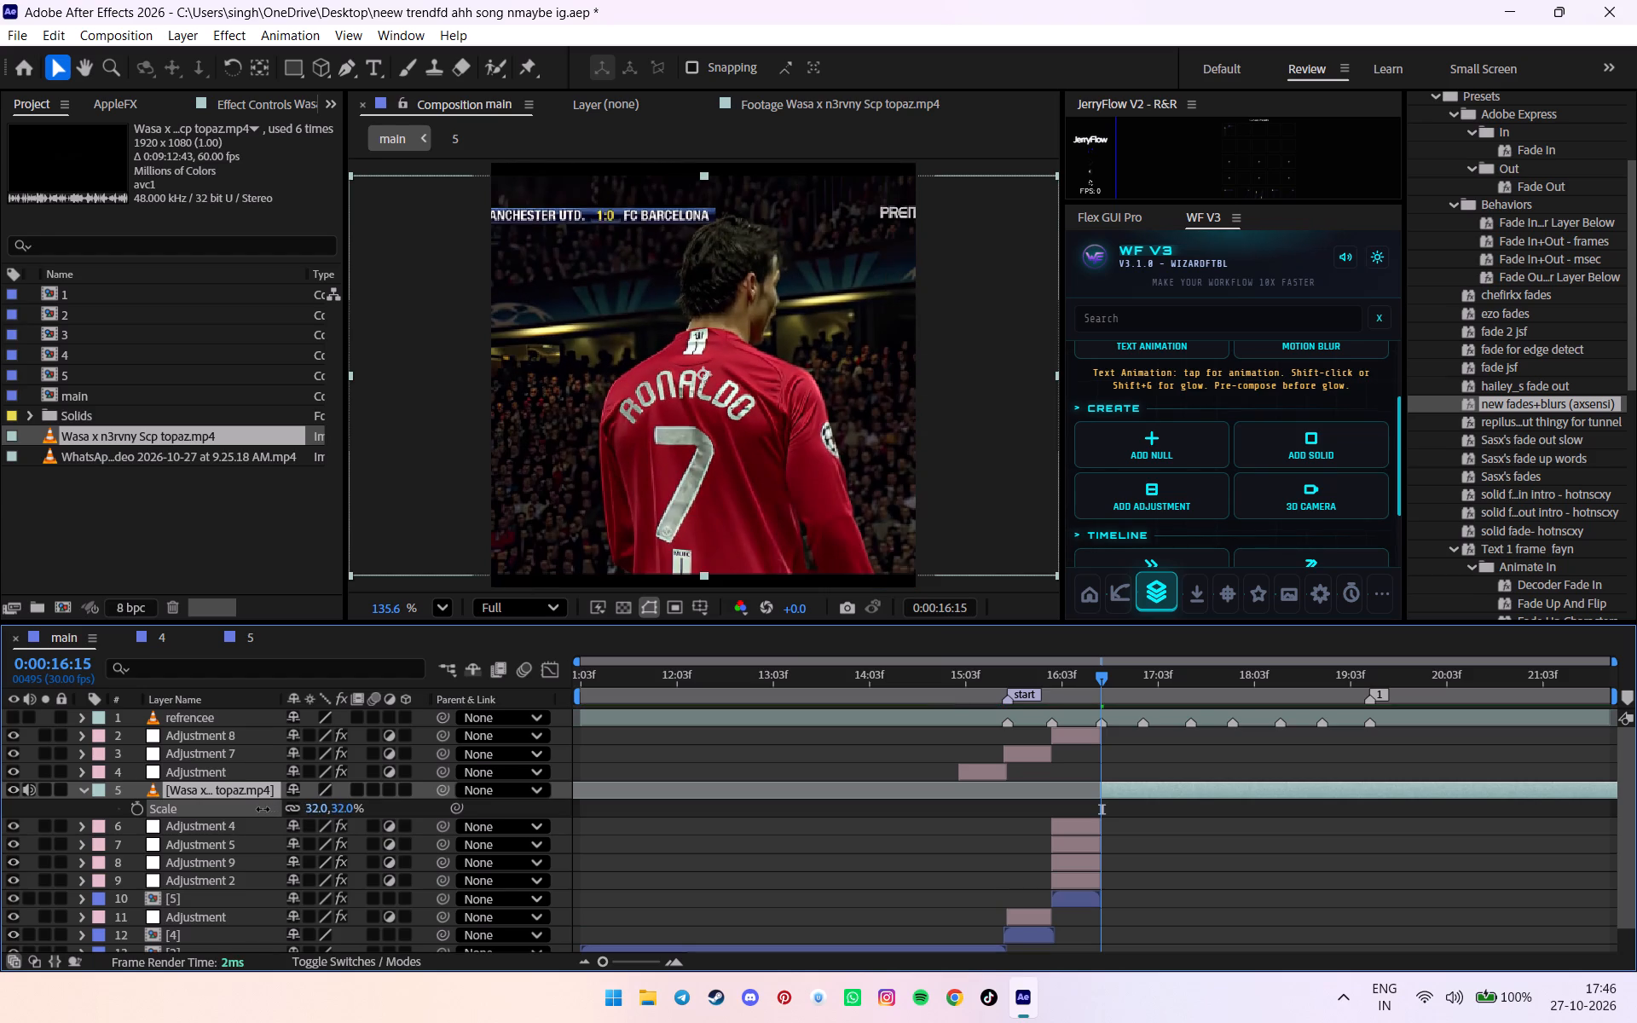
{"action": "left_click_drag", "start_coordinate": [263, 809], "coordinate": [265, 809]}
Slide the footage layer earlier and trim its start to 0:00:16:15 so it opens with Ronaldo already turning around.
{"action": "scroll", "coordinate": [988, 854], "scroll_direction": "down", "scroll_amount": 2, "text": "alt"}
{"action": "left_click_drag", "start_coordinate": [1172, 784], "coordinate": [1164, 788]}
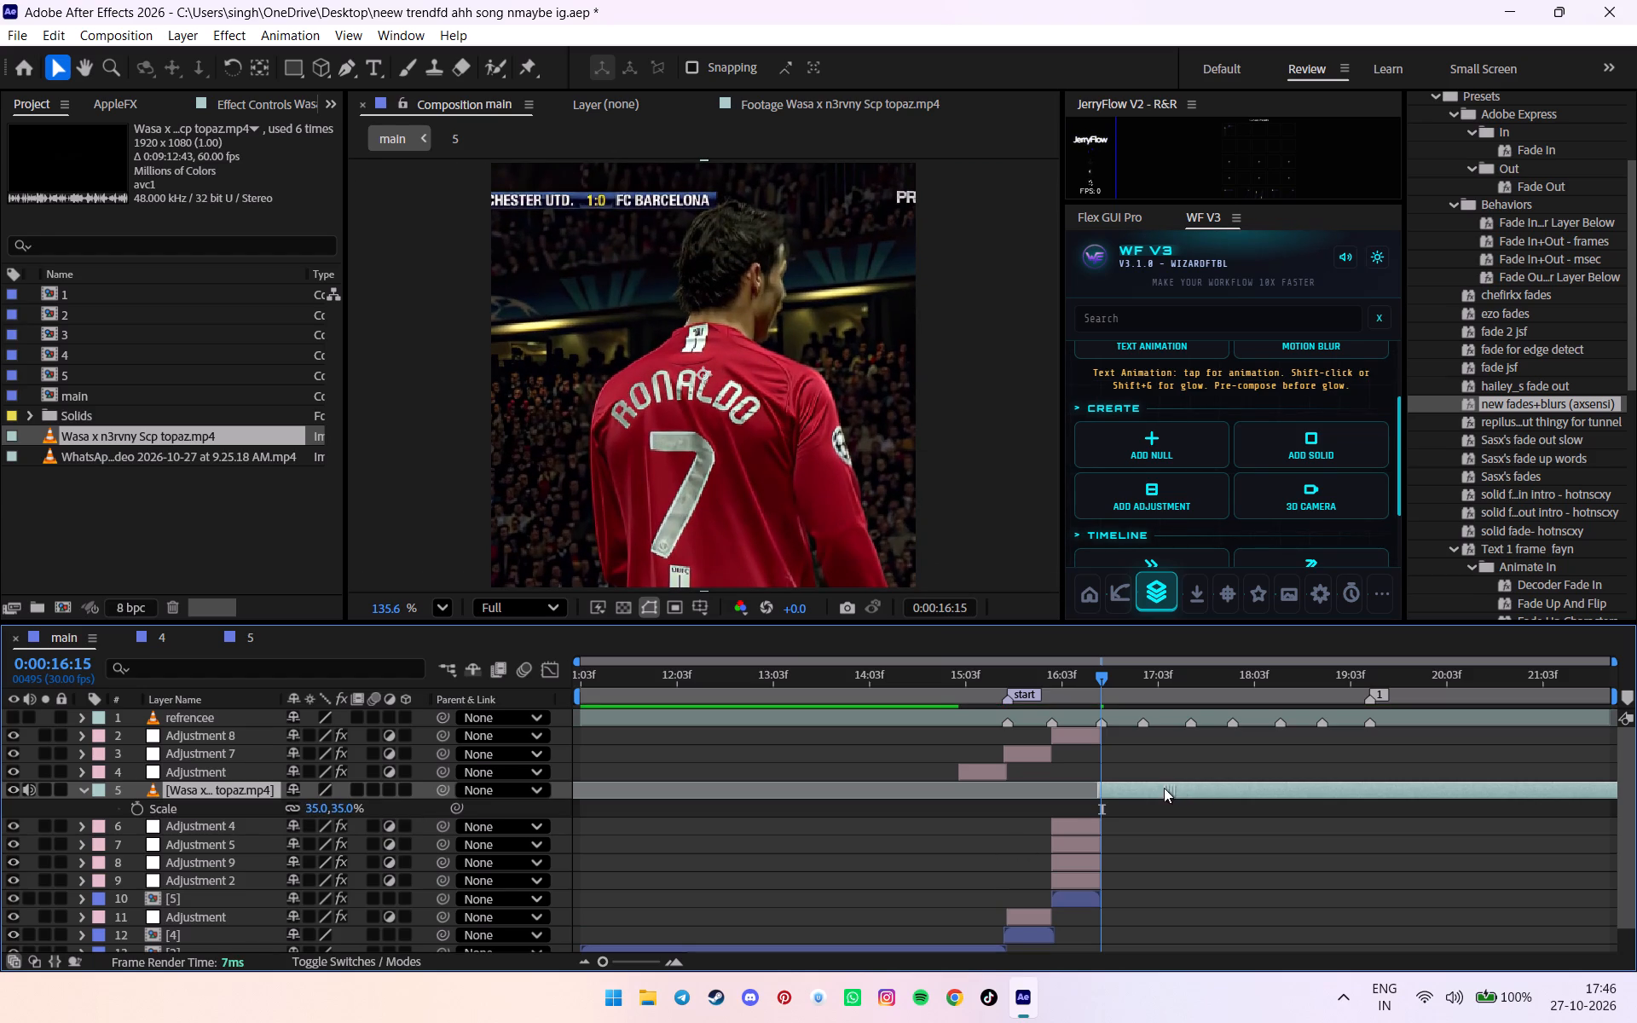
{"action": "left_click_drag", "start_coordinate": [1164, 788], "coordinate": [1125, 789]}
{"action": "left_click_drag", "start_coordinate": [1047, 790], "coordinate": [1072, 790]}
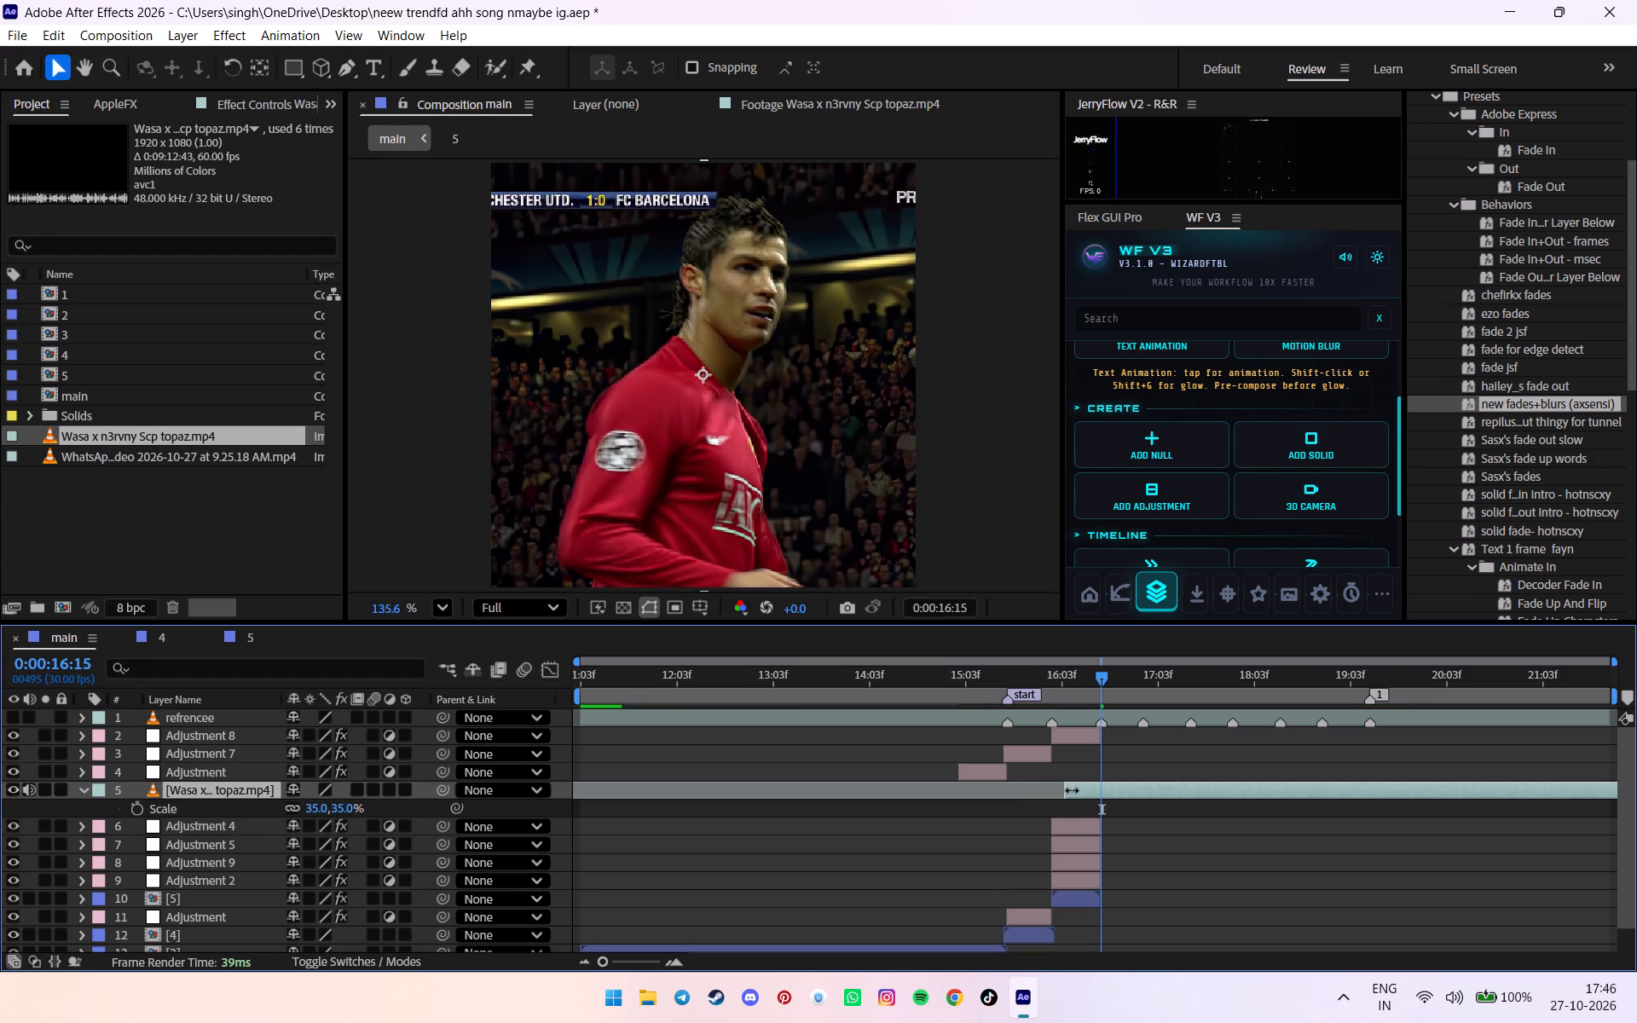
{"action": "left_click_drag", "start_coordinate": [1072, 790], "coordinate": [1093, 789]}
Split the footage layer at the next marker, 0:00:16:28, and delete the remainder after it.
{"action": "scroll", "coordinate": [1098, 789], "scroll_direction": "up", "scroll_amount": 2, "text": "alt"}
{"action": "scroll", "coordinate": [1156, 754], "scroll_direction": "down", "scroll_amount": 5}
{"action": "left_click_drag", "start_coordinate": [1210, 694], "coordinate": [1278, 690]}
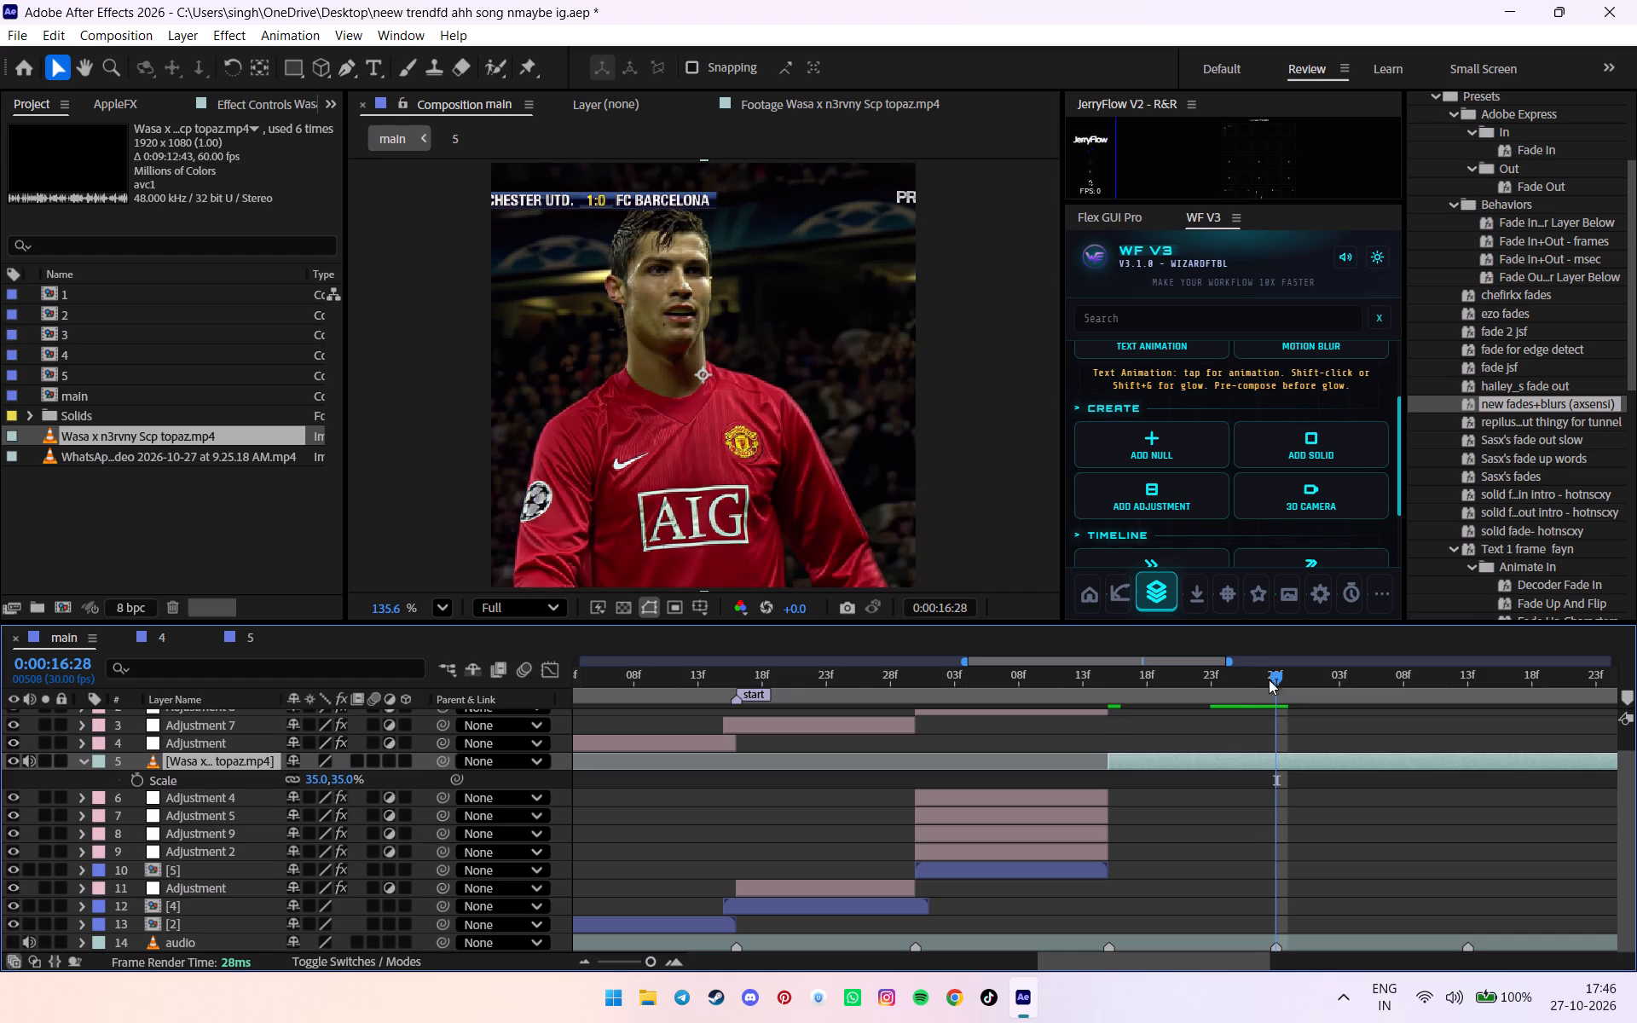
{"action": "key", "text": "ctrl+shift+d"}
{"action": "key", "text": "Delete"}
Slide the footage layer slightly earlier again and retrim its ends to the markers at 0:00:16:15 and 0:00:16:28.
{"action": "left_click_drag", "start_coordinate": [1145, 683], "coordinate": [1129, 686]}
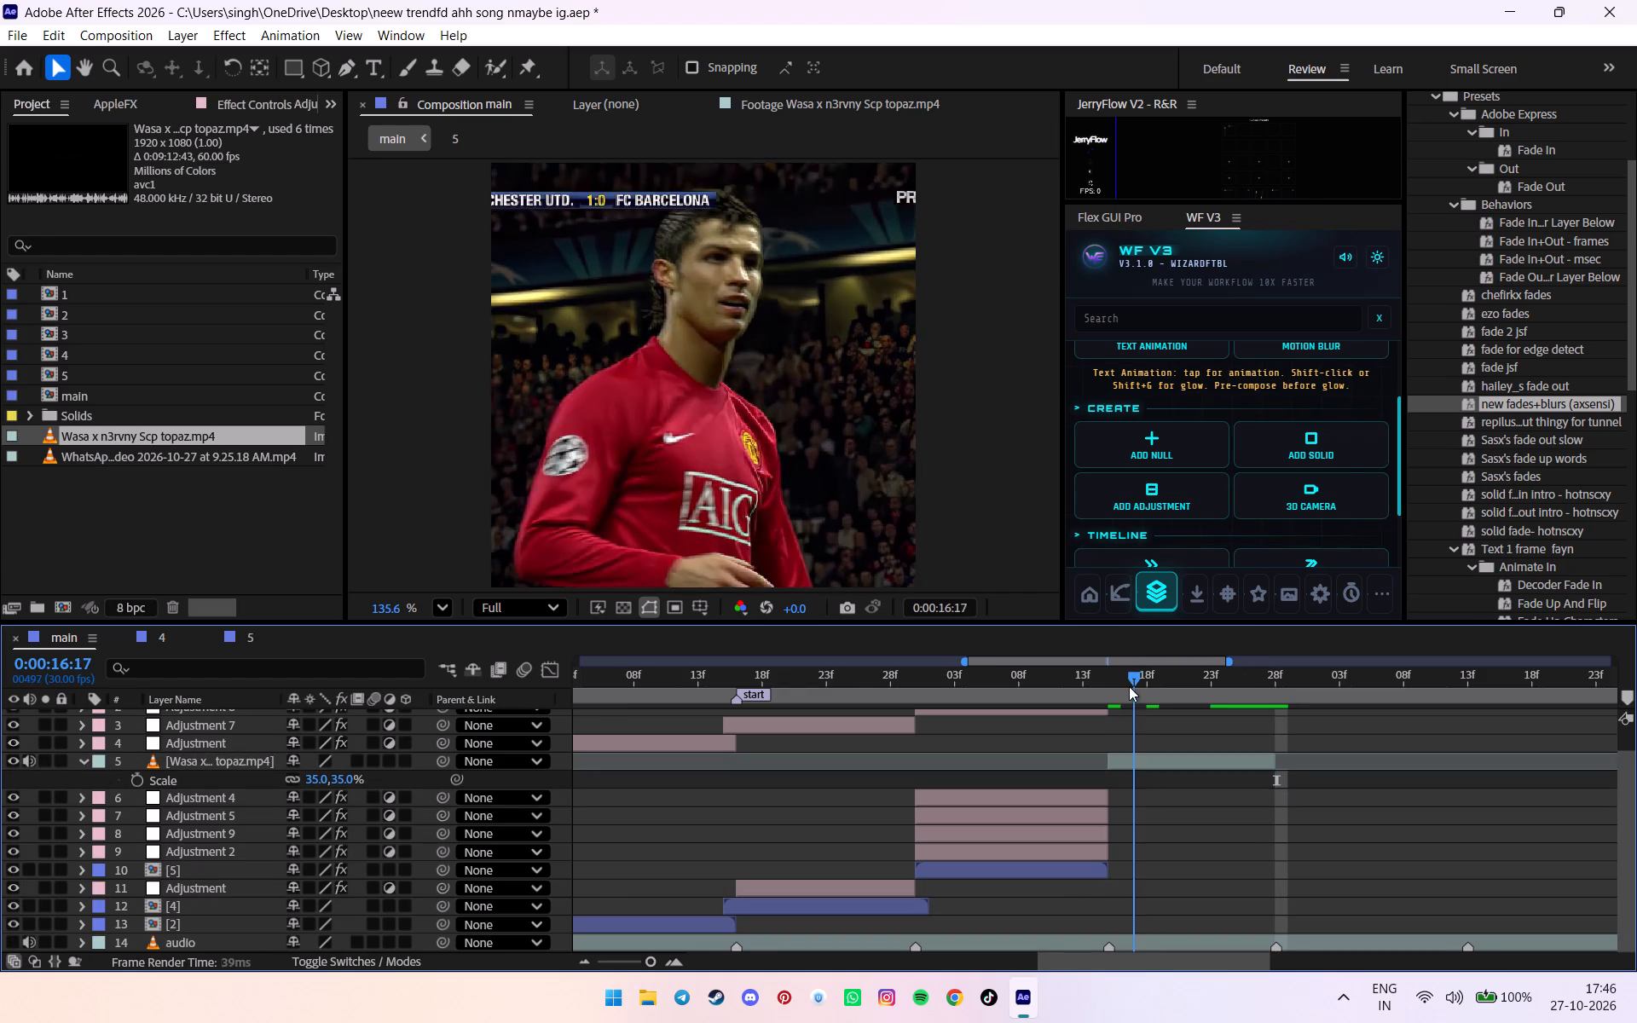
{"action": "left_click_drag", "start_coordinate": [1129, 686], "coordinate": [1114, 690]}
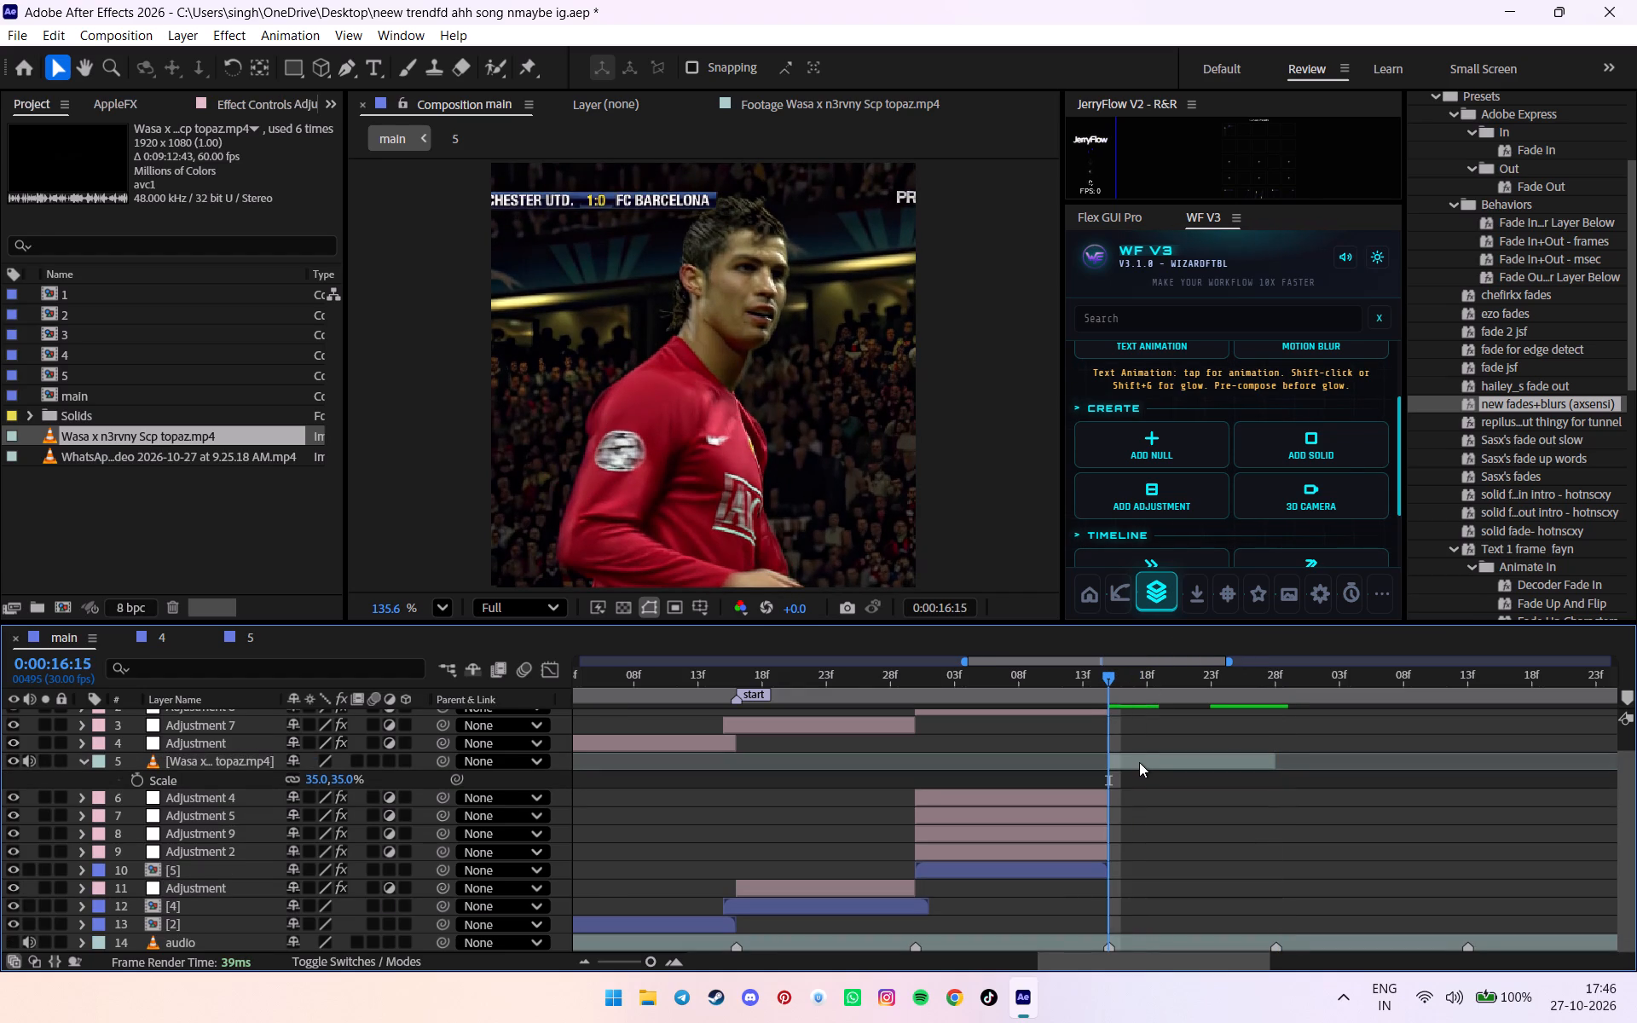
{"action": "left_click_drag", "start_coordinate": [1140, 763], "coordinate": [1088, 769]}
{"action": "left_click_drag", "start_coordinate": [1053, 764], "coordinate": [1107, 759]}
{"action": "left_click_drag", "start_coordinate": [1222, 758], "coordinate": [1284, 760]}
{"action": "left_click", "coordinate": [1282, 685]}
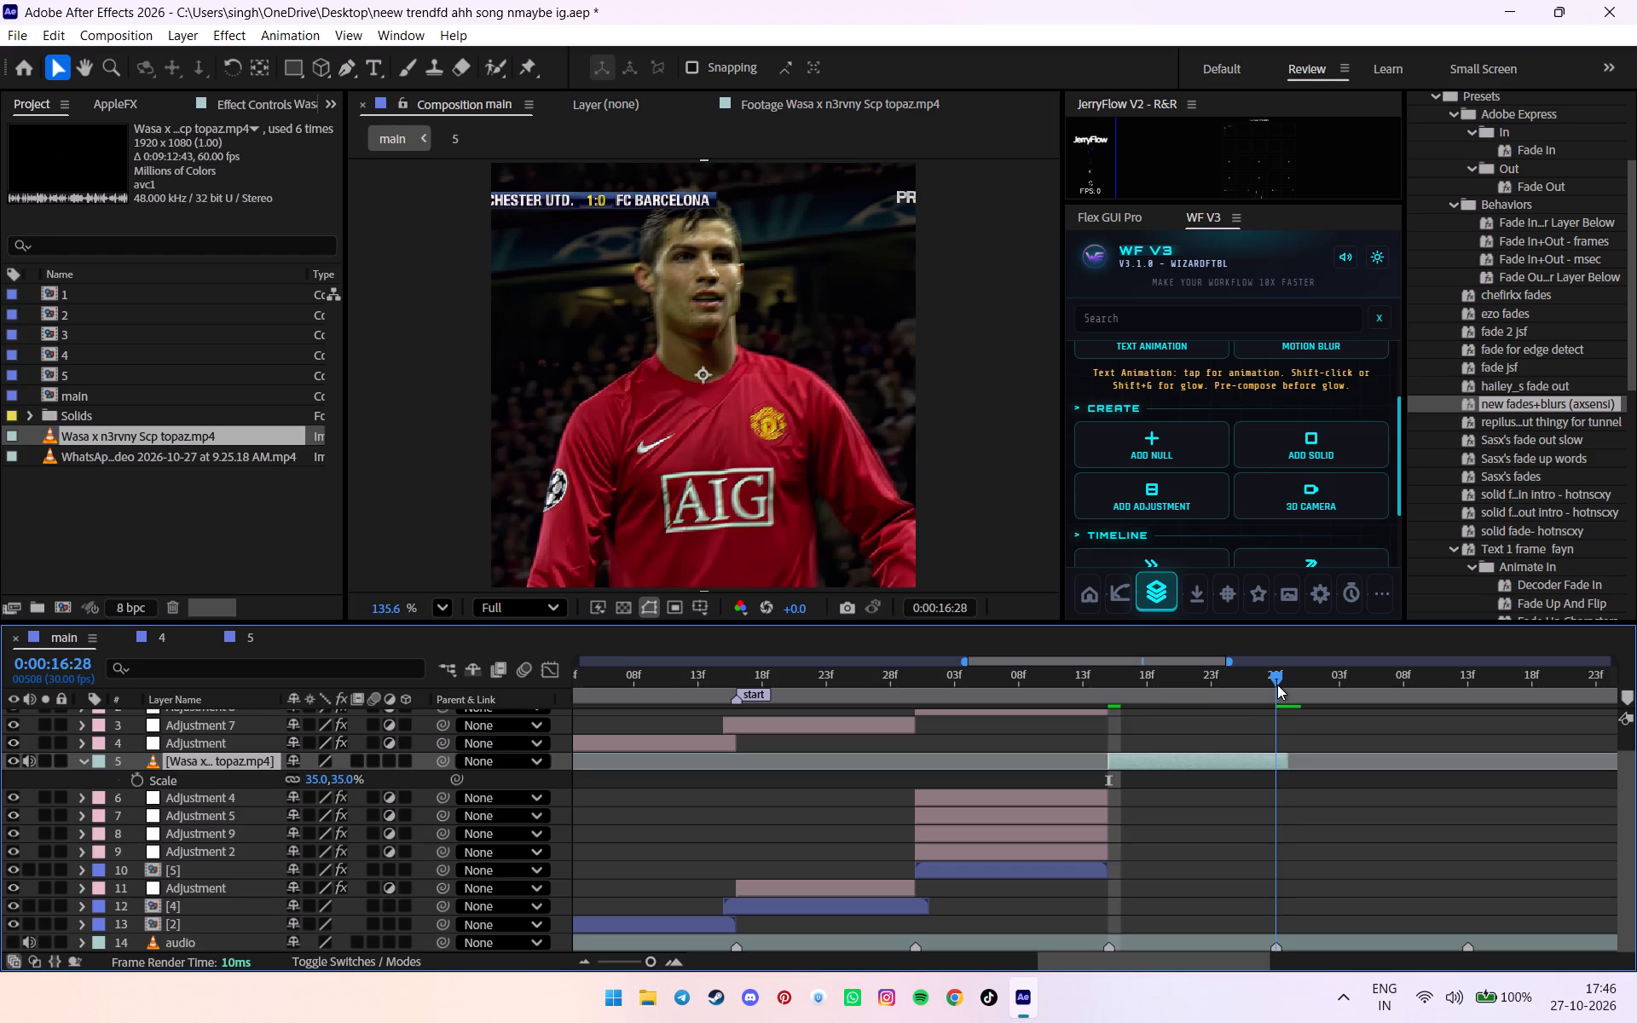
{"action": "left_click_drag", "start_coordinate": [1293, 767], "coordinate": [1283, 767]}
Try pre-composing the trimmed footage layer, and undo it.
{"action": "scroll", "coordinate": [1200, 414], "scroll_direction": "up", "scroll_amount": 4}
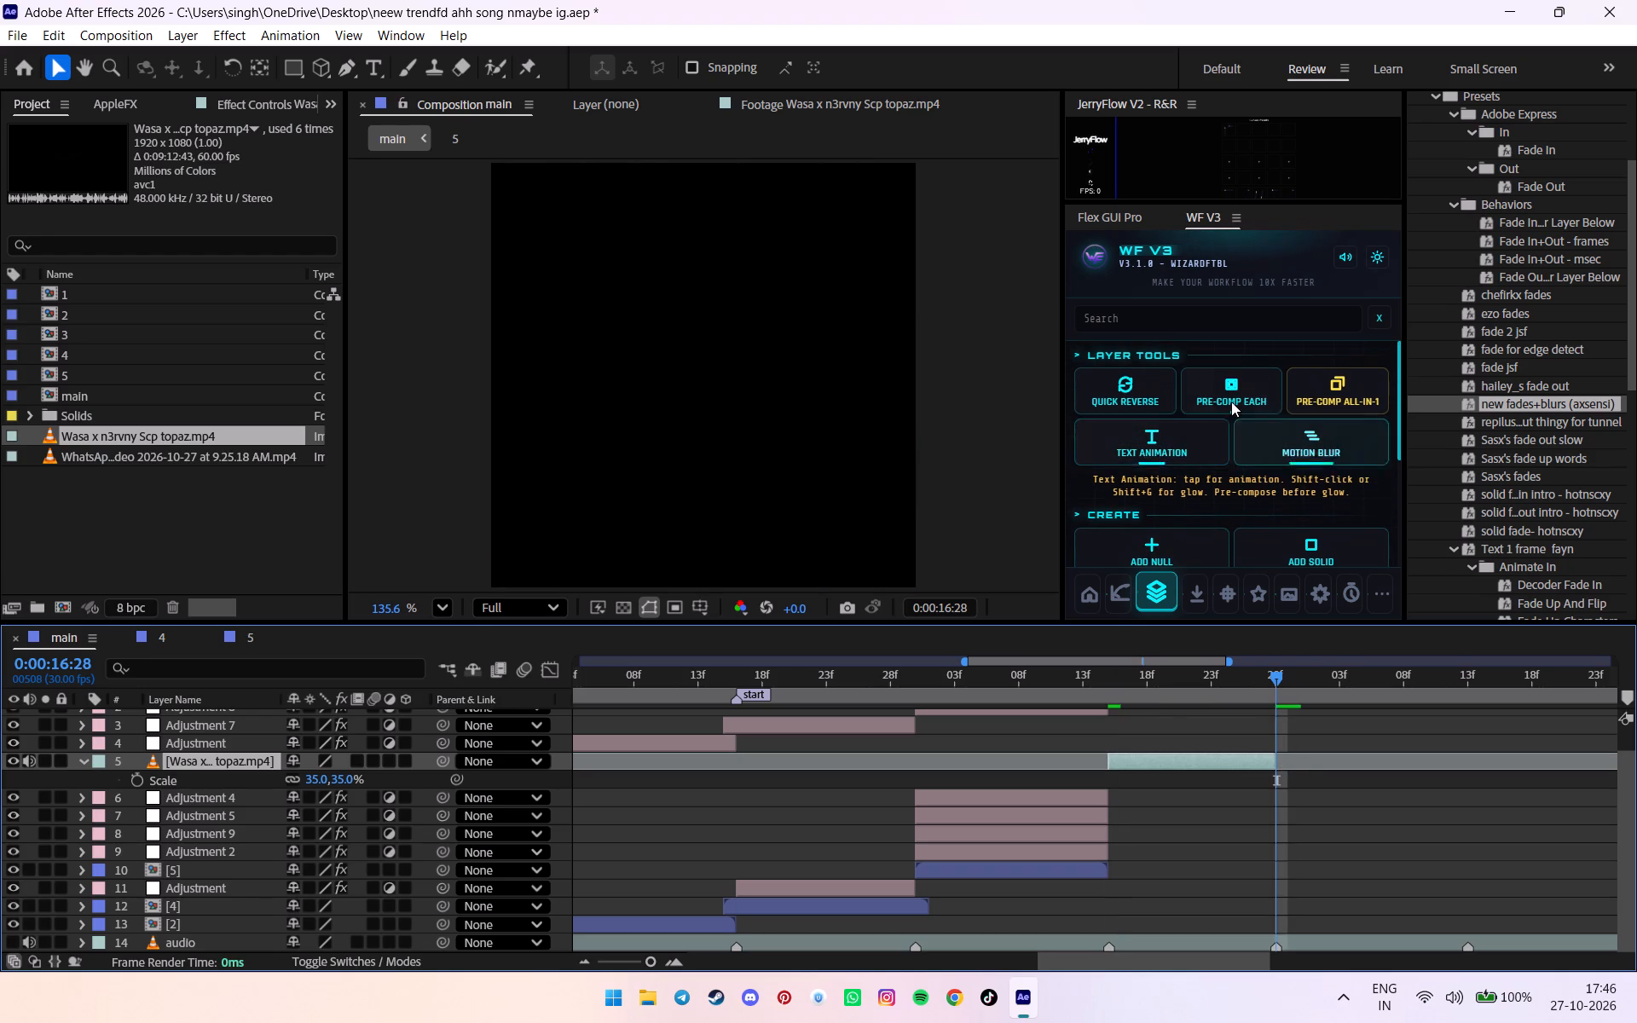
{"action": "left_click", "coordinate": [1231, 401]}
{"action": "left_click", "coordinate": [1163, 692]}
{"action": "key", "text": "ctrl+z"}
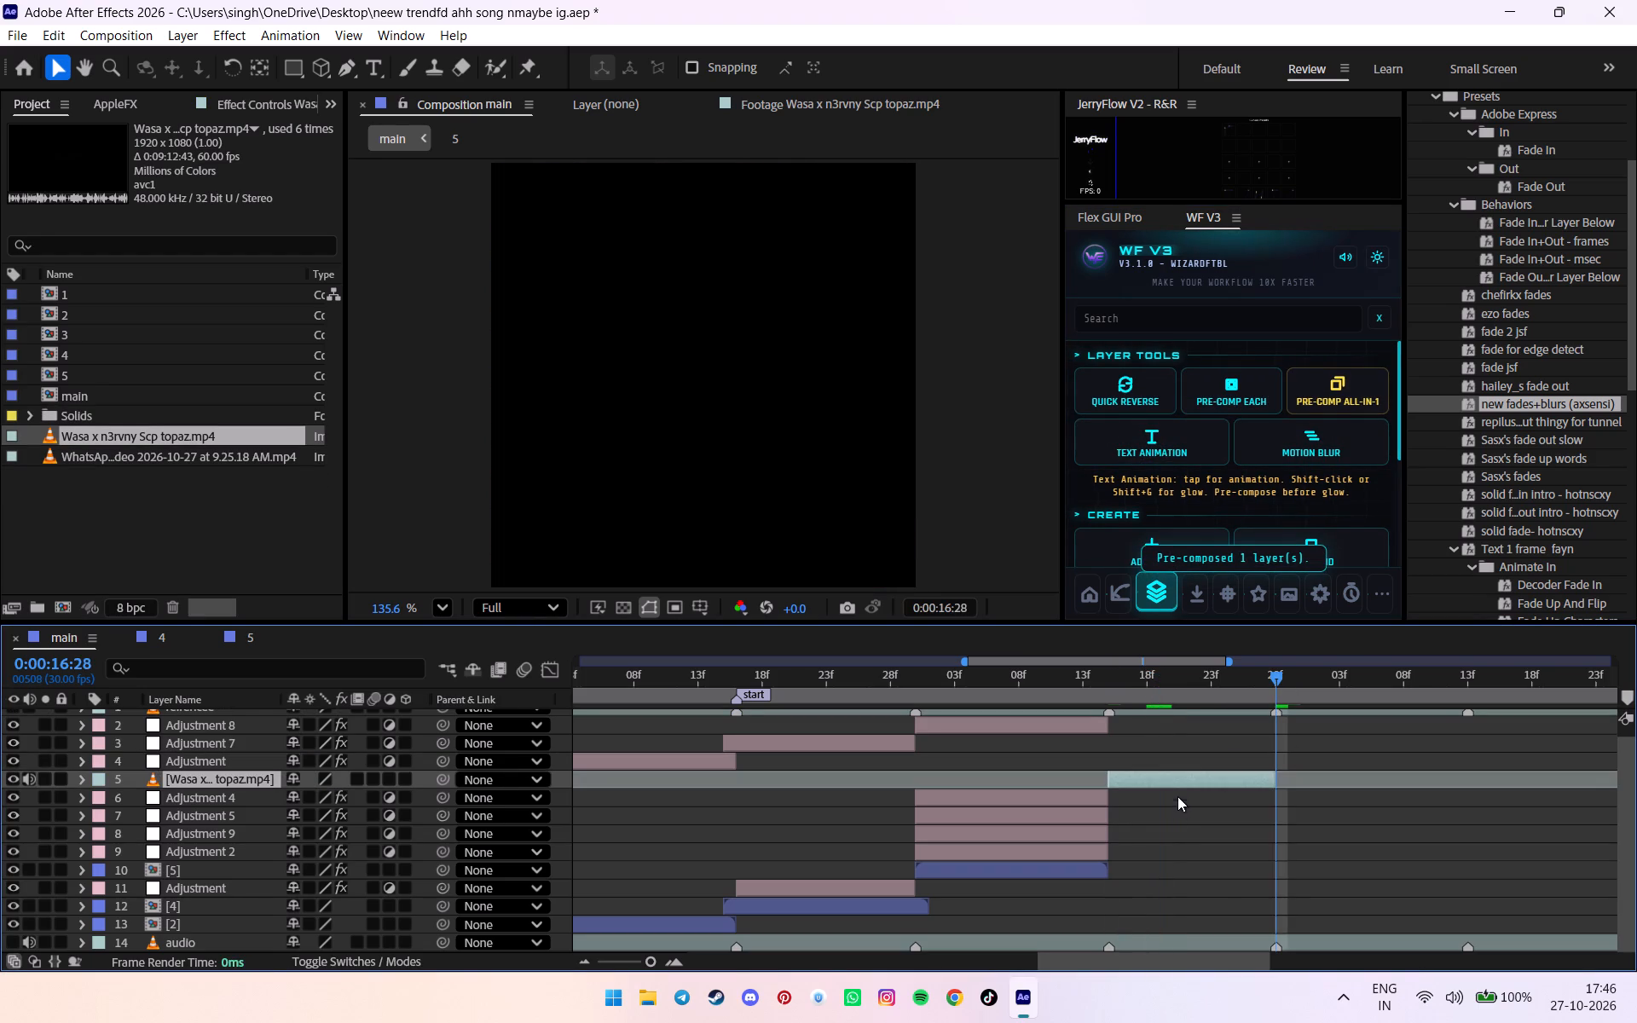
Set the footage layer's position to 218, 184 to center Ronaldo in the frame, judging it at 0:00:16:21.
{"action": "left_click_drag", "start_coordinate": [1169, 782], "coordinate": [1174, 772]}
{"action": "left_click", "coordinate": [1201, 714]}
{"action": "left_click", "coordinate": [1183, 682]}
{"action": "left_click", "coordinate": [1181, 783]}
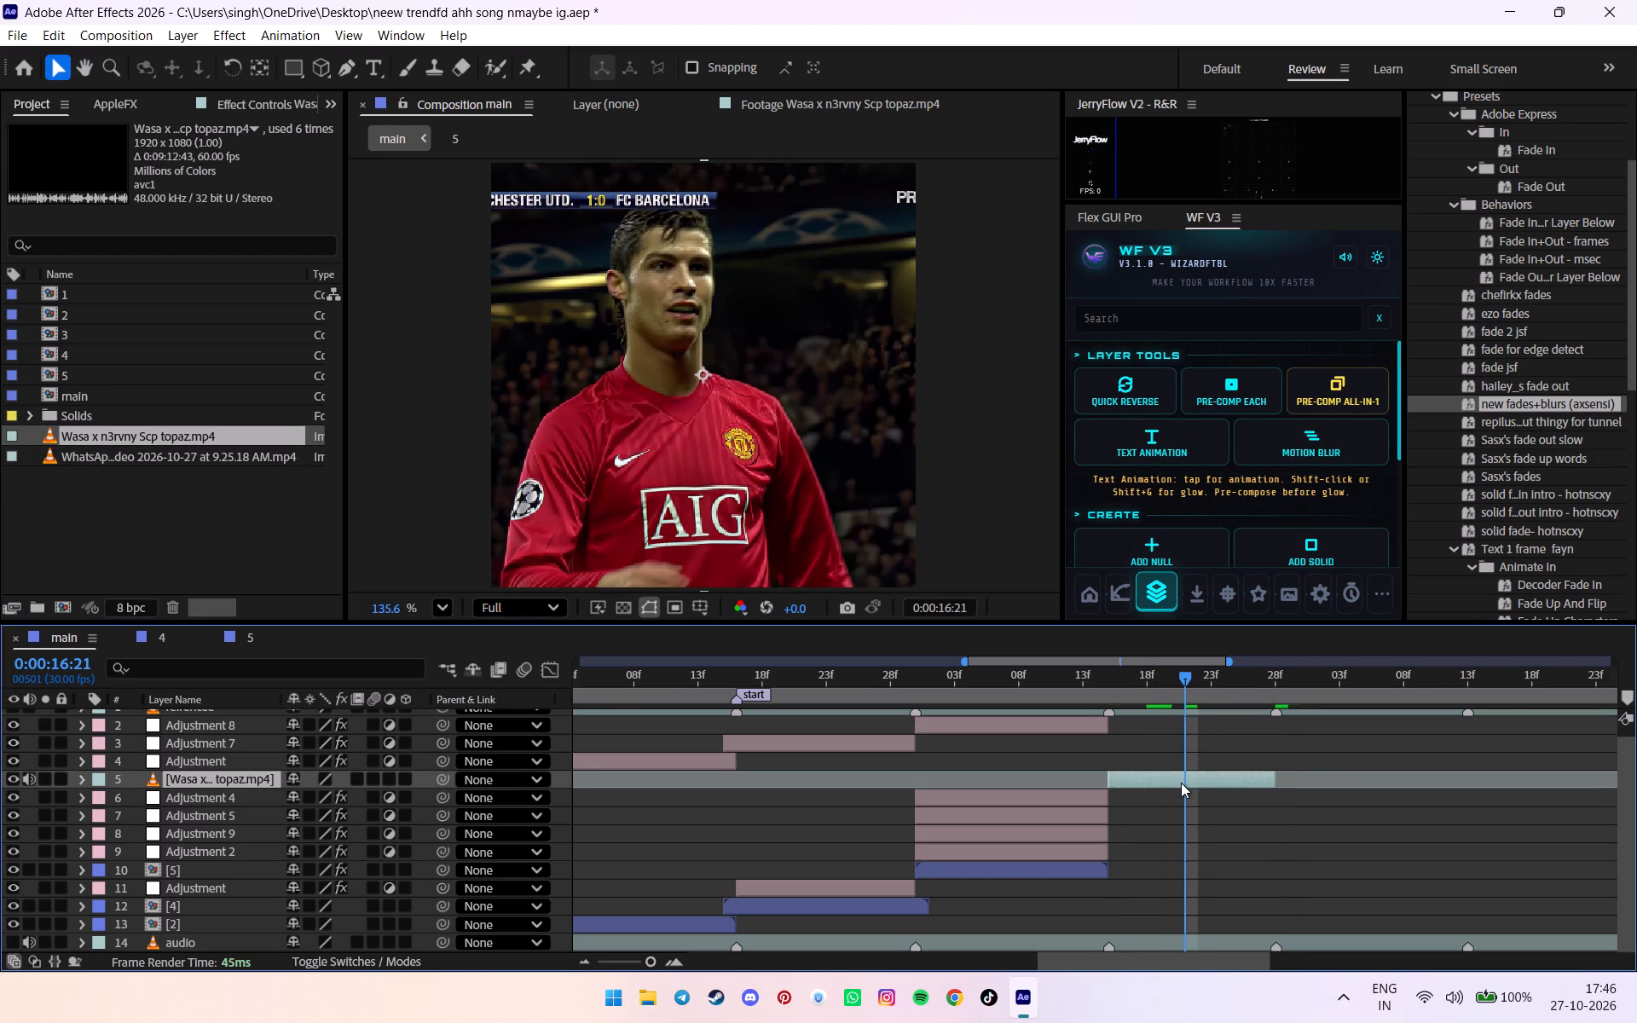
{"action": "key", "text": "p"}
{"action": "left_click_drag", "start_coordinate": [304, 806], "coordinate": [331, 804]}
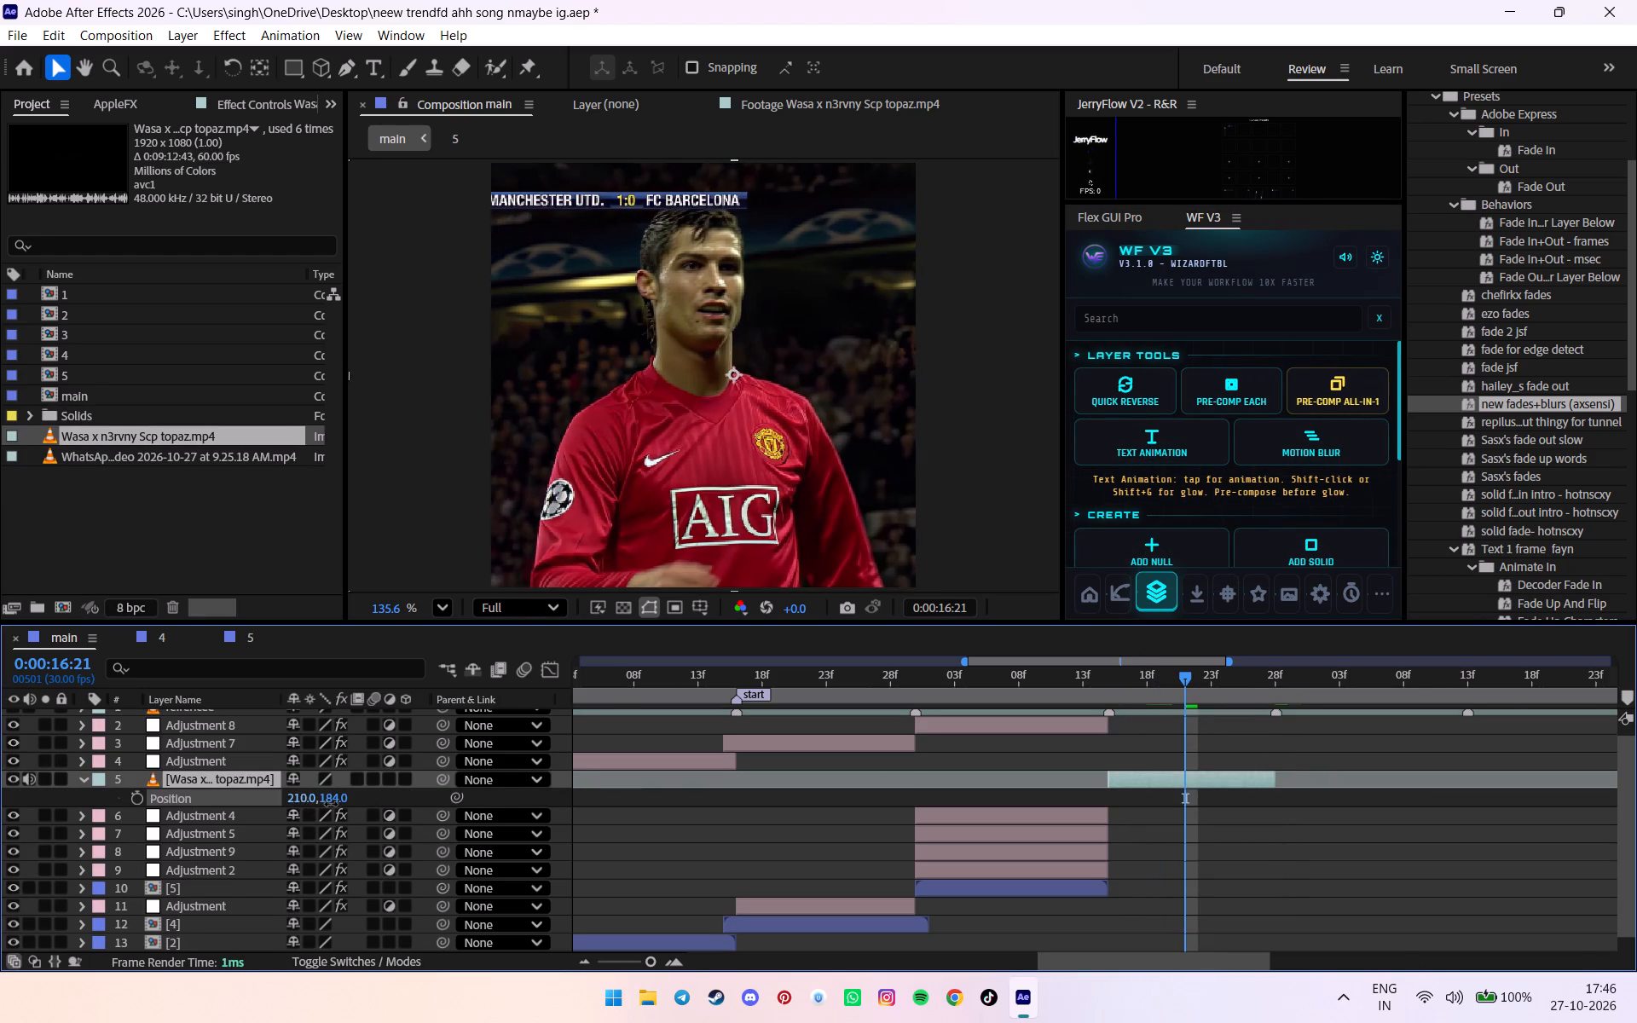
{"action": "left_click_drag", "start_coordinate": [331, 804], "coordinate": [335, 800]}
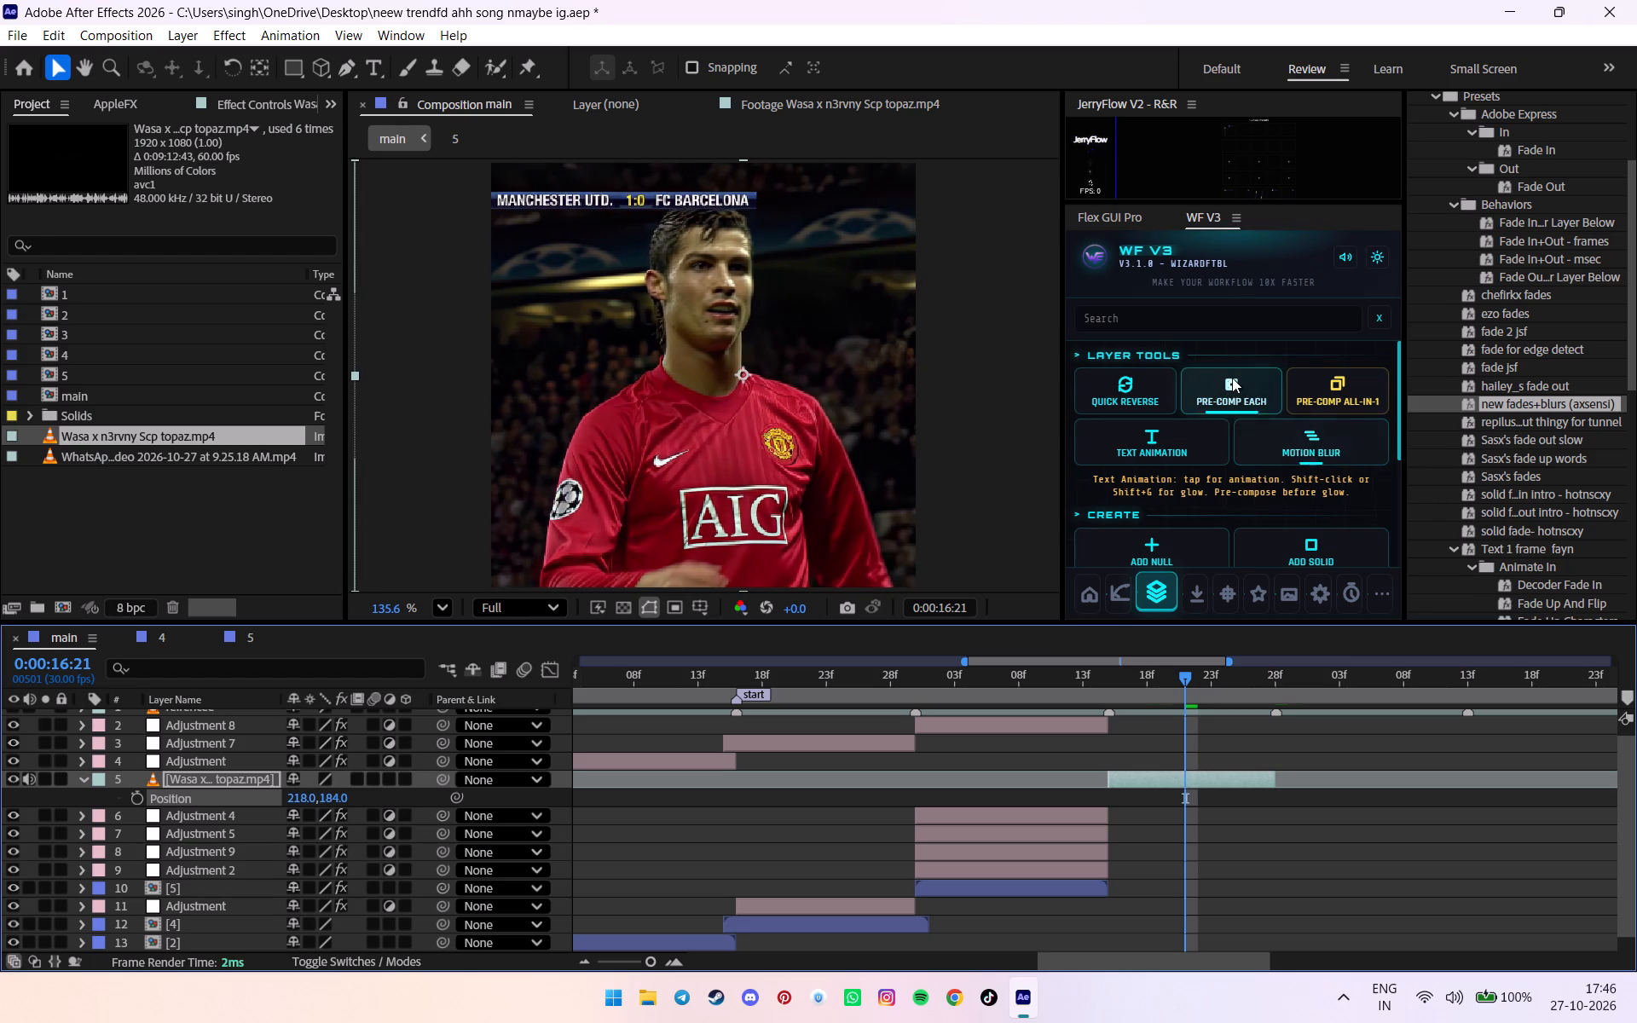
Pre-compose the repositioned footage layer on its own.
{"action": "left_click", "coordinate": [1232, 378]}
Duplicate the four adjustment layers above clip 5 and stack the copies above clip 6.
{"action": "left_click_drag", "start_coordinate": [1122, 689], "coordinate": [1108, 688]}
{"action": "left_click", "coordinate": [1107, 688]}
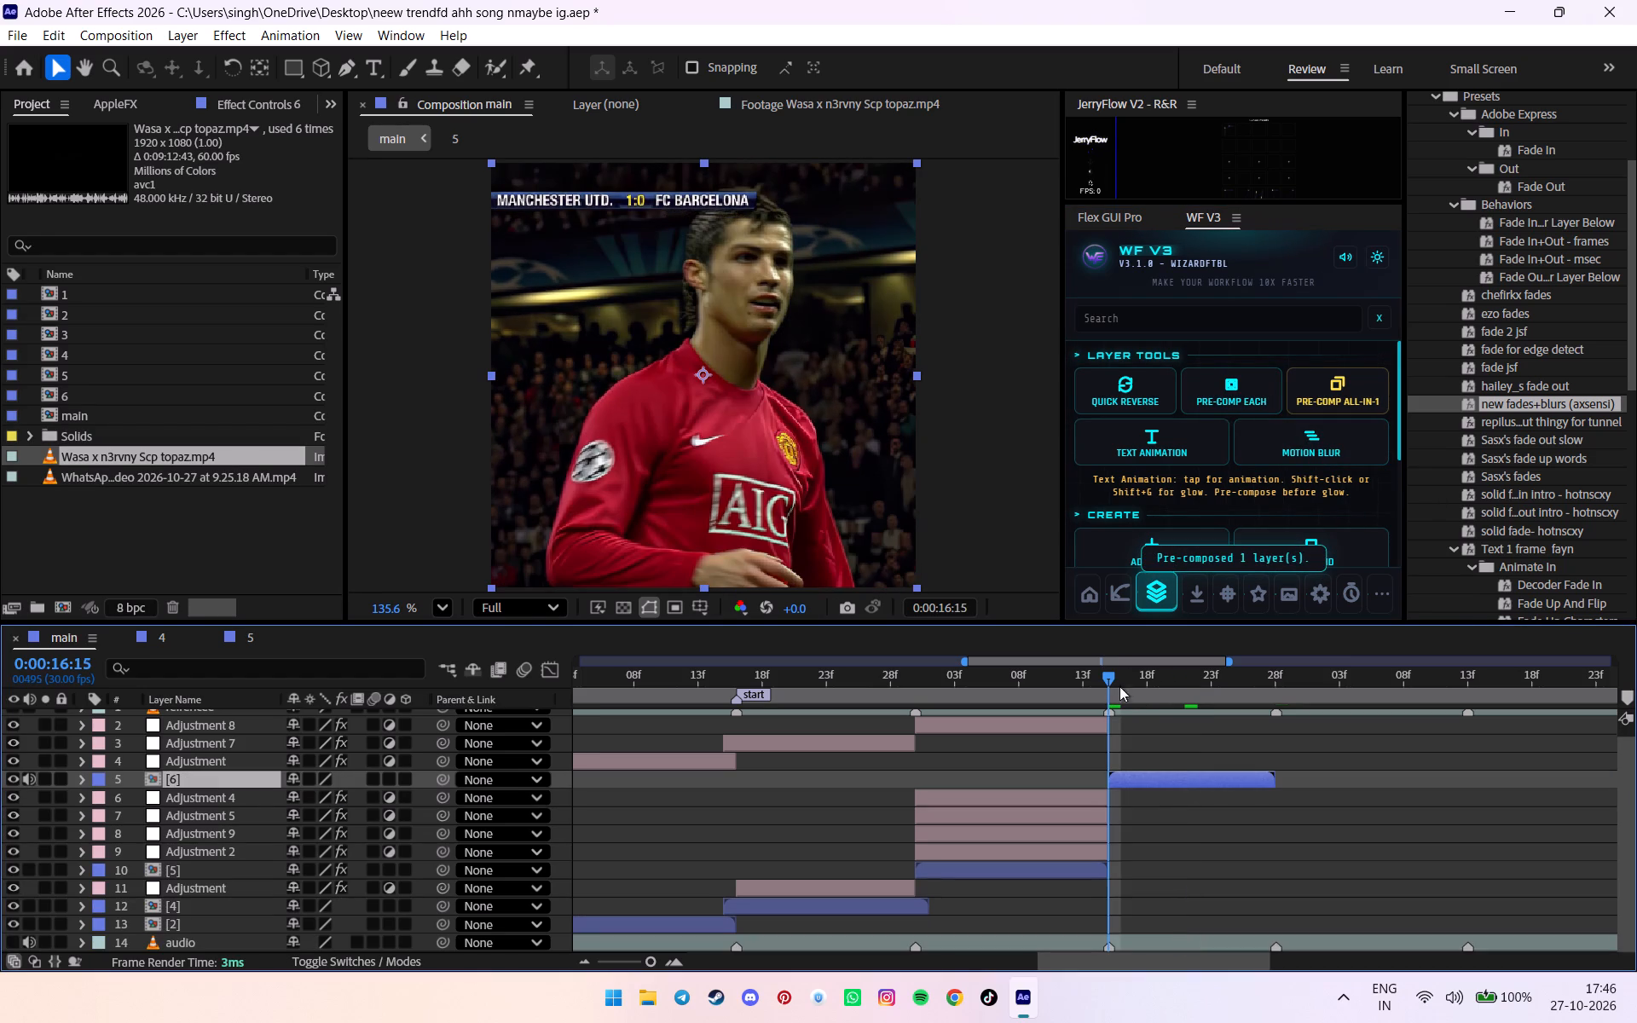
{"action": "scroll", "coordinate": [1566, 326], "scroll_direction": "up", "scroll_amount": 4}
{"action": "left_click", "coordinate": [1038, 851]}
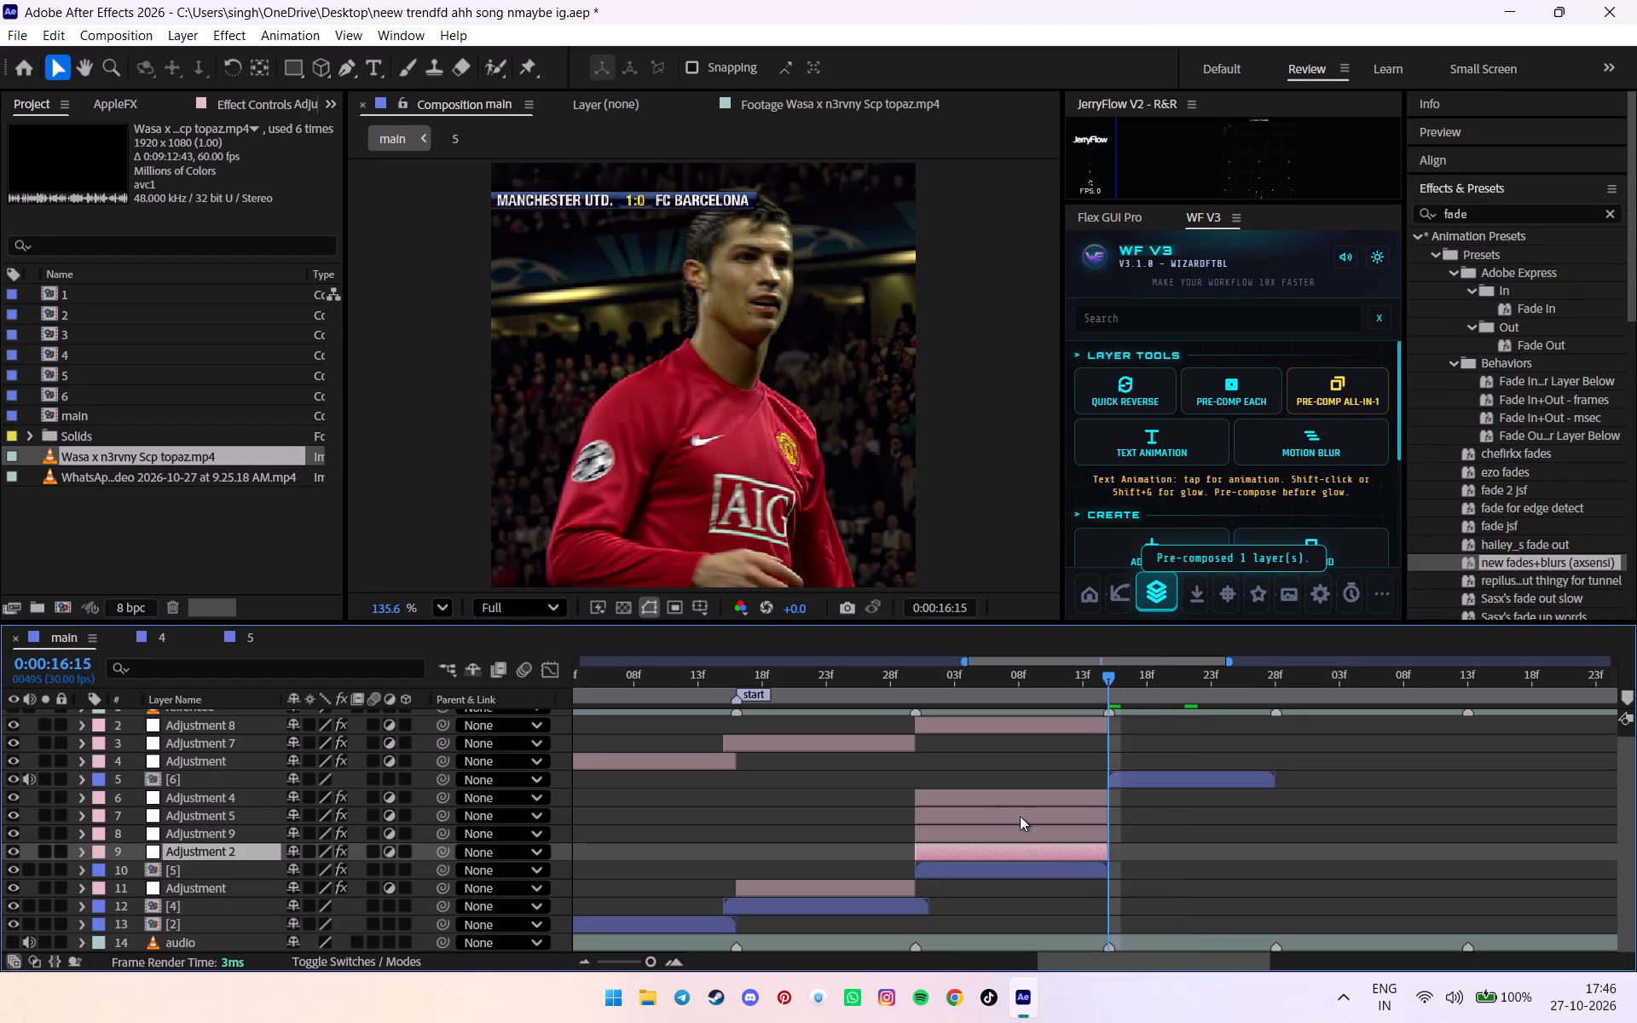
{"action": "left_click", "coordinate": [1000, 801], "text": "ctrl+shift"}
{"action": "key", "text": "ctrl+d"}
{"action": "left_click_drag", "start_coordinate": [198, 793], "coordinate": [199, 777]}
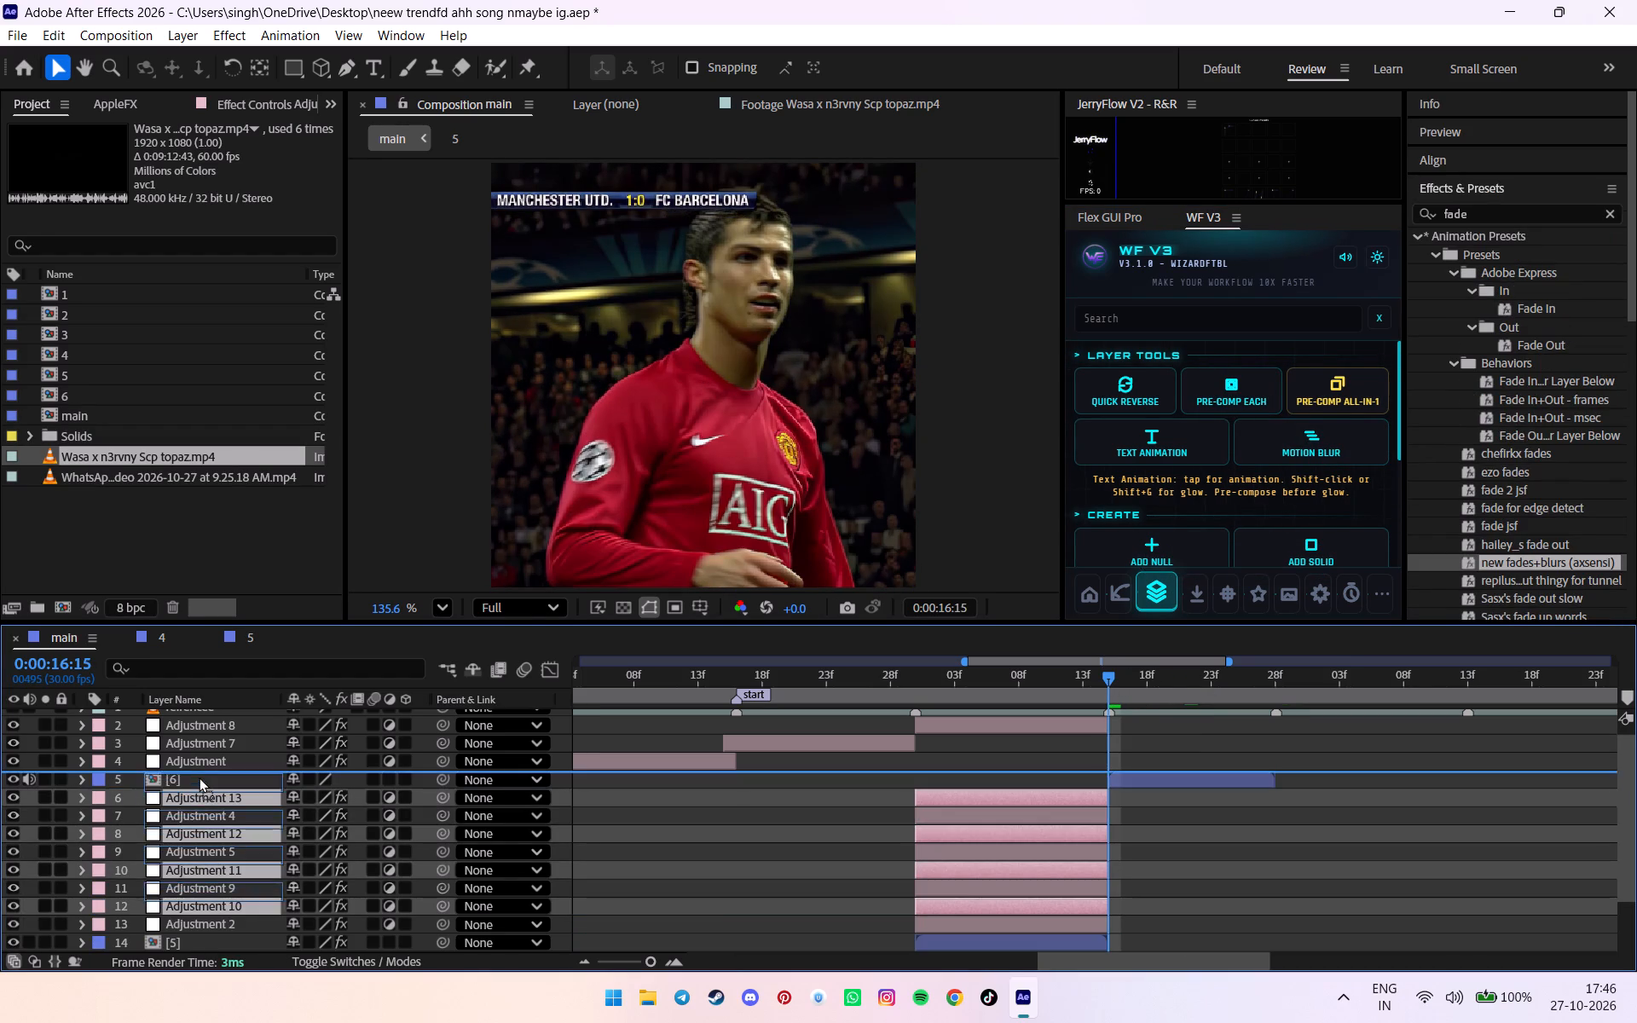
{"action": "left_click_drag", "start_coordinate": [199, 777], "coordinate": [201, 772]}
Align the four copied adjustment layers to clip 6, starting at 0:00:16:15 and trimmed to end at 0:00:16:28.
{"action": "left_click_drag", "start_coordinate": [985, 819], "coordinate": [1170, 812]}
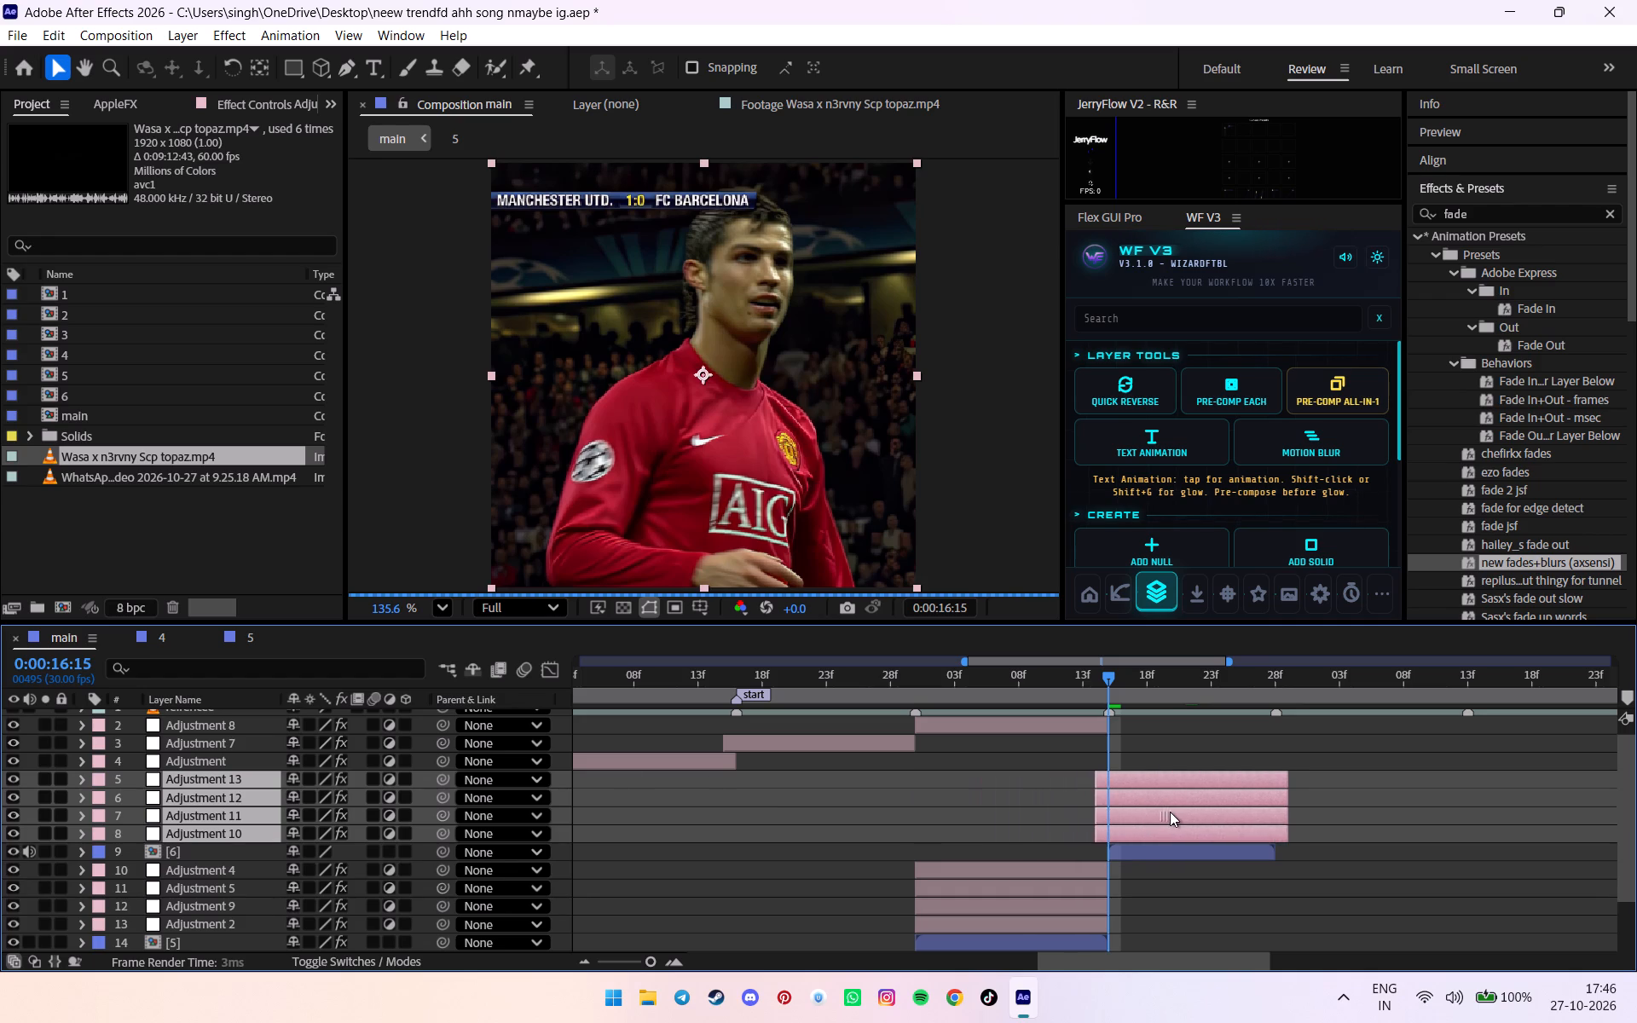
{"action": "left_click_drag", "start_coordinate": [1170, 812], "coordinate": [1183, 809]}
{"action": "left_click_drag", "start_coordinate": [1300, 818], "coordinate": [1284, 816]}
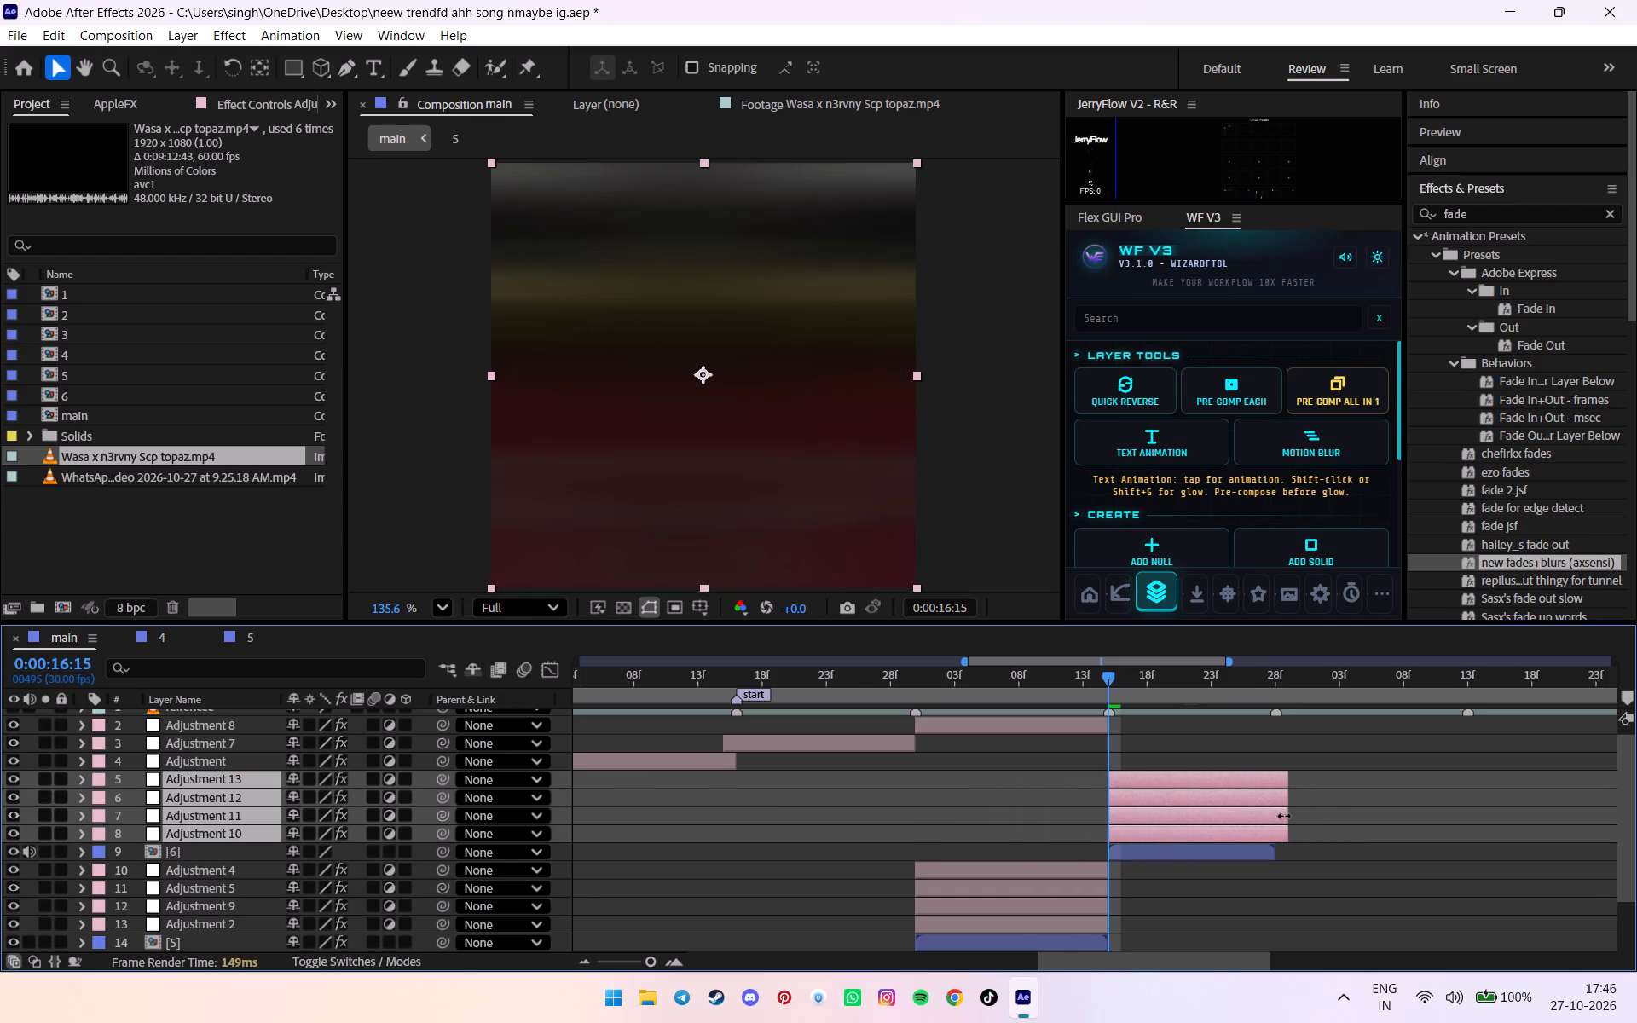
{"action": "left_click_drag", "start_coordinate": [1284, 816], "coordinate": [1278, 815]}
Retime the keyframes of the four copied adjustment layers above clip 6 so the last ones land at the clip's end, 0:00:16:28.
{"action": "key", "text": "u"}
{"action": "left_click_drag", "start_coordinate": [1002, 769], "coordinate": [1356, 1022]}
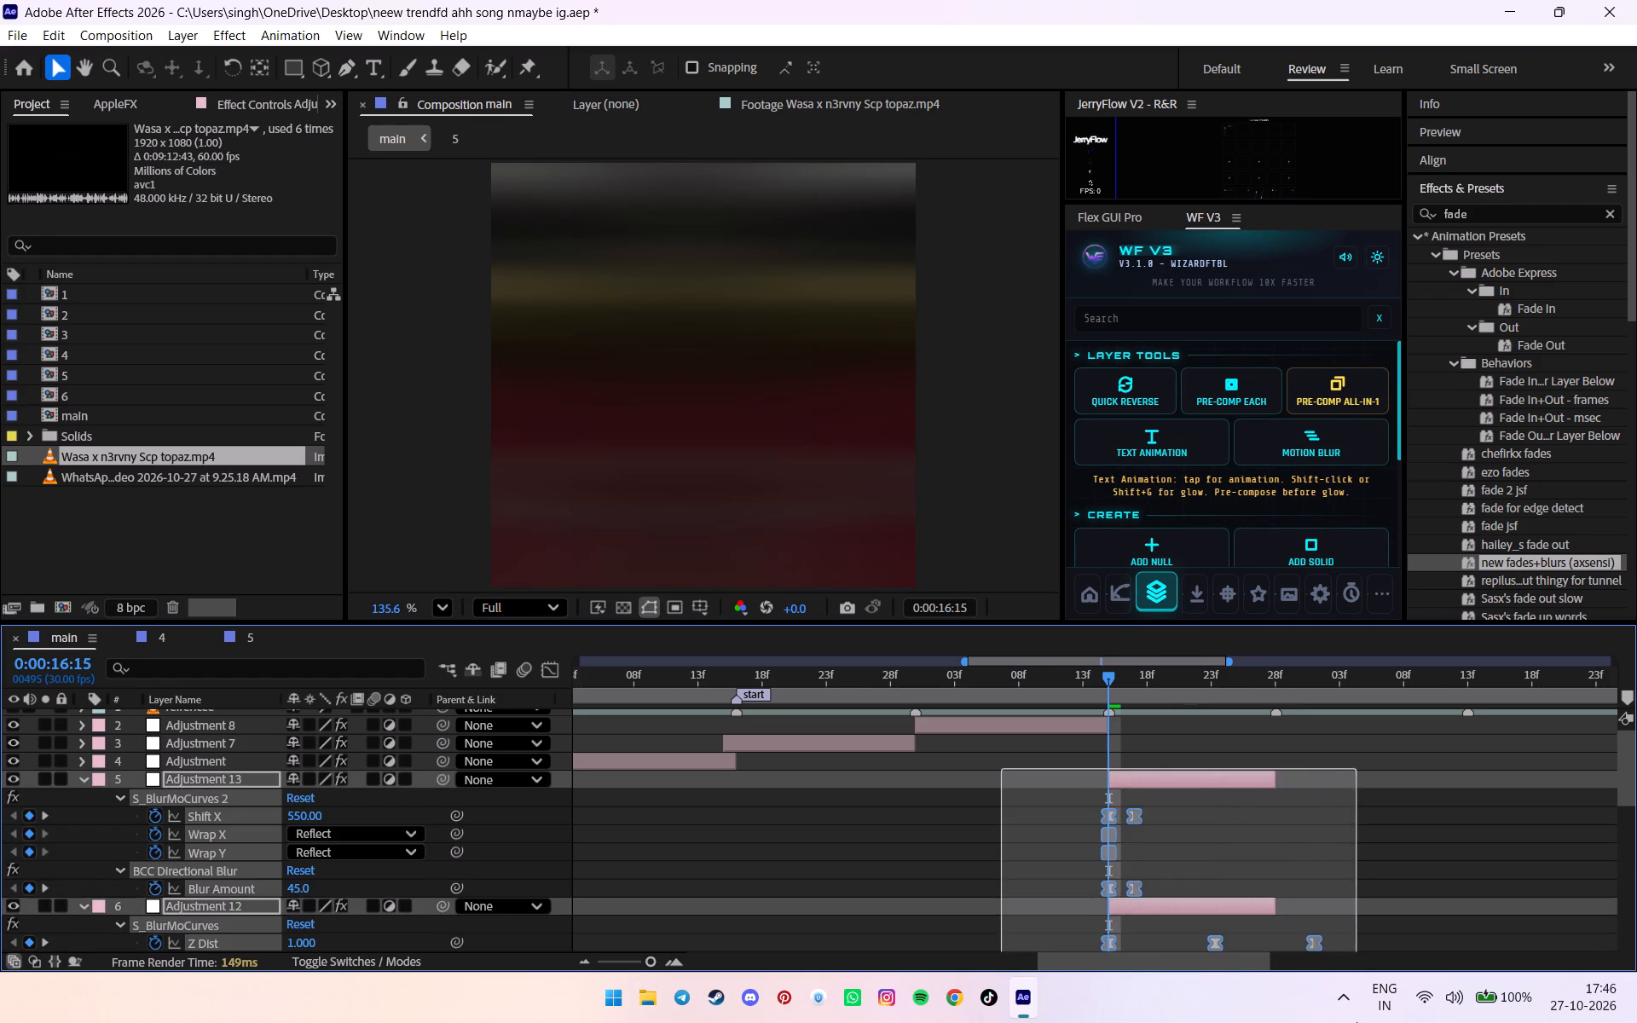
{"action": "left_click_drag", "start_coordinate": [1356, 1022], "coordinate": [1353, 1001]}
{"action": "scroll", "coordinate": [1298, 800], "scroll_direction": "up", "scroll_amount": 4}
{"action": "left_click_drag", "start_coordinate": [1299, 800], "coordinate": [1272, 799], "text": "alt"}
{"action": "key", "text": "ctrl+z"}
{"action": "left_click_drag", "start_coordinate": [1300, 802], "coordinate": [1275, 800], "text": "alt"}
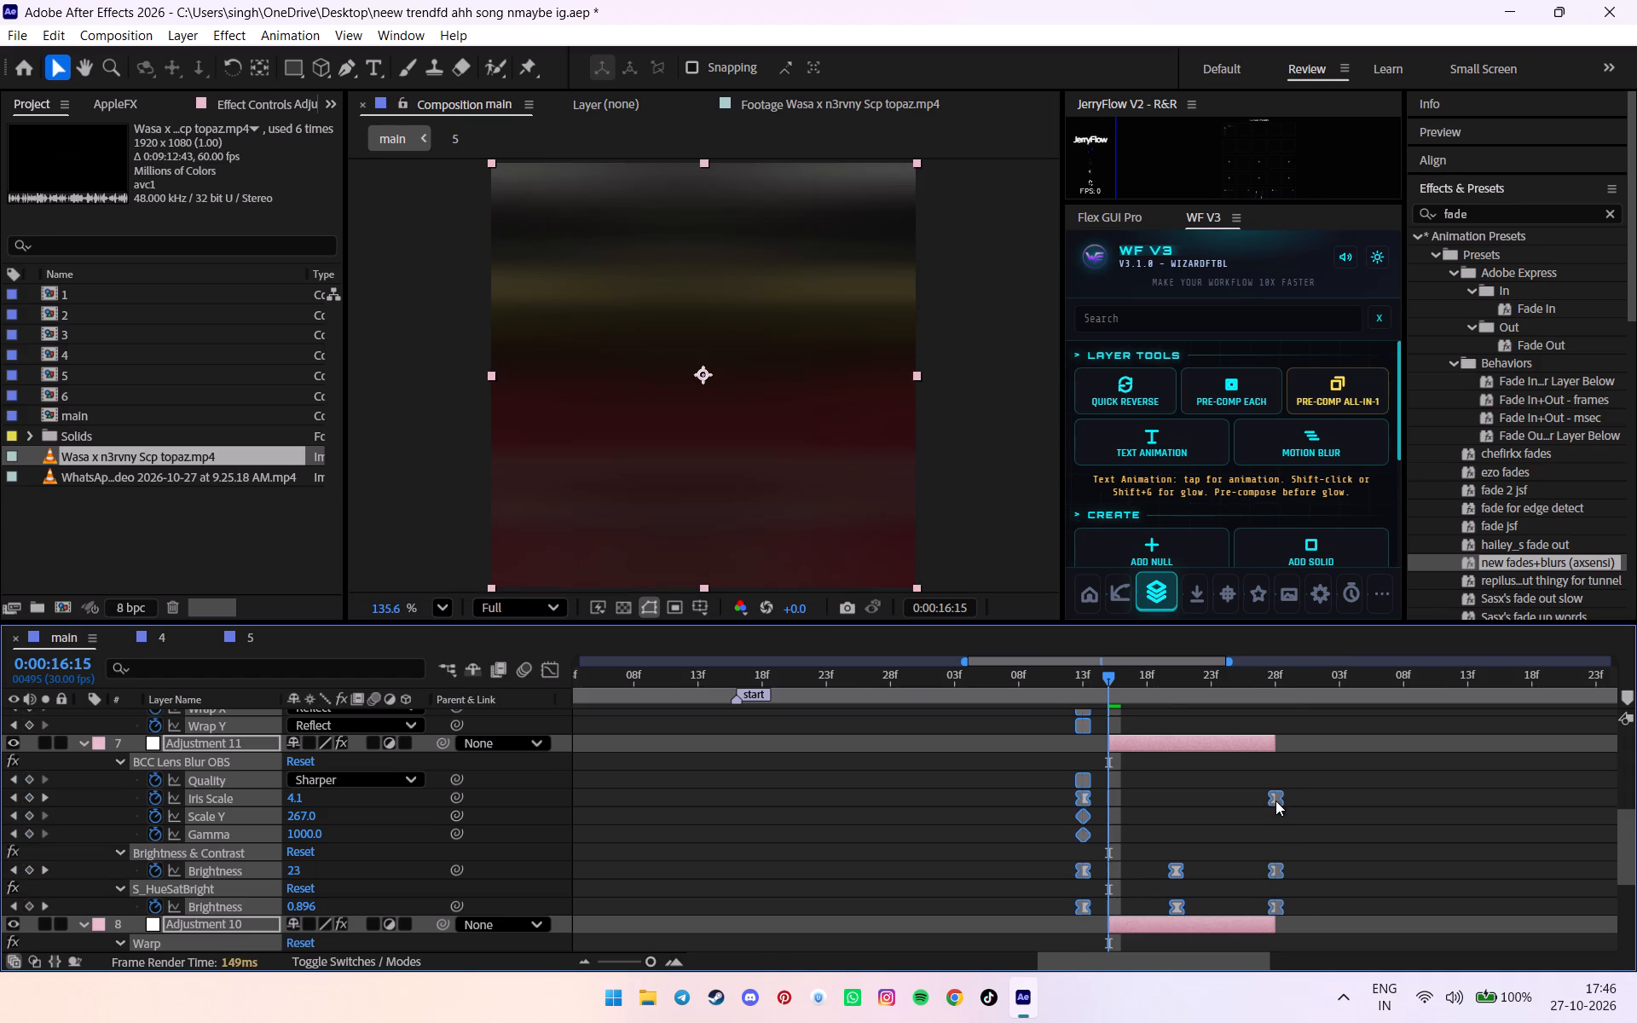
{"action": "left_click_drag", "start_coordinate": [1275, 800], "coordinate": [1275, 800], "text": "alt"}
{"action": "key", "text": "ctrl+z"}
{"action": "scroll", "coordinate": [1288, 797], "scroll_direction": "down", "scroll_amount": 3}
{"action": "left_click_drag", "start_coordinate": [1200, 819], "coordinate": [1194, 820], "text": "alt"}
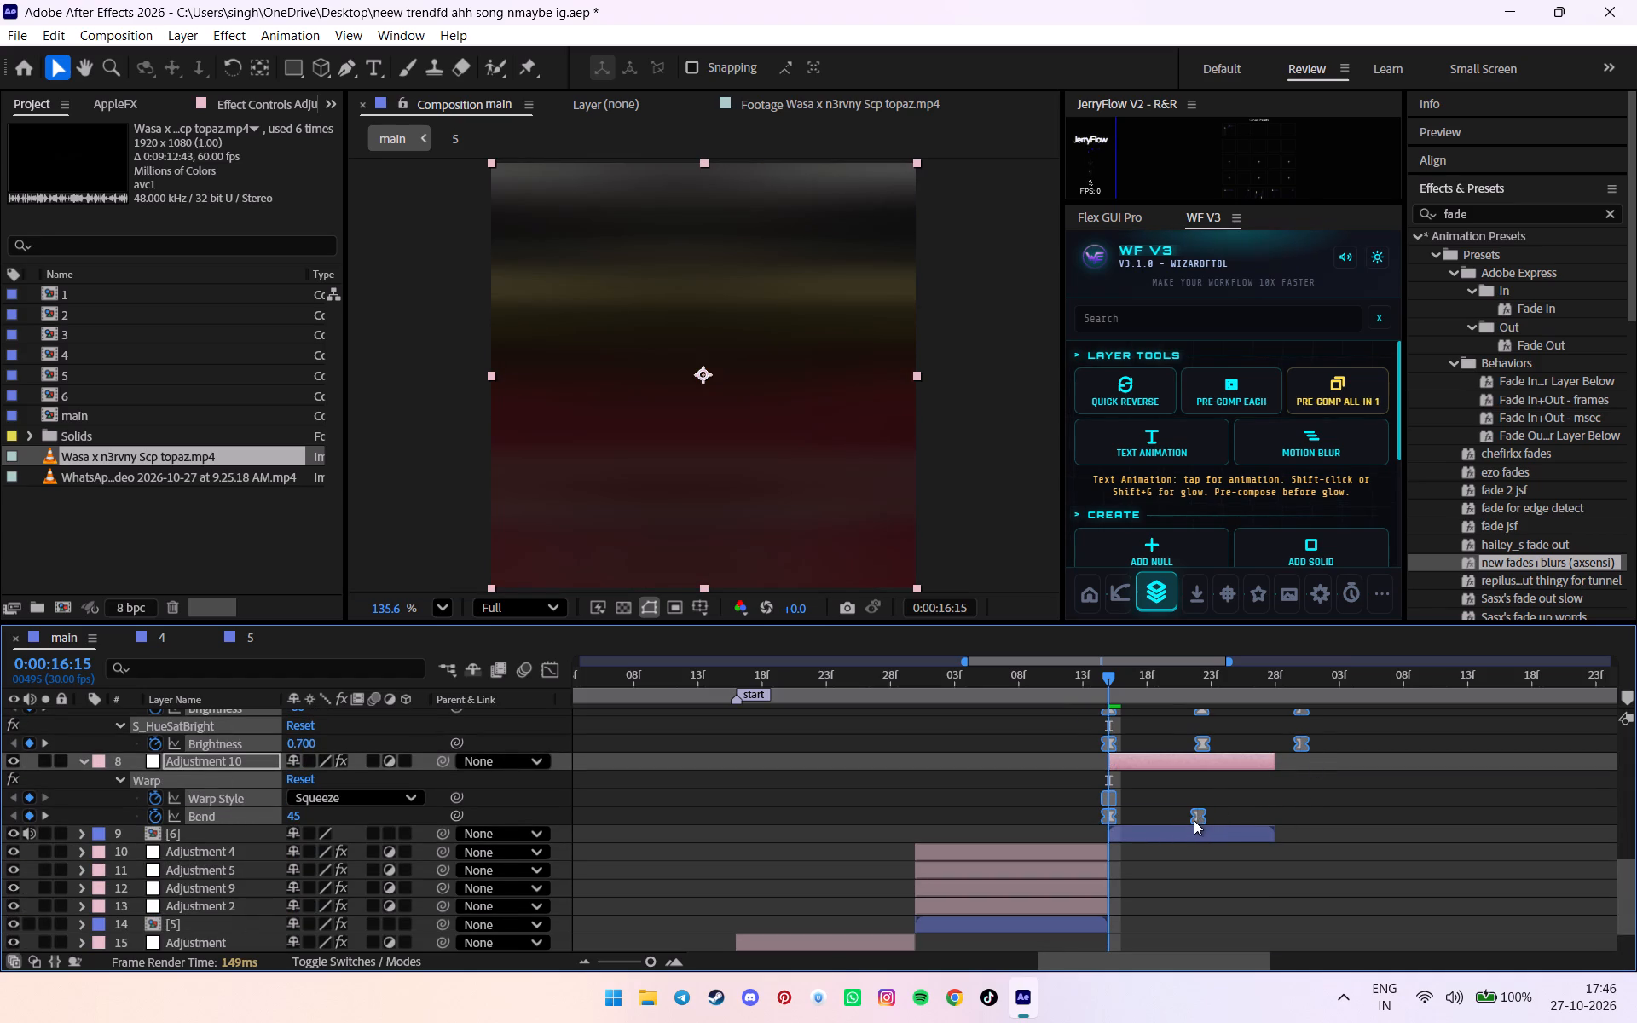
{"action": "left_click_drag", "start_coordinate": [1194, 820], "coordinate": [1185, 820], "text": "alt"}
{"action": "key", "text": "ctrl+z"}
{"action": "scroll", "coordinate": [1228, 808], "scroll_direction": "up", "scroll_amount": 6}
{"action": "left_click_drag", "start_coordinate": [1313, 851], "coordinate": [1275, 849], "text": "alt"}
{"action": "key", "text": "u"}
{"action": "scroll", "coordinate": [1223, 772], "scroll_direction": "up", "scroll_amount": 3}
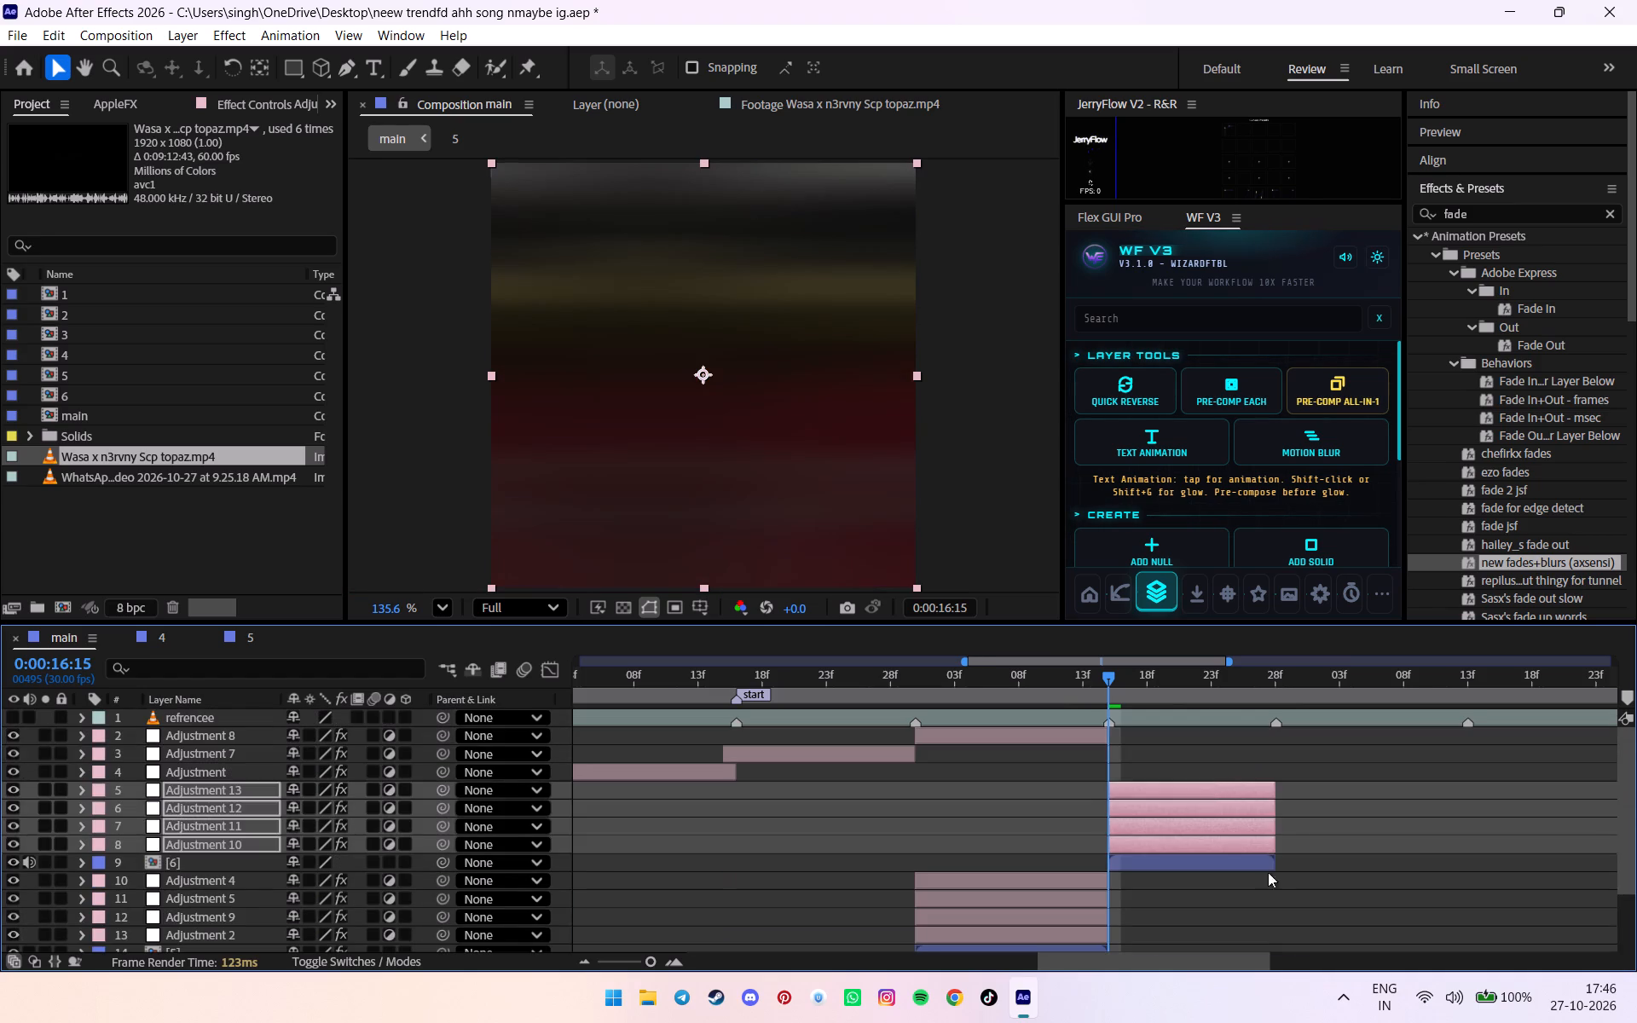
Duplicate the Adjustment 8 blur layer and shift the copy to end with clip 6 at 0:00:16:28.
{"action": "left_click", "coordinate": [1293, 884]}
{"action": "left_click", "coordinate": [1027, 742]}
{"action": "key", "text": "ctrl+d"}
{"action": "left_click_drag", "start_coordinate": [1015, 741], "coordinate": [1178, 759]}
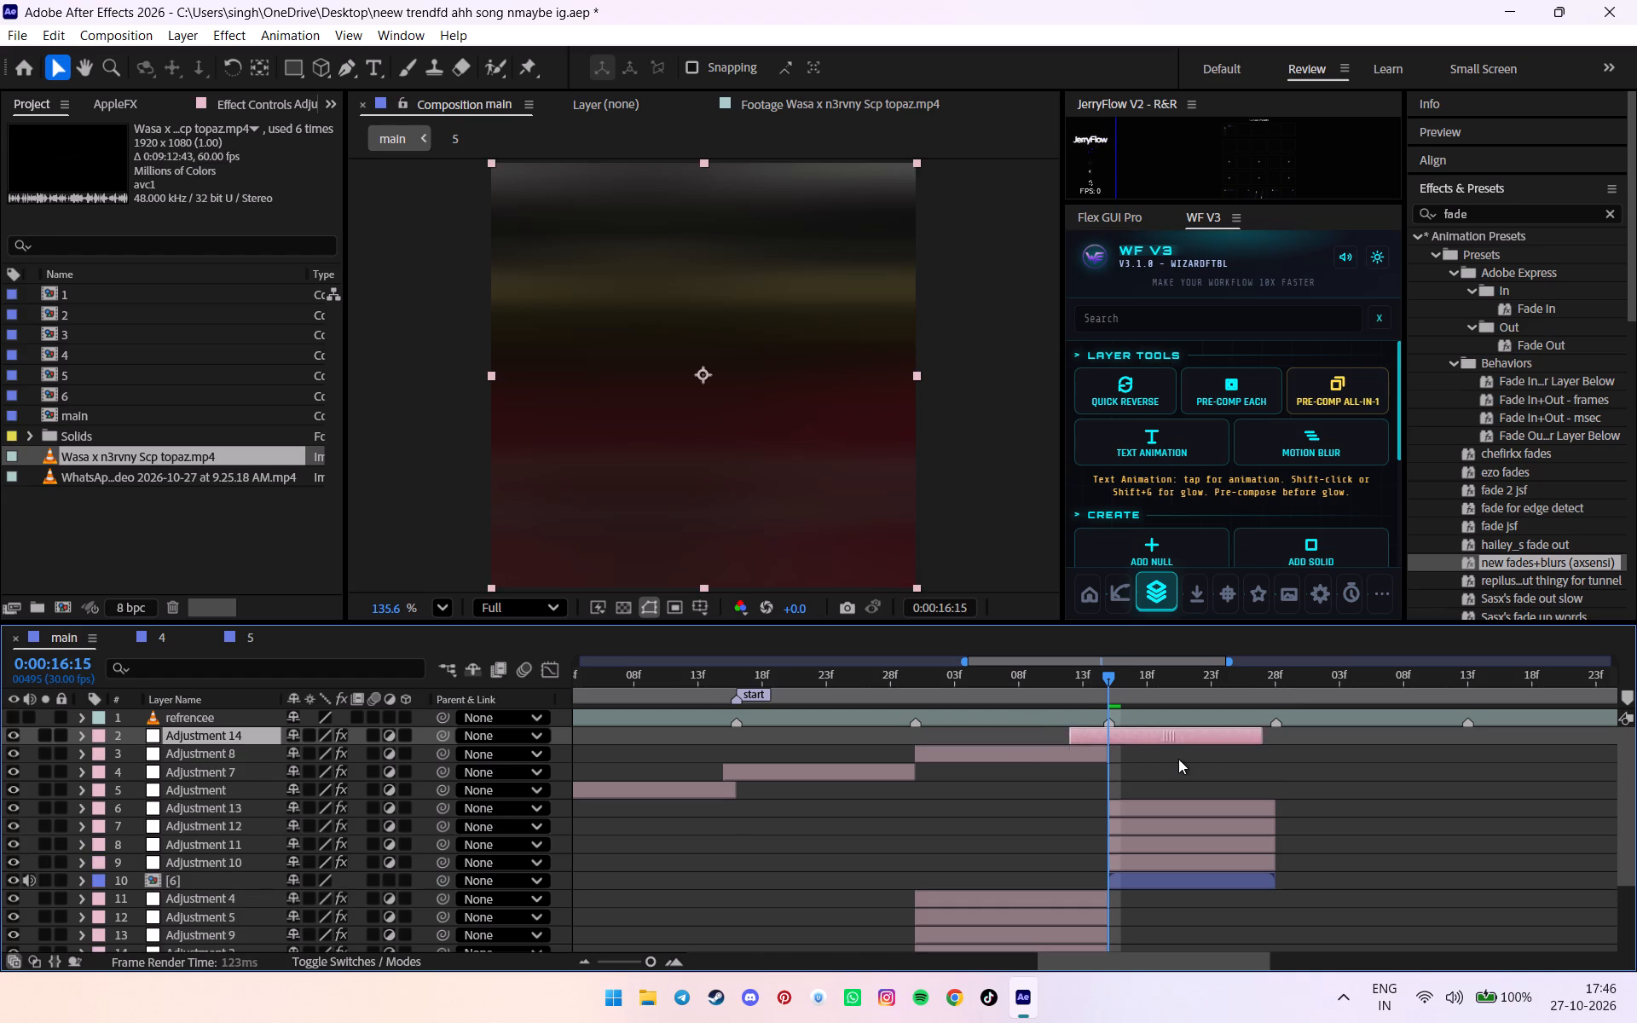
{"action": "left_click_drag", "start_coordinate": [1178, 759], "coordinate": [1183, 759]}
Scrub through clip 6 and examine how the duplicated blur layer's Shift X and Blur Amount keyframes play at its end.
{"action": "left_click_drag", "start_coordinate": [1211, 697], "coordinate": [1225, 699]}
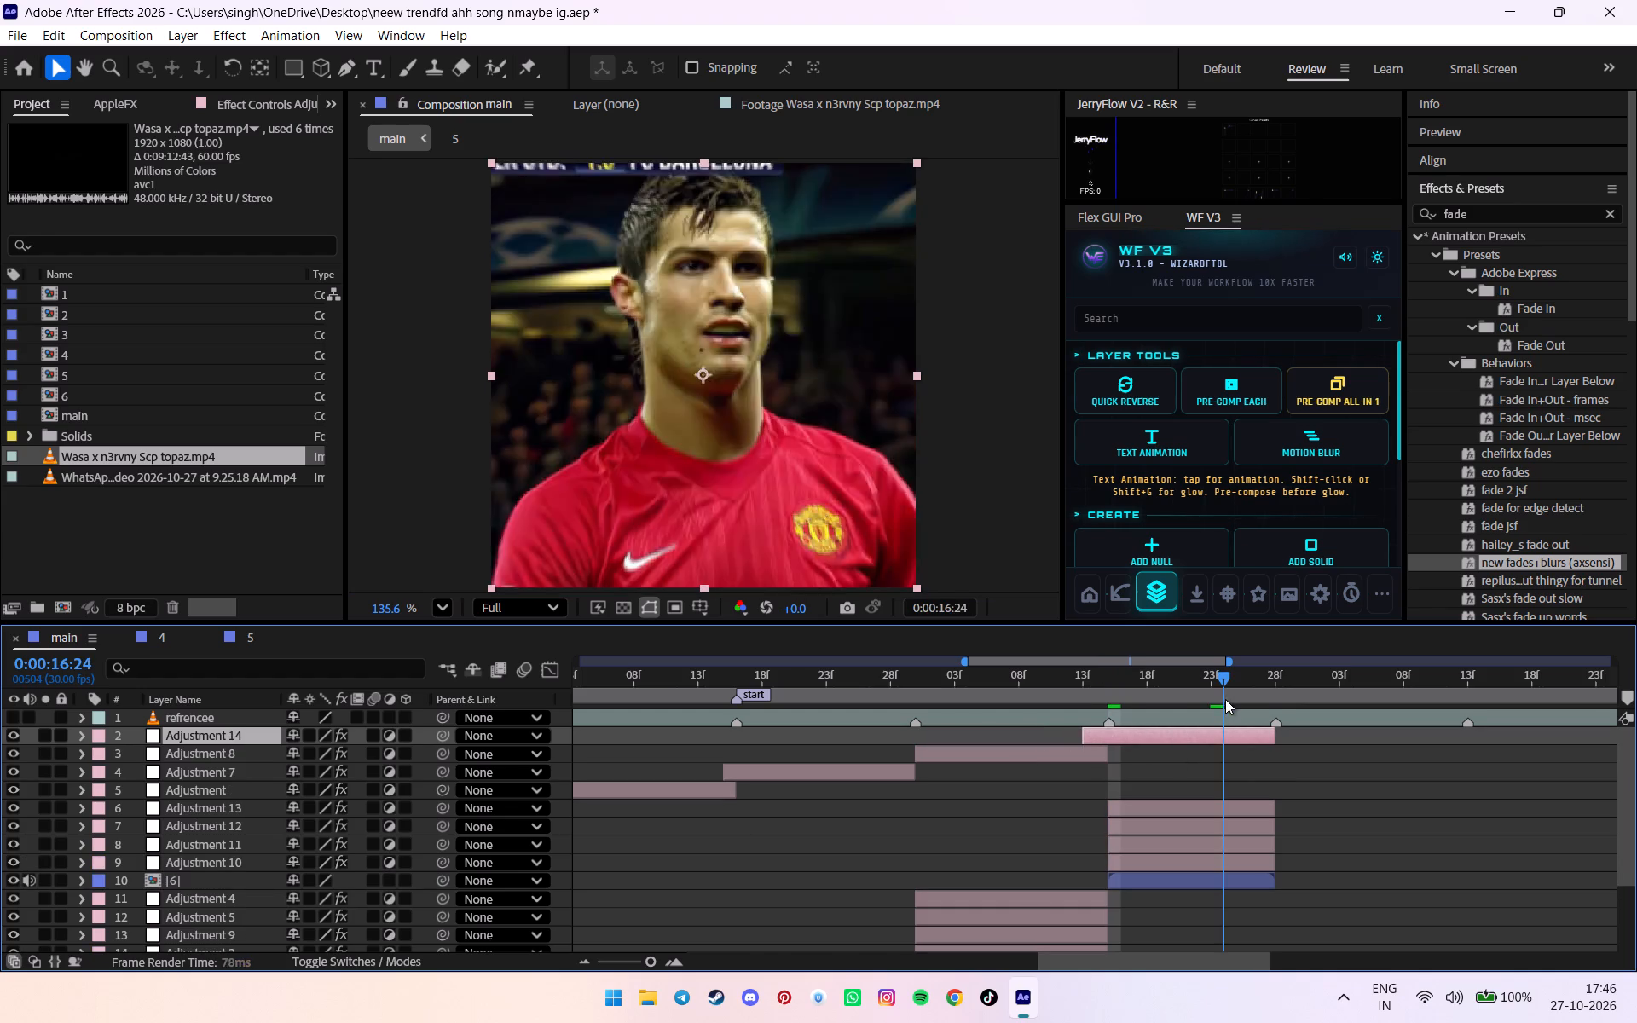
{"action": "left_click_drag", "start_coordinate": [1225, 699], "coordinate": [1174, 708]}
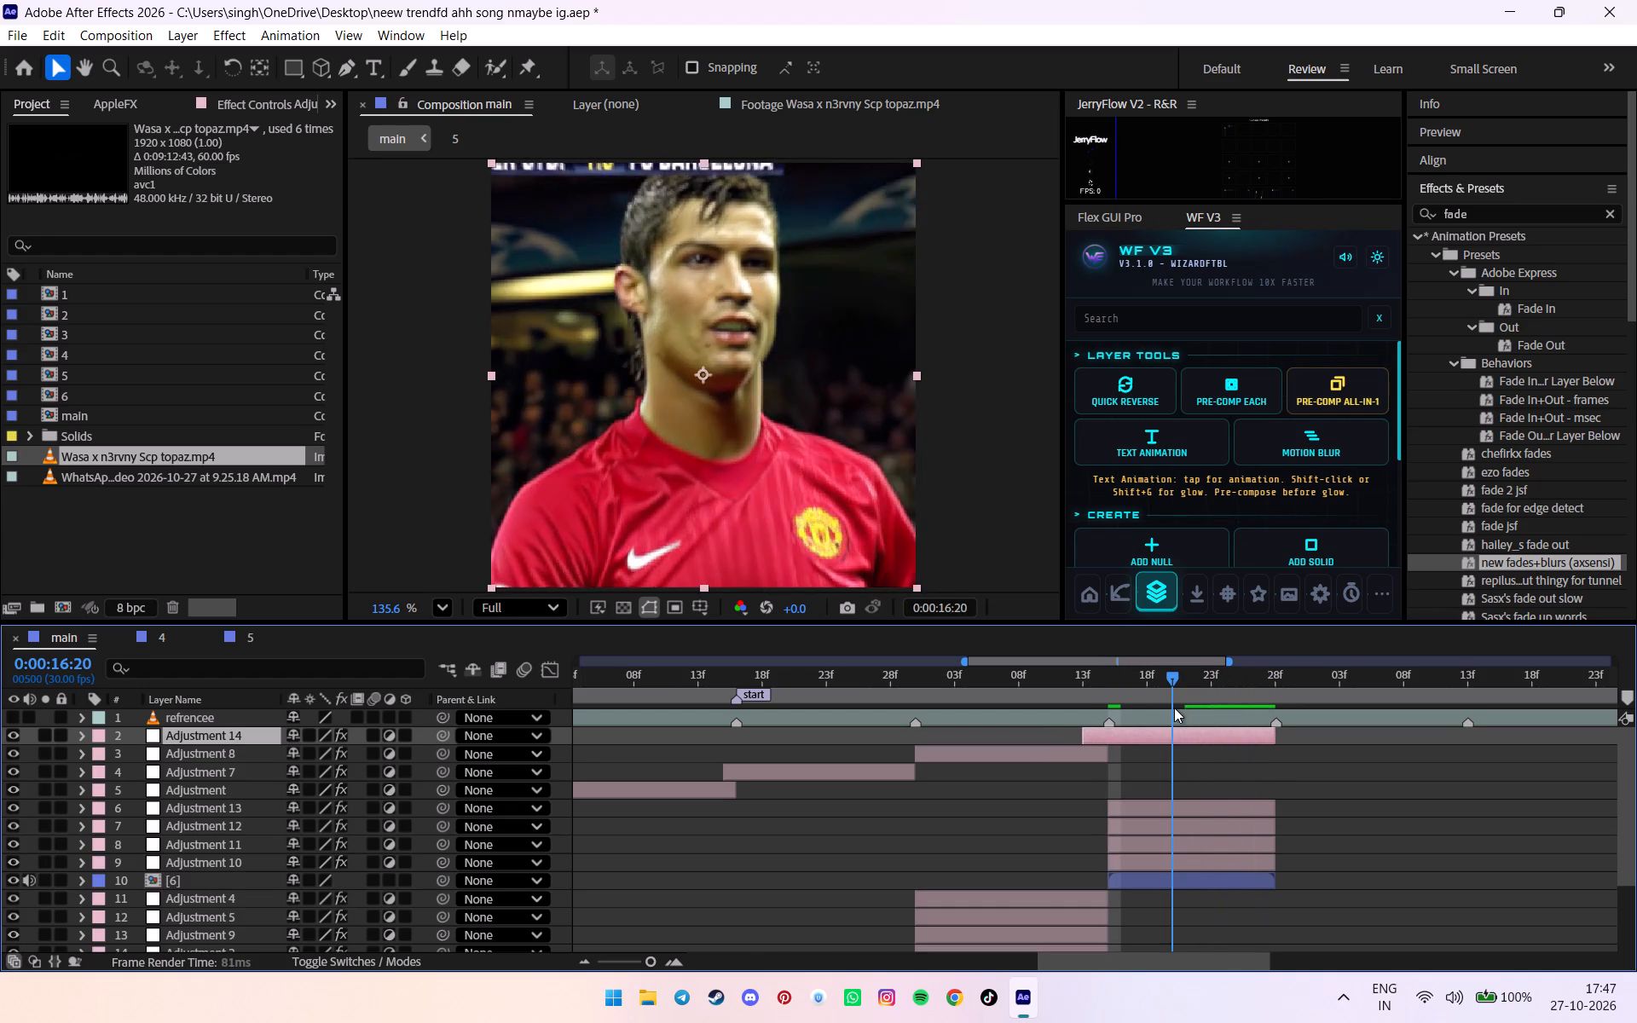
{"action": "left_click_drag", "start_coordinate": [1174, 708], "coordinate": [1214, 698]}
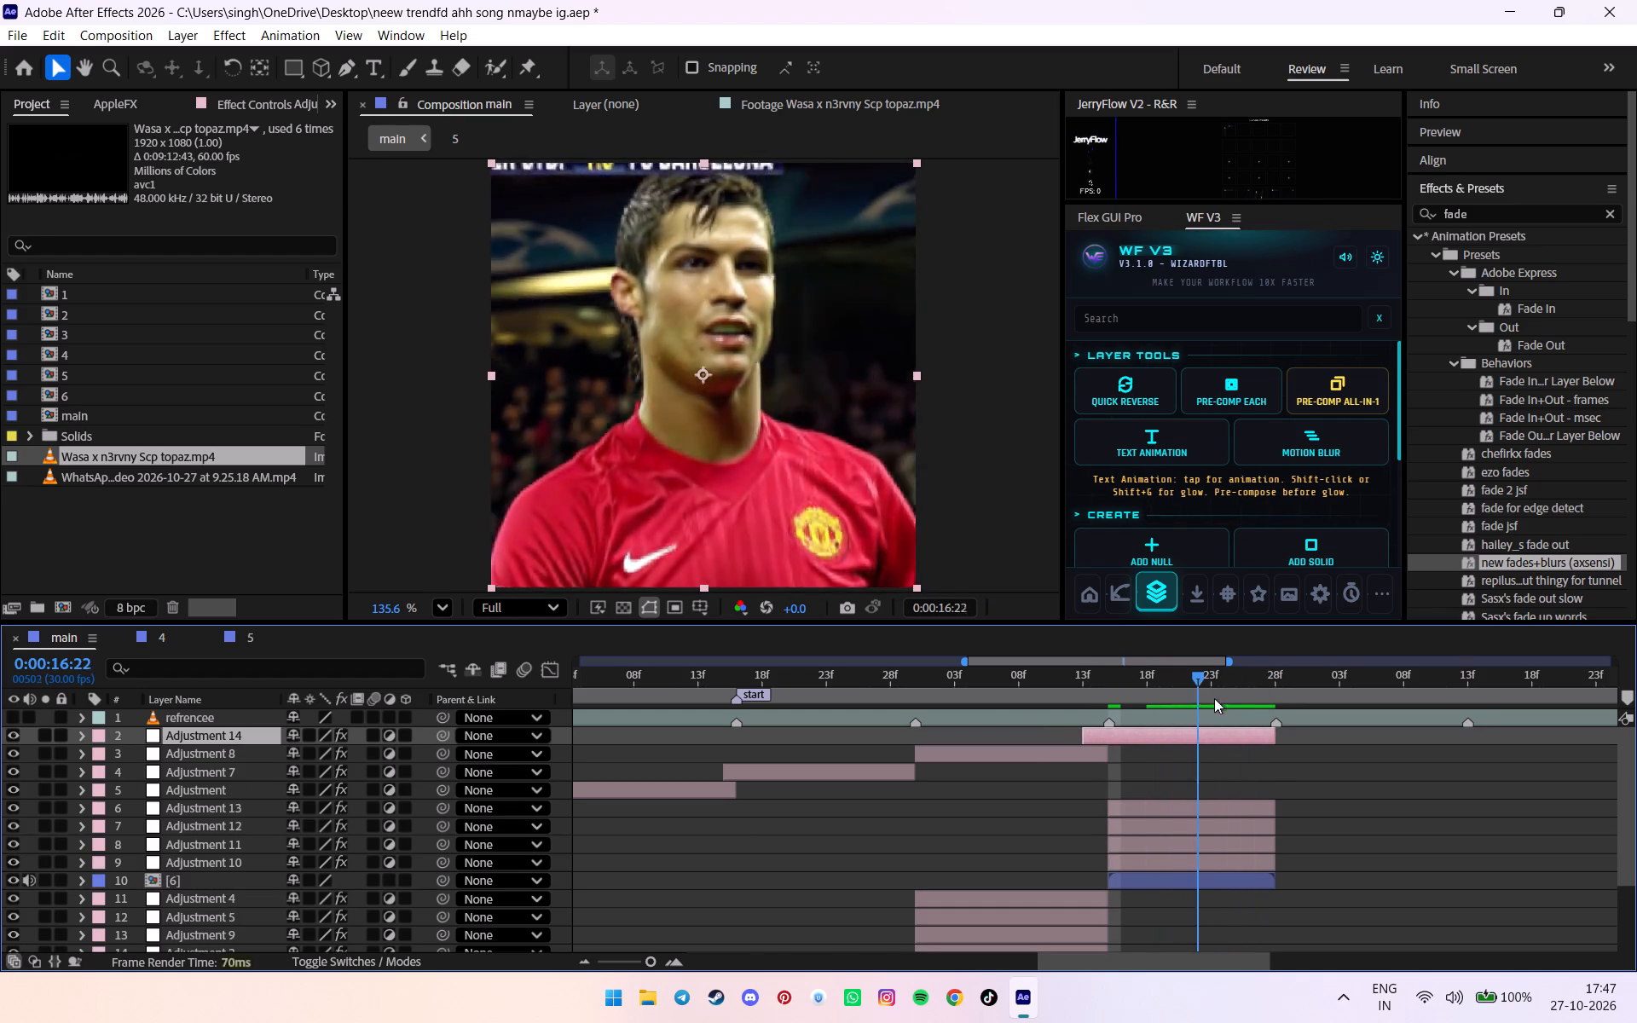
{"action": "left_click_drag", "start_coordinate": [1214, 698], "coordinate": [1264, 694]}
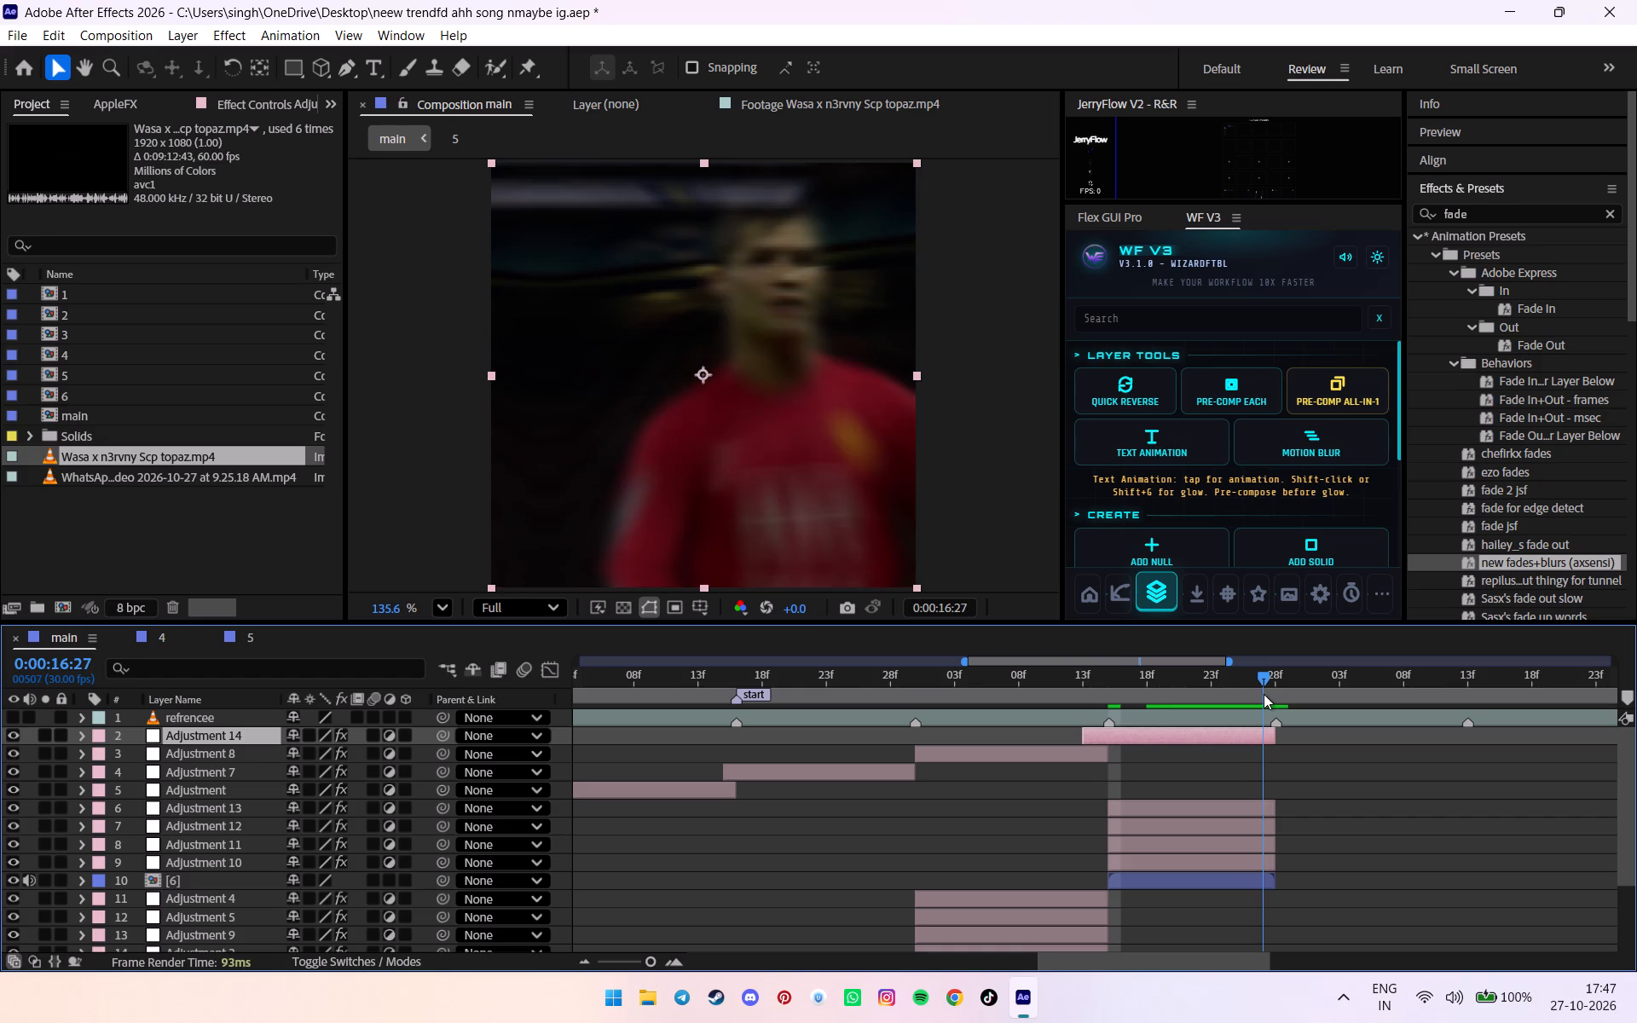
{"action": "left_click_drag", "start_coordinate": [1264, 694], "coordinate": [1268, 691]}
{"action": "key", "text": "u"}
{"action": "left_click", "coordinate": [1234, 739]}
{"action": "key", "text": "u"}
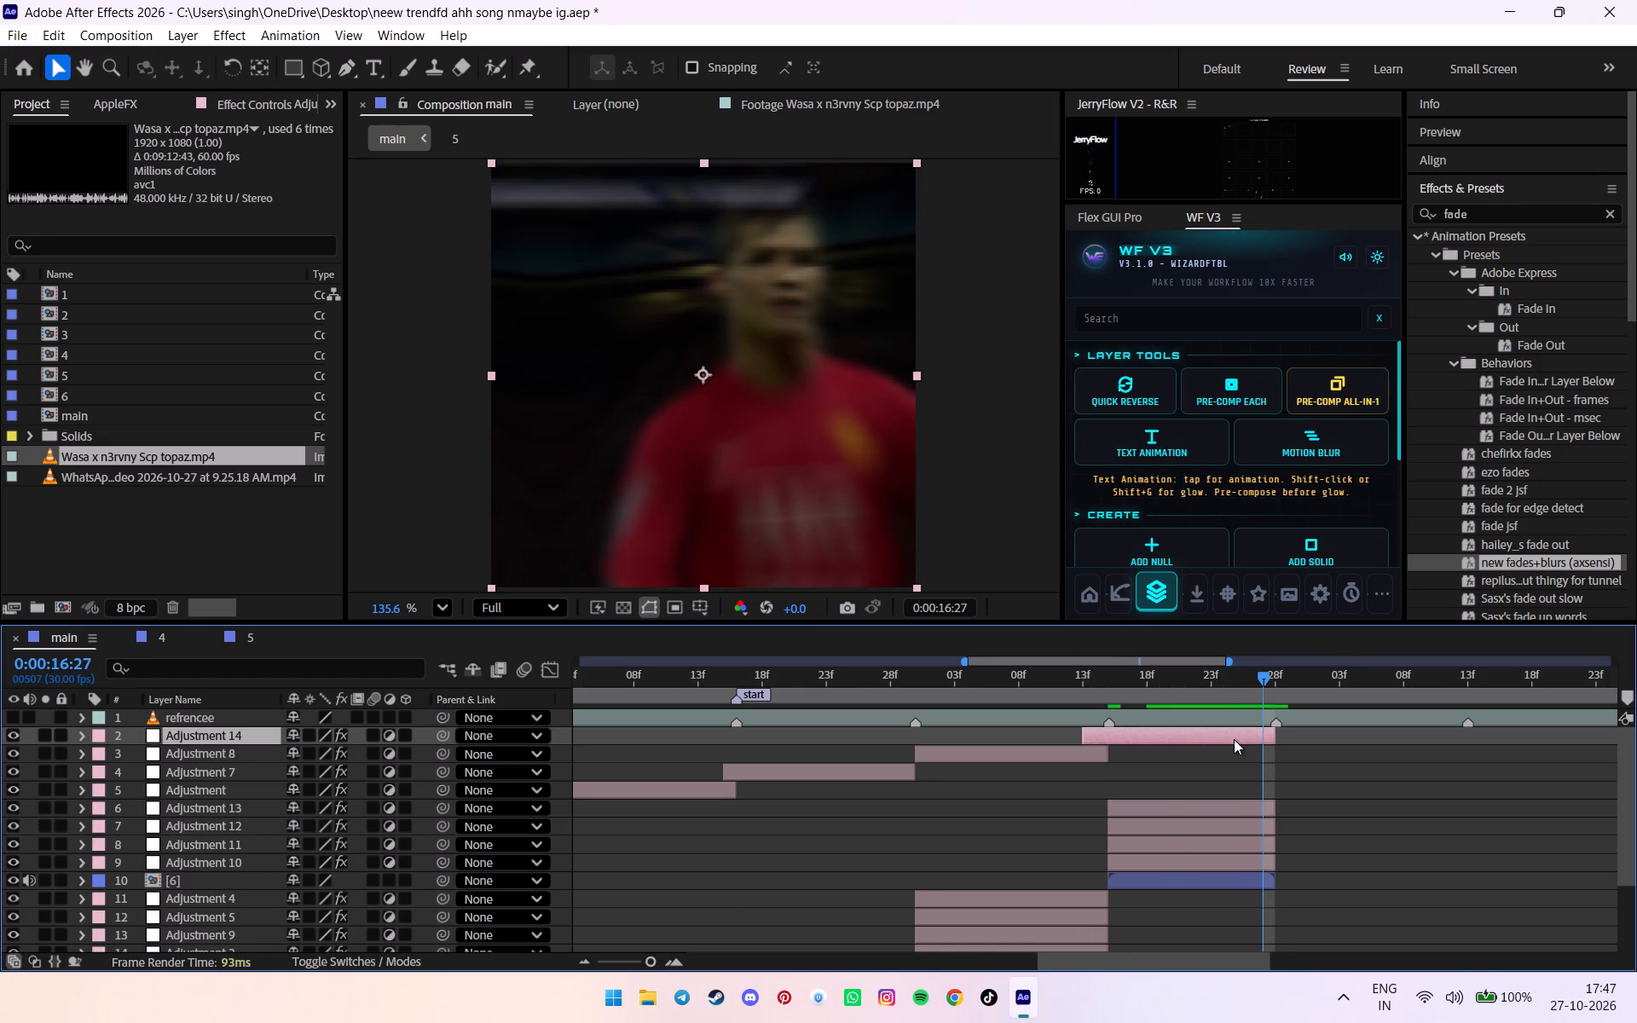
{"action": "left_click", "coordinate": [1241, 734]}
{"action": "key", "text": "u"}
{"action": "scroll", "coordinate": [1265, 715], "scroll_direction": "up", "scroll_amount": 2, "text": "alt"}
{"action": "left_click_drag", "start_coordinate": [1226, 687], "coordinate": [1177, 687]}
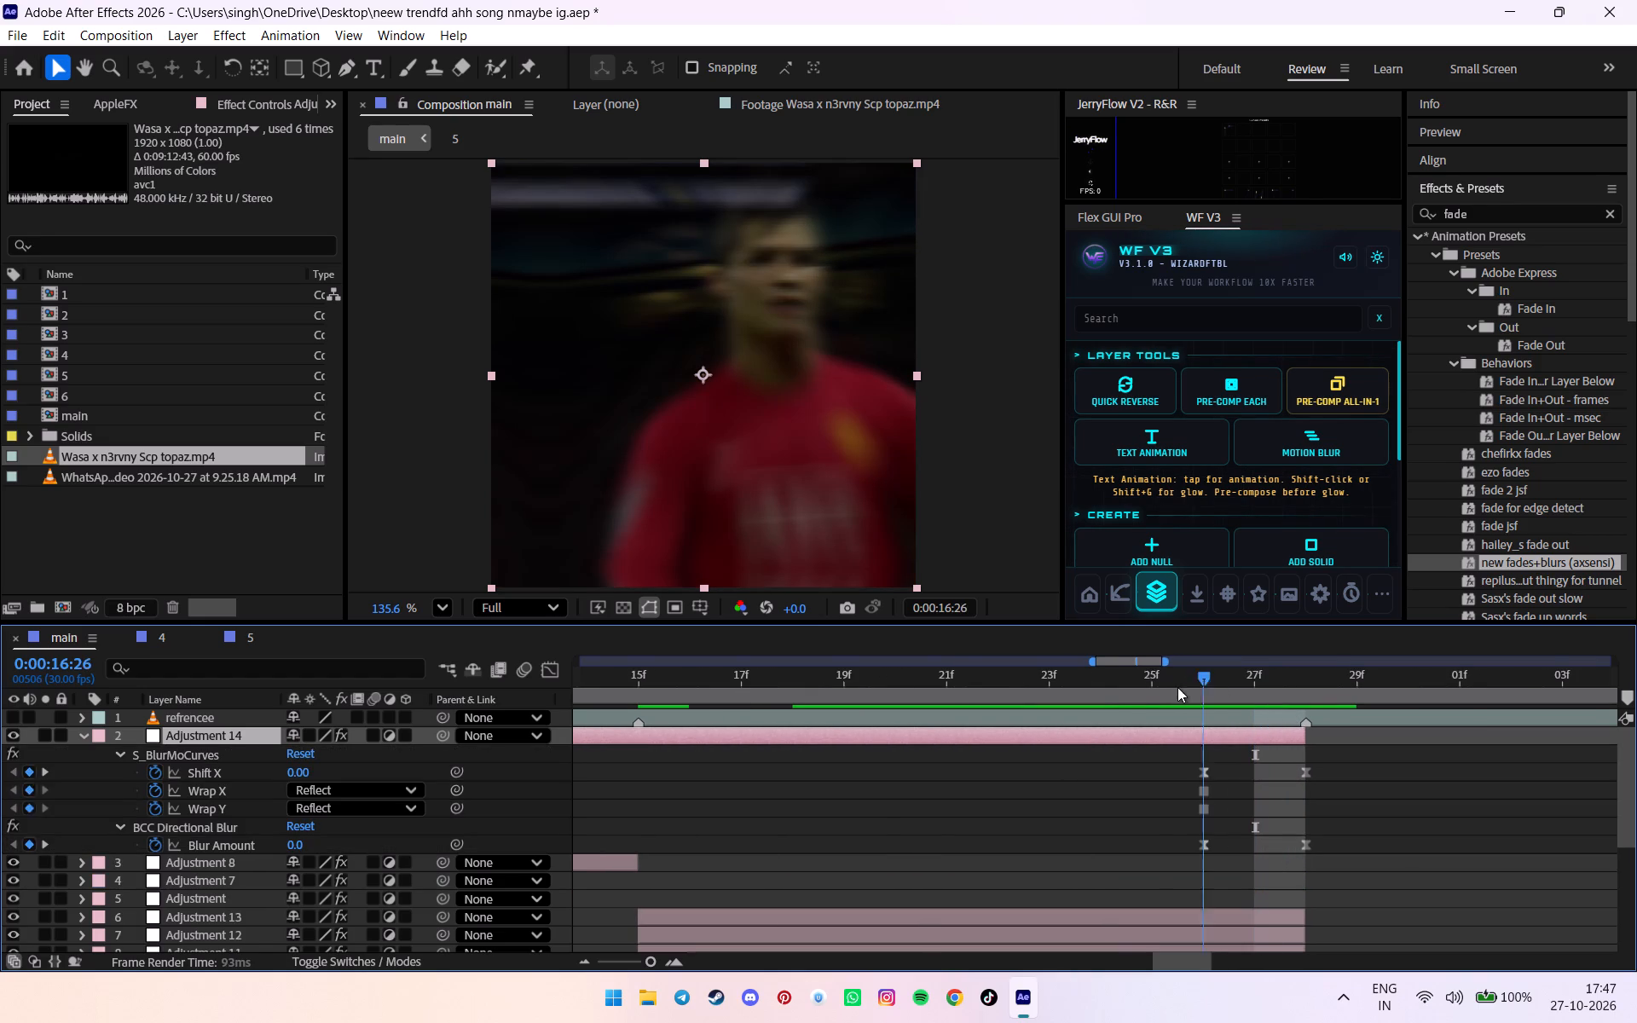
{"action": "left_click_drag", "start_coordinate": [1177, 687], "coordinate": [1238, 687]}
{"action": "scroll", "coordinate": [1238, 687], "scroll_direction": "down", "scroll_amount": 2, "text": "alt"}
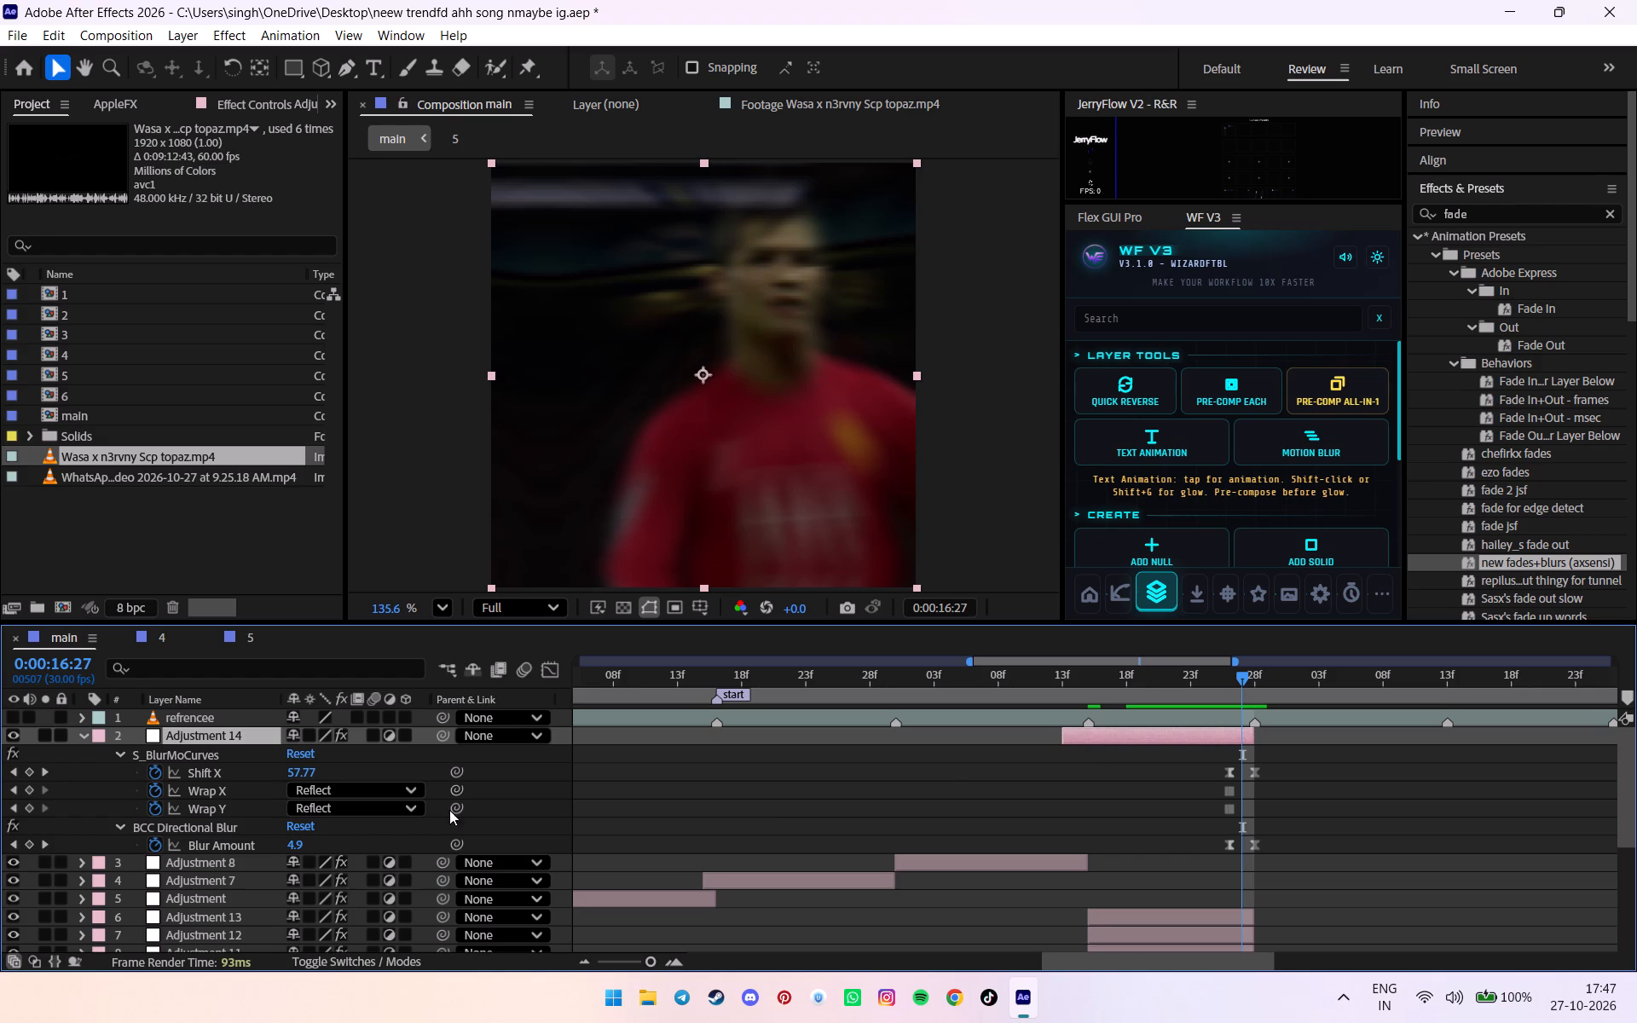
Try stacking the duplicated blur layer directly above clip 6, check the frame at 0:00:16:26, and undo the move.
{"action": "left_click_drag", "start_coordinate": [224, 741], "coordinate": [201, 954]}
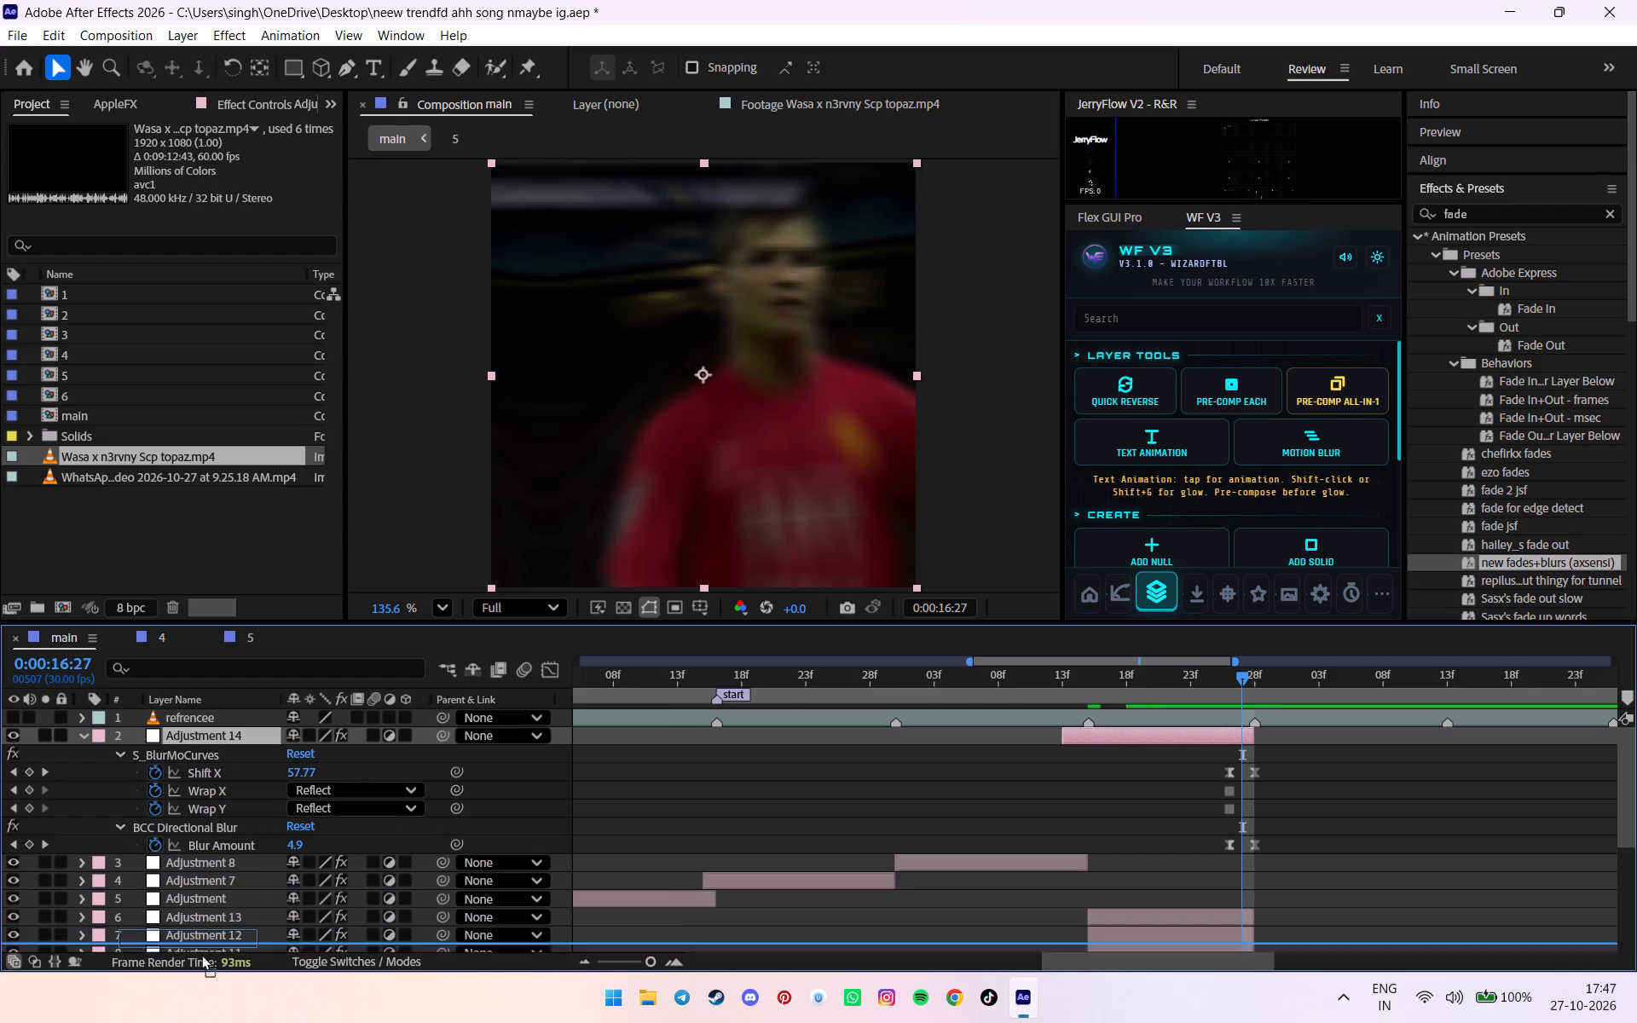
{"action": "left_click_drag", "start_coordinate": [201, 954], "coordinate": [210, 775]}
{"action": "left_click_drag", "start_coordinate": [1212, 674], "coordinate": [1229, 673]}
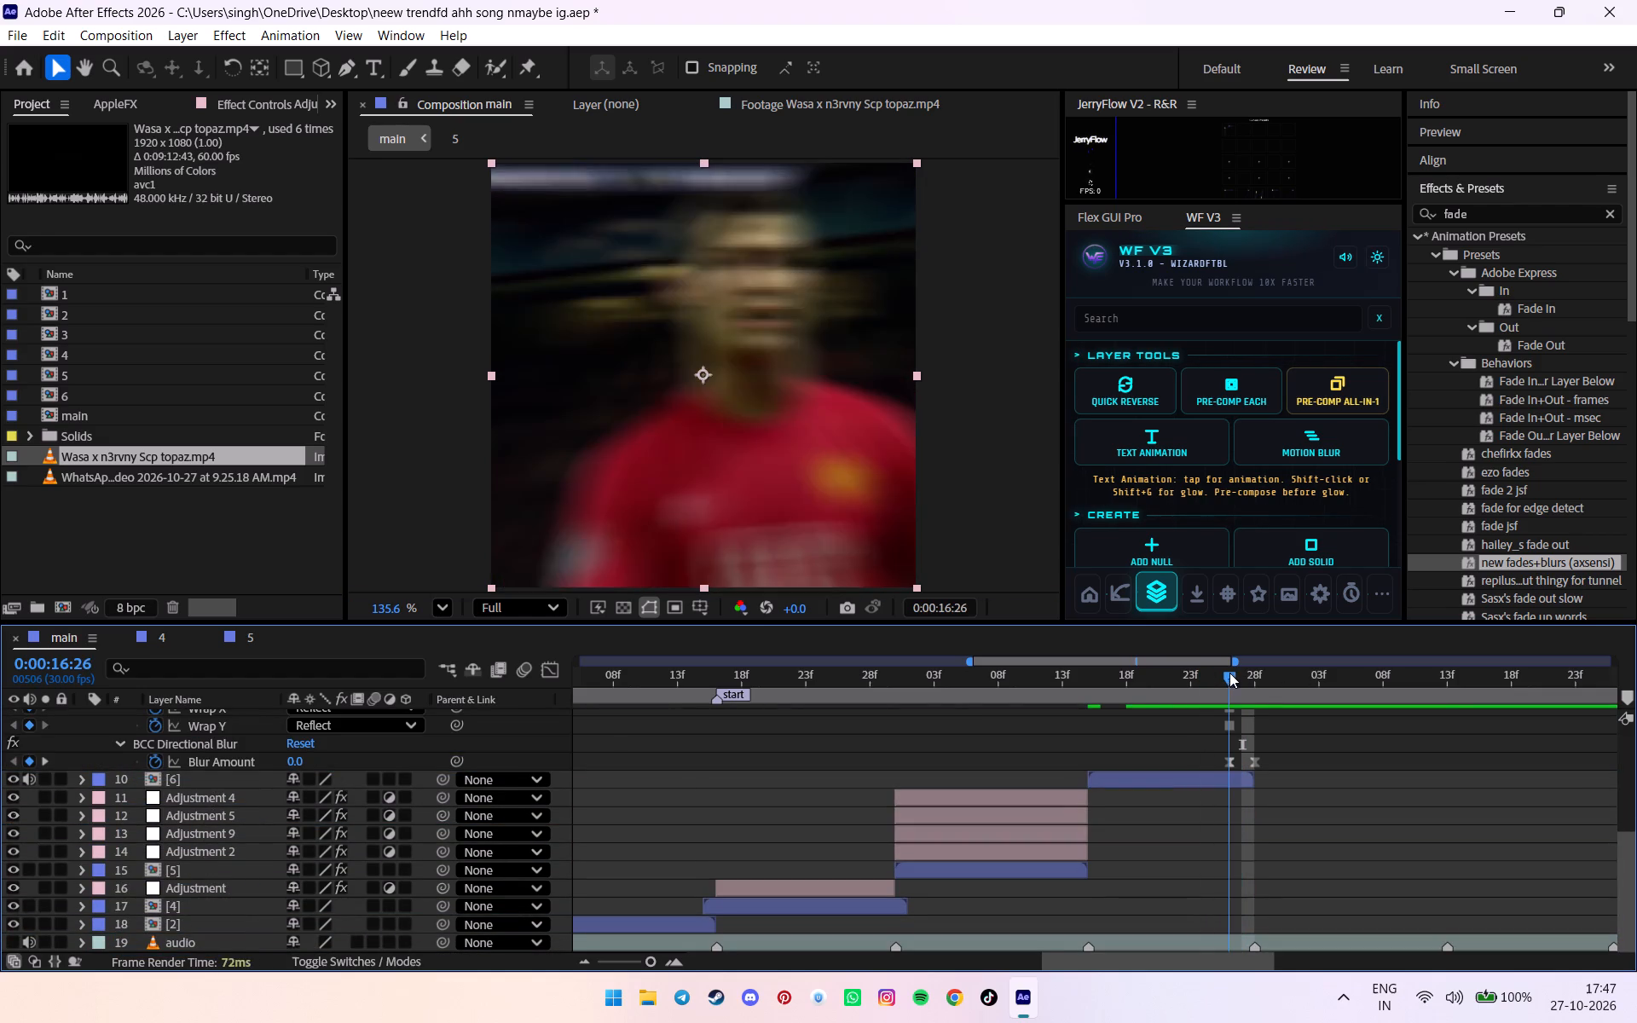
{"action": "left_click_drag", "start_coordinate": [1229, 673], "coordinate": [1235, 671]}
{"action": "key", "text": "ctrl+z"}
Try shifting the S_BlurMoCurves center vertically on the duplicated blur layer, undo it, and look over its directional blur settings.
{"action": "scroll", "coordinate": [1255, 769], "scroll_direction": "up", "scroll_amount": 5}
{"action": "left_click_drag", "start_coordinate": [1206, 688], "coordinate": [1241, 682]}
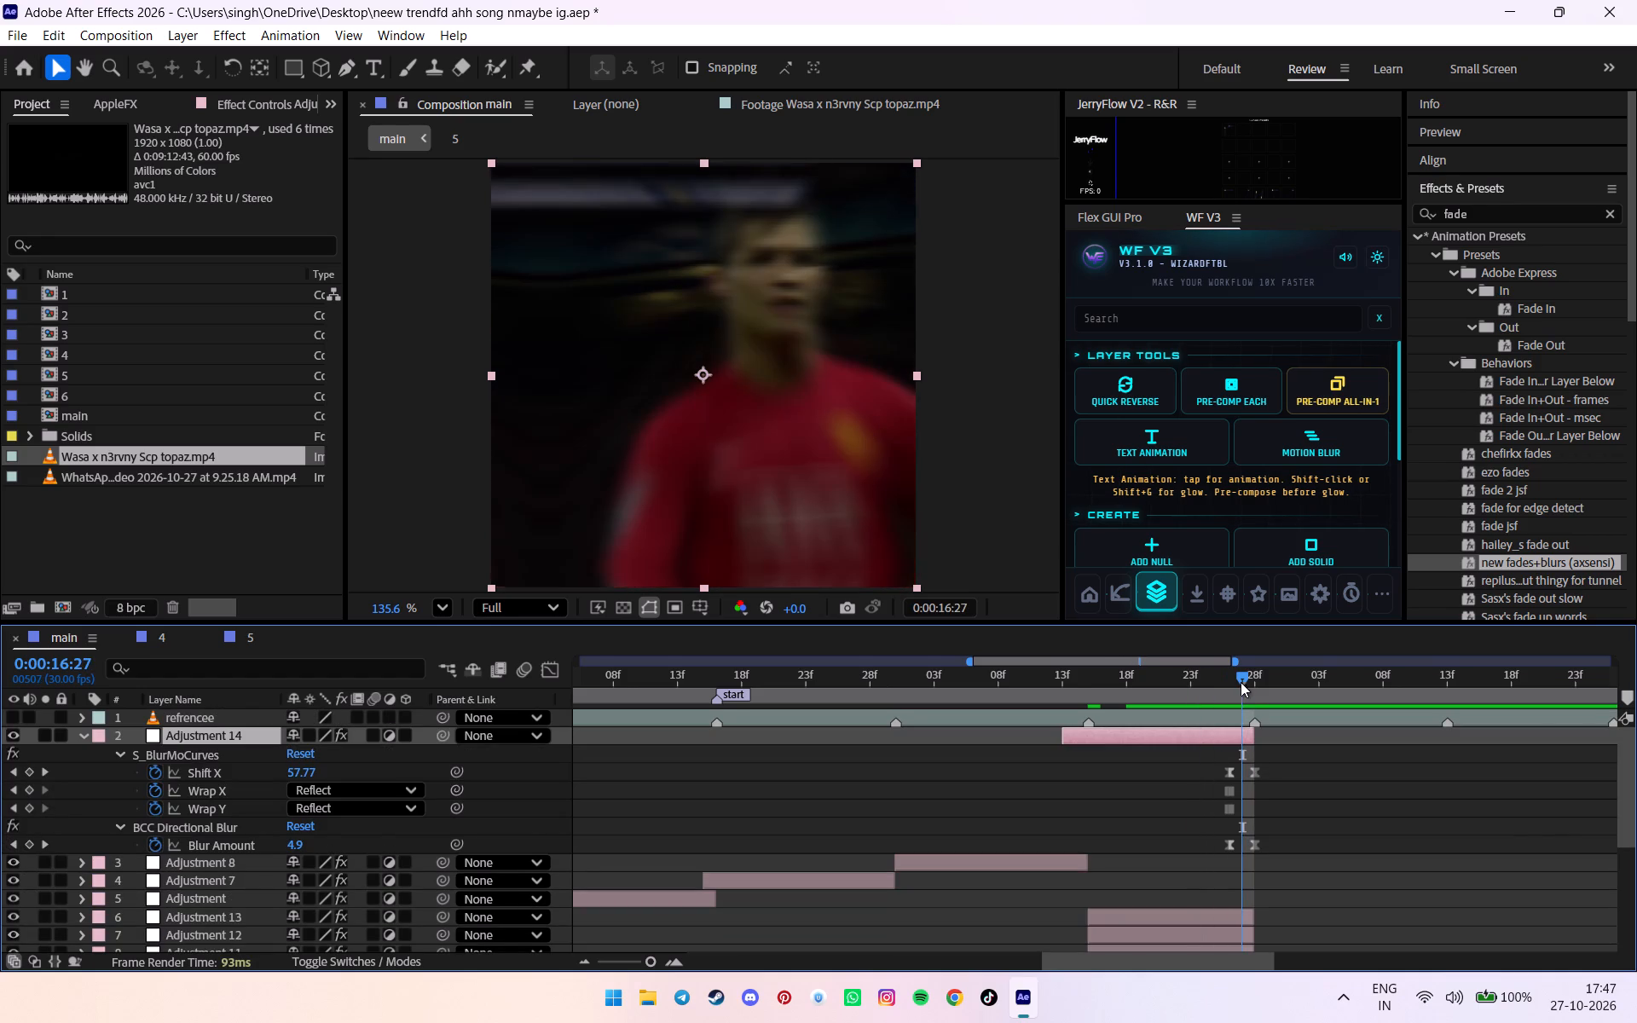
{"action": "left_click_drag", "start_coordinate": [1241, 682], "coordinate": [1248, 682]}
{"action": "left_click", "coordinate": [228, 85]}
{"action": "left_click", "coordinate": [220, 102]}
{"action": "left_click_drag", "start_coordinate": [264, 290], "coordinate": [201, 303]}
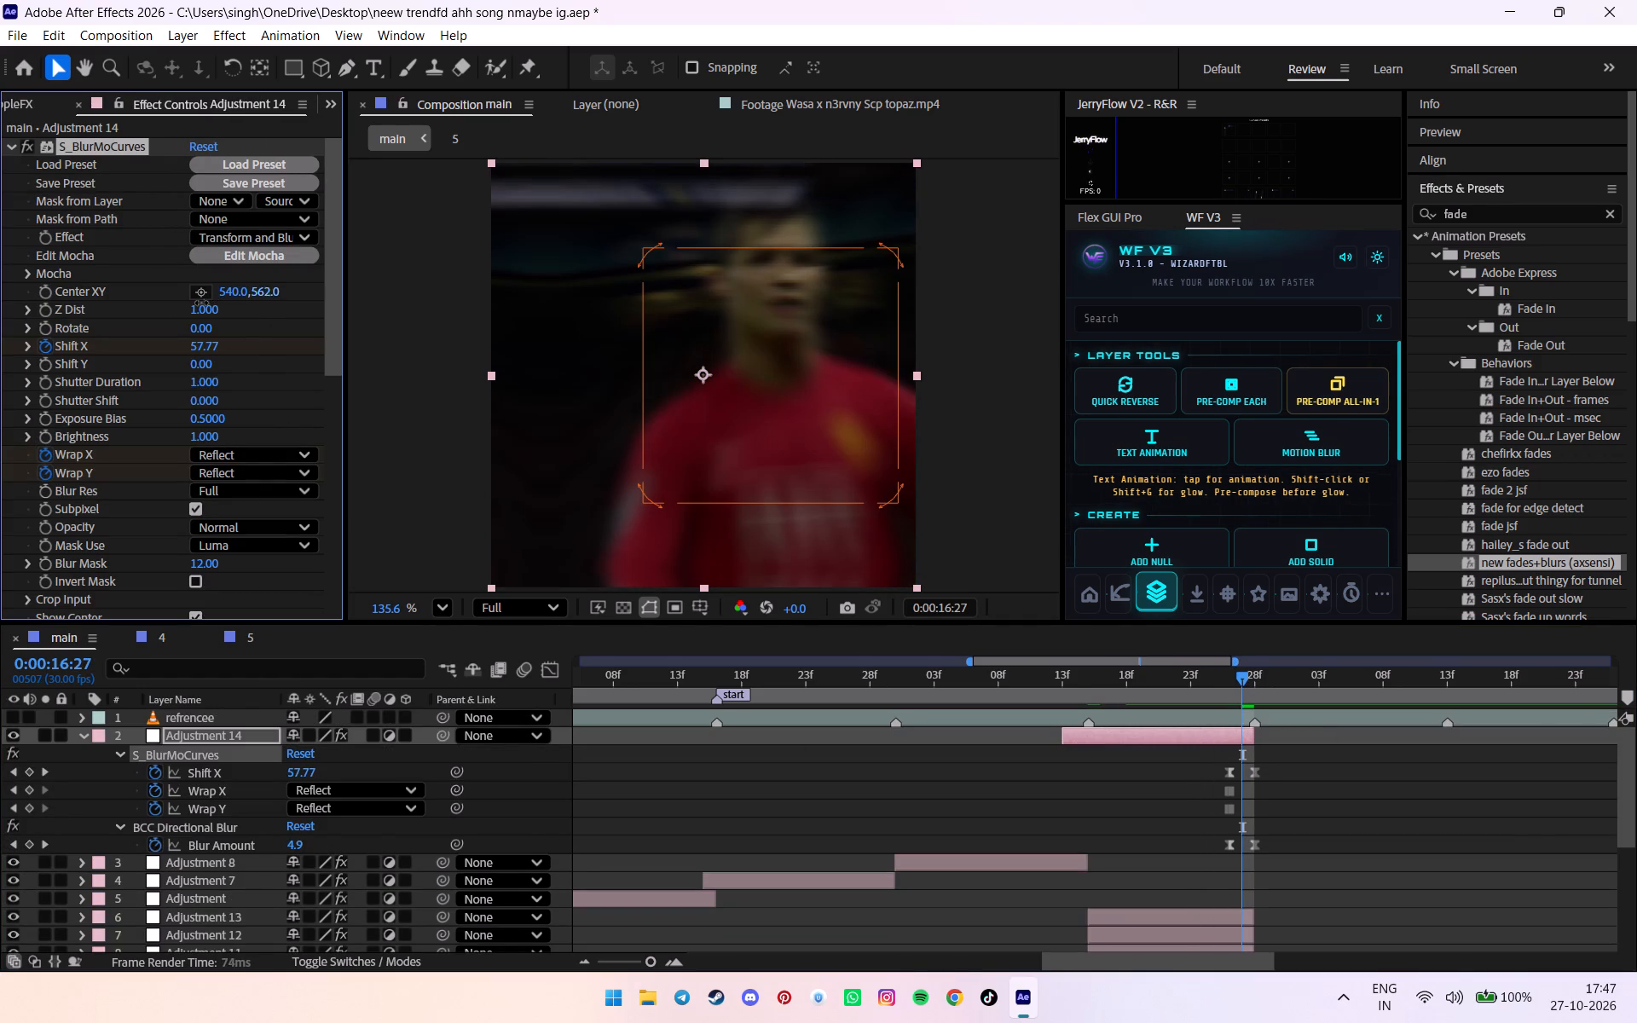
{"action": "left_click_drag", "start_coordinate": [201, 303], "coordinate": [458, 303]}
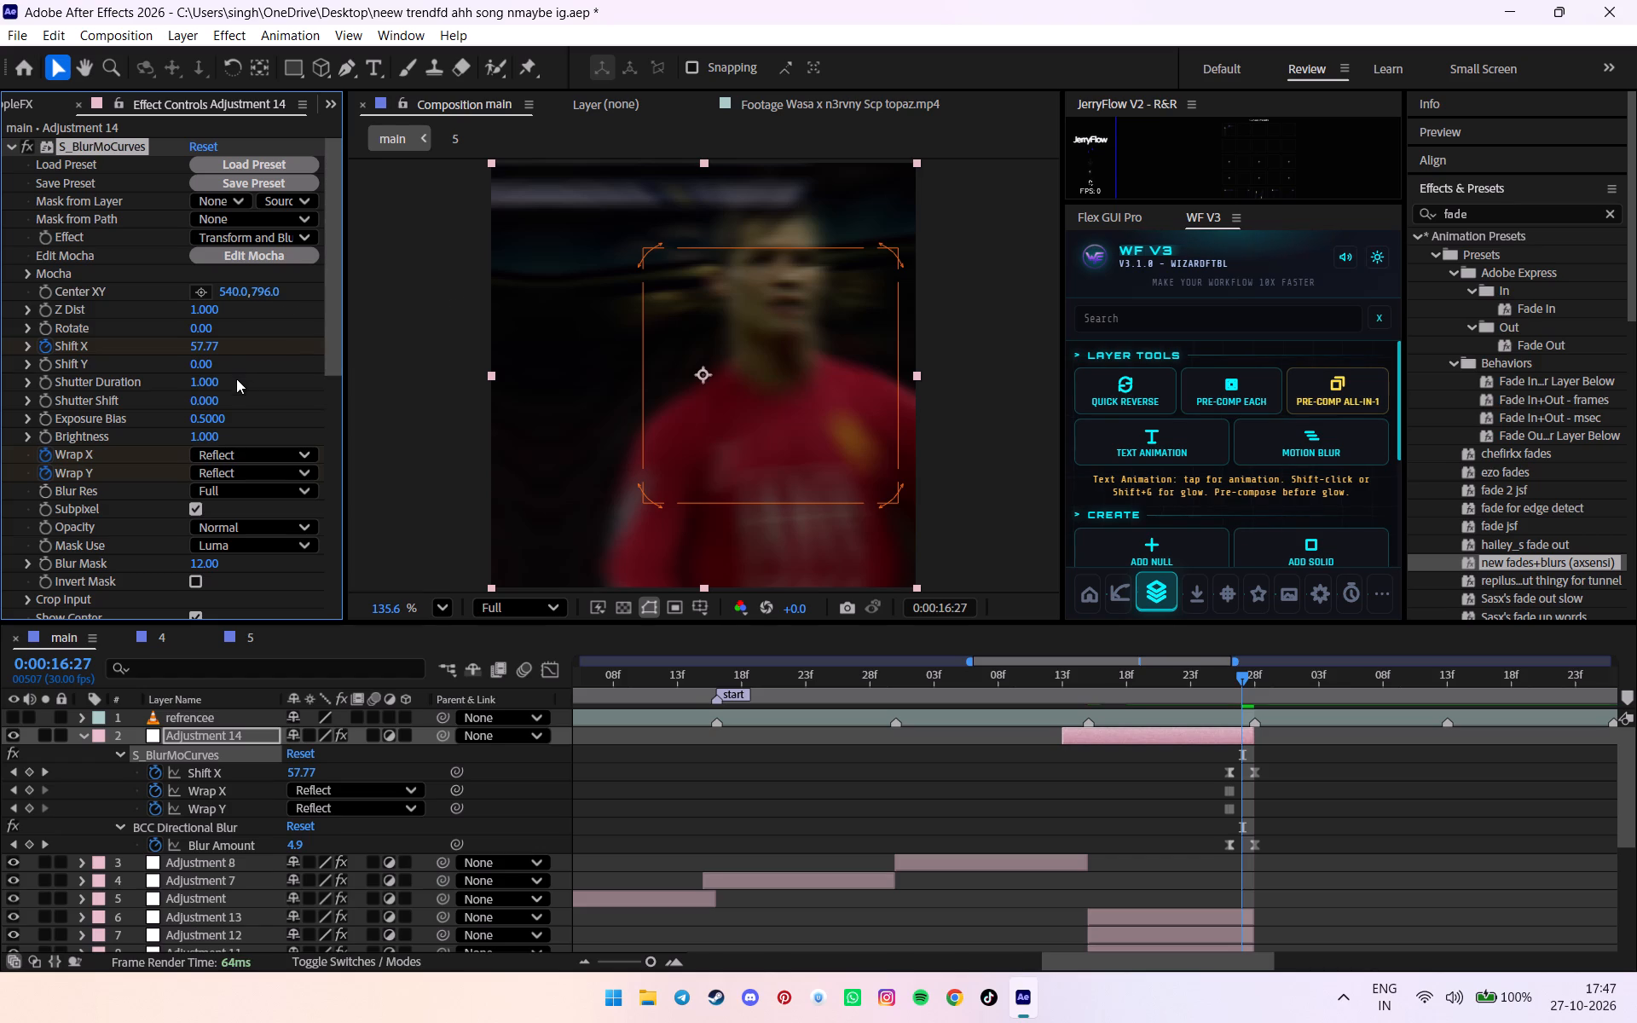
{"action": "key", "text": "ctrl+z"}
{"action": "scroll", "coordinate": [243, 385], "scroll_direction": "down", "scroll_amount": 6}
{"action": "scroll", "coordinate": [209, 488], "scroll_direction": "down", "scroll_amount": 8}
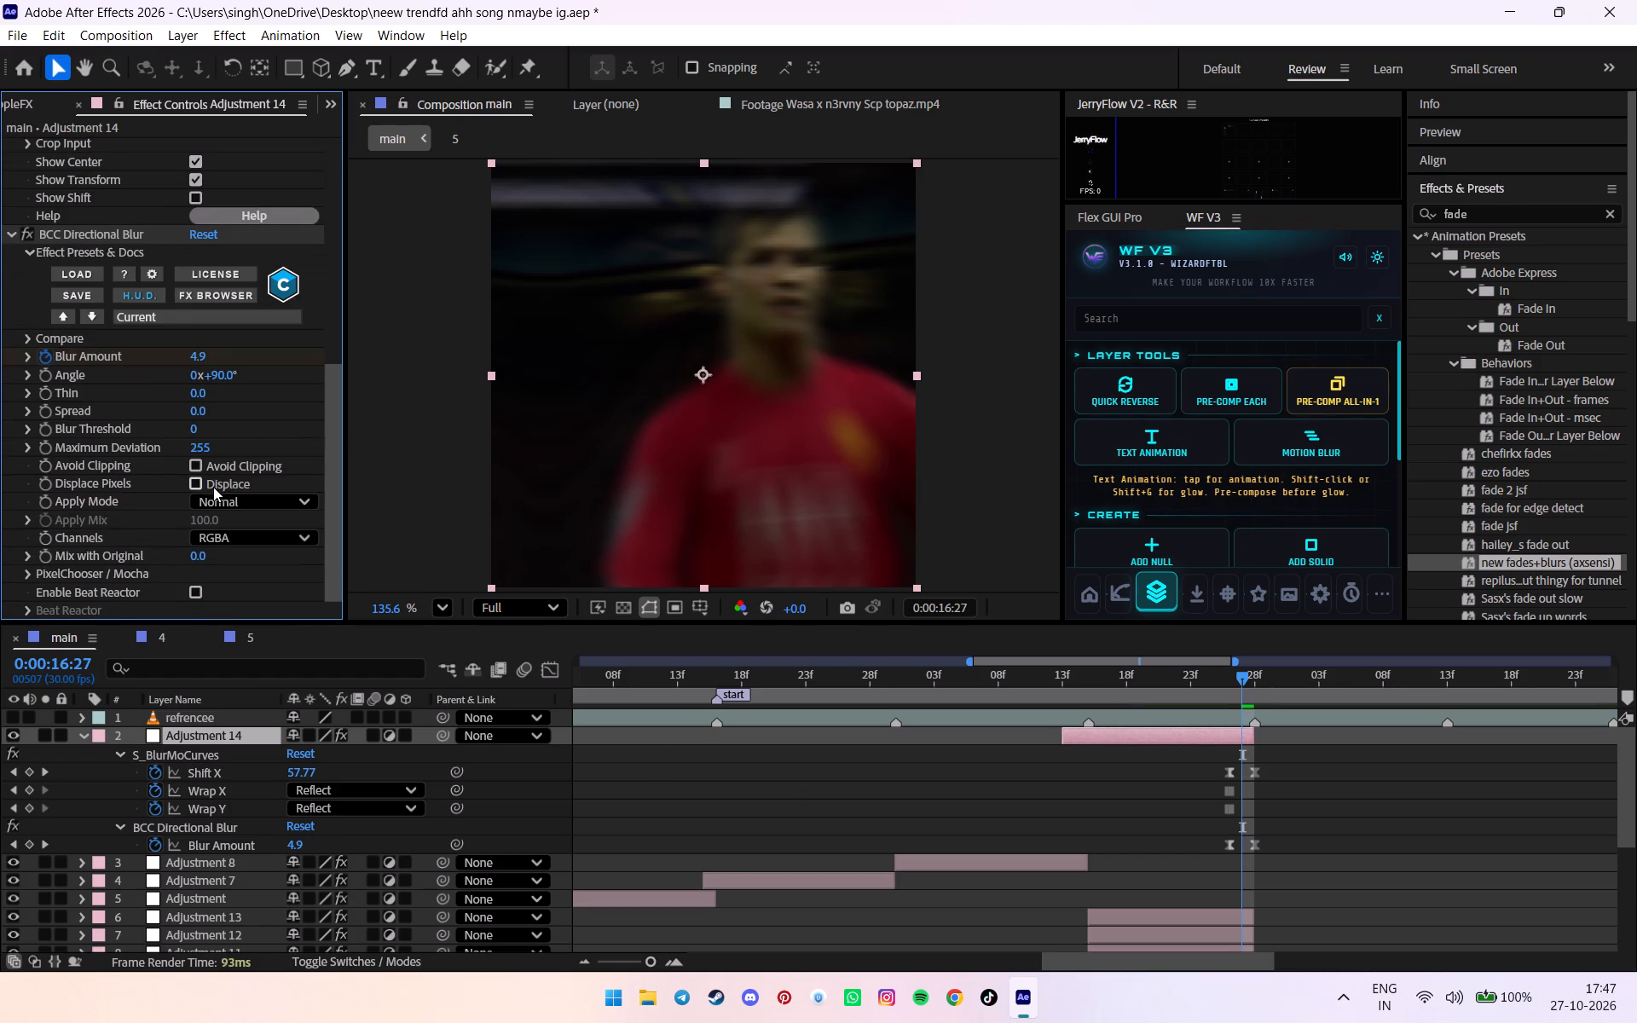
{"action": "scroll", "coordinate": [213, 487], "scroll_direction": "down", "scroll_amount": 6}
Mute clip 6's own audio while previewing the sequence.
{"action": "left_click_drag", "start_coordinate": [1219, 684], "coordinate": [1167, 691]}
{"action": "key", "text": "space"}
{"action": "scroll", "coordinate": [1199, 692], "scroll_direction": "down", "scroll_amount": 1, "text": "alt"}
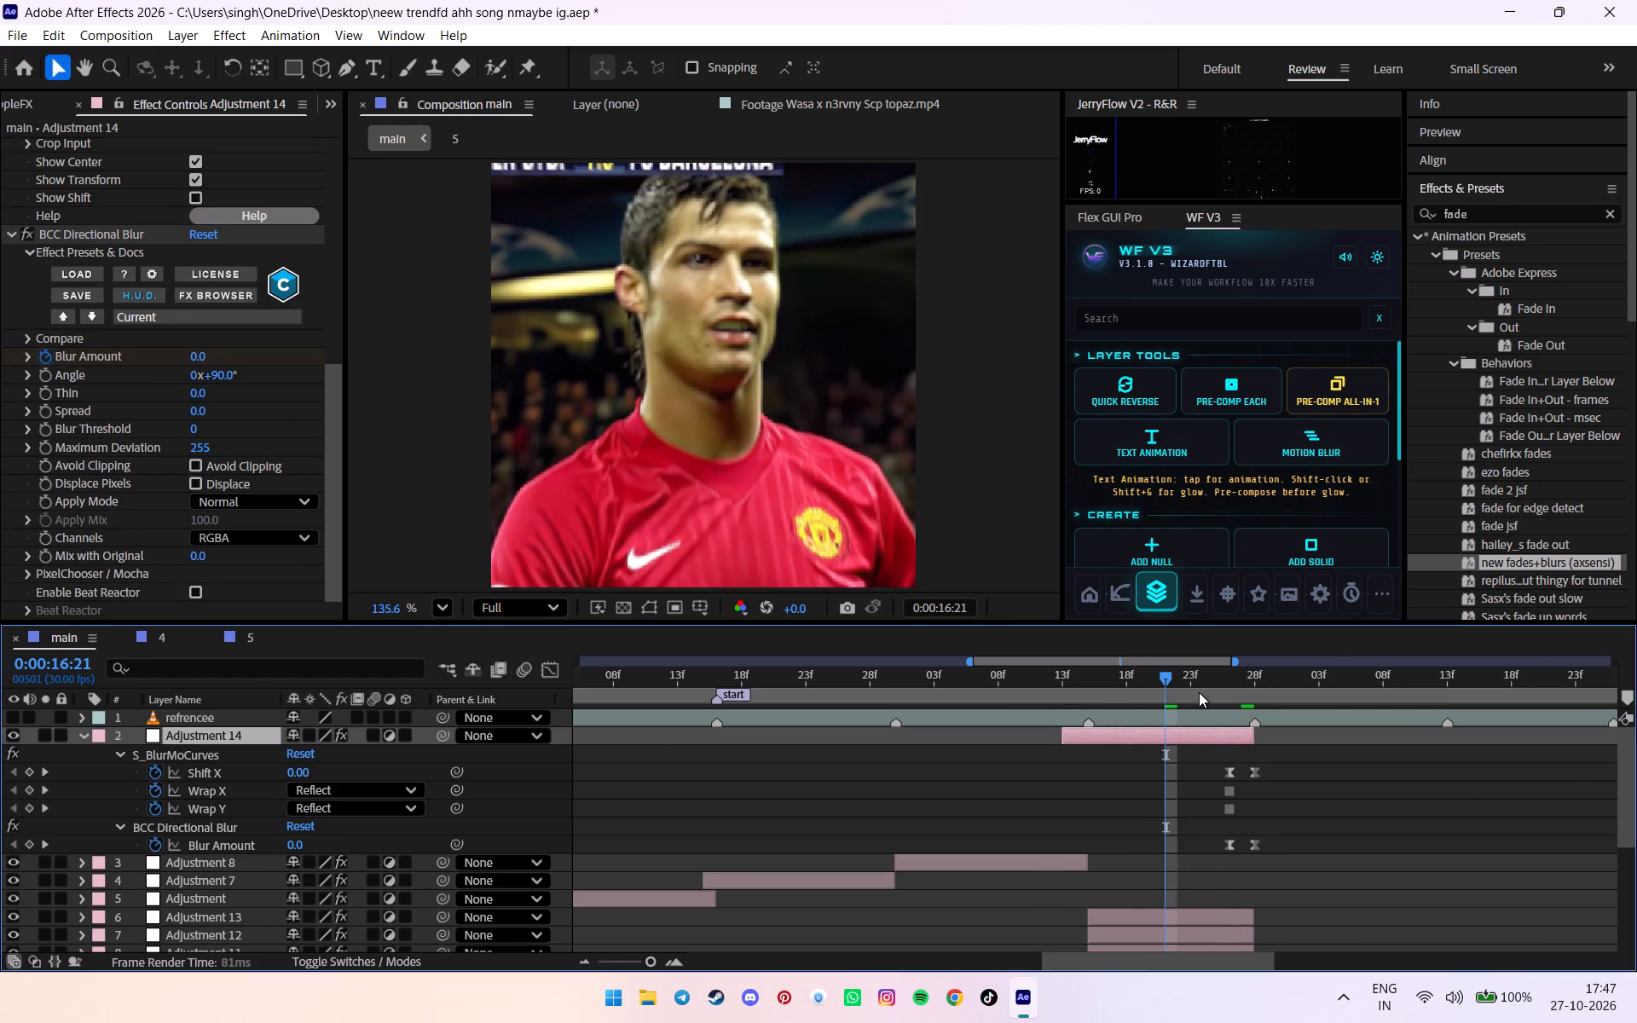
{"action": "scroll", "coordinate": [1199, 692], "scroll_direction": "down", "scroll_amount": 1, "text": "alt"}
{"action": "scroll", "coordinate": [1157, 692], "scroll_direction": "down", "scroll_amount": 5}
{"action": "scroll", "coordinate": [35, 900], "scroll_direction": "down", "scroll_amount": 5}
{"action": "left_click", "coordinate": [26, 787]}
{"action": "left_click", "coordinate": [32, 778]}
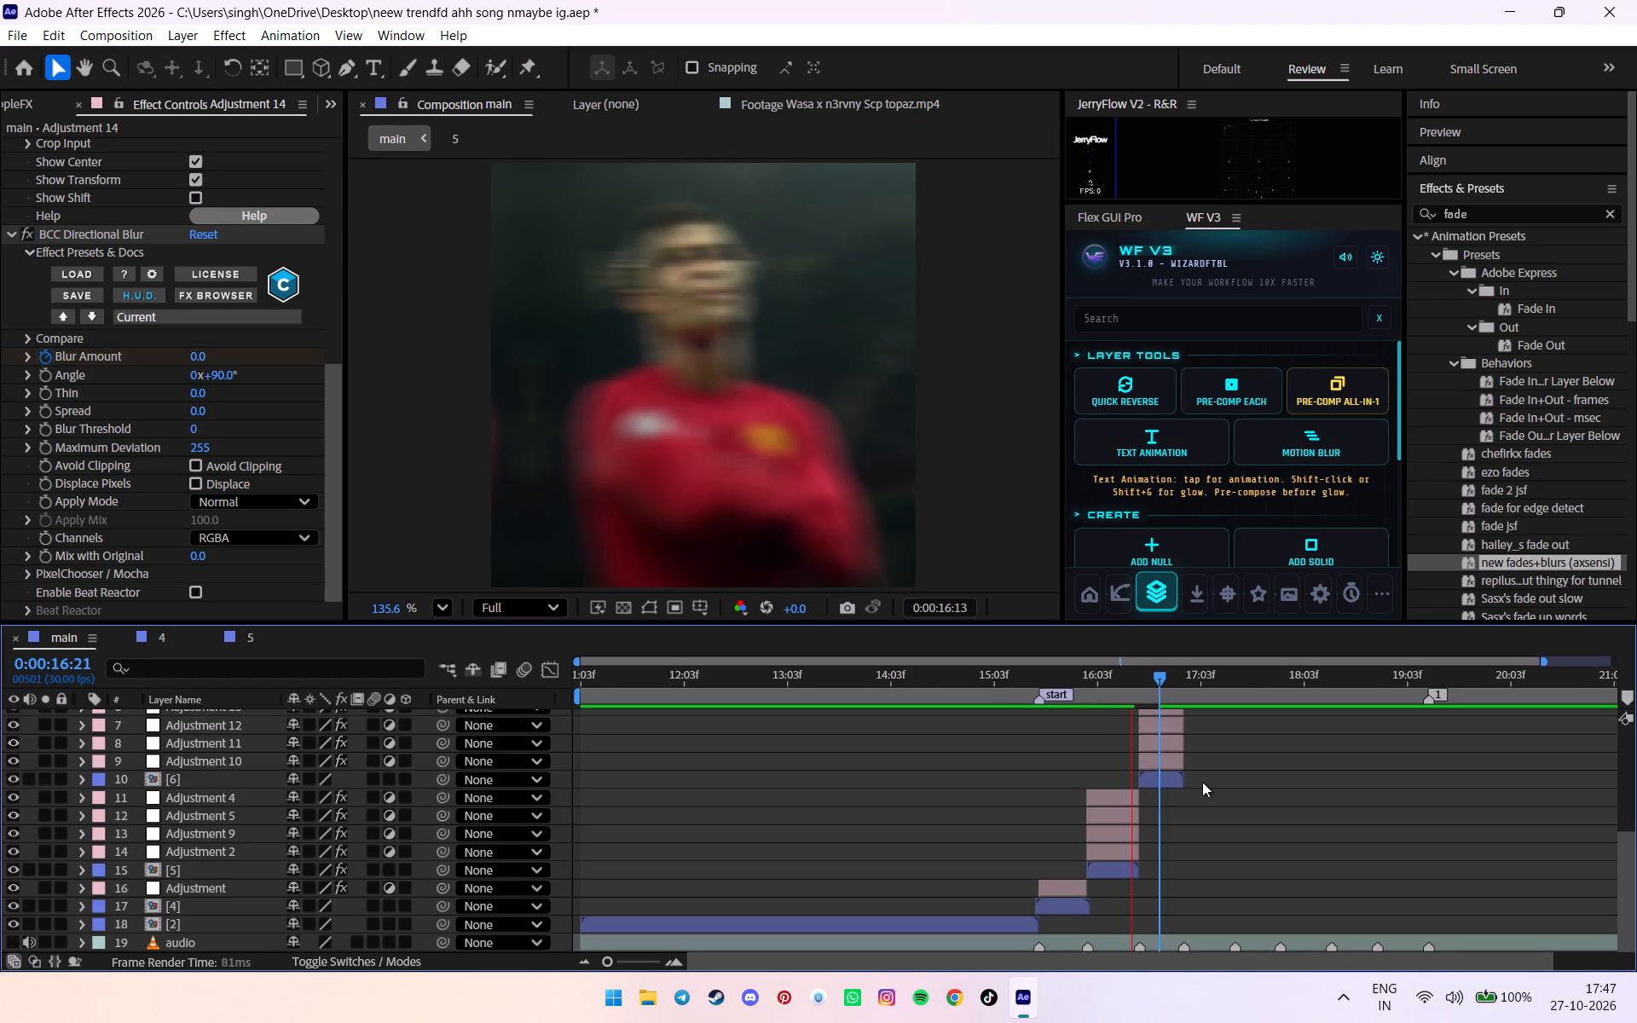
Copy clip 5's Twixtor Pro Speed % keyframes and paste them onto clip 6 starting at 0:00:16:15.
{"action": "left_click_drag", "start_coordinate": [1154, 679], "coordinate": [1135, 680]}
{"action": "scroll", "coordinate": [1133, 681], "scroll_direction": "up", "scroll_amount": 3, "text": "alt"}
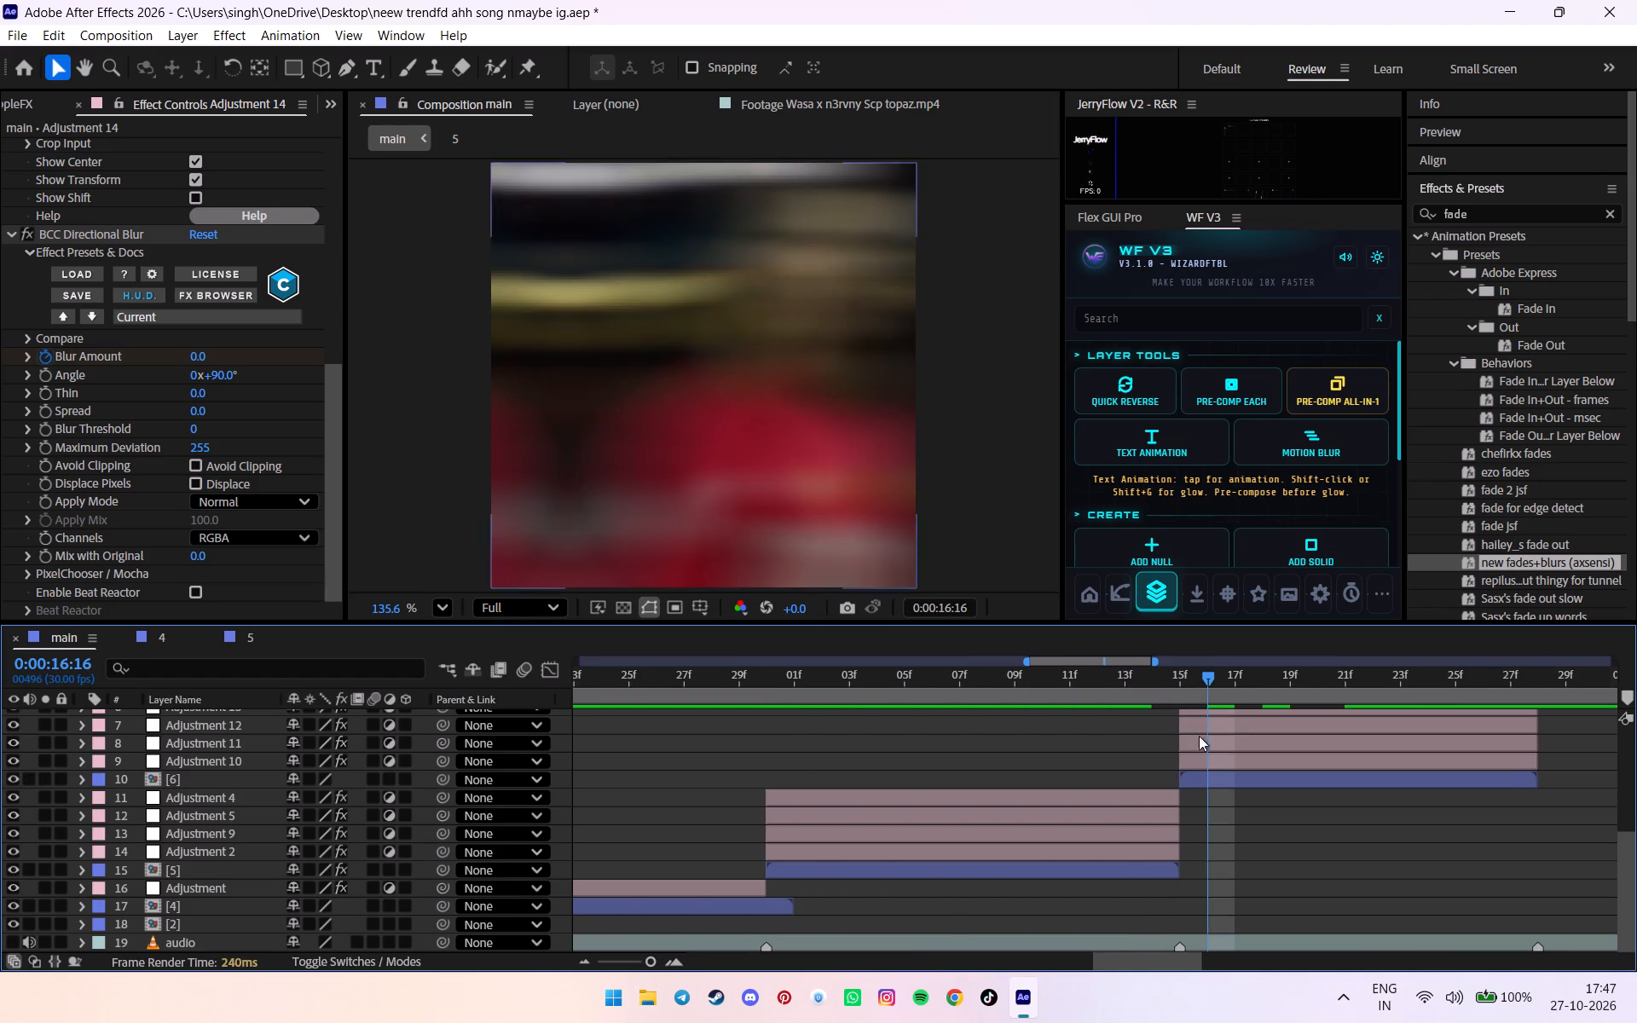
{"action": "left_click_drag", "start_coordinate": [1206, 656], "coordinate": [1183, 673]}
{"action": "left_click_drag", "start_coordinate": [1194, 680], "coordinate": [1185, 687]}
{"action": "scroll", "coordinate": [1434, 573], "scroll_direction": "down", "scroll_amount": 1, "text": "alt"}
{"action": "left_click_drag", "start_coordinate": [1501, 165], "coordinate": [1470, 165]}
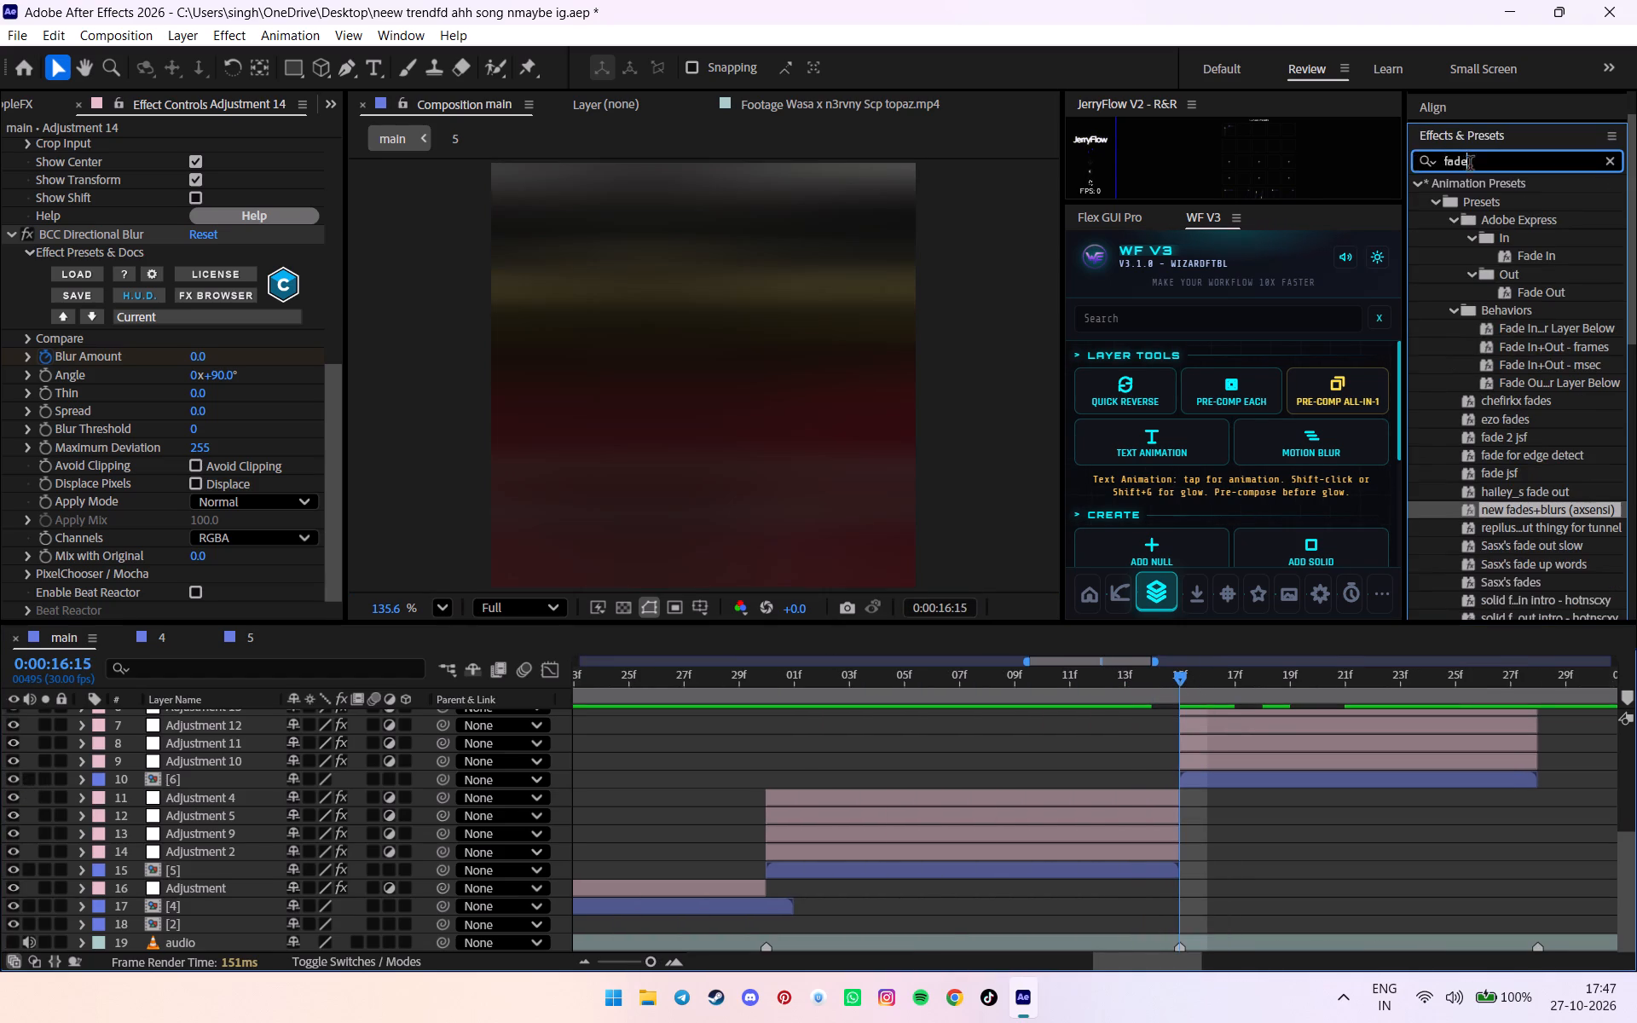
{"action": "left_click_drag", "start_coordinate": [1470, 165], "coordinate": [1374, 181]}
{"action": "scroll", "coordinate": [1201, 870], "scroll_direction": "down", "scroll_amount": 4, "text": "alt"}
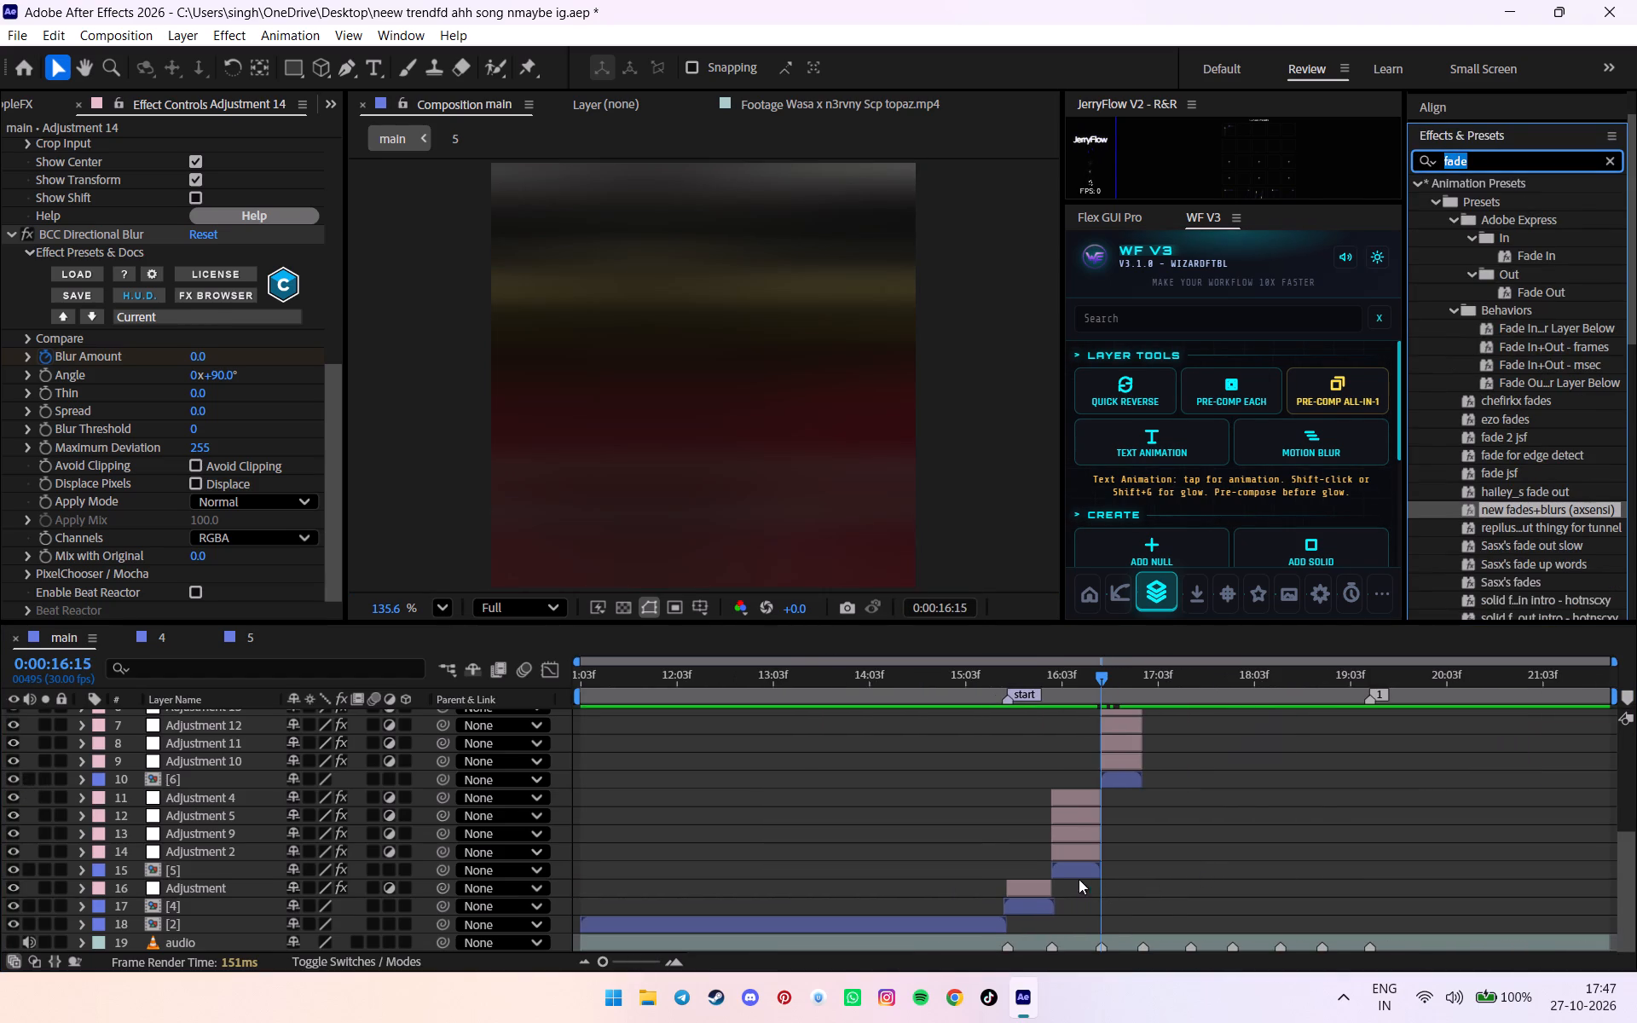
{"action": "left_click", "coordinate": [1073, 875]}
{"action": "key", "text": "u"}
{"action": "left_click_drag", "start_coordinate": [994, 886], "coordinate": [1118, 918]}
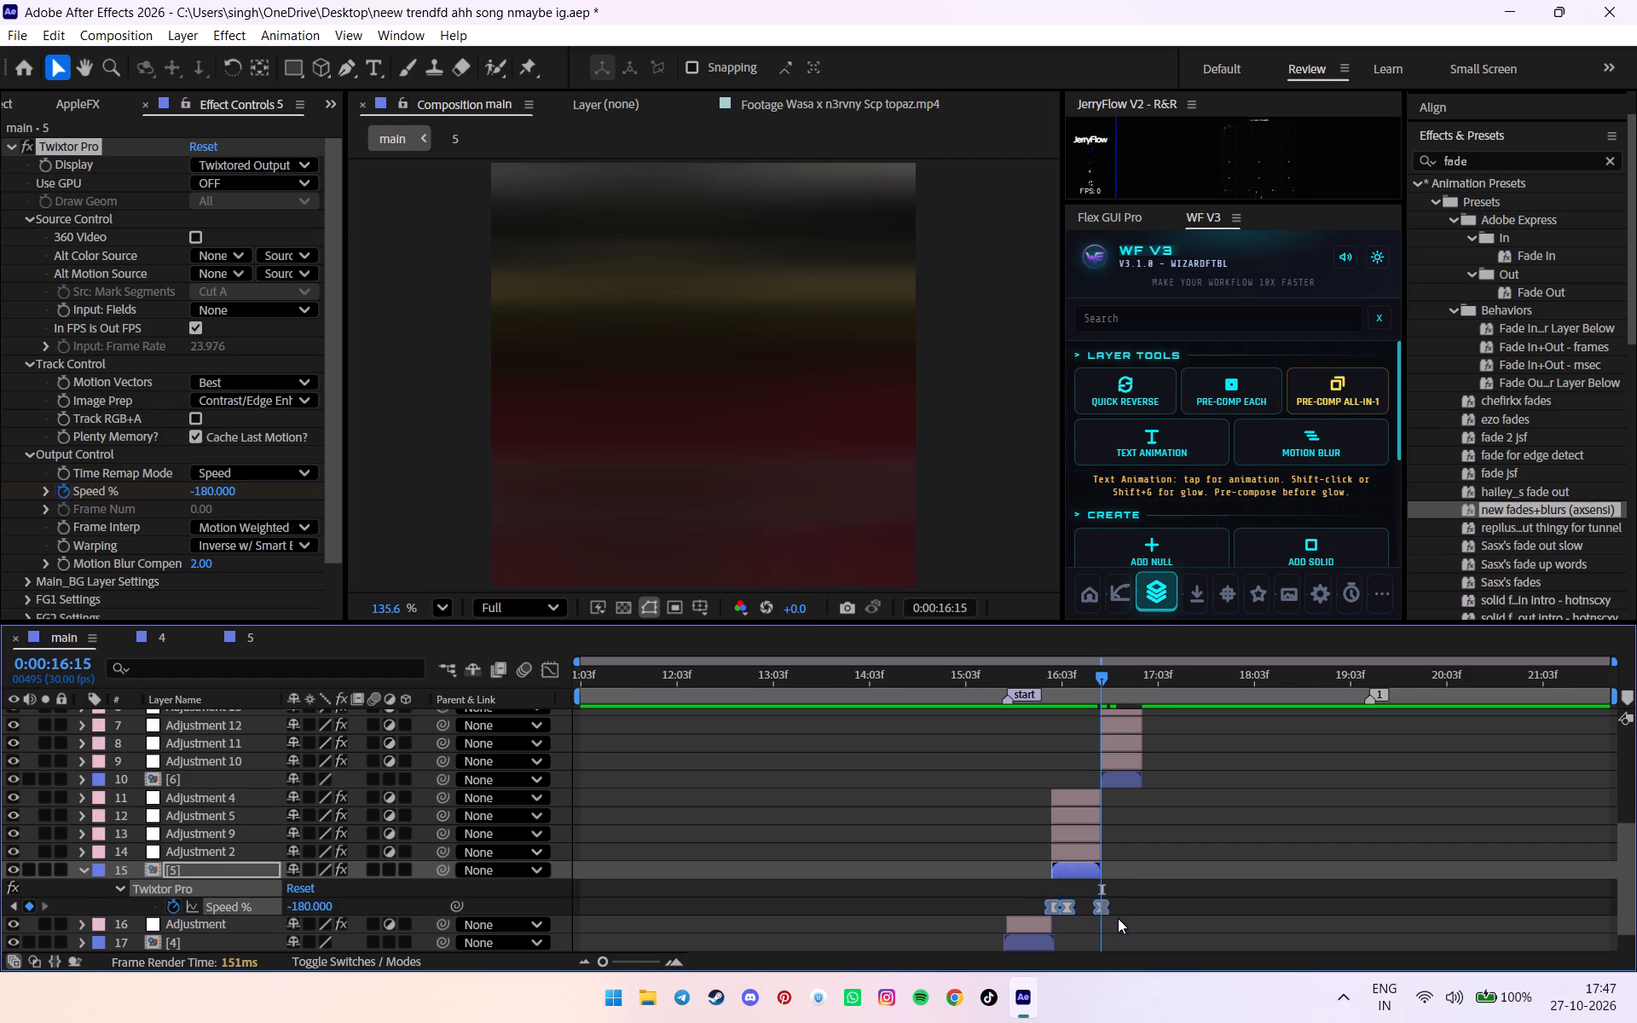
{"action": "key", "text": "ctrl+c"}
{"action": "scroll", "coordinate": [1118, 889], "scroll_direction": "up", "scroll_amount": 5}
{"action": "key", "text": "u"}
{"action": "scroll", "coordinate": [1130, 812], "scroll_direction": "down", "scroll_amount": 2}
{"action": "scroll", "coordinate": [1133, 820], "scroll_direction": "up", "scroll_amount": 2, "text": "alt"}
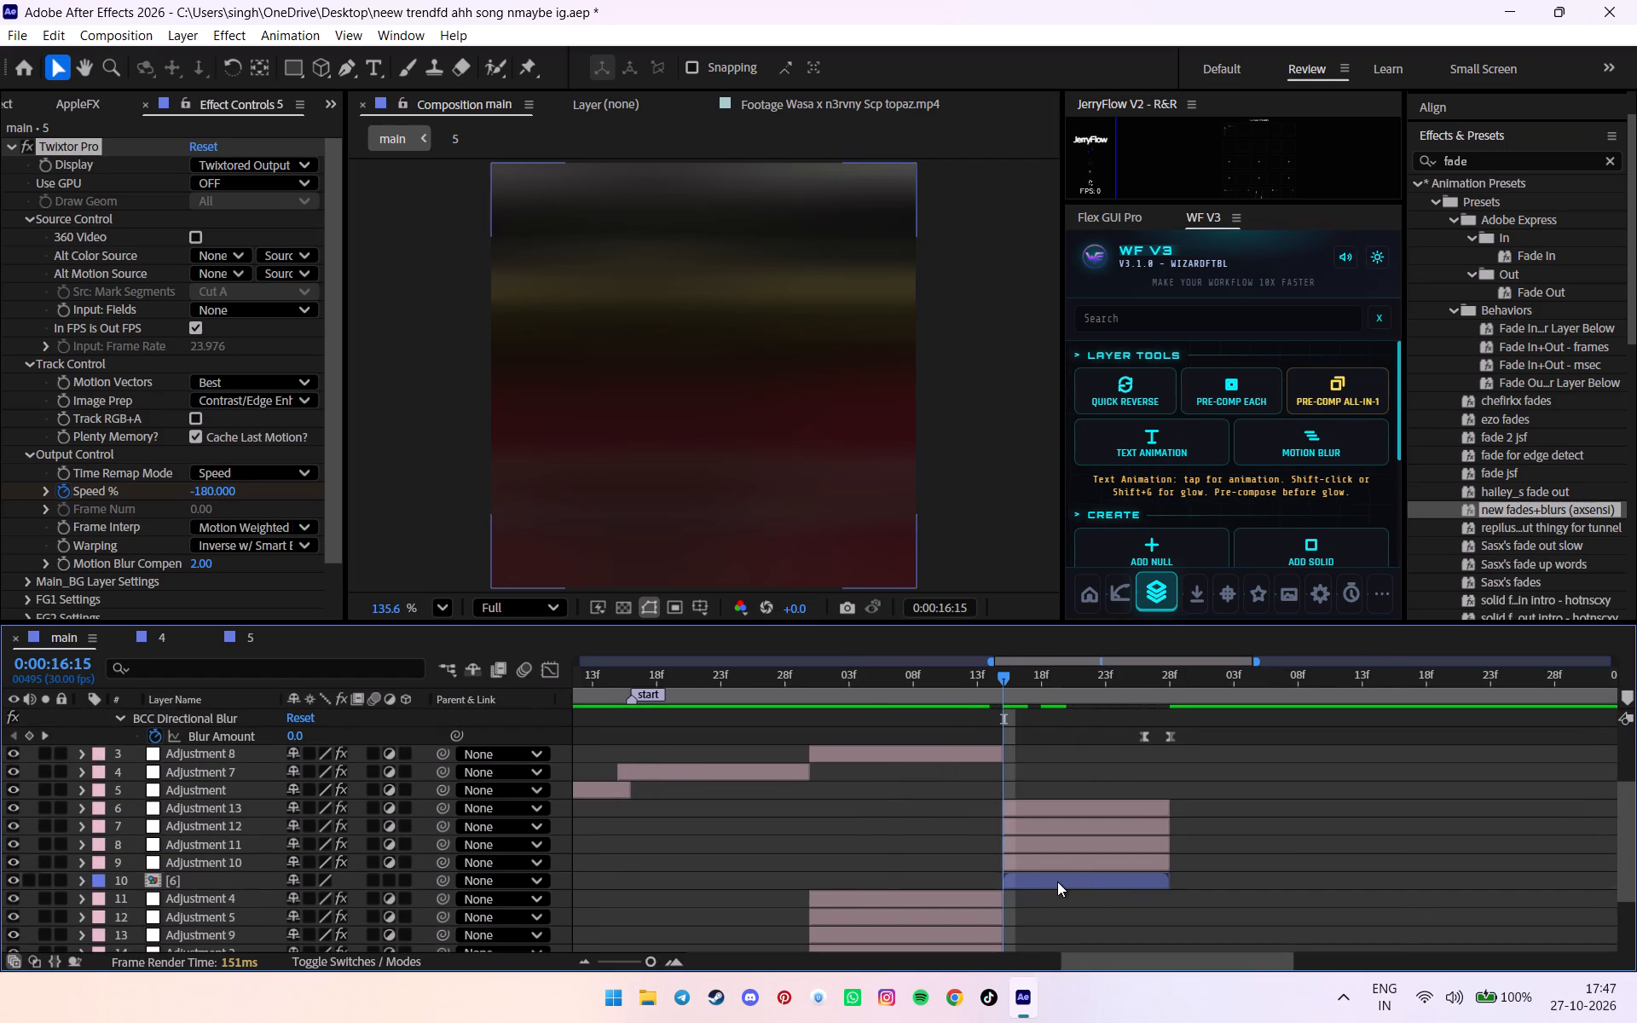
{"action": "left_click", "coordinate": [1057, 881]}
{"action": "key", "text": "ctrl+v"}
{"action": "key", "text": "u"}
Retime the pasted Speed % keyframes so the last one lands at clip 6's end, 0:00:16:28.
{"action": "scroll", "coordinate": [1090, 886], "scroll_direction": "down", "scroll_amount": 2}
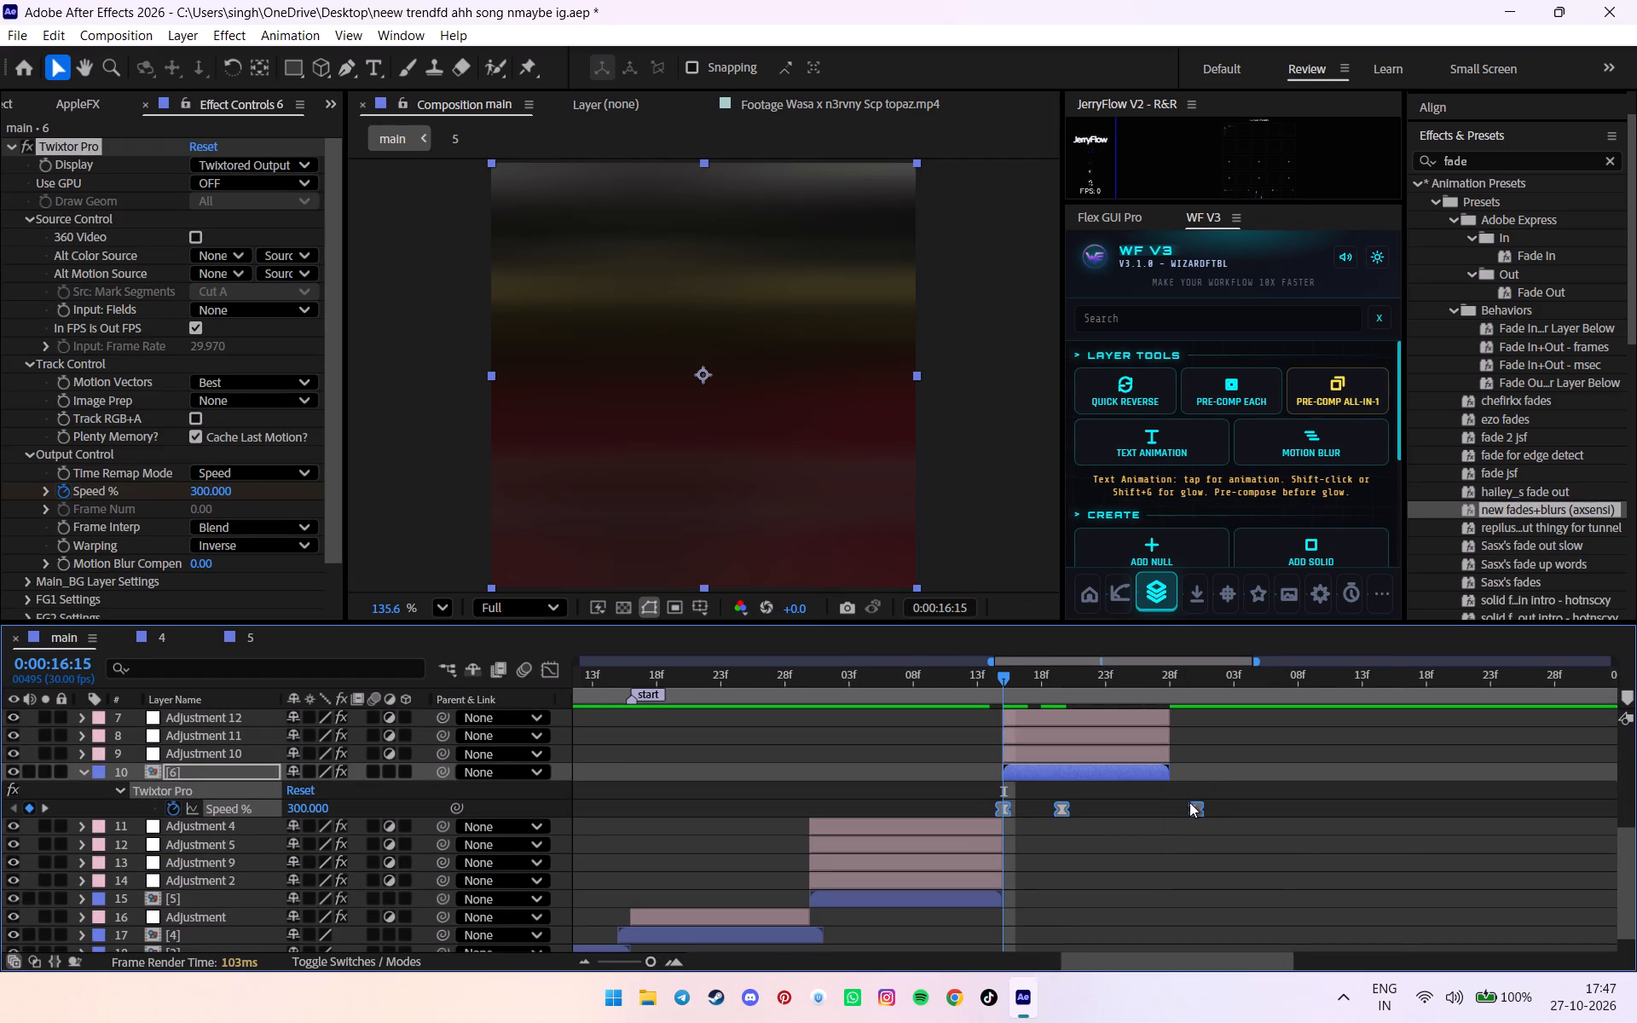
{"action": "left_click_drag", "start_coordinate": [1193, 807], "coordinate": [1167, 812], "text": "alt"}
{"action": "key", "text": "u"}
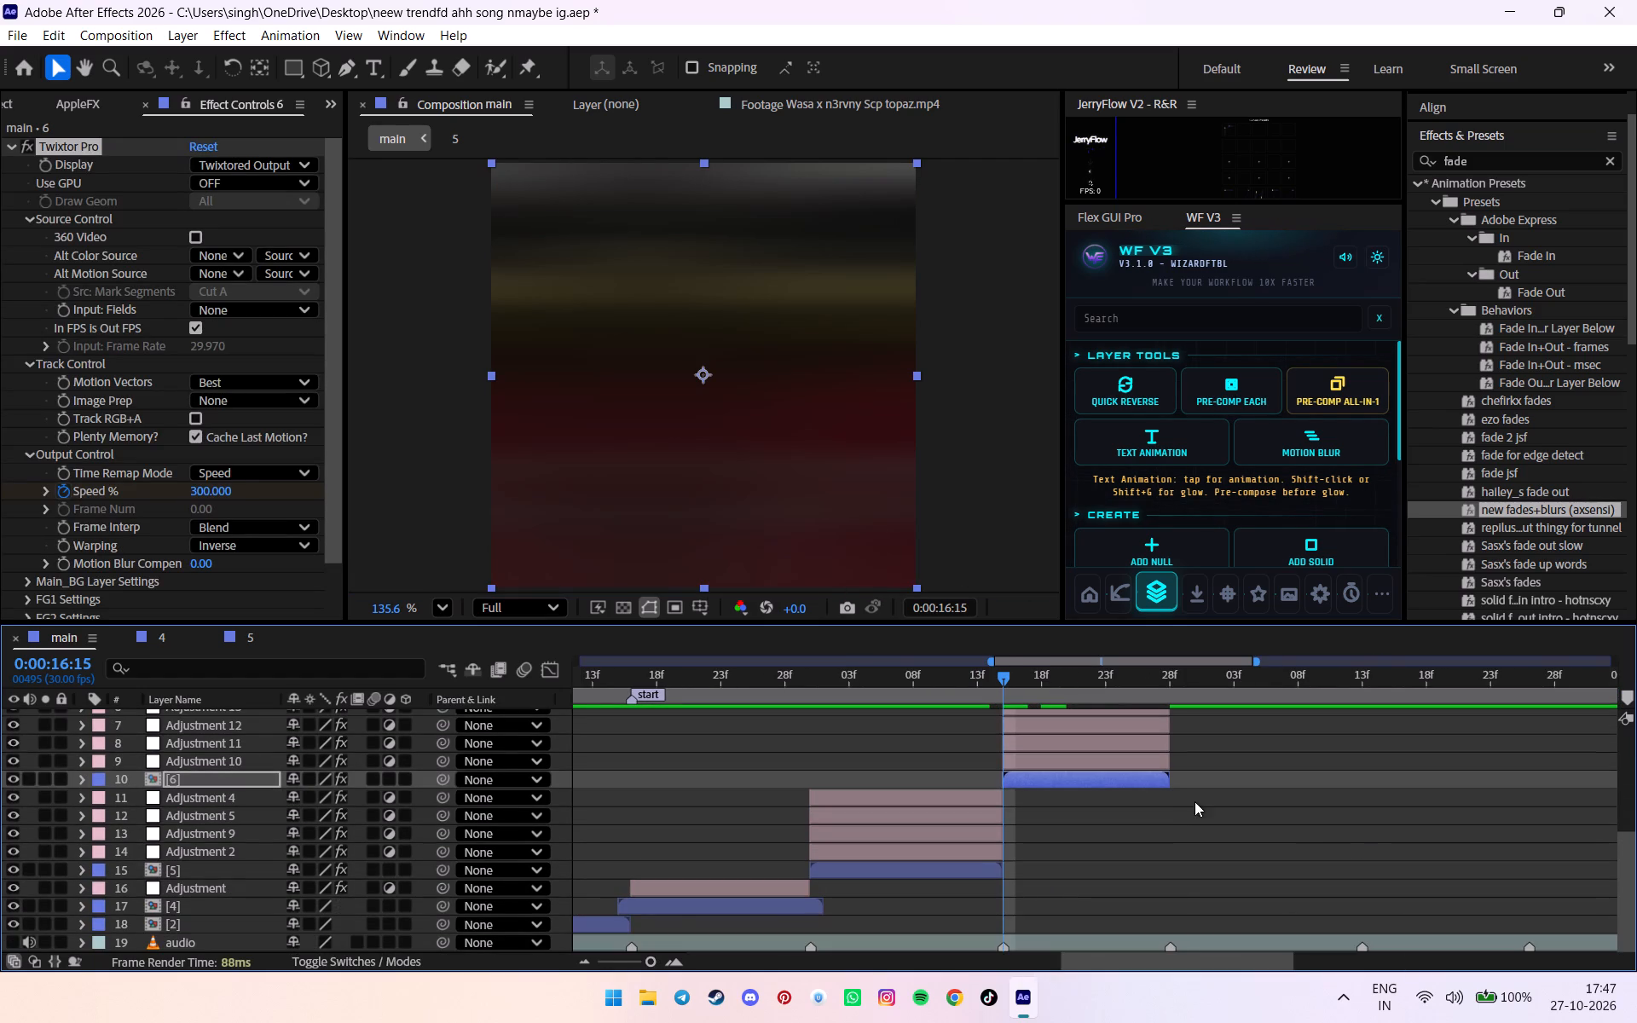
Play back clip 6 from 0:00:16:15 and save the project.
{"action": "key", "text": "space"}
{"action": "left_click", "coordinate": [1219, 790]}
{"action": "scroll", "coordinate": [1219, 790], "scroll_direction": "up", "scroll_amount": 4, "text": "ctrl"}
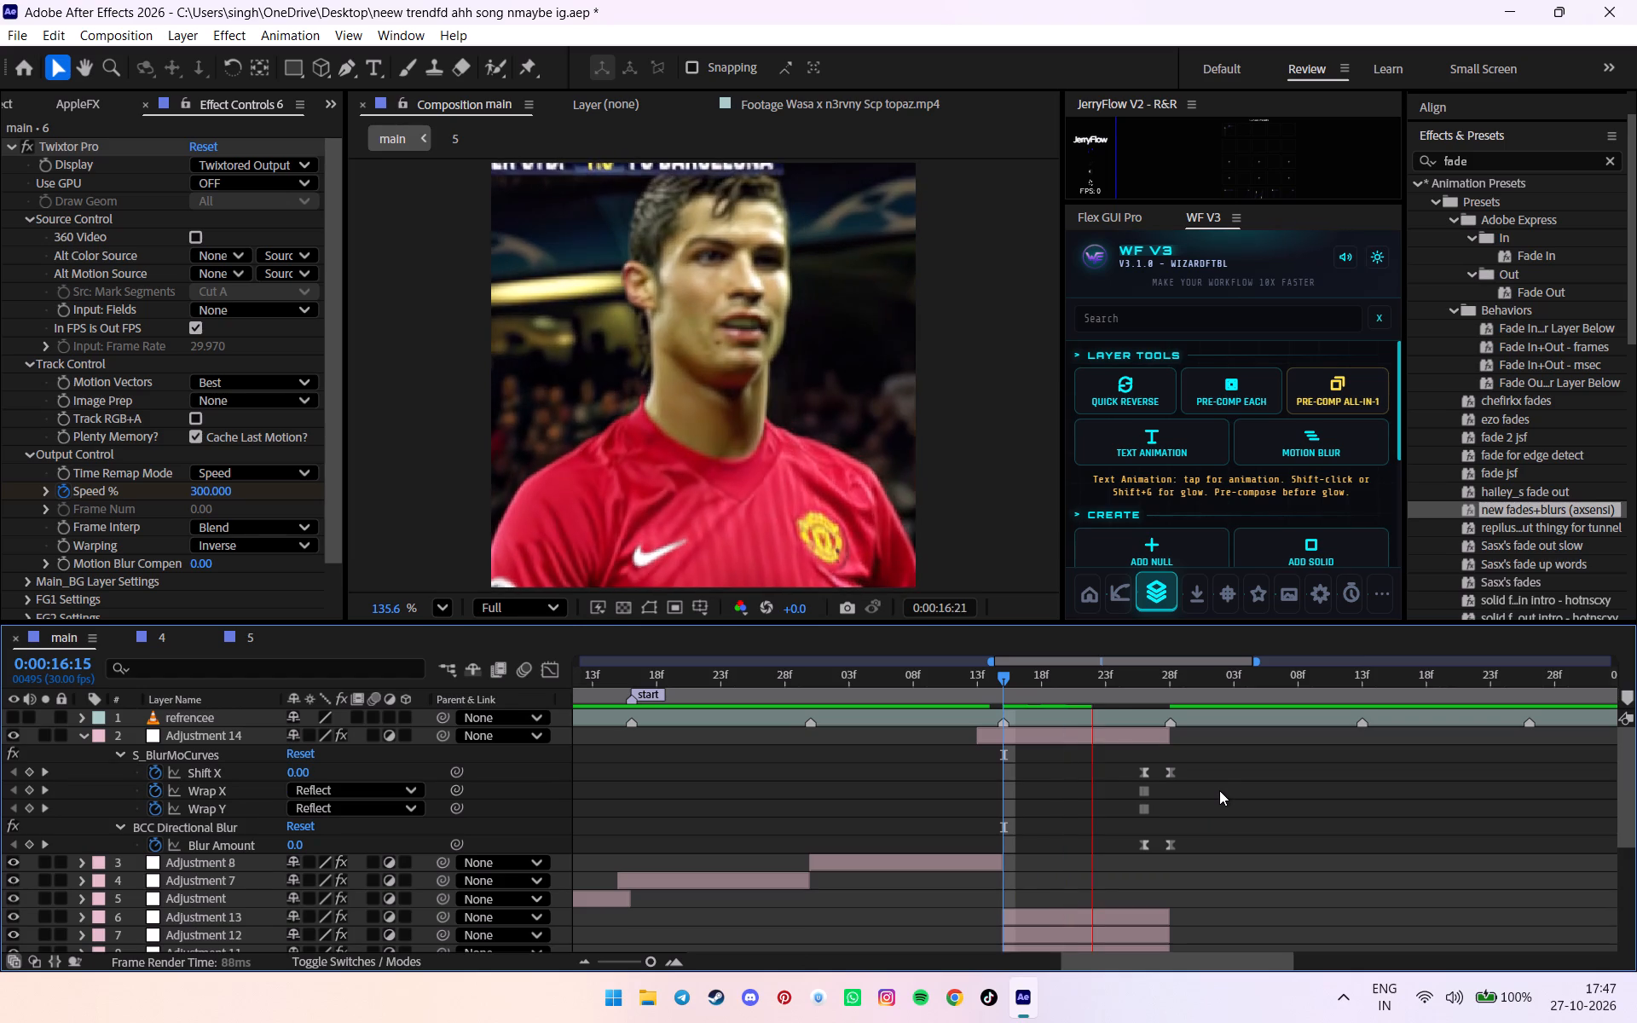
{"action": "key", "text": "ctrl+s"}
Collapse the duplicated blur layer's keyframe properties and save the project.
{"action": "scroll", "coordinate": [1191, 763], "scroll_direction": "down", "scroll_amount": 5, "text": "alt"}
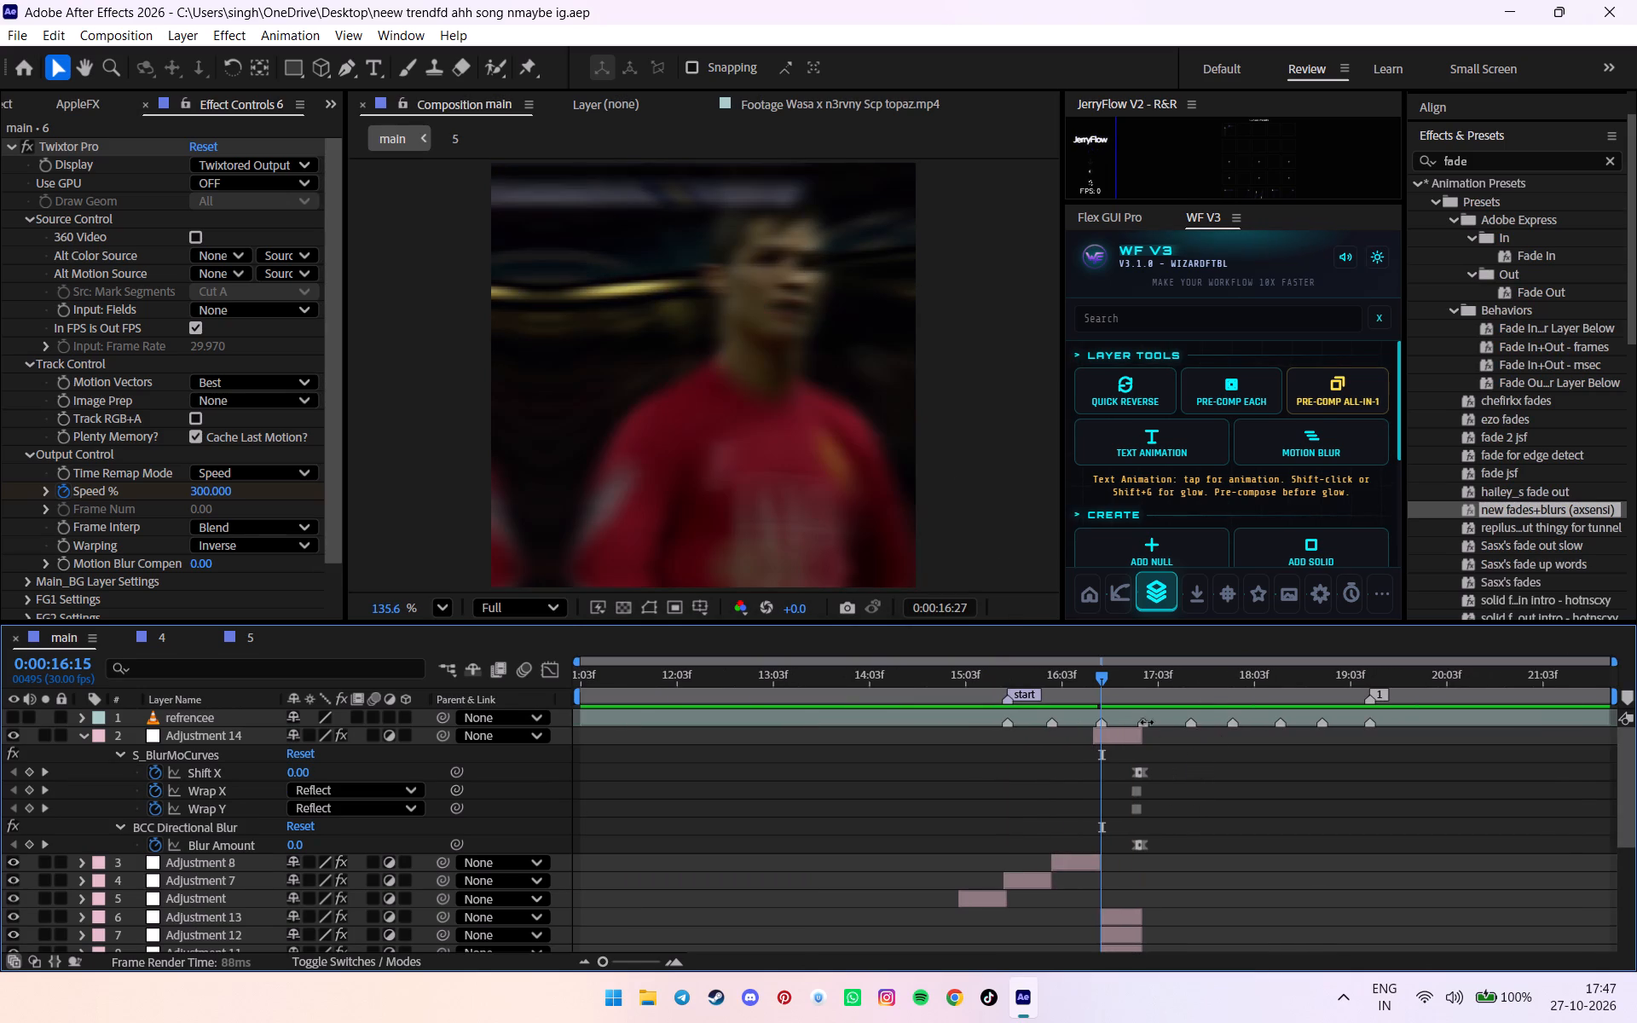
{"action": "scroll", "coordinate": [1119, 696], "scroll_direction": "down", "scroll_amount": 4}
{"action": "scroll", "coordinate": [1108, 685], "scroll_direction": "up", "scroll_amount": 4}
{"action": "left_click", "coordinate": [1112, 735]}
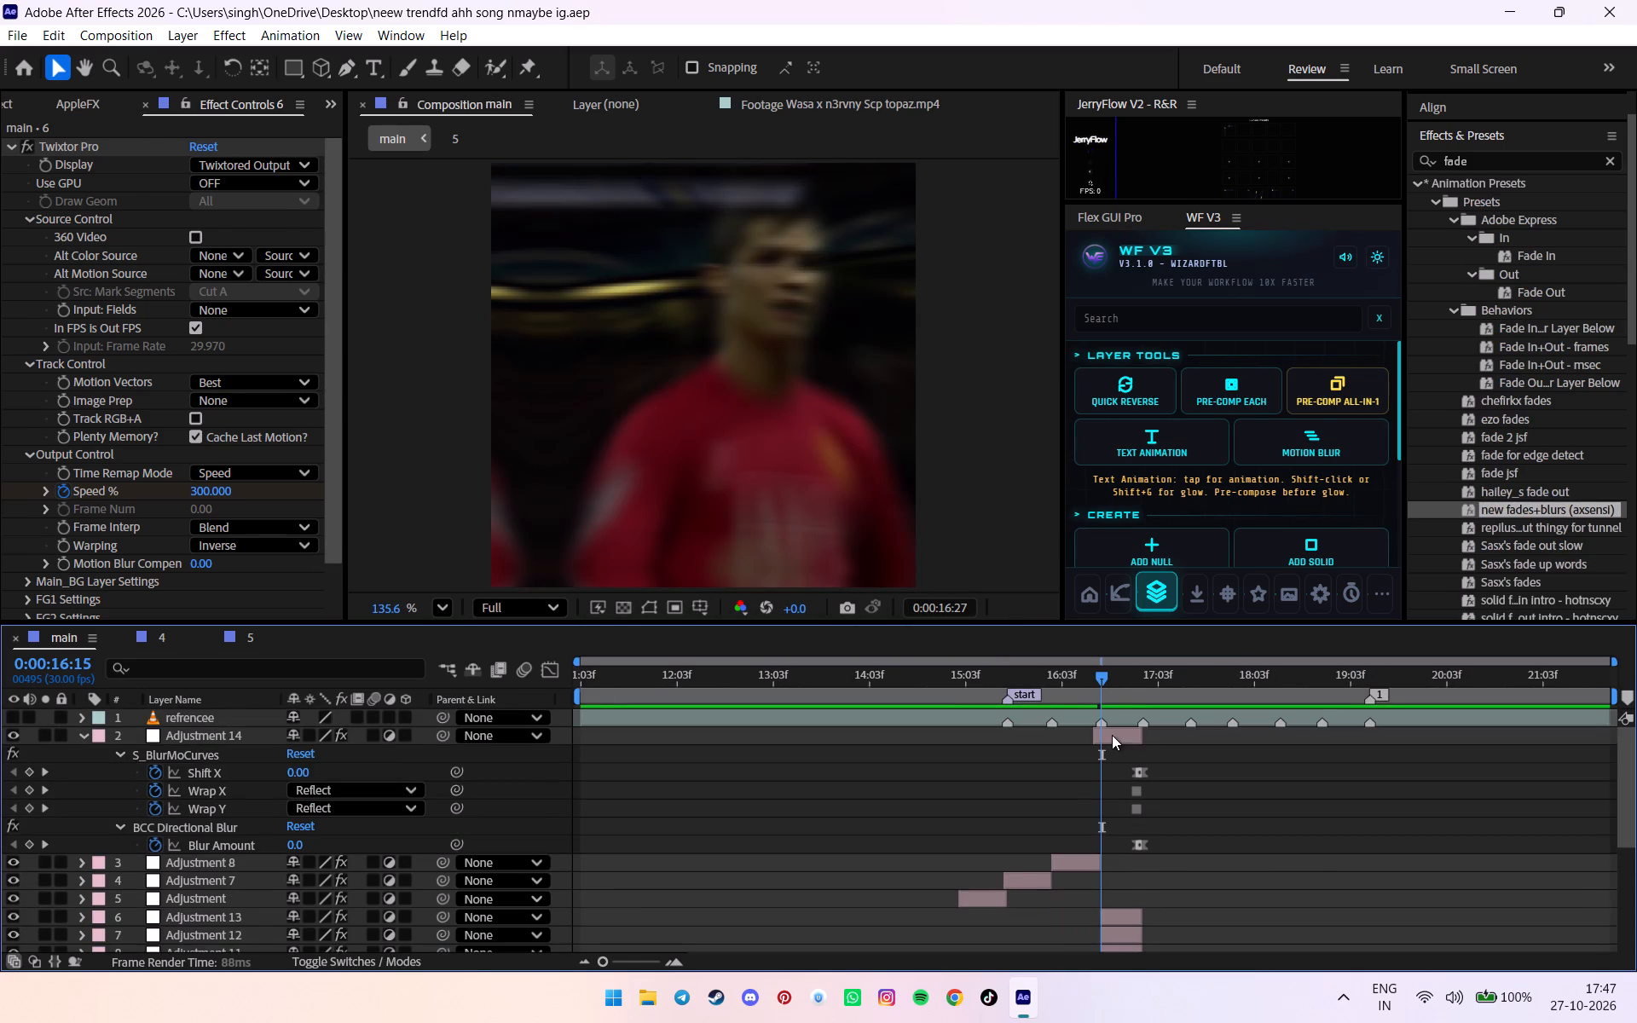
{"action": "key", "text": "u"}
{"action": "left_click", "coordinate": [1194, 749]}
{"action": "key", "text": "ctrl+s"}
Play back the edit from 0:00:15:24 and scrub through the start of clip 6 to check the transition.
{"action": "left_click_drag", "start_coordinate": [1084, 679], "coordinate": [1031, 680]}
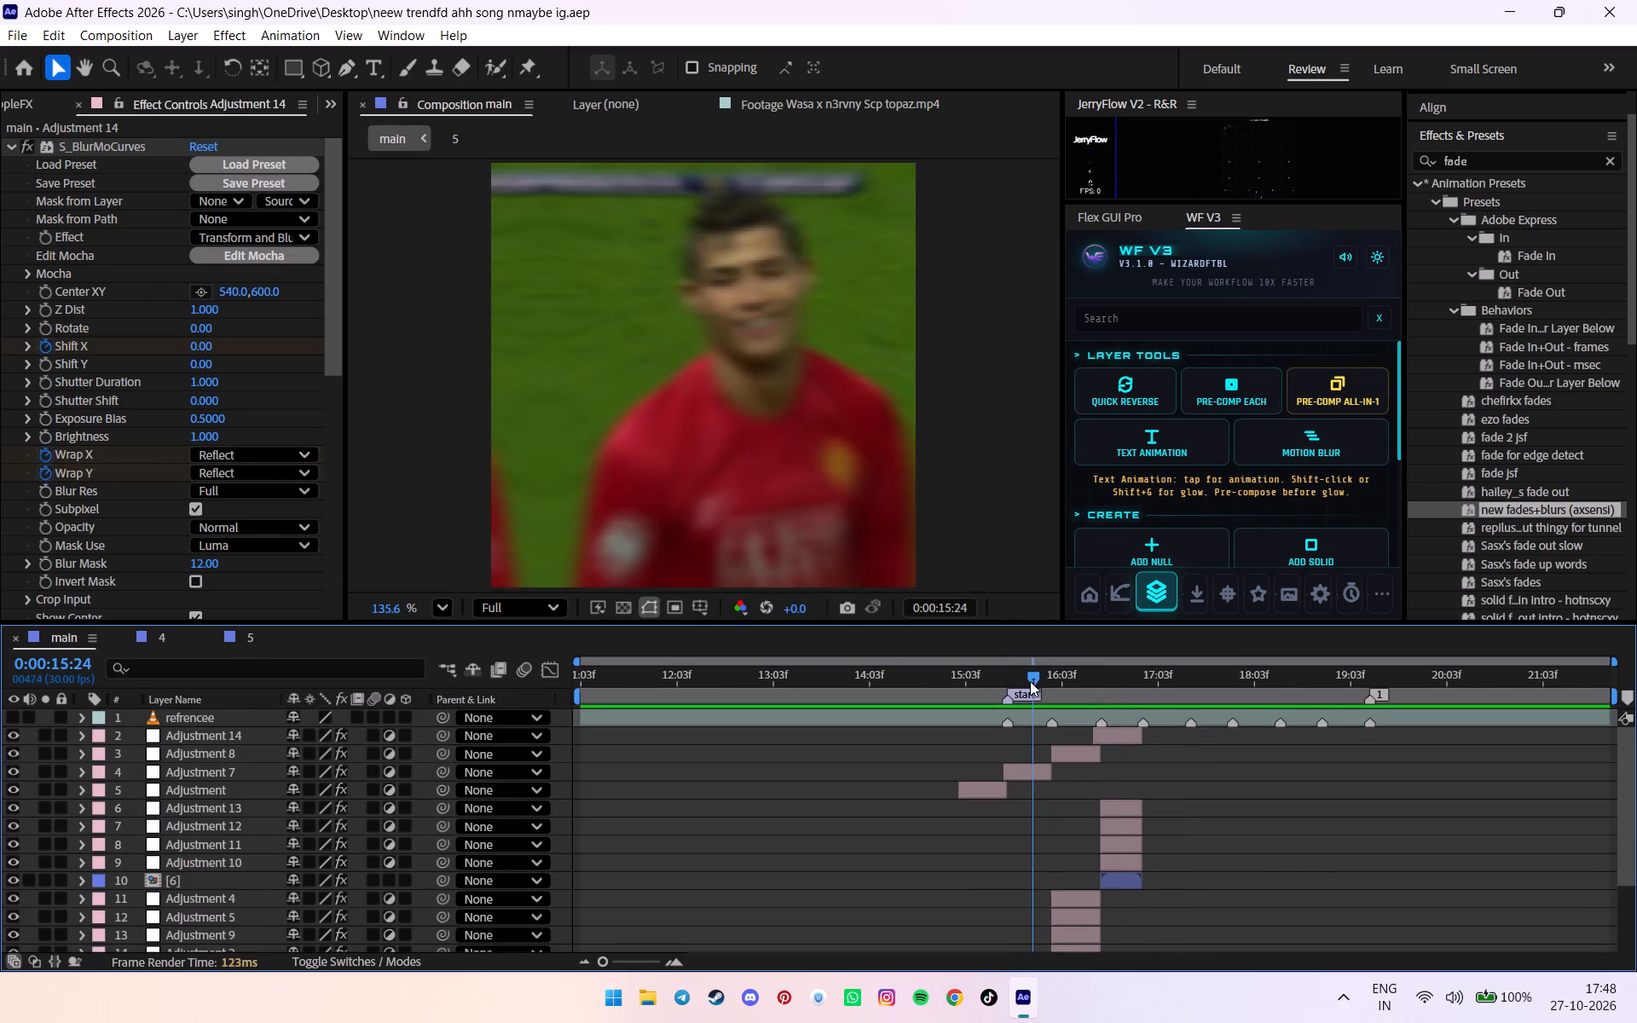
{"action": "key", "text": "space"}
{"action": "left_click", "coordinate": [1075, 683]}
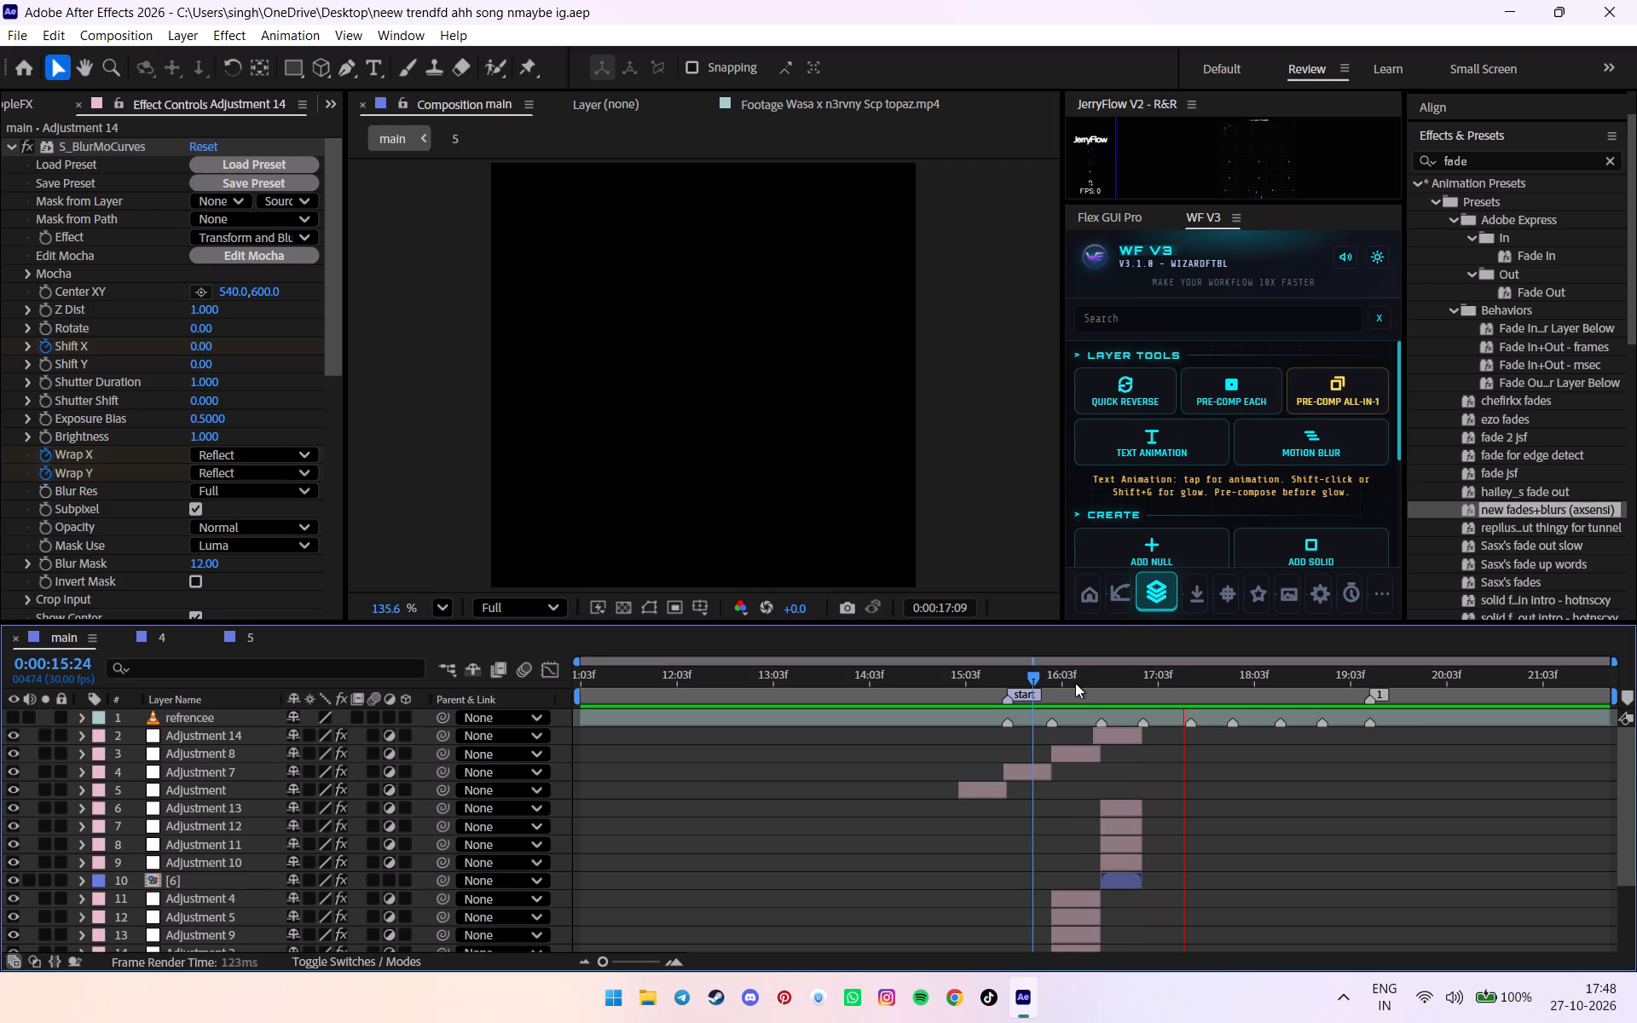
{"action": "key", "text": "space"}
{"action": "scroll", "coordinate": [1102, 689], "scroll_direction": "up", "scroll_amount": 3, "text": "alt"}
{"action": "left_click_drag", "start_coordinate": [1102, 689], "coordinate": [1219, 688]}
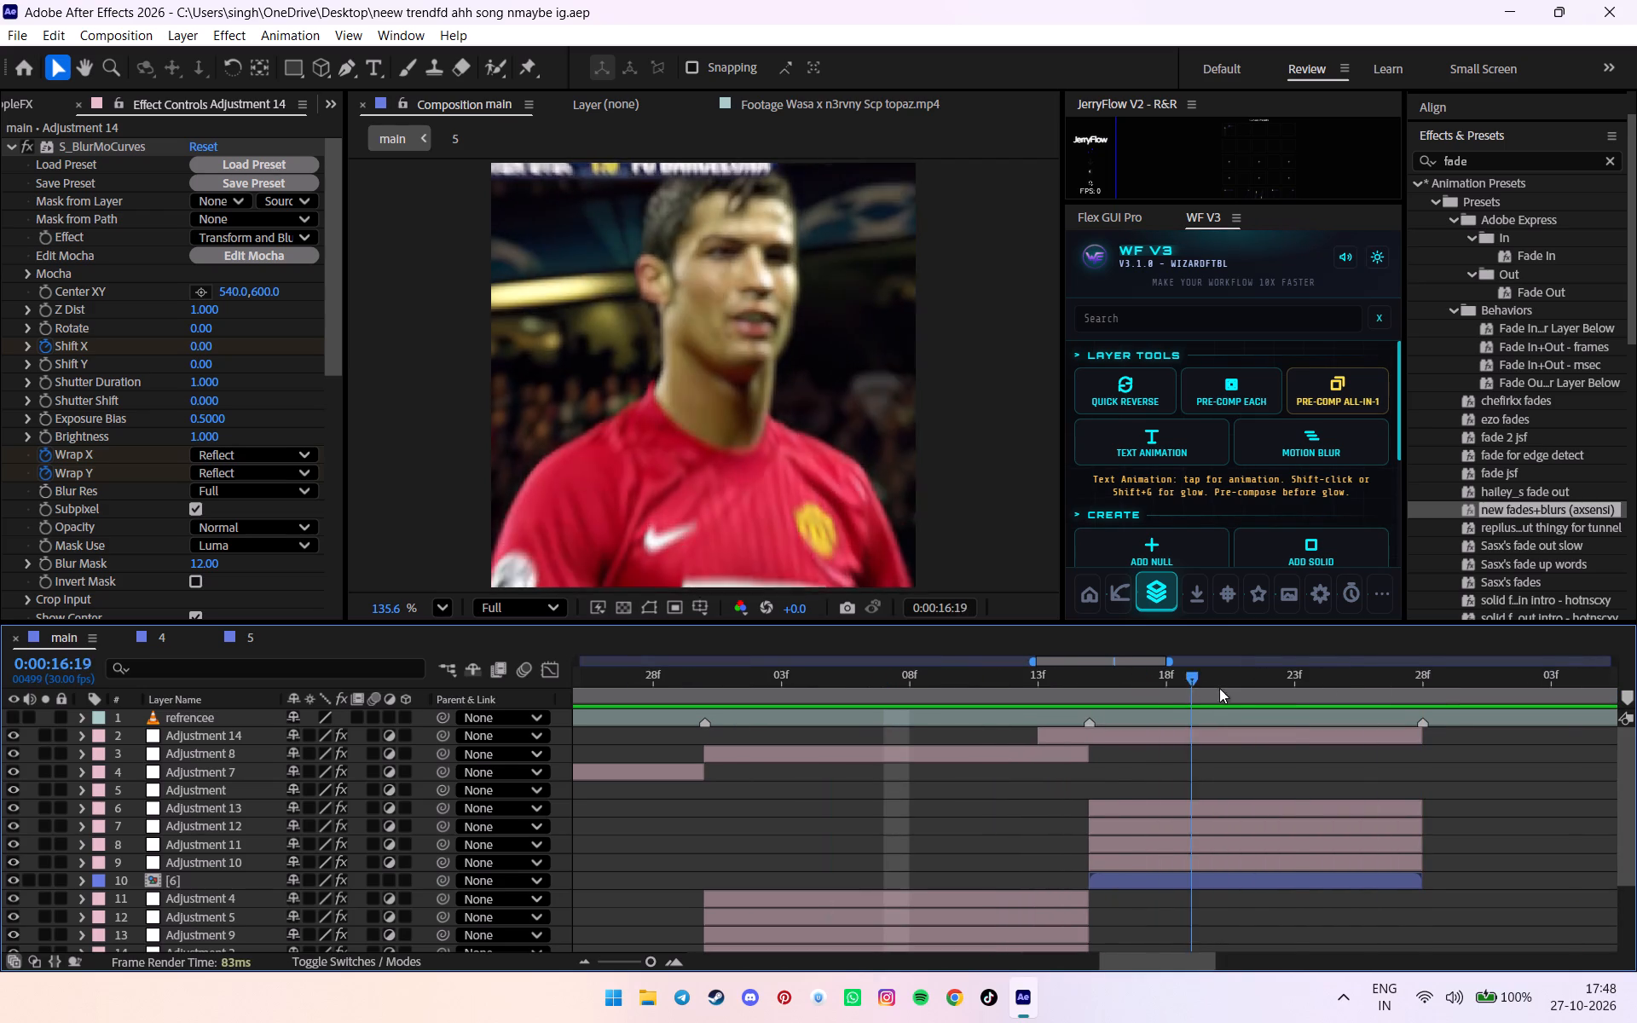
In clip 6's precomp, slide the footage layer about 4 frames earlier and extend its out point to the composition's end.
{"action": "left_click_drag", "start_coordinate": [1219, 688], "coordinate": [1300, 697]}
{"action": "double_click", "coordinate": [1095, 883]}
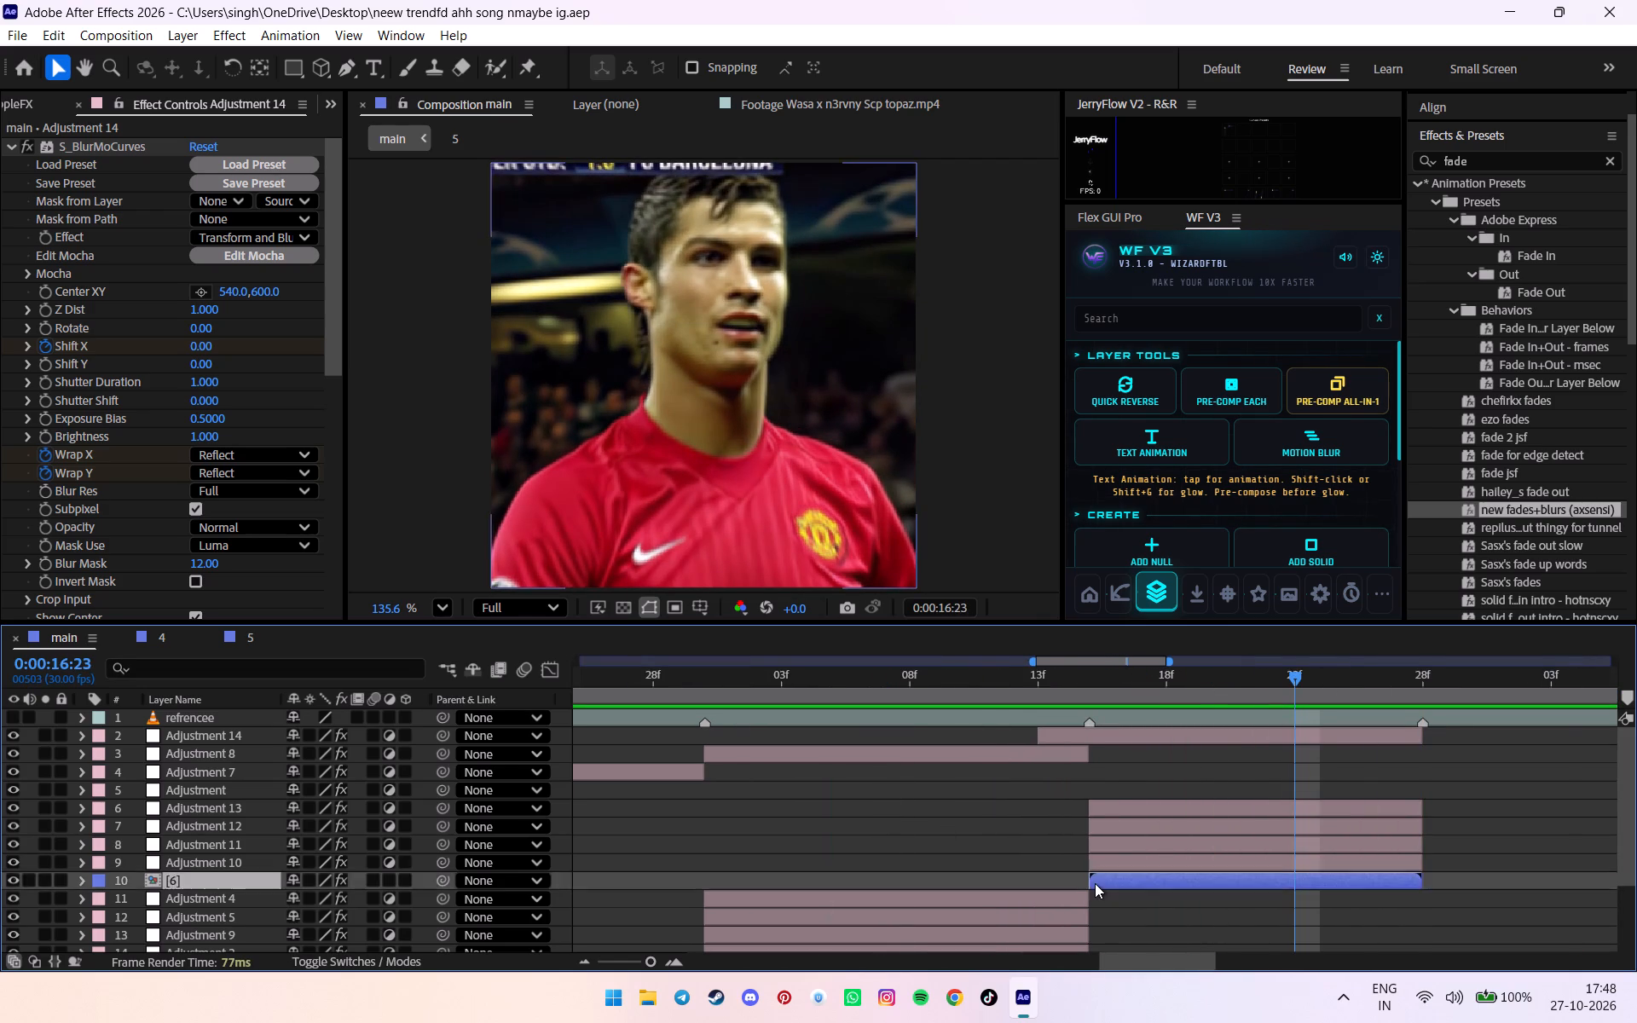
{"action": "left_click_drag", "start_coordinate": [1187, 718], "coordinate": [1013, 730]}
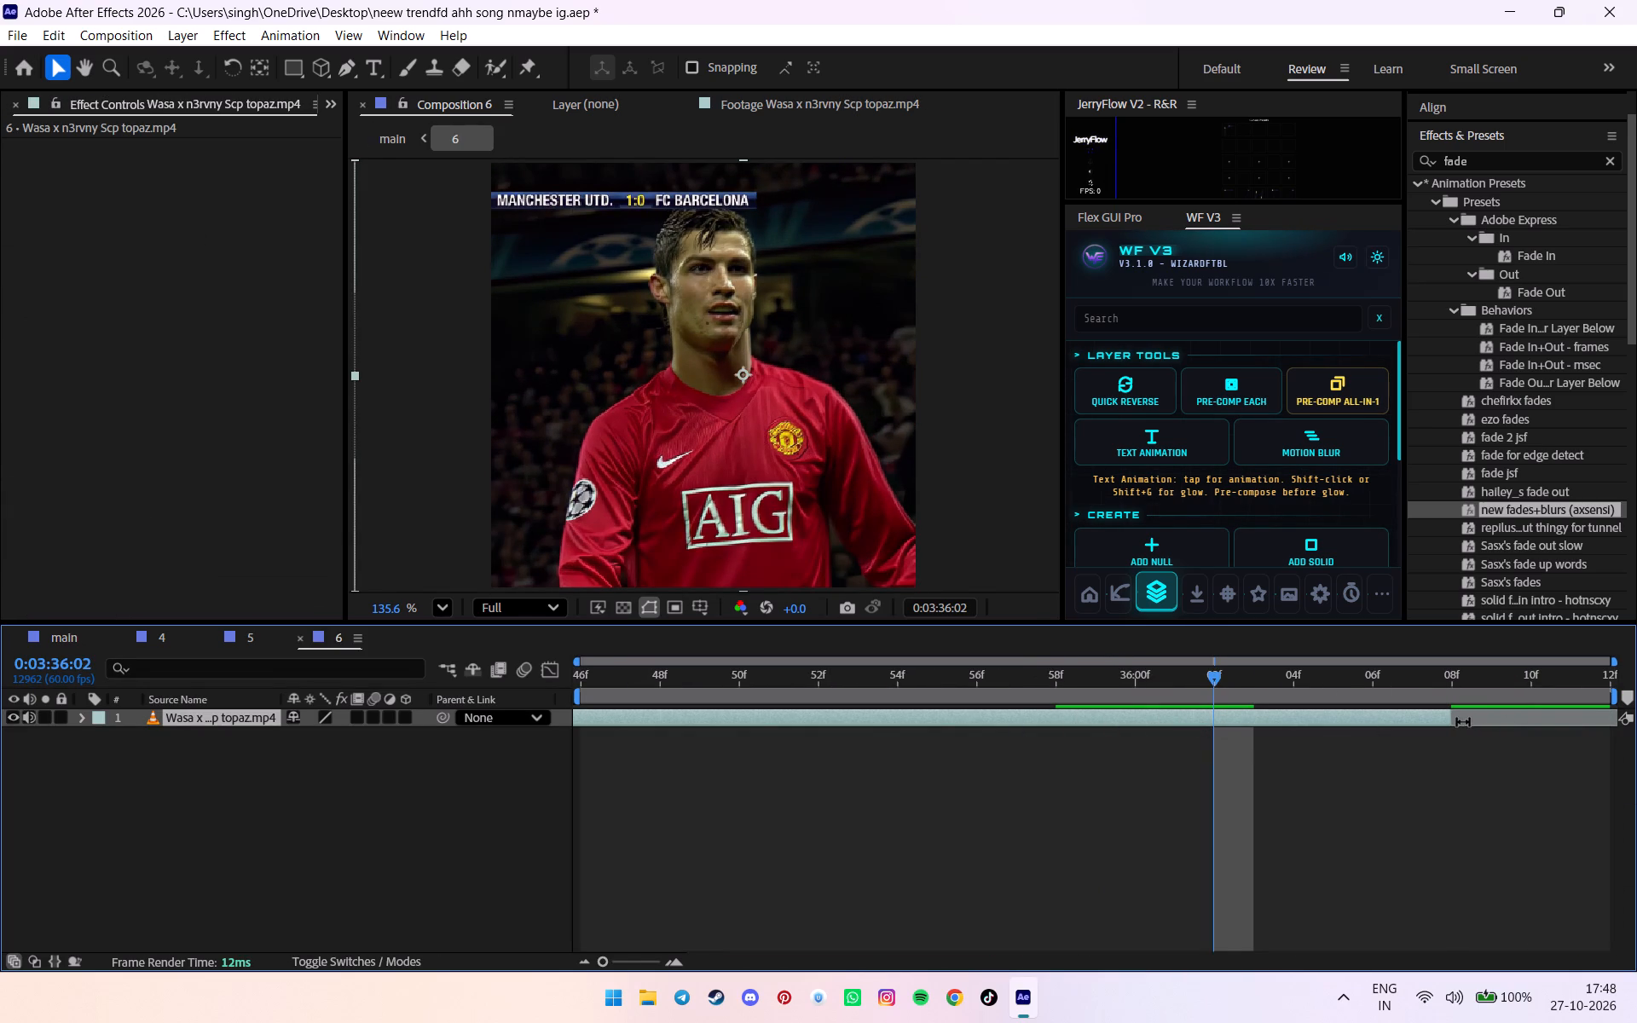
{"action": "left_click_drag", "start_coordinate": [1459, 721], "coordinate": [1636, 695]}
{"action": "left_click_drag", "start_coordinate": [1401, 679], "coordinate": [992, 703]}
{"action": "left_click_drag", "start_coordinate": [963, 708], "coordinate": [460, 768]}
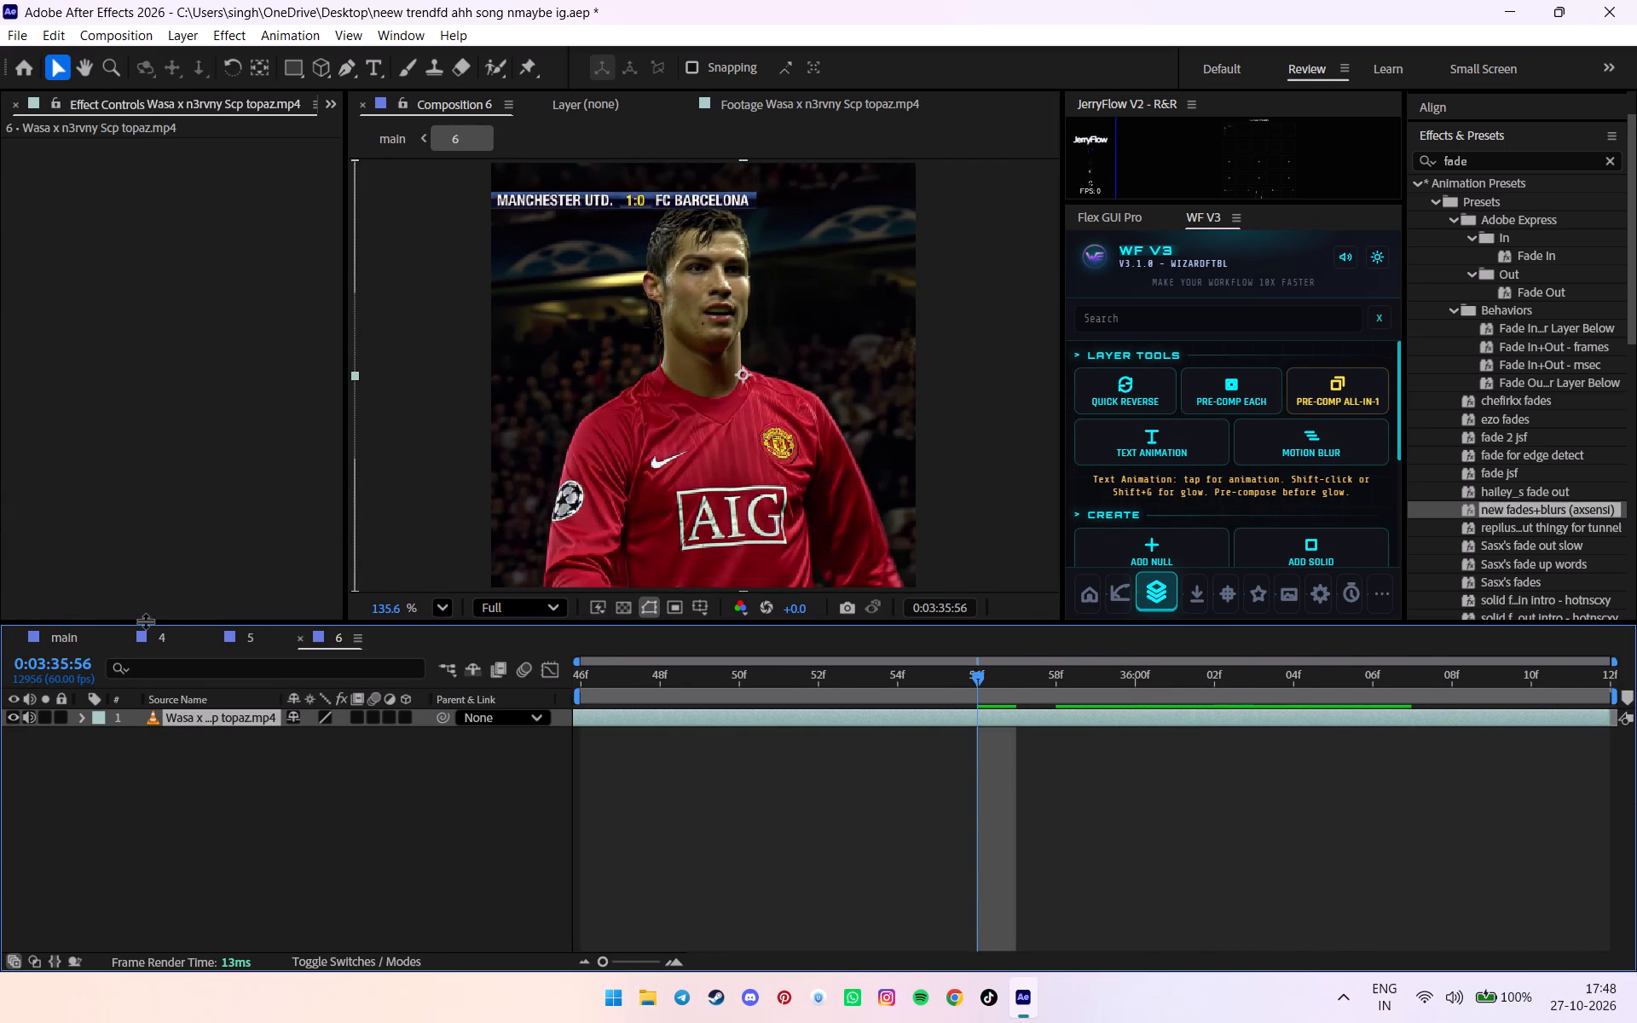
Return to the main composition, play back clip 6 from 0:00:16:15 and save the project.
{"action": "left_click", "coordinate": [67, 634]}
{"action": "left_click_drag", "start_coordinate": [1148, 688], "coordinate": [1090, 691]}
{"action": "key", "text": "space"}
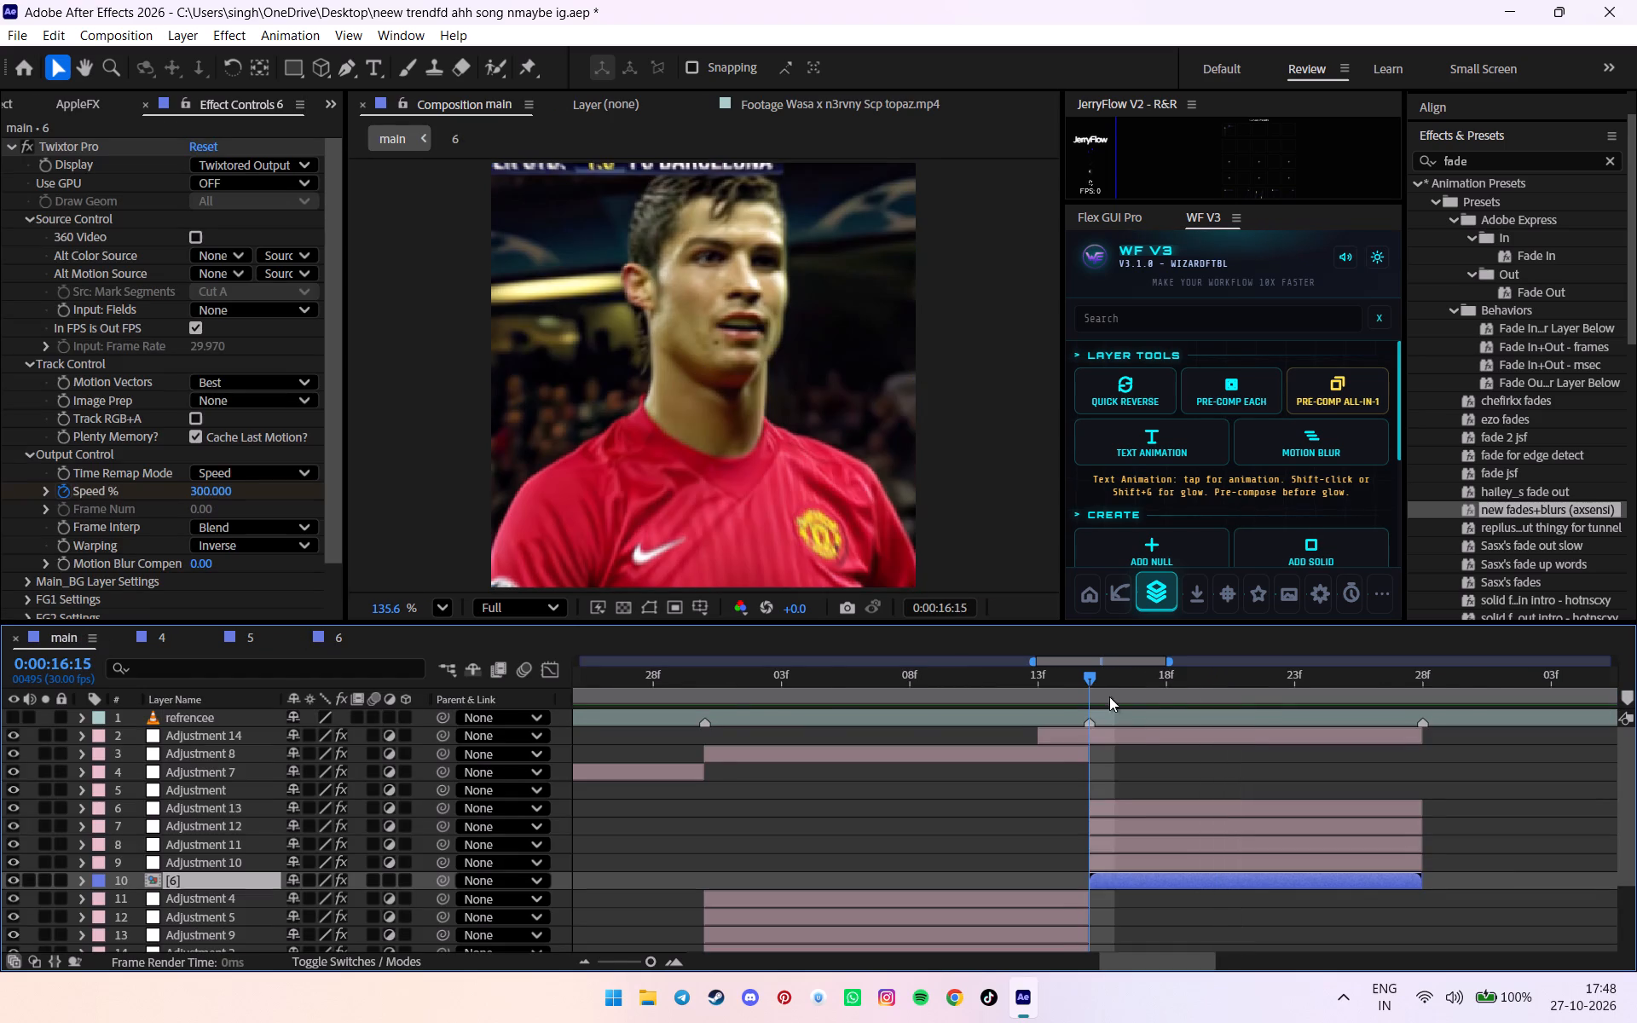
{"action": "scroll", "coordinate": [1137, 722], "scroll_direction": "down", "scroll_amount": 4, "text": "alt"}
{"action": "key", "text": "ctrl+s"}
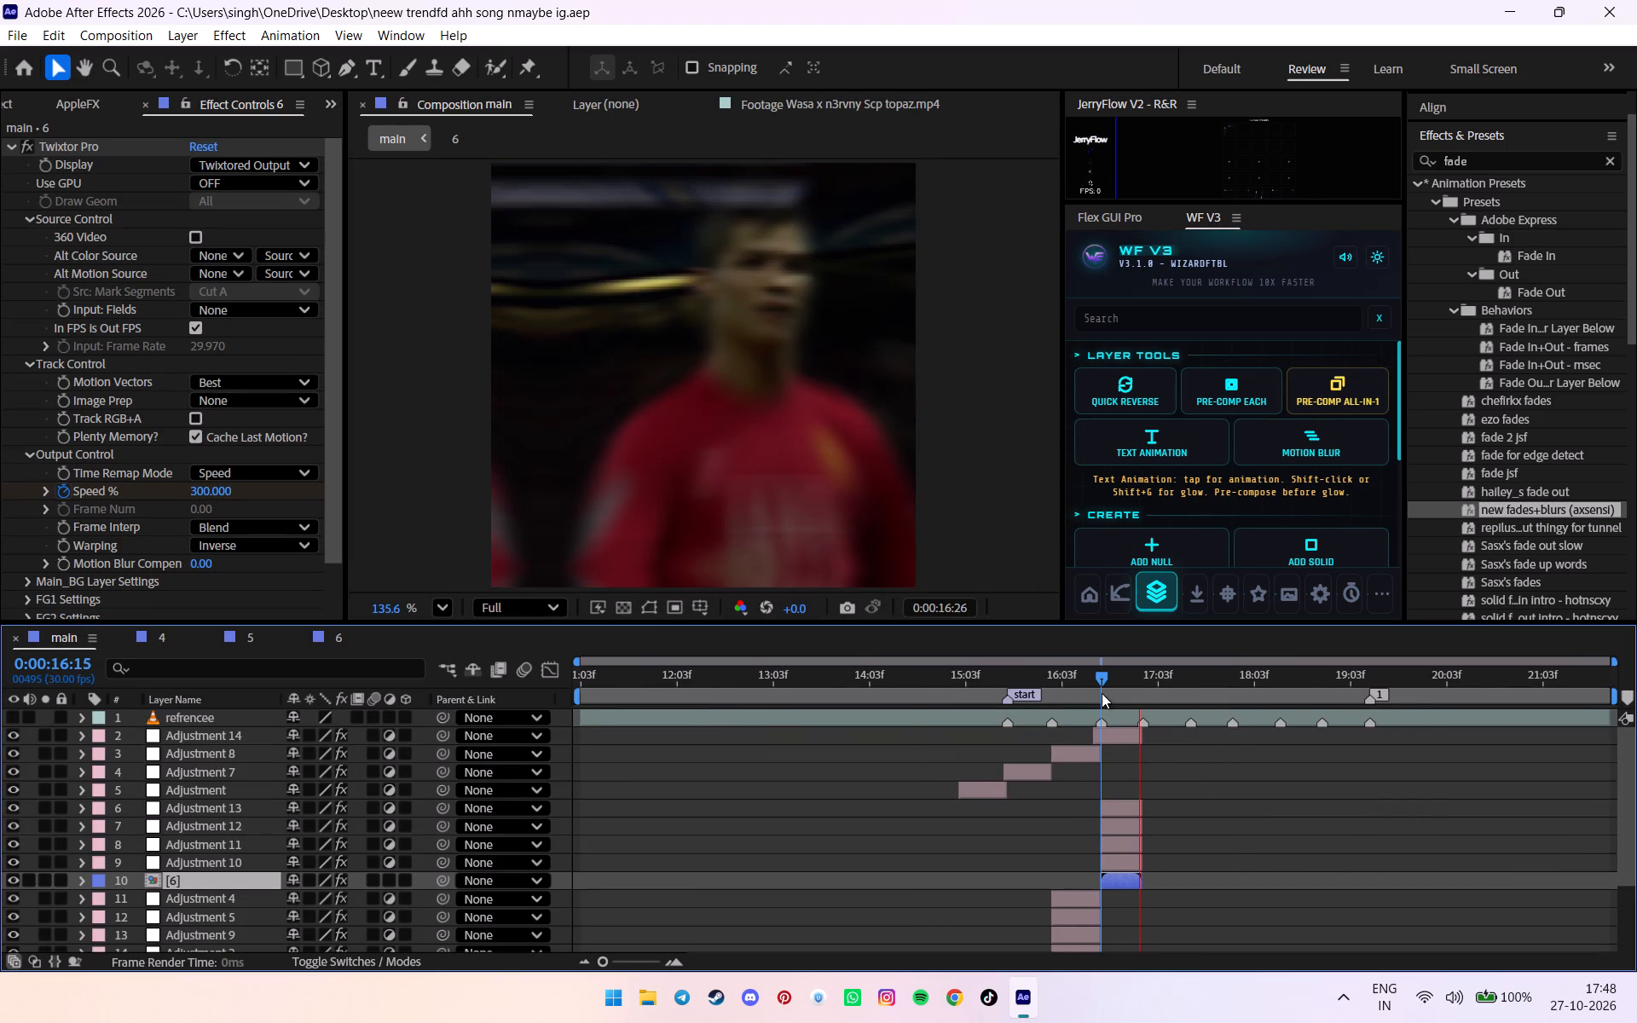
Play back the transition into clip 6 from 0:00:16:11 and the whole edit from 0:00:11:03, and save the project.
{"action": "scroll", "coordinate": [1119, 695], "scroll_direction": "down", "scroll_amount": 3}
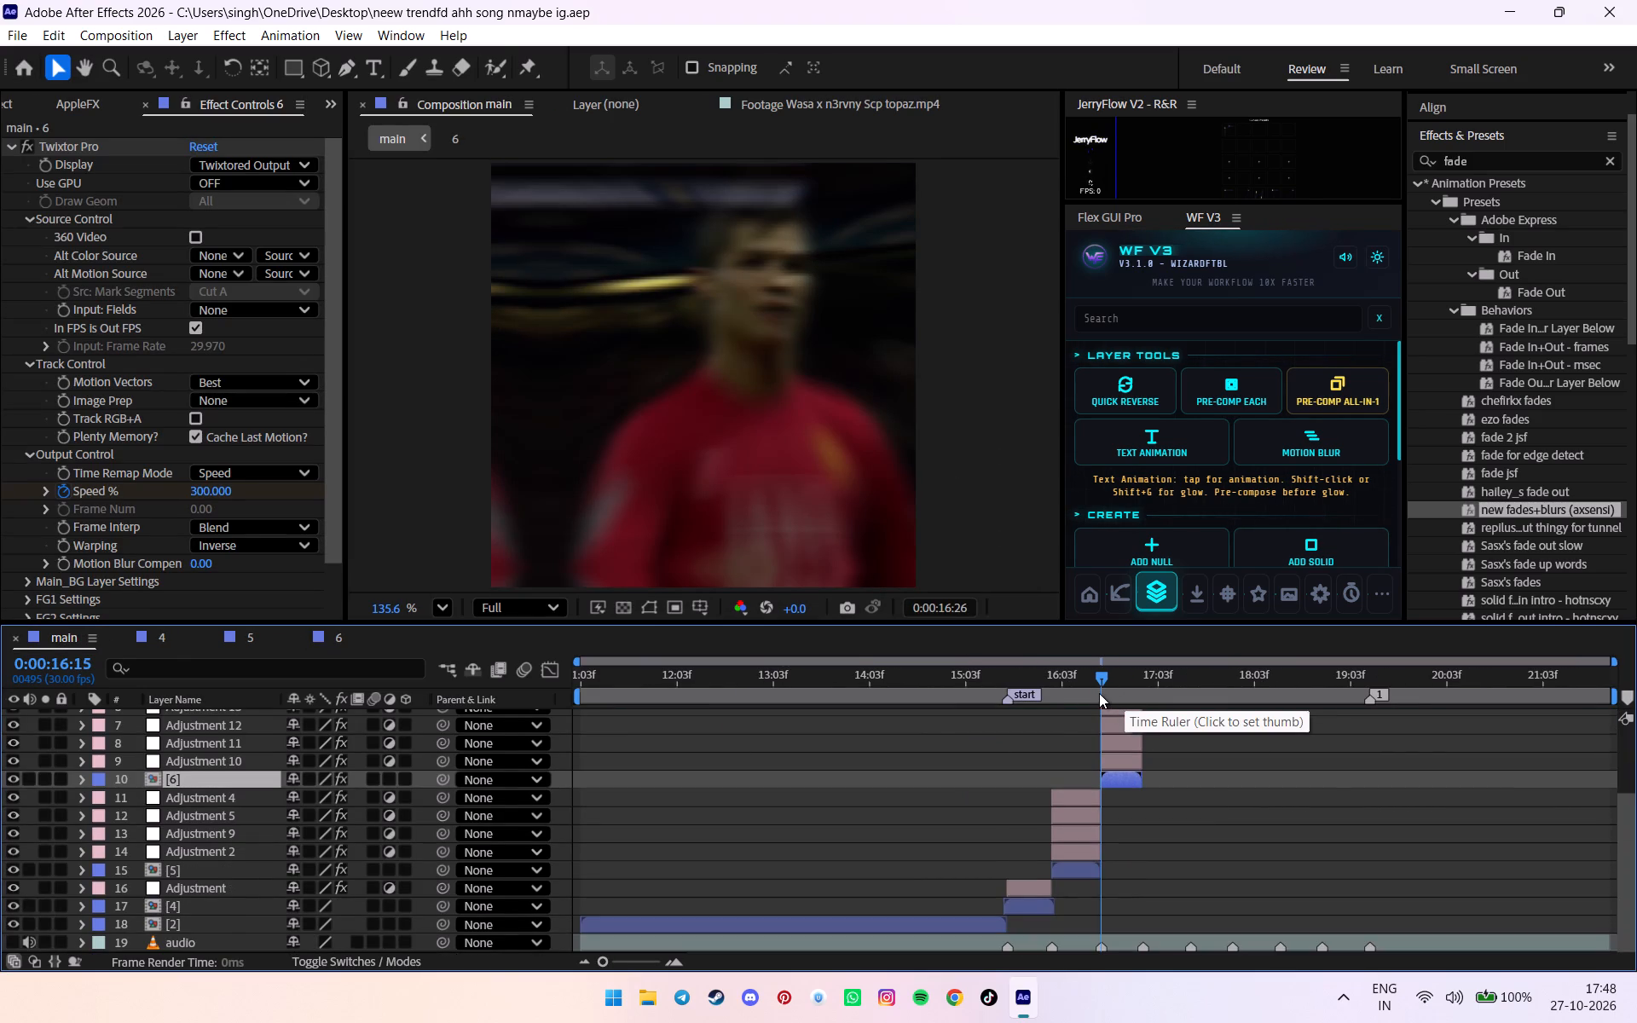
{"action": "scroll", "coordinate": [1099, 693], "scroll_direction": "up", "scroll_amount": 2}
{"action": "left_click", "coordinate": [1214, 874]}
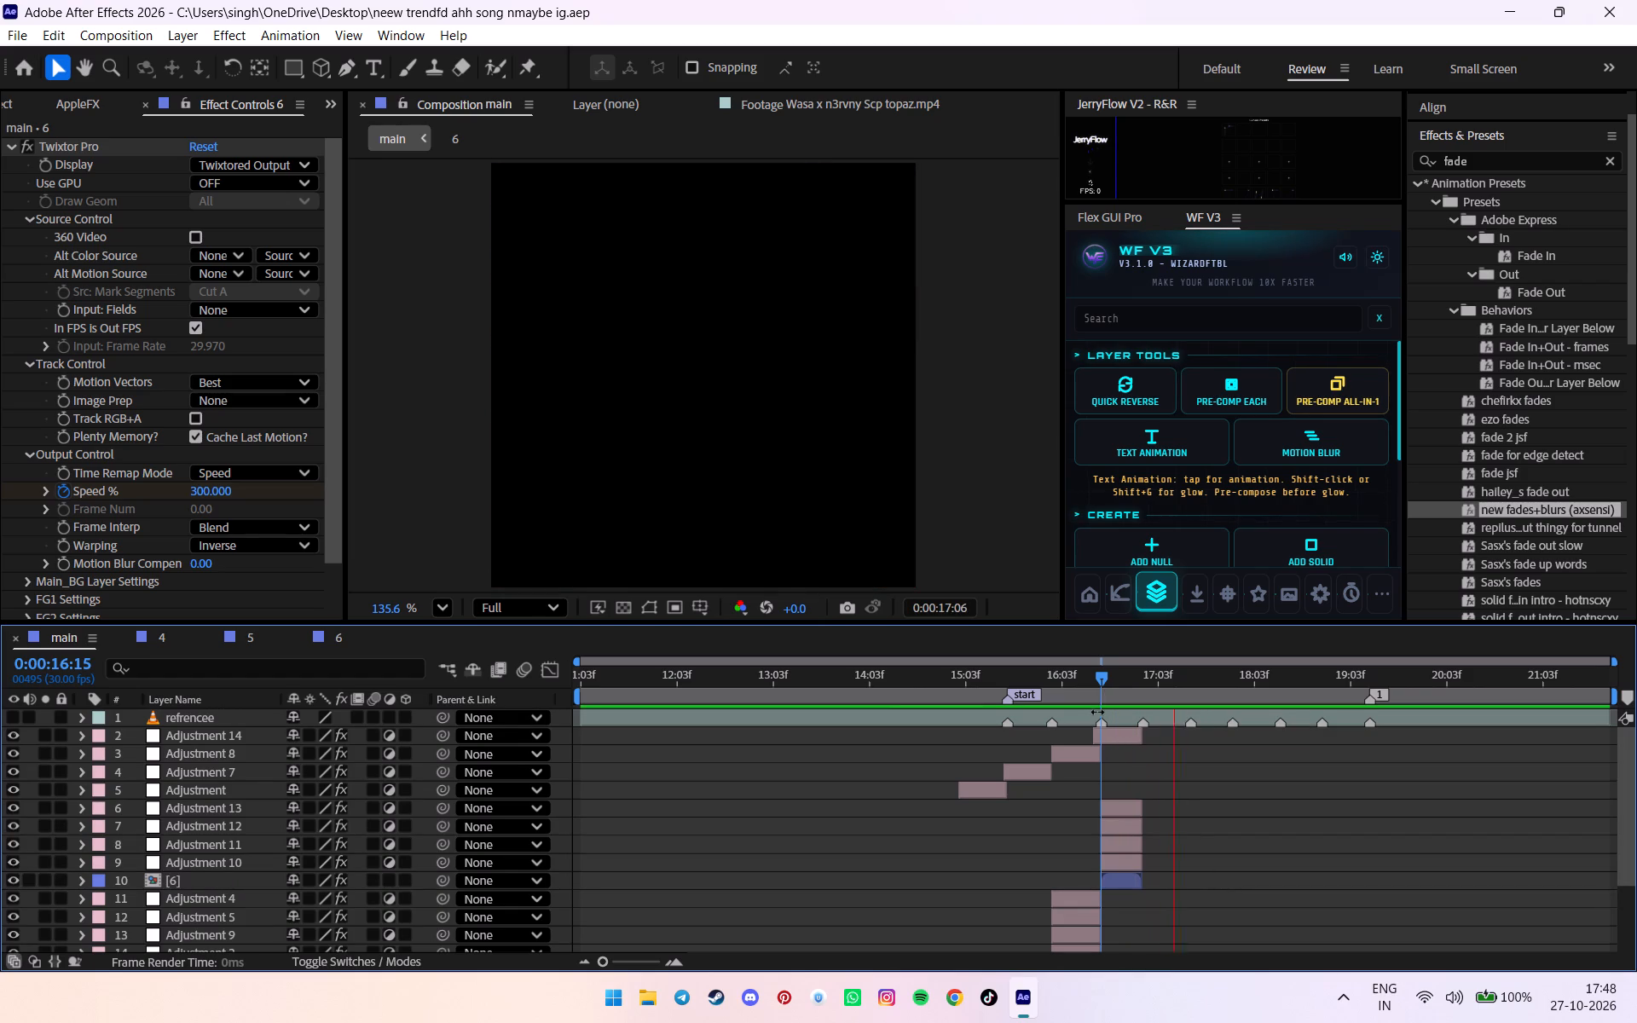
{"action": "left_click_drag", "start_coordinate": [1095, 700], "coordinate": [1079, 700]}
{"action": "key", "text": "space"}
{"action": "left_click_drag", "start_coordinate": [1114, 679], "coordinate": [1087, 679]}
{"action": "key", "text": "space"}
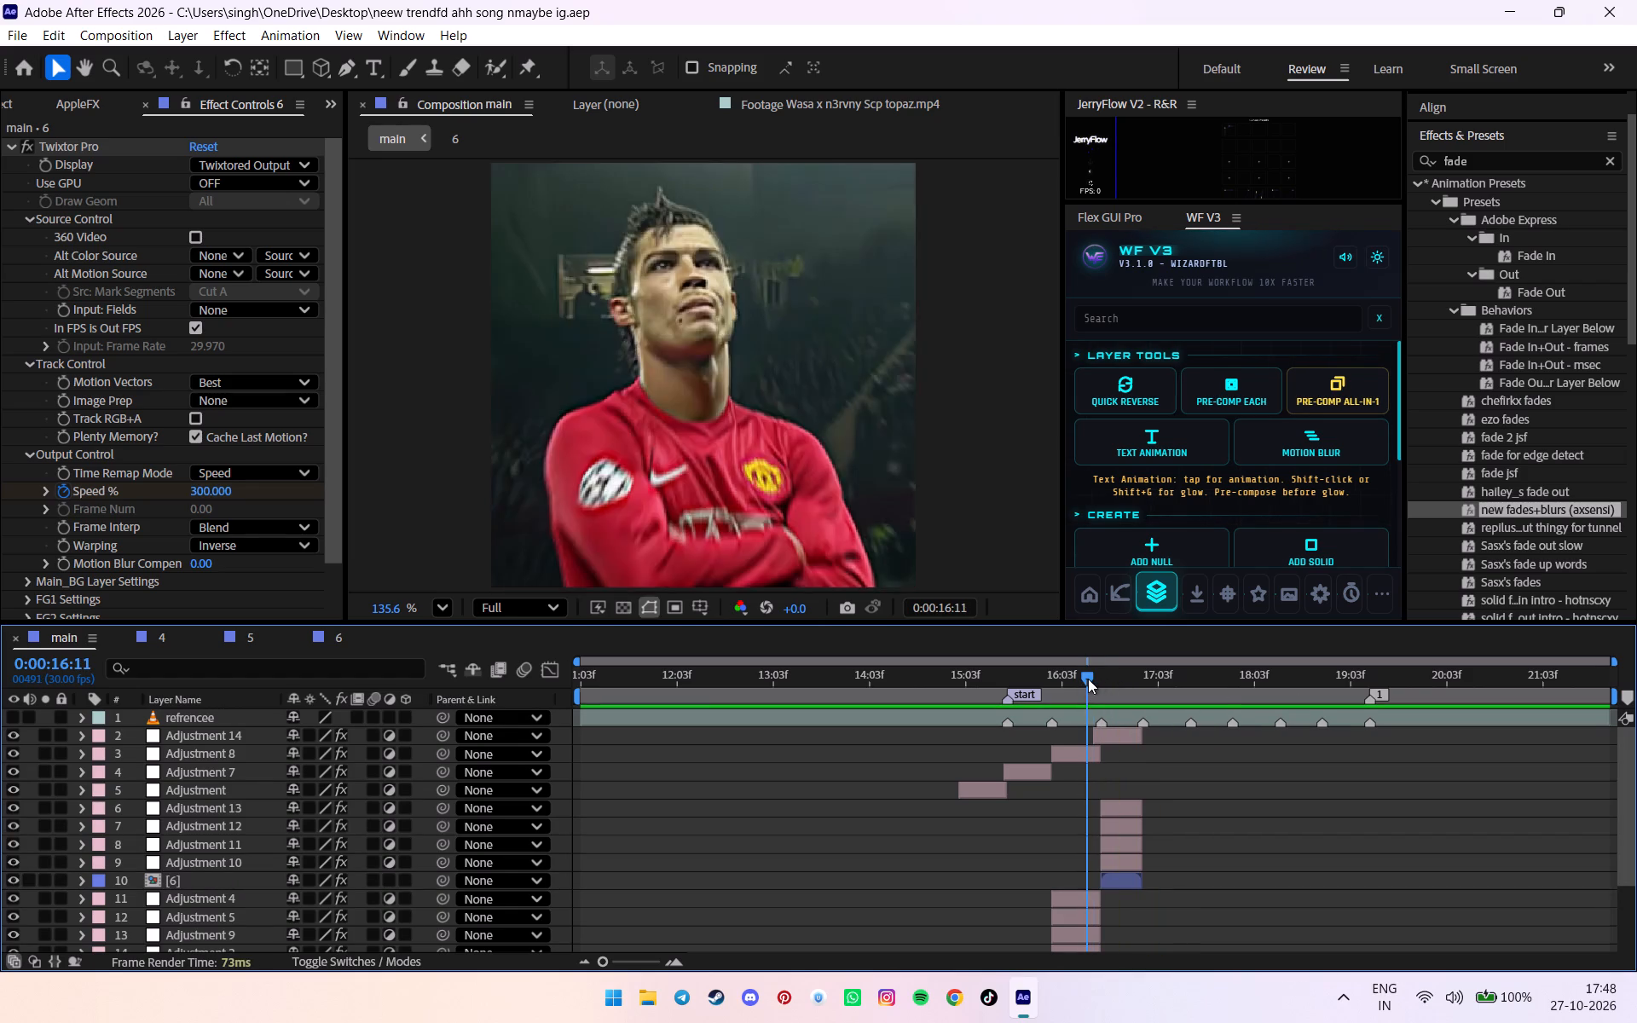
{"action": "left_click_drag", "start_coordinate": [1119, 672], "coordinate": [454, 738]}
{"action": "key", "text": "space"}
{"action": "scroll", "coordinate": [803, 722], "scroll_direction": "down", "scroll_amount": 6, "text": "alt"}
{"action": "scroll", "coordinate": [804, 794], "scroll_direction": "down", "scroll_amount": 6}
{"action": "key", "text": "ctrl+s"}
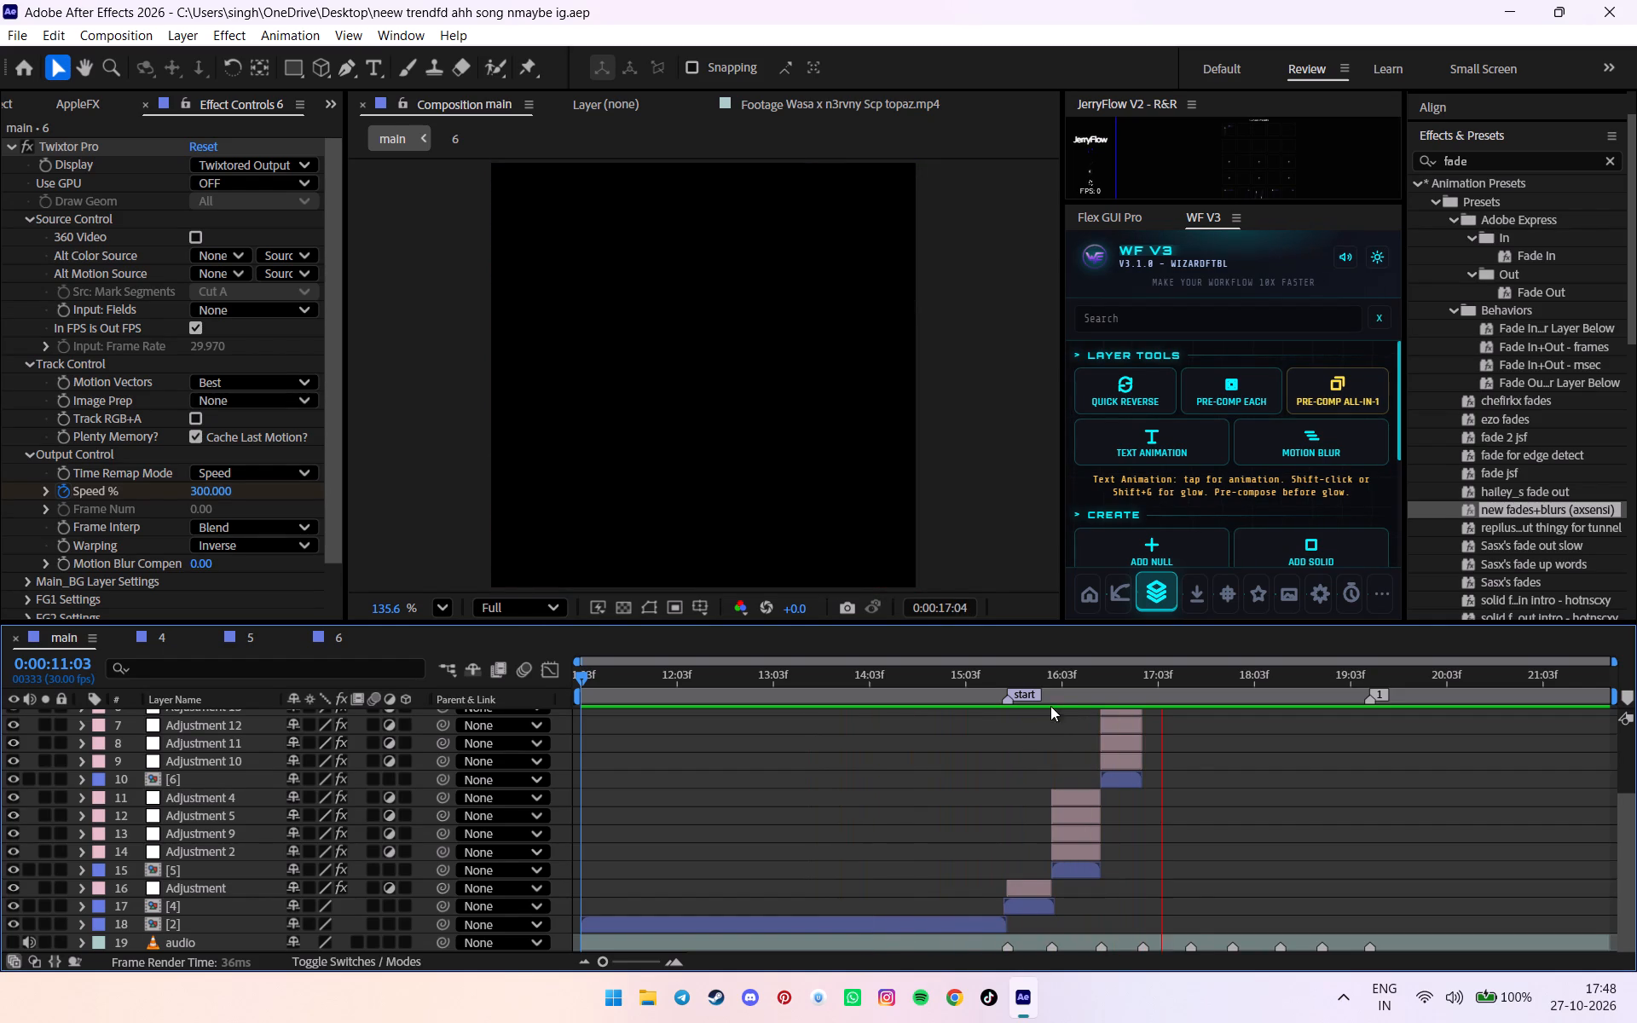
Save the project and place the playhead at clip 6's end, 0:00:16:28, in the main composition.
{"action": "left_click_drag", "start_coordinate": [1044, 669], "coordinate": [1033, 669]}
{"action": "key", "text": "ctrl+s"}
{"action": "scroll", "coordinate": [1186, 739], "scroll_direction": "up", "scroll_amount": 5}
{"action": "scroll", "coordinate": [1186, 739], "scroll_direction": "down", "scroll_amount": 6}
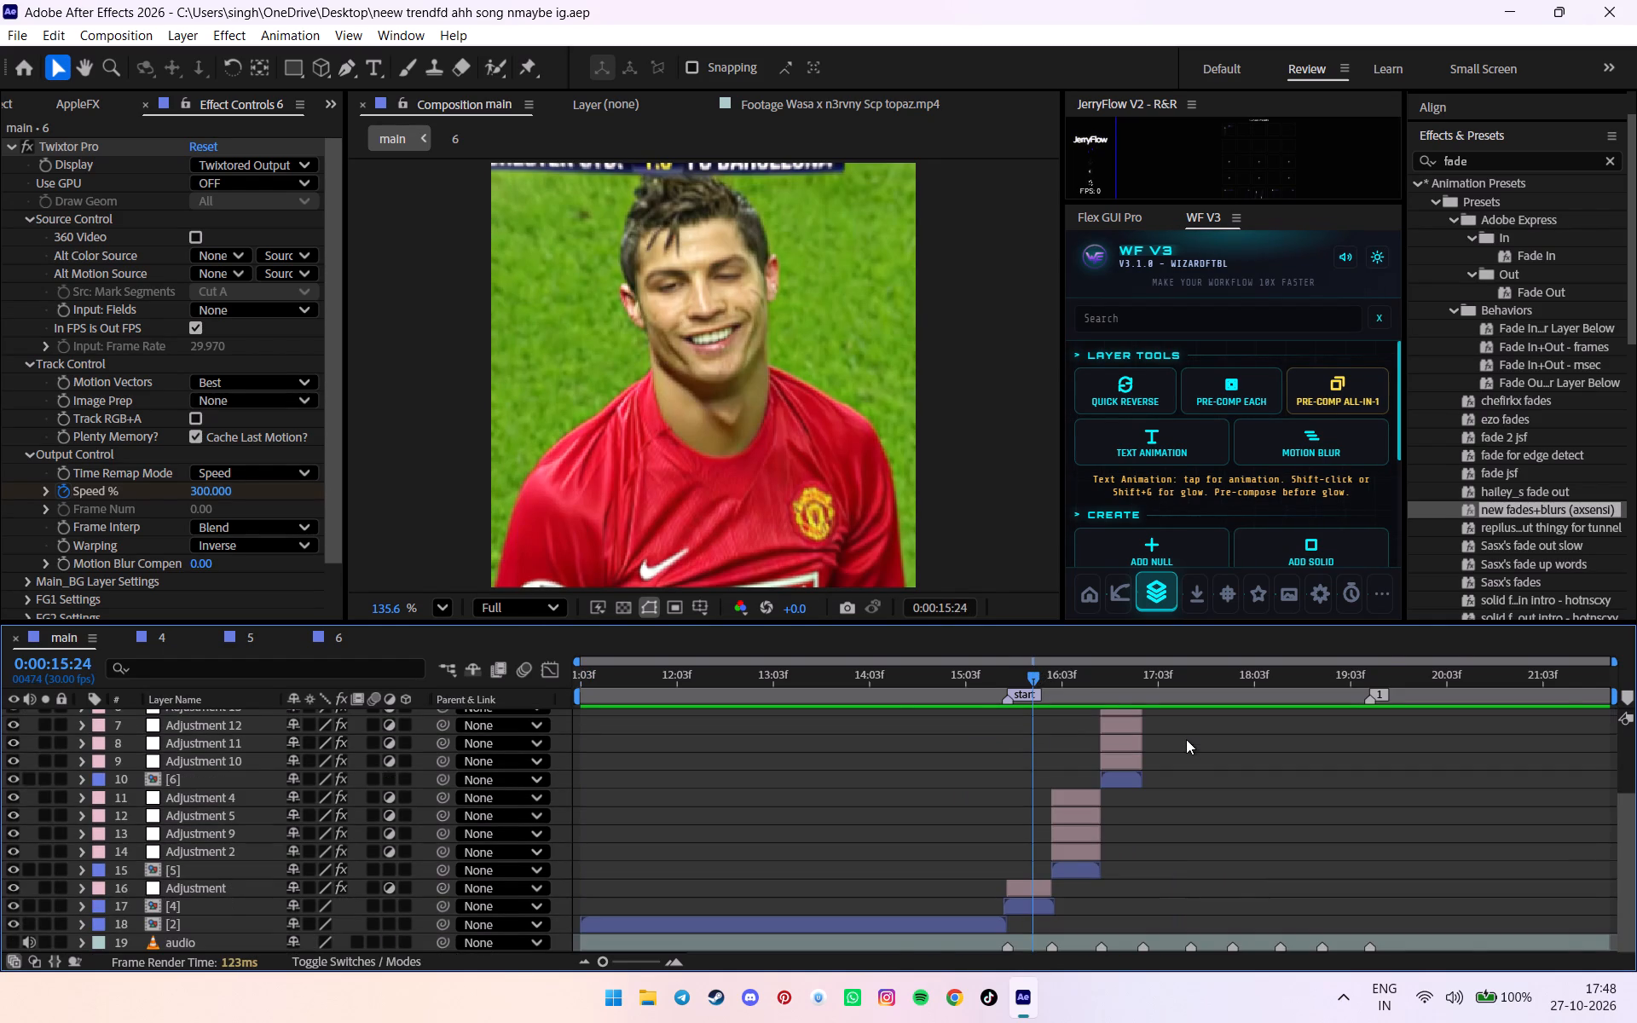
{"action": "scroll", "coordinate": [1167, 720], "scroll_direction": "up", "scroll_amount": 1, "text": "alt"}
{"action": "left_click_drag", "start_coordinate": [1124, 670], "coordinate": [1119, 679]}
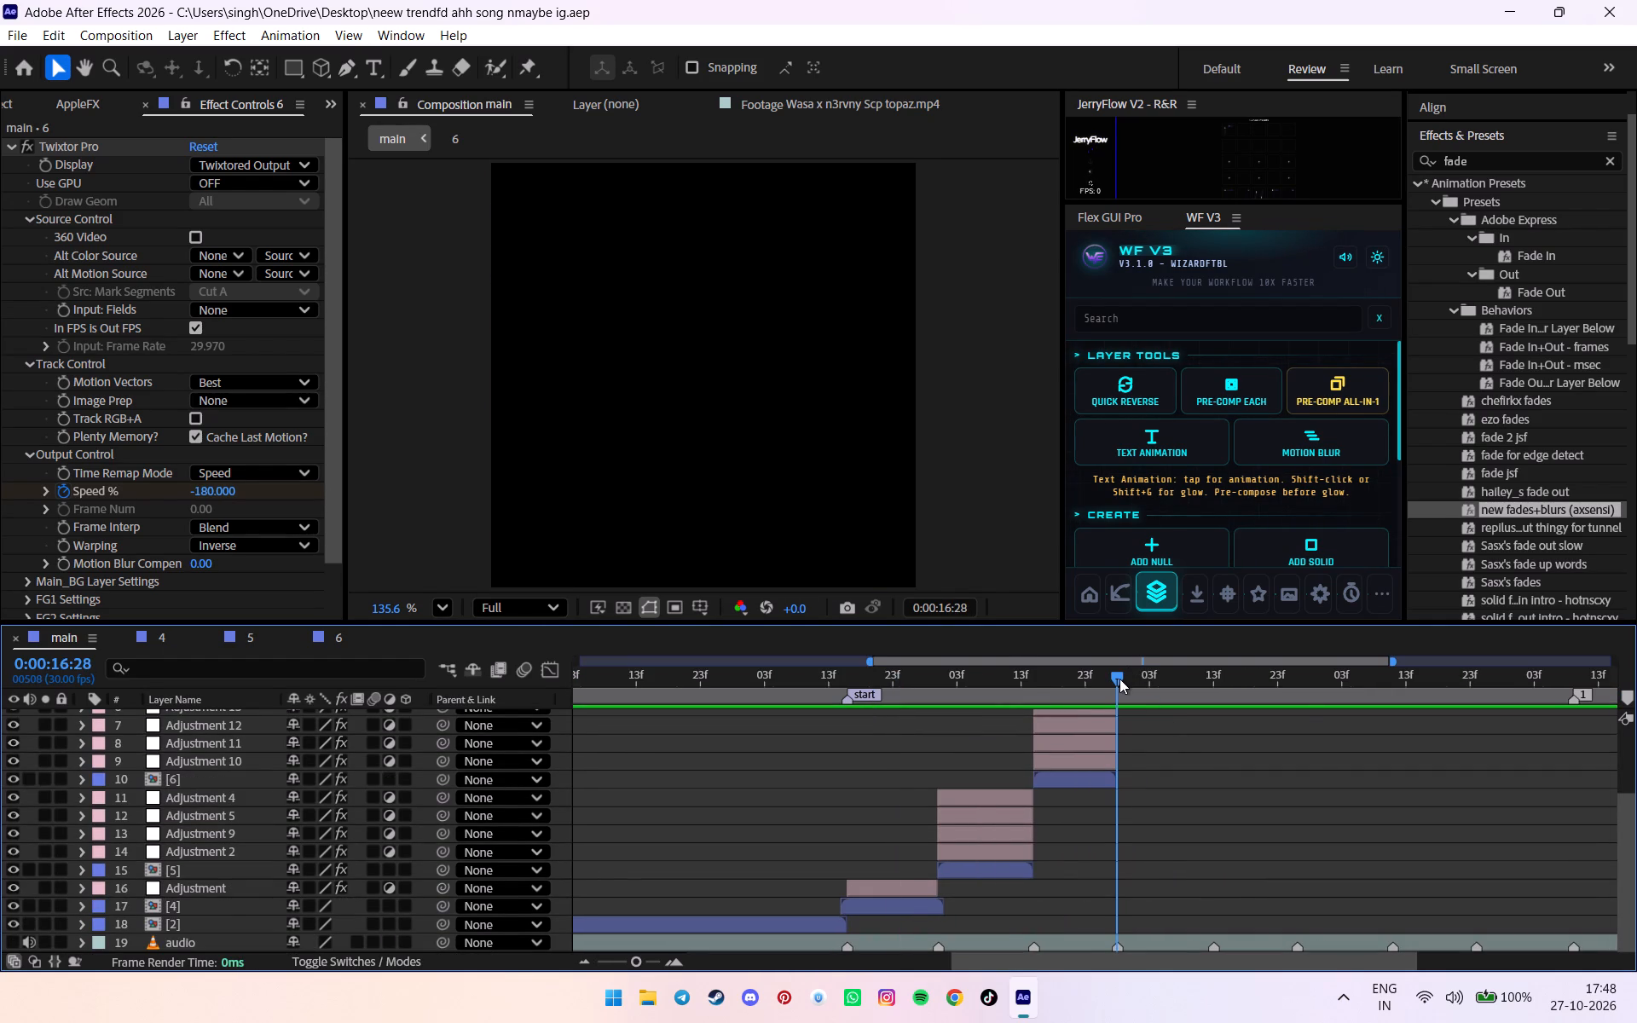
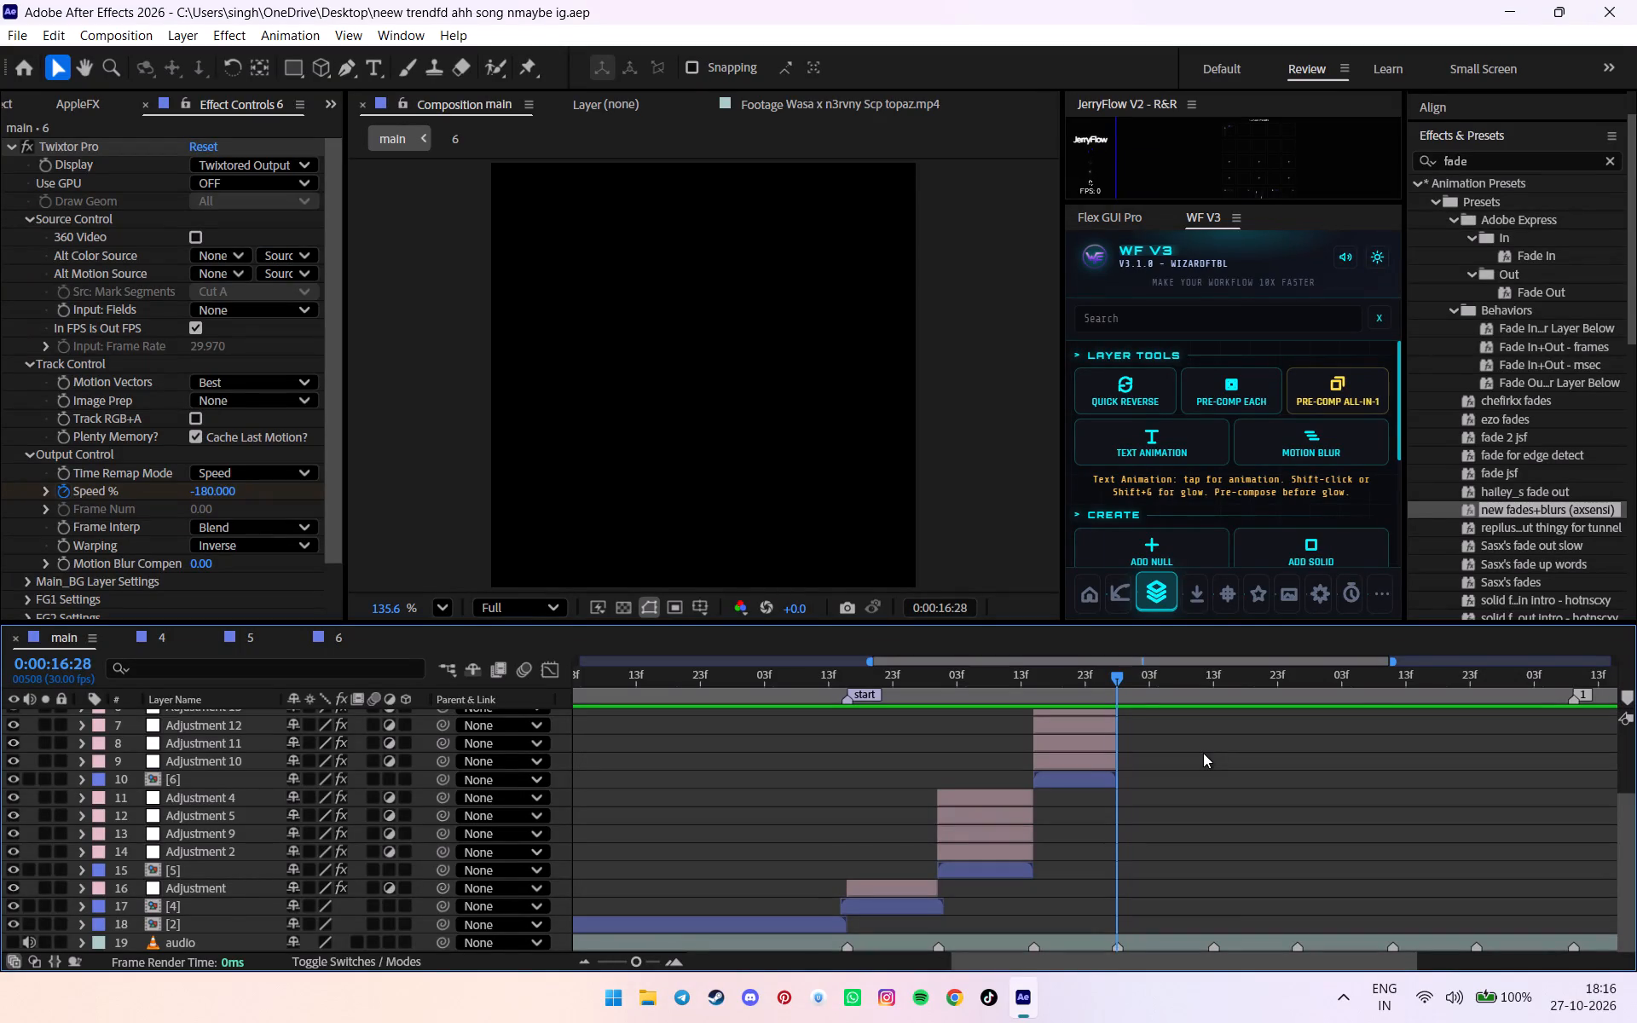
Play back the main composition repeatedly around 0:00:15:00 to examine the effects leading into the start marker.
{"action": "double_click", "coordinate": [745, 702]}
{"action": "key", "text": "space"}
{"action": "scroll", "coordinate": [770, 697], "scroll_direction": "down", "scroll_amount": 3, "text": "alt"}
{"action": "left_click_drag", "start_coordinate": [929, 668], "coordinate": [900, 668]}
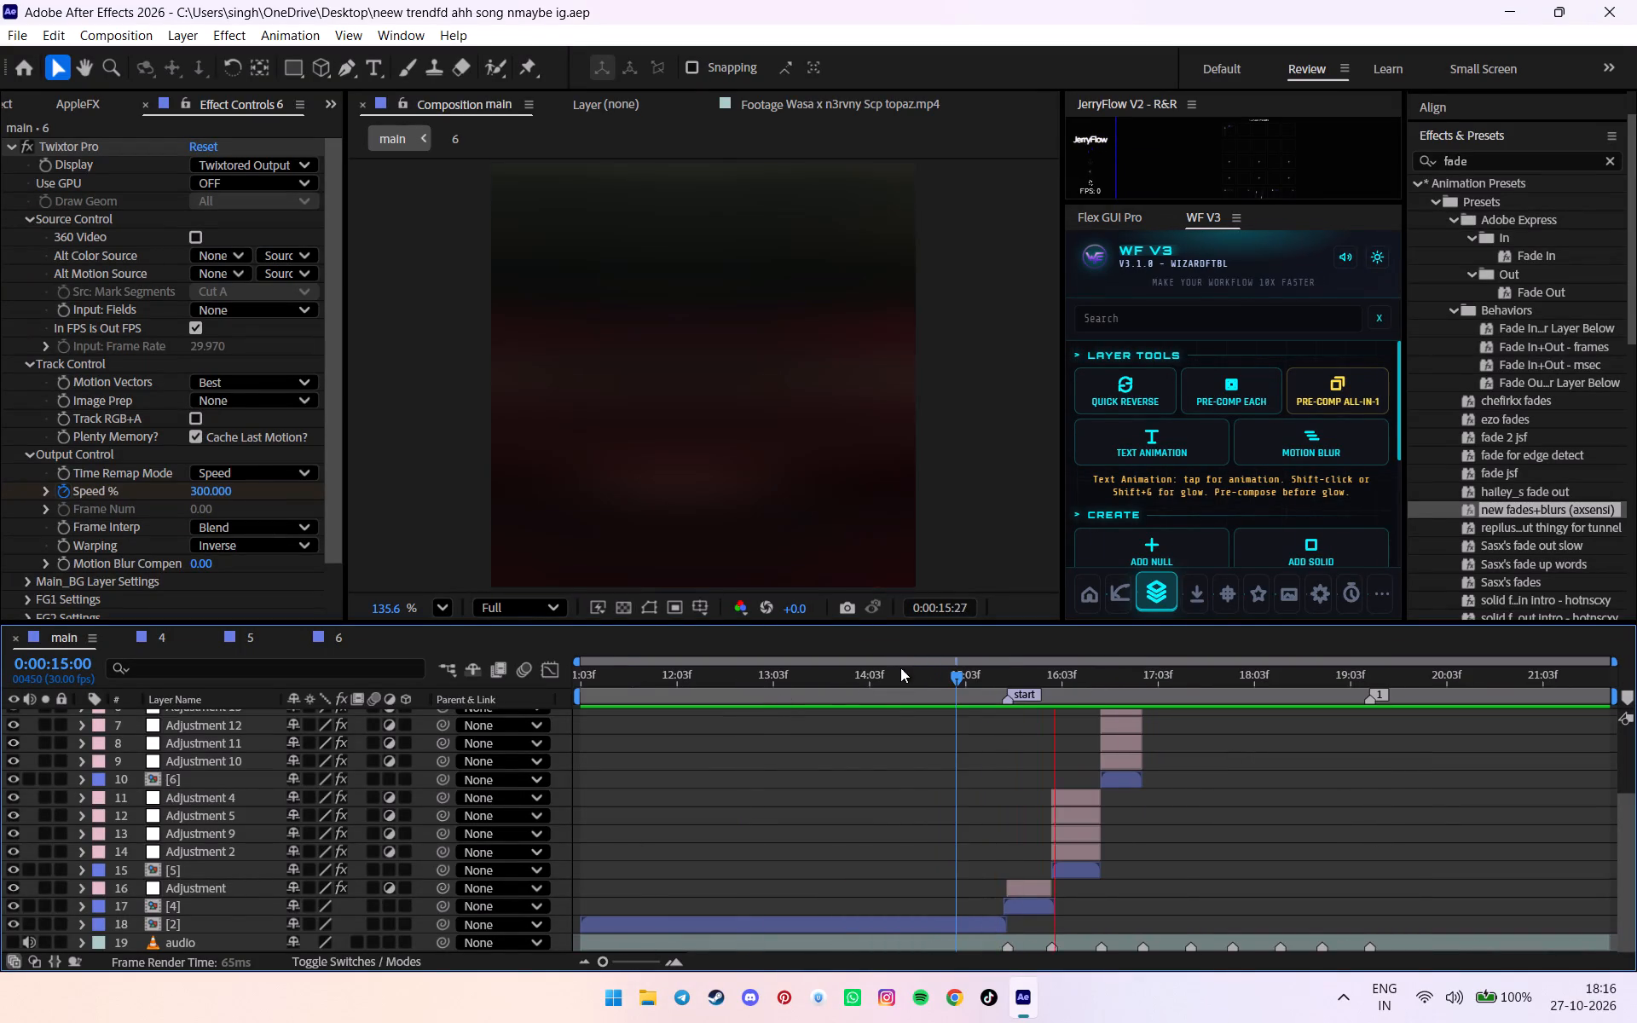
{"action": "left_click_drag", "start_coordinate": [900, 668], "coordinate": [895, 668]}
{"action": "key", "text": "space"}
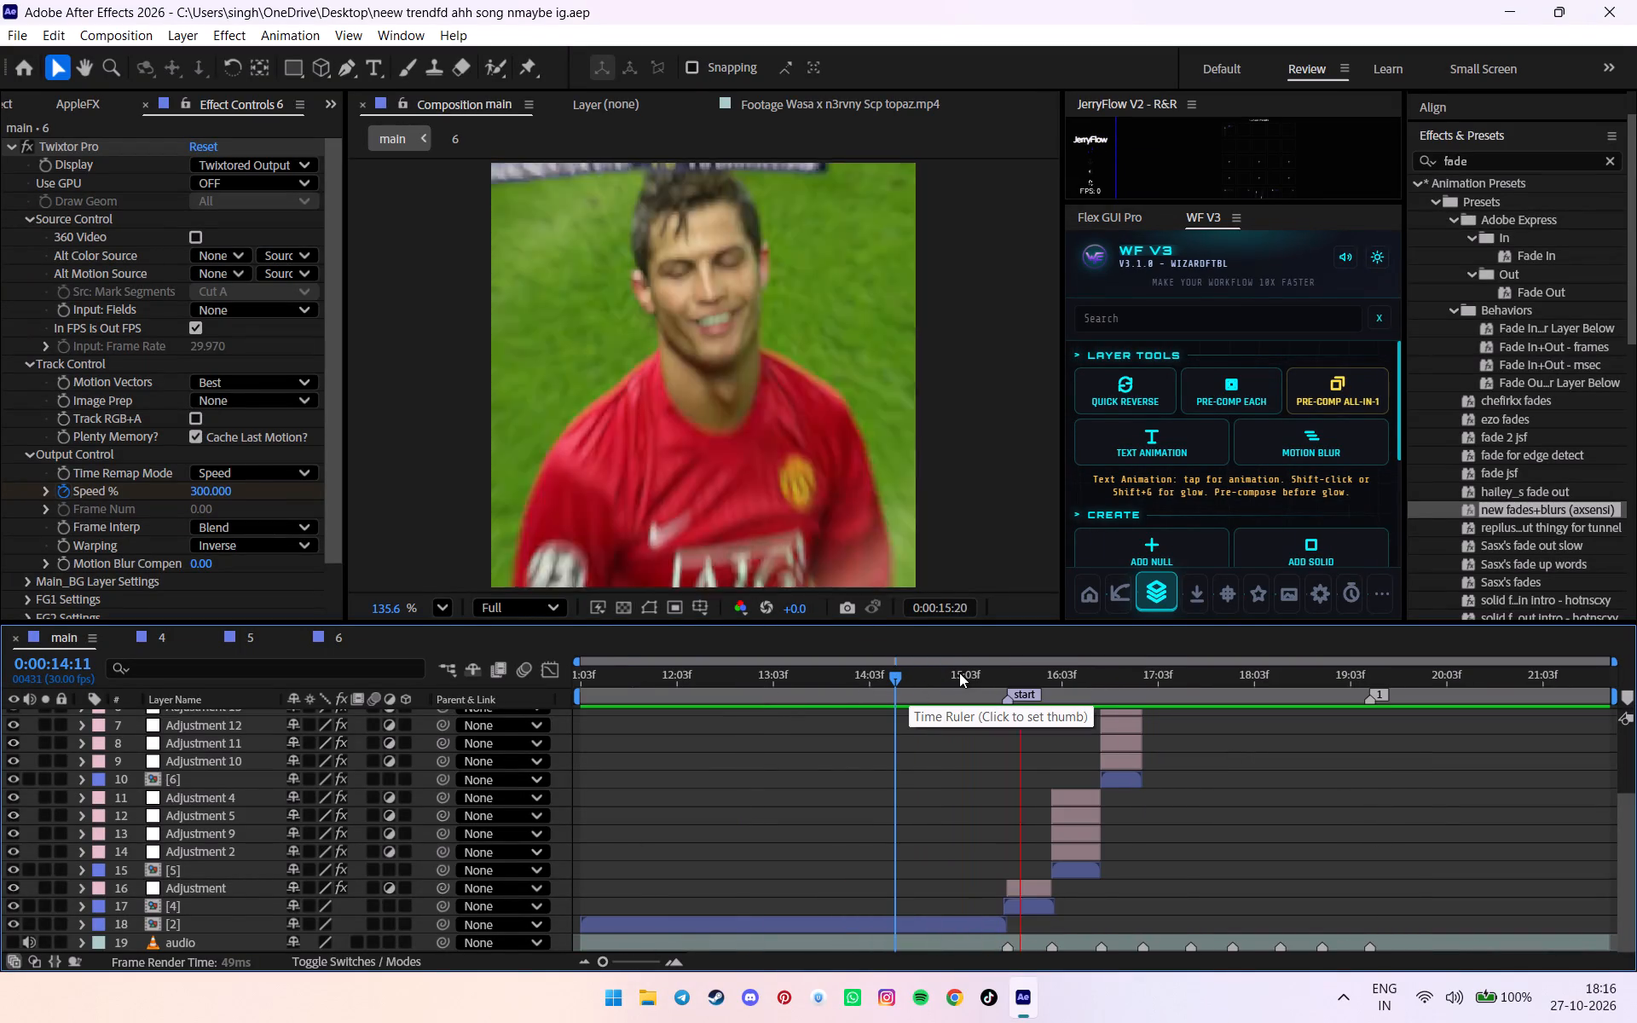
{"action": "left_click", "coordinate": [950, 681]}
{"action": "key", "text": "space"}
{"action": "left_click", "coordinate": [969, 675]}
{"action": "key", "text": "space"}
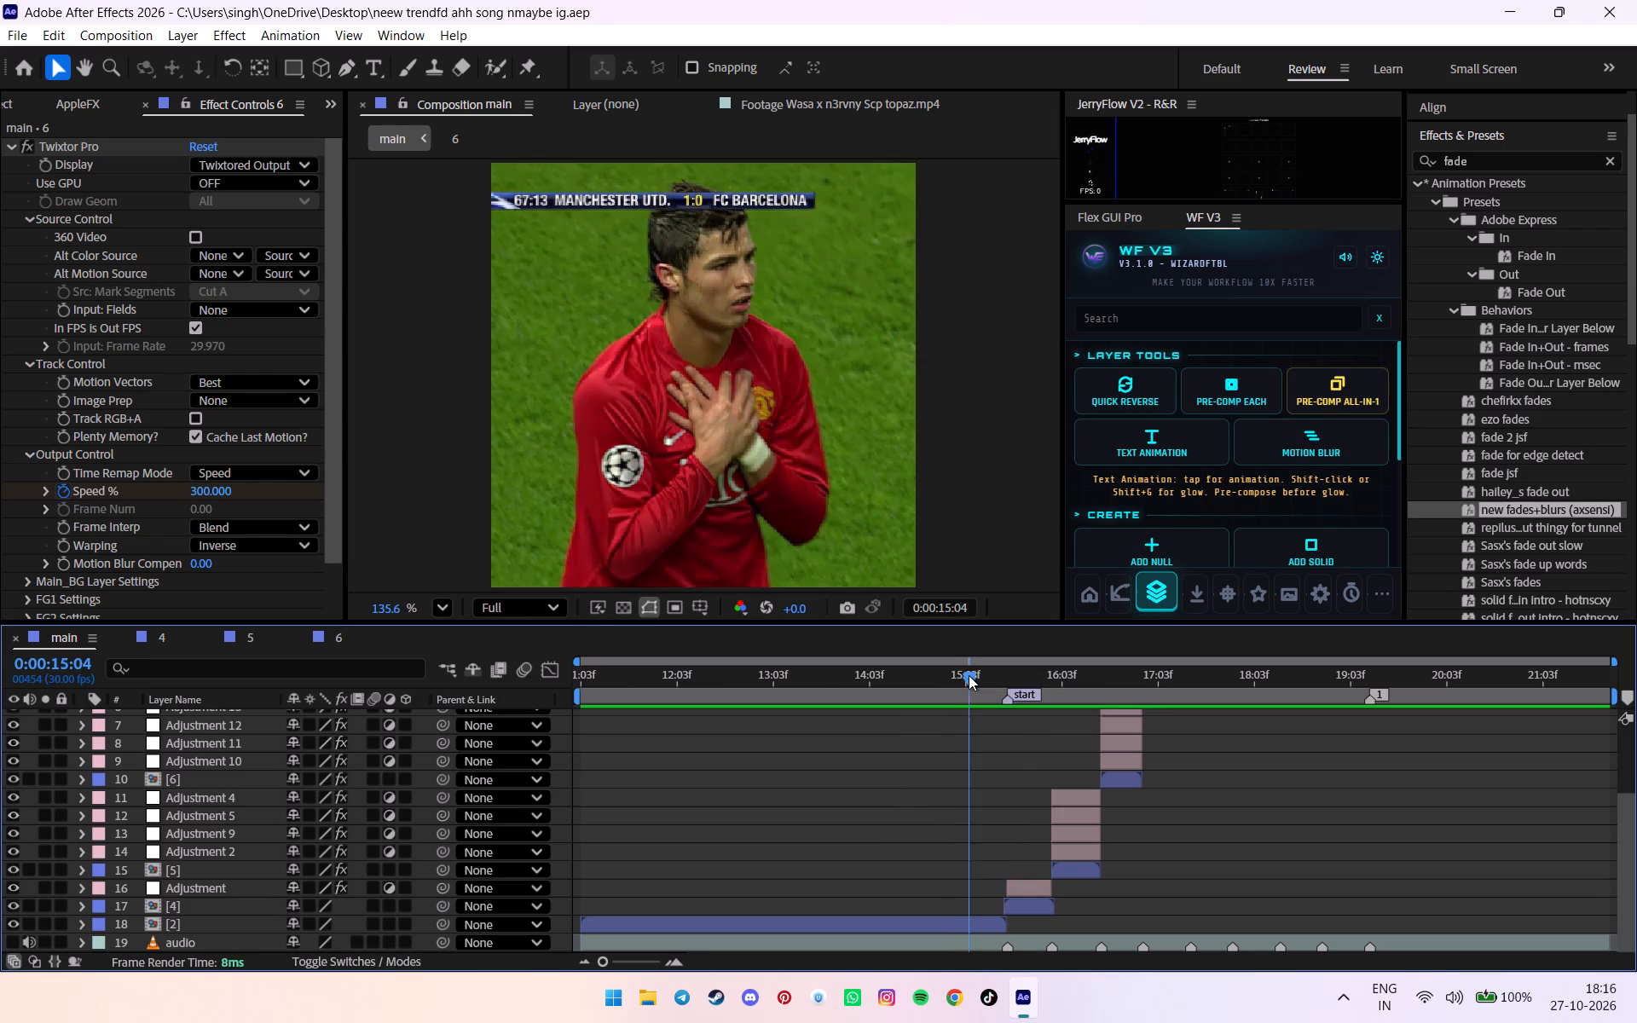
{"action": "left_click", "coordinate": [969, 675]}
{"action": "key", "text": "space"}
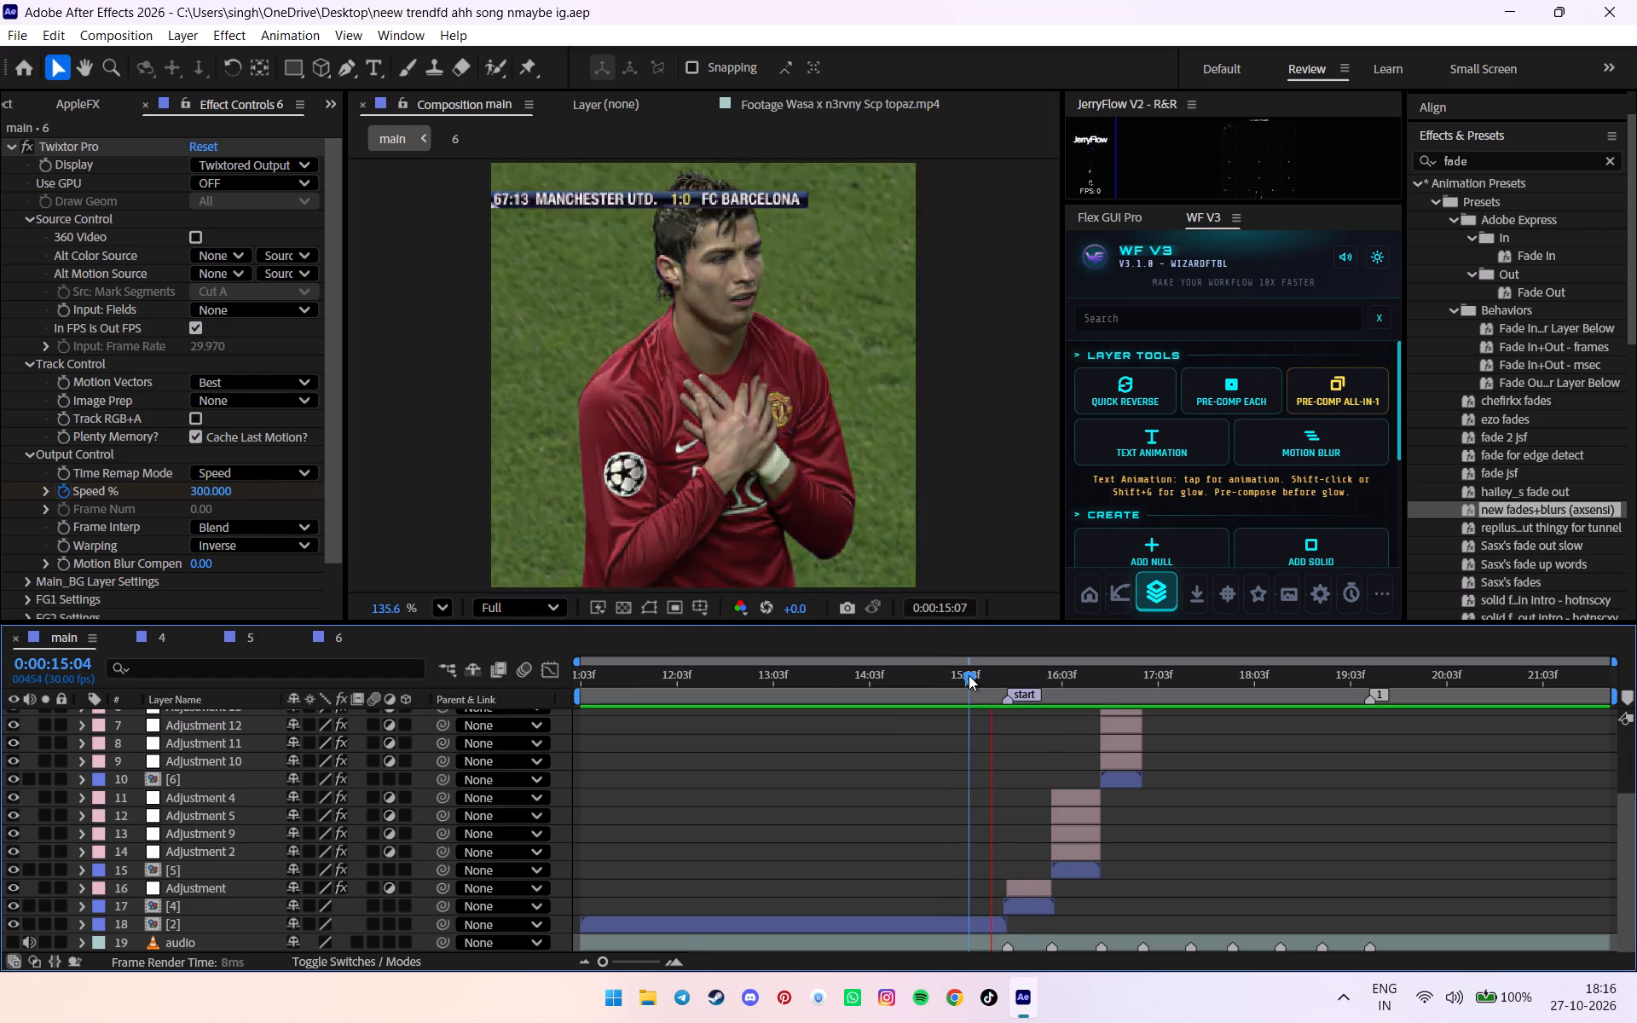
{"action": "left_click", "coordinate": [960, 673]}
{"action": "scroll", "coordinate": [980, 677], "scroll_direction": "up", "scroll_amount": 3, "text": "alt"}
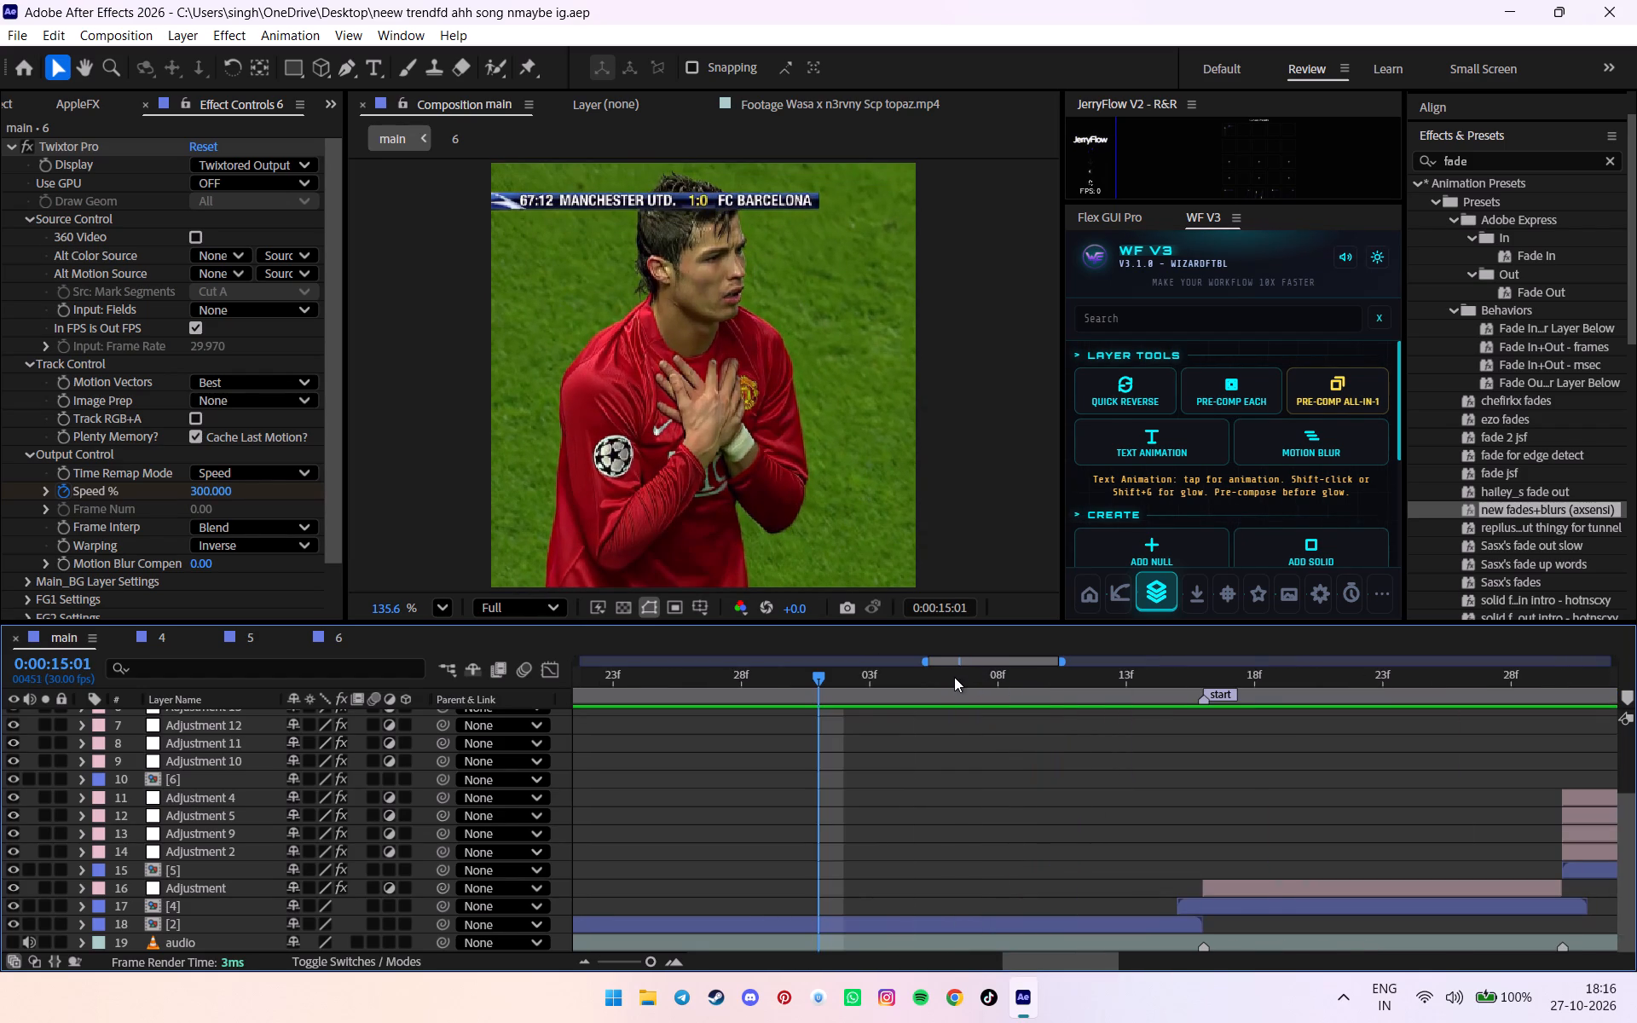
{"action": "scroll", "coordinate": [951, 903], "scroll_direction": "down", "scroll_amount": 4, "text": "alt"}
{"action": "scroll", "coordinate": [985, 901], "scroll_direction": "up", "scroll_amount": 1, "text": "alt"}
Reveal the keyframed properties of the Adjustment layer that ends at the start marker.
{"action": "left_click", "coordinate": [972, 928]}
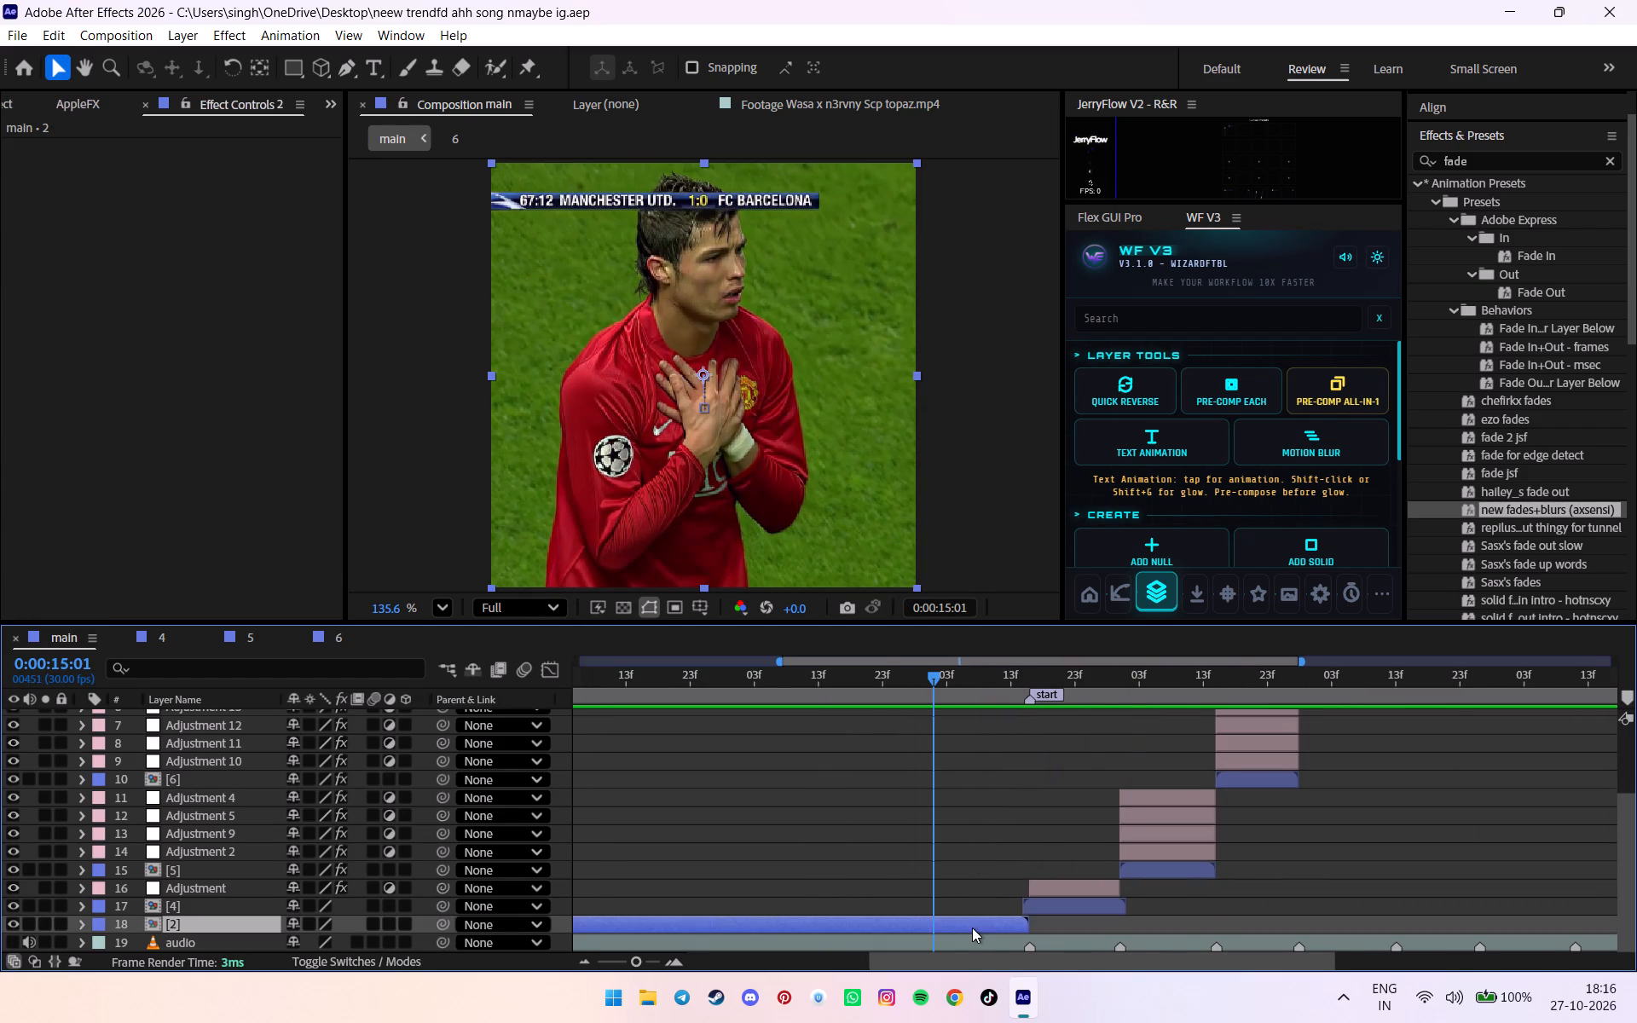
{"action": "scroll", "coordinate": [984, 907], "scroll_direction": "down", "scroll_amount": 2, "text": "alt"}
{"action": "scroll", "coordinate": [987, 896], "scroll_direction": "up", "scroll_amount": 5}
{"action": "left_click", "coordinate": [979, 794]}
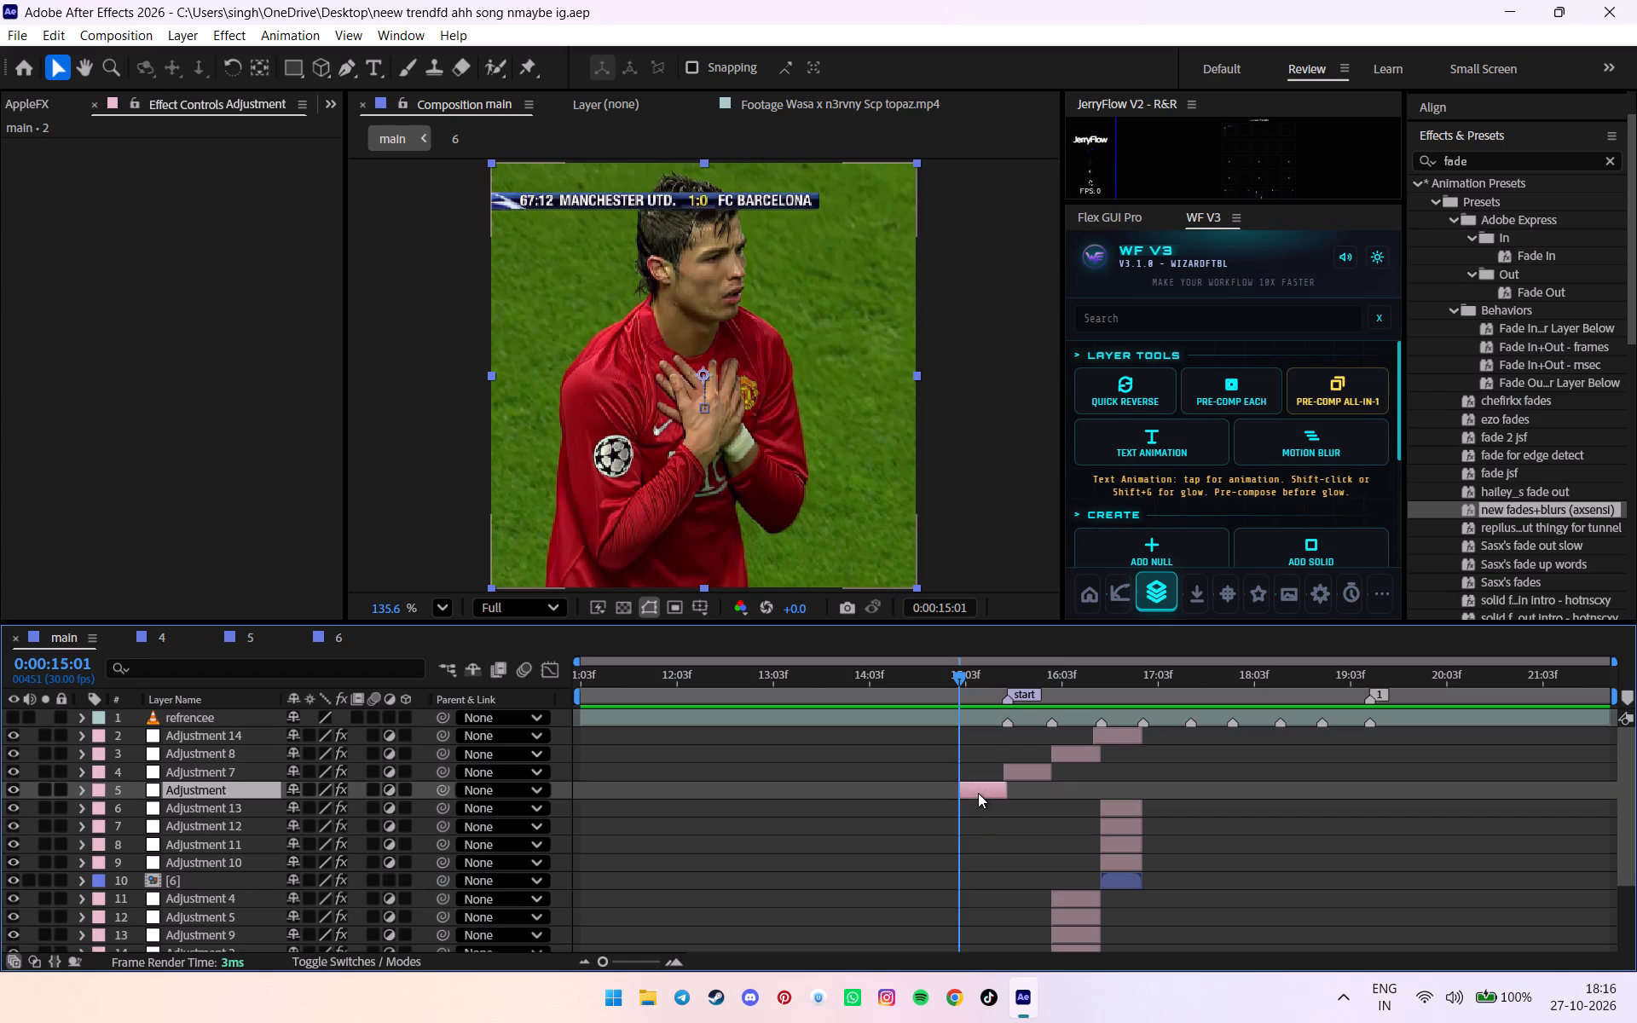
{"action": "scroll", "coordinate": [978, 793], "scroll_direction": "up", "scroll_amount": 5, "text": "alt"}
{"action": "type", "text": "yu"}
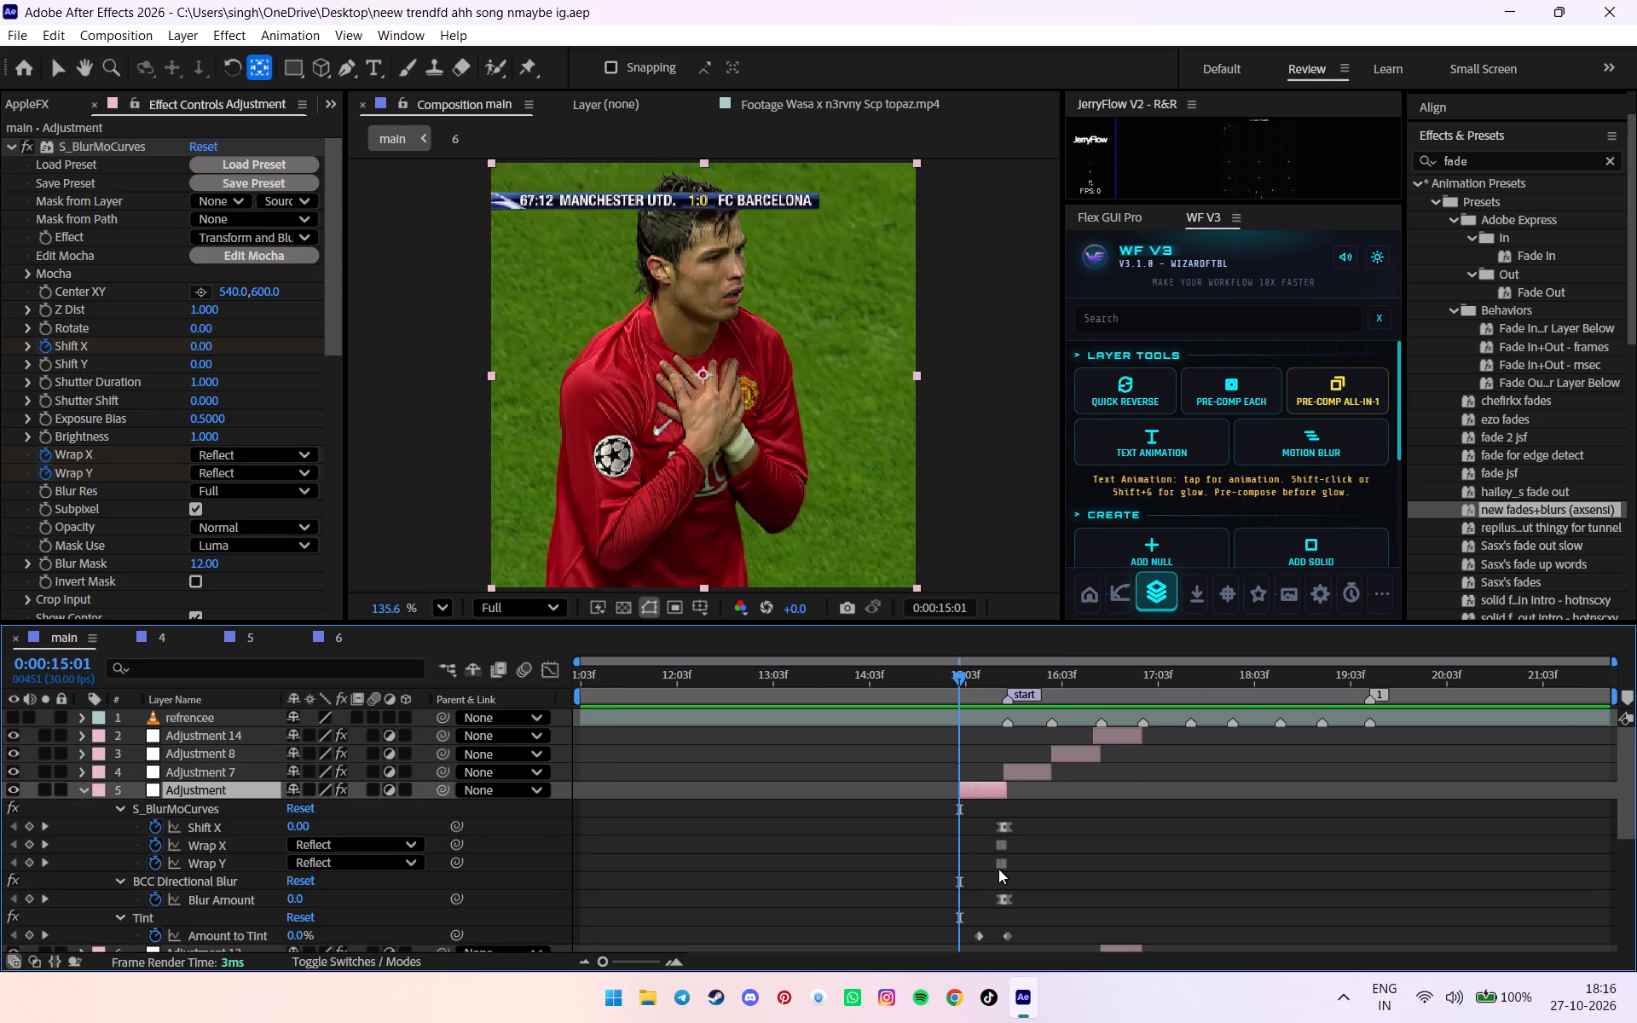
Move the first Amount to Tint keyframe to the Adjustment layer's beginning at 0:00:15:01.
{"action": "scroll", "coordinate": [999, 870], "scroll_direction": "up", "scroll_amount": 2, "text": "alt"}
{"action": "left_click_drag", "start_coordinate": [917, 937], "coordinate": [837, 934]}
Preview the tint transition before the start marker to judge the keyframe timing.
{"action": "key", "text": "space"}
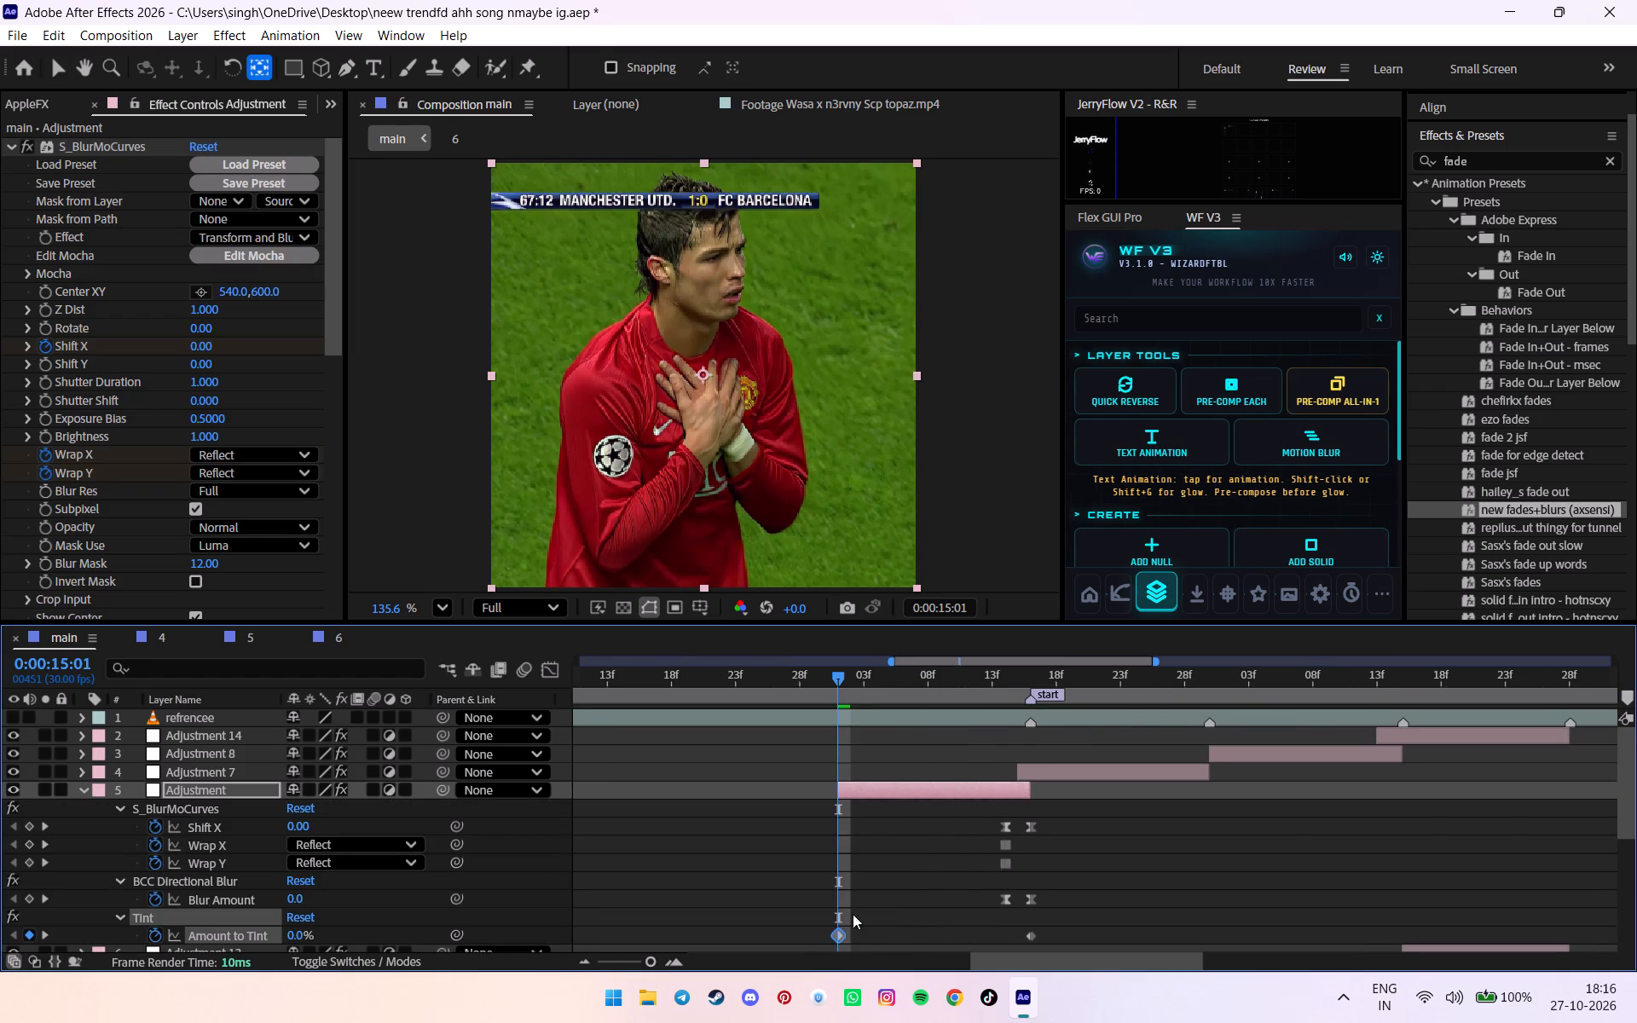
{"action": "scroll", "coordinate": [875, 798], "scroll_direction": "down", "scroll_amount": 3, "text": "alt"}
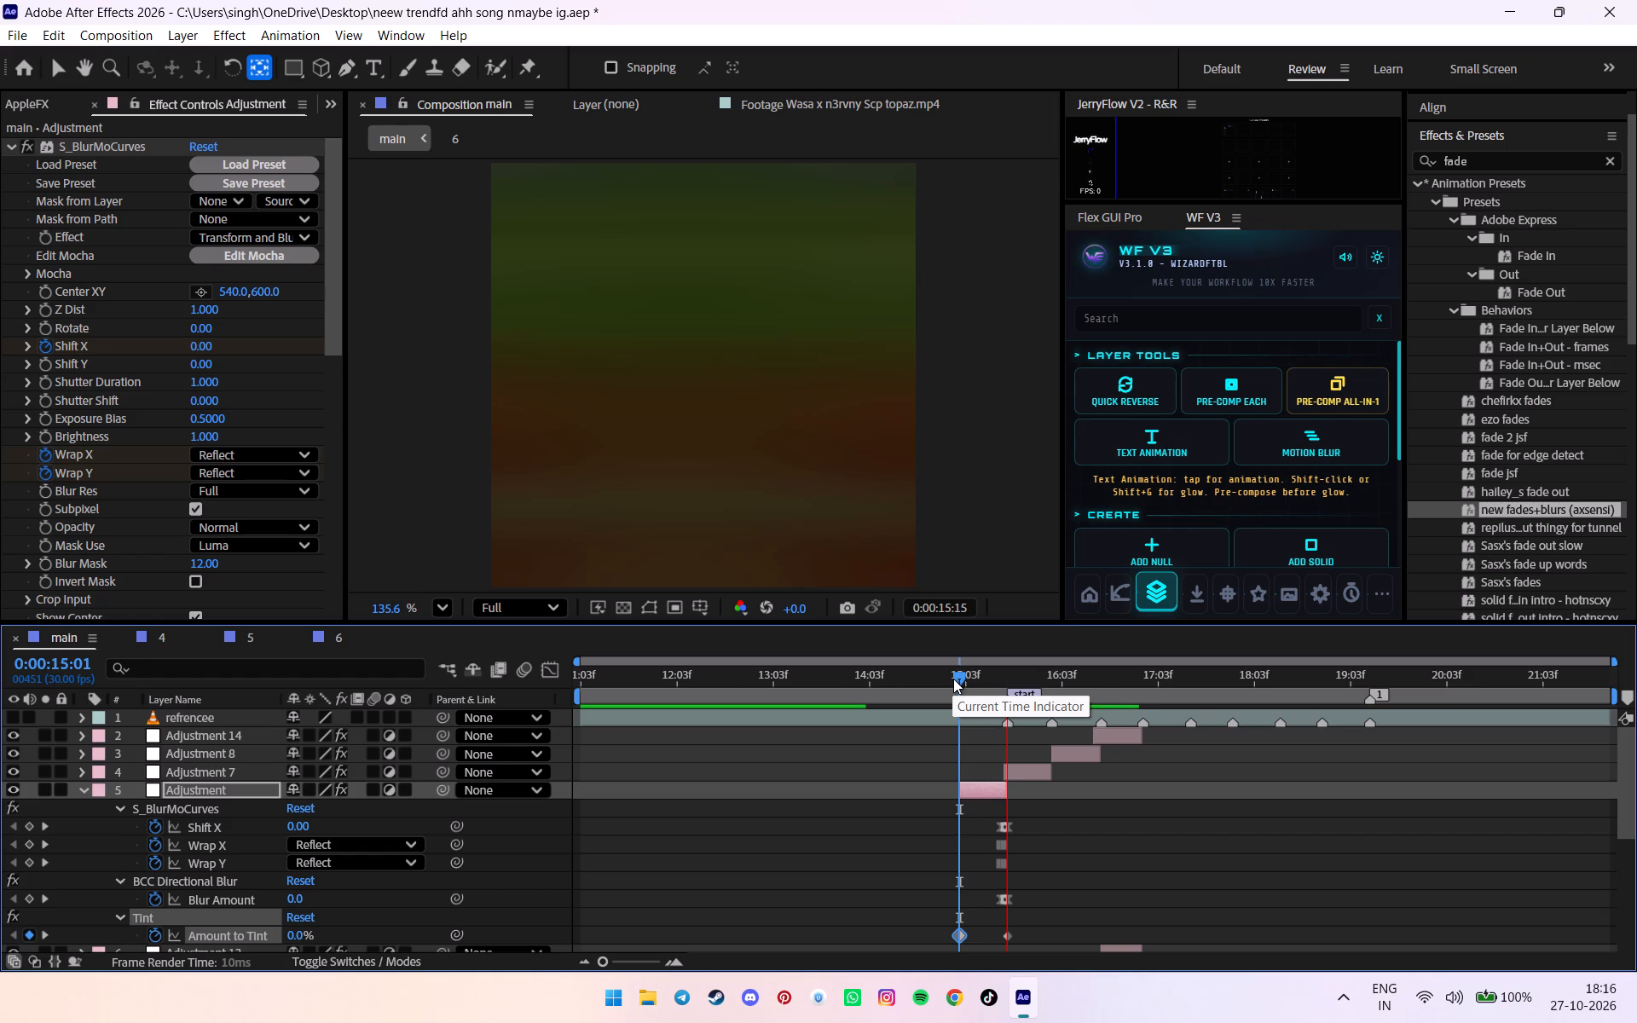
{"action": "left_click_drag", "start_coordinate": [953, 679], "coordinate": [921, 679]}
{"action": "key", "text": "space"}
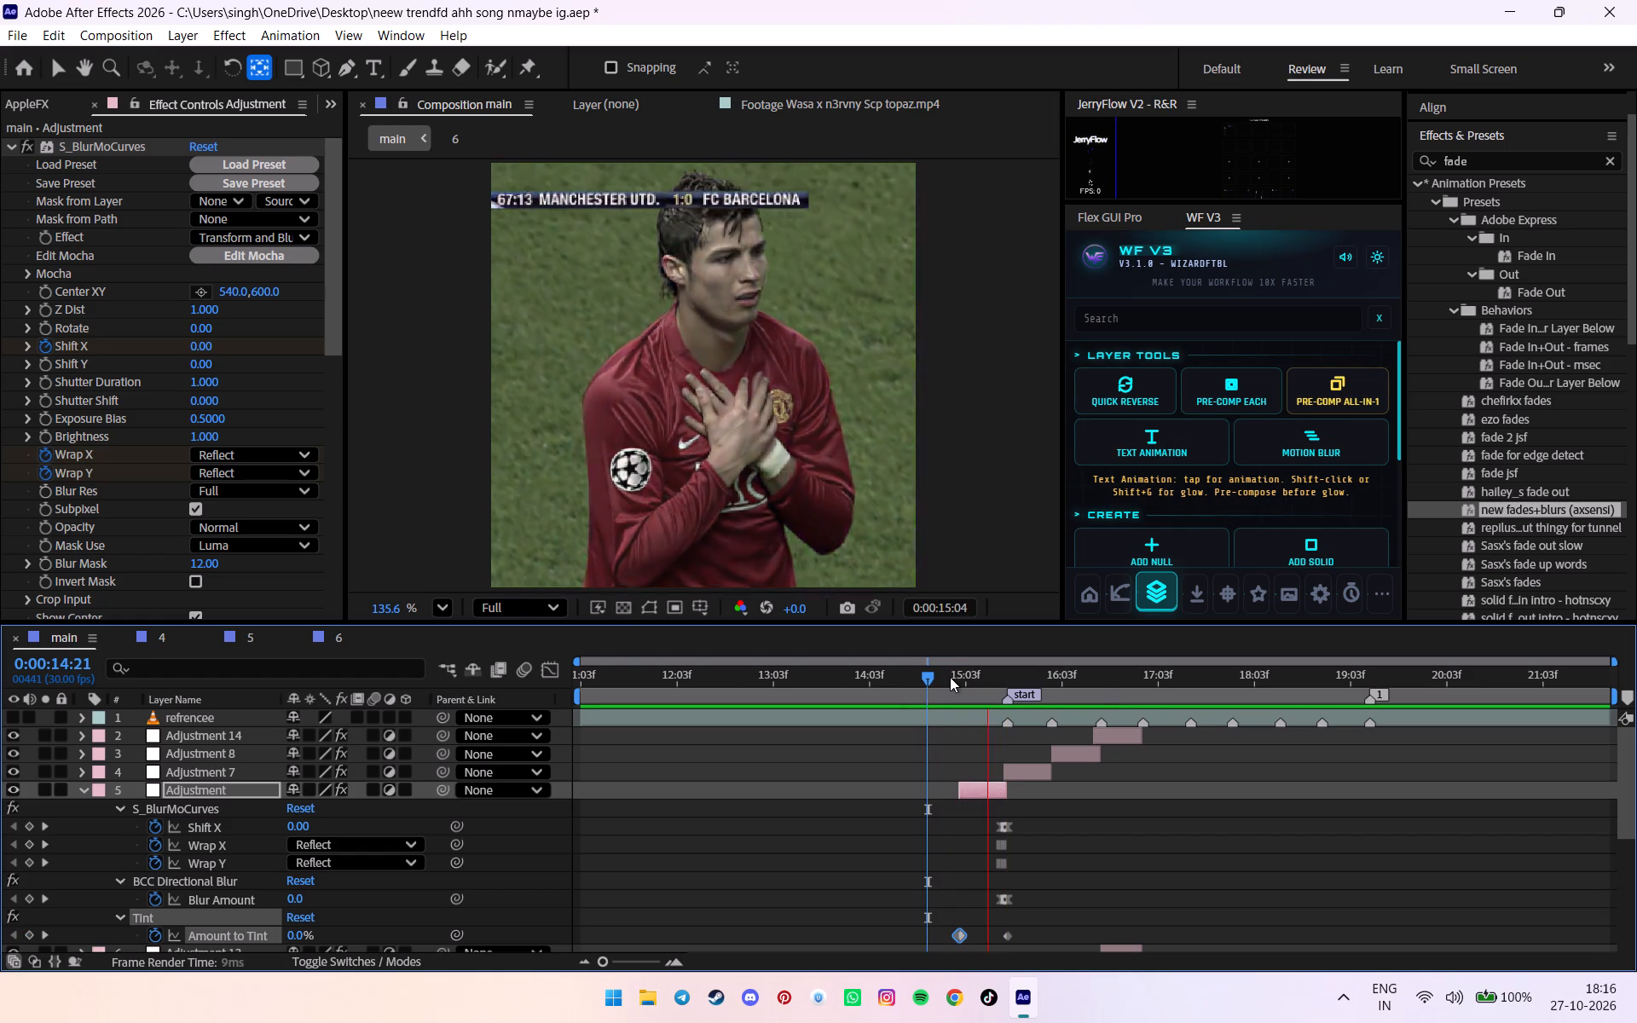
{"action": "left_click", "coordinate": [950, 677]}
{"action": "key", "text": "space"}
{"action": "left_click_drag", "start_coordinate": [952, 677], "coordinate": [955, 677]}
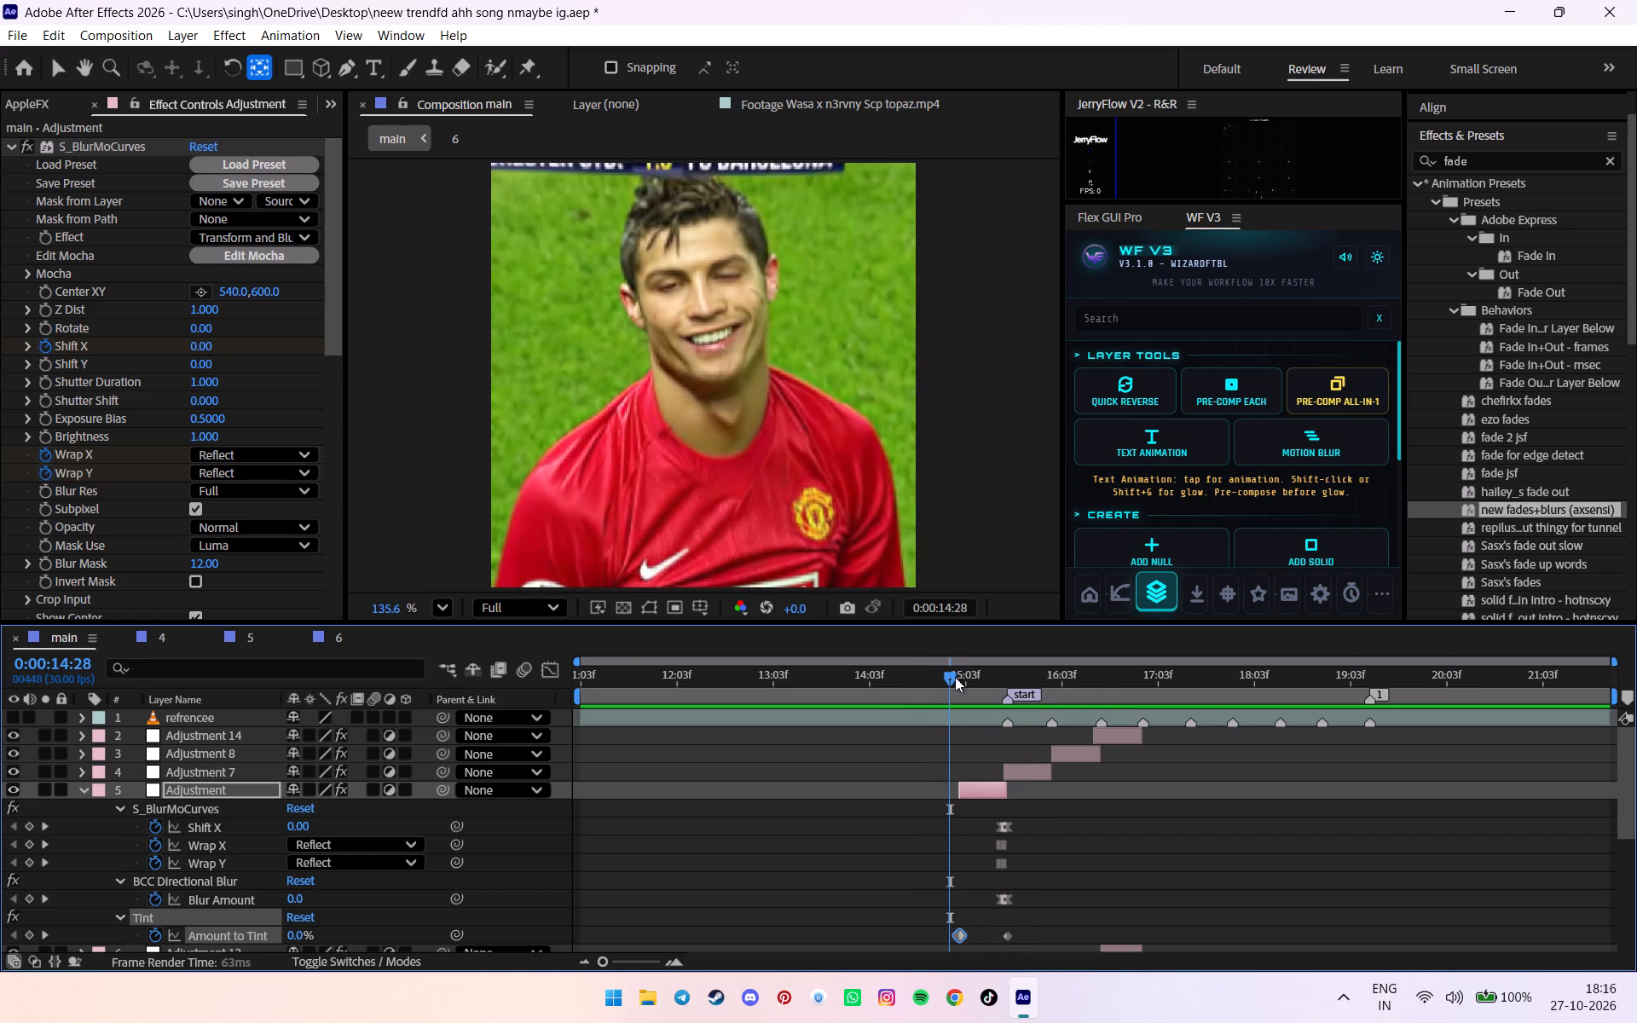
{"action": "left_click_drag", "start_coordinate": [955, 677], "coordinate": [982, 679]}
Undo the keyframe move and shift the first Amount to Tint keyframe to about 0:00:15:04 instead.
{"action": "scroll", "coordinate": [987, 766], "scroll_direction": "up", "scroll_amount": 2, "text": "alt"}
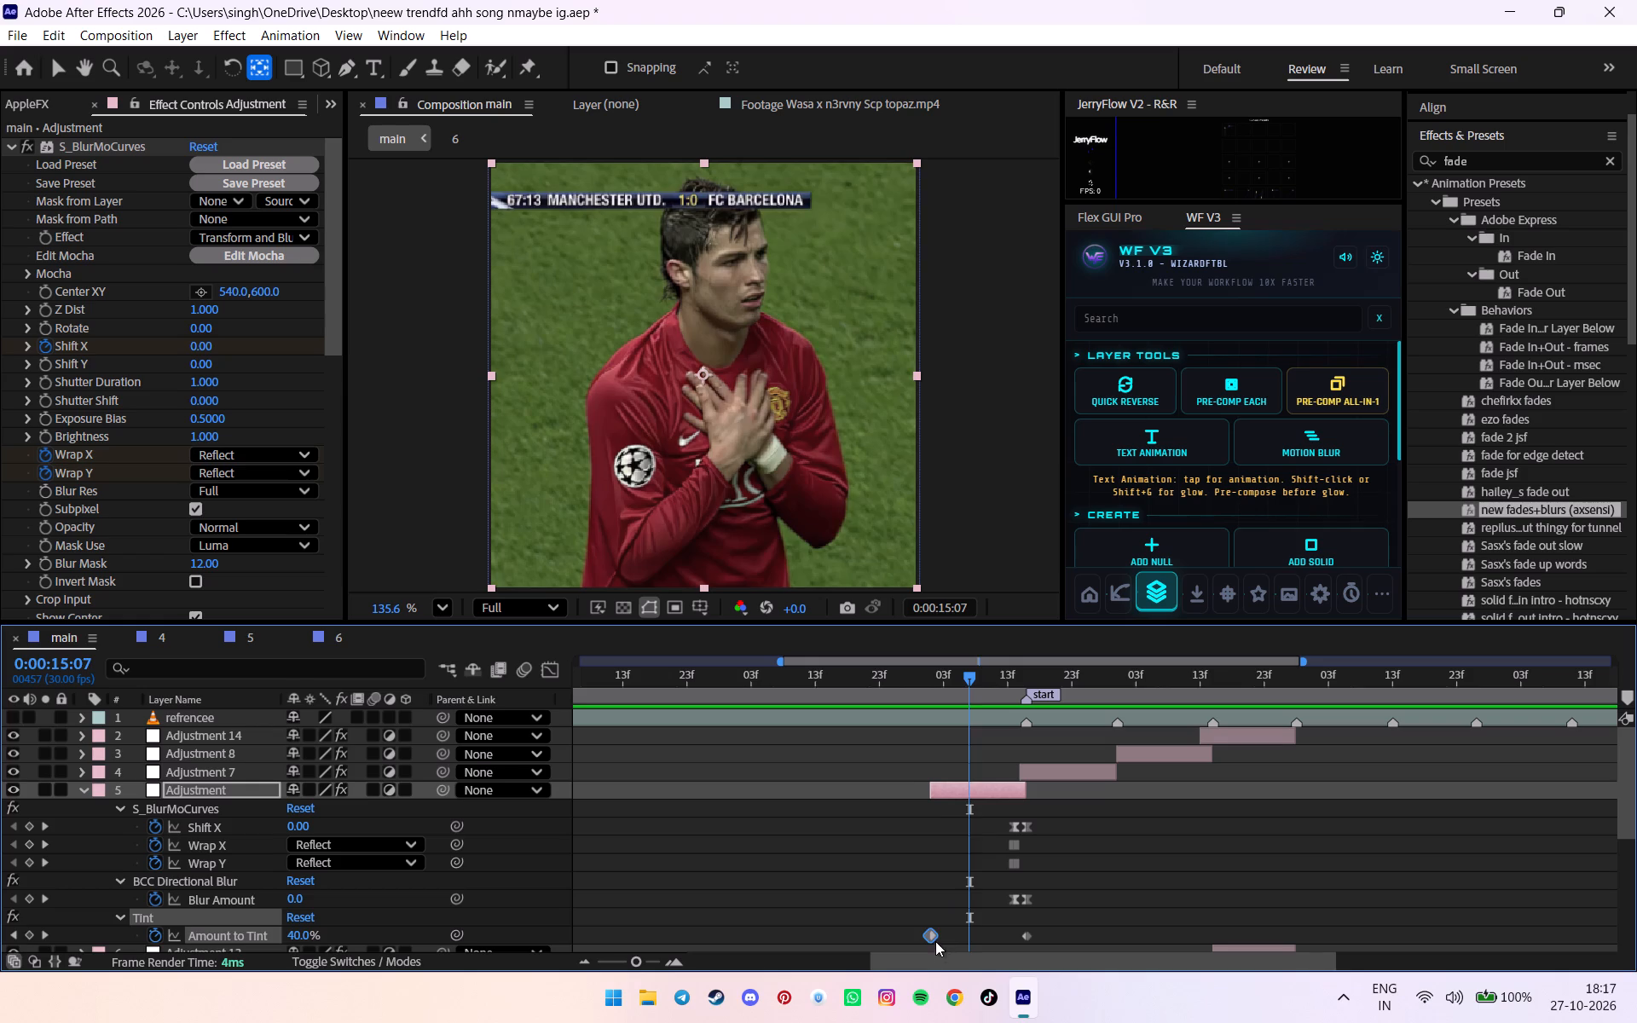
{"action": "key", "text": "ctrl+z"}
{"action": "left_click_drag", "start_coordinate": [968, 935], "coordinate": [947, 935], "text": "alt"}
Play back the stretch from about 0:00:14:14 to the start marker to check the tint timing.
{"action": "key", "text": "space"}
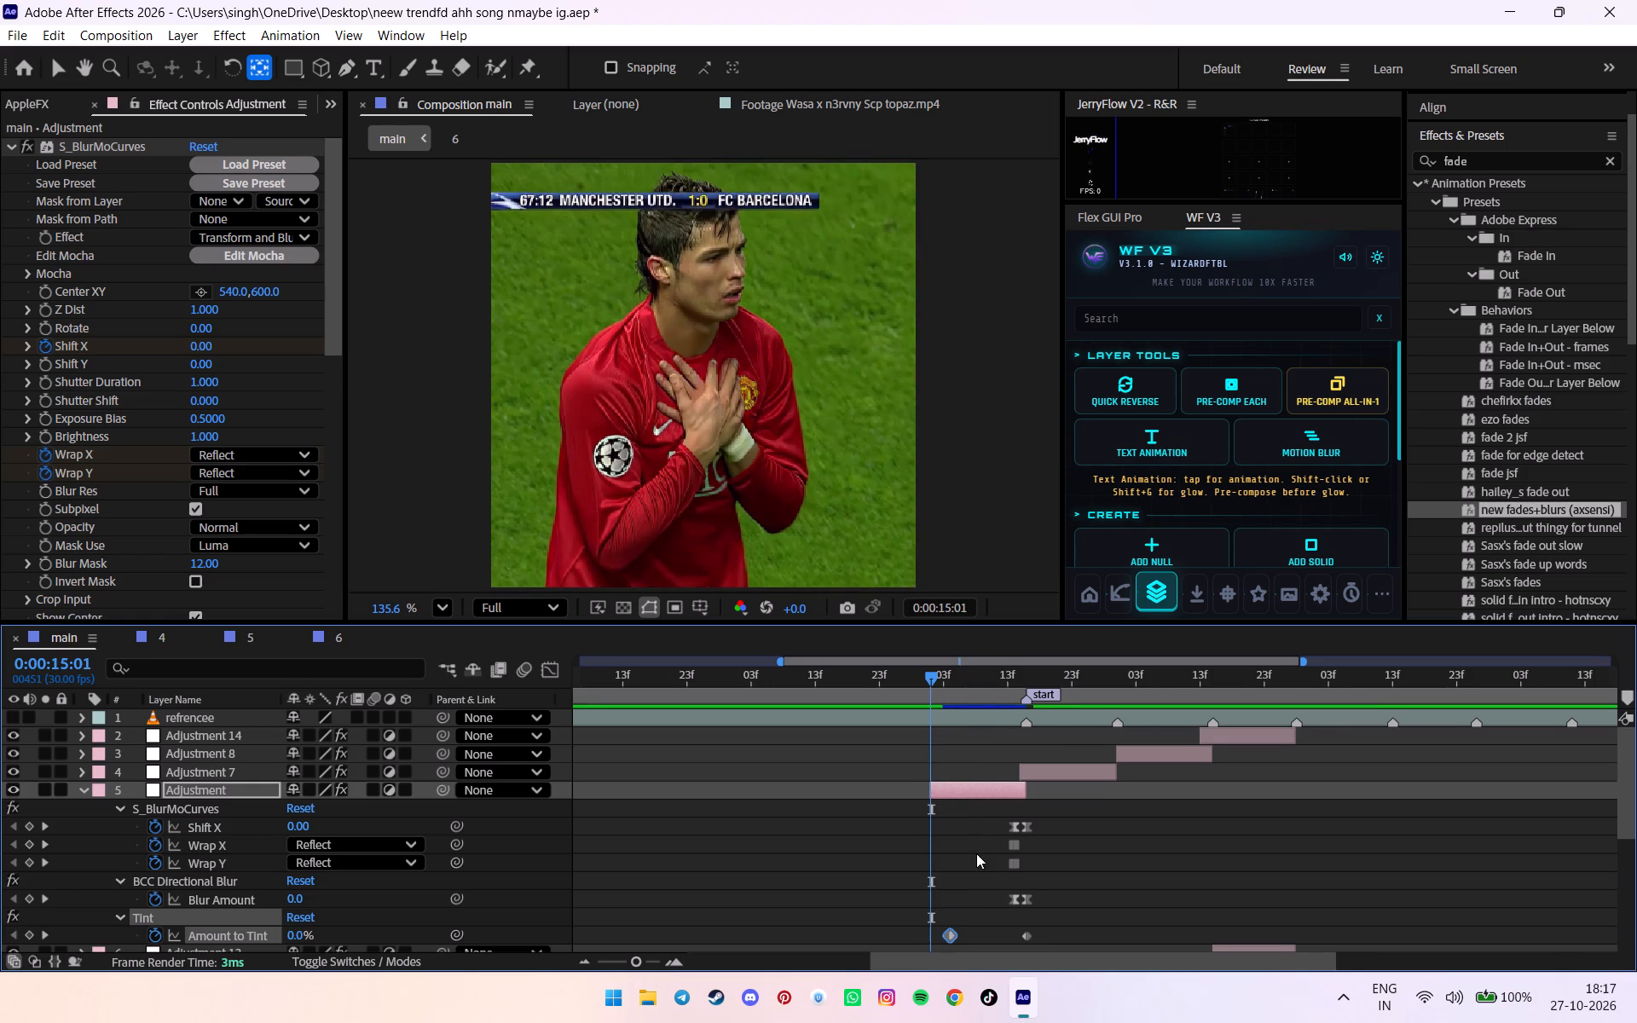
{"action": "scroll", "coordinate": [980, 830], "scroll_direction": "down", "scroll_amount": 2, "text": "alt"}
{"action": "left_click", "coordinate": [953, 670]}
{"action": "key", "text": "space"}
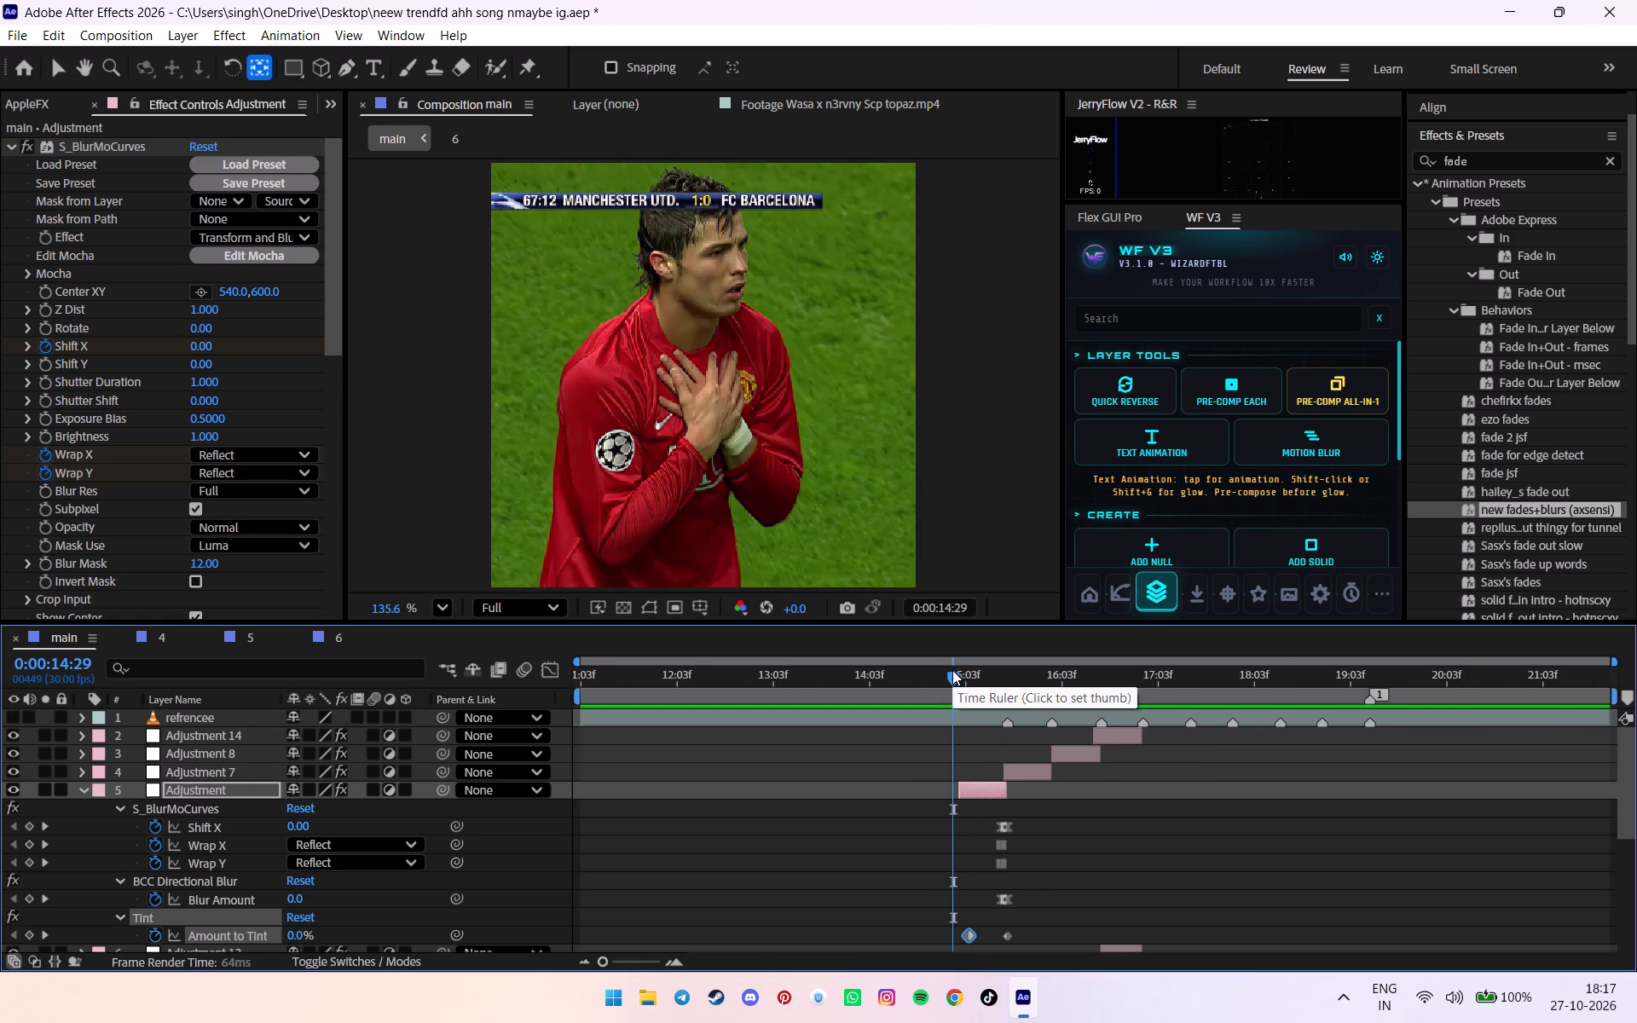
{"action": "left_click", "coordinate": [906, 682]}
{"action": "key", "text": "space"}
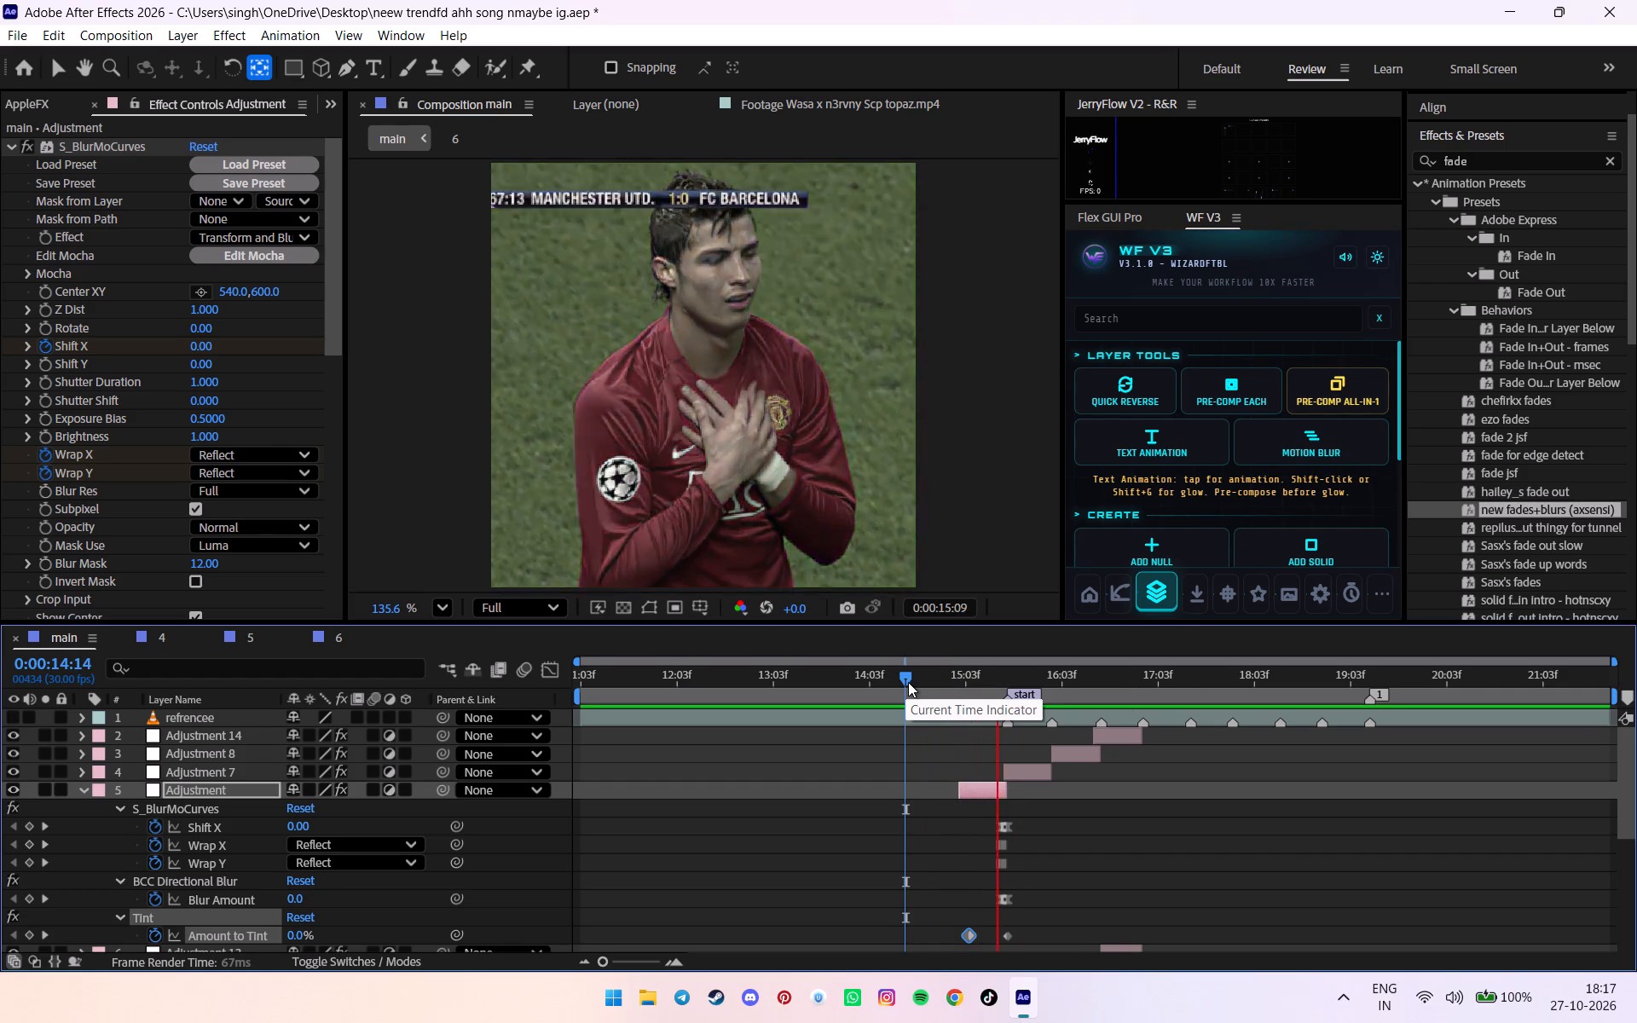
{"action": "left_click", "coordinate": [911, 682]}
{"action": "key", "text": "space"}
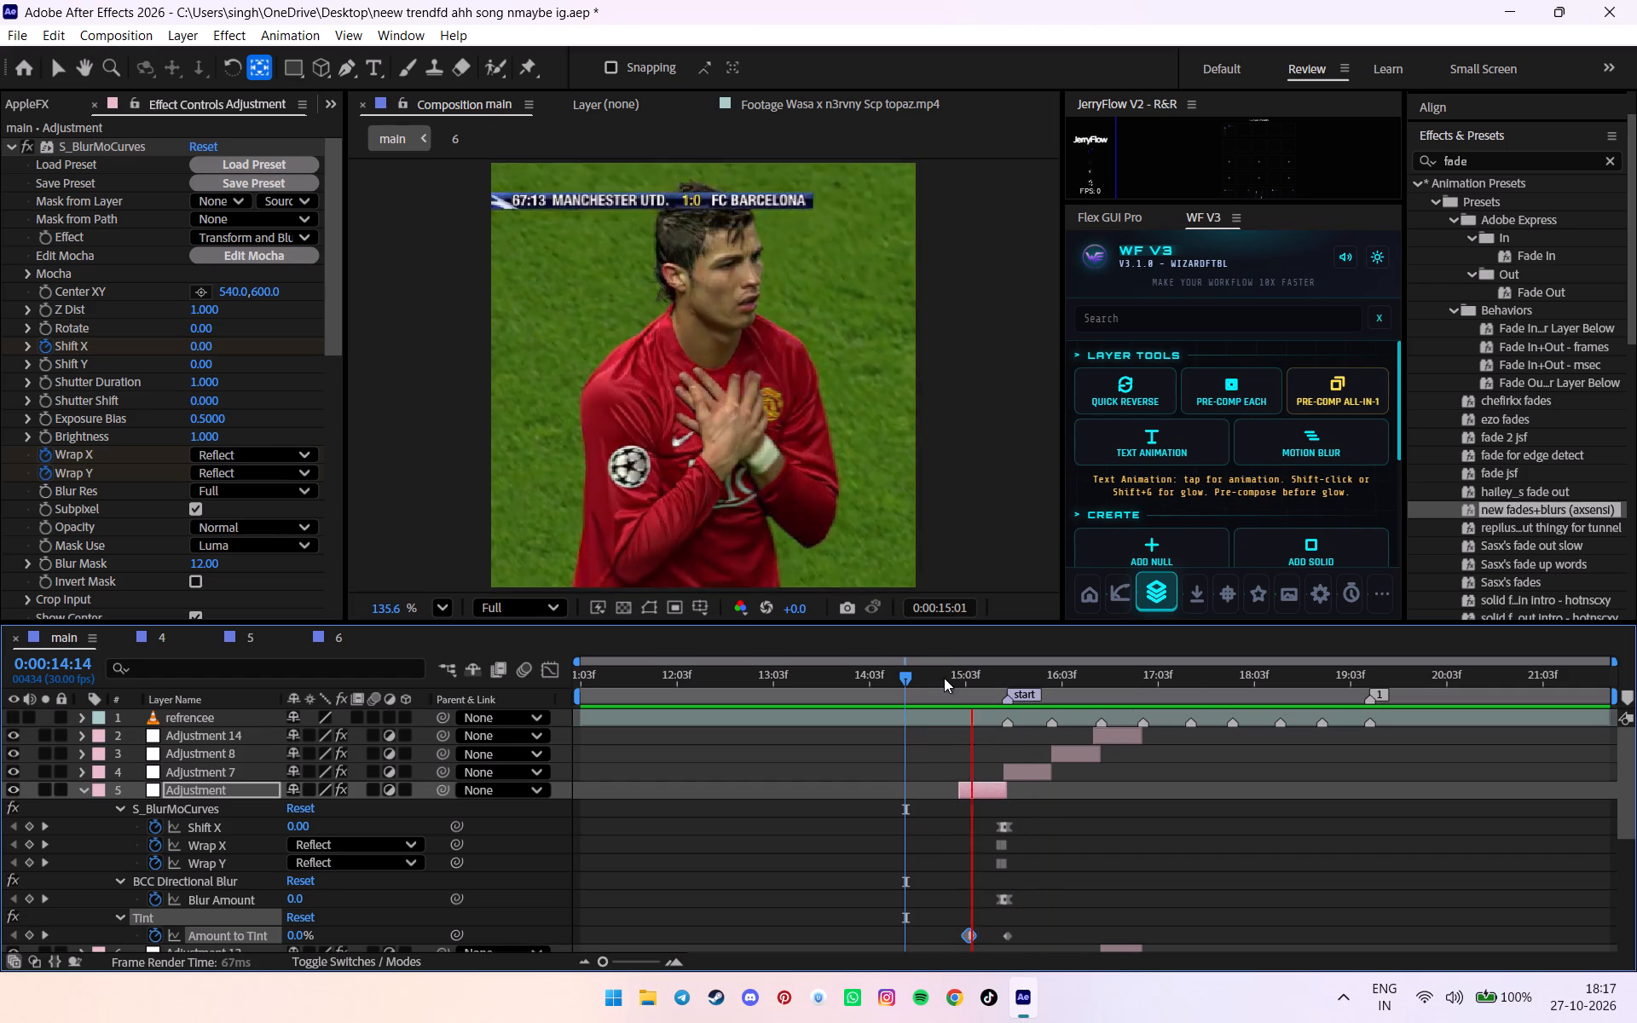
{"action": "left_click", "coordinate": [977, 679]}
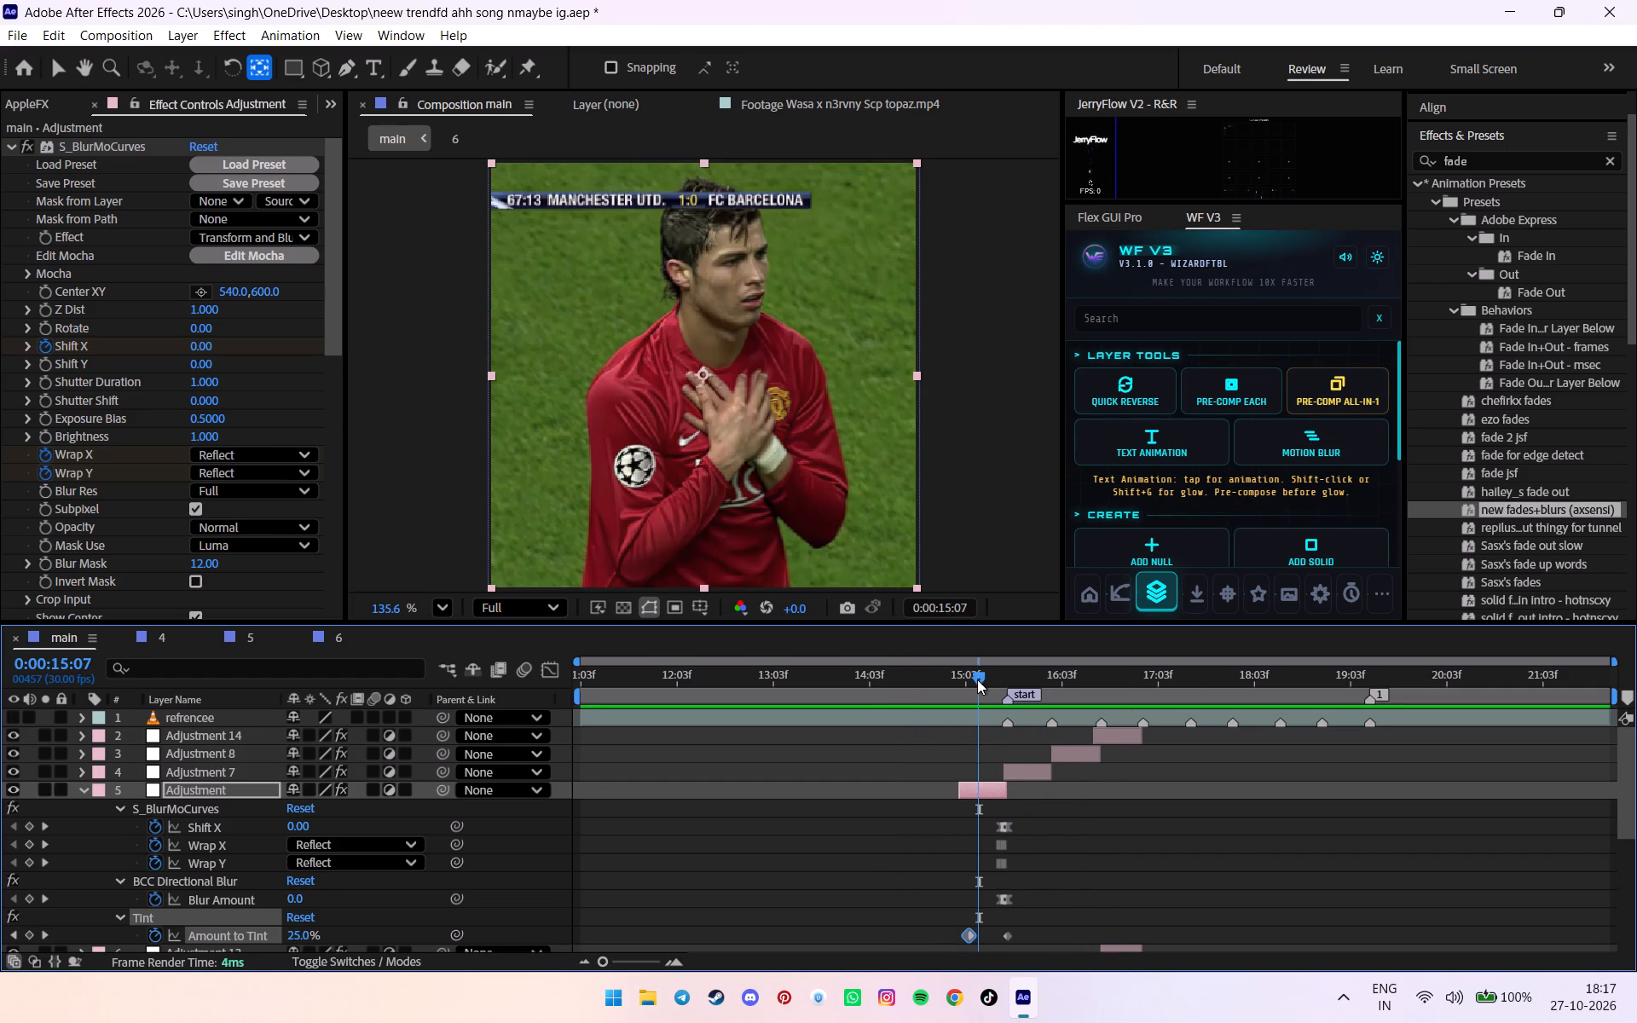
Collapse the Adjustment layer's keyframed properties, deselect it and save the project.
{"action": "key", "text": "u"}
{"action": "left_click", "coordinate": [1230, 800]}
{"action": "key", "text": "ctrl+s"}
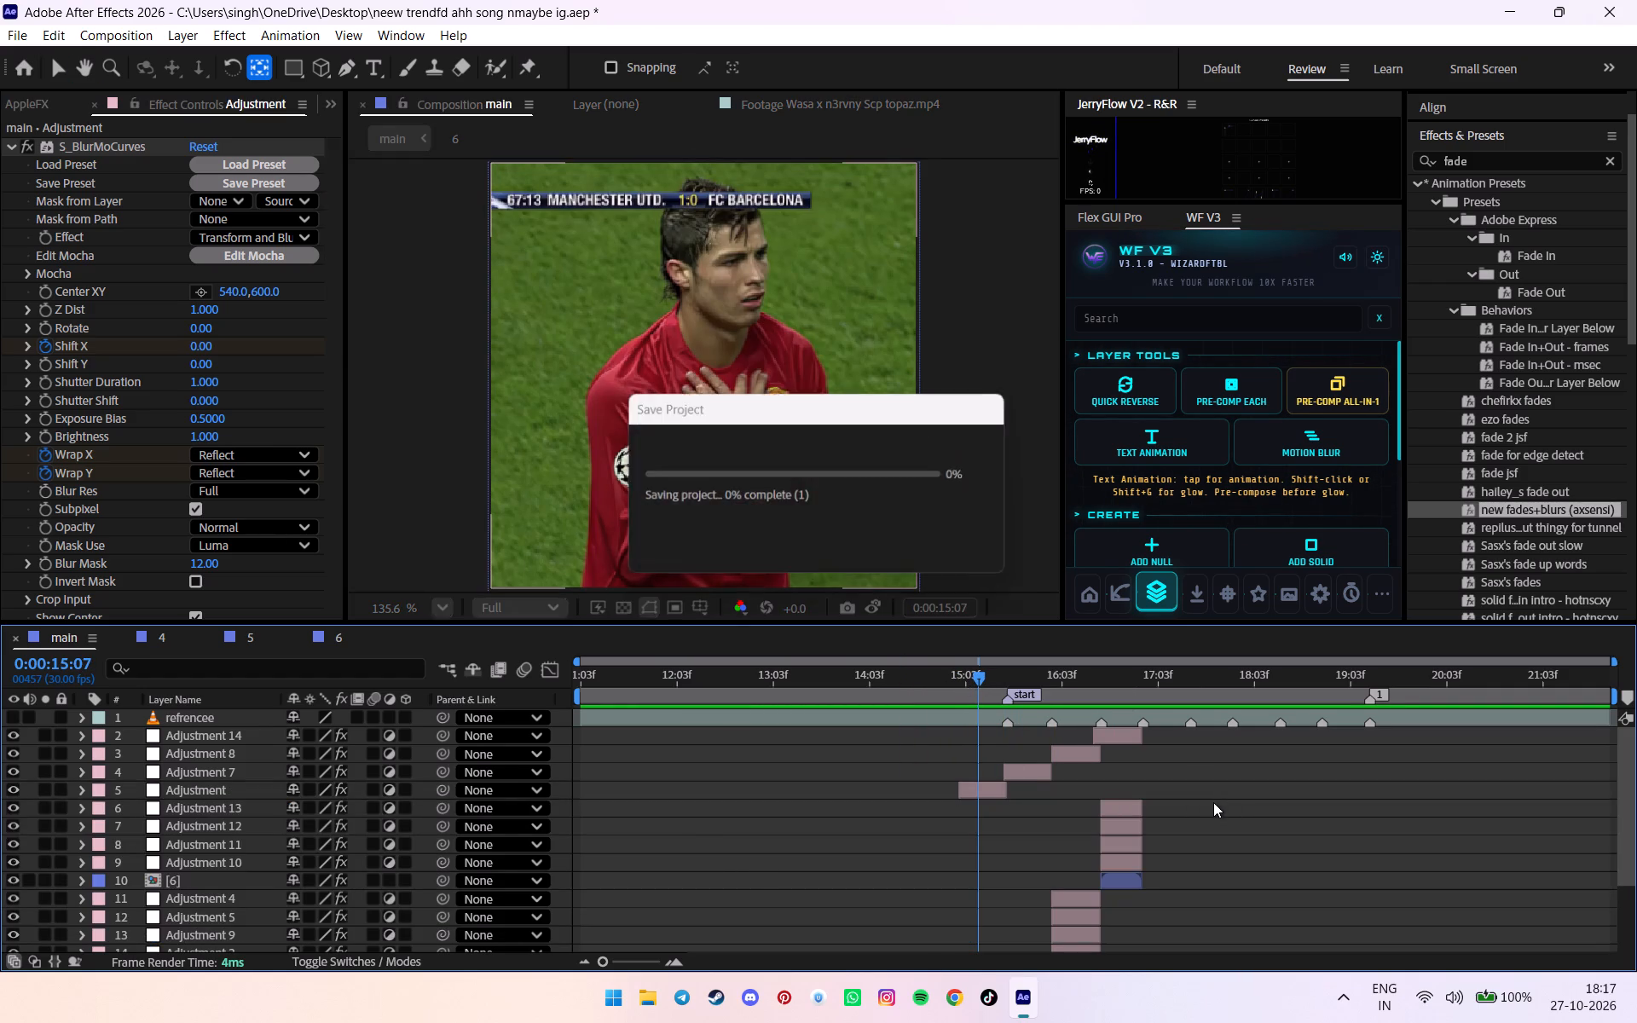
Preview the clip sequence from about 0:00:15:00 onward and examine the transitions around 0:00:16:00.
{"action": "key", "text": "space"}
{"action": "scroll", "coordinate": [1088, 761], "scroll_direction": "down", "scroll_amount": 4}
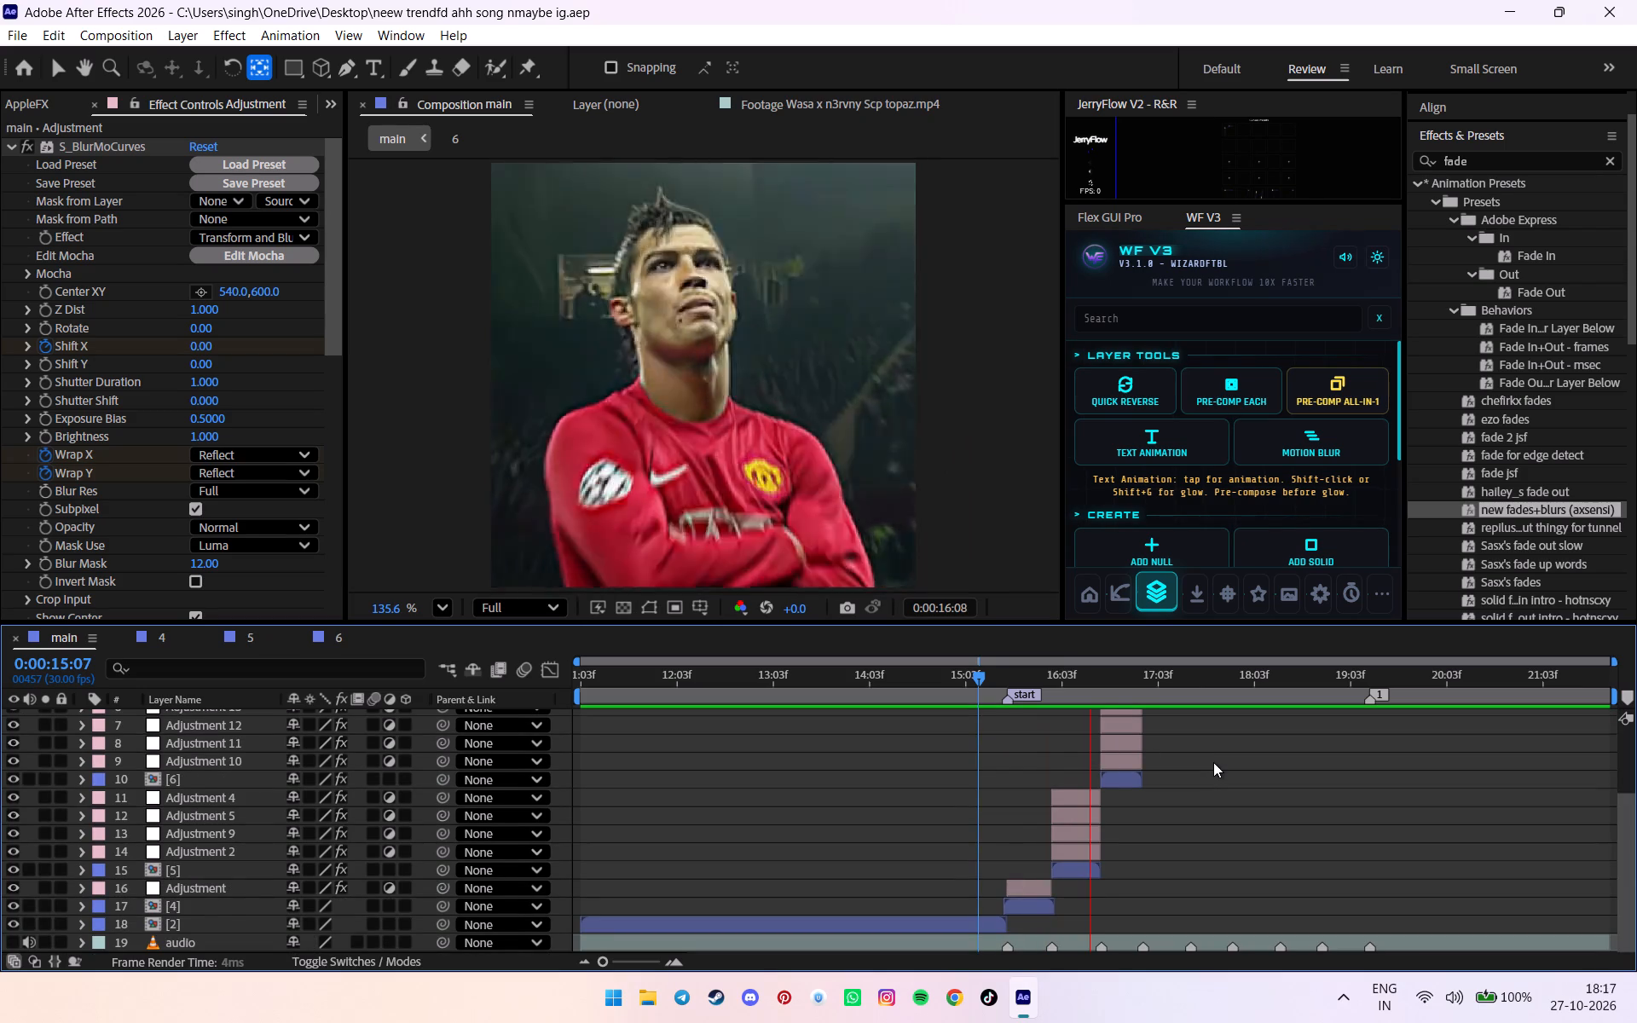
{"action": "scroll", "coordinate": [1166, 754], "scroll_direction": "up", "scroll_amount": 1}
{"action": "left_click", "coordinate": [950, 688]}
{"action": "key", "text": "space"}
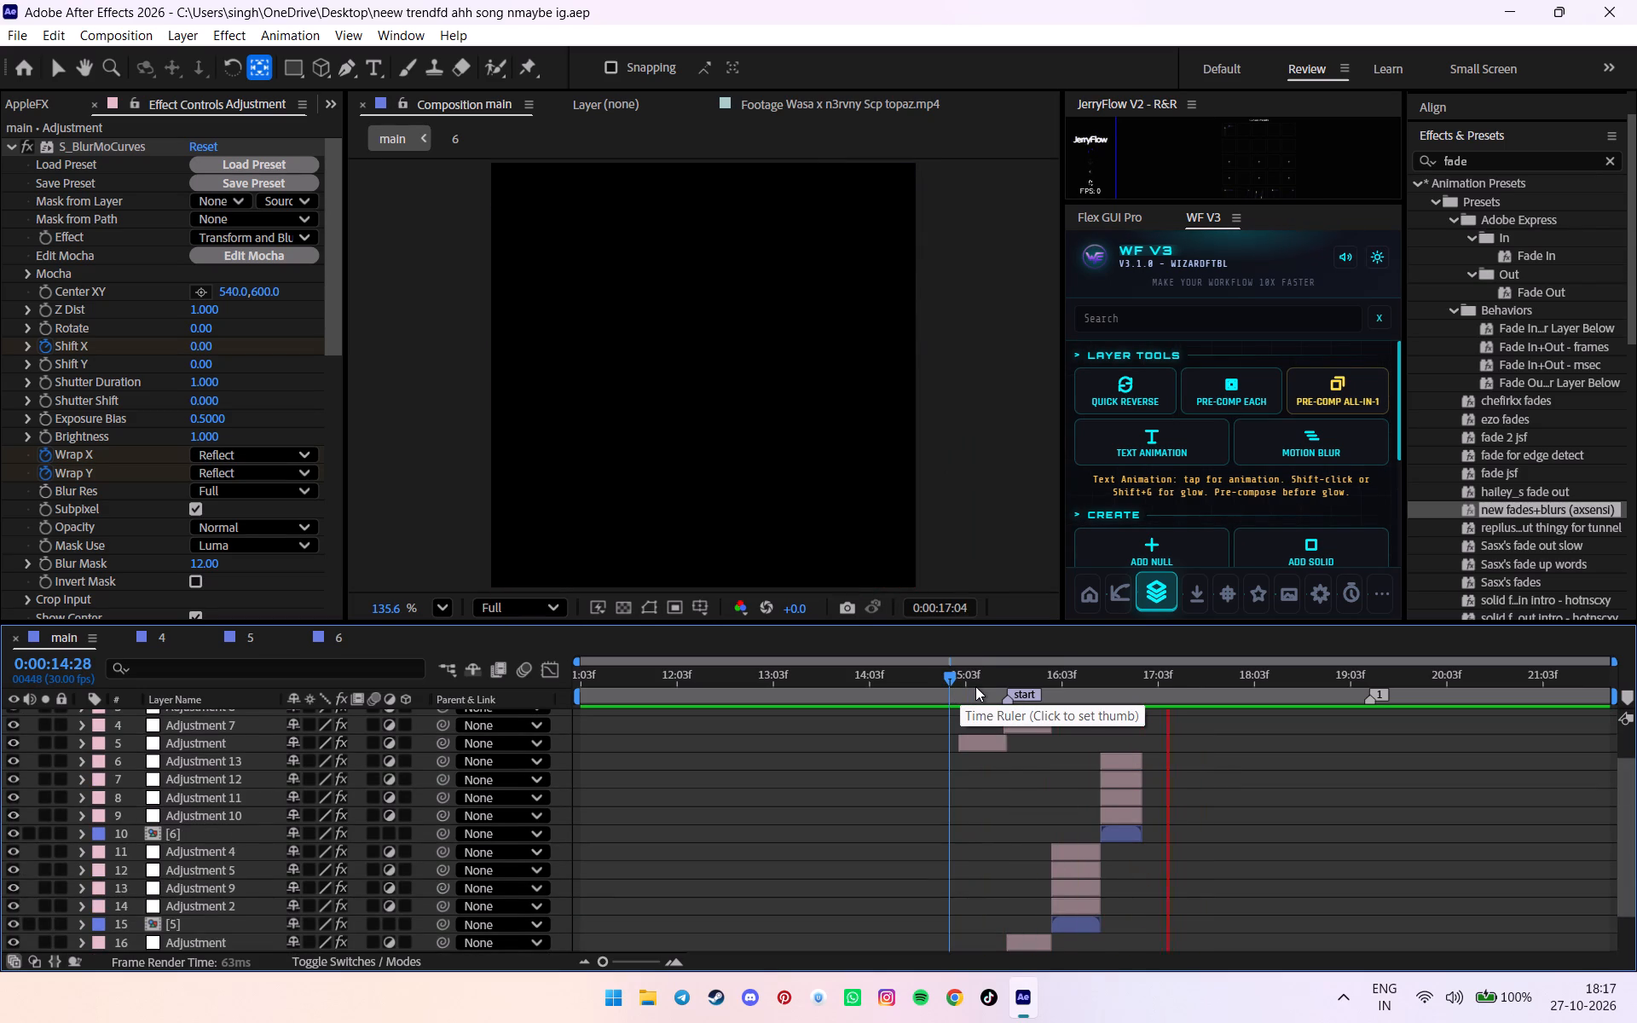
{"action": "left_click", "coordinate": [957, 683]}
{"action": "key", "text": "space"}
{"action": "scroll", "coordinate": [1018, 683], "scroll_direction": "up", "scroll_amount": 4}
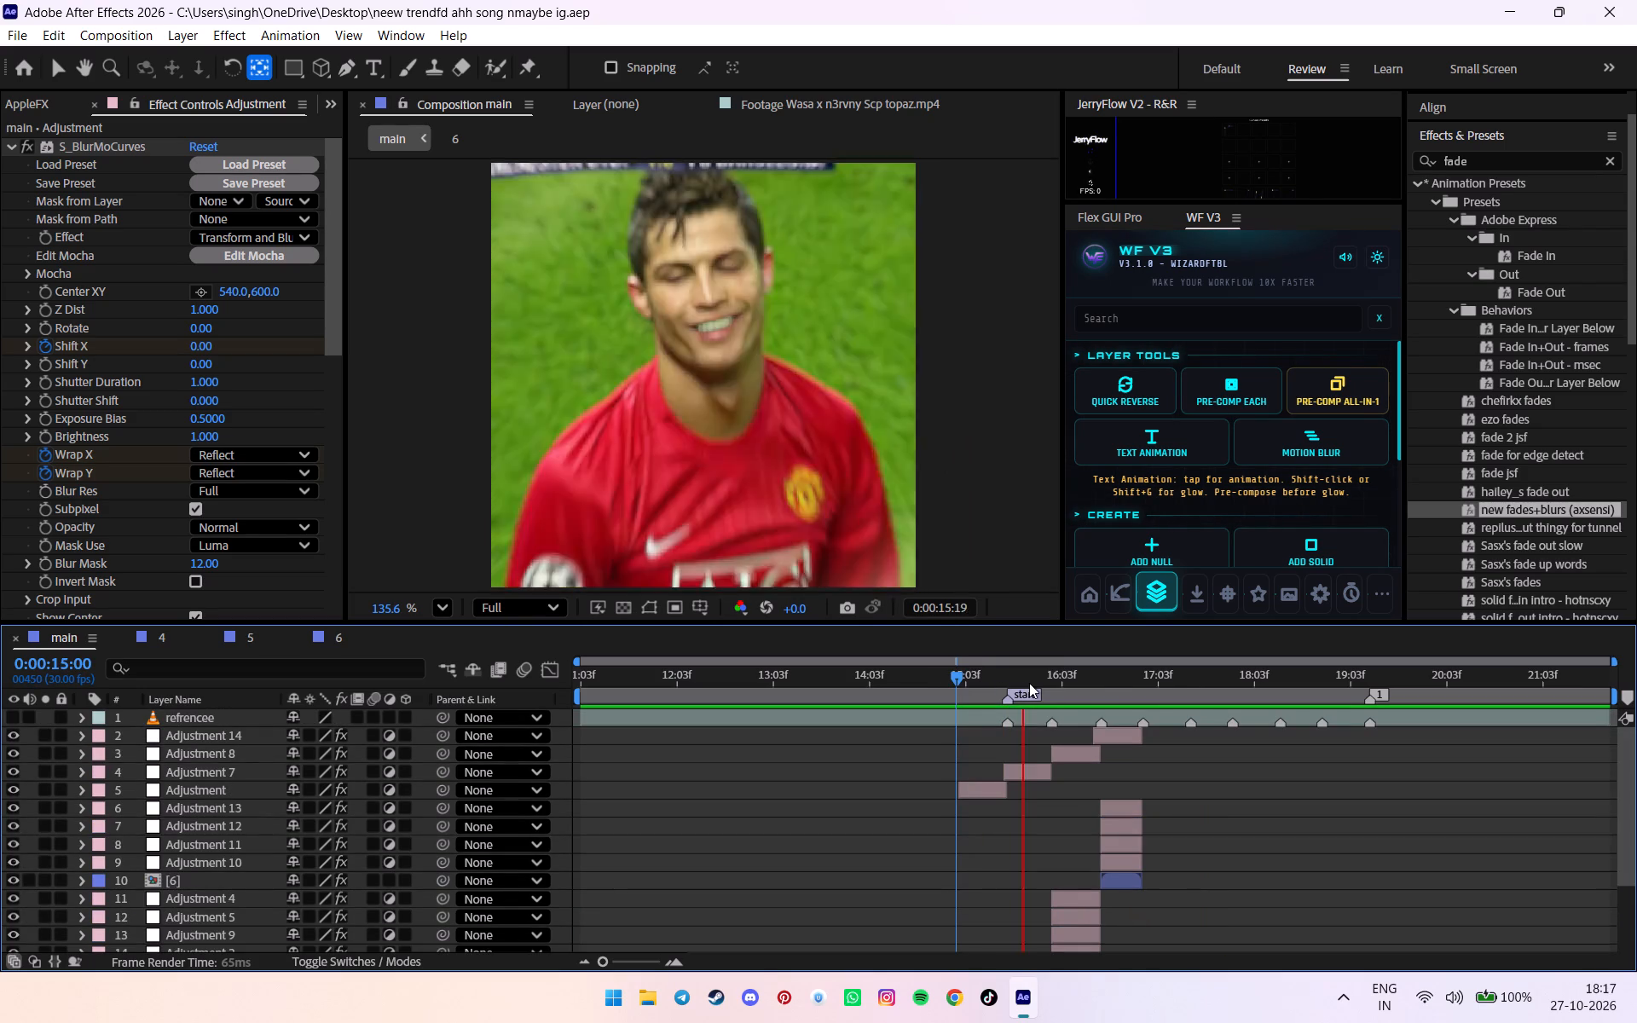
{"action": "left_click_drag", "start_coordinate": [1042, 680], "coordinate": [1068, 680]}
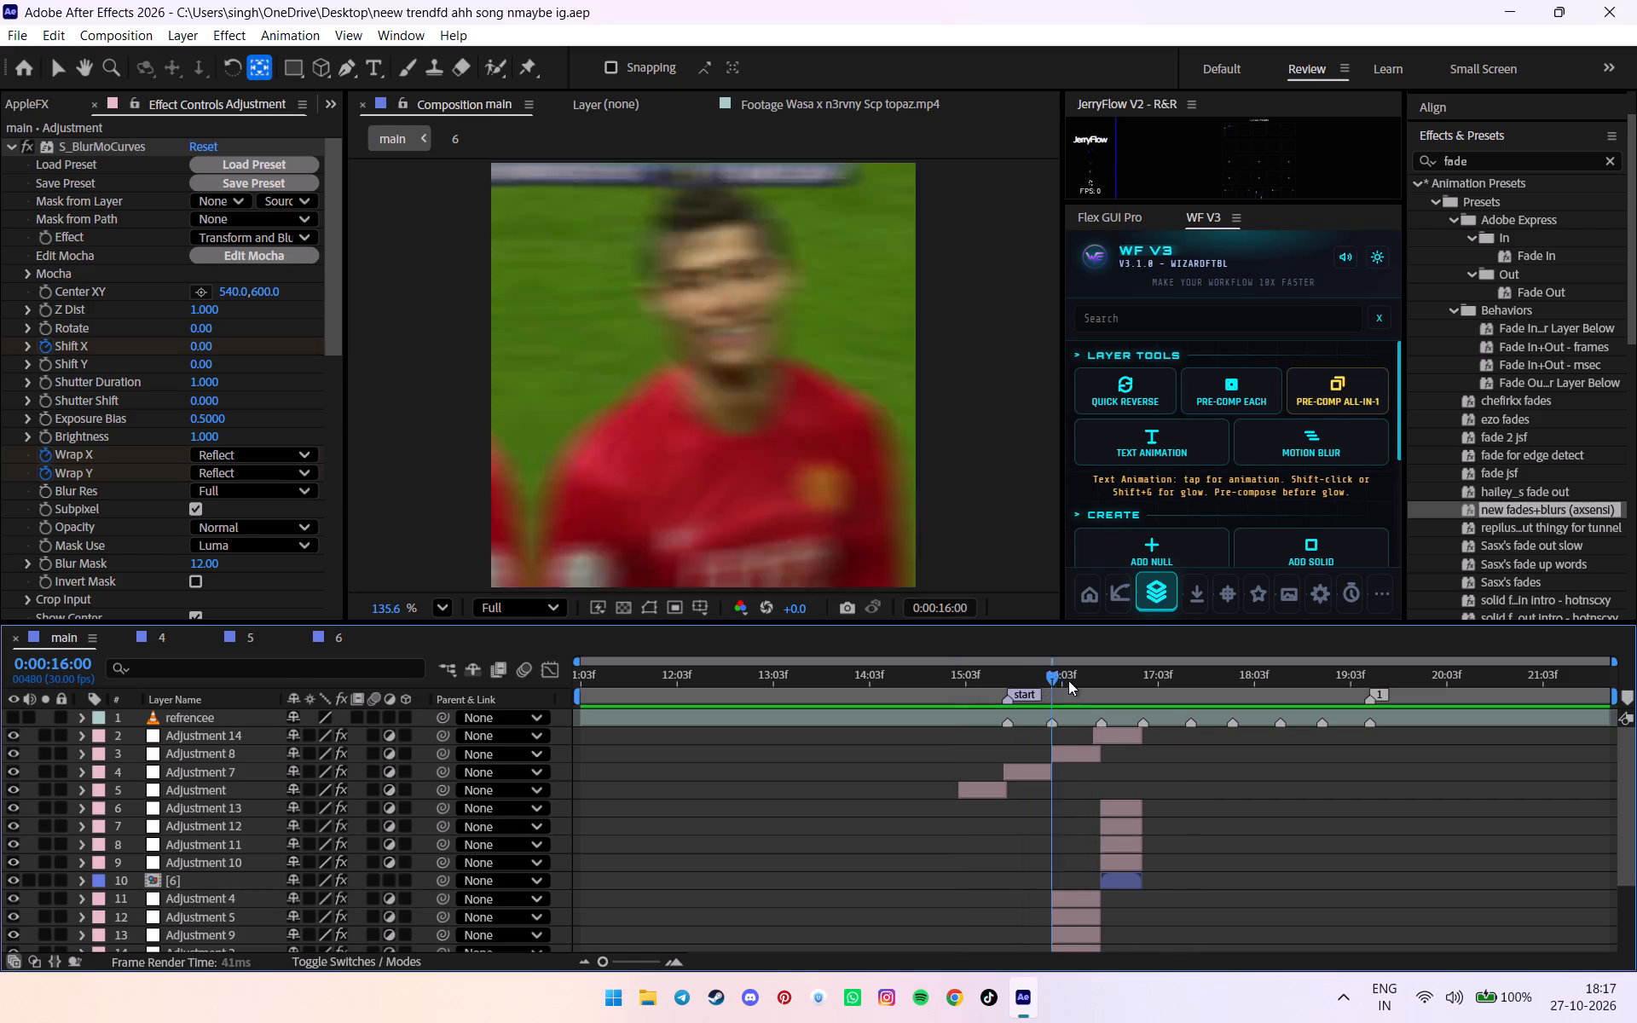
{"action": "left_click_drag", "start_coordinate": [1068, 680], "coordinate": [1087, 680]}
Save the project.
{"action": "key", "text": "ctrl+s"}
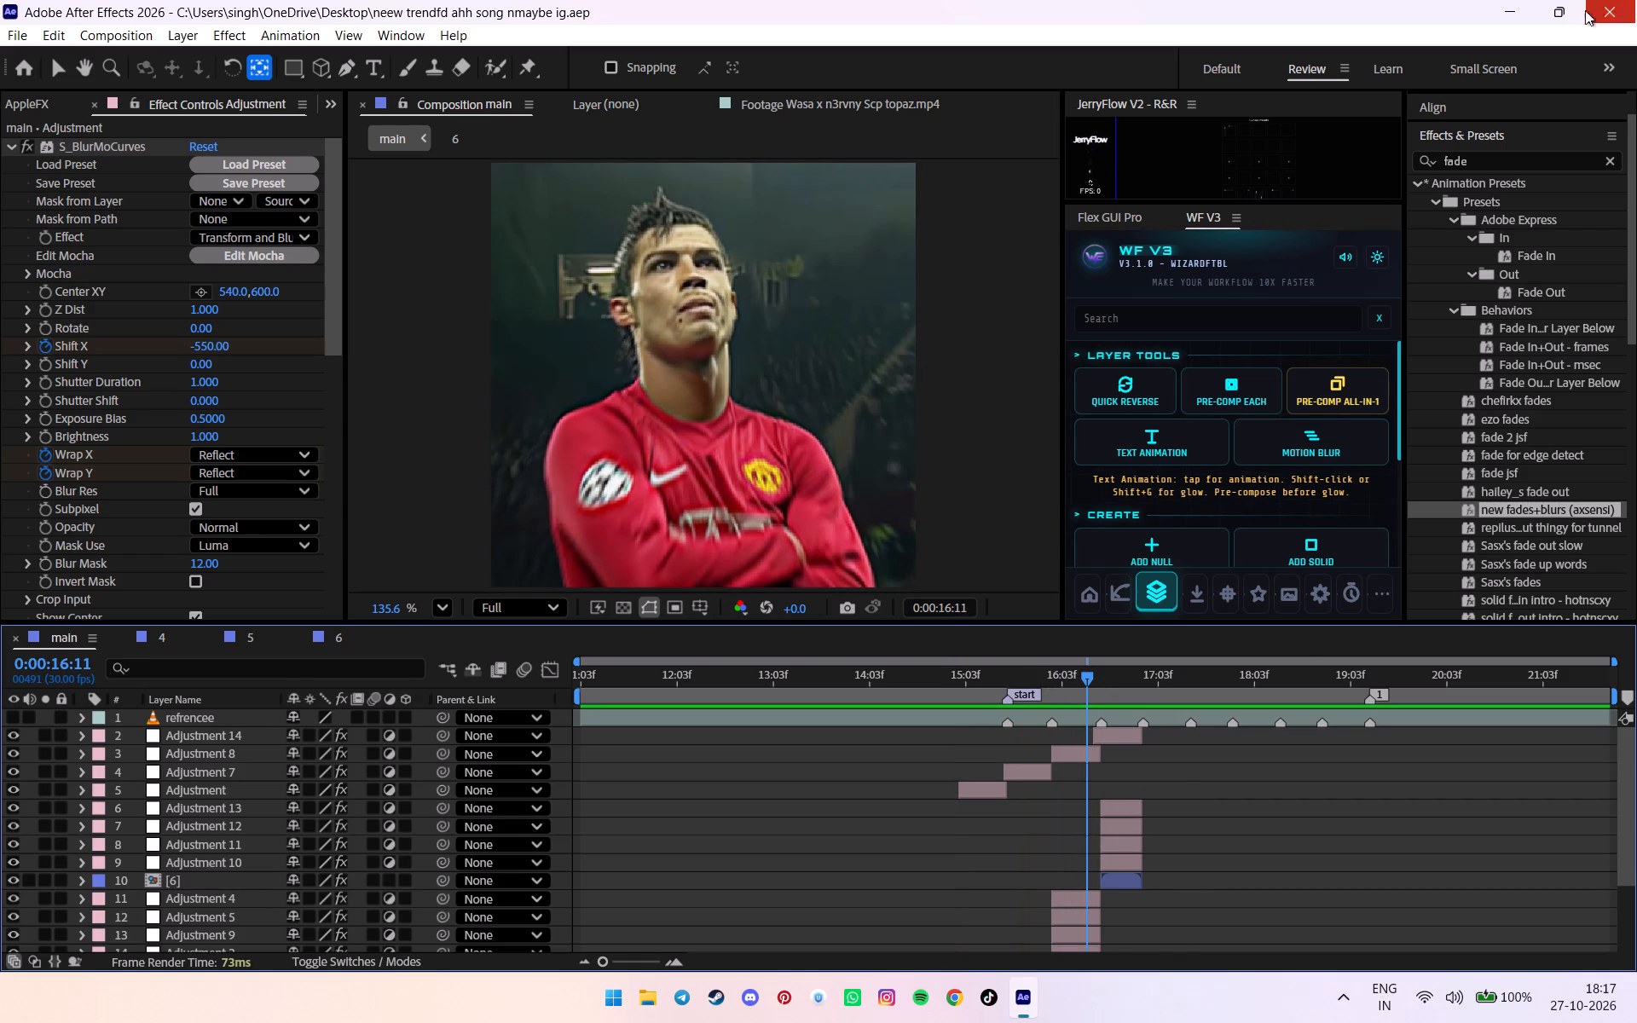